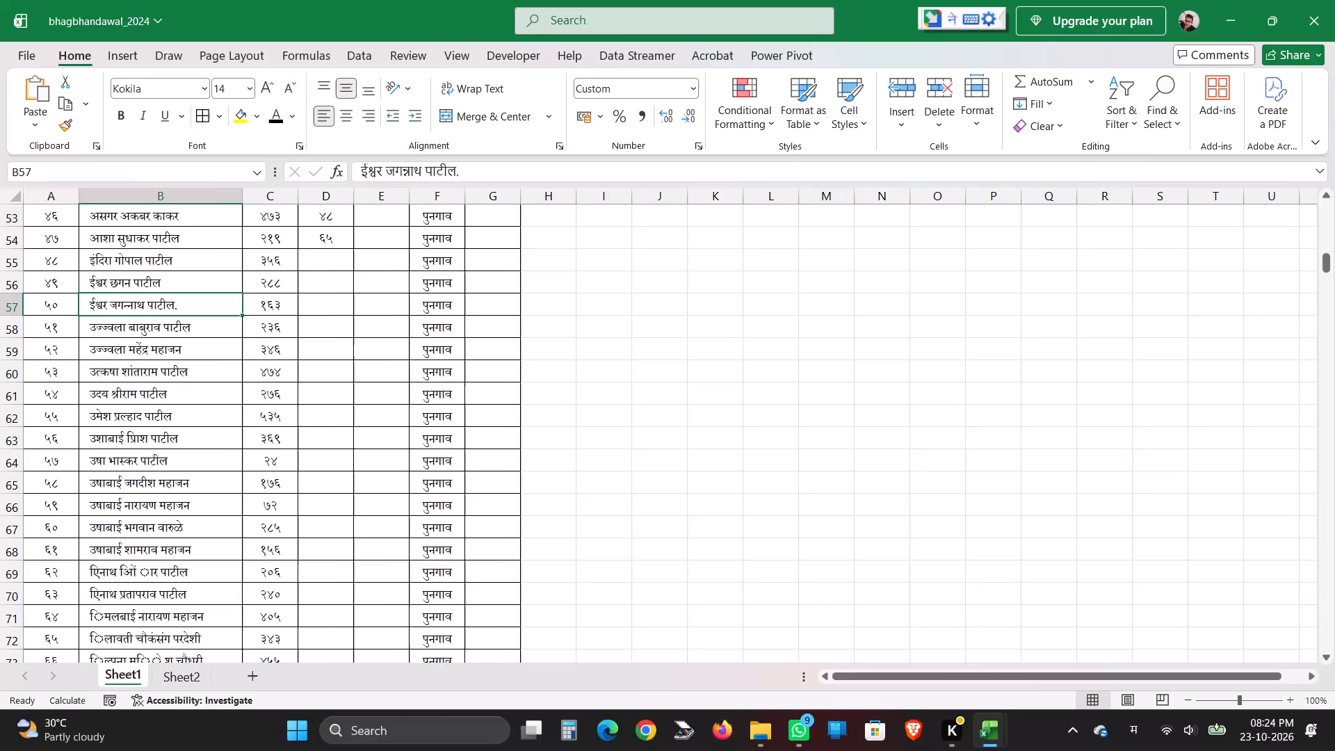
# Paste the copied corrected names into empty column I beside the table and align the block to start at I58.
pyautogui.click(599, 346)
pyautogui.hotkey('ctrl', 'v')
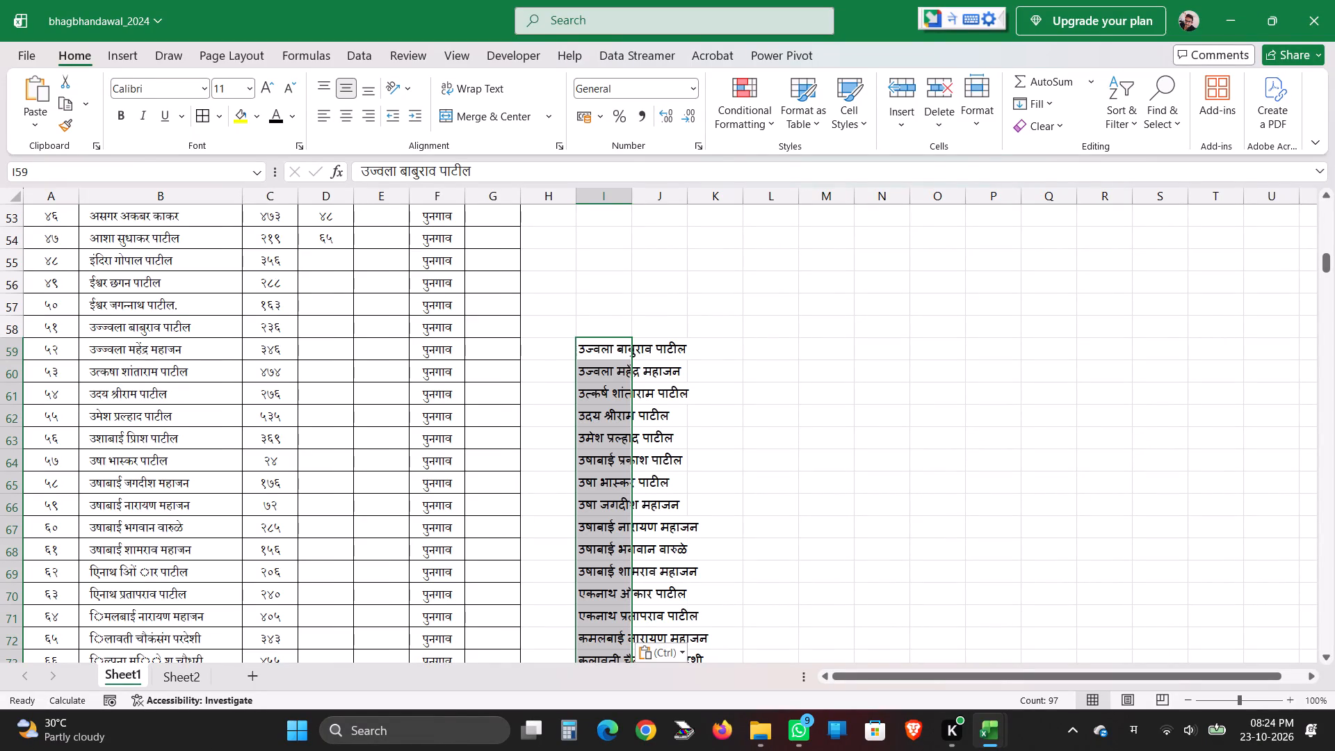
pyautogui.moveTo(590, 335); pyautogui.dragTo(590, 328)
# Move the corrected names from I58:I154 into the name column starting at B58, replacing the garbled entries there.
pyautogui.scroll(-6, 610, 391)
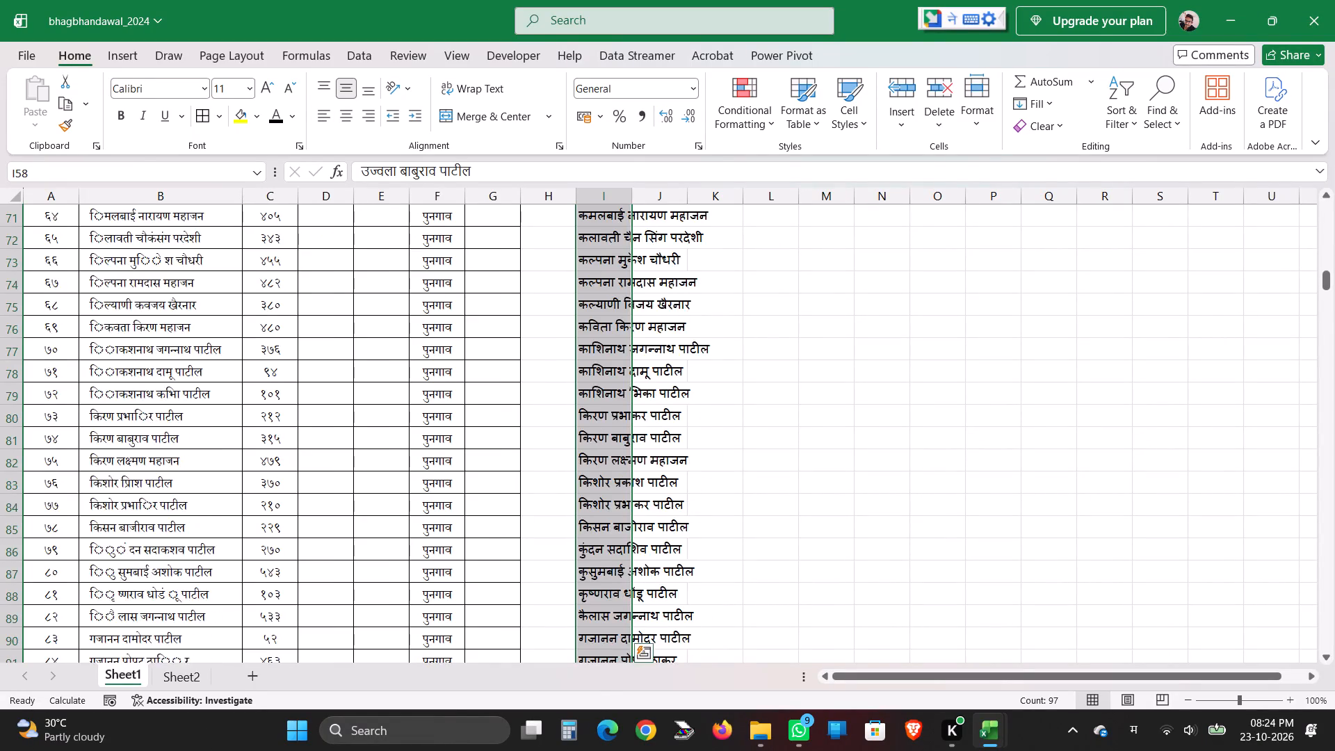
pyautogui.scroll(-19, 610, 391)
pyautogui.scroll(-7, 599, 401)
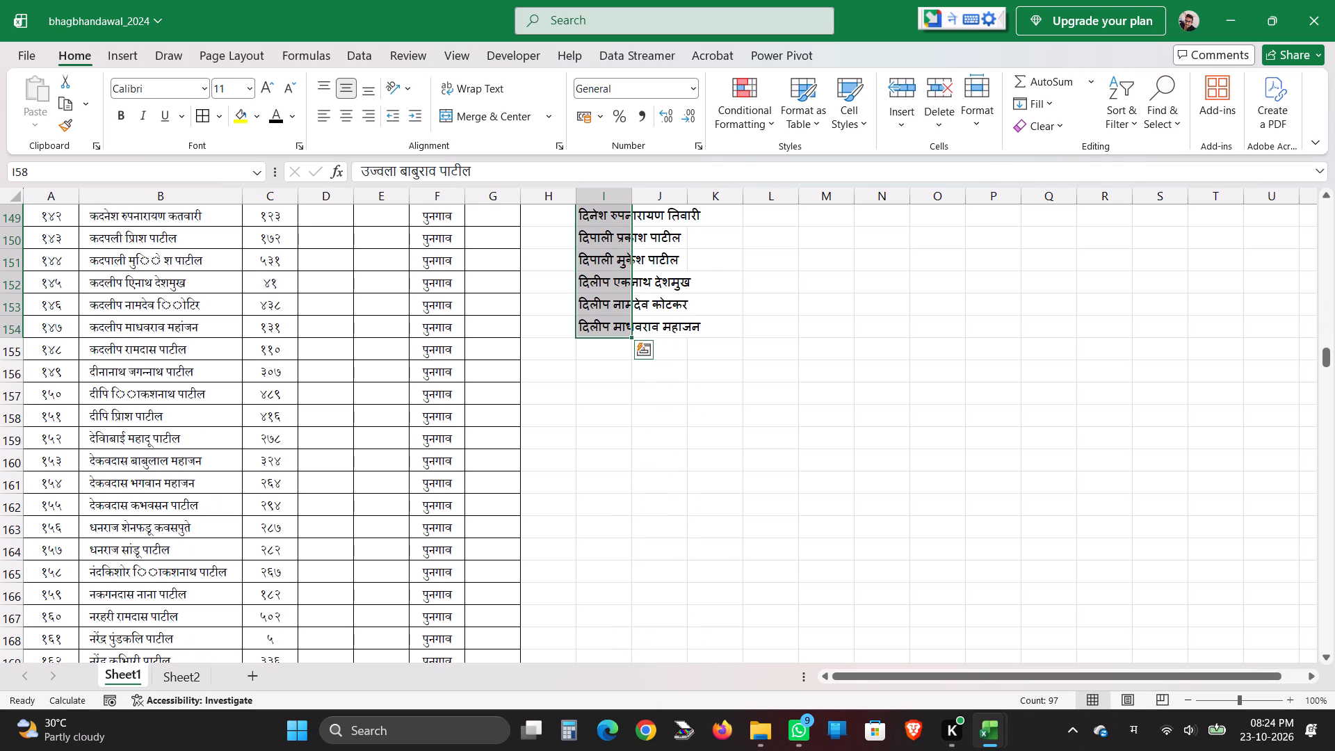
pyautogui.hotkey('ctrl', 'x')
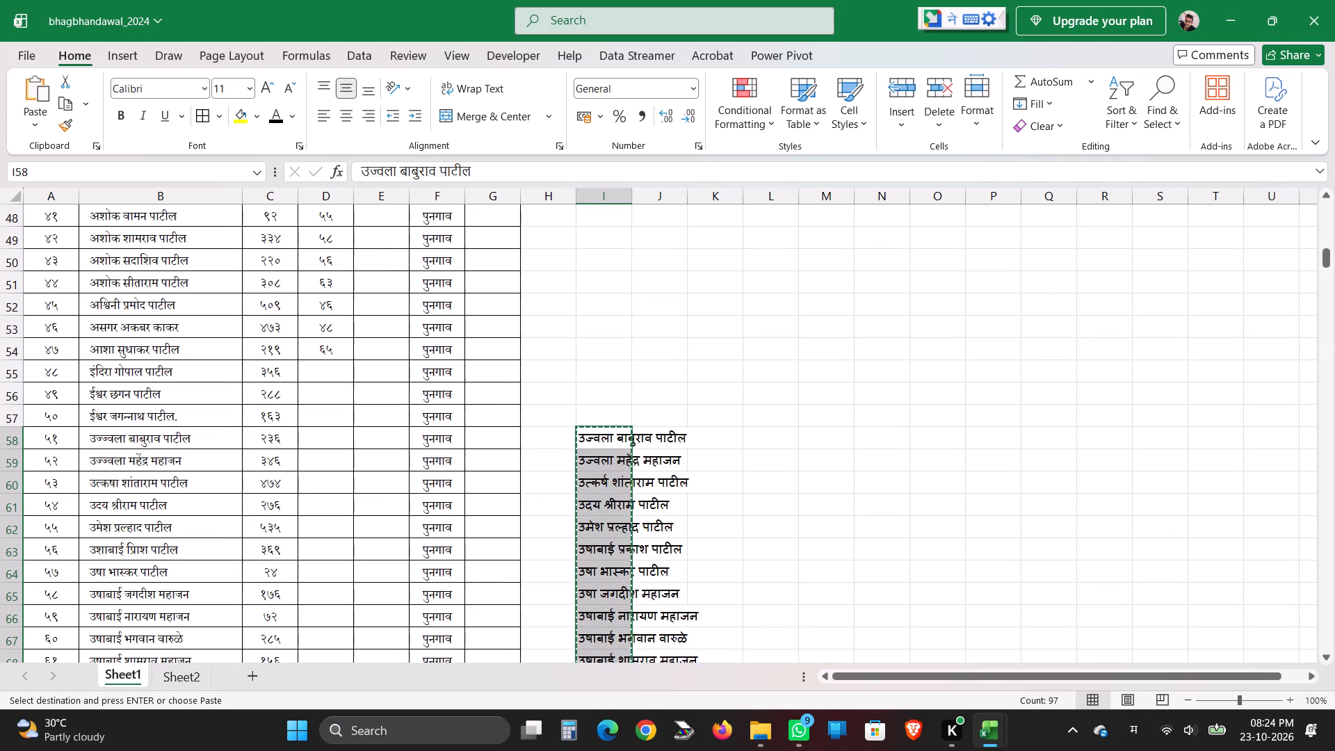
pyautogui.click(143, 441)
pyautogui.hotkey('ctrl', 'v')
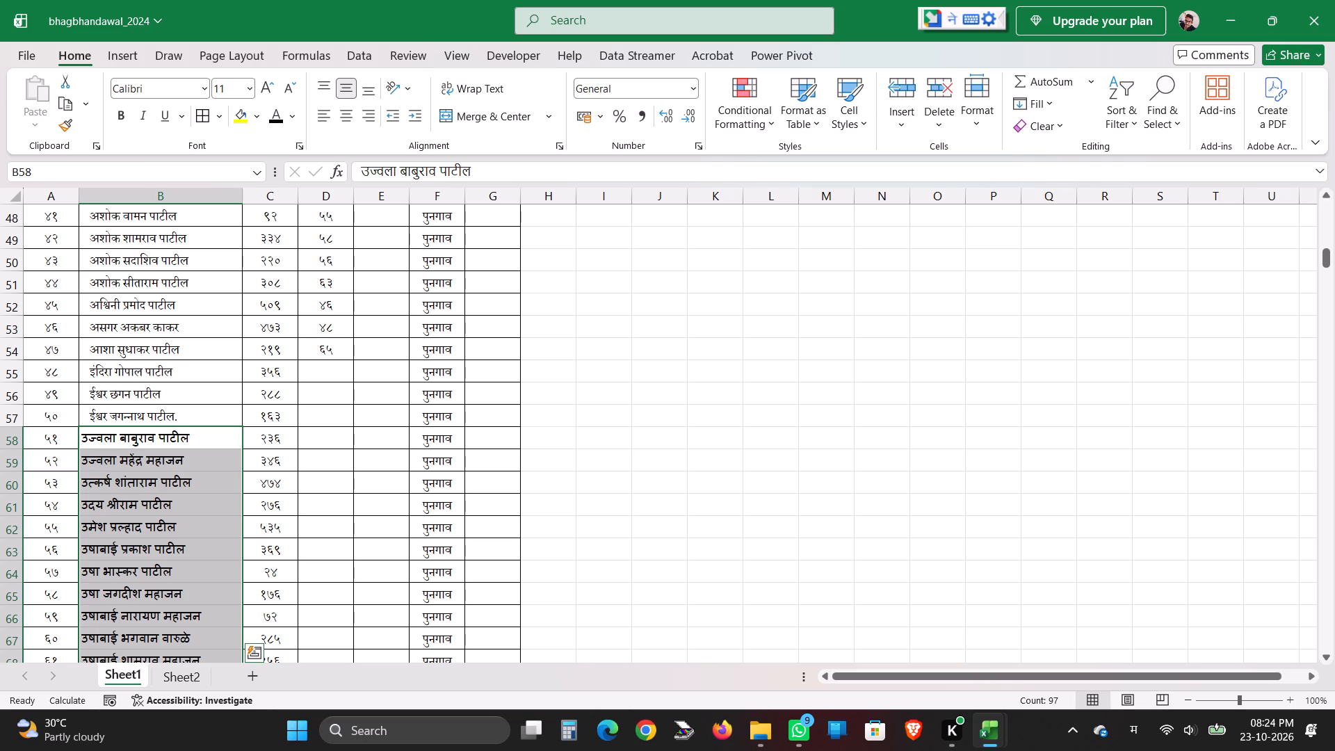
# Copy the cell formatting of B57 onto the replaced names in B58:B154 with Format Painter.
pyautogui.scroll(-1, 165, 426)
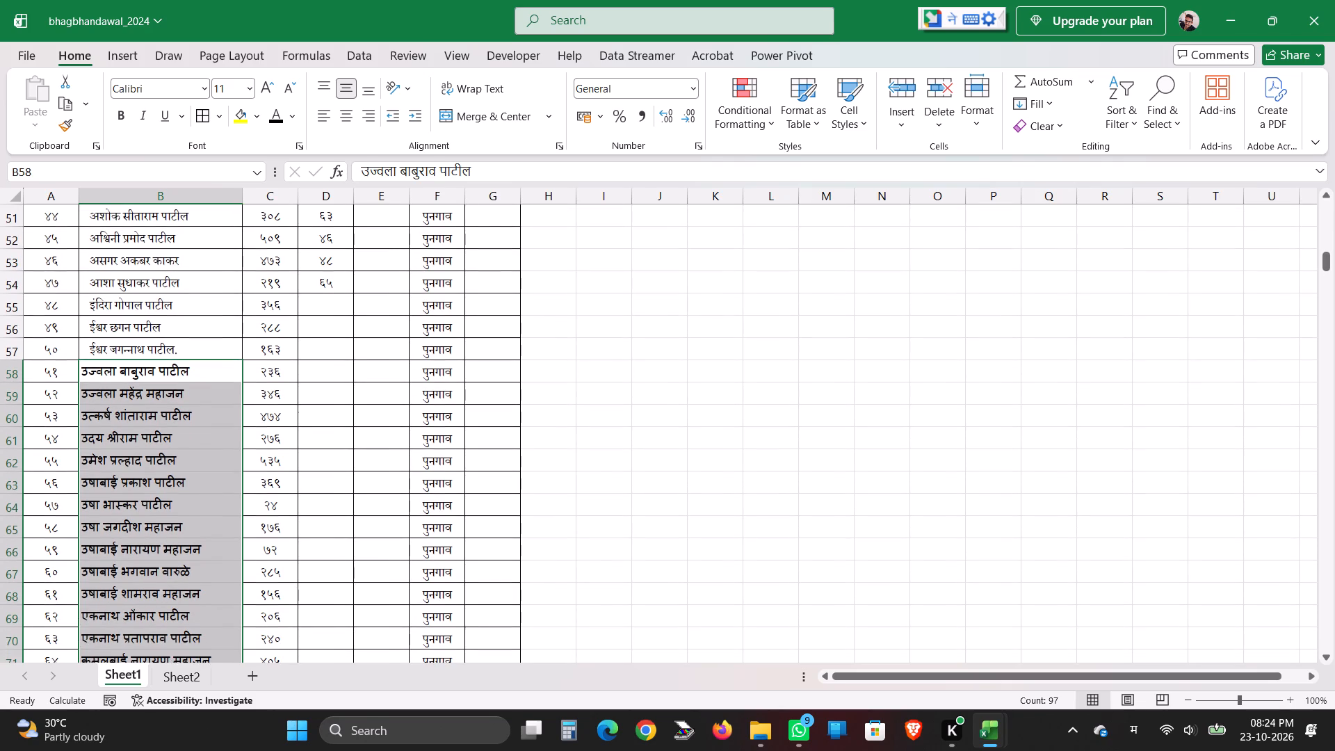
pyautogui.click(147, 355)
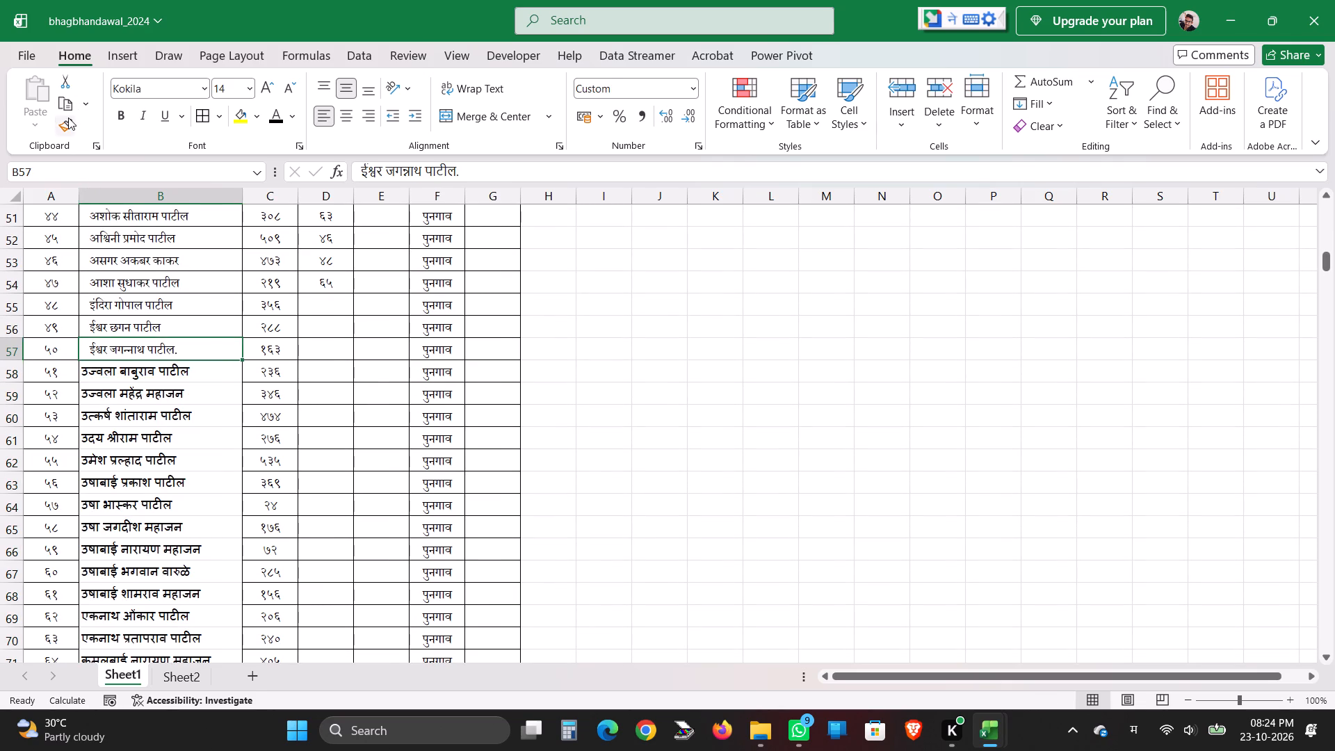
pyautogui.click(68, 118)
pyautogui.moveTo(133, 366); pyautogui.dragTo(161, 747)
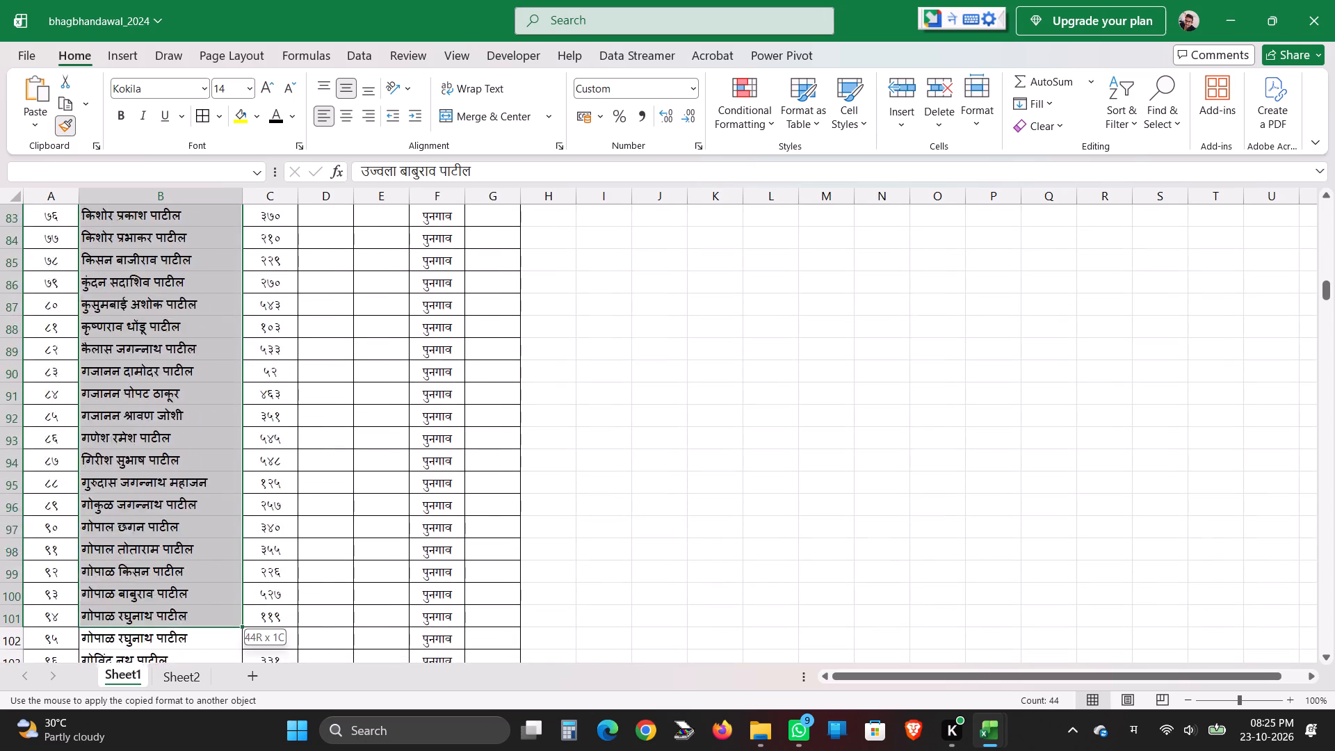
pyautogui.moveTo(161, 747); pyautogui.dragTo(90, 122)
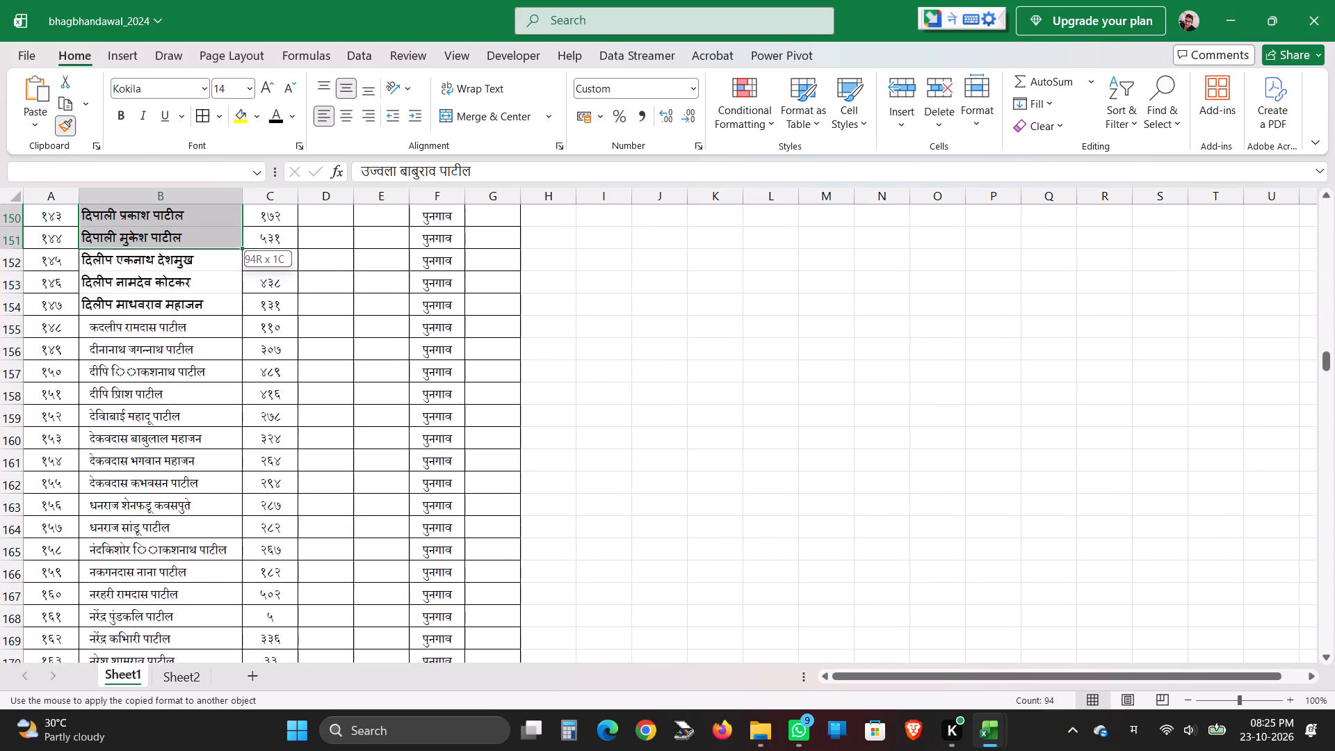
pyautogui.moveTo(90, 122); pyautogui.dragTo(154, 671)
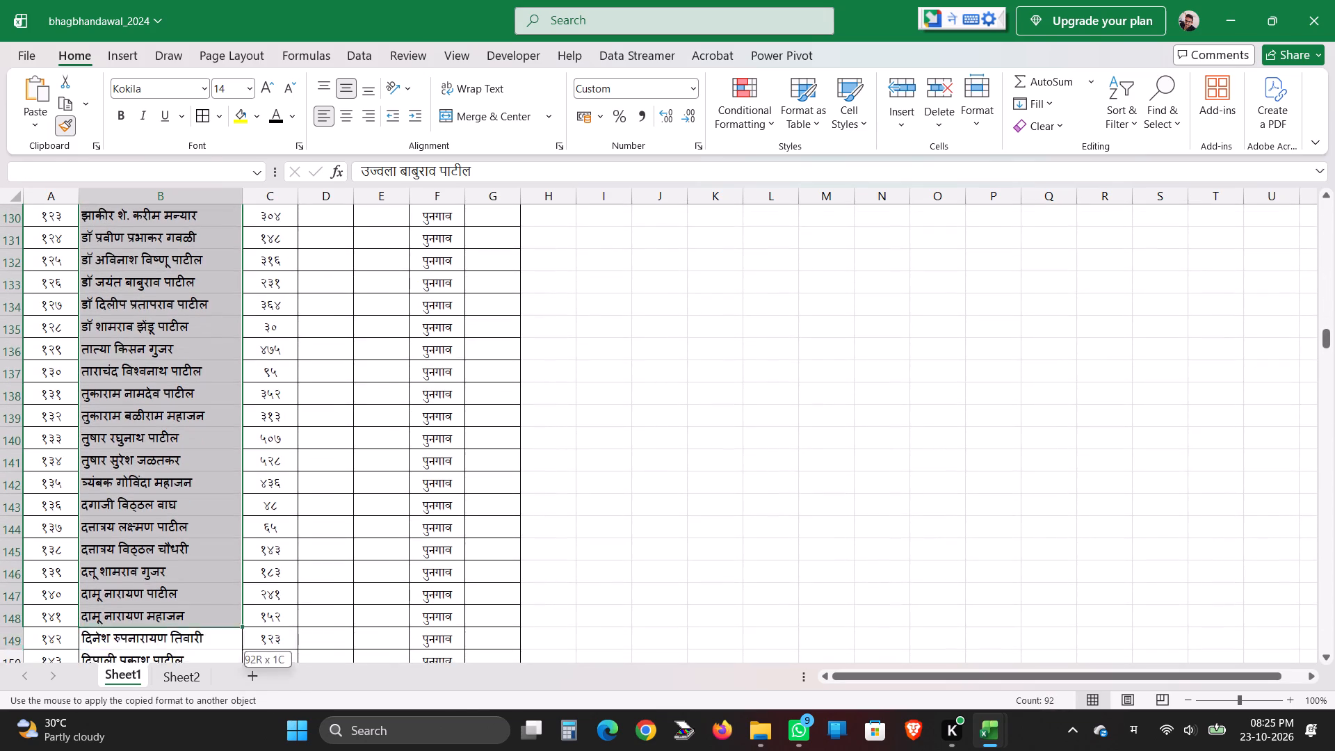
pyautogui.moveTo(154, 671); pyautogui.dragTo(145, 543)
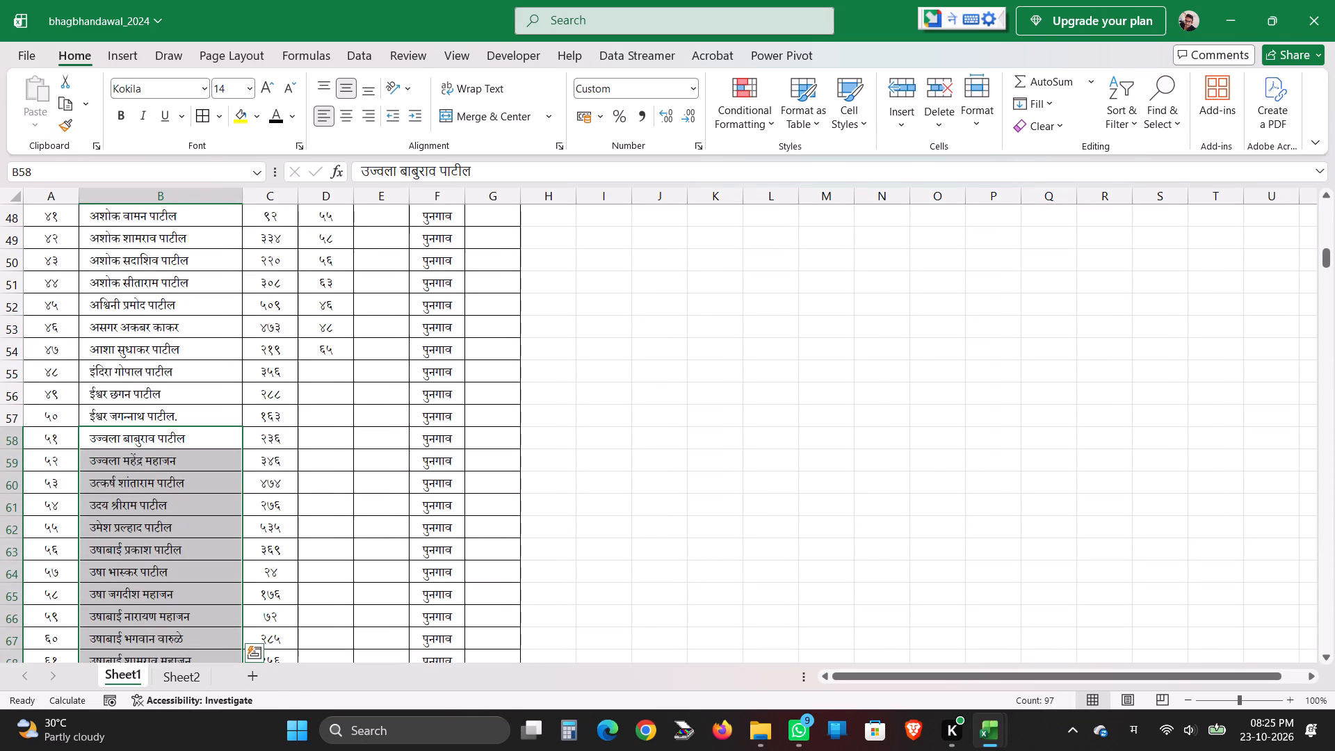
# Review the replaced names in column B down to row 154 and the entries just below them.
pyautogui.click(136, 515)
pyautogui.scroll(-6, 139, 517)
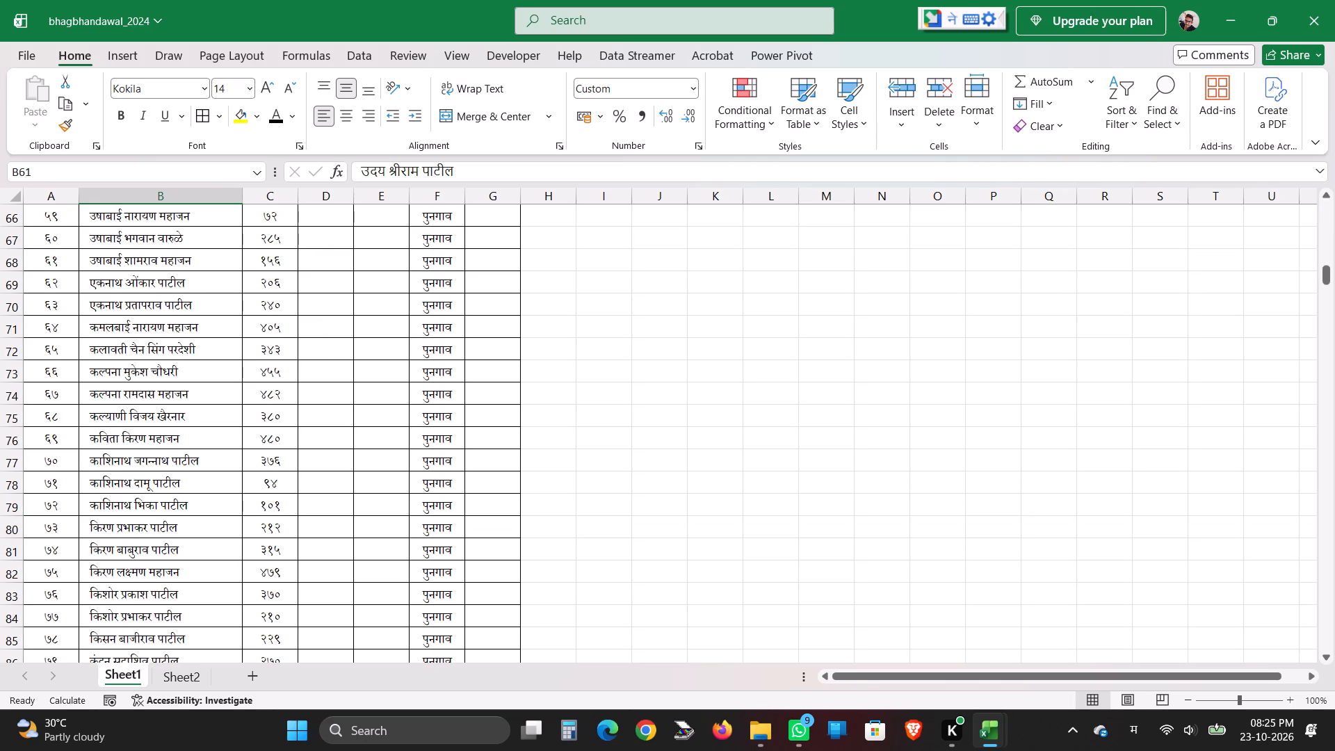
pyautogui.scroll(-18, 139, 517)
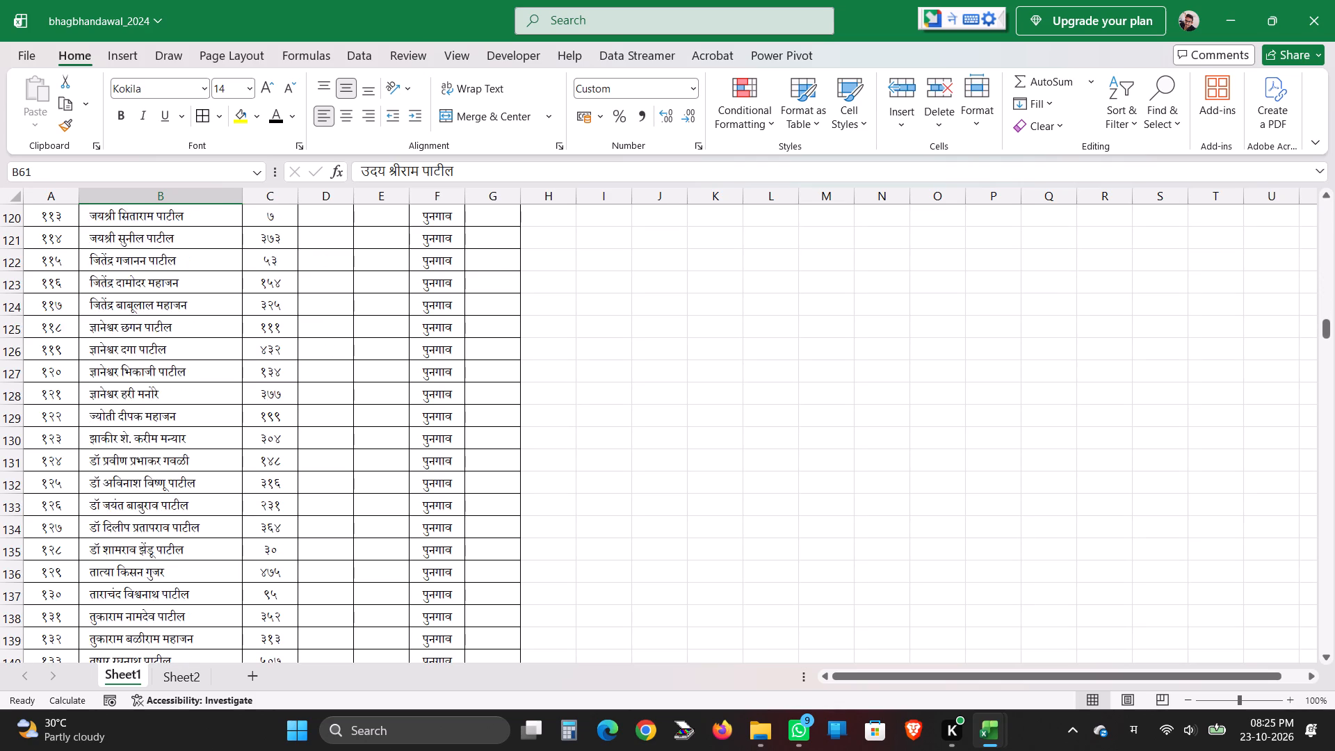
pyautogui.scroll(-2, 139, 517)
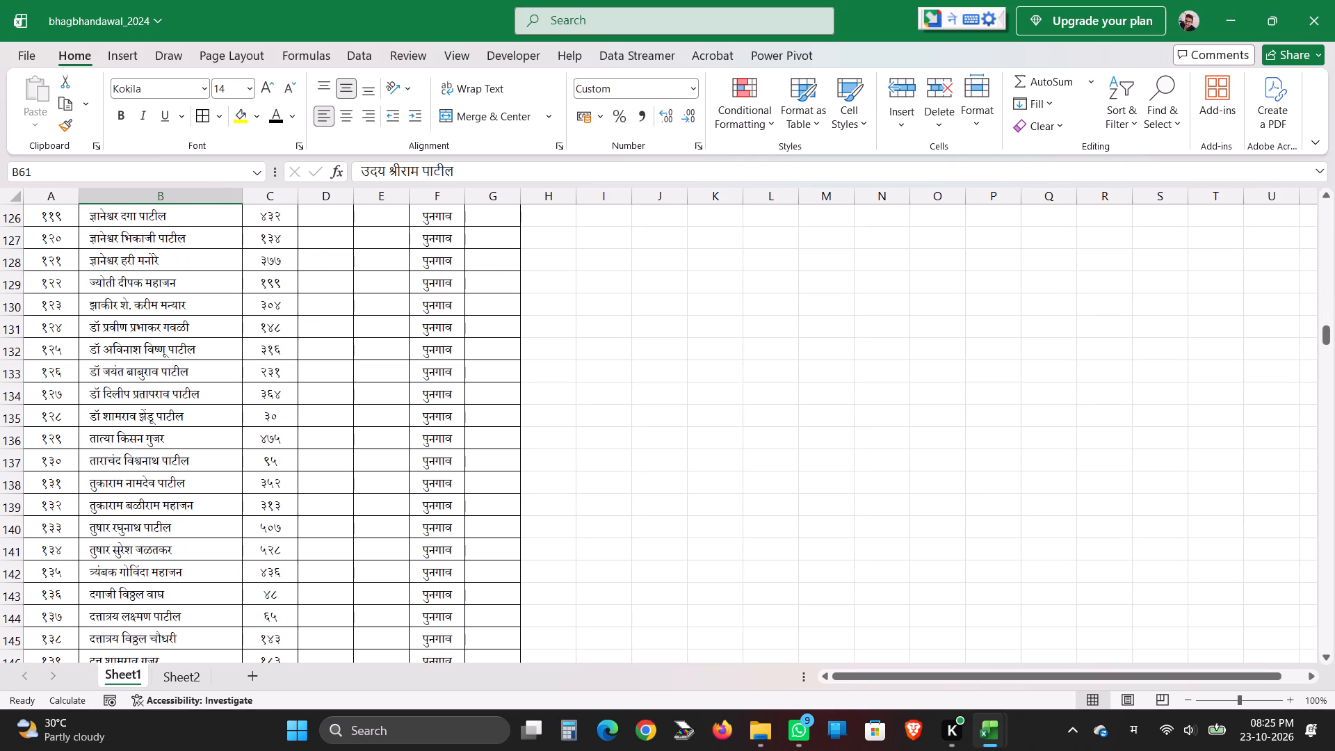
pyautogui.scroll(-5, 139, 517)
pyautogui.scroll(1, 139, 517)
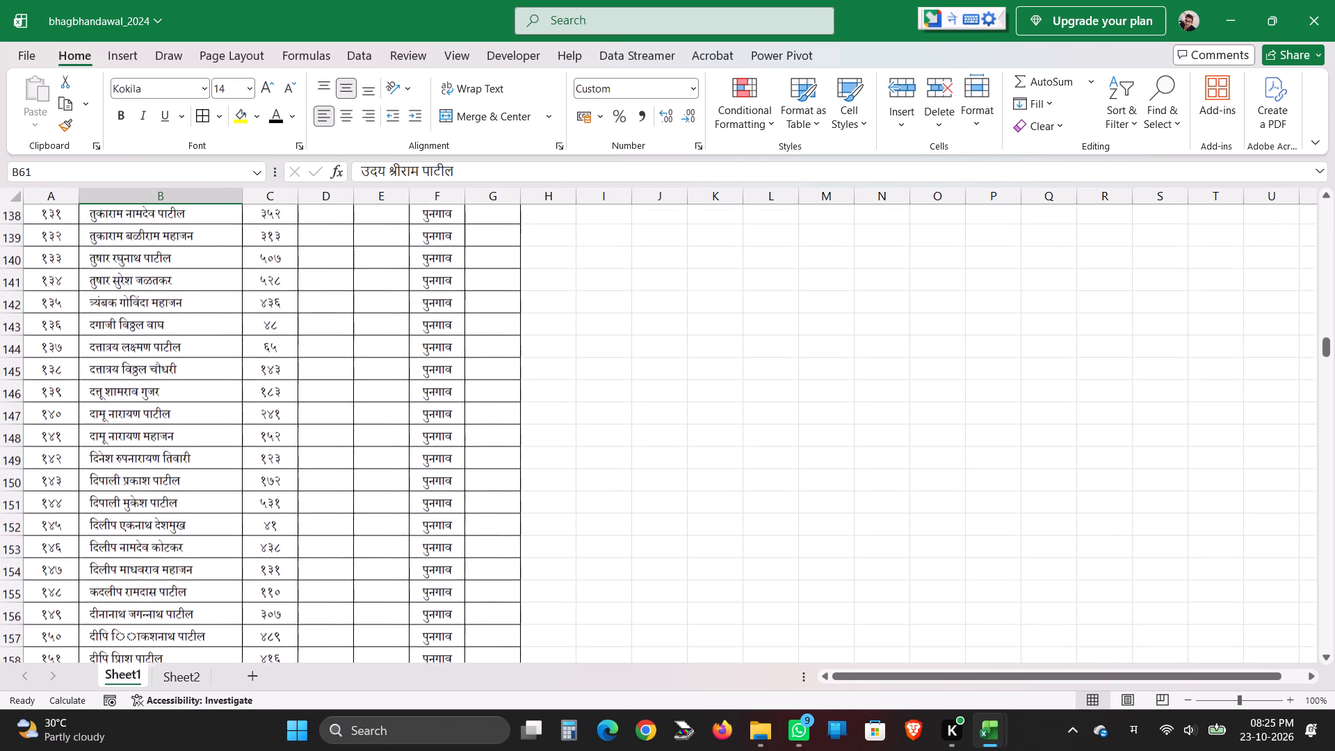
pyautogui.scroll(1, 139, 517)
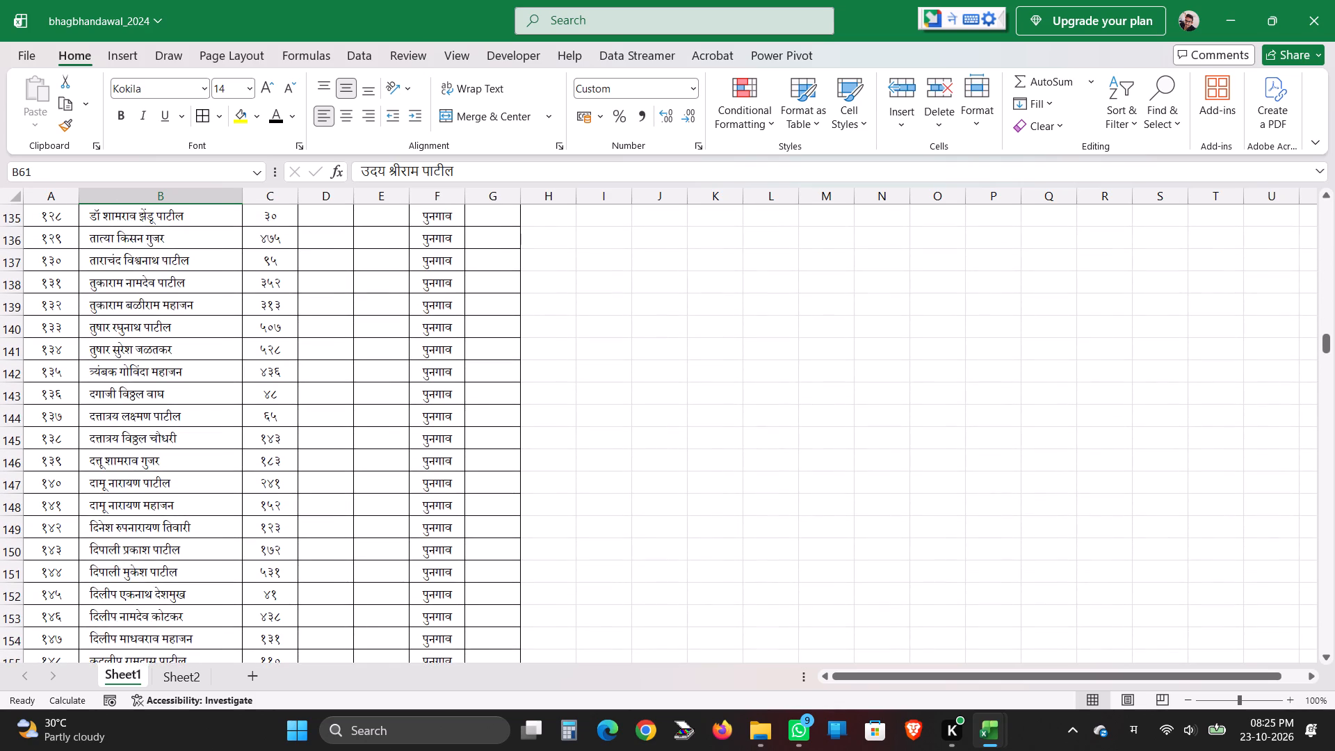
pyautogui.click(166, 414)
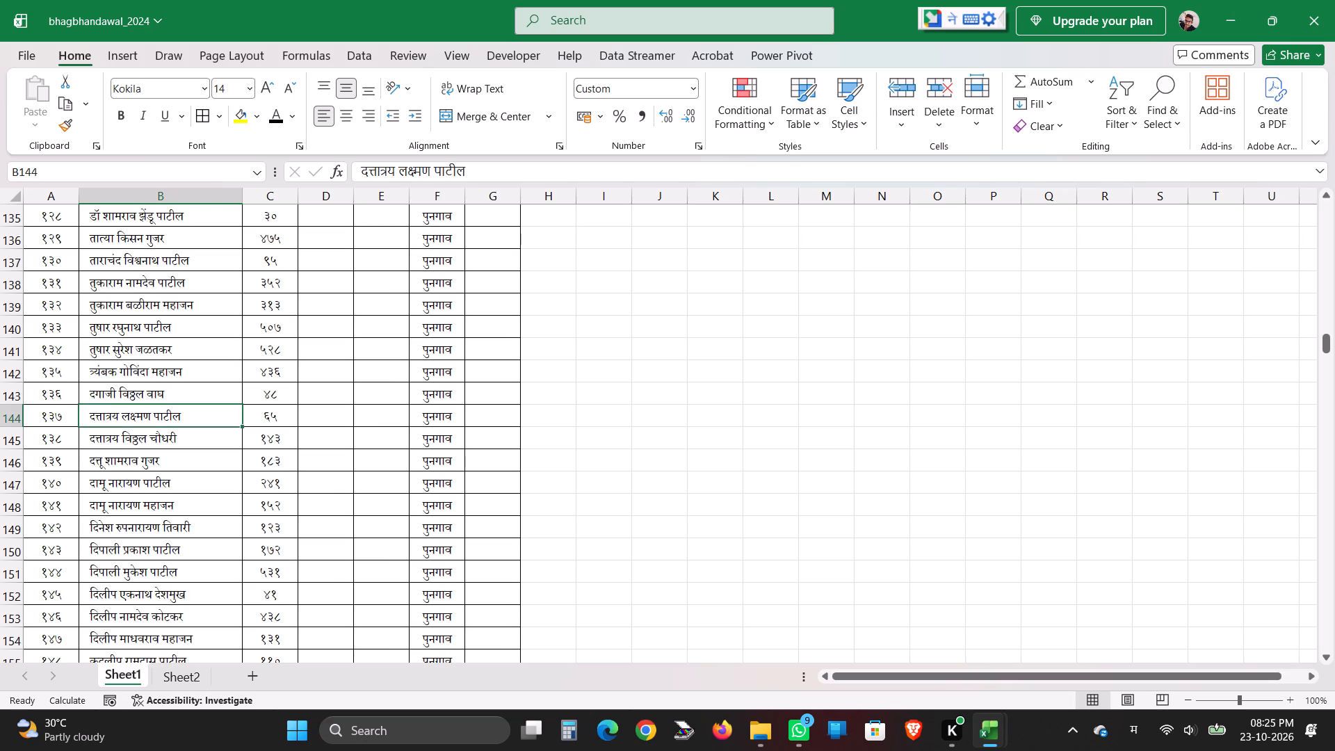
pyautogui.scroll(1, 166, 414)
pyautogui.scroll(-1, 166, 414)
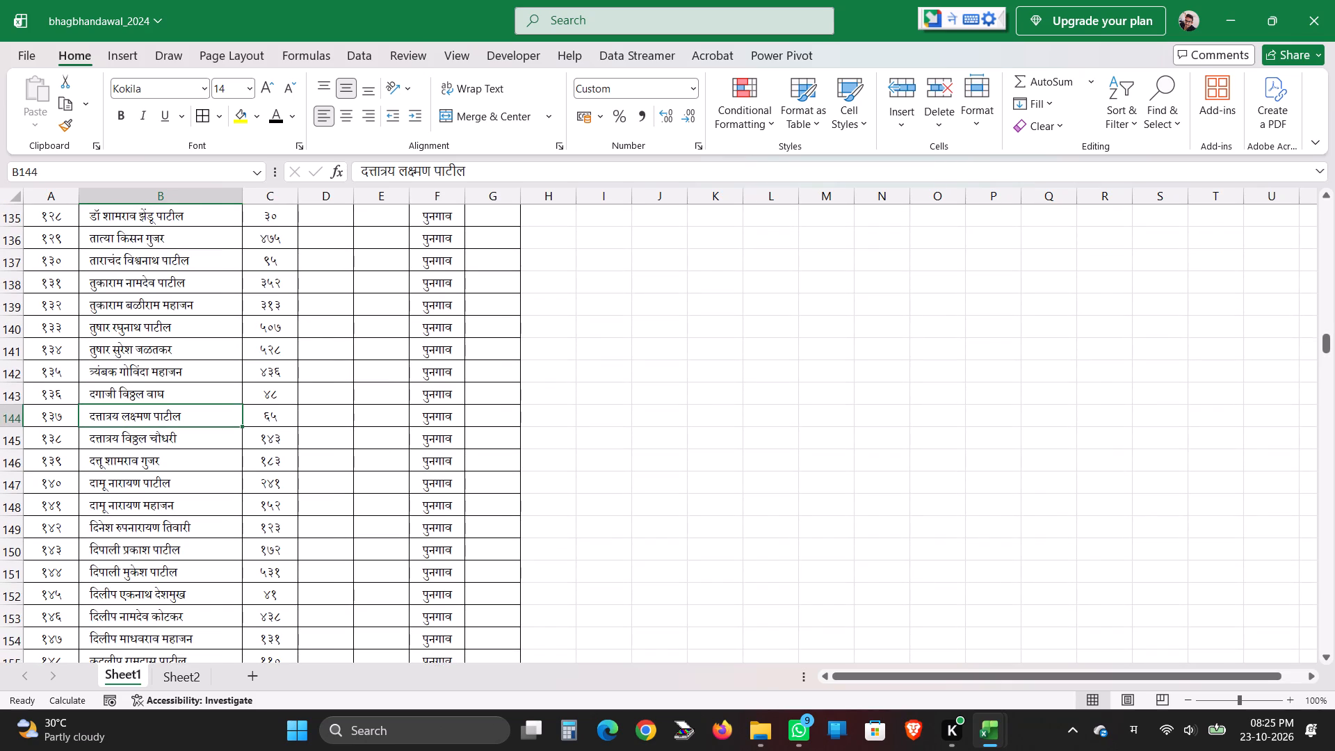
pyautogui.scroll(-1, 177, 587)
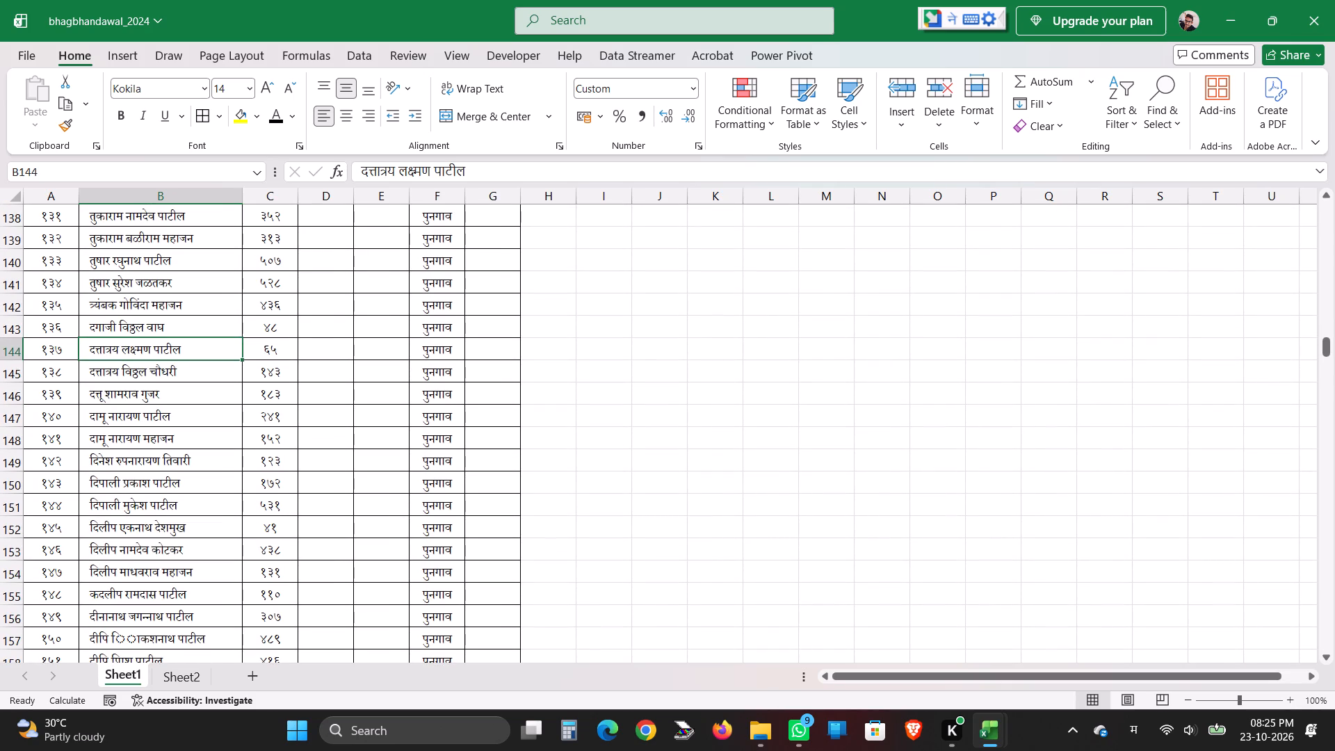
pyautogui.scroll(-1, 168, 557)
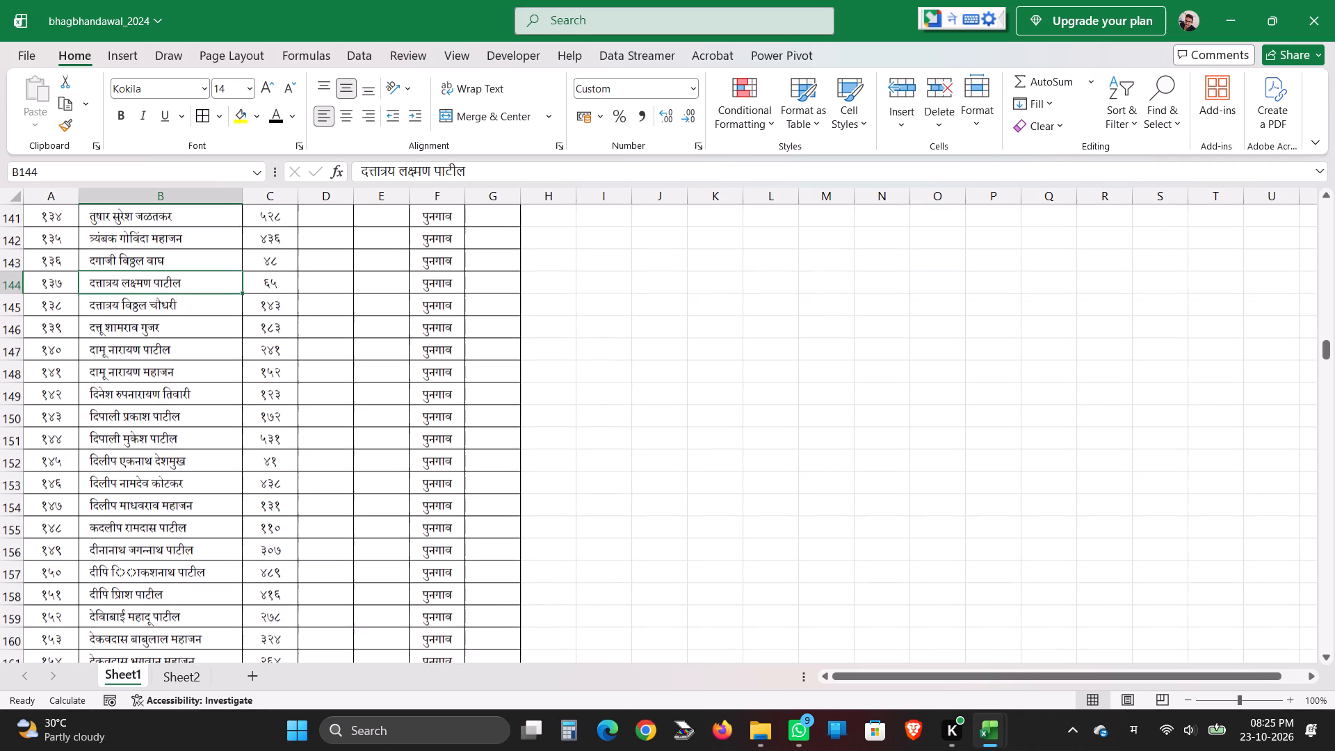
# Examine the member names in column B from the top of the Sheet1 list through the entries beyond row 155.
pyautogui.click(167, 524)
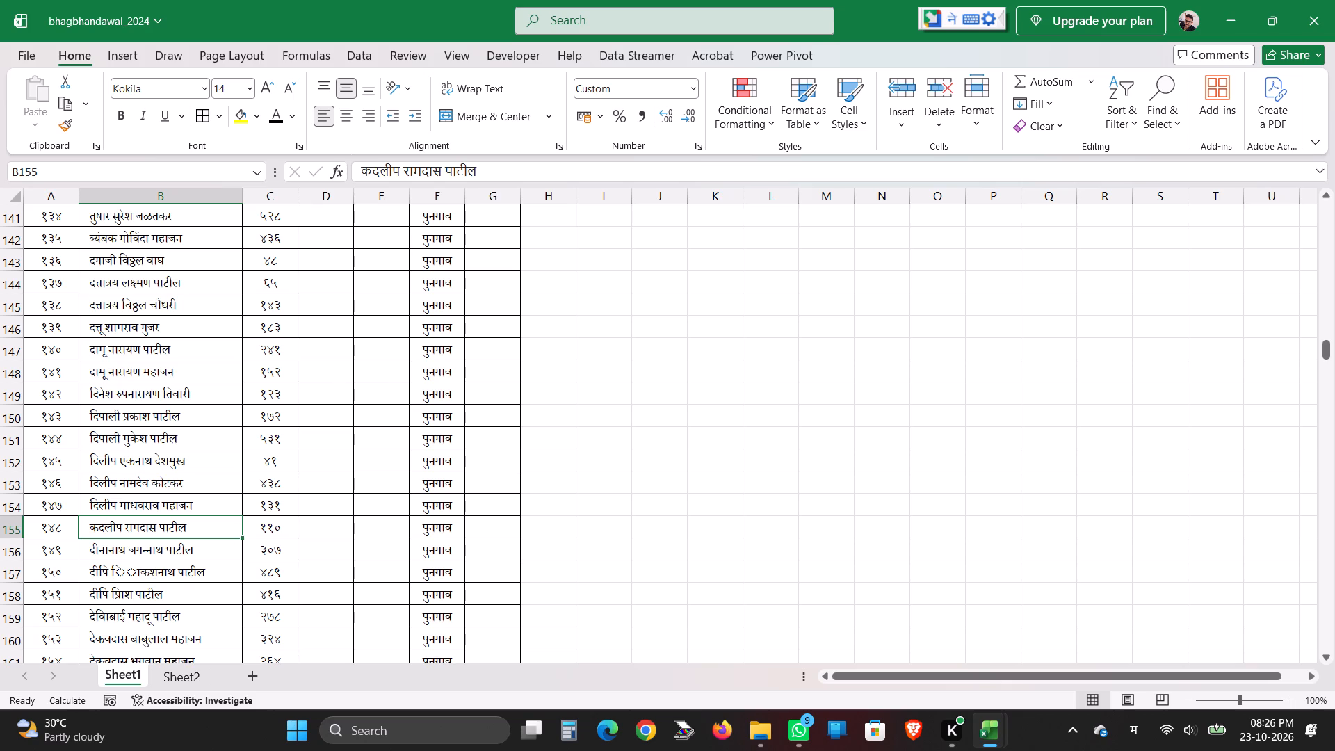
pyautogui.scroll(19, 309, 531)
pyautogui.scroll(17, 221, 528)
pyautogui.scroll(13, 221, 528)
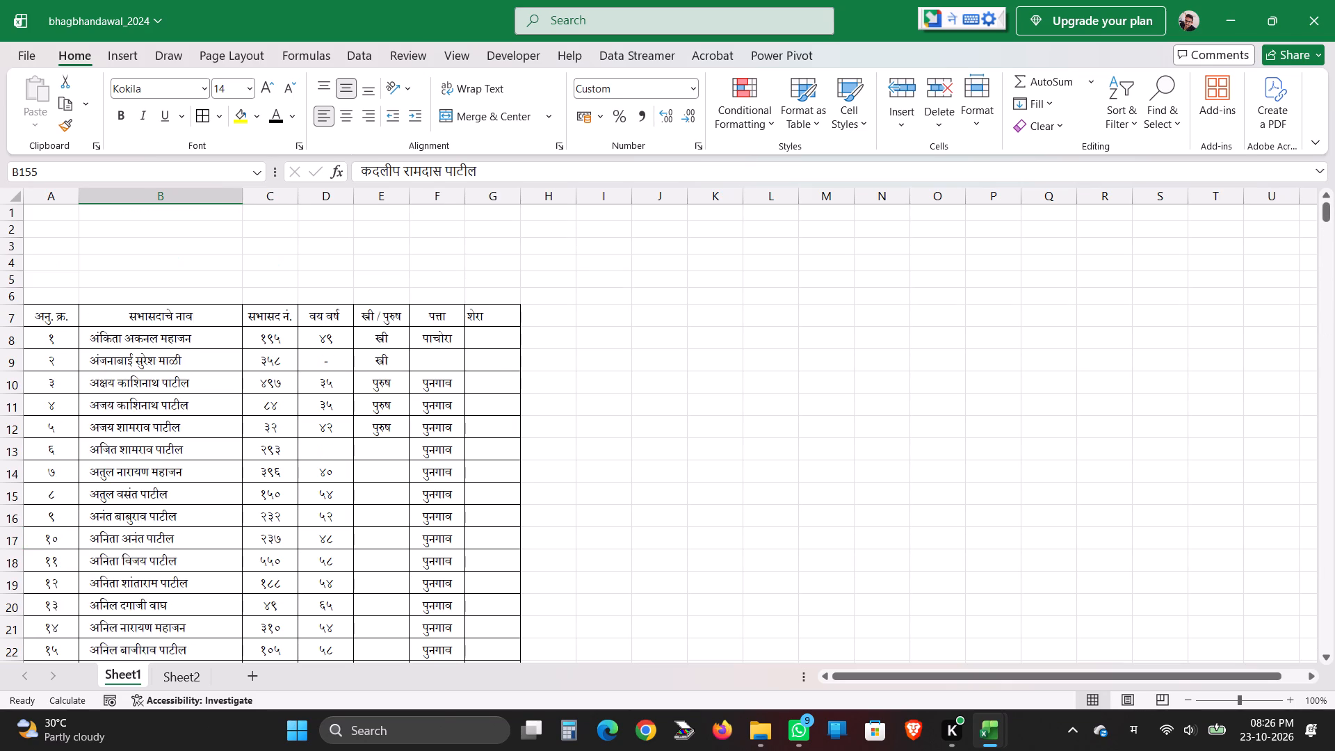
pyautogui.scroll(6, 221, 528)
pyautogui.scroll(-14, 195, 565)
pyautogui.scroll(-8, 195, 567)
pyautogui.scroll(-20, 195, 567)
pyautogui.scroll(-3, 195, 567)
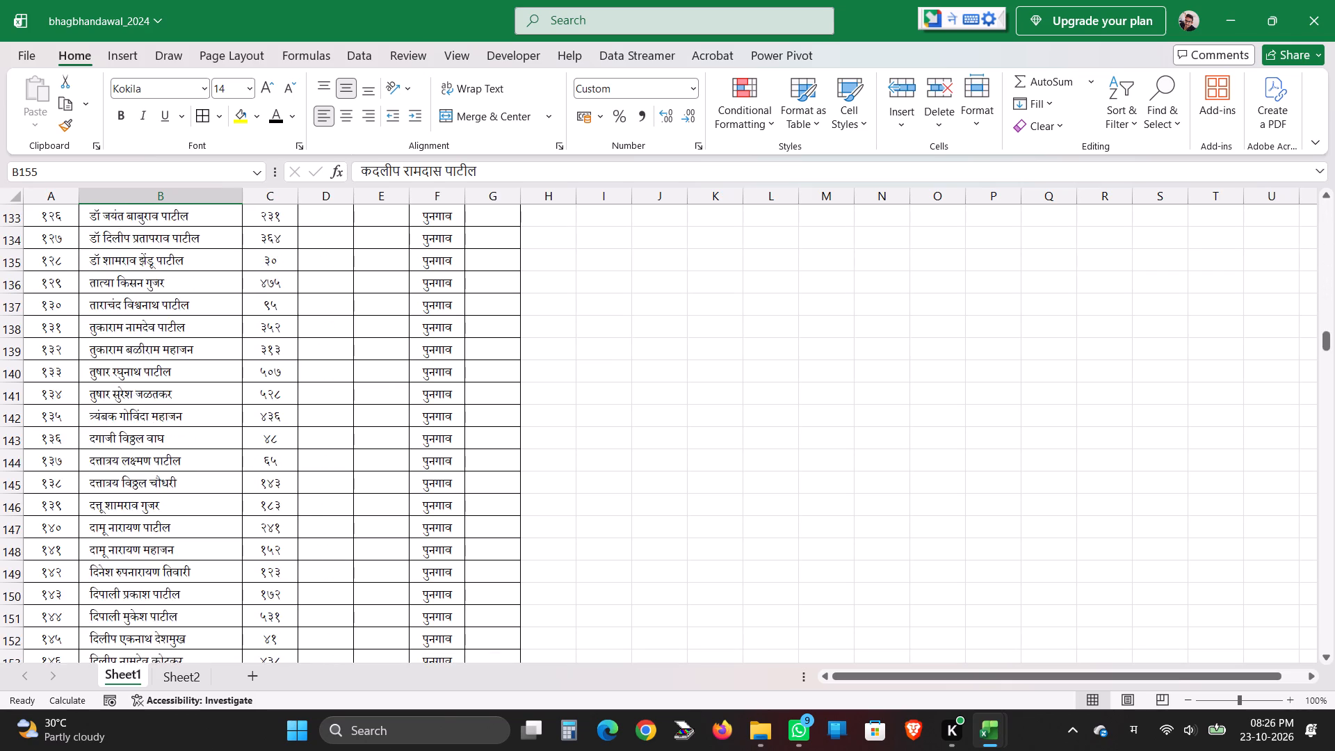
pyautogui.scroll(-20, 195, 567)
pyautogui.scroll(-11, 195, 567)
pyautogui.scroll(-16, 195, 567)
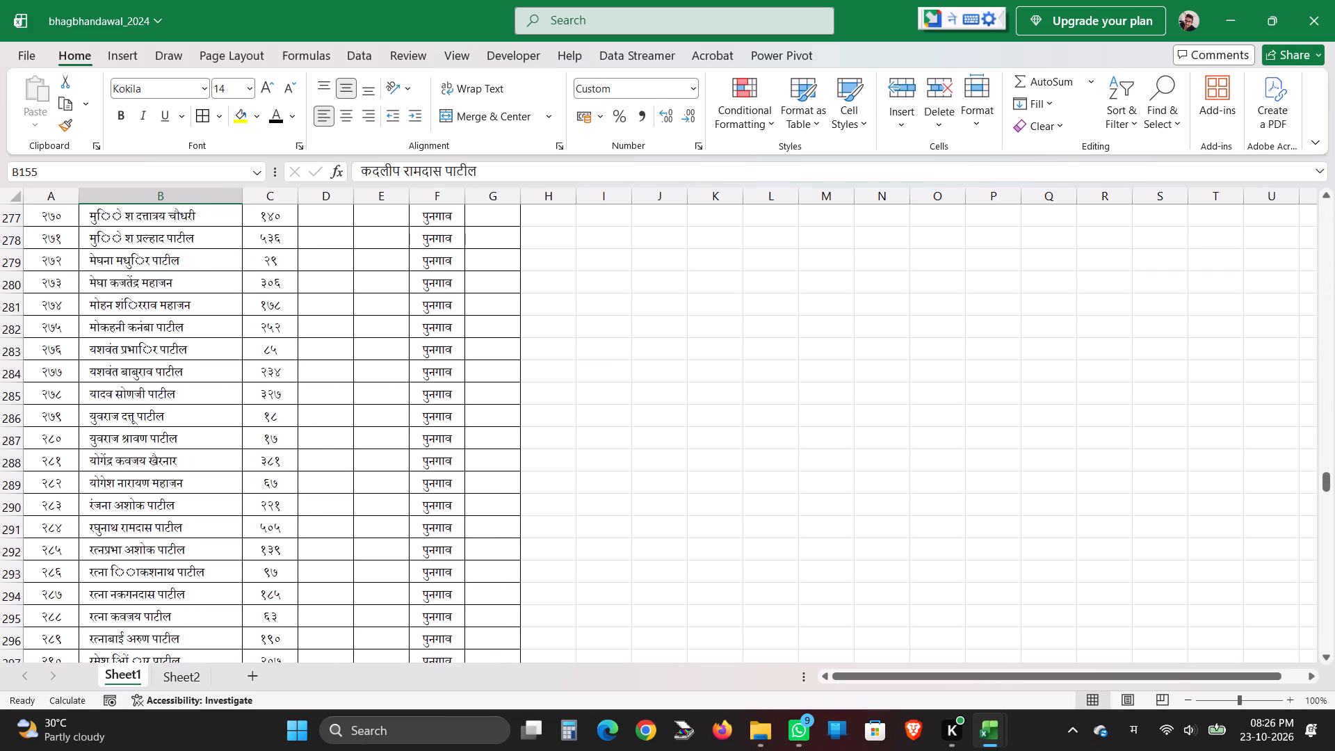
pyautogui.scroll(-16, 195, 567)
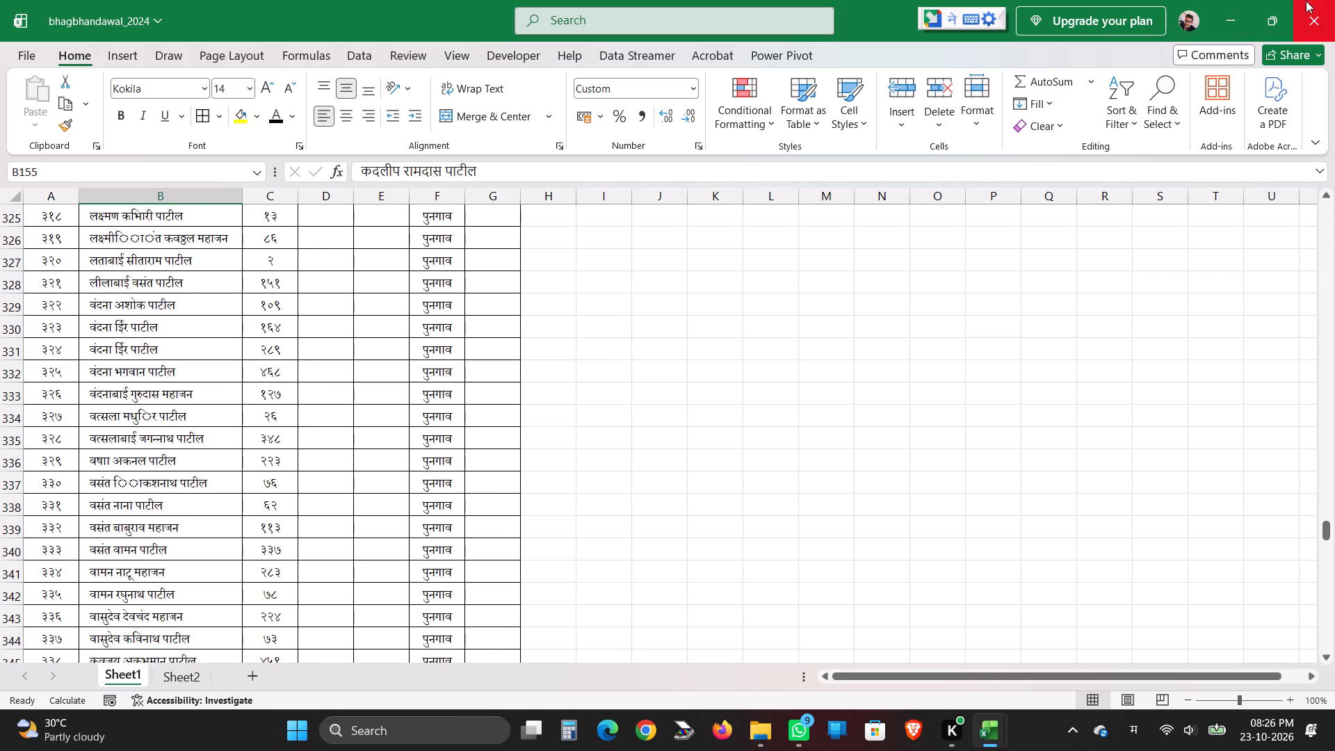
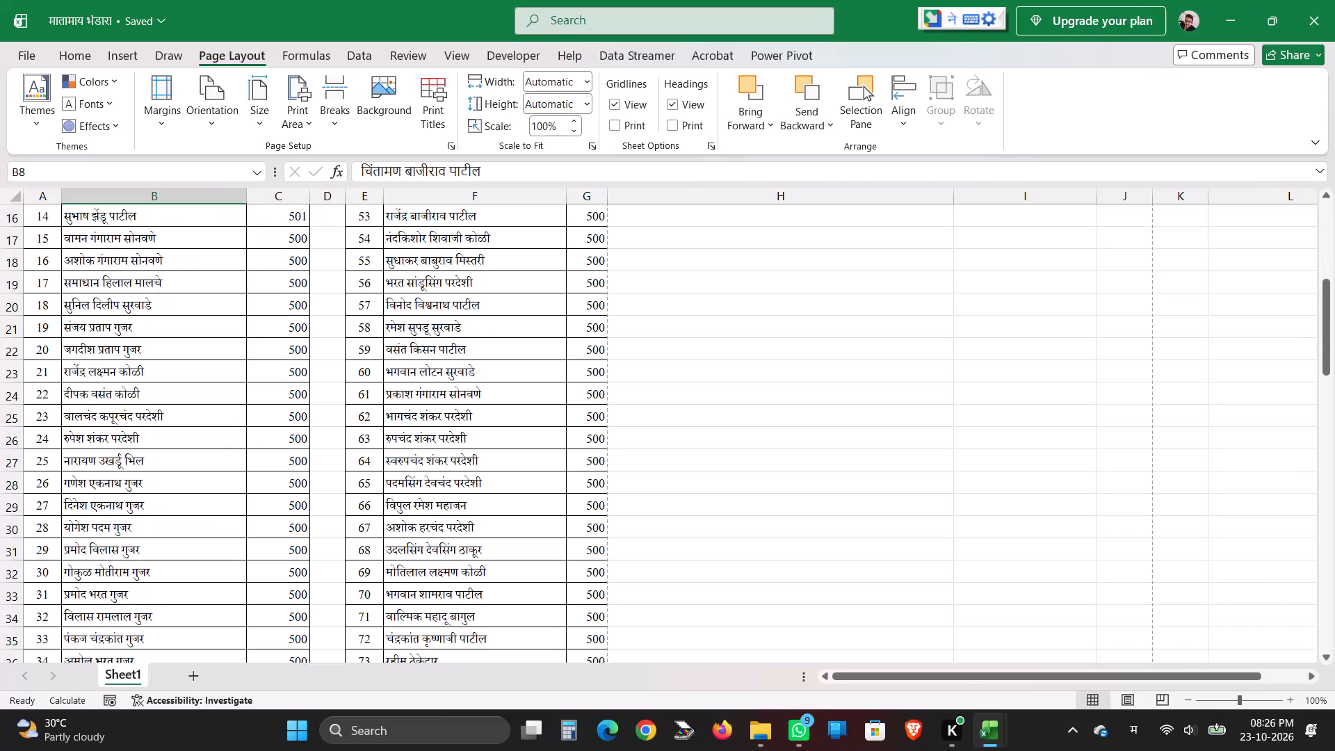
# Open Find for the contributor list on Sheet1 of the मातामाय भंडारा workbook, with cell F12 selected.
pyautogui.scroll(-6, 134, 579)
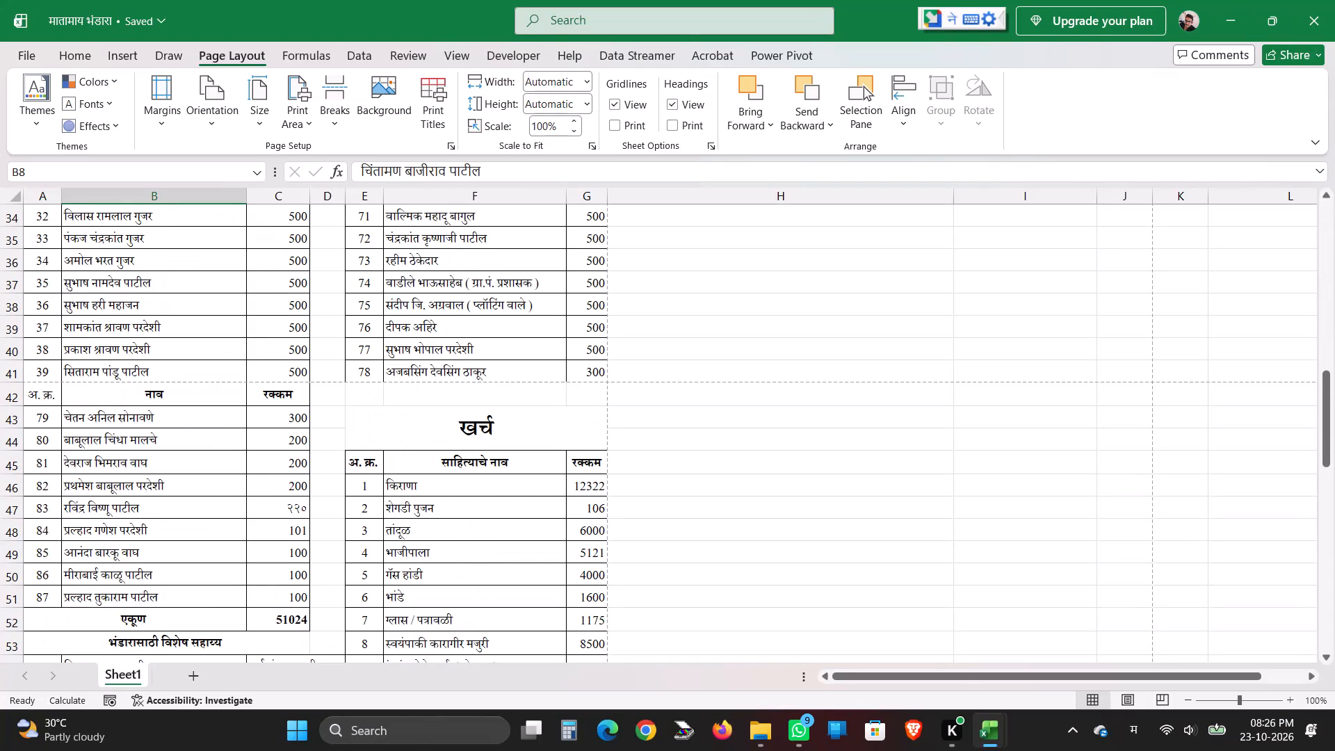
pyautogui.scroll(1, 134, 579)
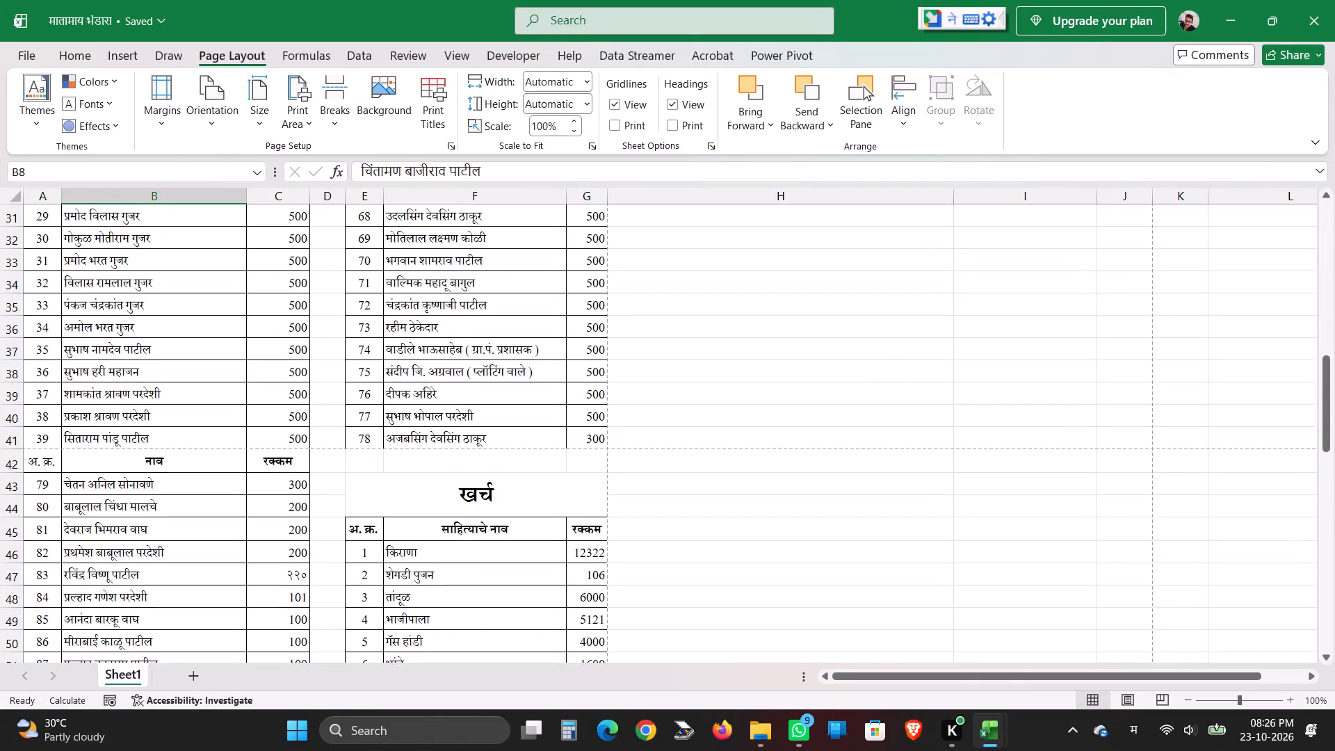
pyautogui.scroll(6, 134, 579)
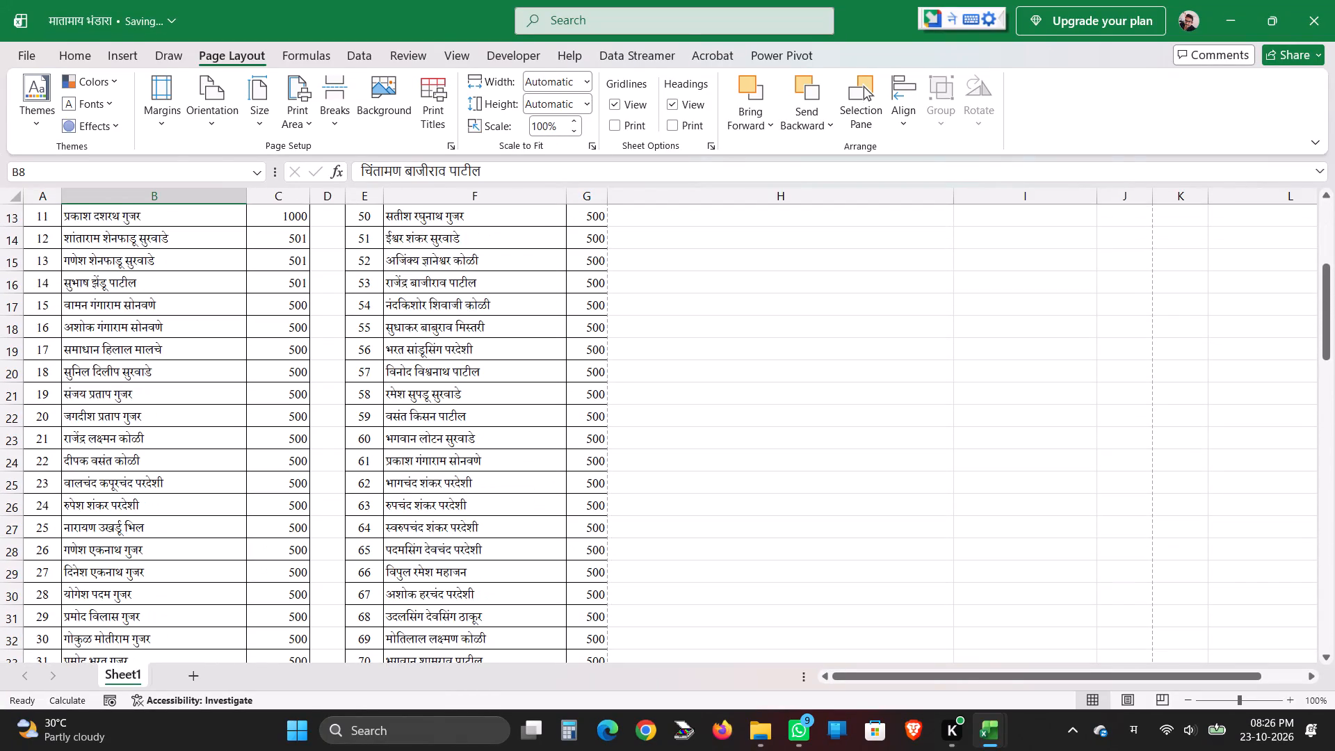
pyautogui.scroll(5, 134, 579)
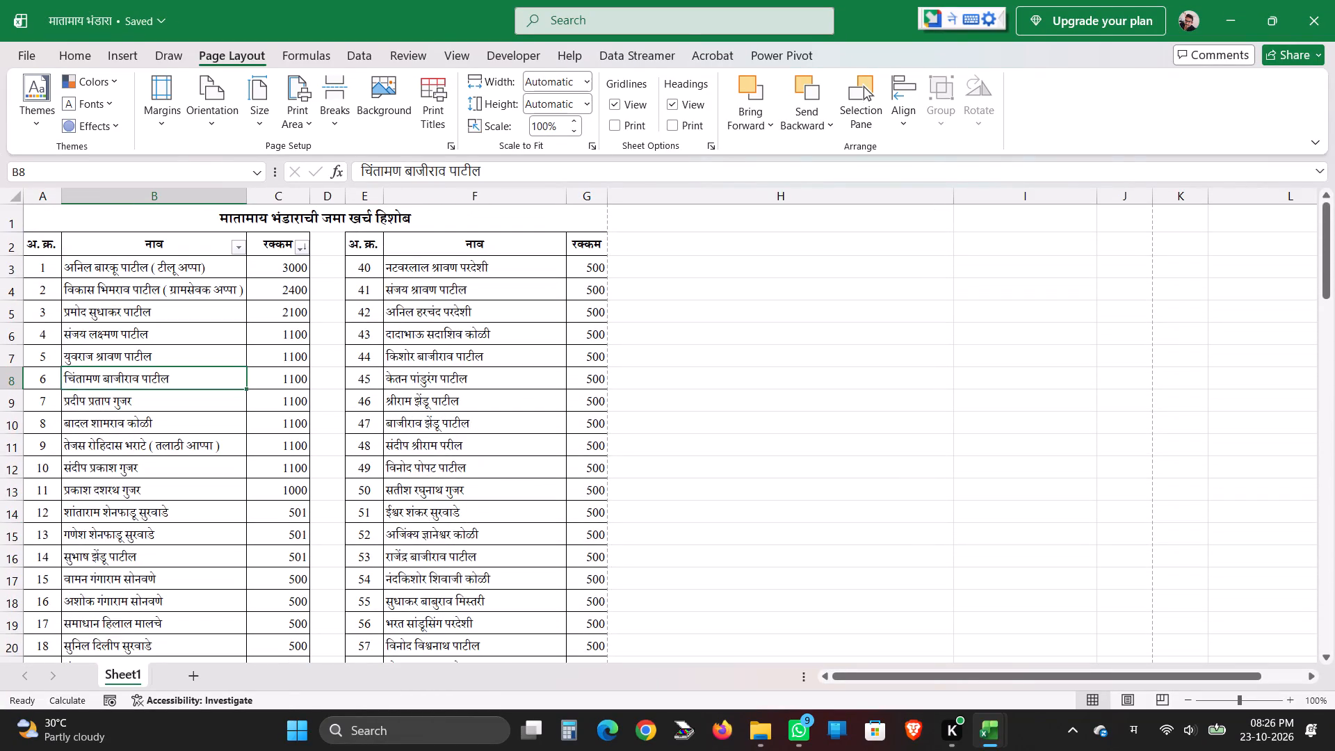
pyautogui.click(406, 465)
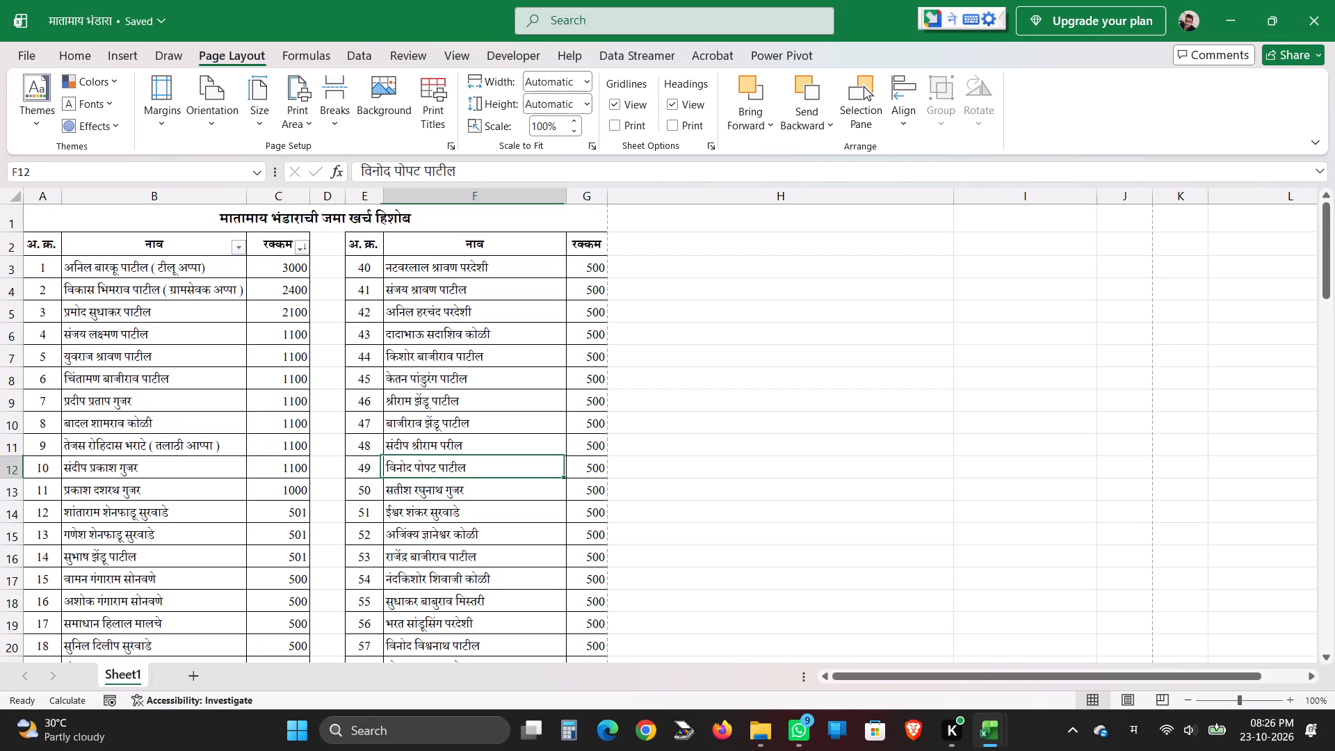
pyautogui.hotkey('ctrl', 'f')
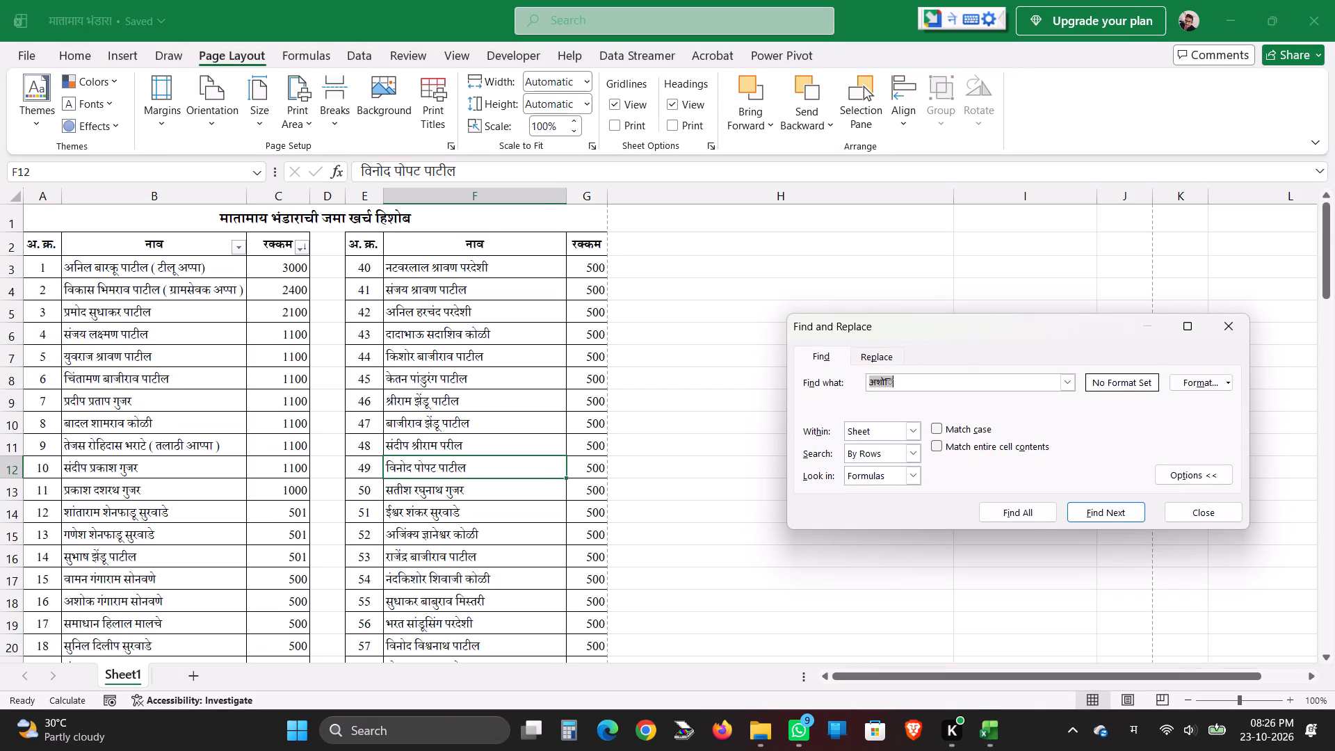
# Search the sheet for every cell containing the name सतीश.
pyautogui.write('sa')
pyautogui.write('tish')
pyautogui.press('Return')
pyautogui.click(995, 506)
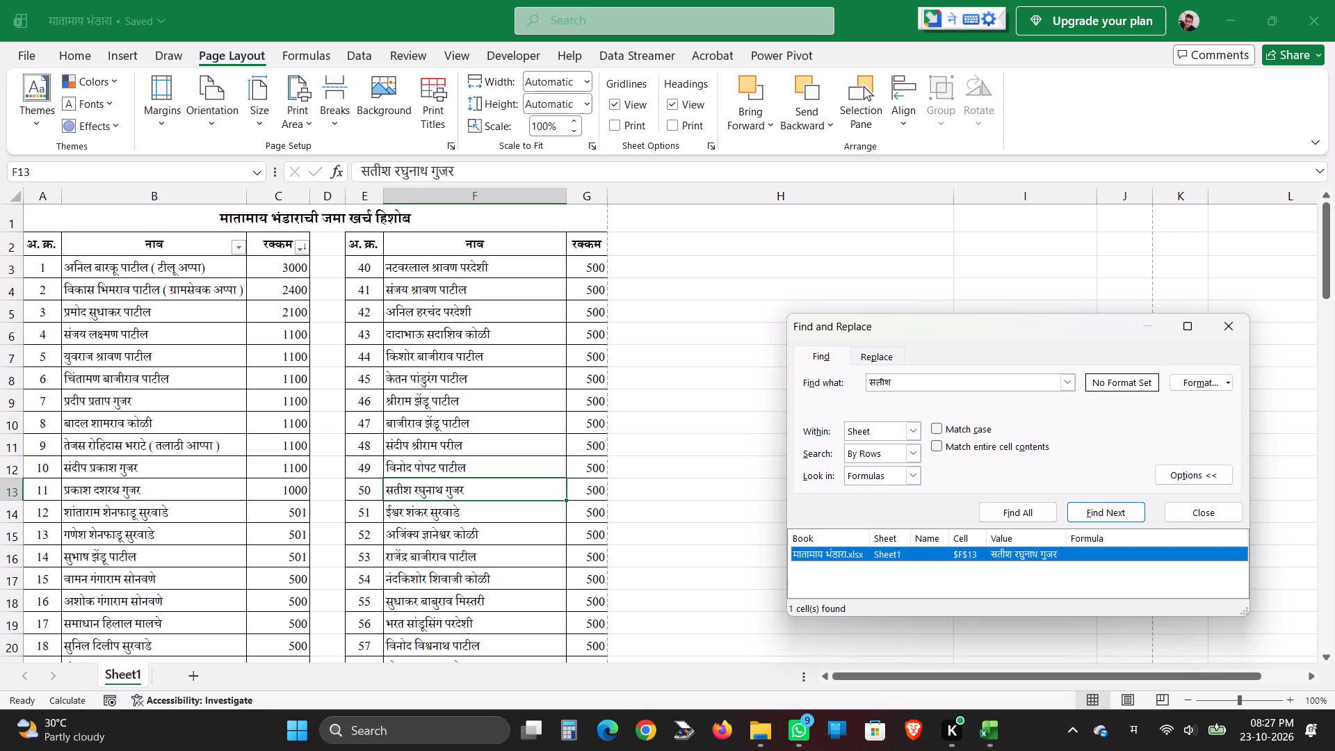
pyautogui.click(1223, 324)
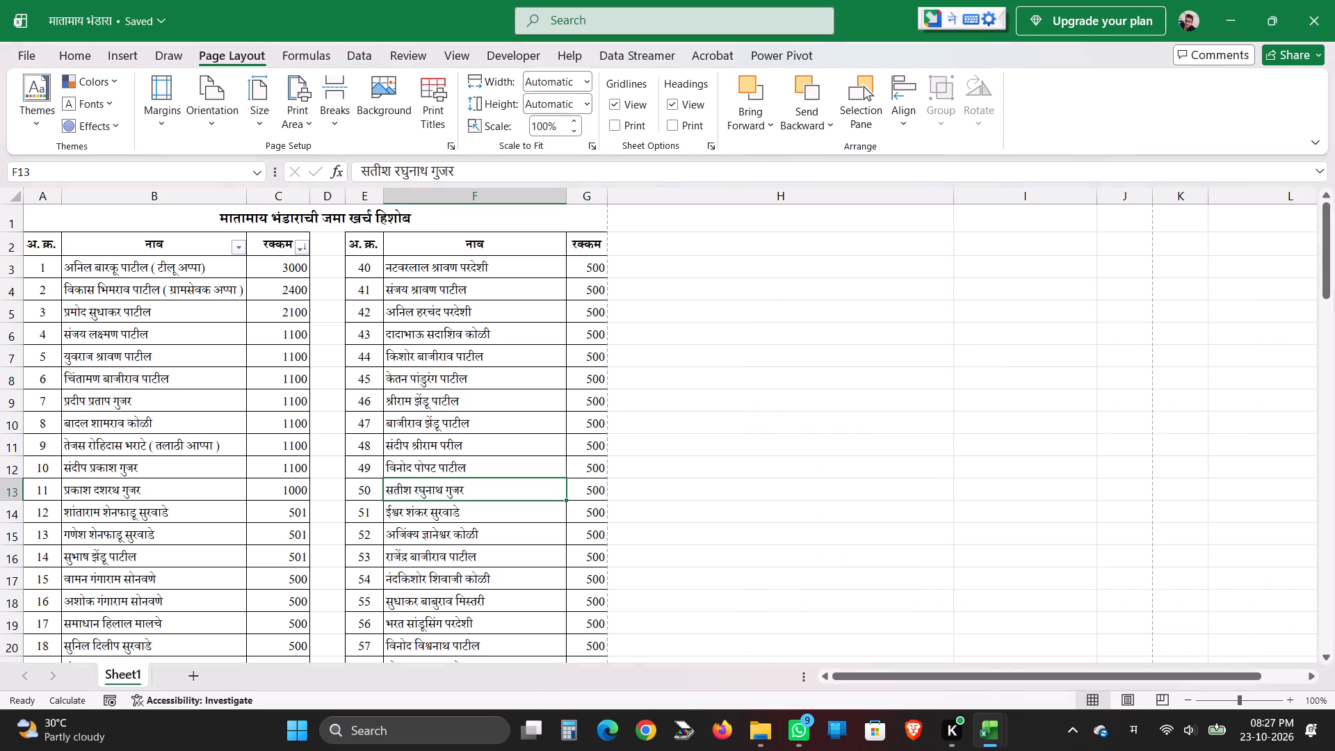
# Select the full accounts range A1:G77 and set up a copy in the Desktop folder with PDF as the file type.
pyautogui.moveTo(417, 220); pyautogui.dragTo(417, 227)
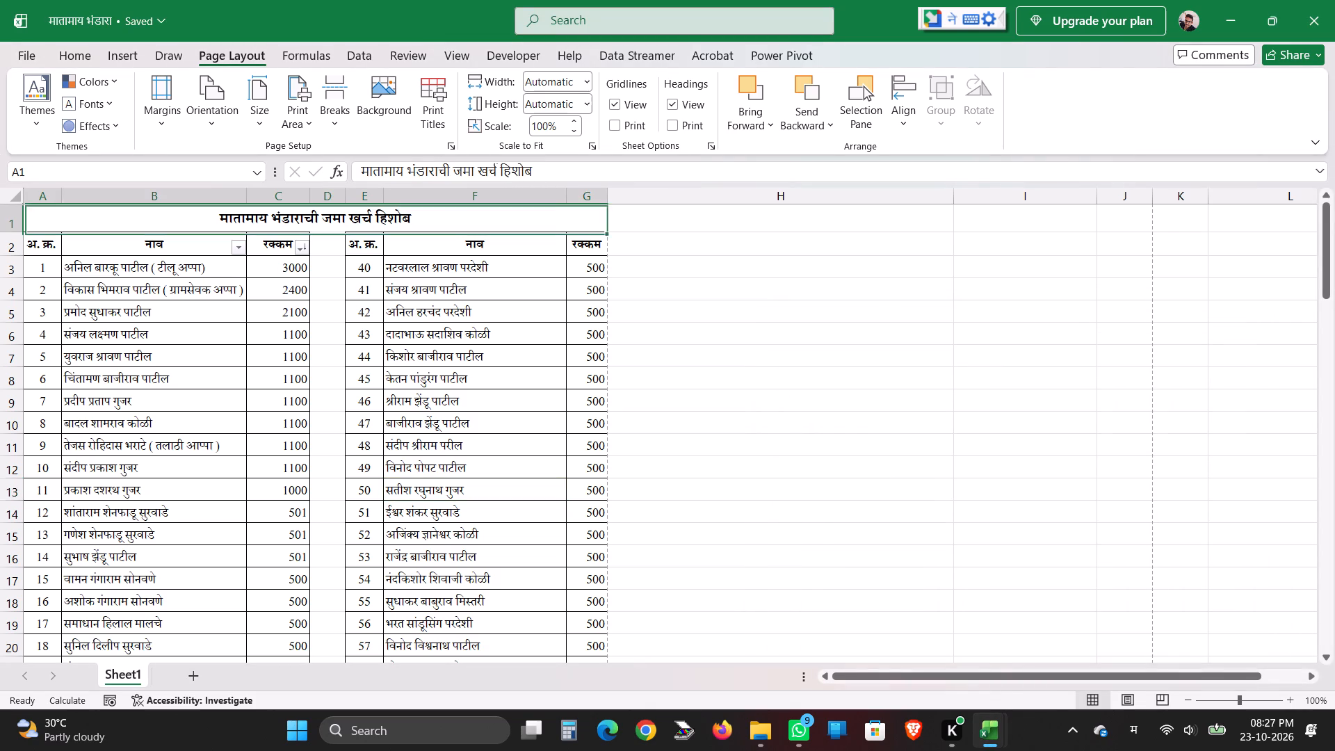
pyautogui.moveTo(417, 227); pyautogui.dragTo(462, 750)
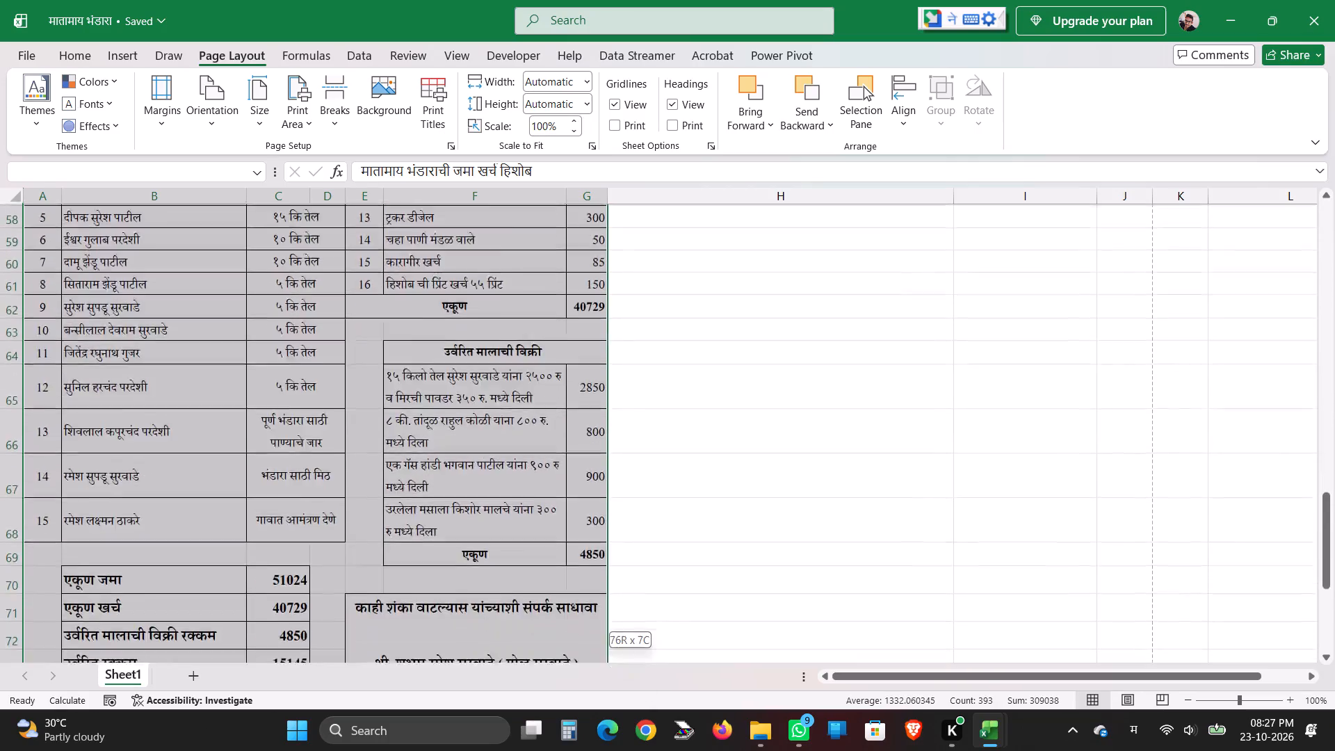
pyautogui.moveTo(462, 750); pyautogui.dragTo(448, 524)
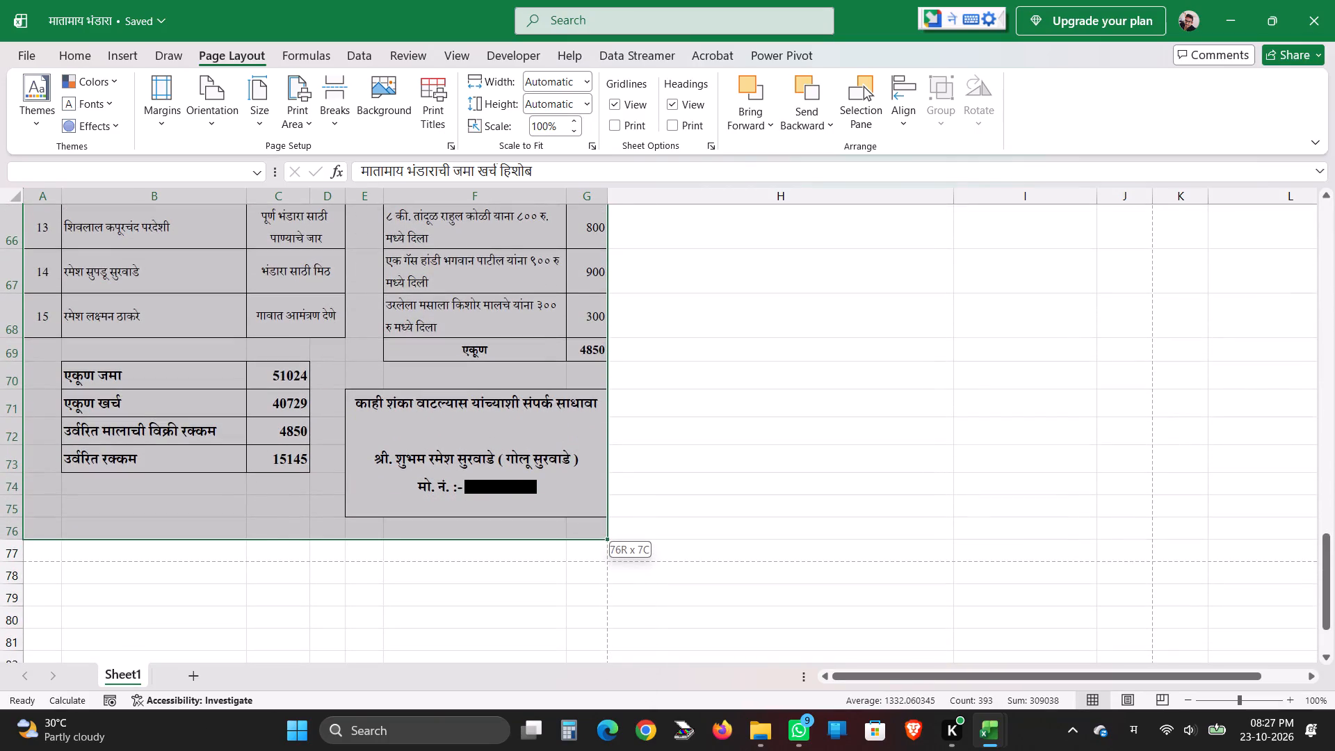
pyautogui.moveTo(448, 524); pyautogui.dragTo(453, 555)
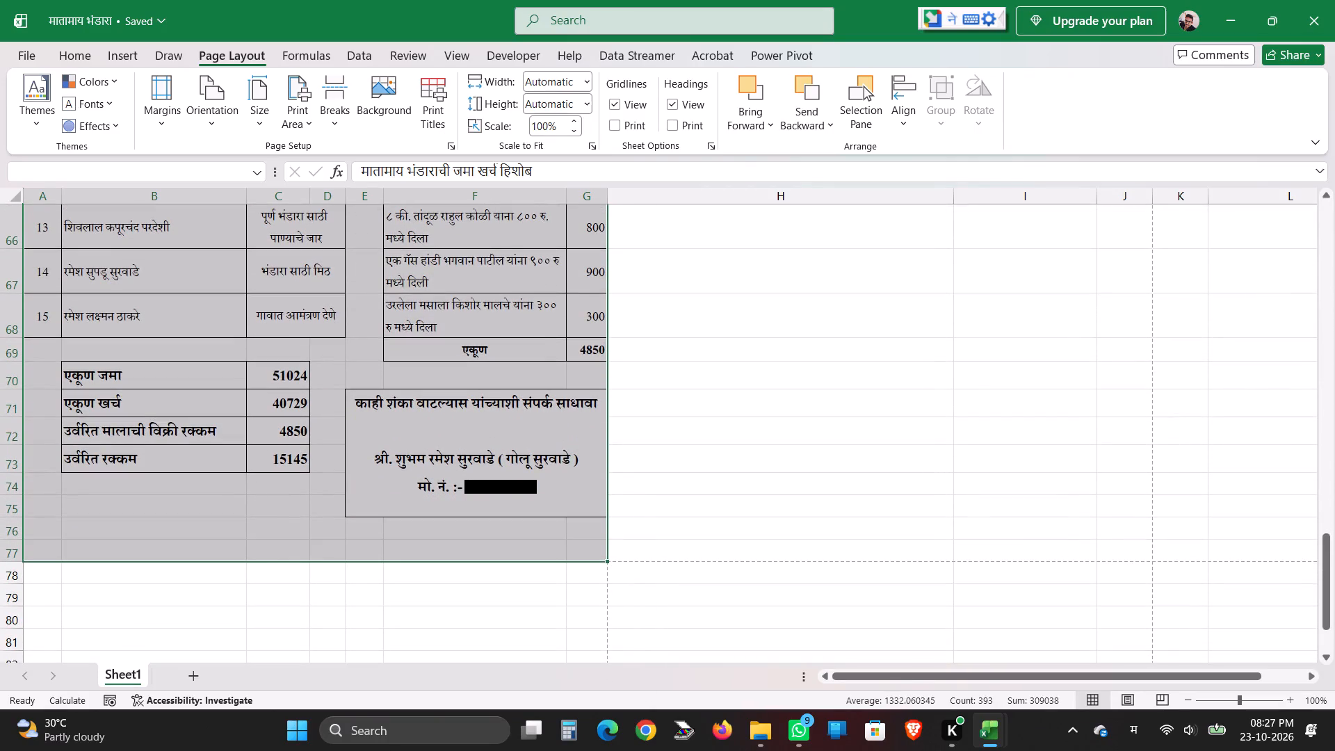
pyautogui.hotkey('ctrl', 'p')
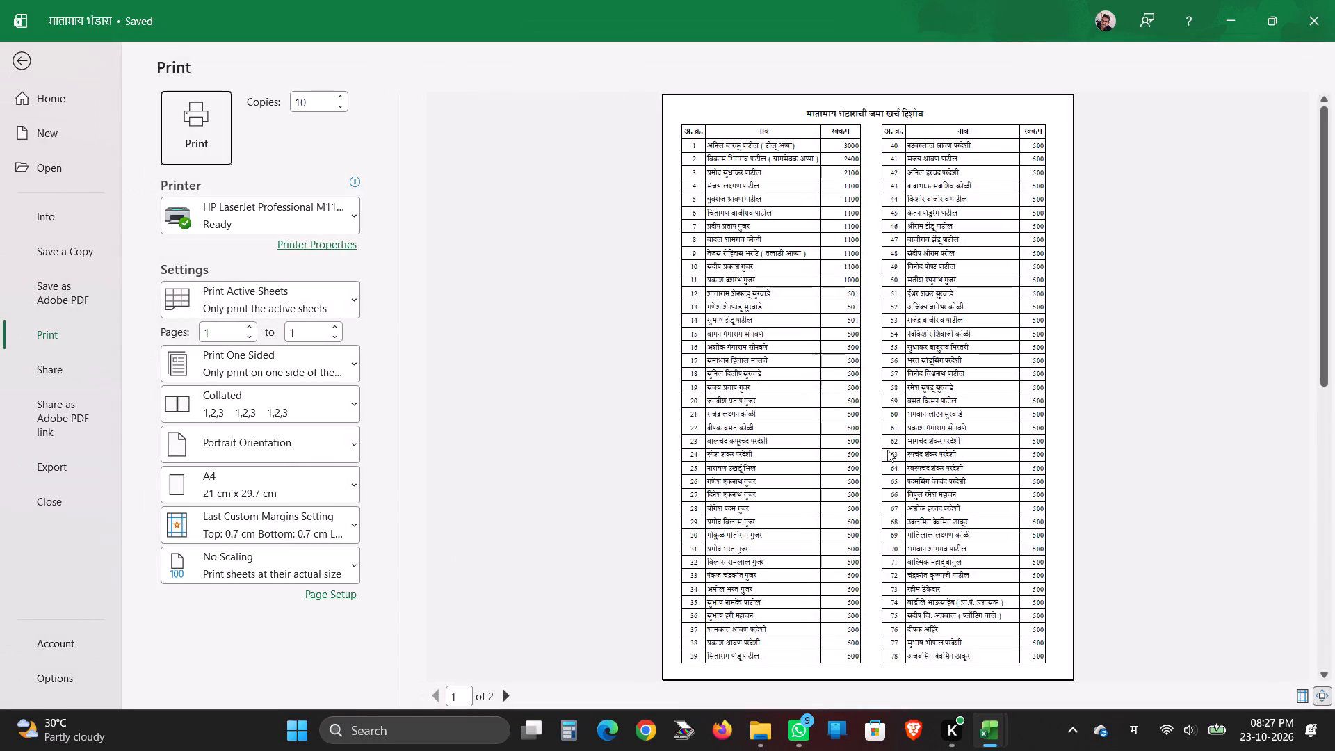
pyautogui.click(93, 242)
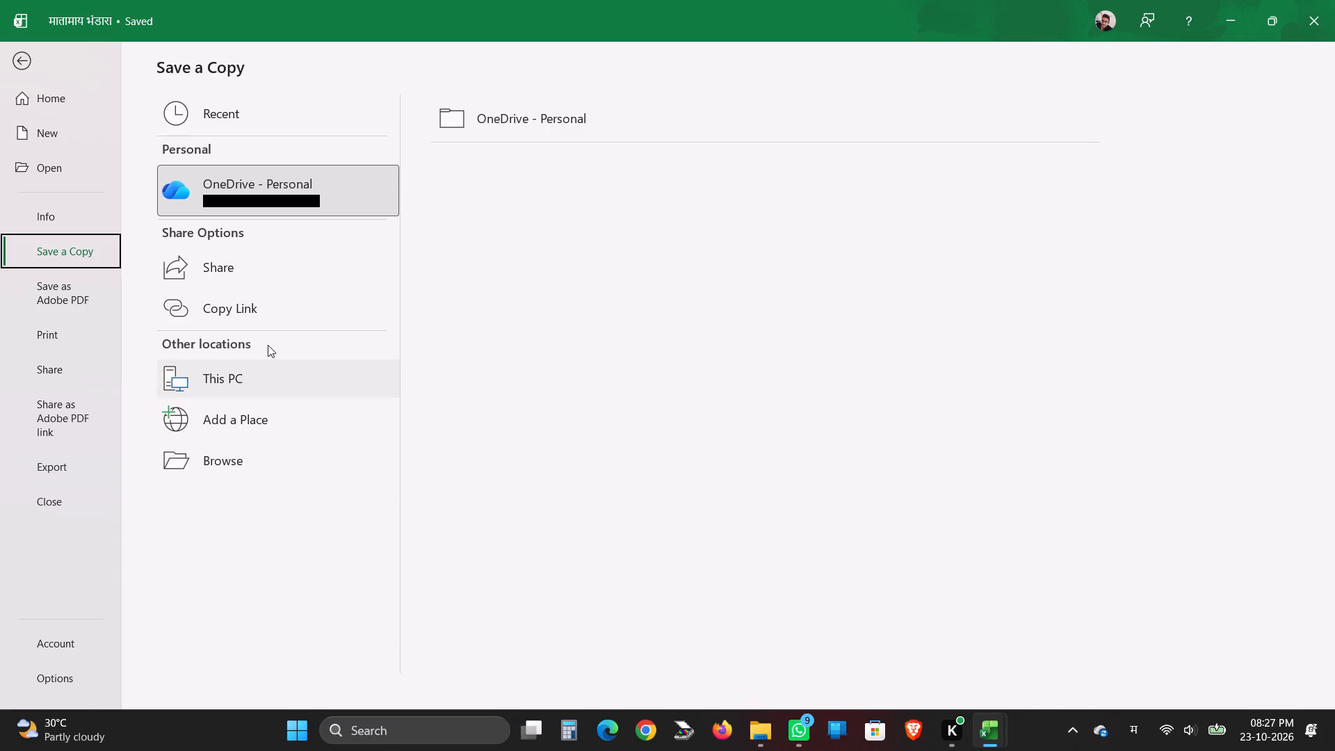
pyautogui.click(266, 384)
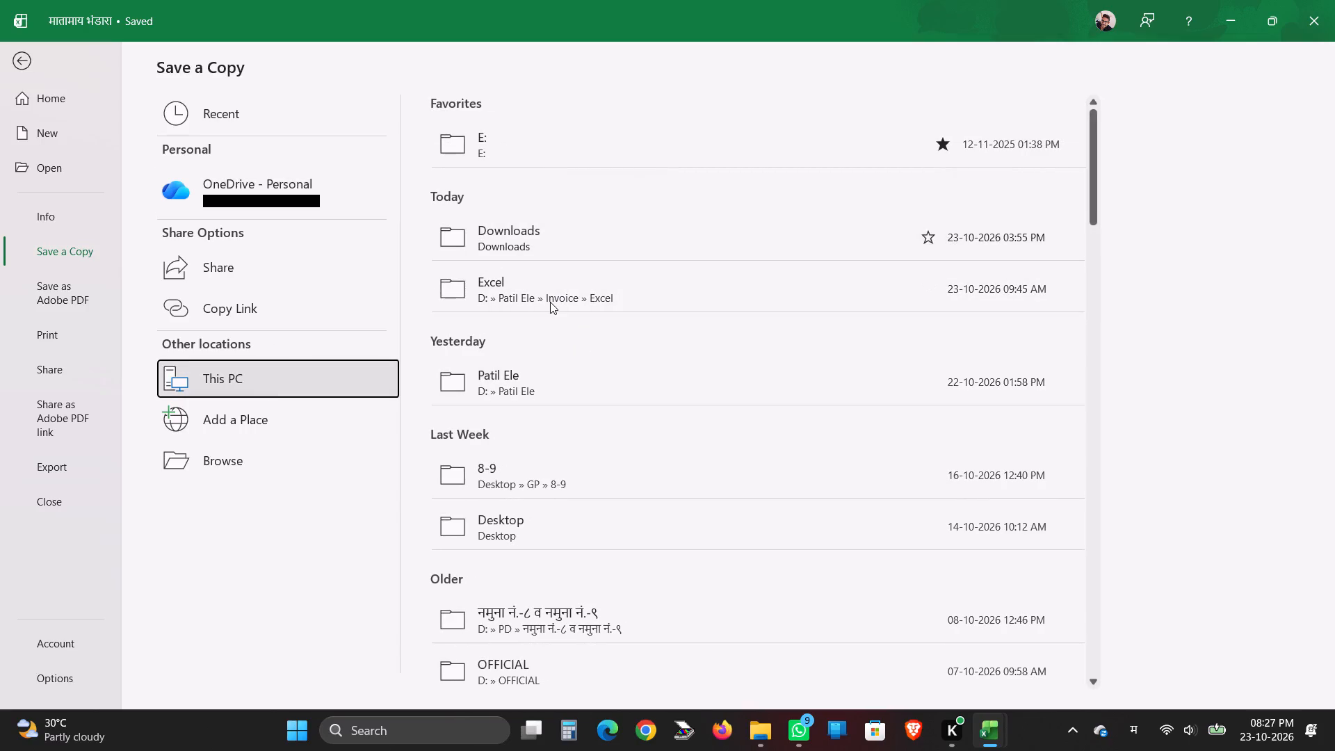
pyautogui.click(554, 531)
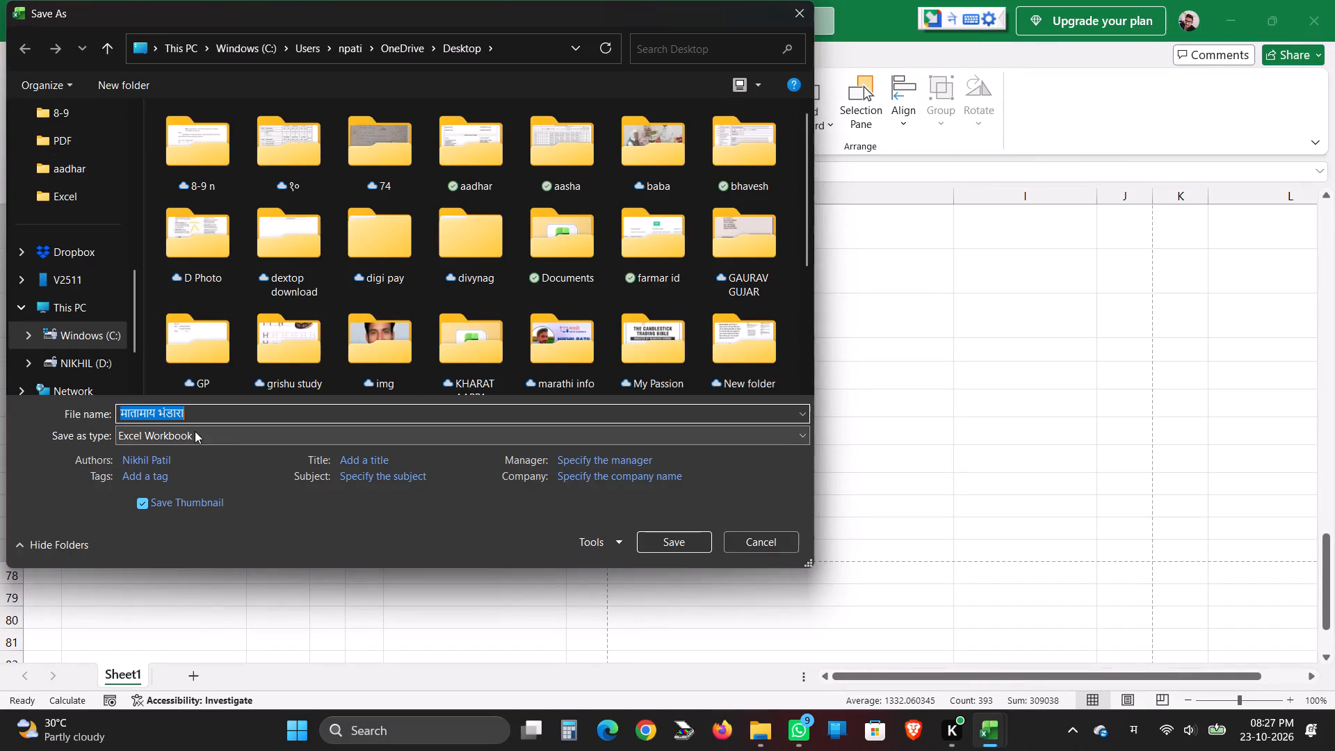
pyautogui.click(195, 431)
pyautogui.click(147, 377)
# Set the PDF to publish only the selection and save it to the Desktop as मातामाय भंडारा.
pyautogui.click(208, 558)
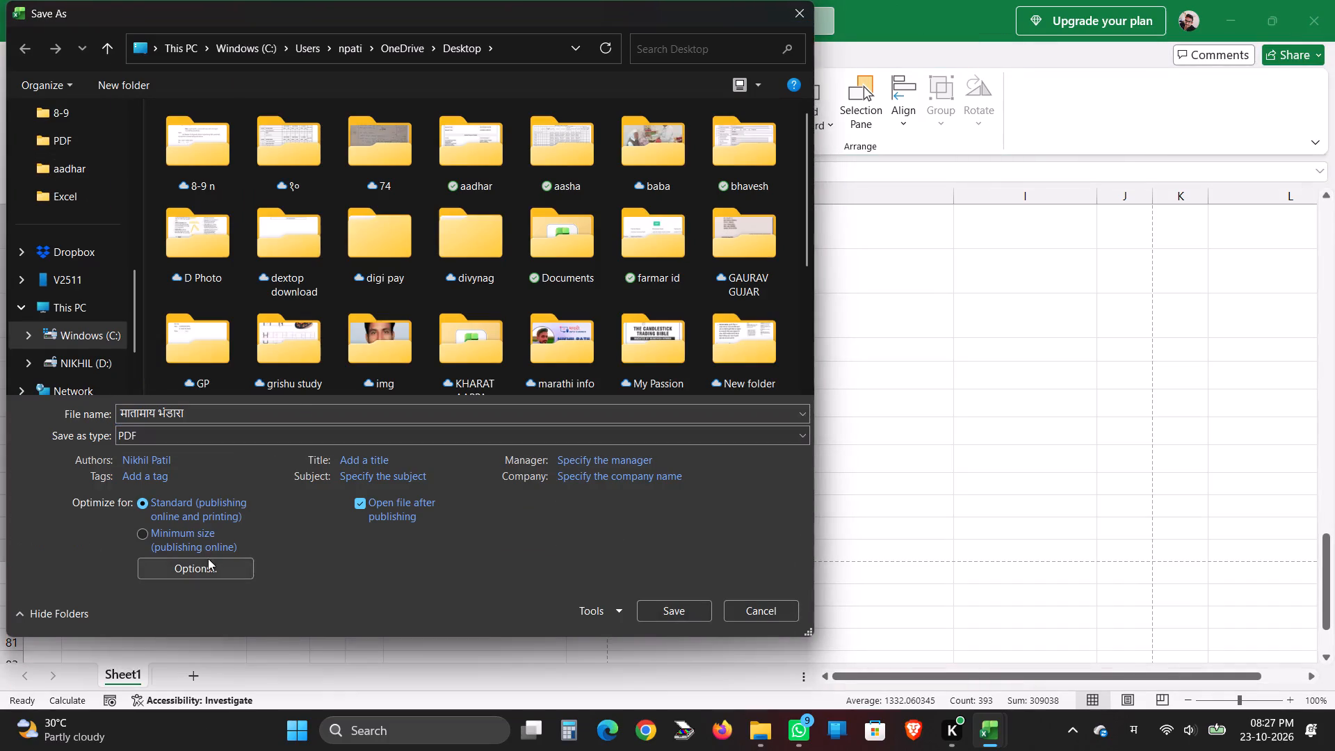
pyautogui.click(307, 290)
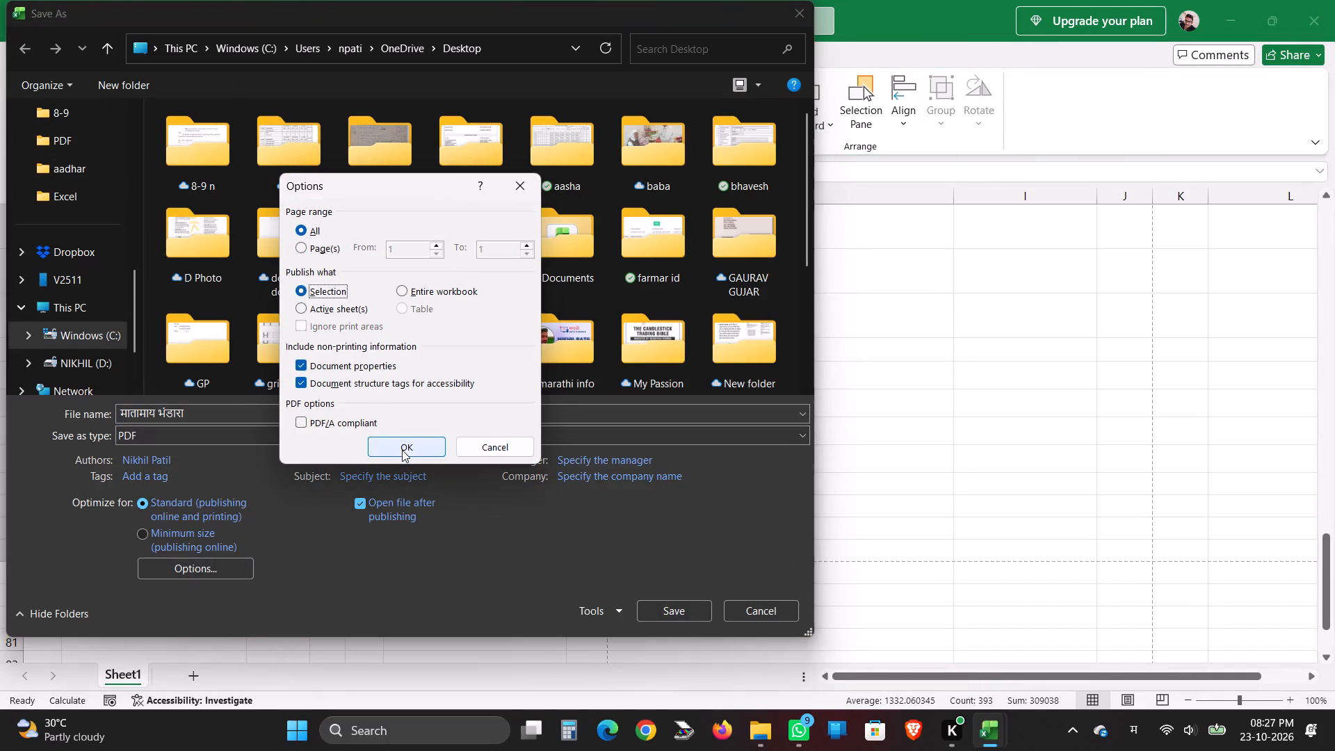
pyautogui.click(402, 450)
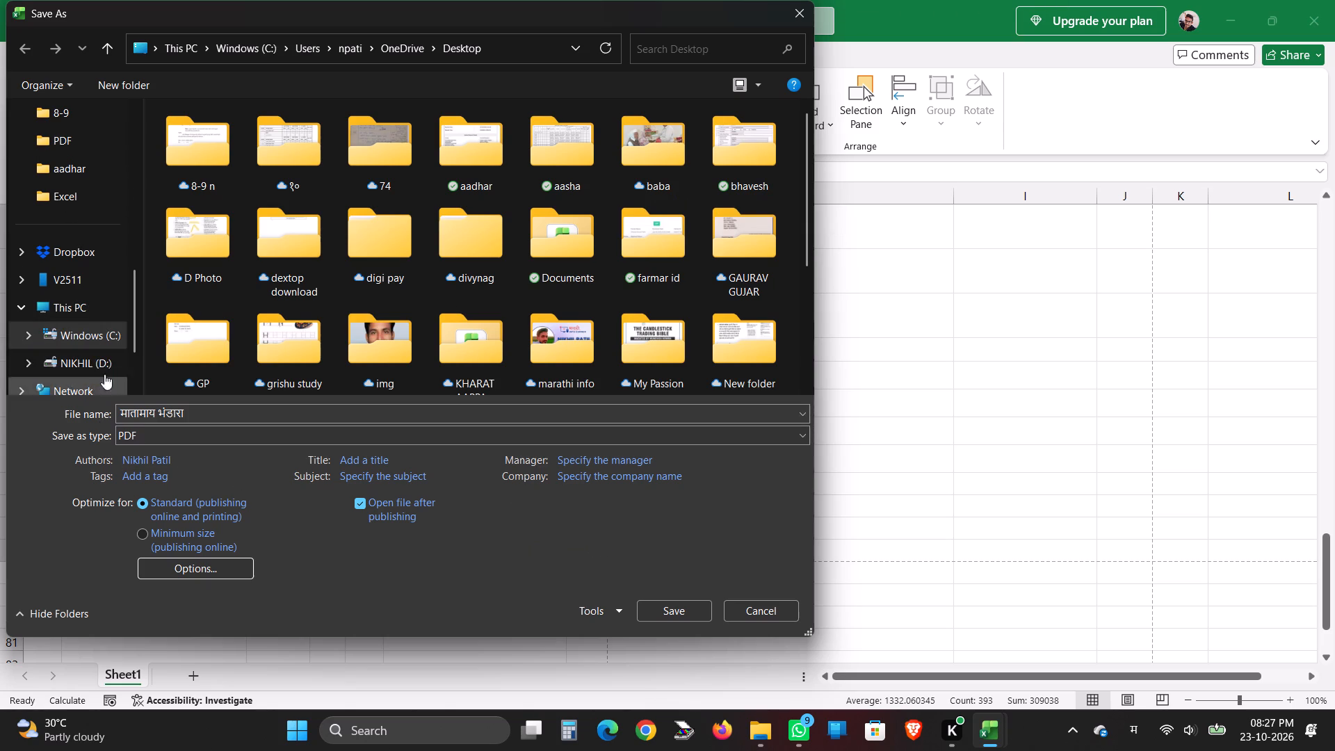
pyautogui.scroll(5, 84, 331)
pyautogui.click(72, 340)
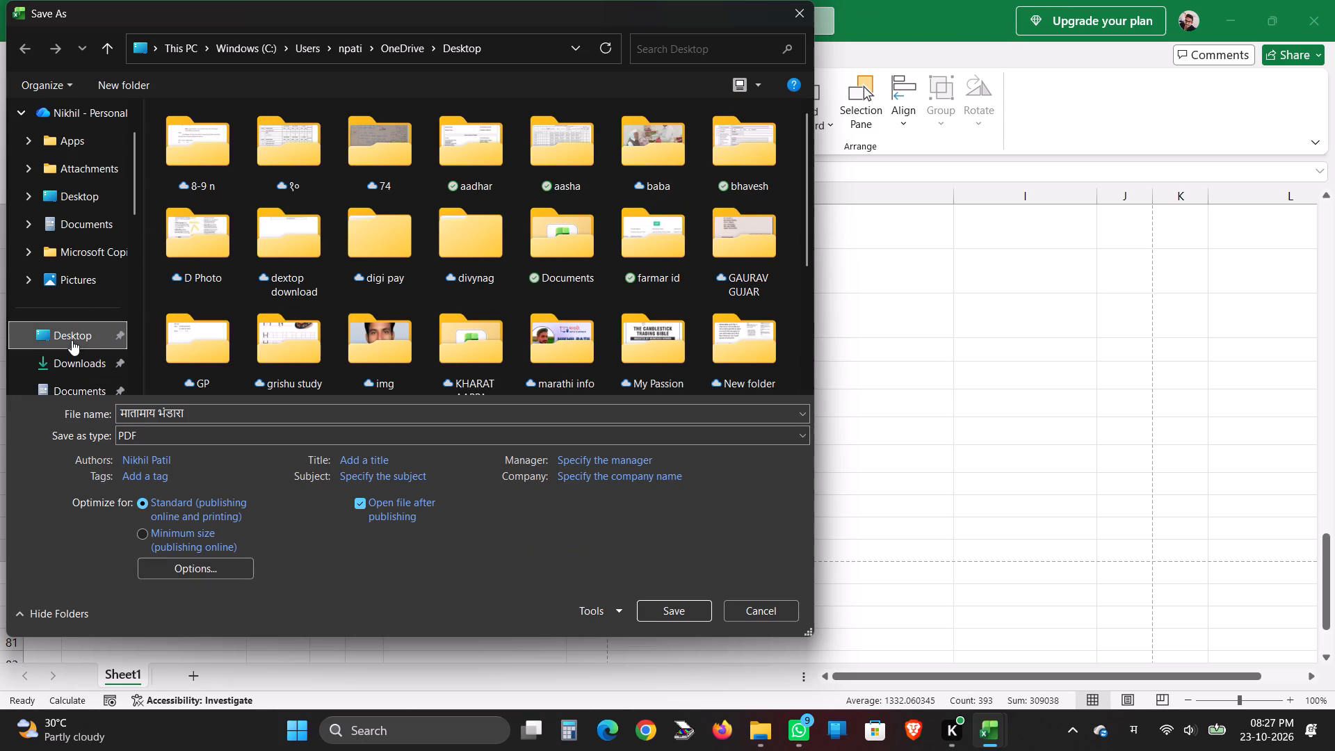
pyautogui.click(214, 570)
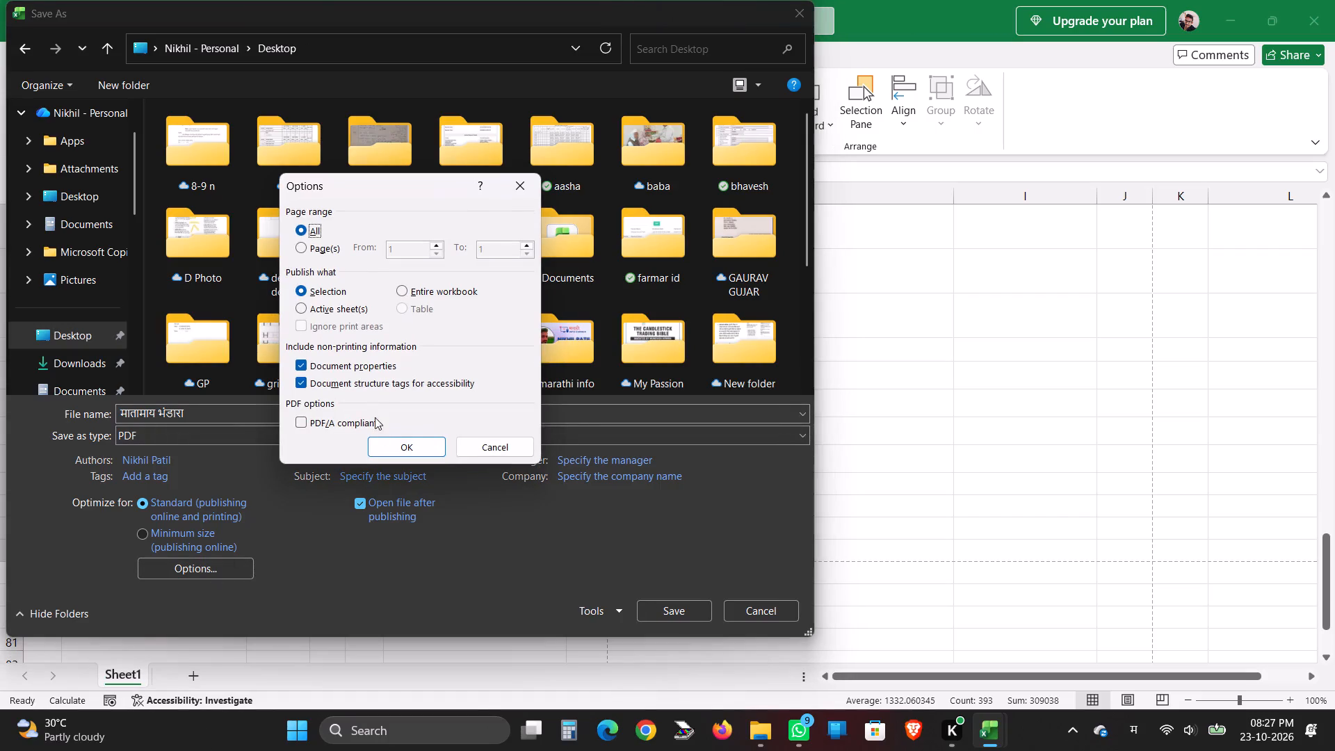
pyautogui.click(423, 451)
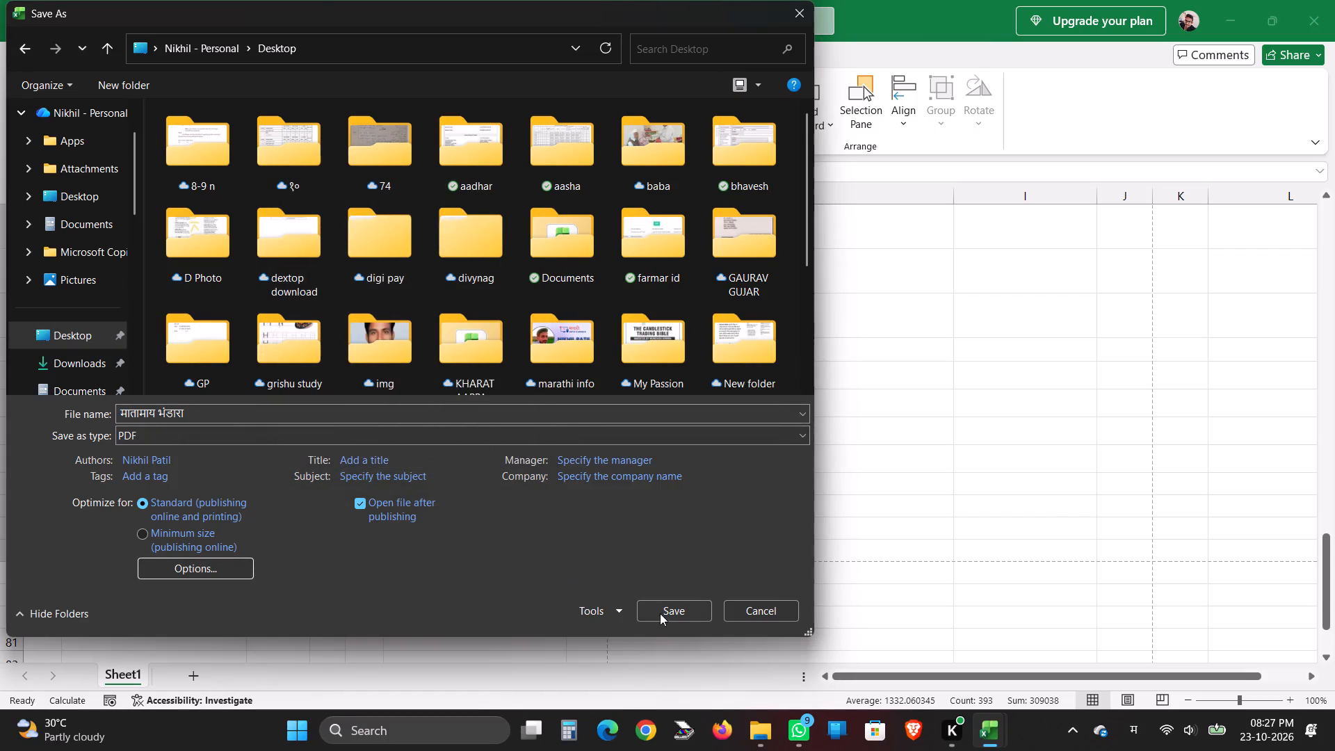
pyautogui.click(658, 612)
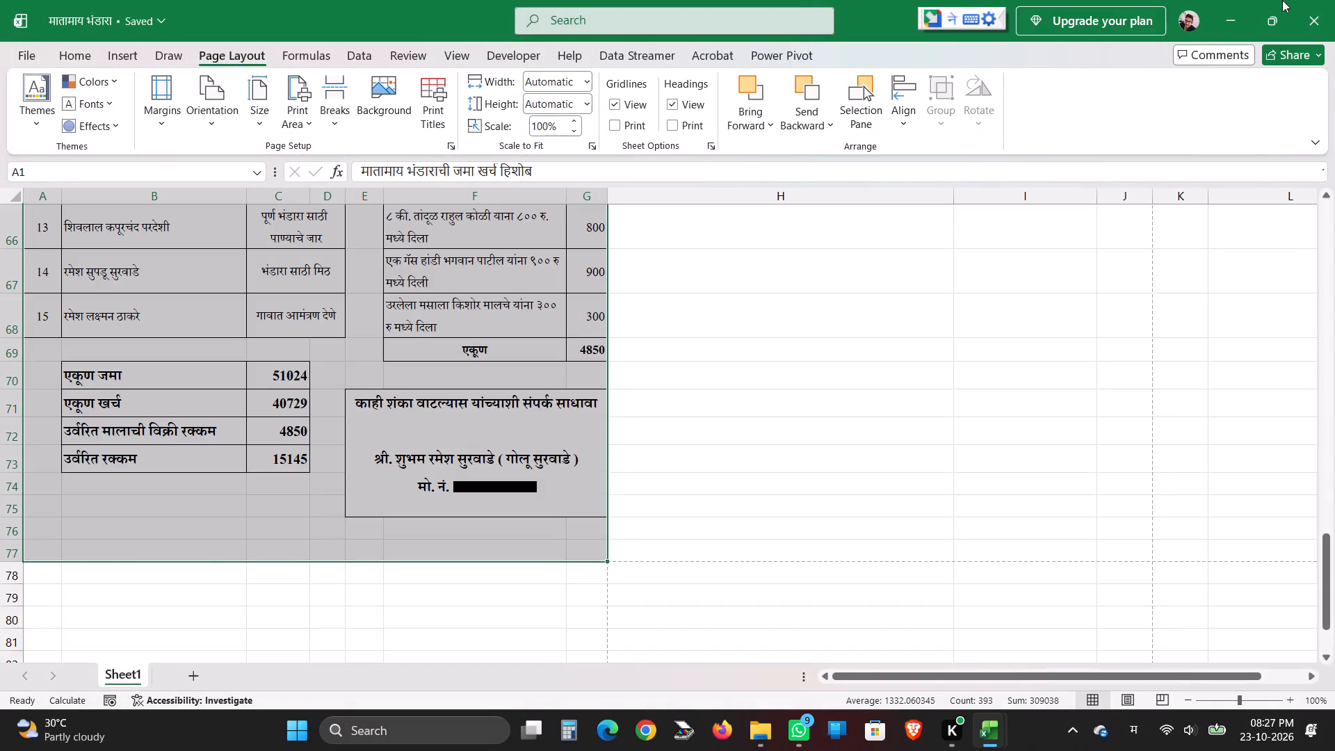
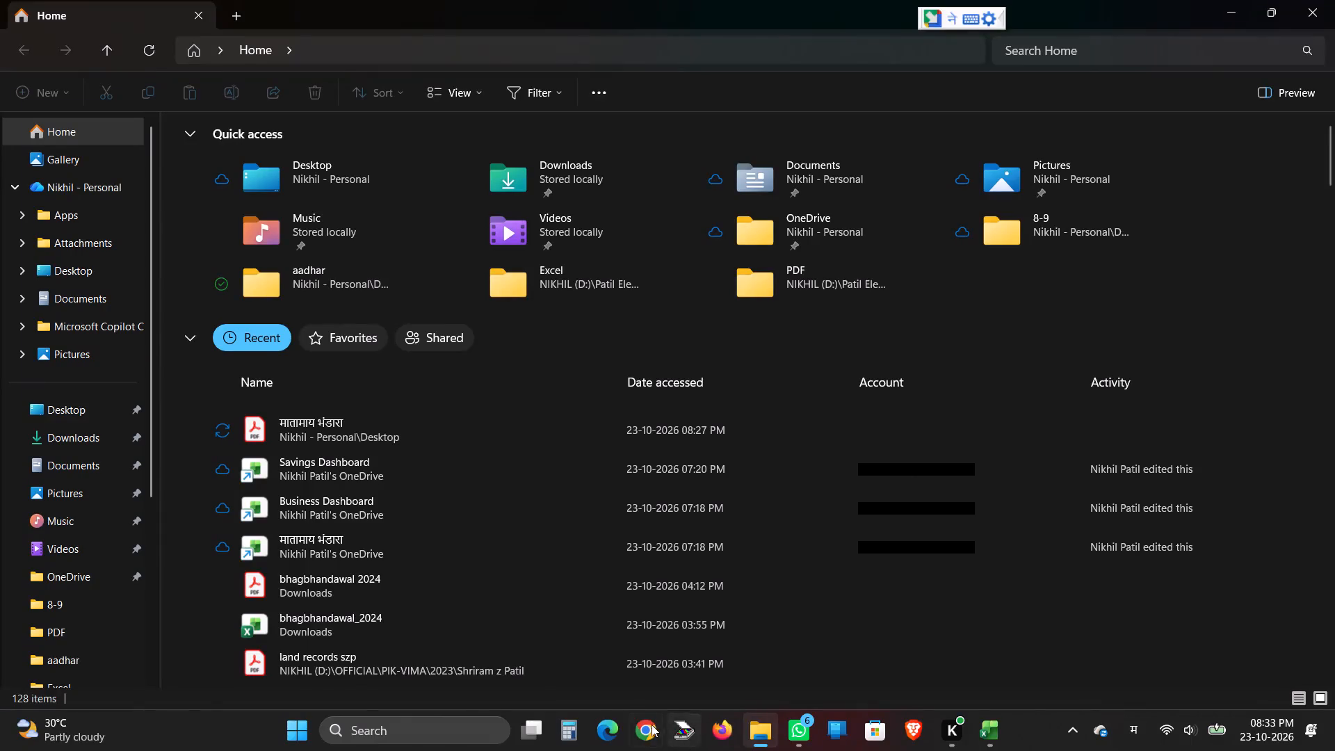
# Switch to Chrome, search for pdf to jpg and open the iLovePDF PDF to JPG converter.
pyautogui.click(649, 724)
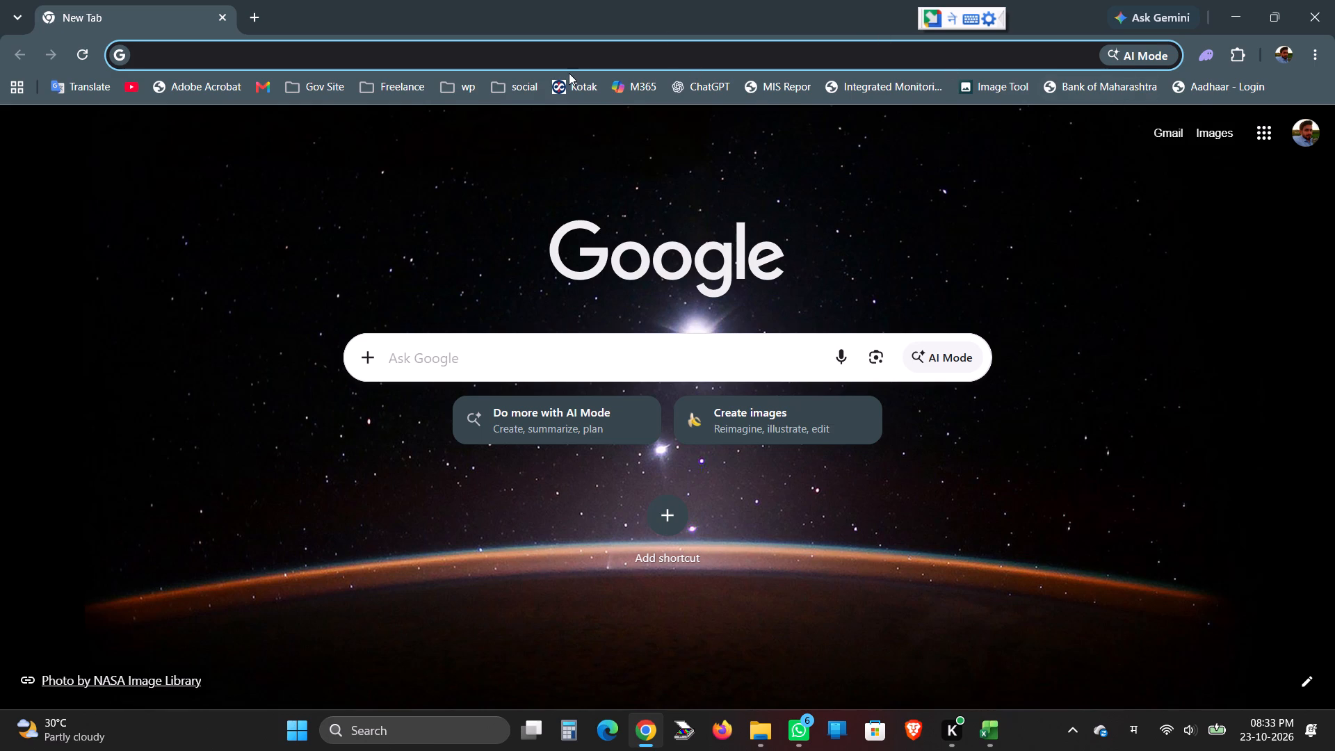
pyautogui.write('fdf')
pyautogui.click(89, 355)
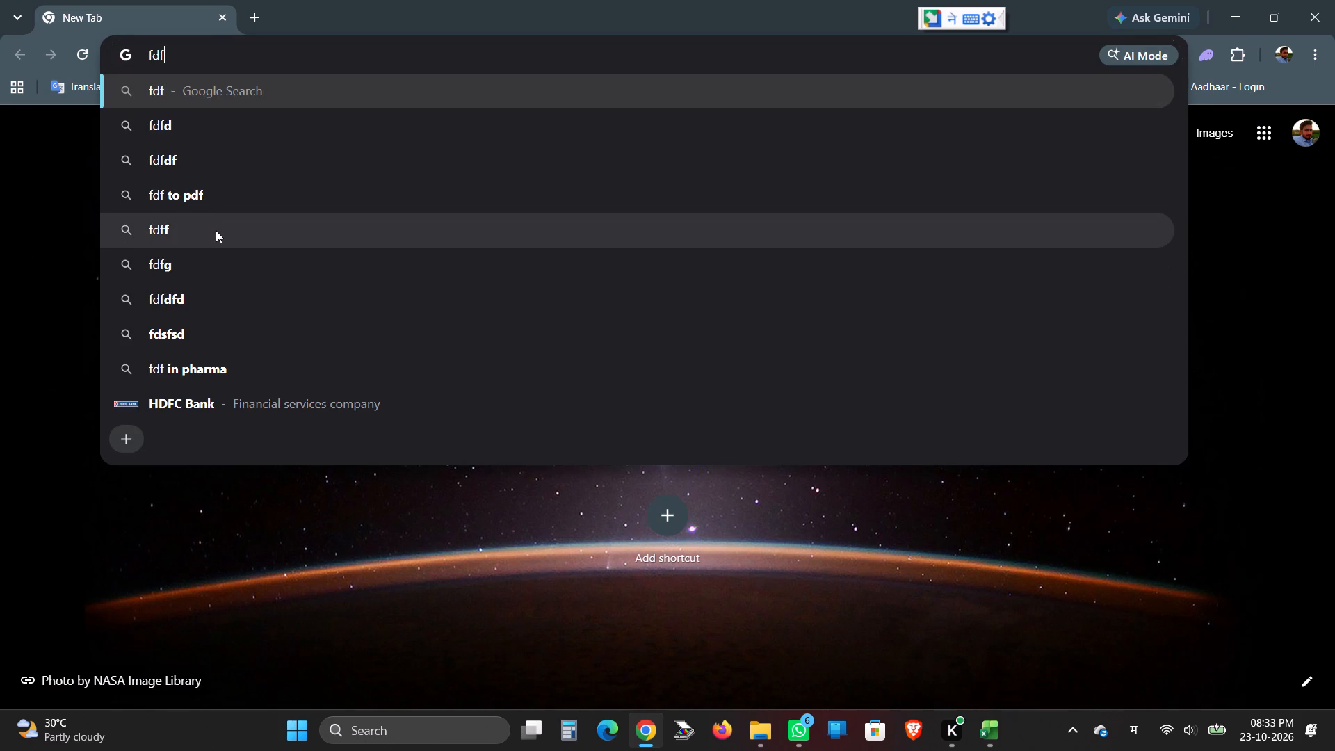
pyautogui.press('space')
pyautogui.write('t')
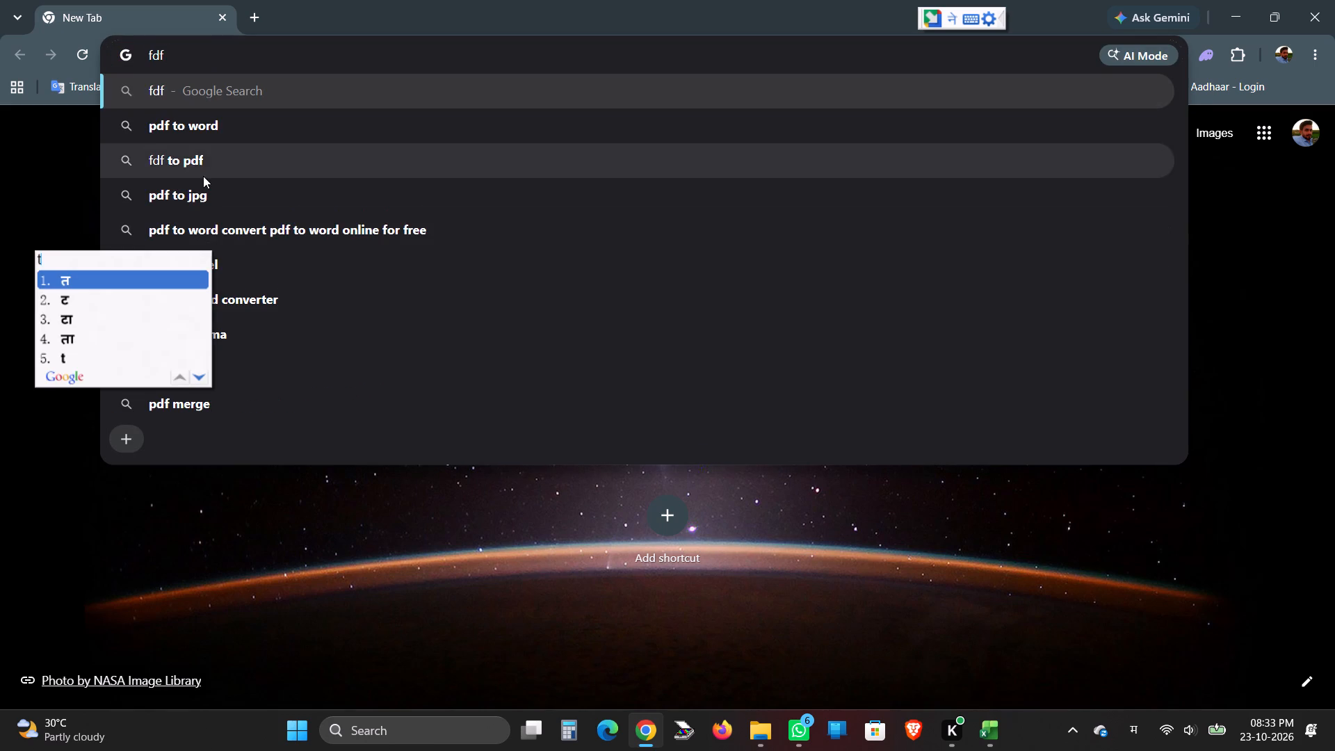
pyautogui.click(203, 186)
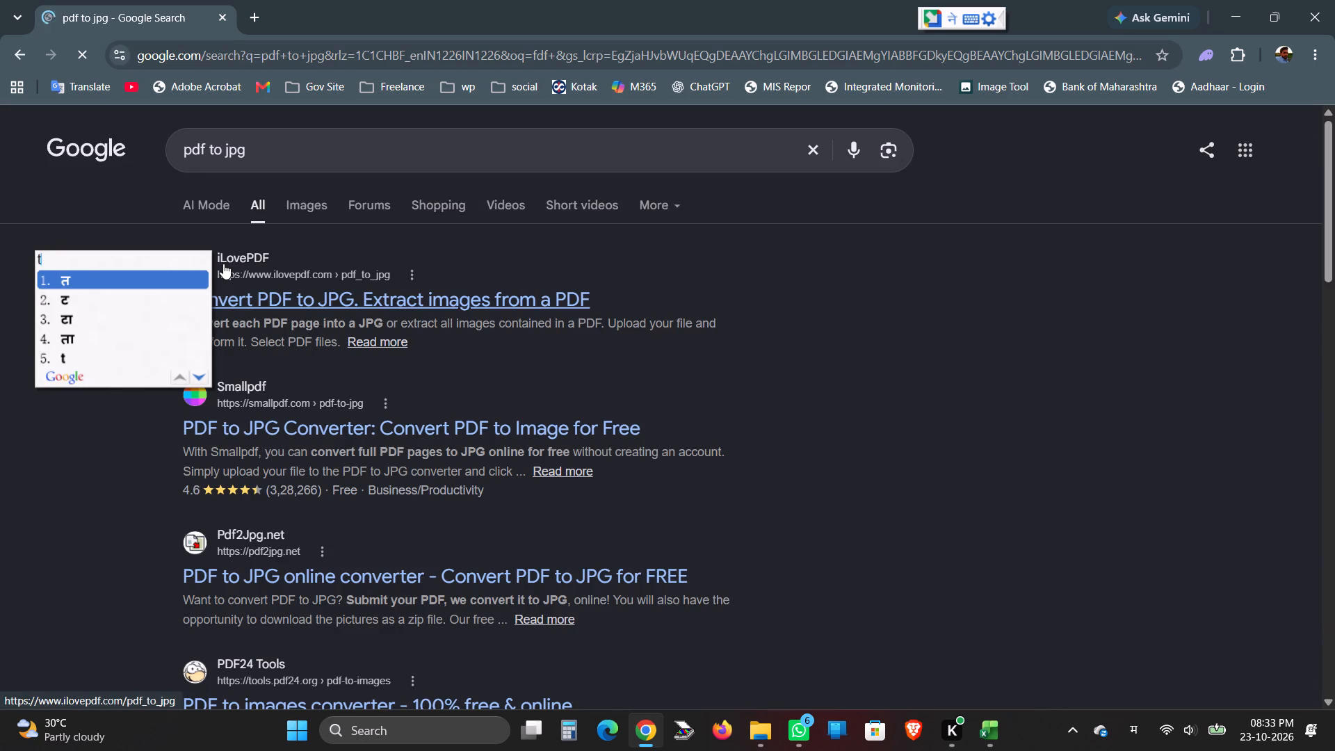
pyautogui.click(301, 146)
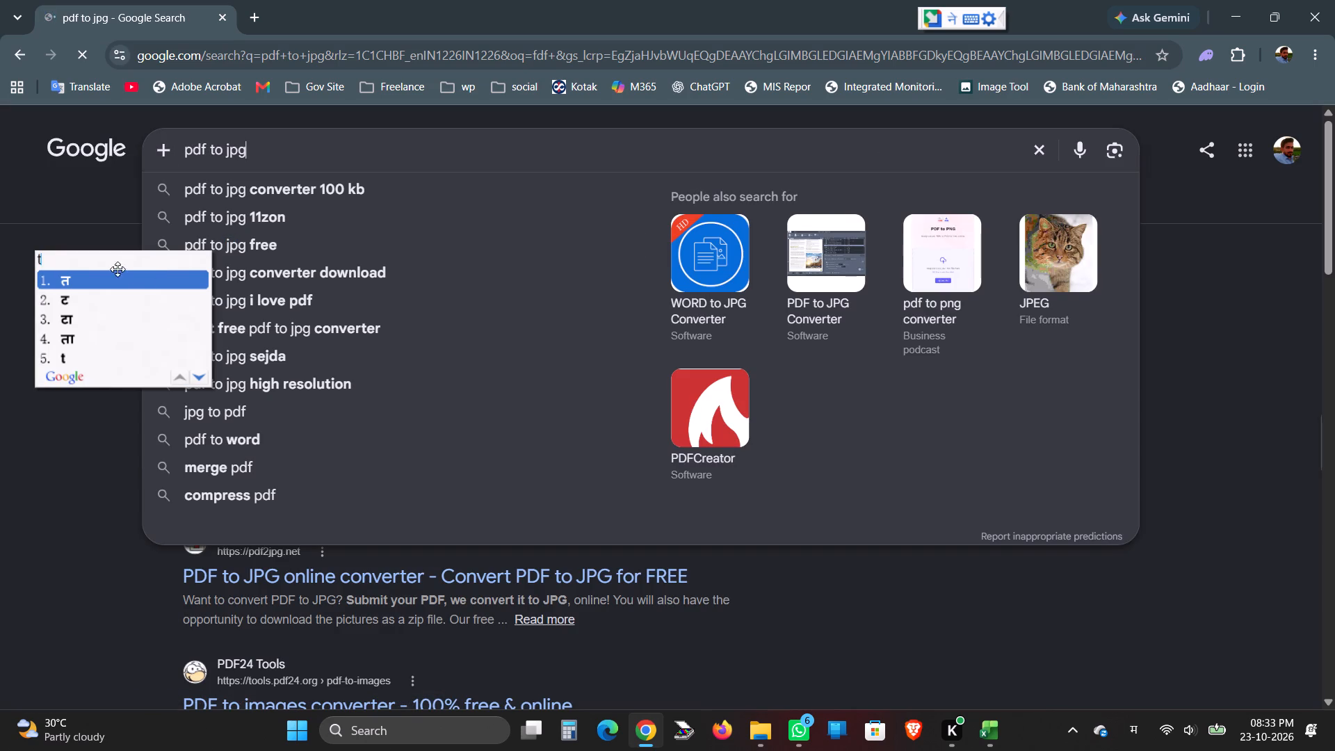
pyautogui.click(90, 260)
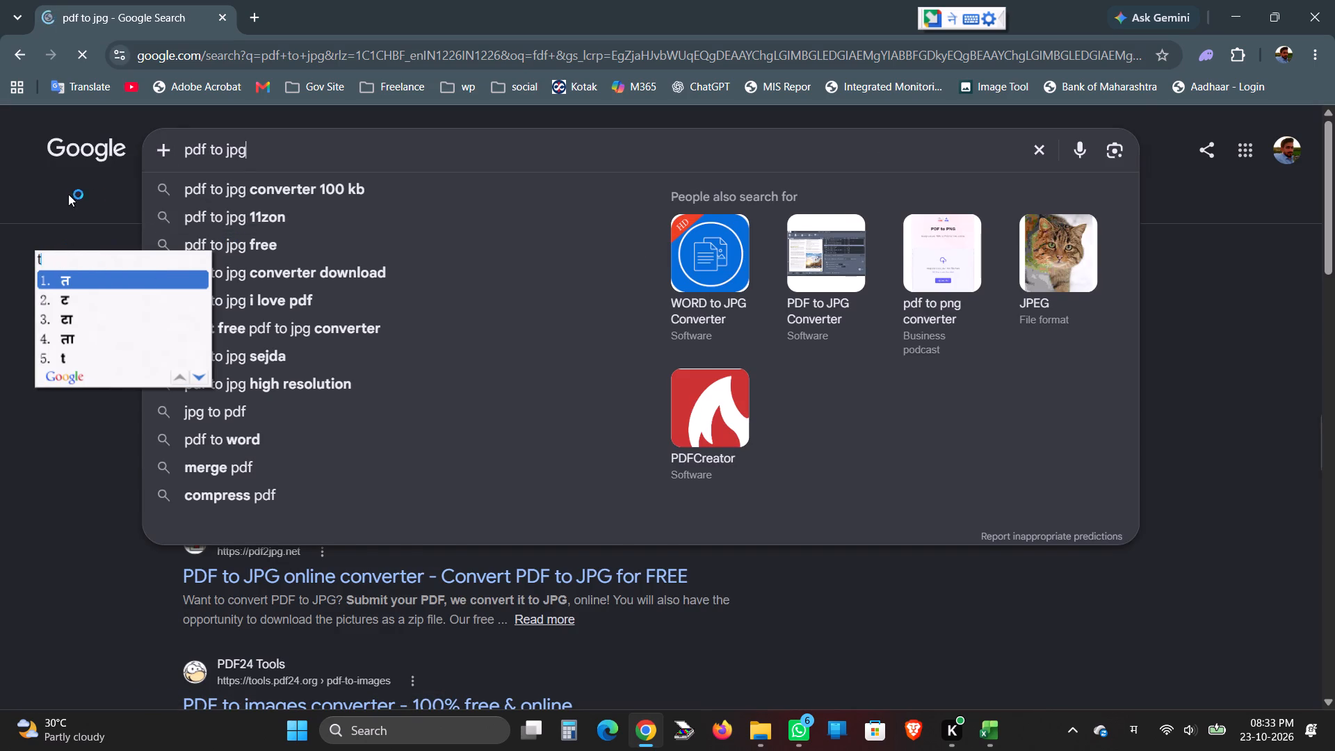
pyautogui.click(67, 194)
pyautogui.click(294, 303)
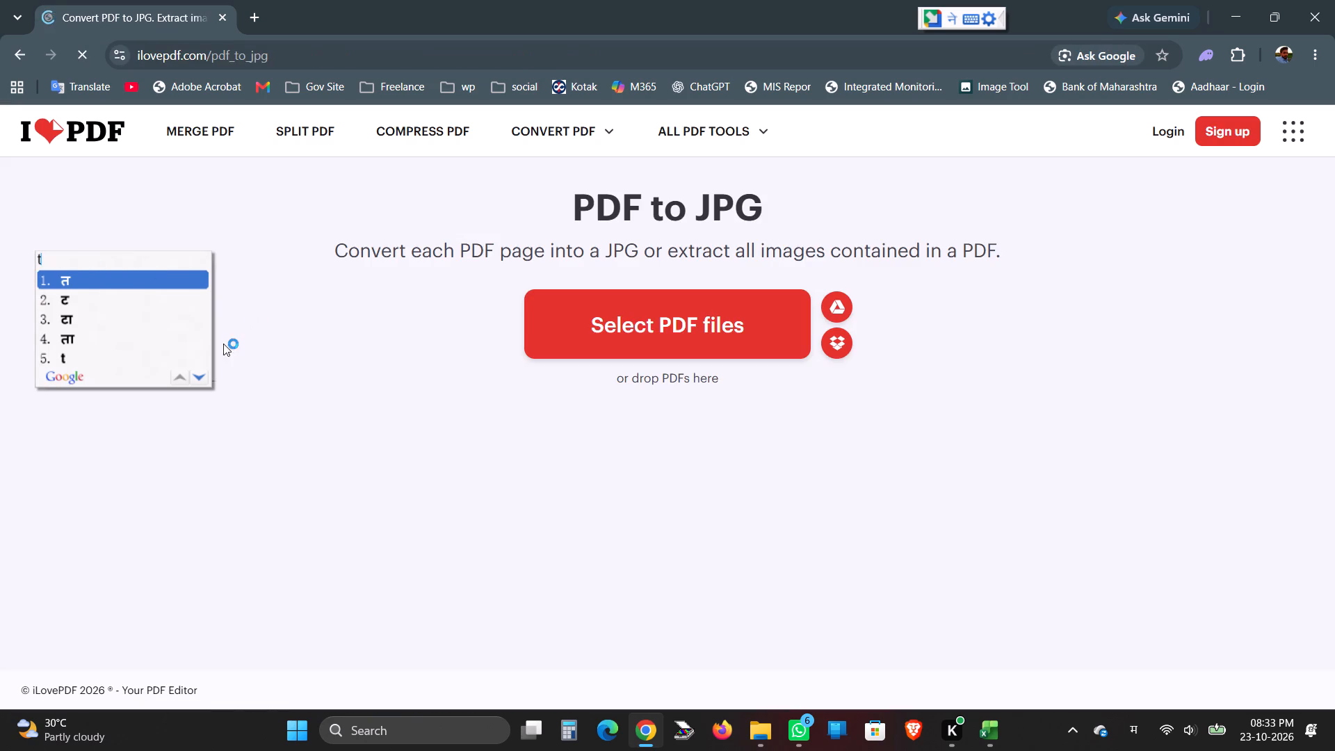
pyautogui.click(426, 545)
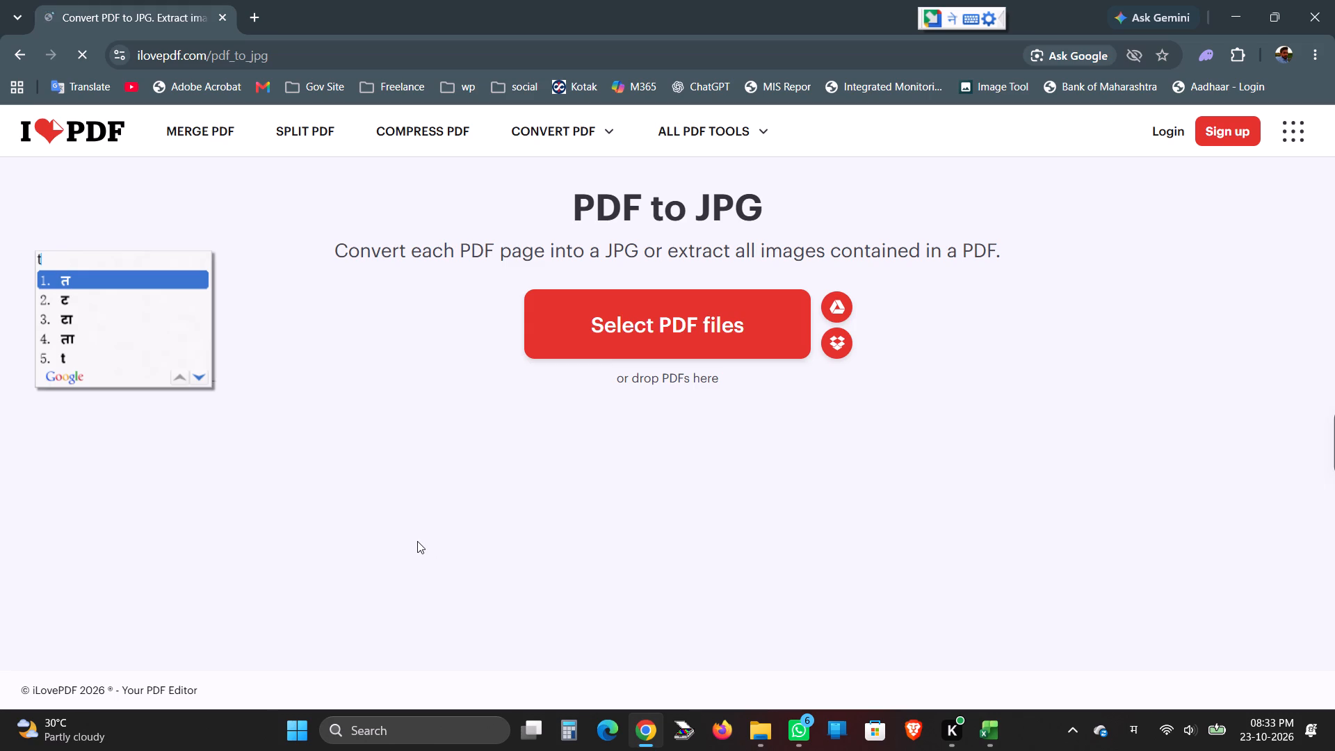
# Load the मातामाय भंडारा PDF from the Desktop into the converter.
pyautogui.click(616, 330)
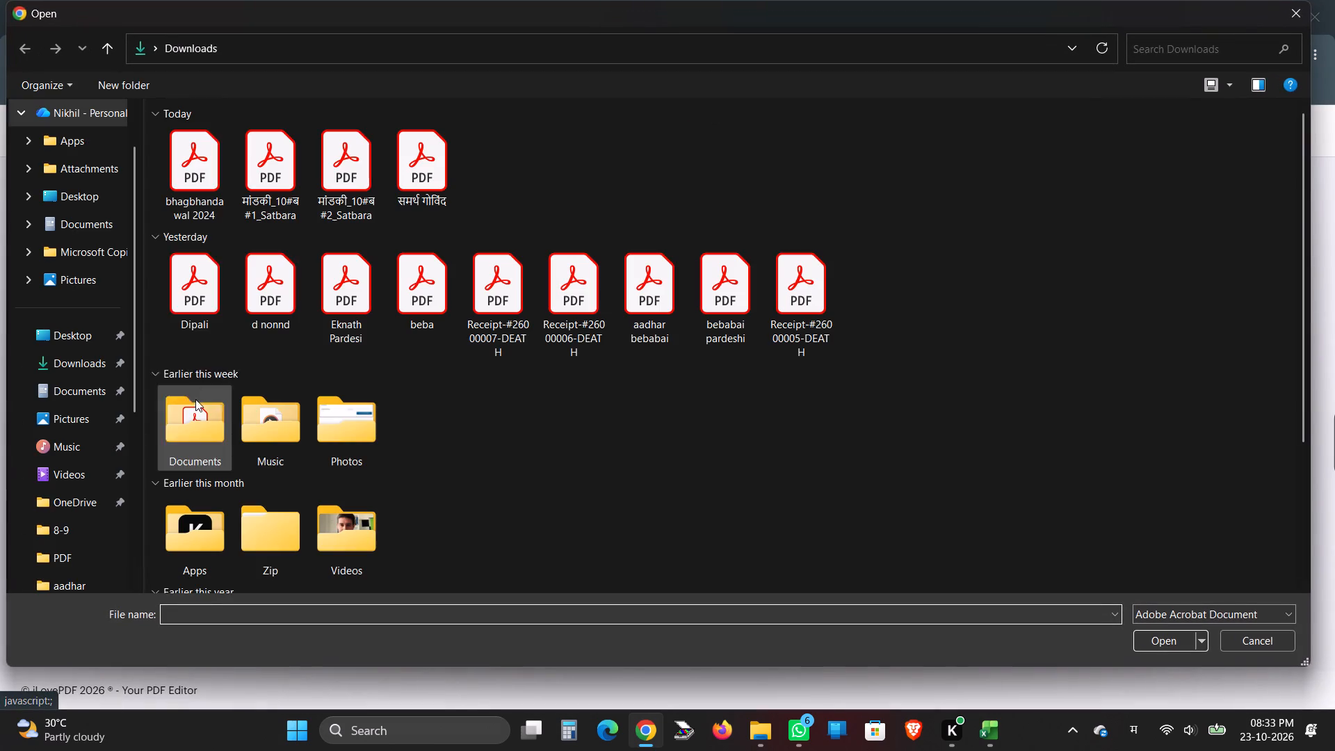
pyautogui.click(94, 342)
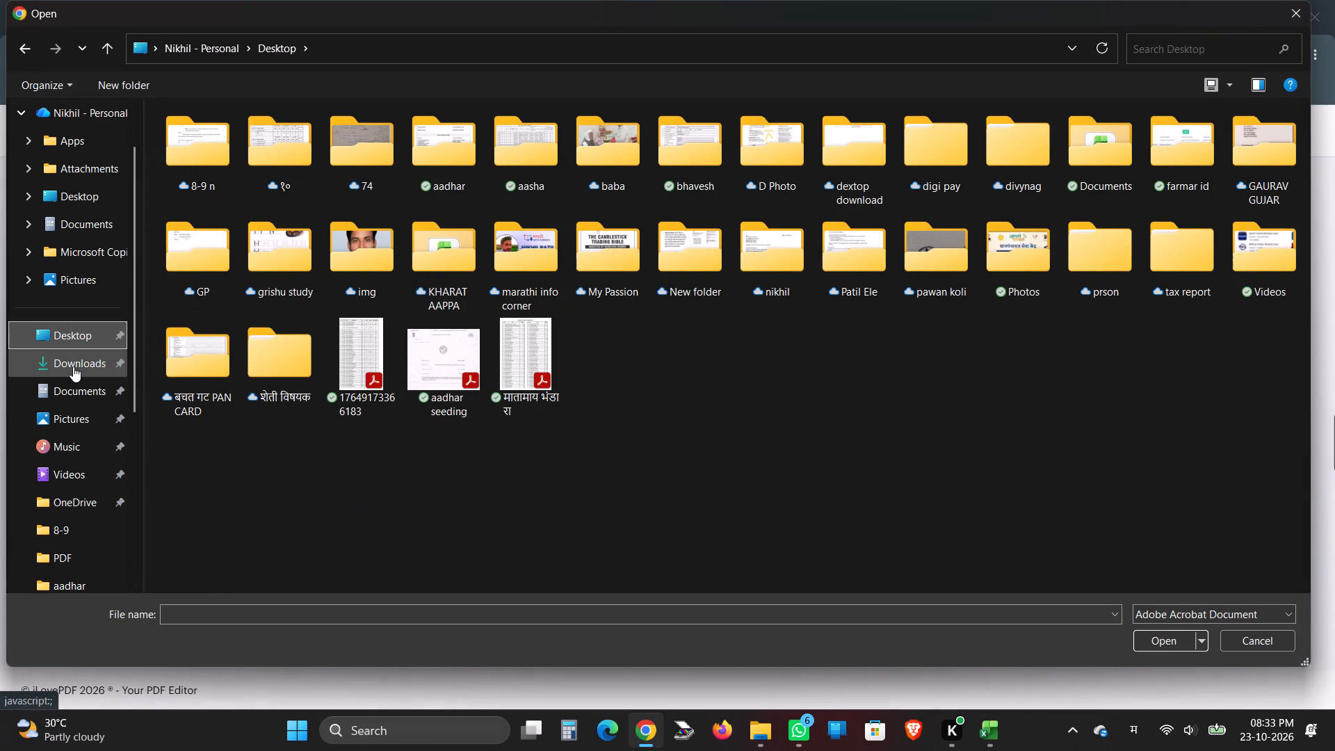
pyautogui.click(73, 366)
pyautogui.click(195, 187)
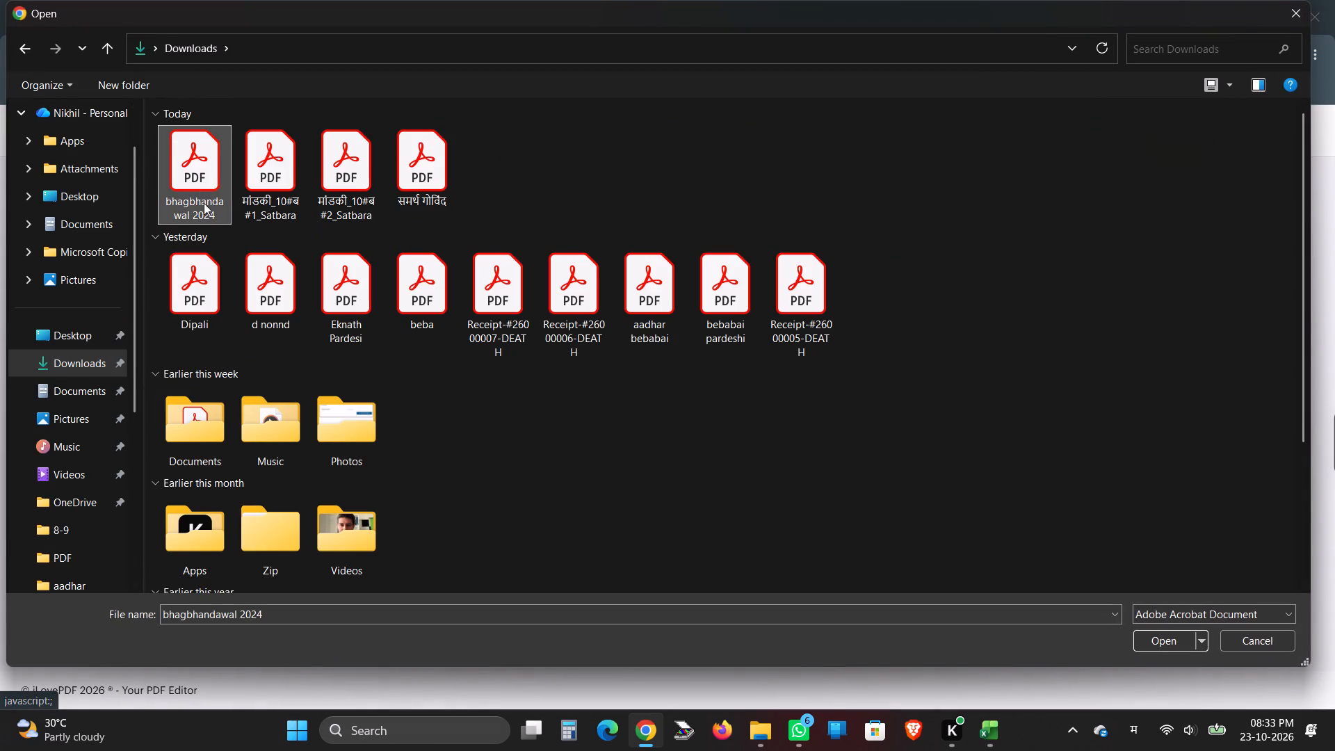
pyautogui.scroll(2, 79, 231)
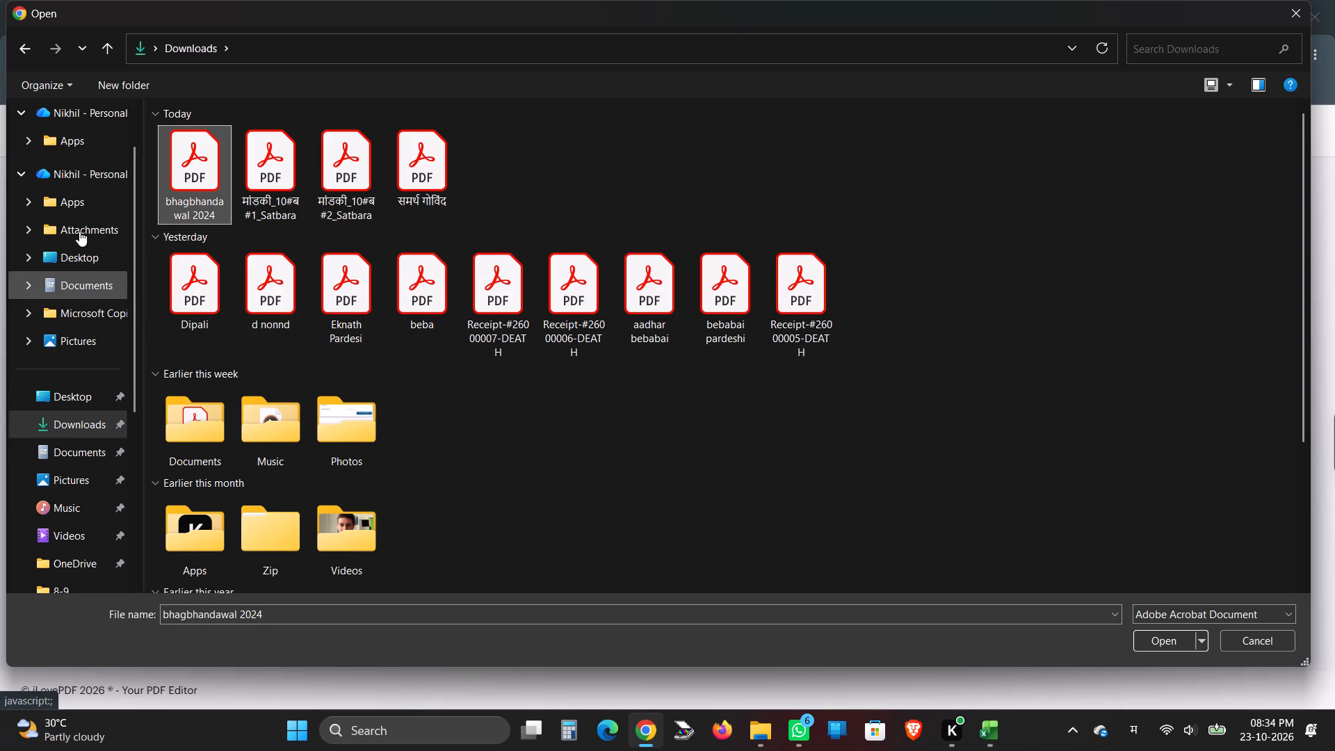
pyautogui.scroll(2, 79, 231)
pyautogui.click(90, 116)
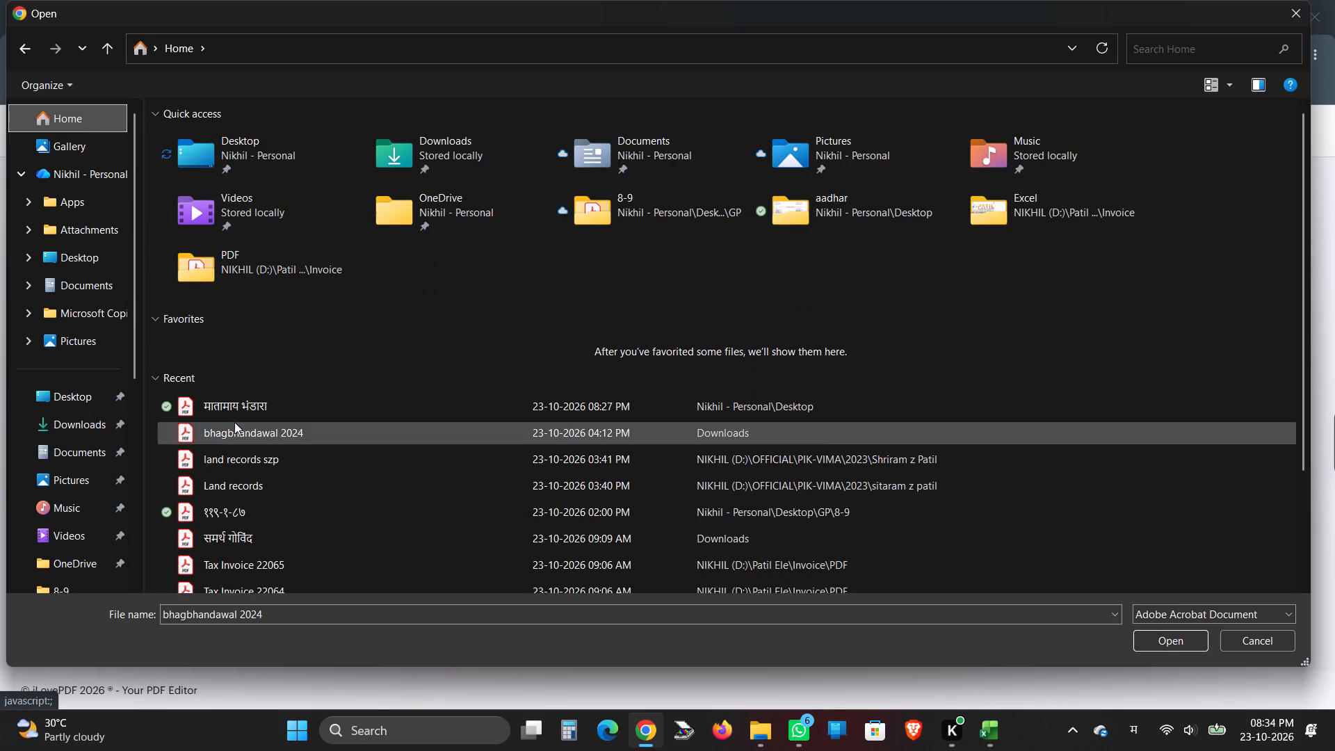
pyautogui.doubleClick(225, 414)
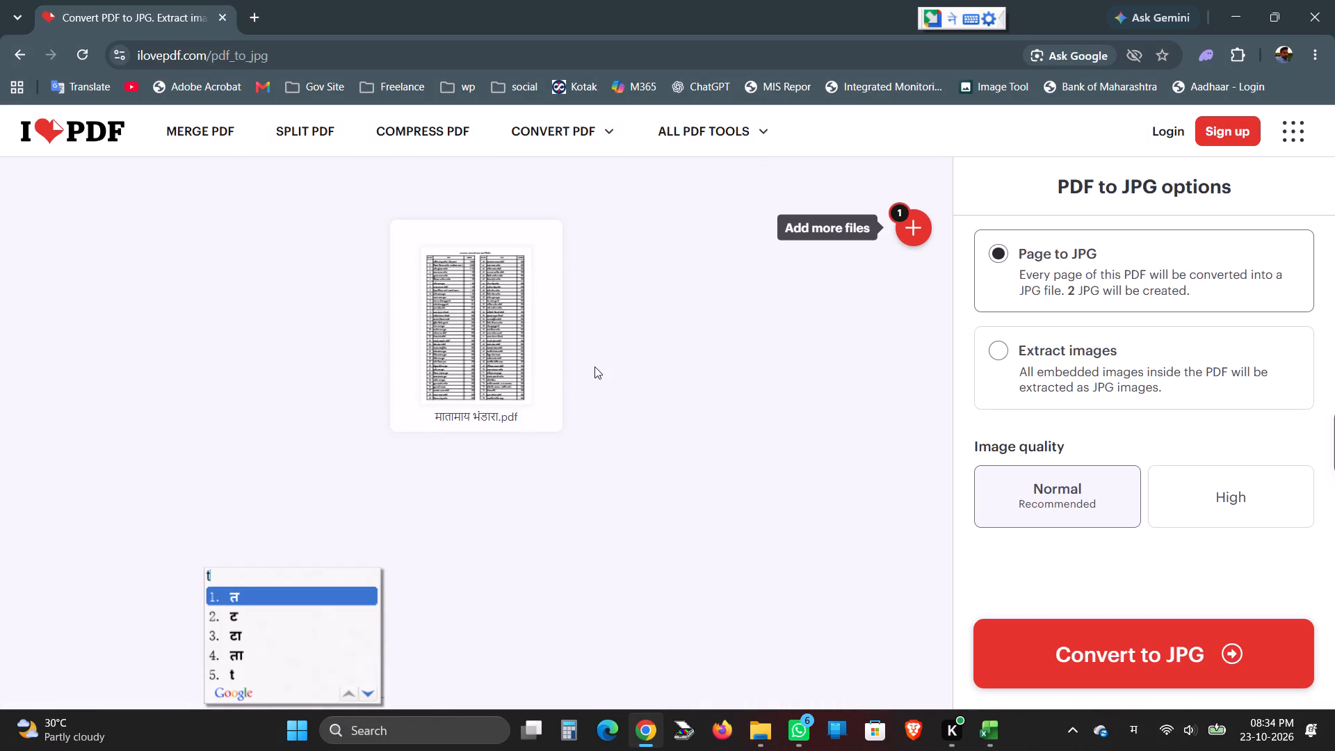
pyautogui.click(528, 355)
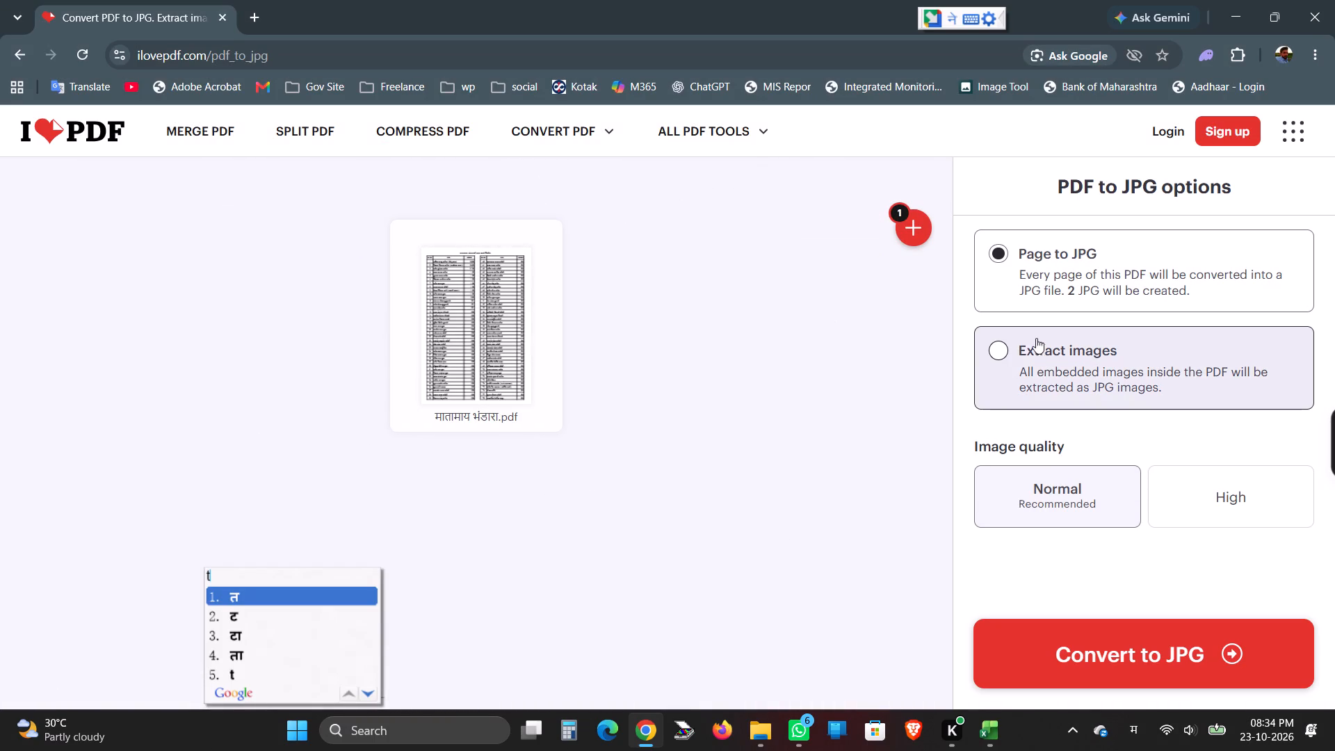
# Convert the PDF to images with the Page to JPG option.
pyautogui.click(1016, 350)
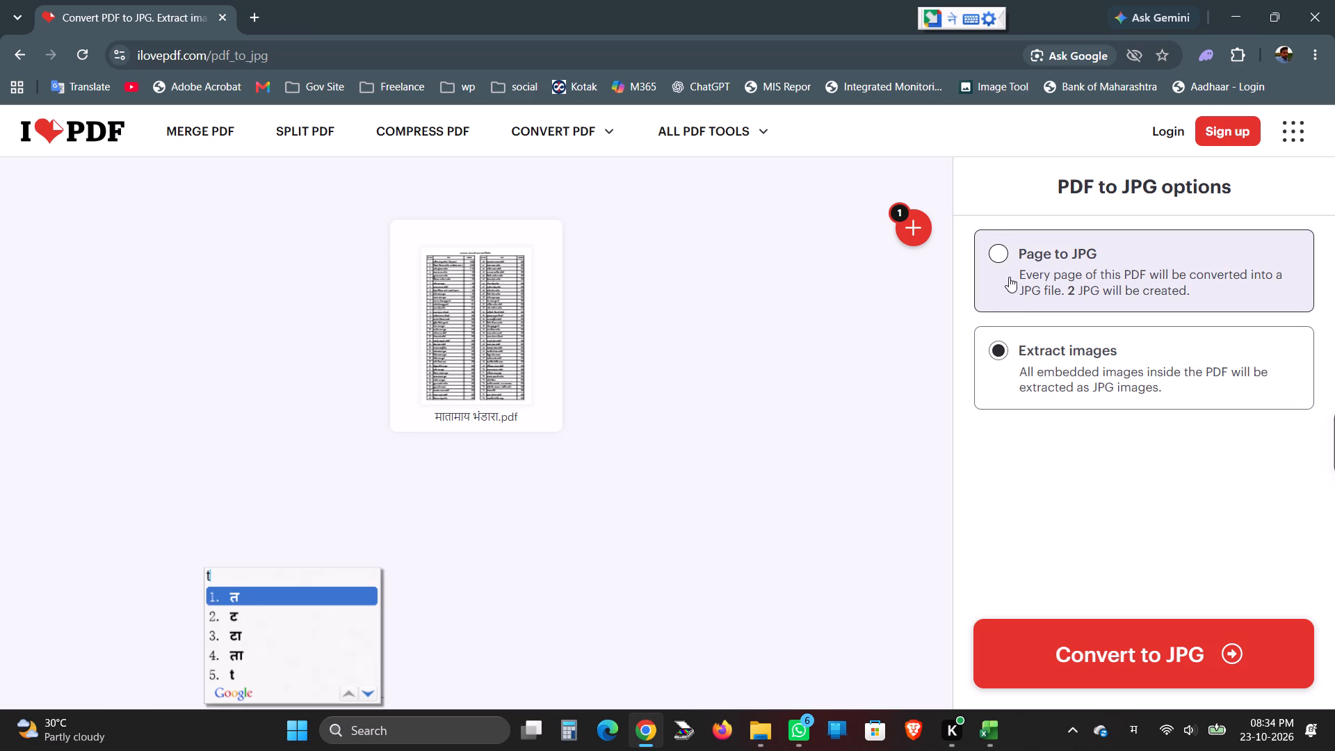
pyautogui.click(1002, 255)
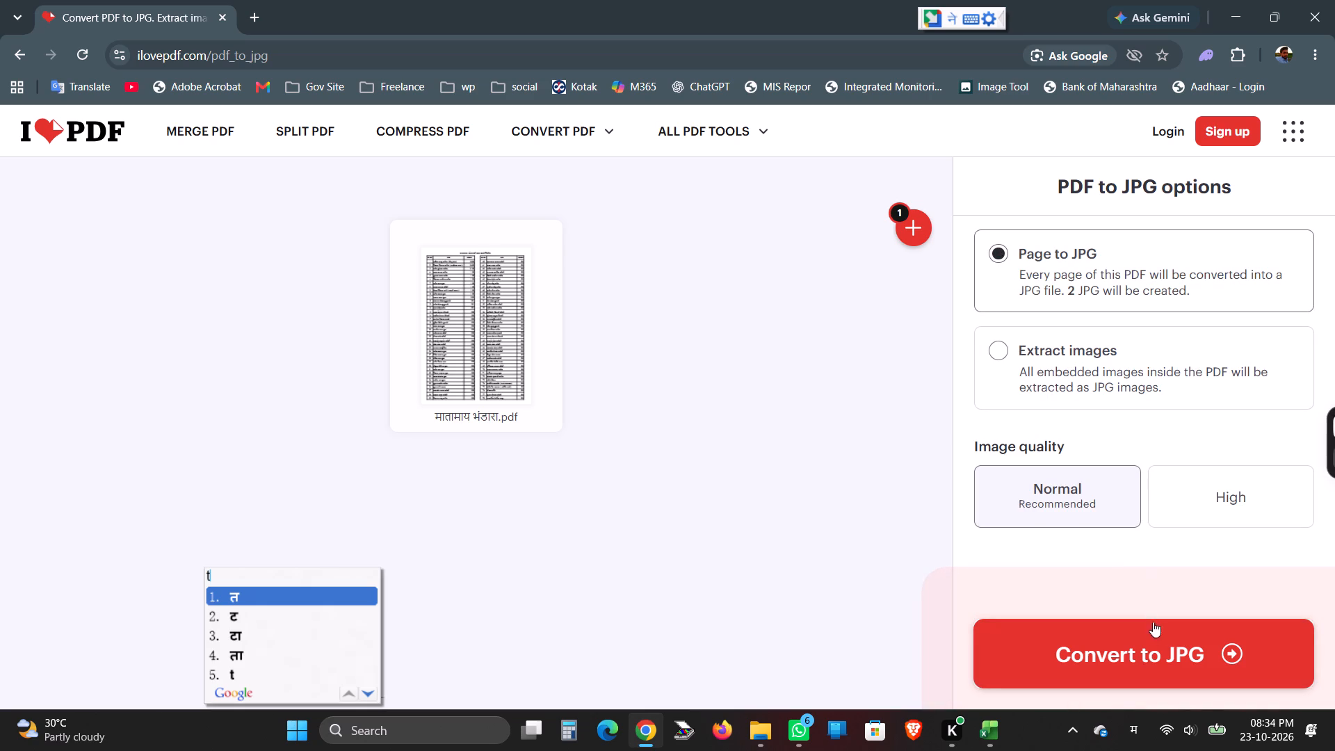
pyautogui.click(1153, 652)
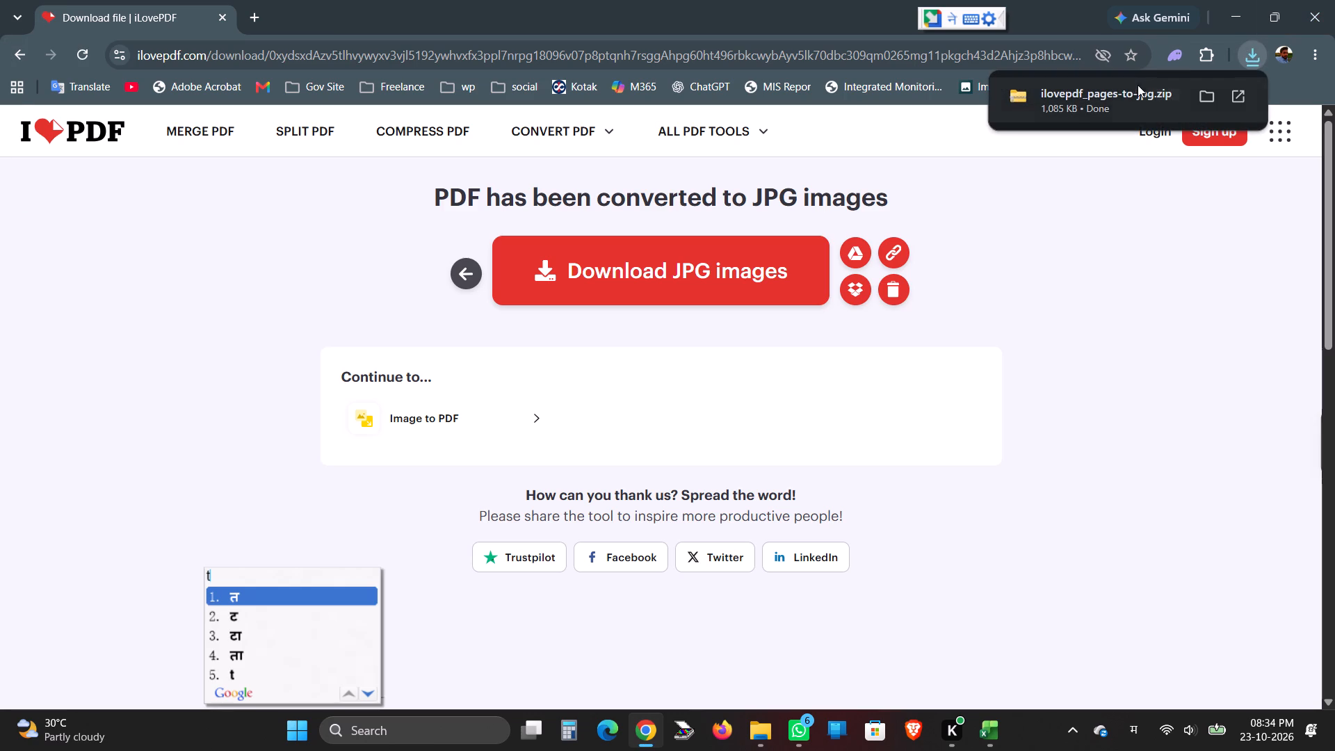
# Open the downloaded ilovepdf_pages-to-jpg zip and extract its images to the ilovepdf_pages-to-jpg folder in Downloads.
pyautogui.click(1106, 98)
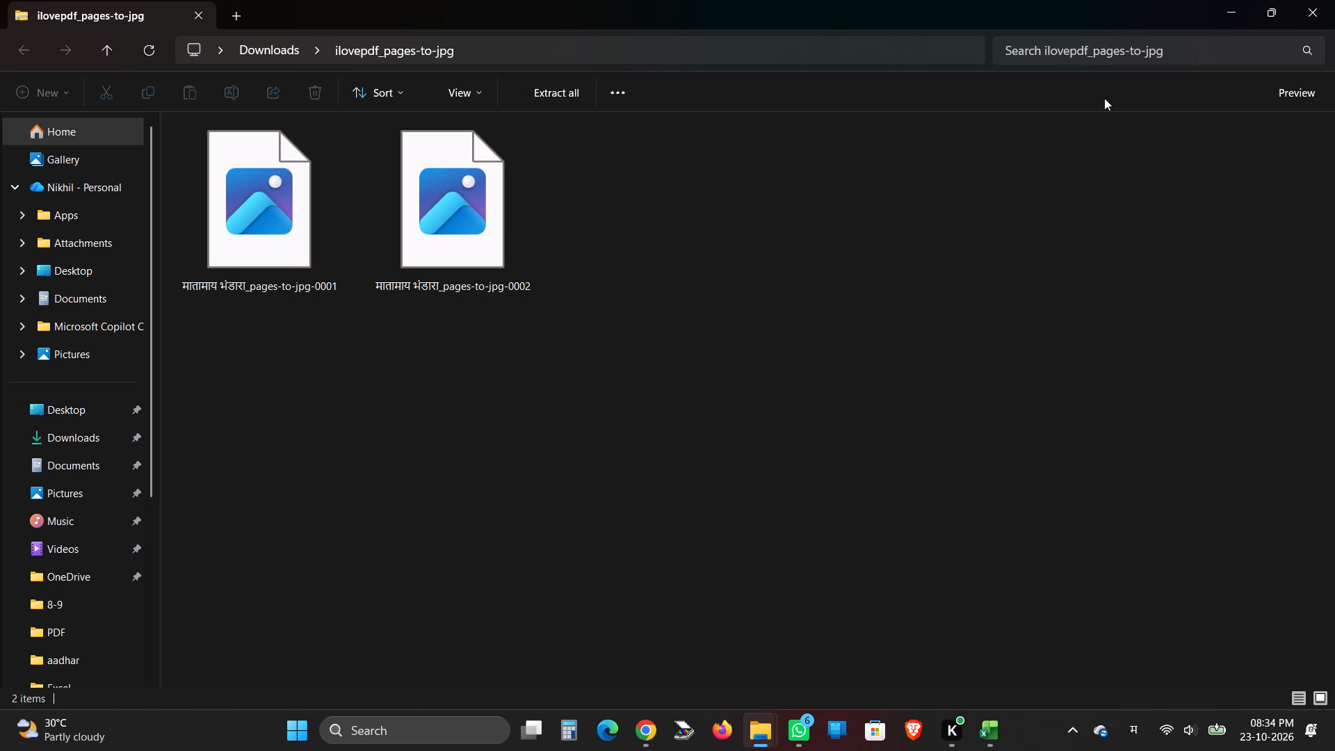
pyautogui.click(477, 223)
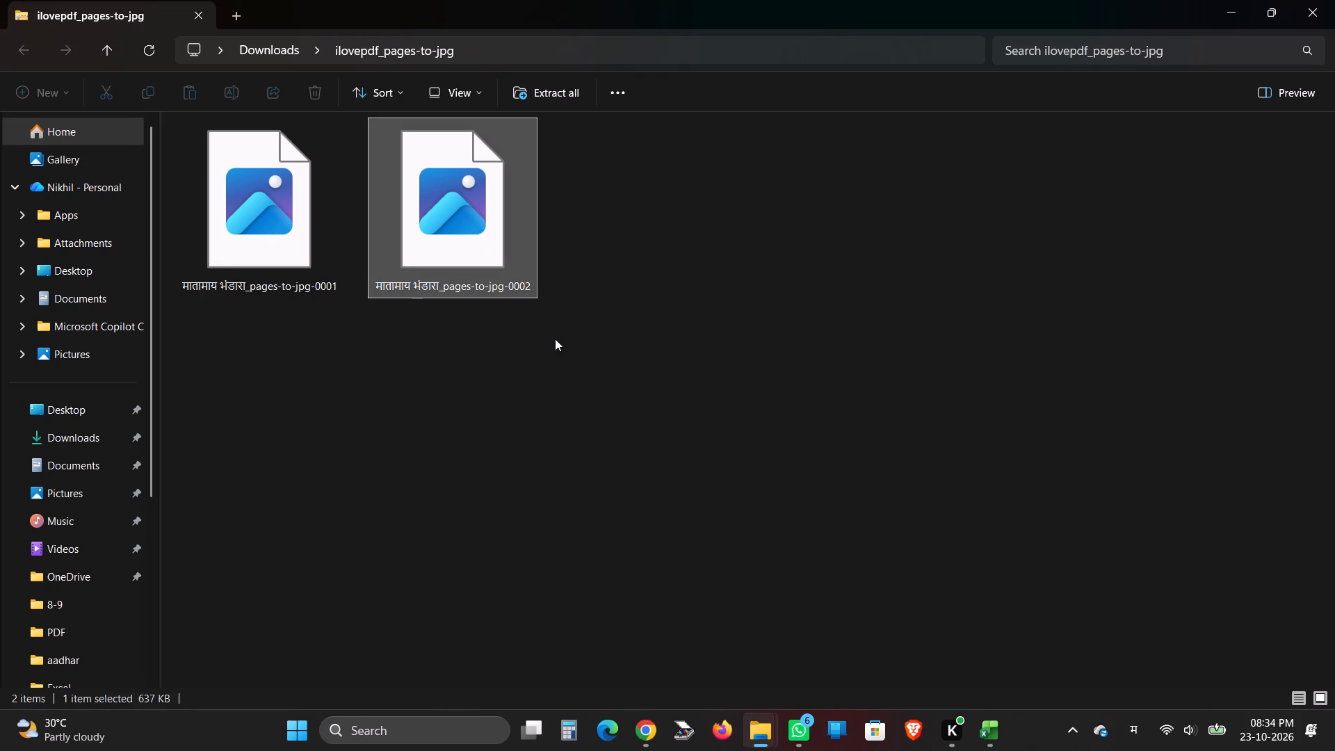
pyautogui.click(649, 282)
pyautogui.click(477, 217)
pyautogui.click(558, 94)
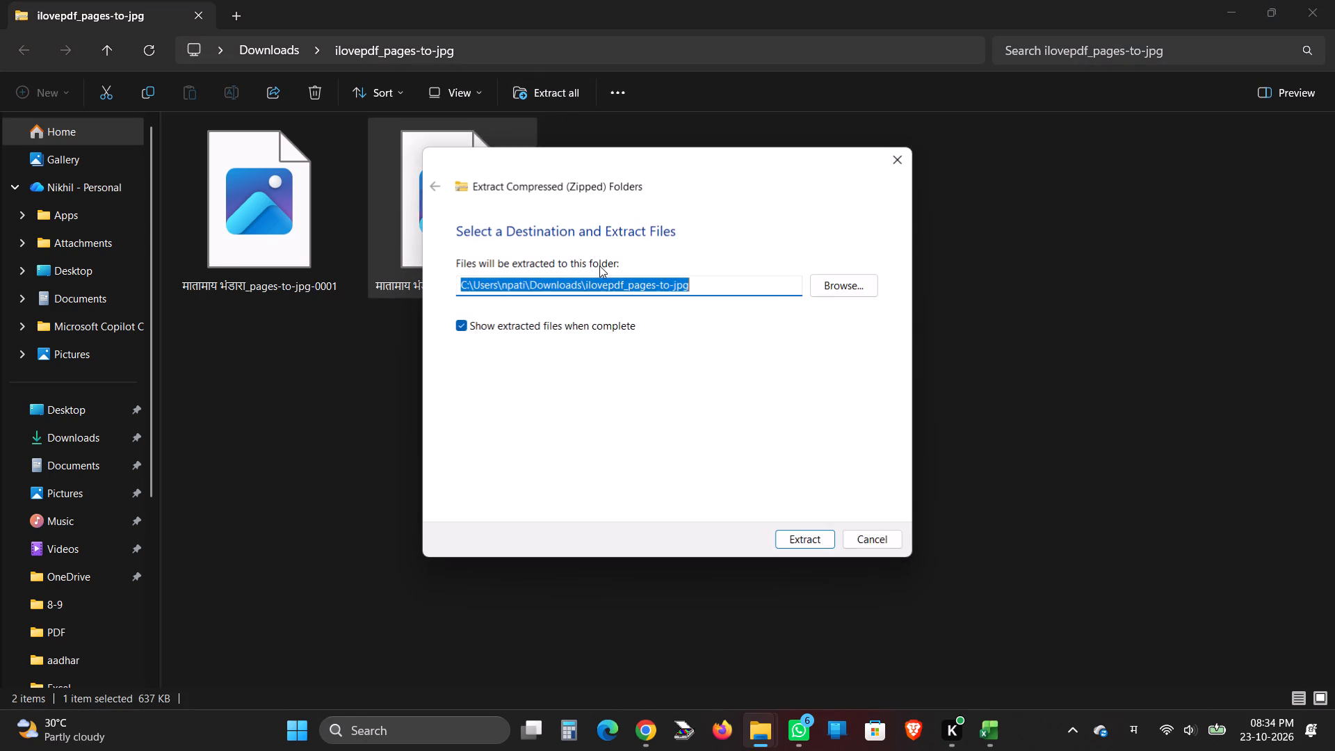
pyautogui.click(791, 540)
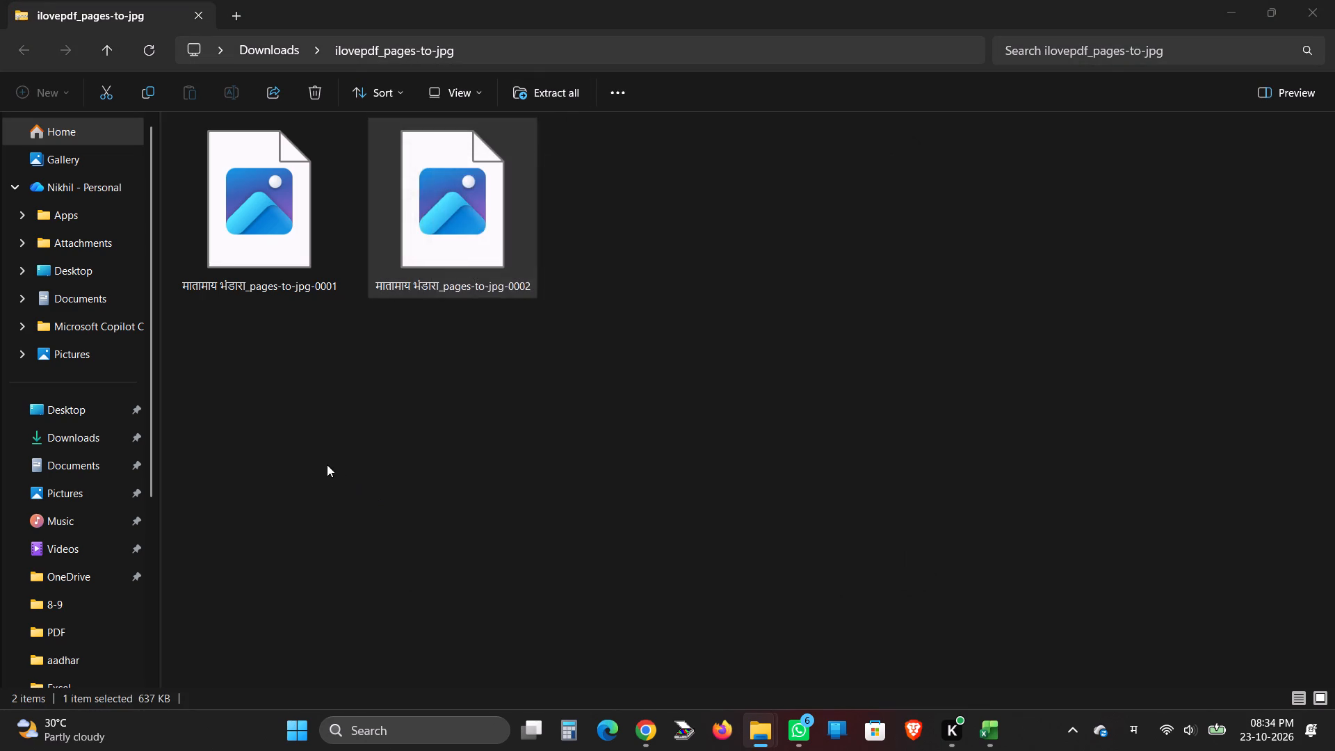
pyautogui.click(273, 259)
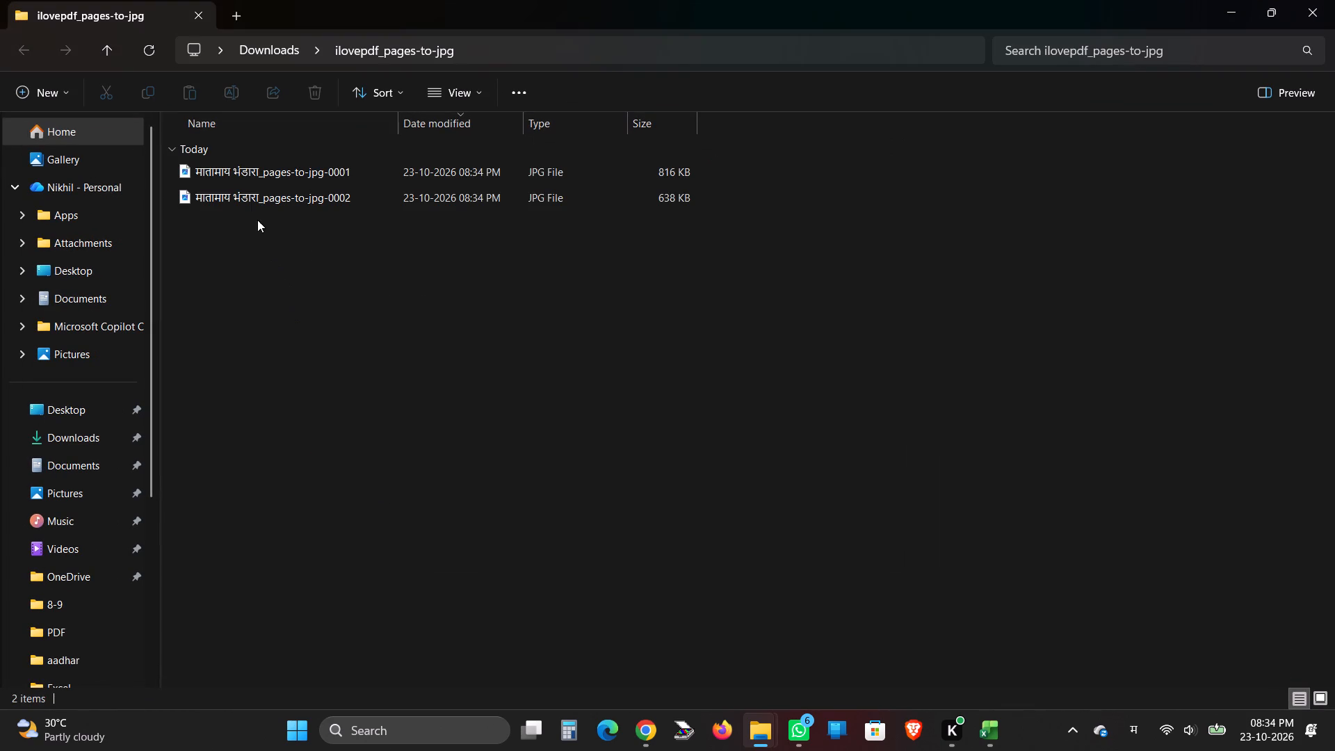
# Show the extracted files as larger thumbnails and select both मातामाय भंडारा JPG pages.
pyautogui.keyDown('ctrl'); pyautogui.scroll(19, 276, 289); pyautogui.keyUp('ctrl')
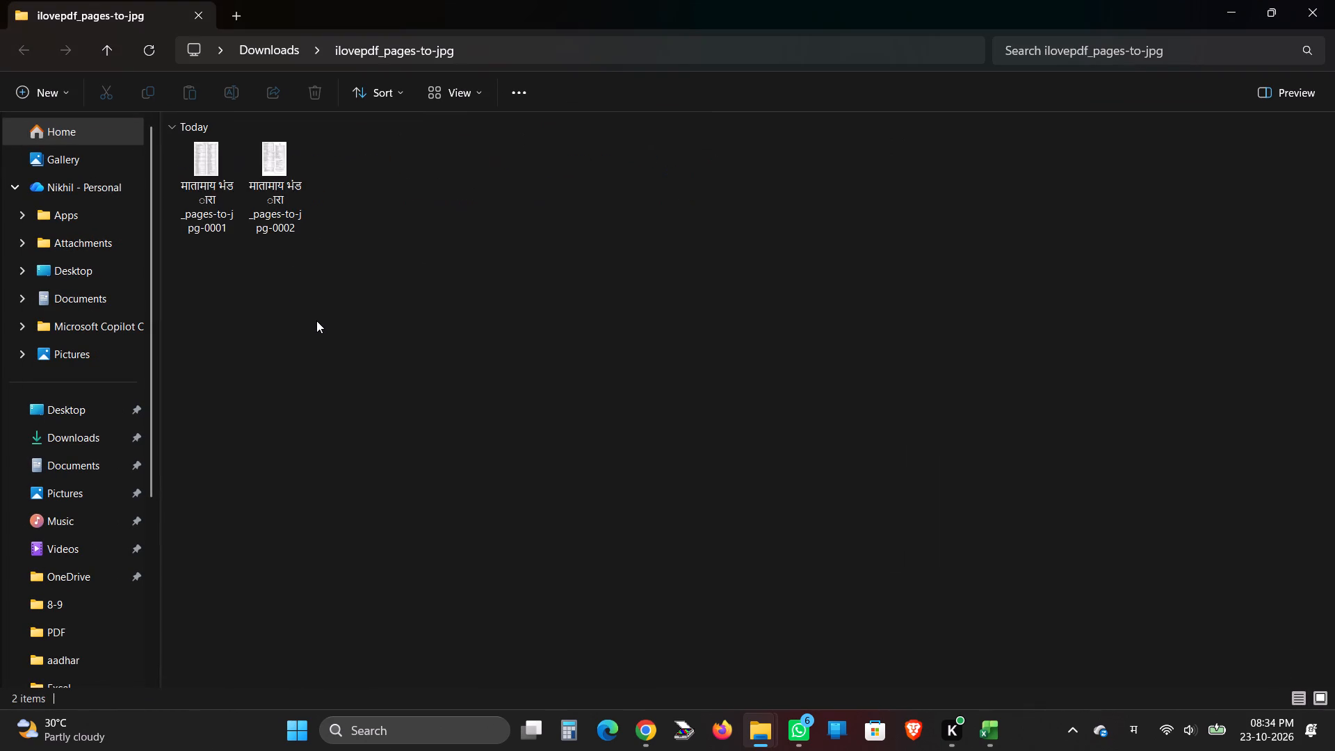
pyautogui.keyDown('ctrl'); pyautogui.scroll(9, 316, 321); pyautogui.keyUp('ctrl')
pyautogui.moveTo(453, 244); pyautogui.dragTo(238, 166)
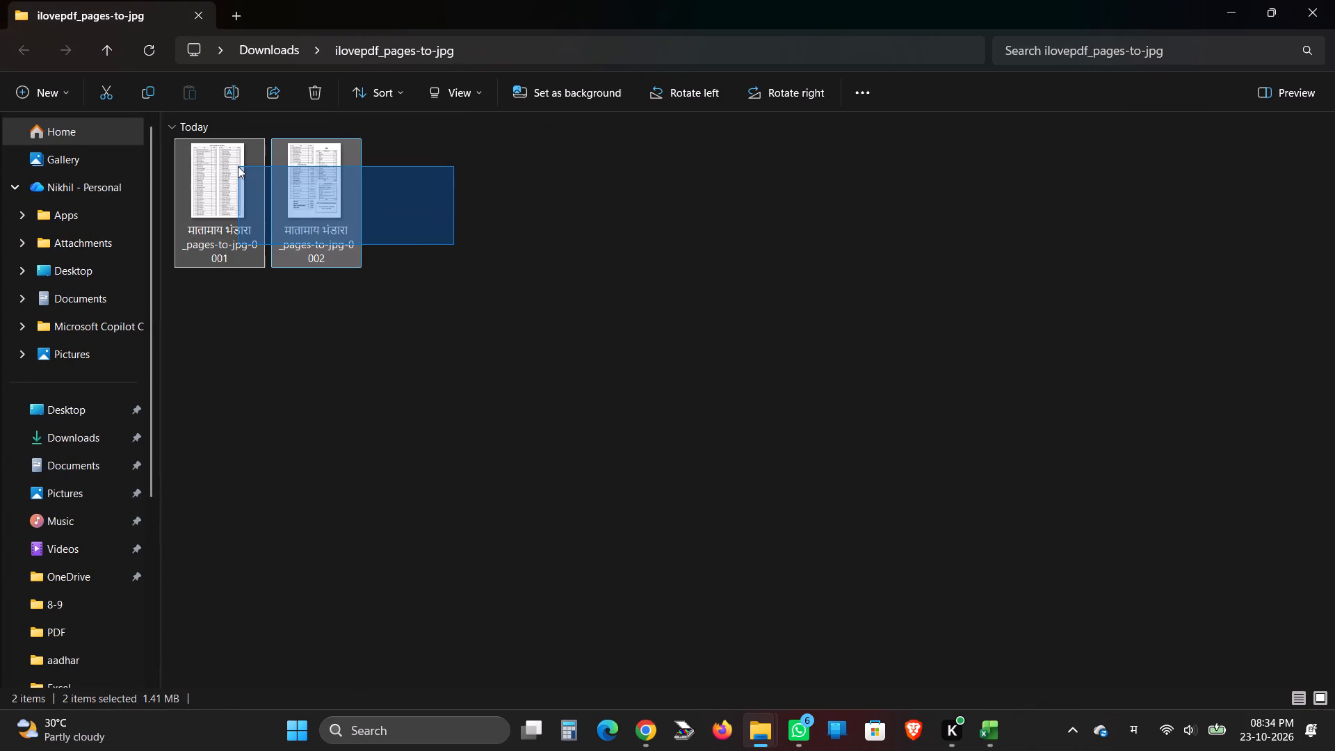
pyautogui.moveTo(238, 166); pyautogui.dragTo(237, 166)
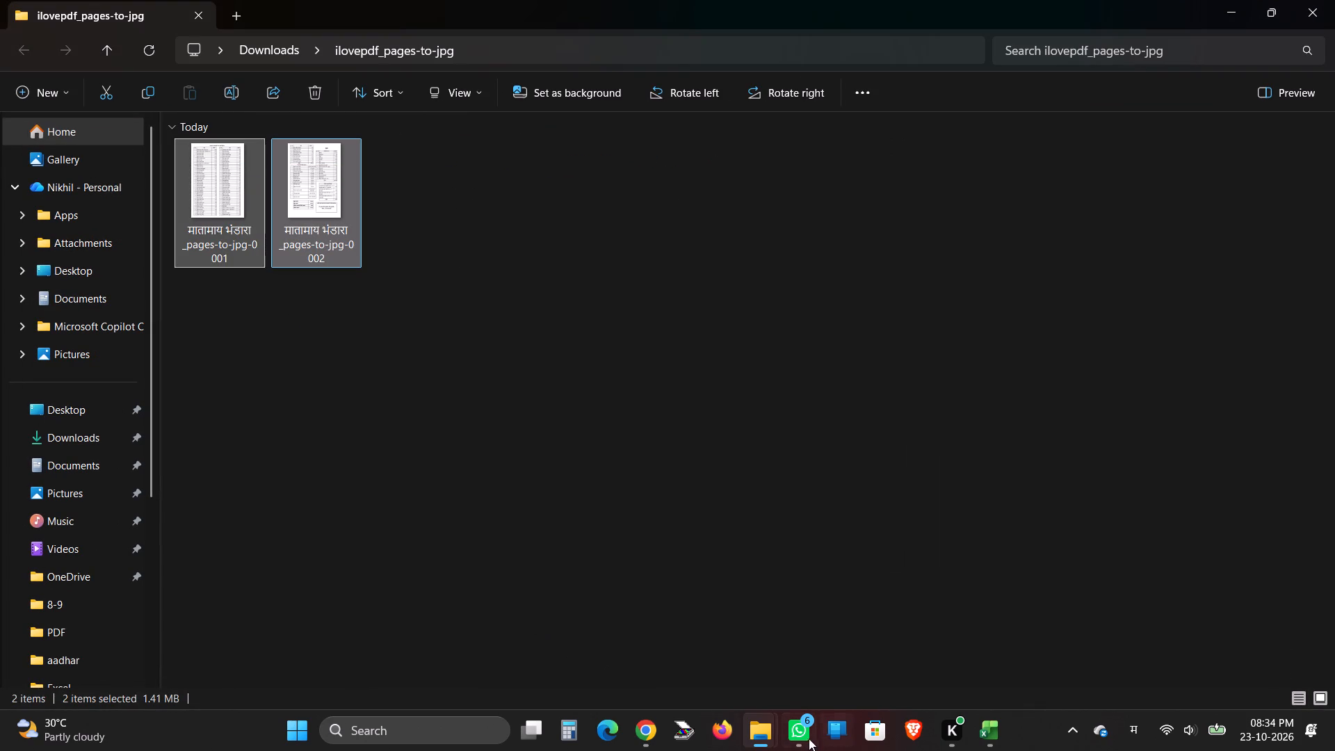
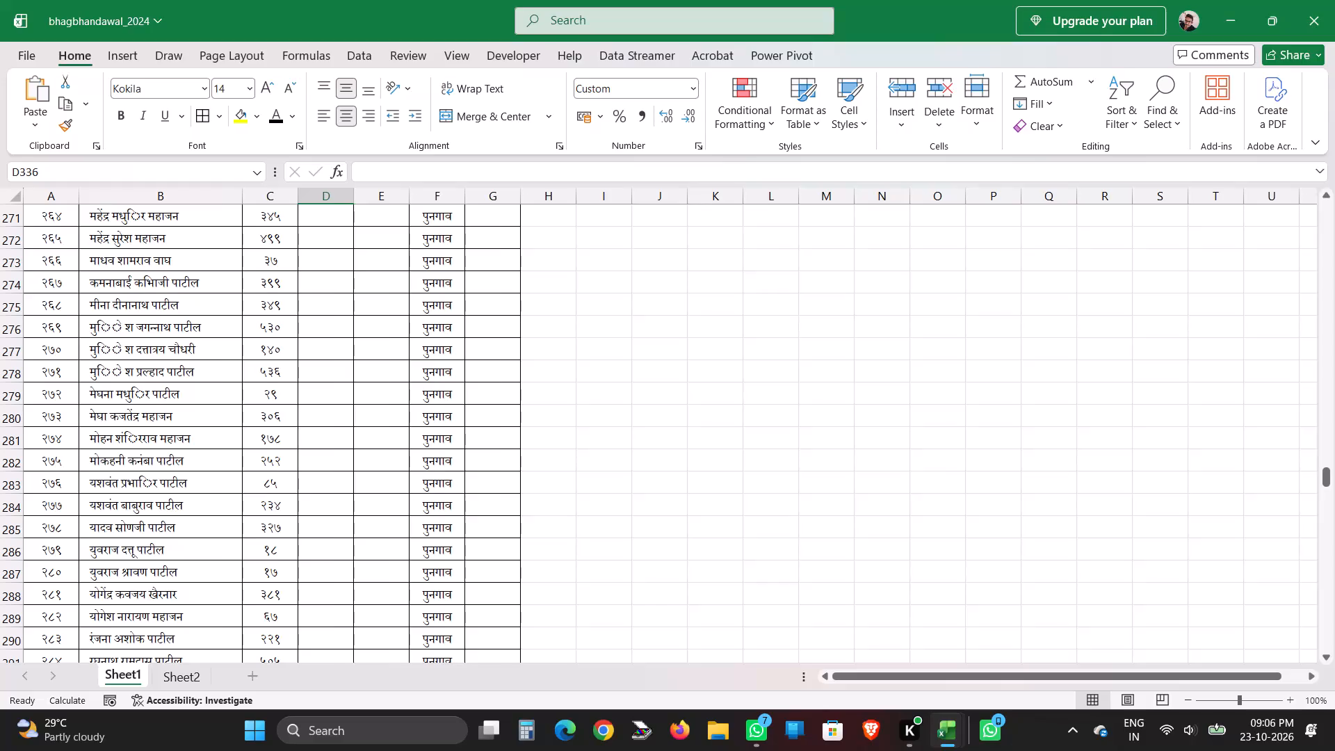
# Paste the copied corrected names into column I starting at cell I155, beside the row with serial number १४८ on Sheet1.
pyautogui.scroll(2, 127, 460)
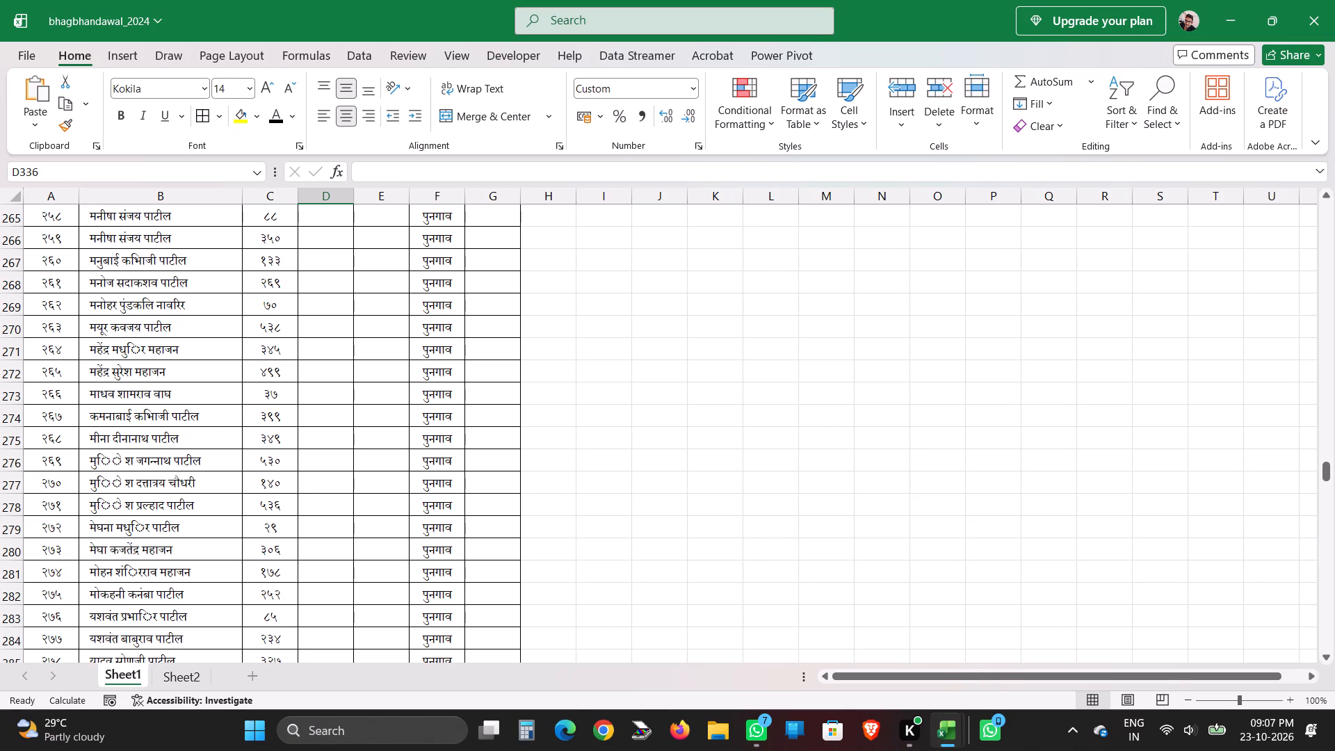
pyautogui.scroll(1, 152, 545)
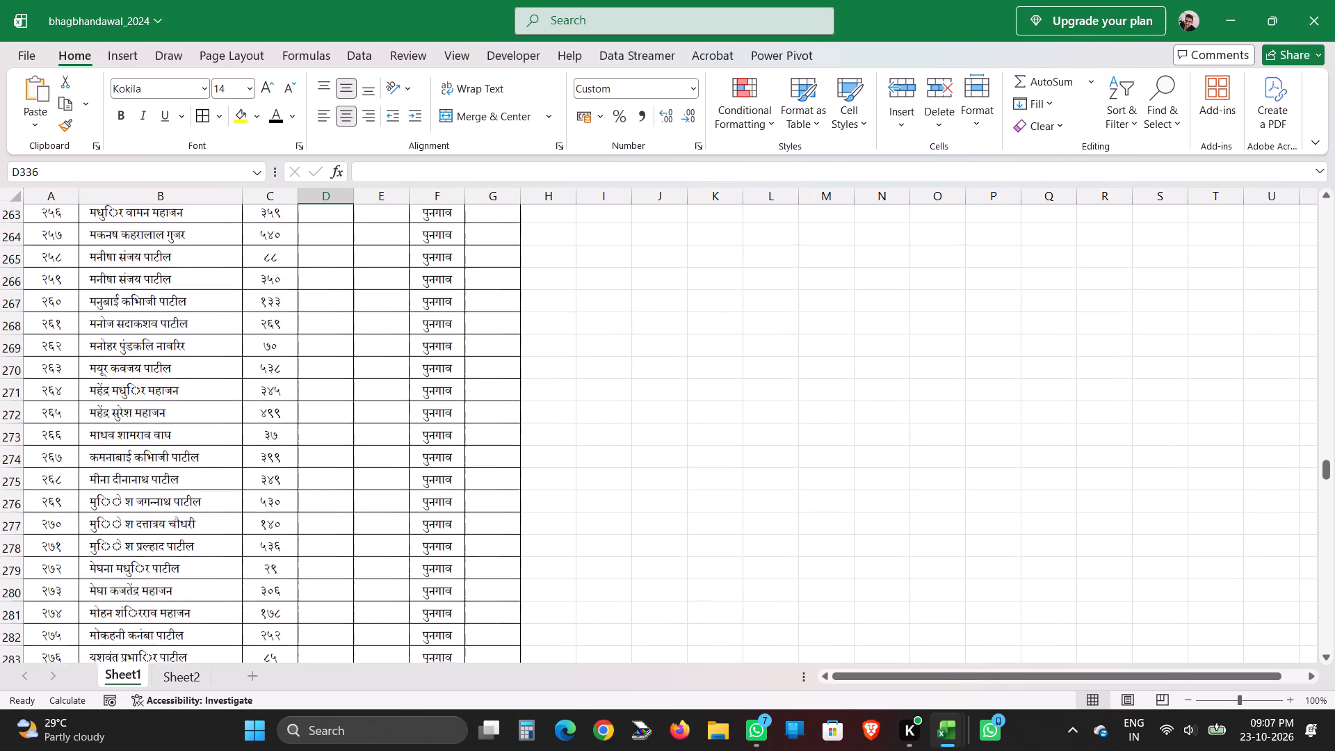
pyautogui.scroll(14, 152, 545)
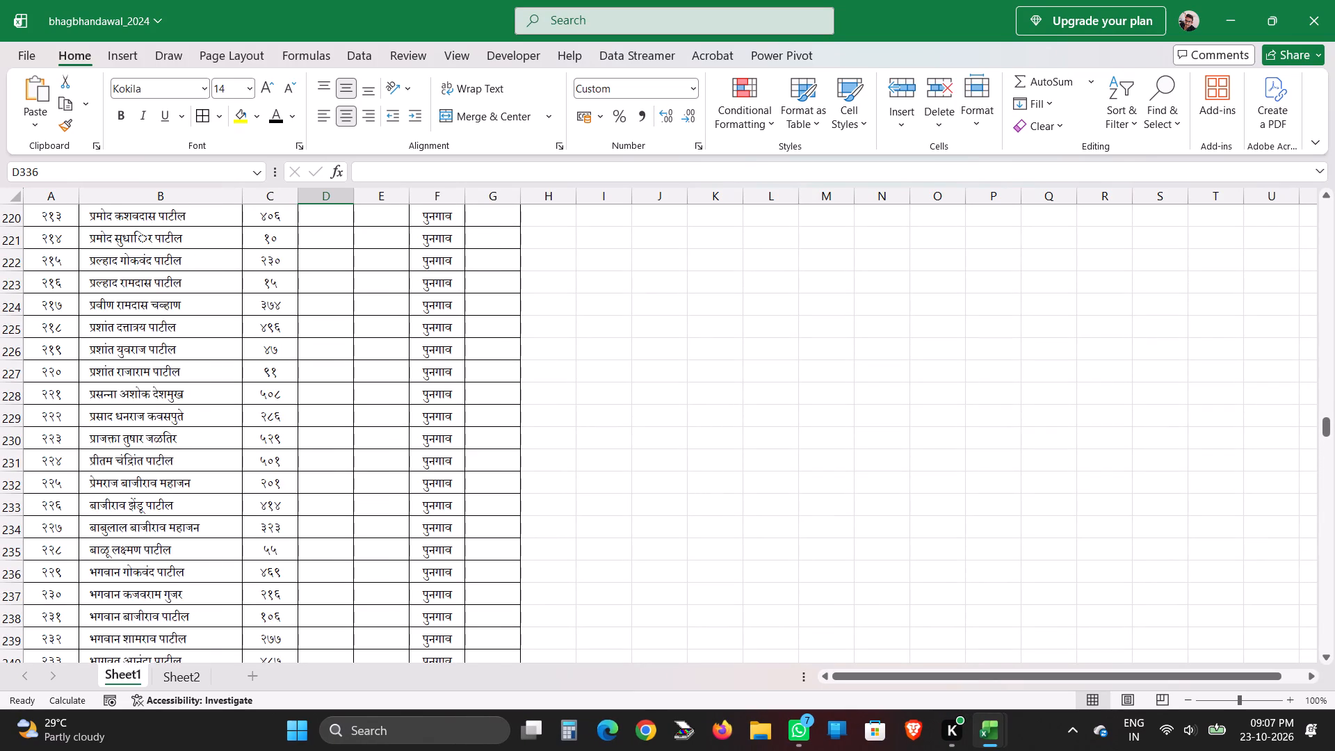
pyautogui.scroll(11, 152, 545)
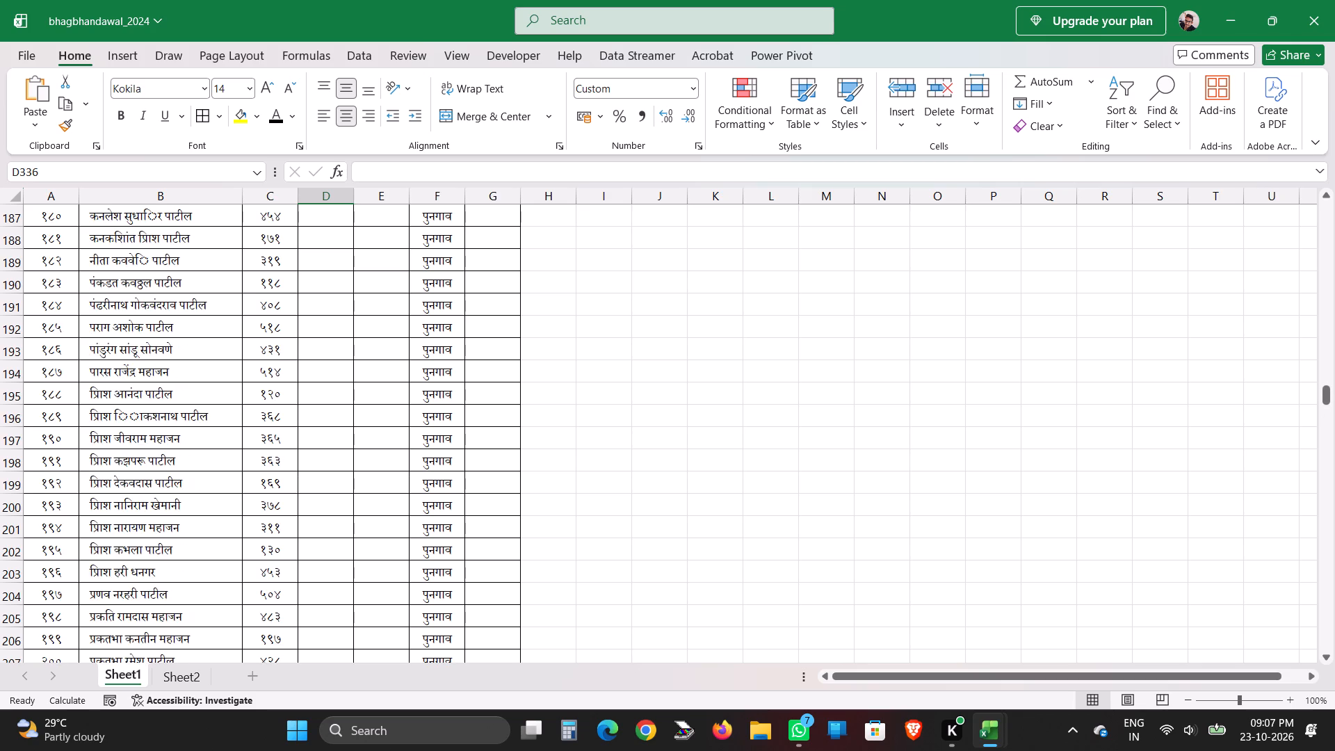
pyautogui.scroll(11, 152, 545)
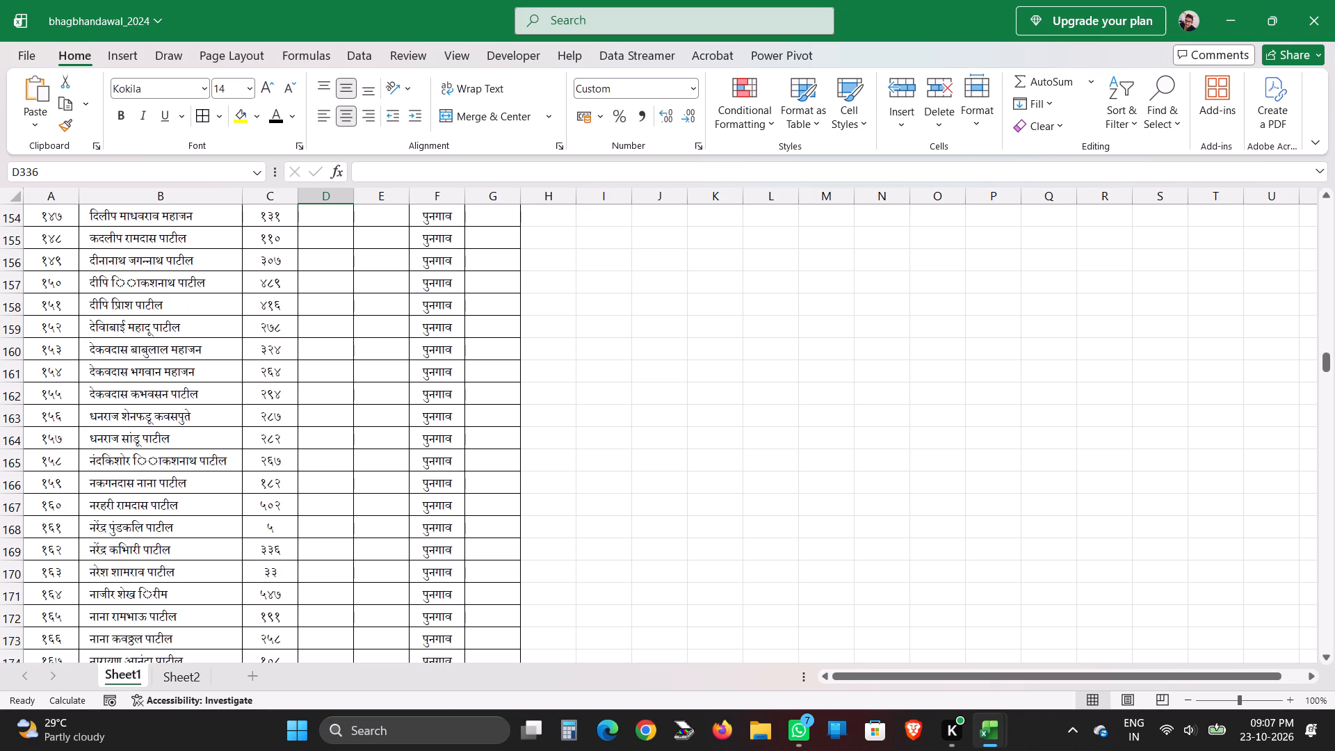
pyautogui.scroll(1, 152, 545)
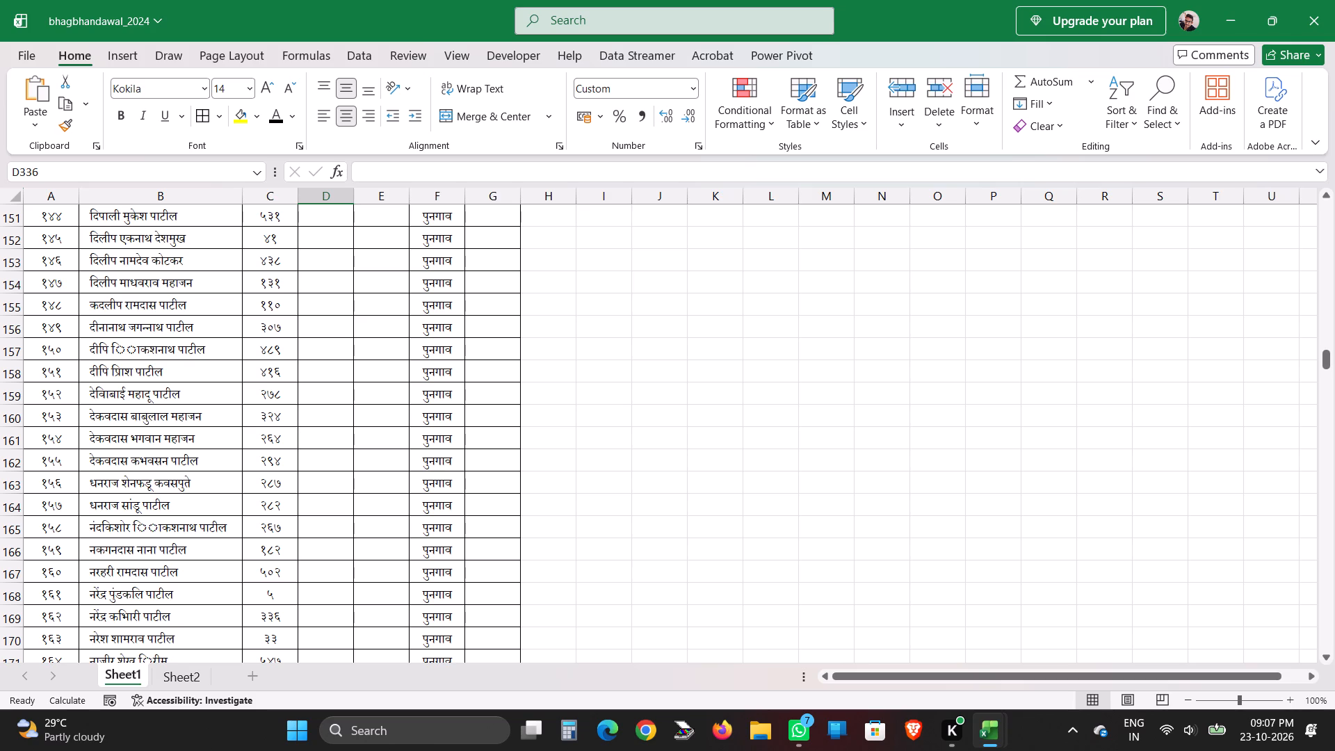
pyautogui.click(186, 282)
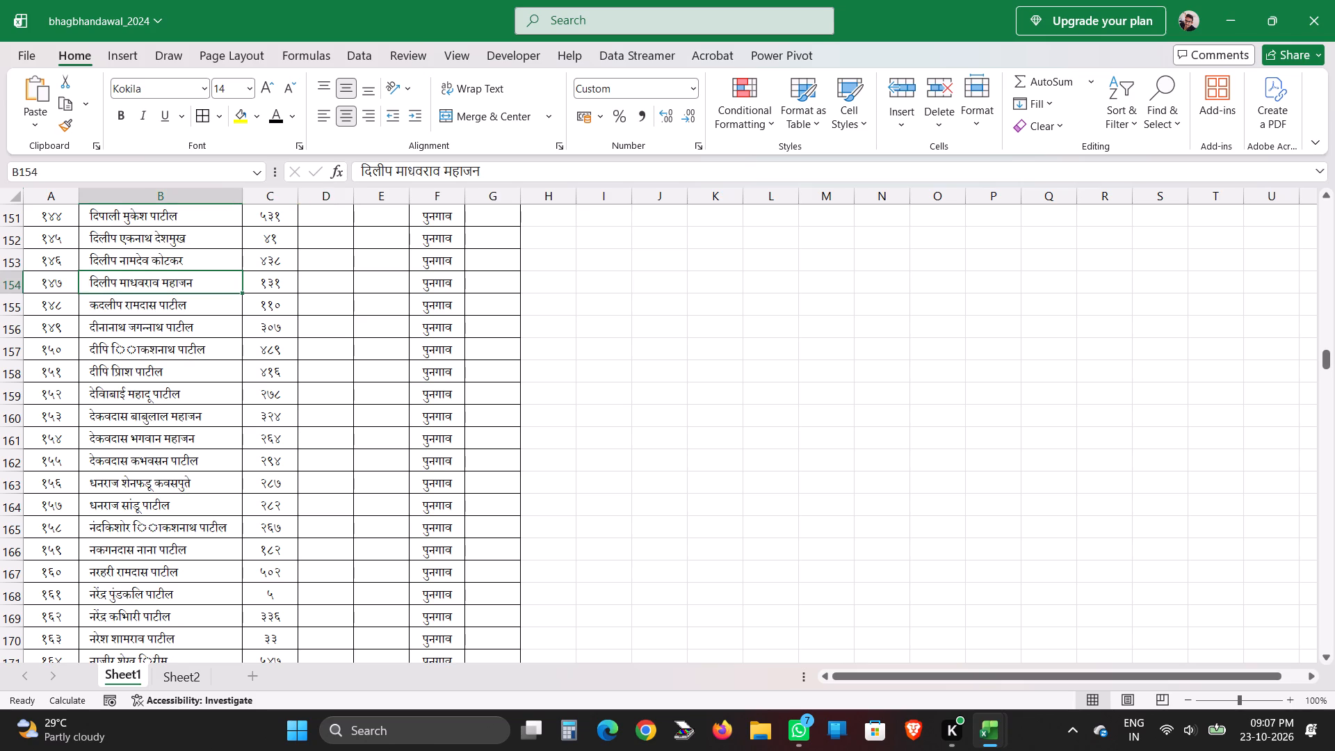
pyautogui.click(550, 299)
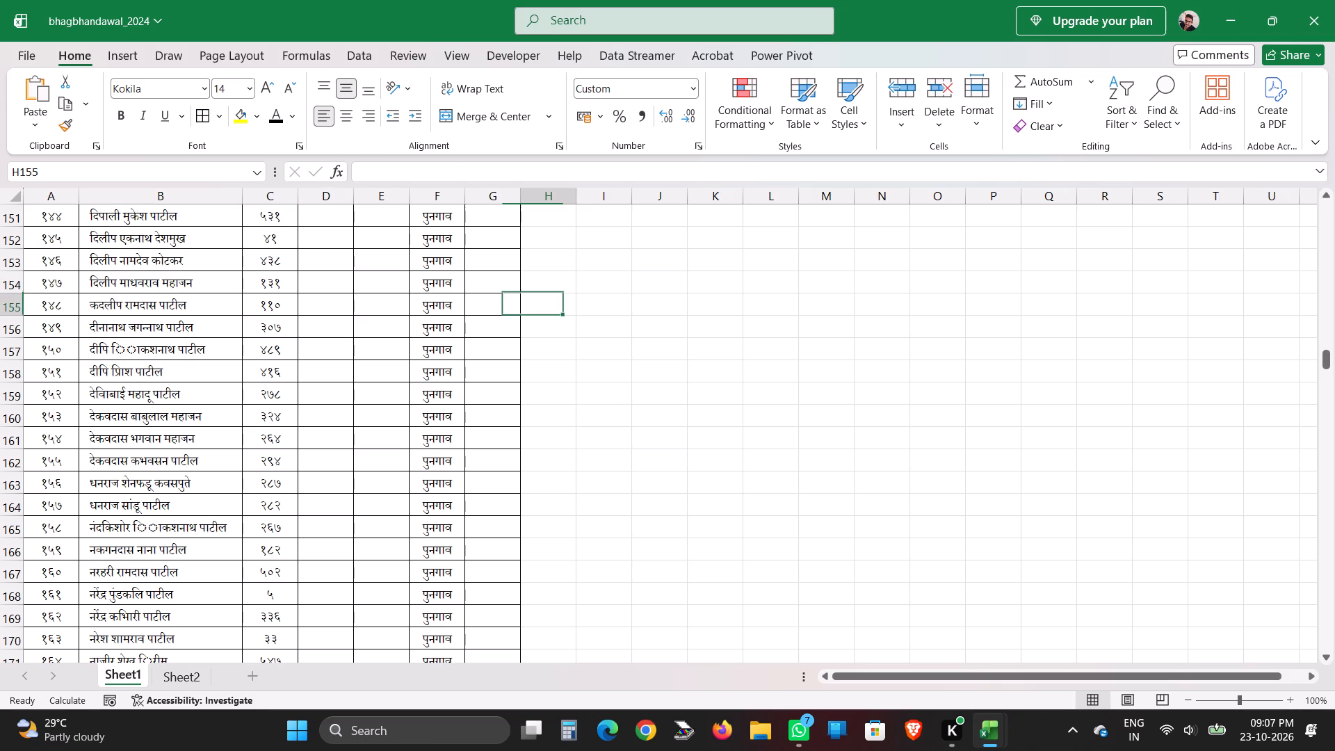
pyautogui.click(585, 310)
pyautogui.hotkey('ctrl', 'v')
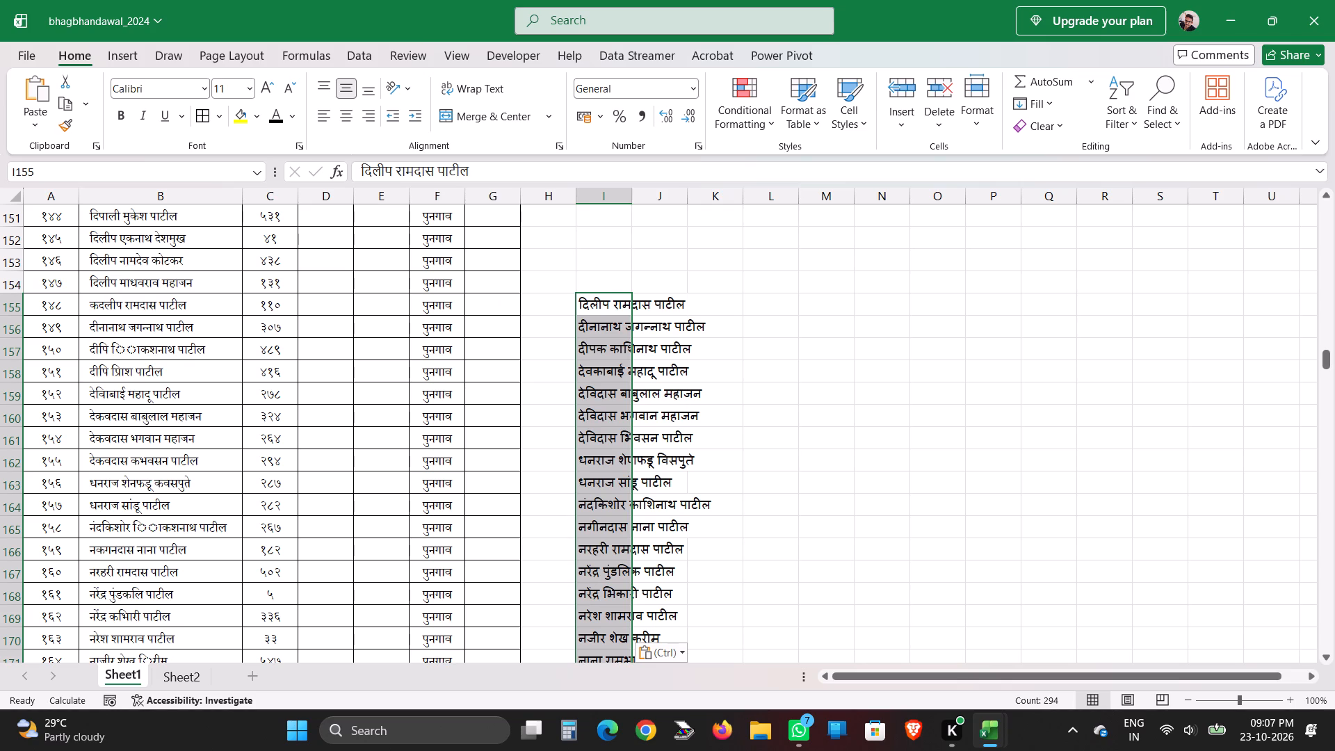
# Check where the pasted names in column I end against the last rows of the original list in column B.
pyautogui.scroll(-7, 554, 374)
pyautogui.scroll(-20, 554, 374)
pyautogui.scroll(-5, 554, 374)
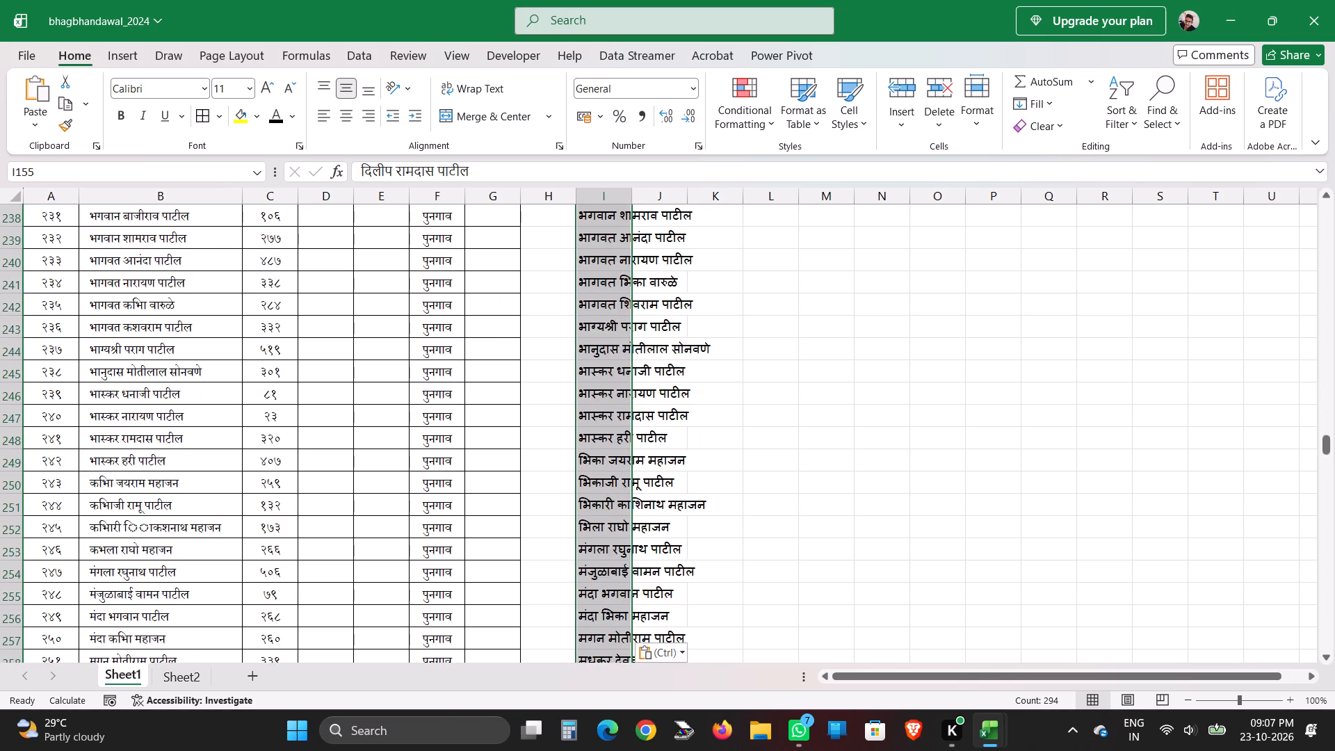
pyautogui.scroll(-4, 554, 374)
pyautogui.scroll(-20, 554, 374)
pyautogui.scroll(-14, 554, 374)
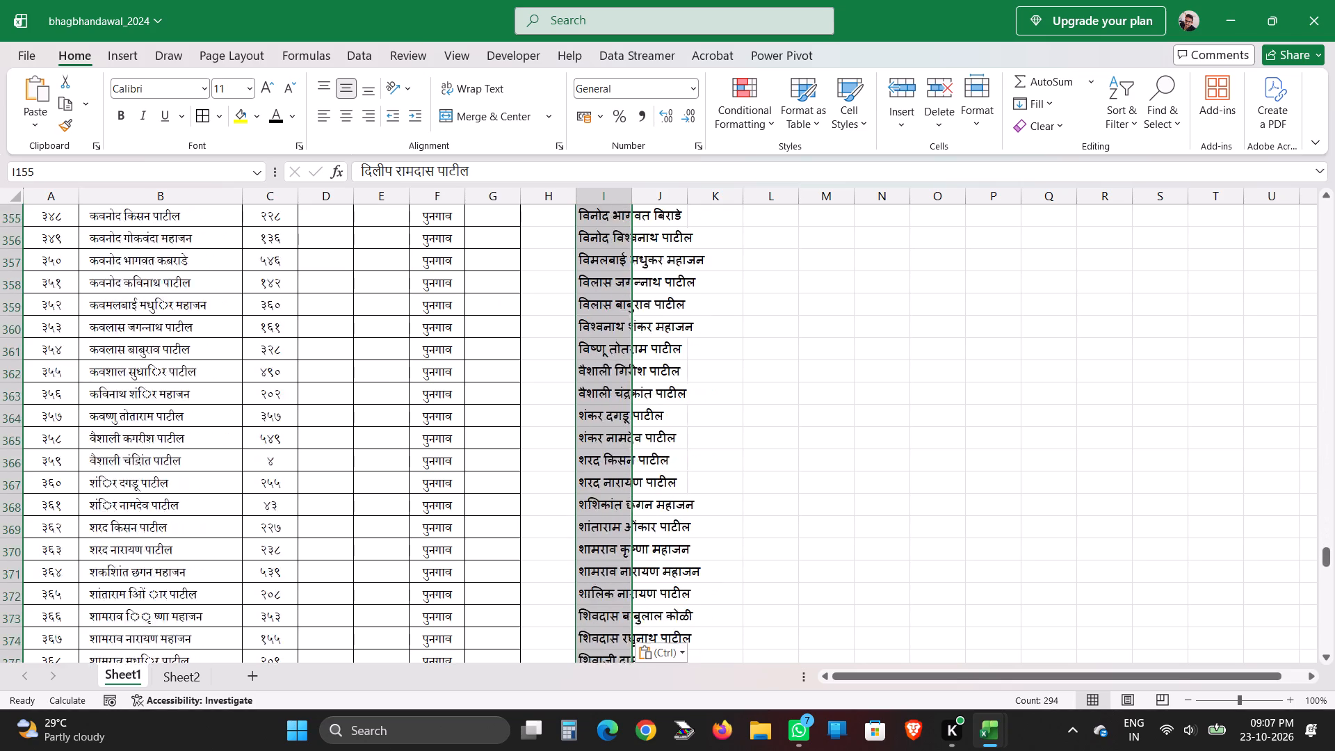
pyautogui.scroll(-20, 554, 374)
pyautogui.scroll(-6, 554, 374)
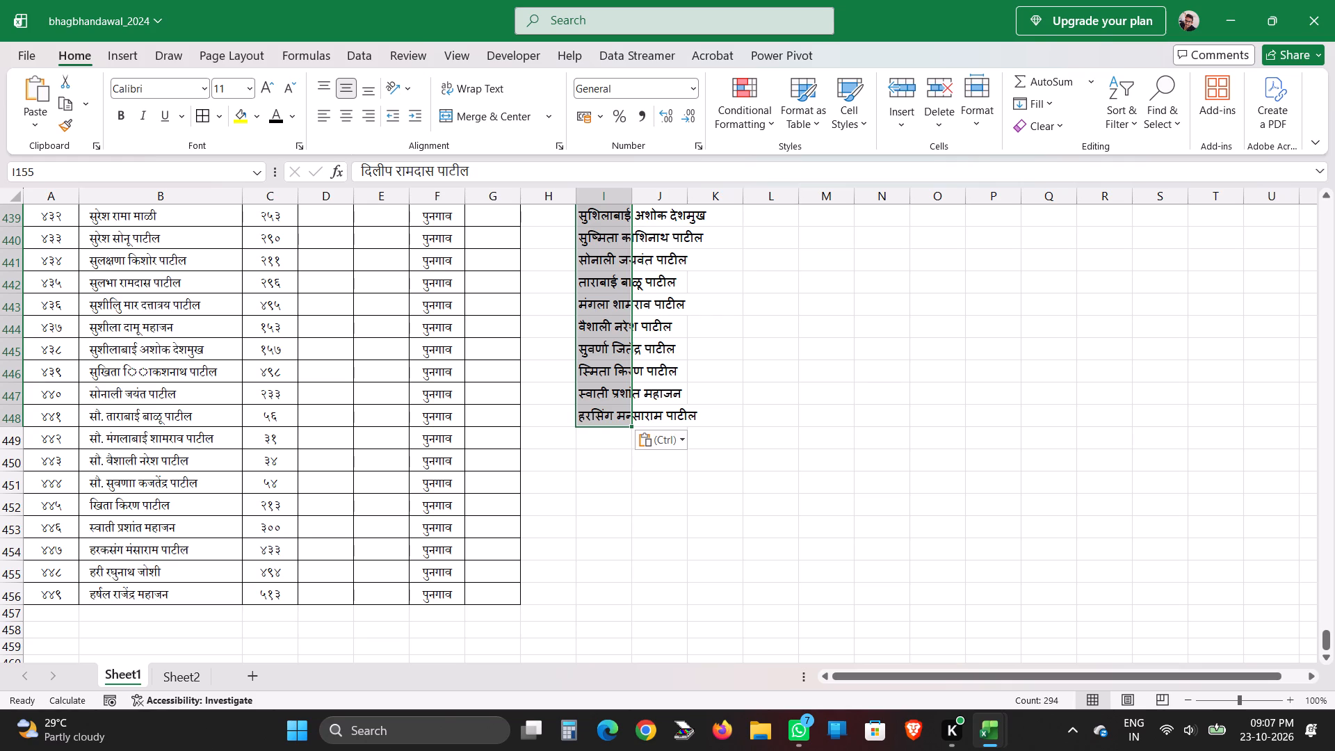
pyautogui.scroll(3, 201, 491)
pyautogui.scroll(-5, 201, 491)
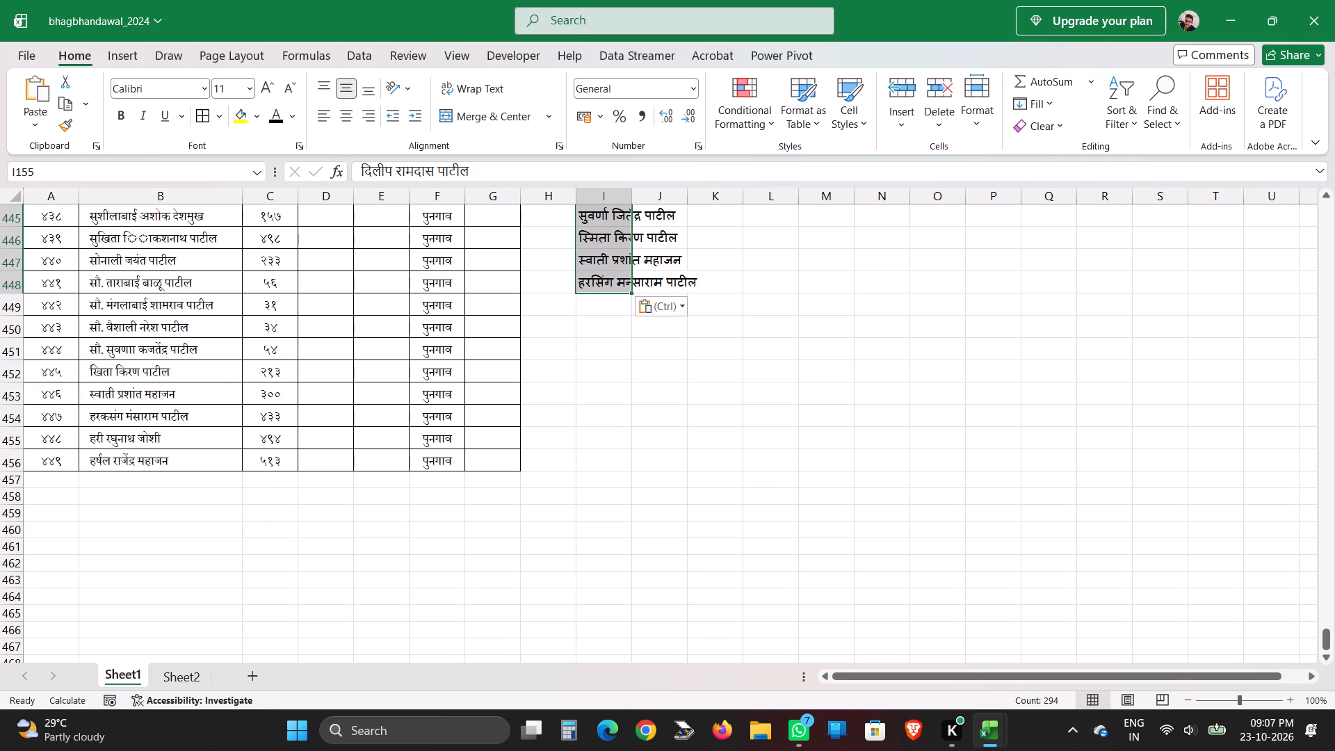
# Compare the pasted names in column I with column B from the list's end back to row 155, looking for where the rows stop matching.
pyautogui.scroll(9, 201, 491)
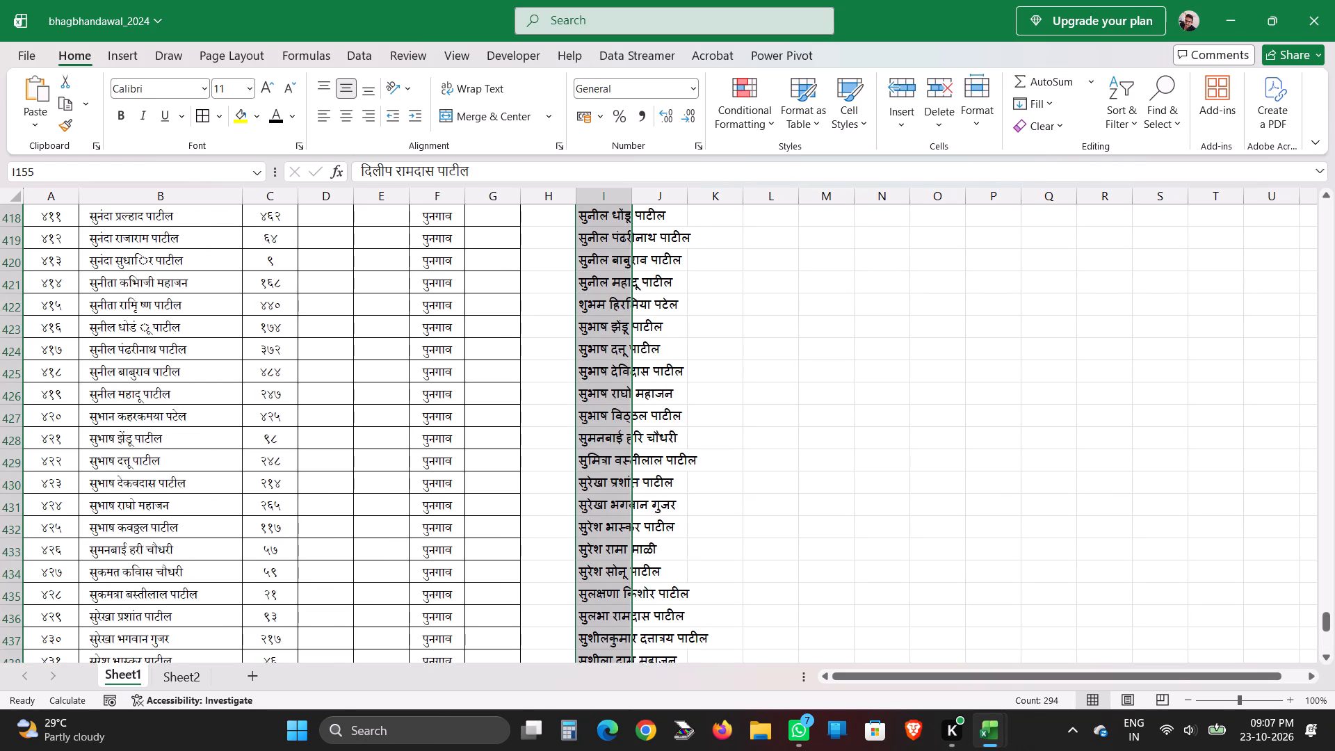
pyautogui.scroll(6, 201, 491)
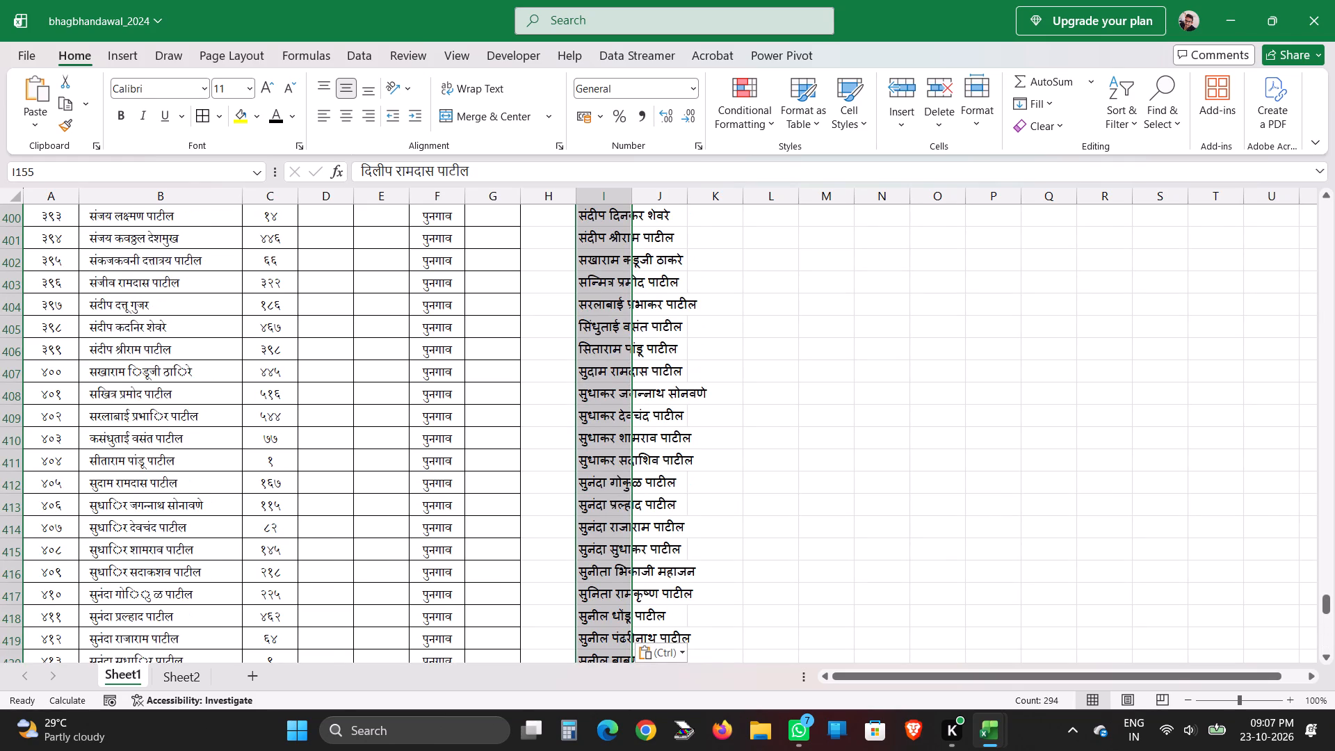
pyautogui.scroll(12, 201, 491)
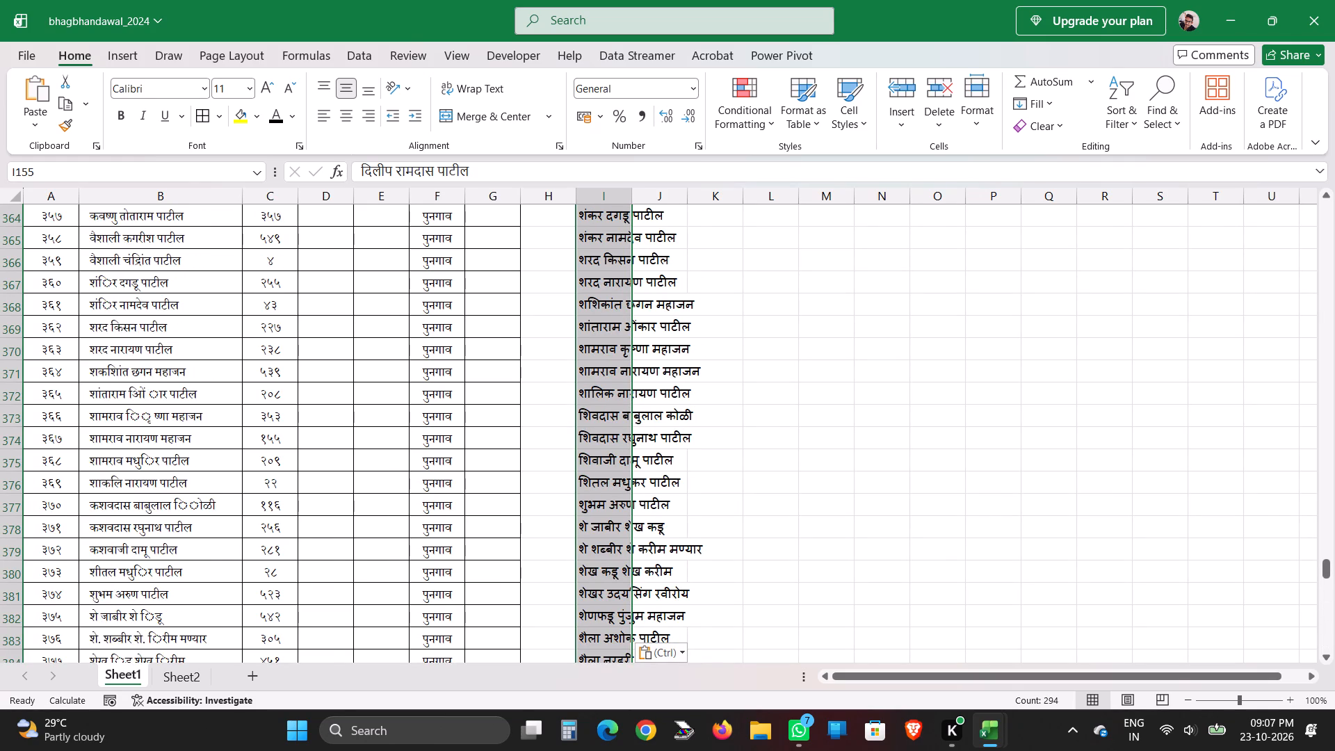
pyautogui.scroll(3, 201, 491)
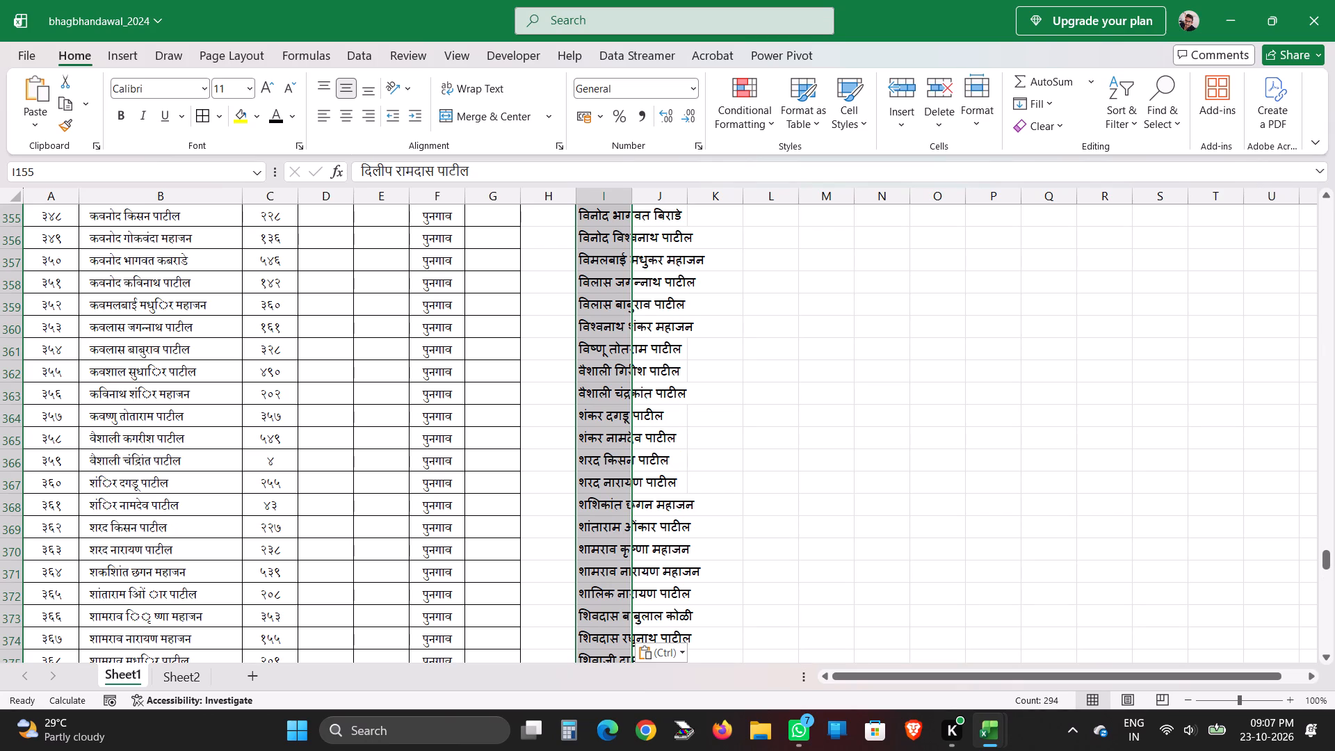
pyautogui.scroll(6, 282, 455)
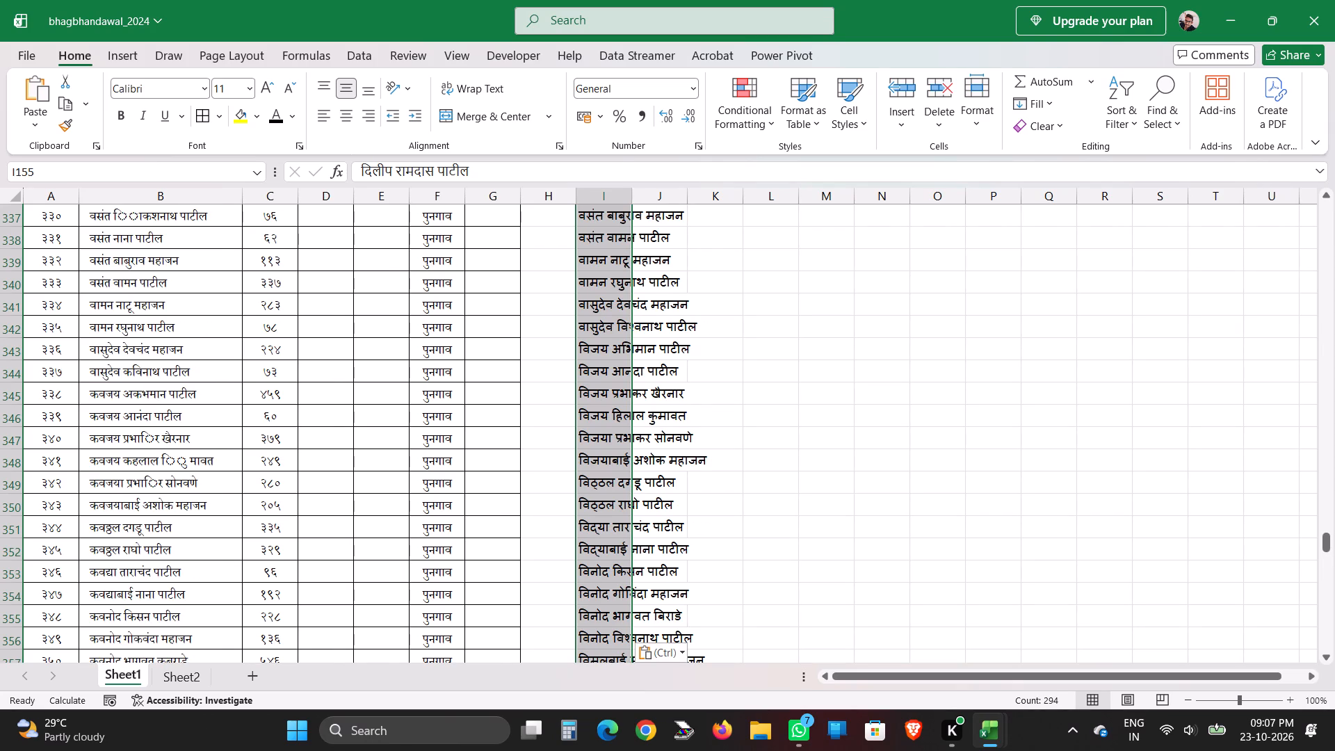
pyautogui.scroll(4, 601, 300)
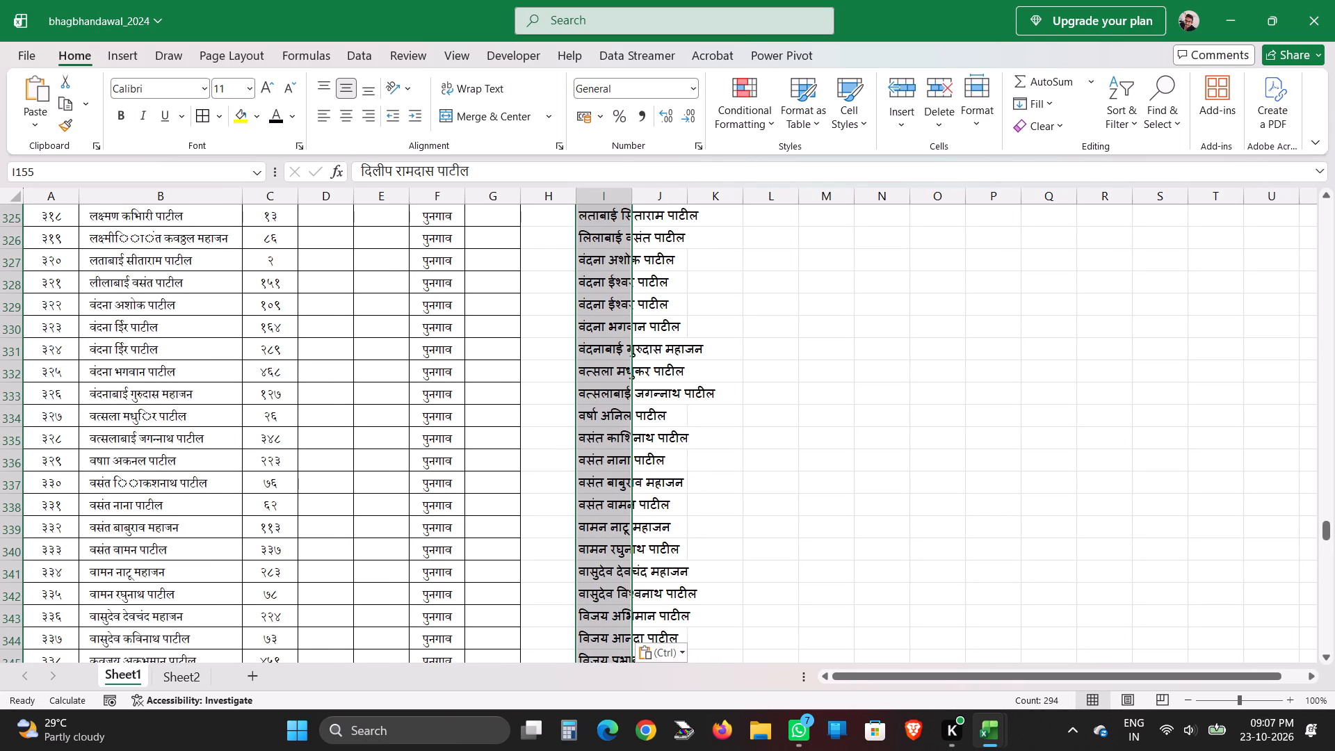
pyautogui.scroll(3, 596, 257)
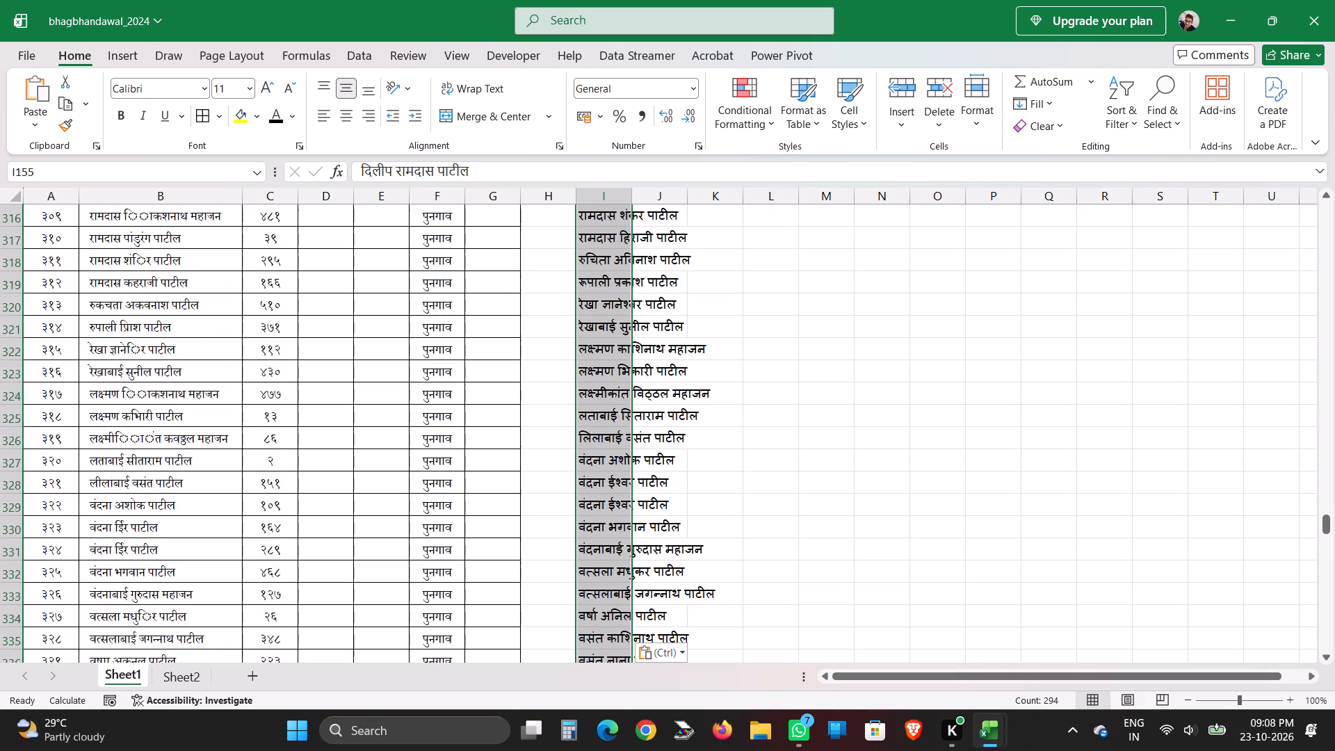
pyautogui.scroll(1, 596, 257)
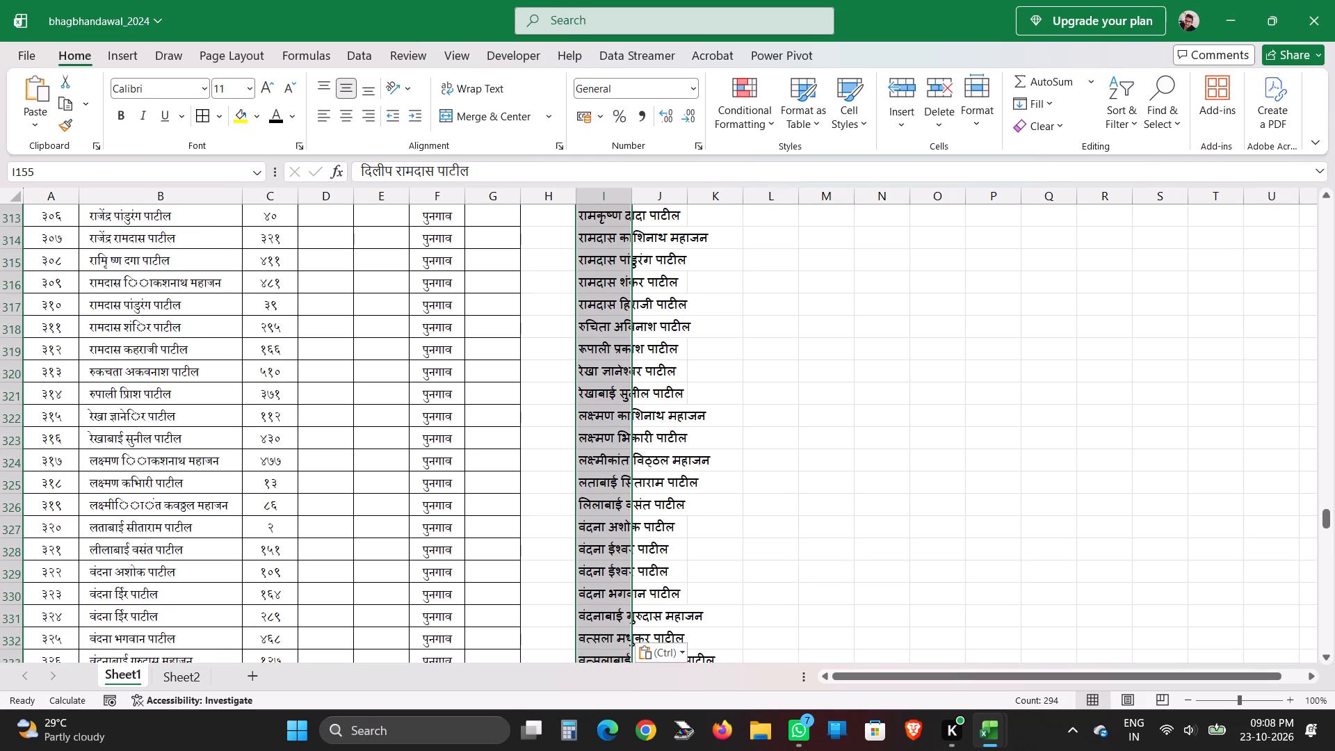
pyautogui.scroll(4, 608, 369)
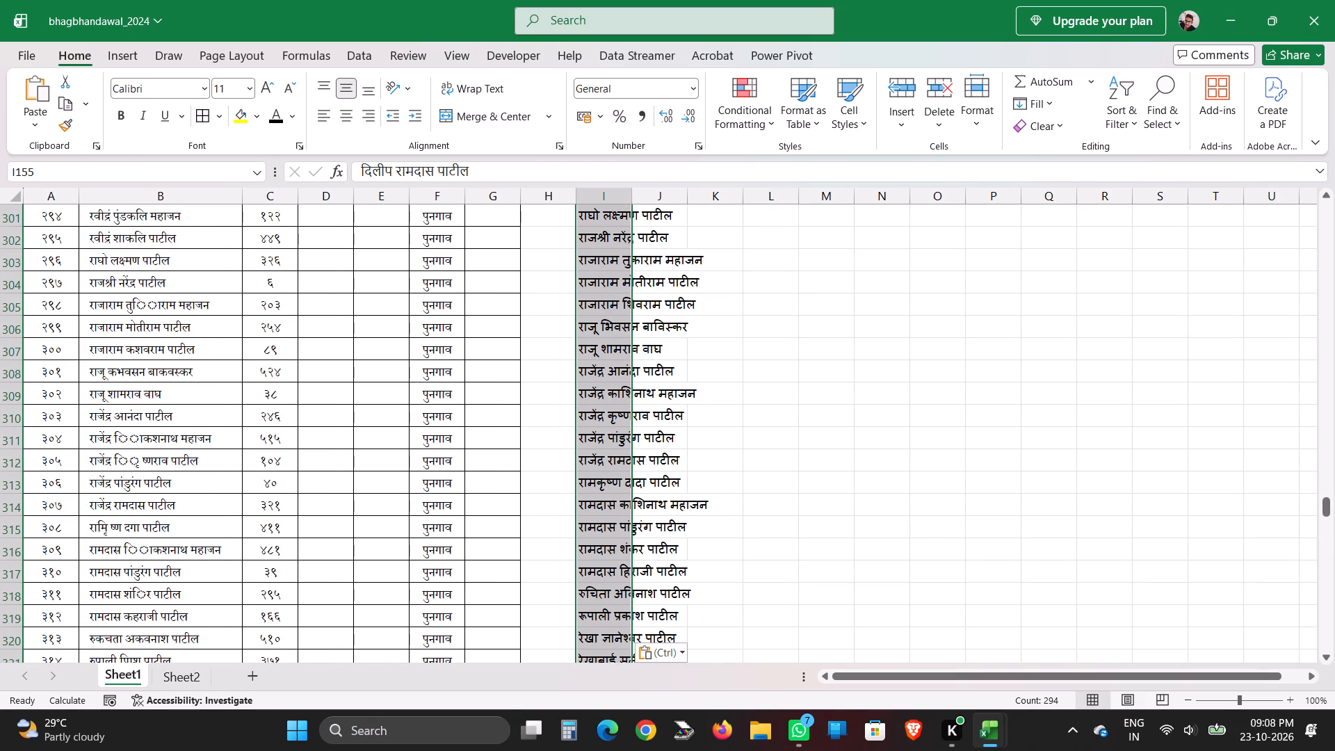
pyautogui.scroll(6, 610, 328)
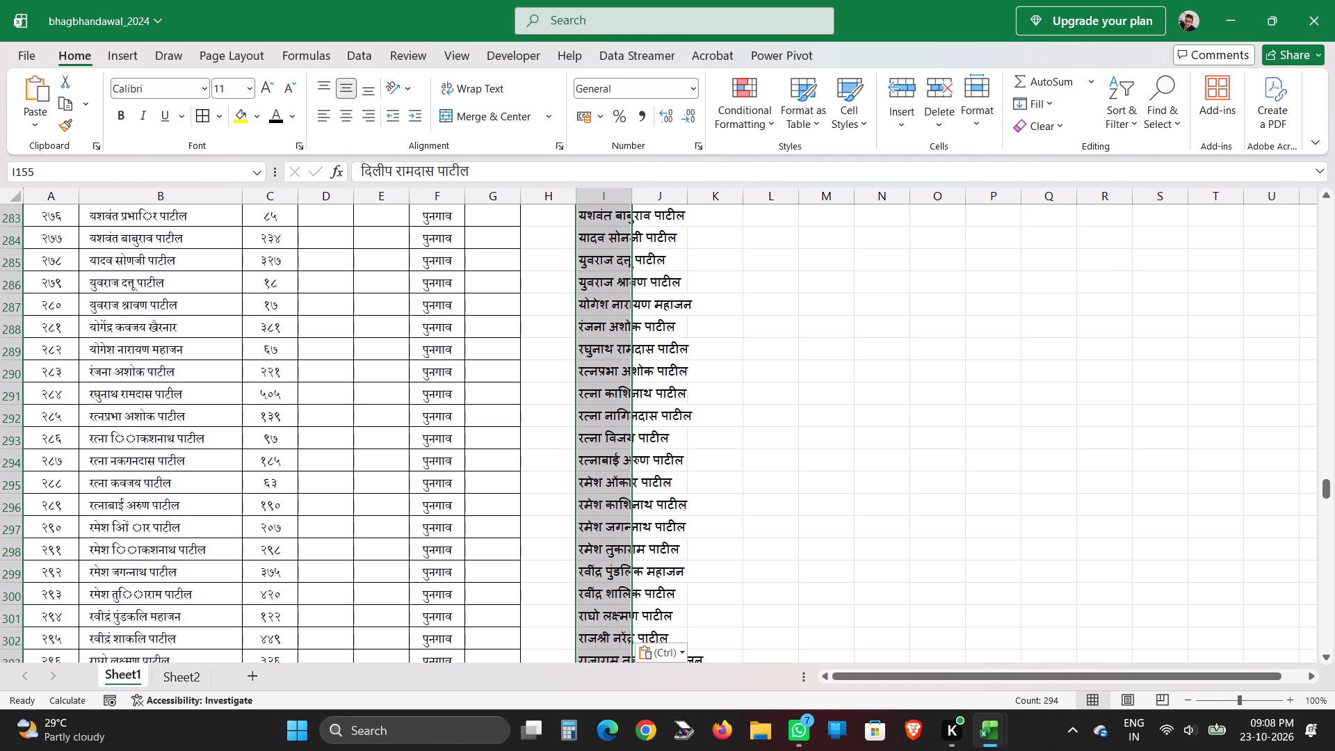
pyautogui.scroll(1, 610, 296)
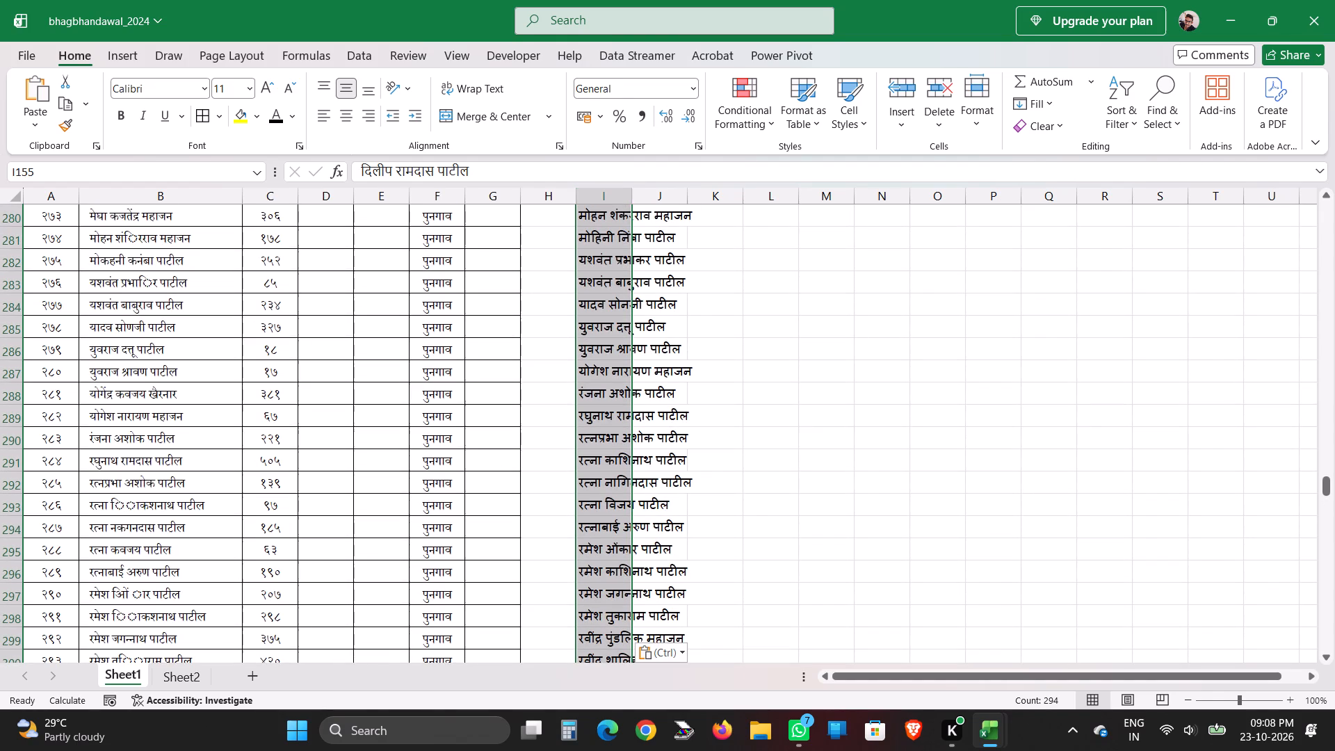
pyautogui.scroll(5, 610, 296)
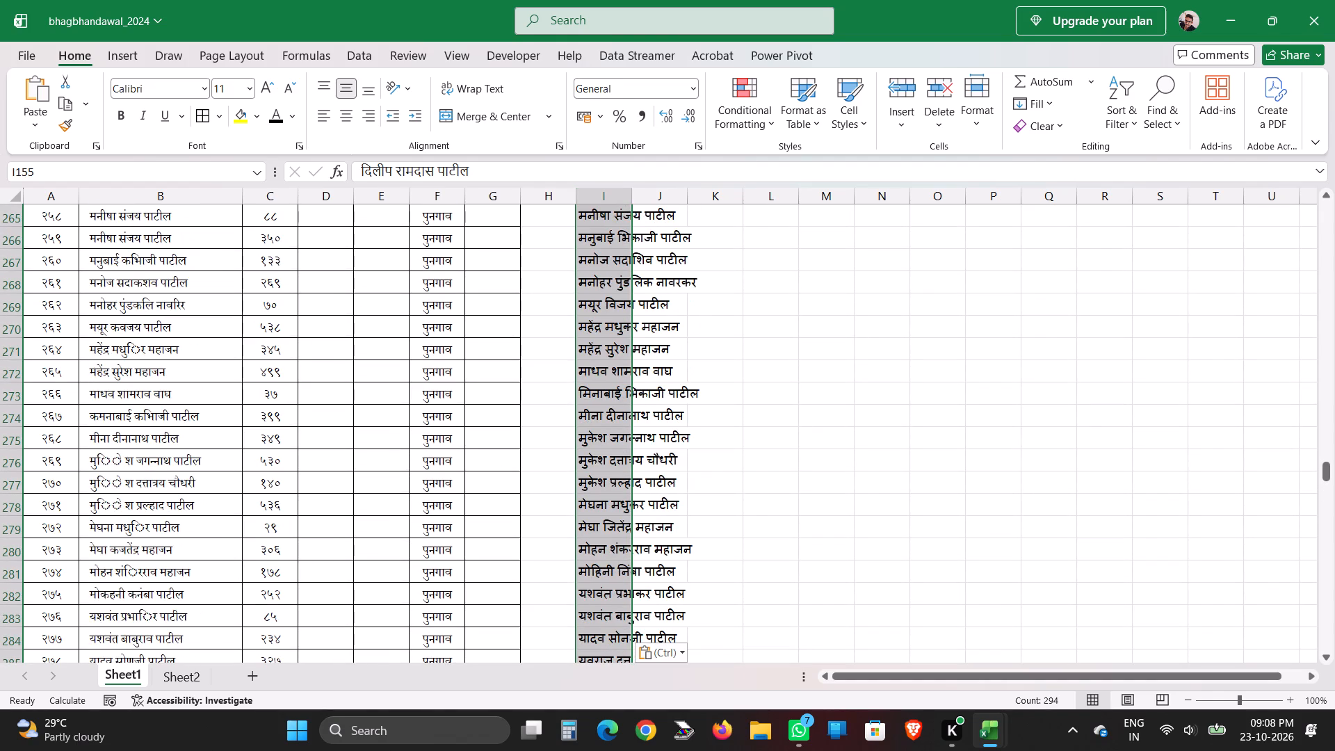
pyautogui.click(605, 221)
pyautogui.click(604, 239)
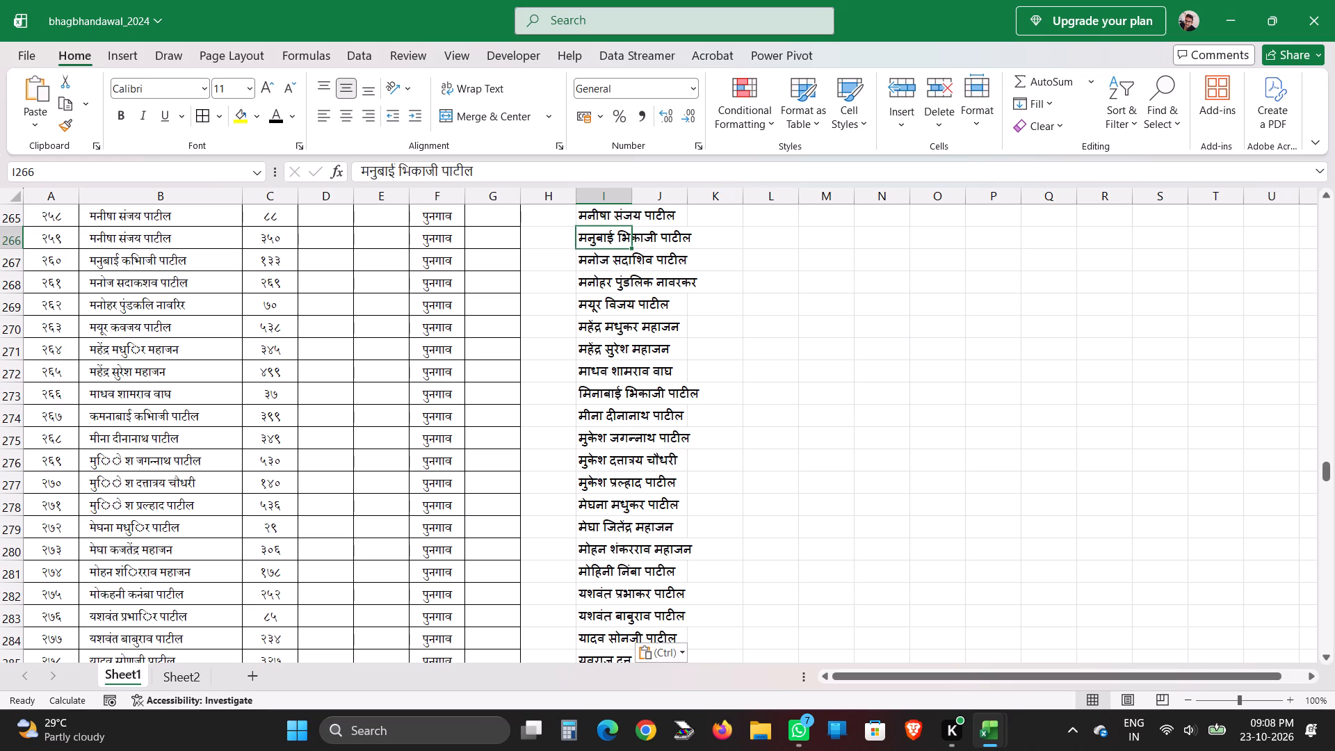
pyautogui.scroll(4, 616, 312)
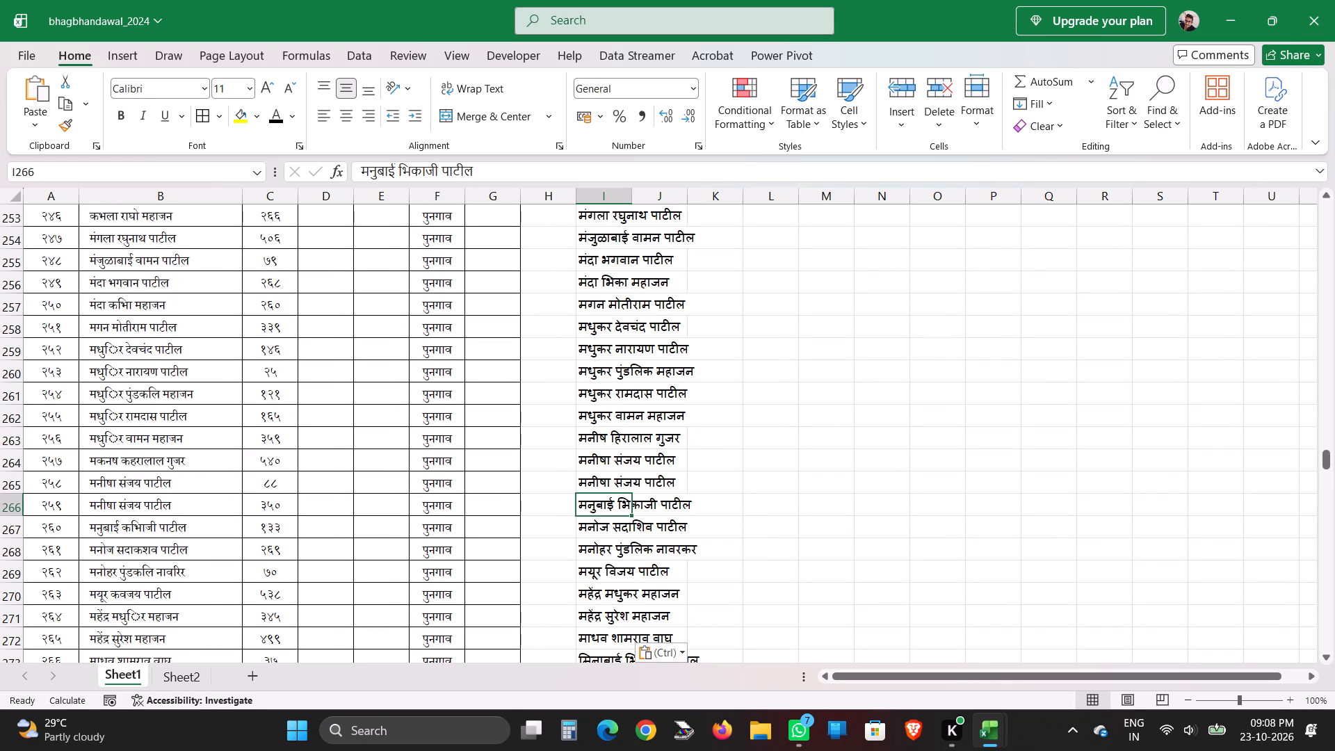
pyautogui.click(608, 219)
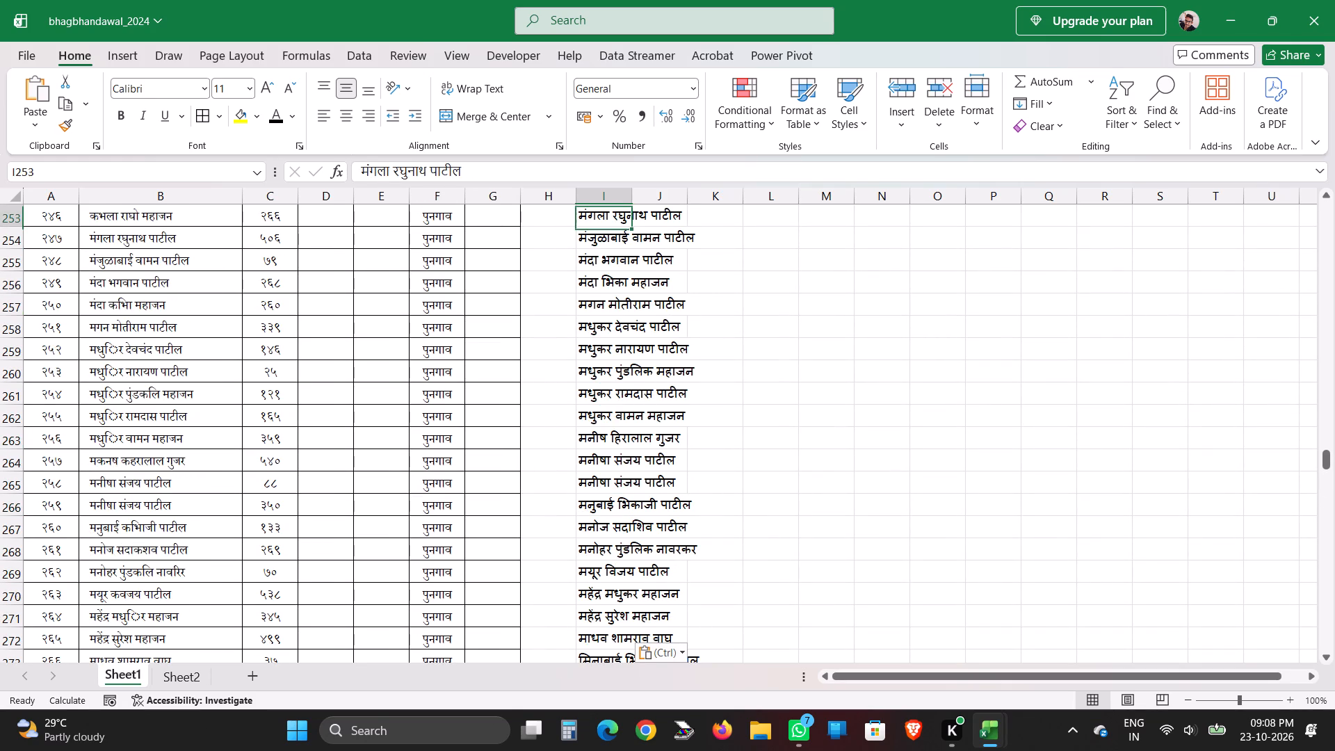
pyautogui.scroll(15, 637, 316)
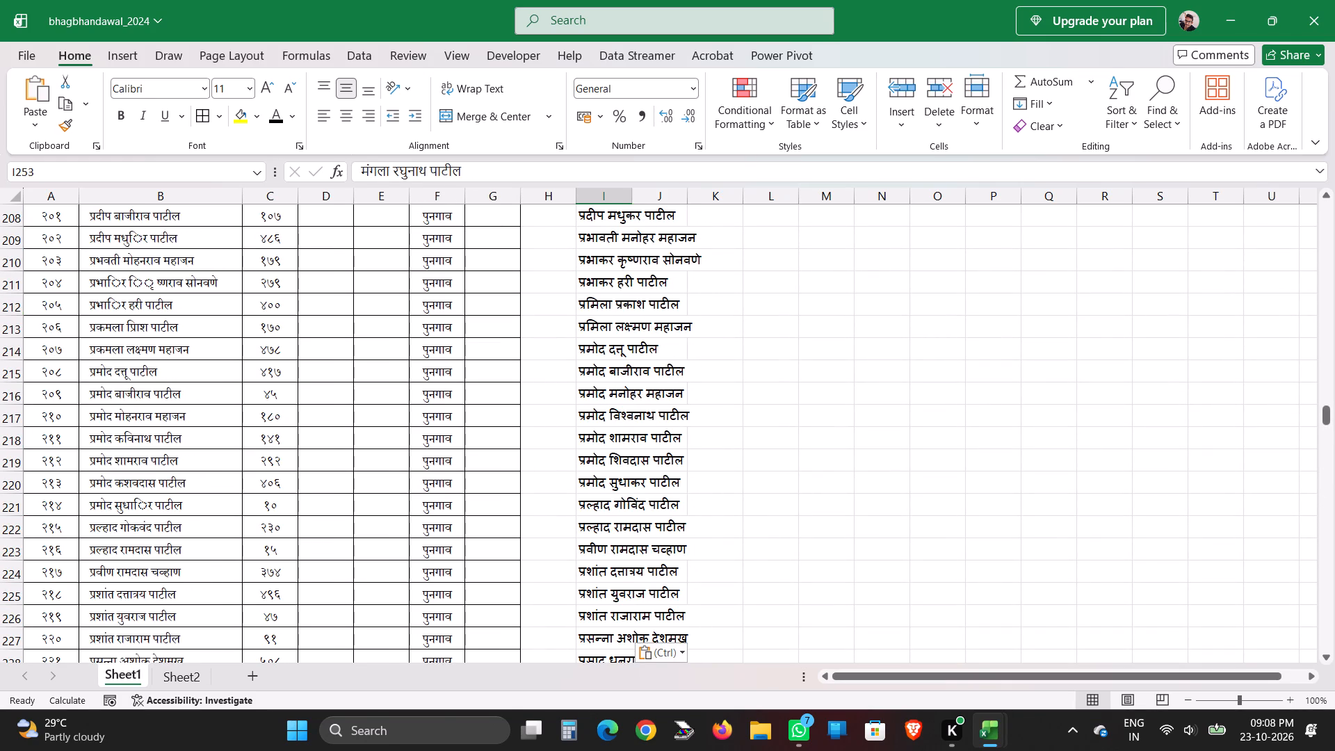
pyautogui.click(604, 255)
pyautogui.scroll(5, 606, 307)
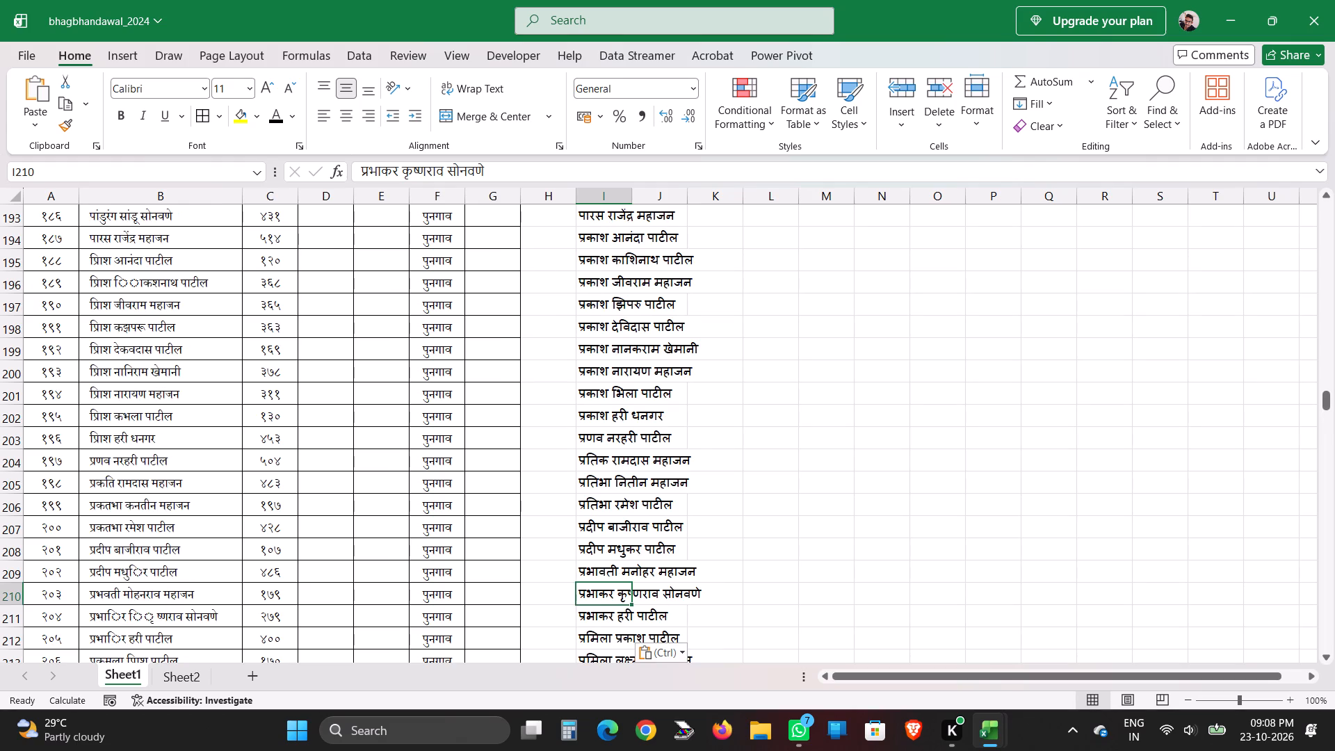
pyautogui.scroll(7, 604, 291)
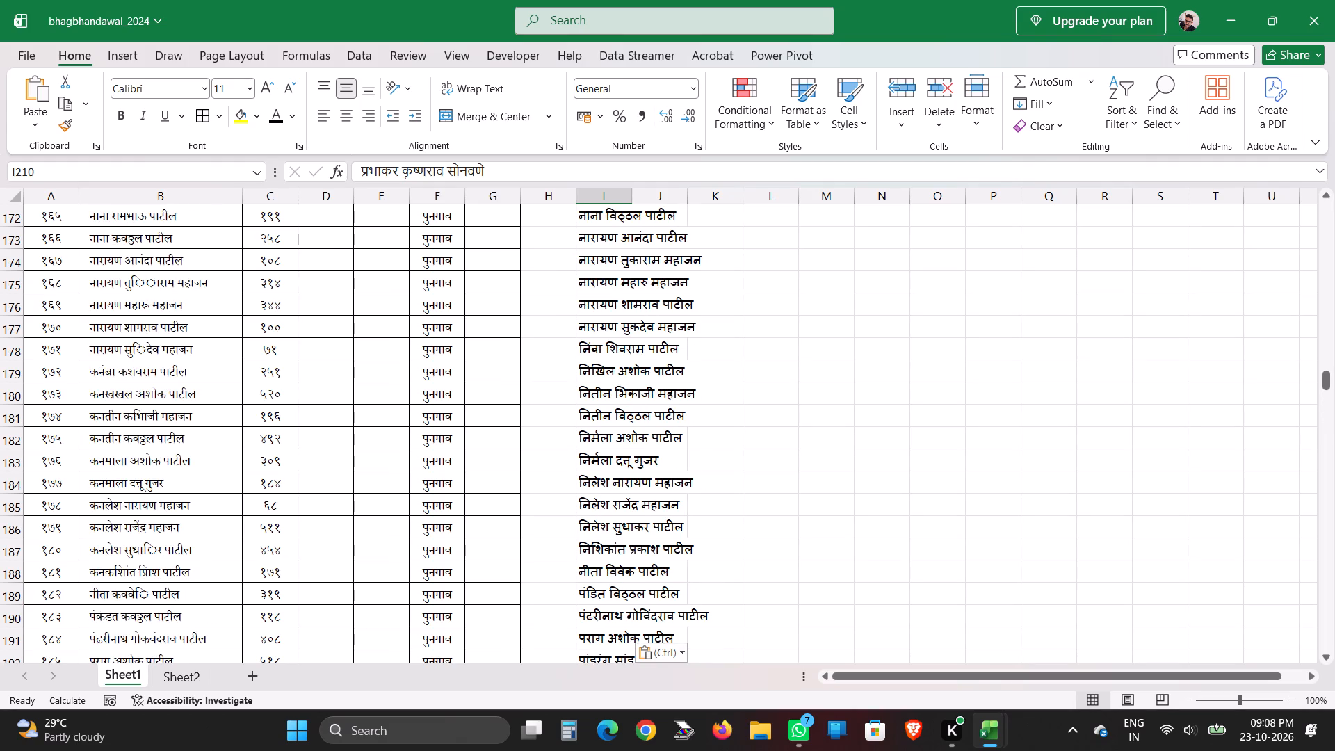
pyautogui.scroll(6, 604, 291)
pyautogui.click(597, 259)
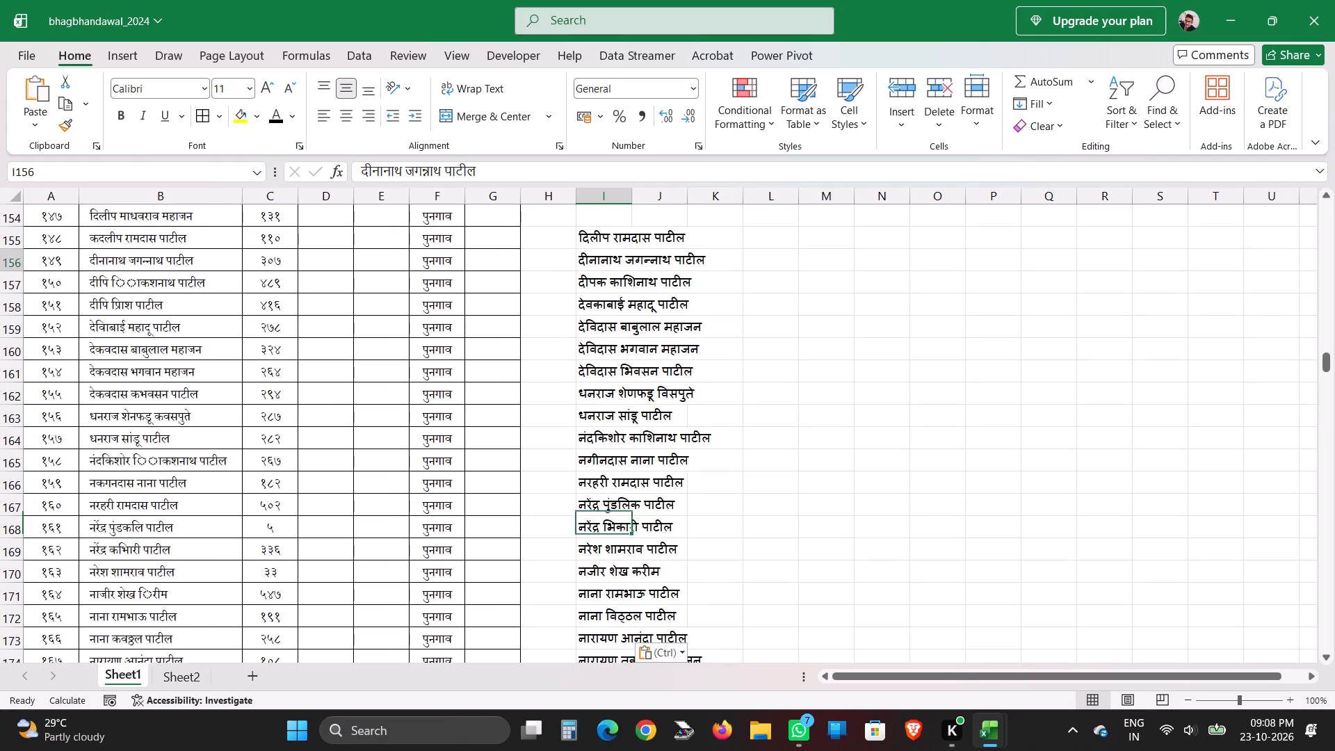
pyautogui.click(604, 489)
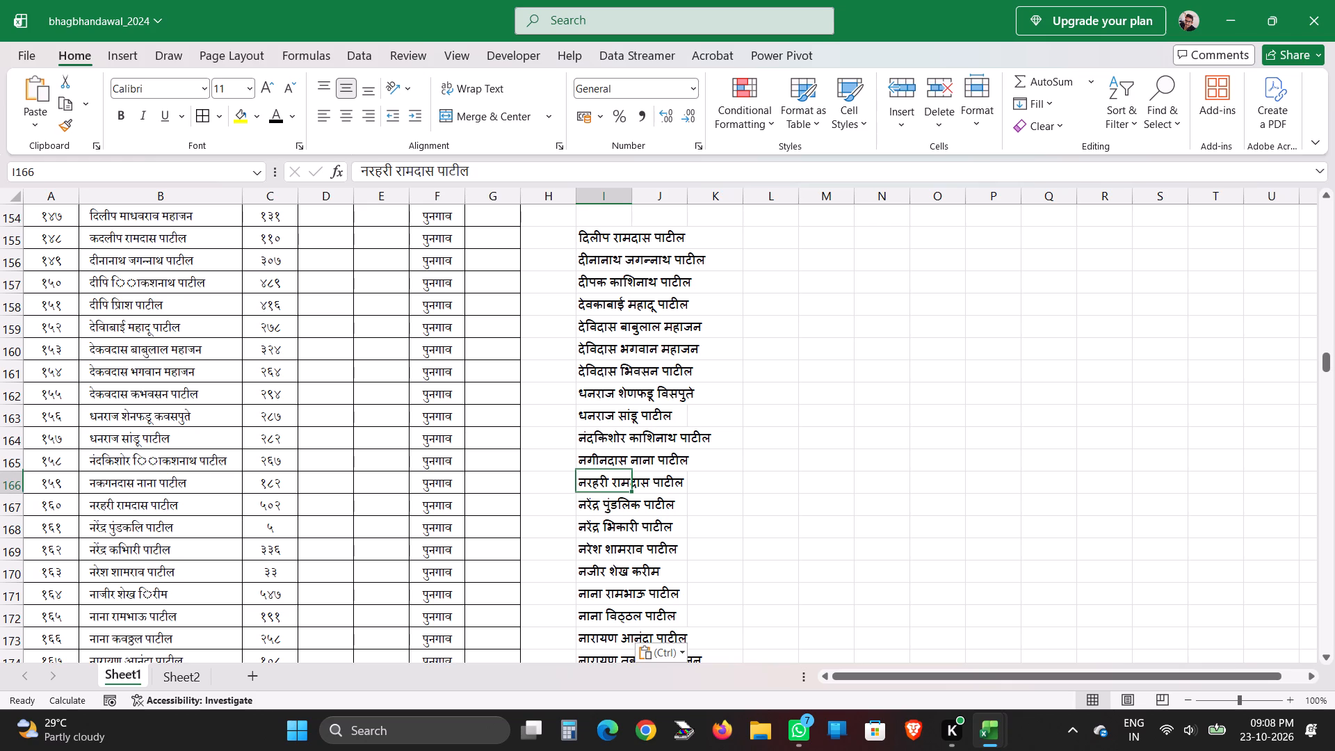
pyautogui.click(601, 439)
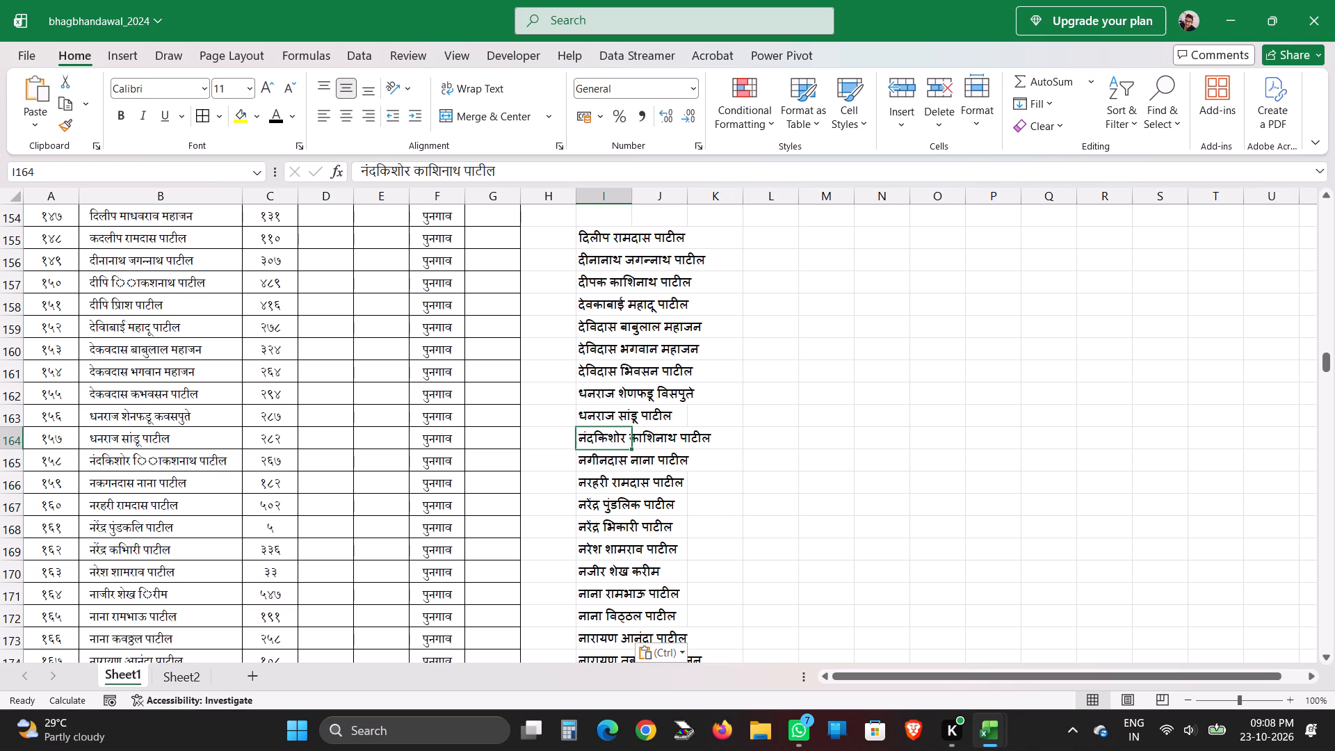
pyautogui.click(599, 419)
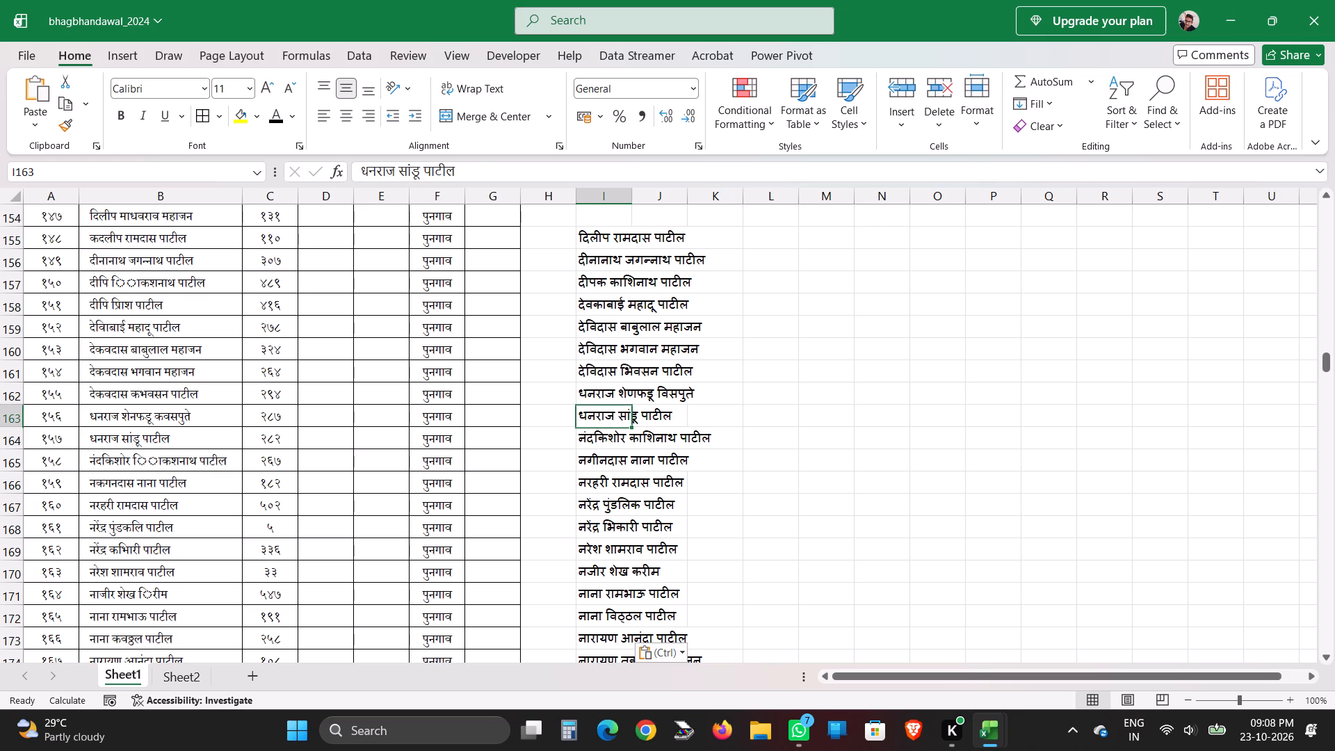
# Compare the names in columns I and B across rows 155 to 160 to find the first row that differs.
pyautogui.click(597, 353)
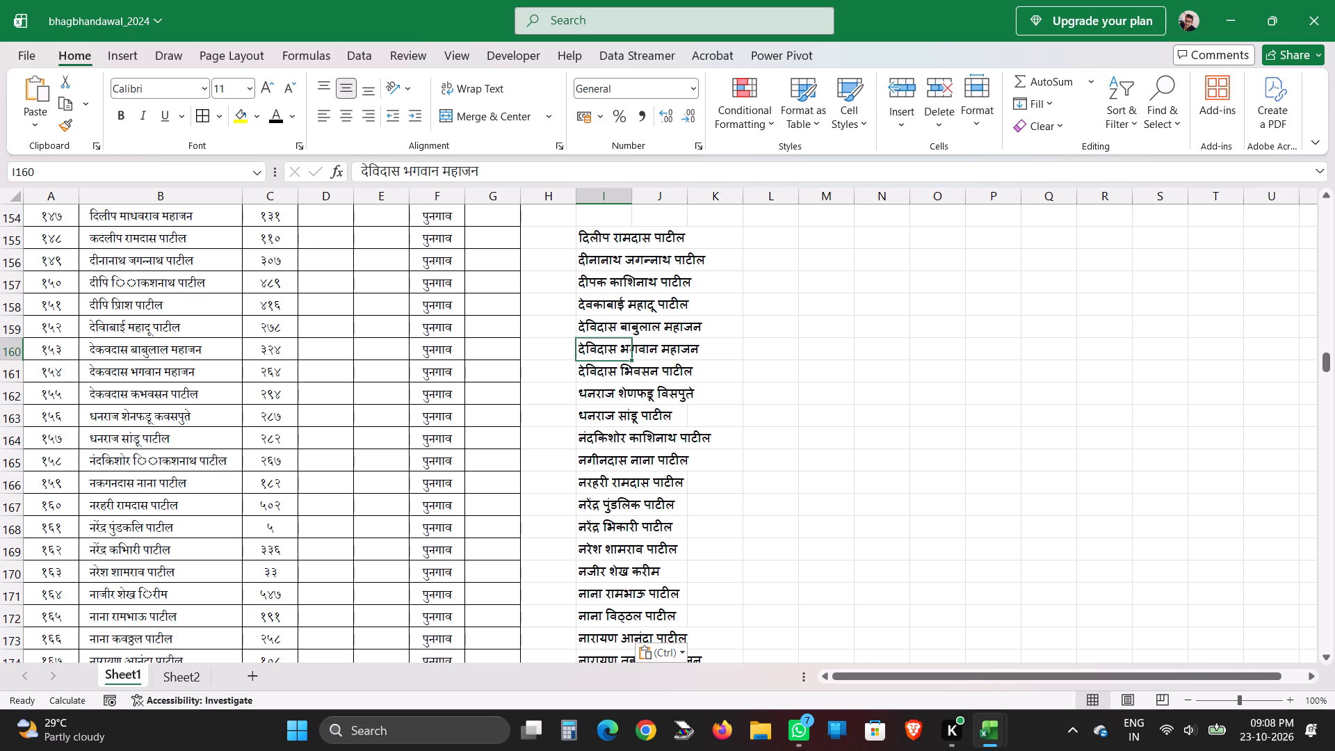
pyautogui.click(597, 280)
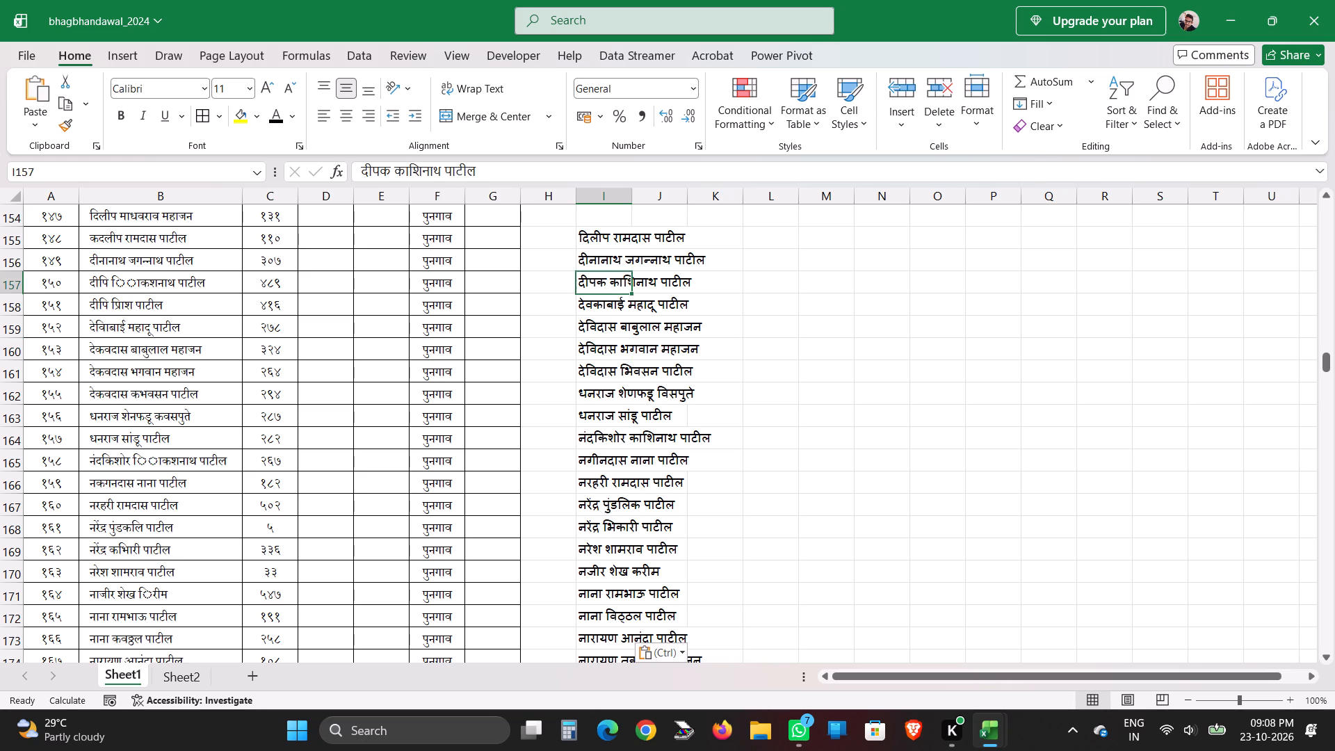
pyautogui.click(606, 237)
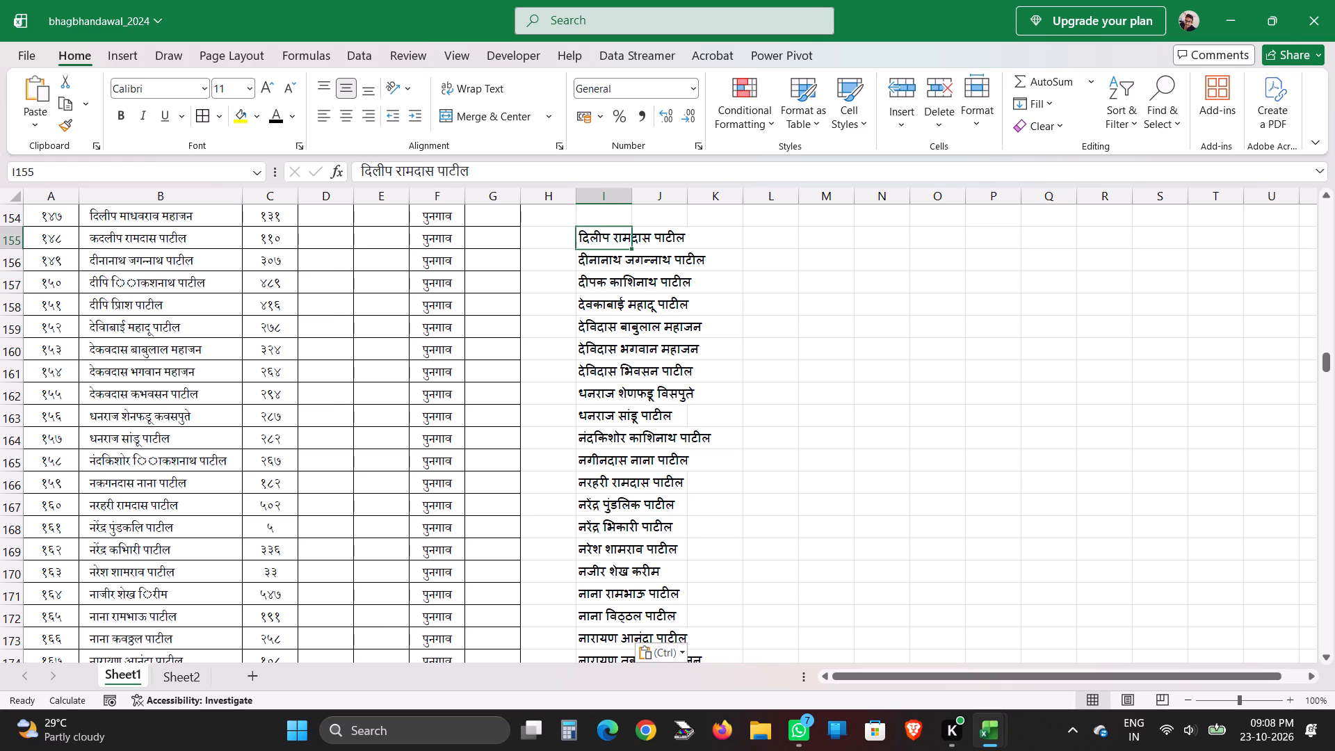
pyautogui.click(606, 266)
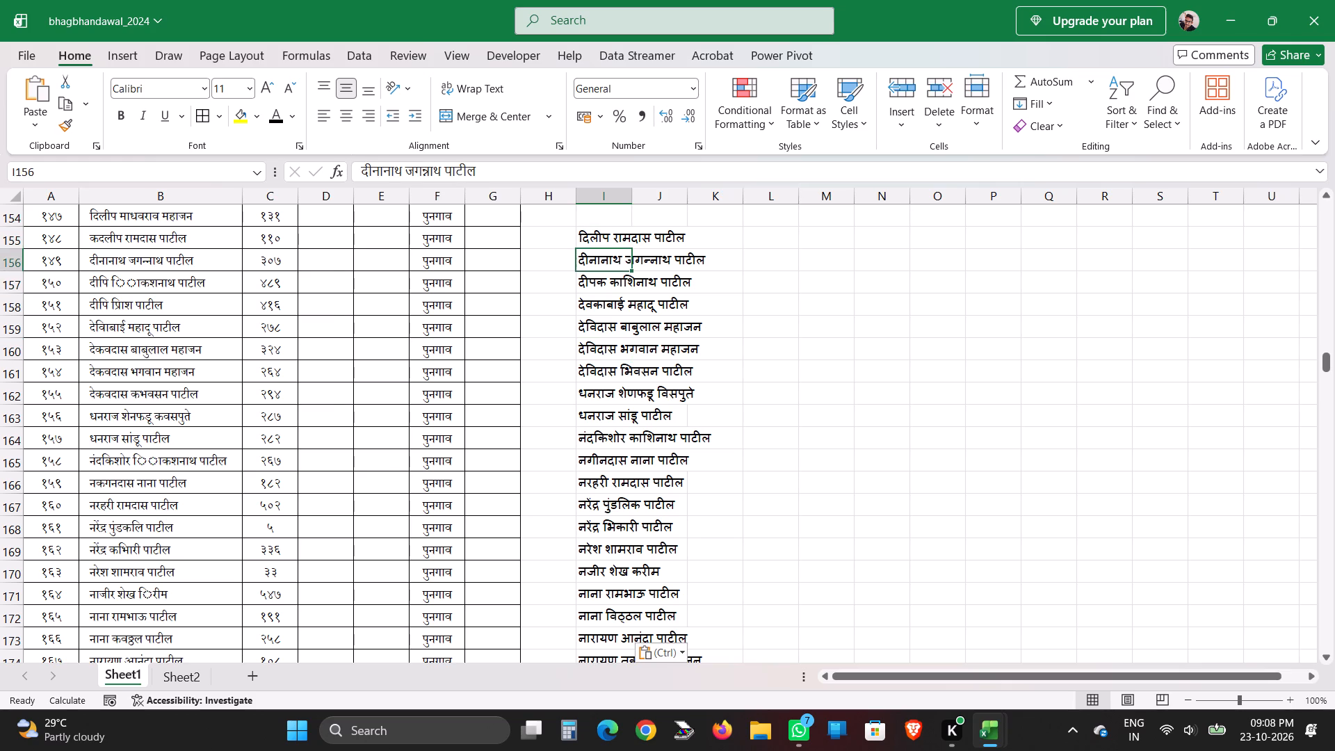
pyautogui.click(608, 285)
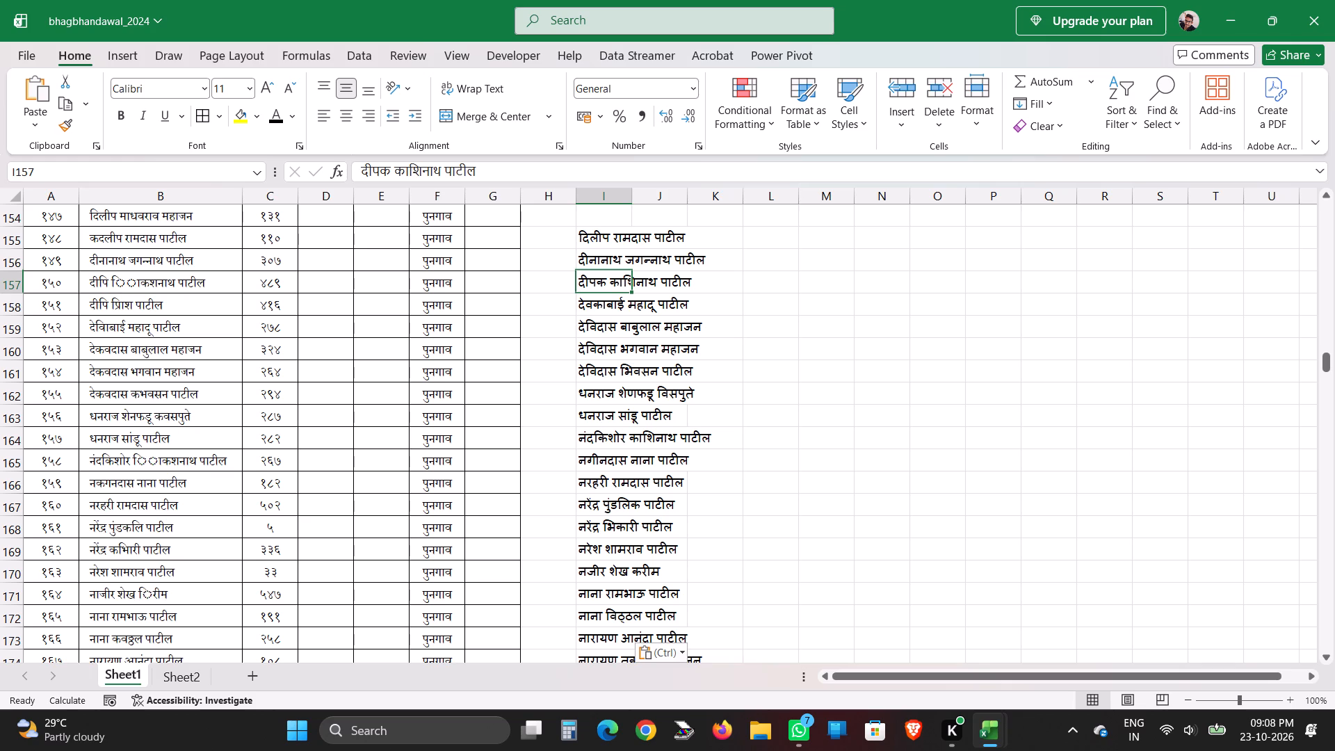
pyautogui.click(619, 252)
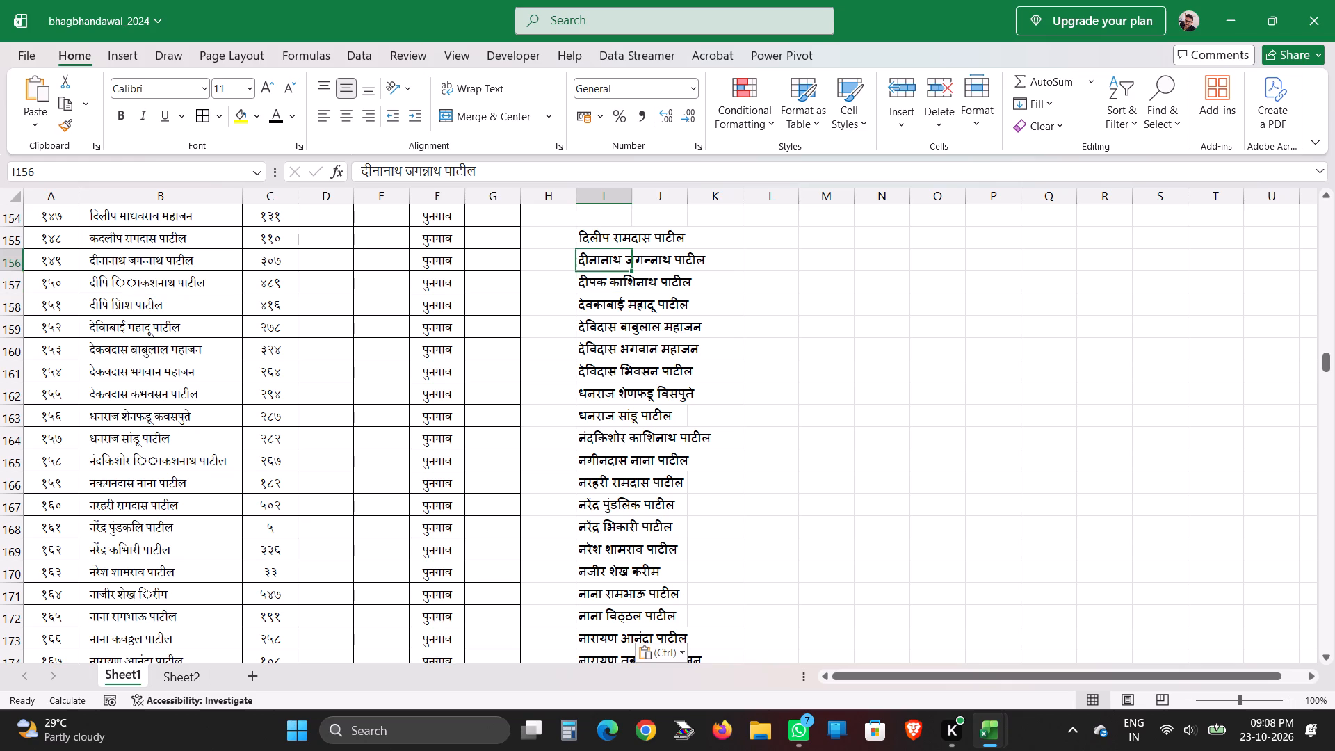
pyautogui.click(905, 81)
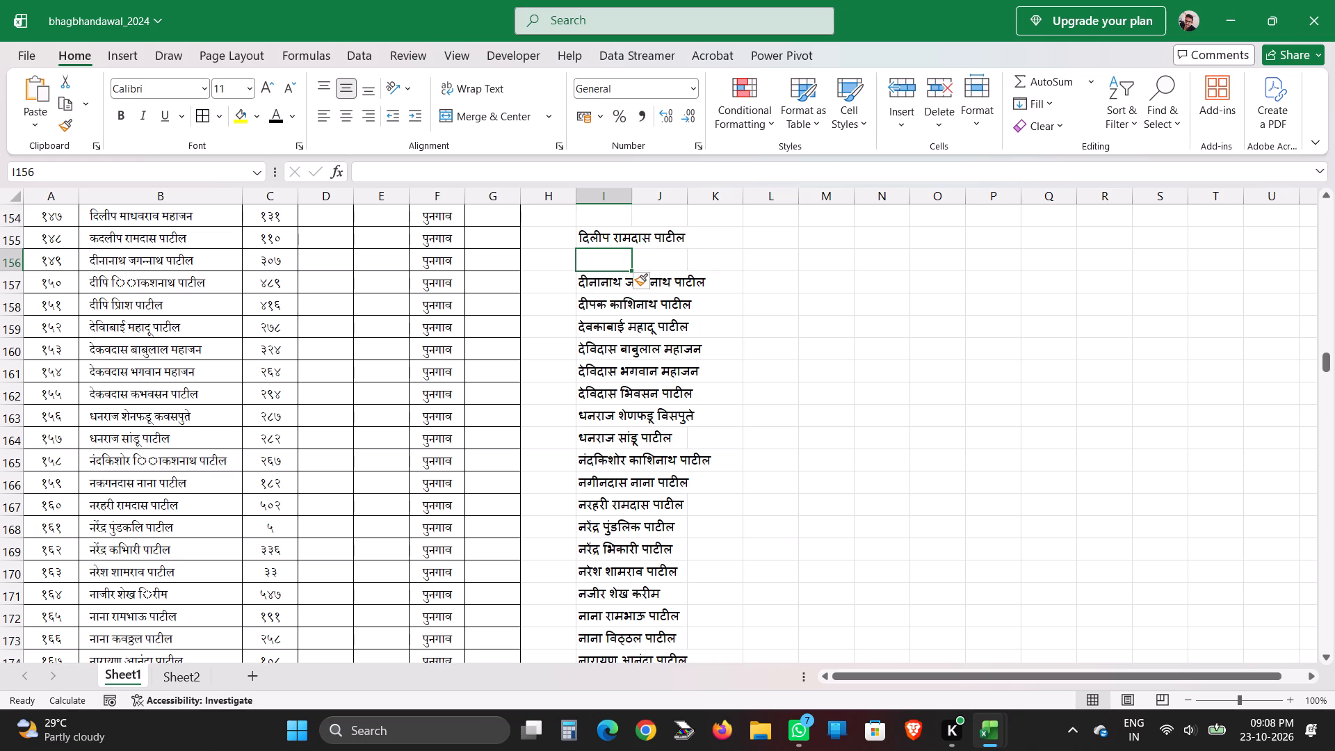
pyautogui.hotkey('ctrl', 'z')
# Insert a cell at I158, shifting the names below down, and enter the corrected Marathi form of the name in B158.
pyautogui.click(602, 291)
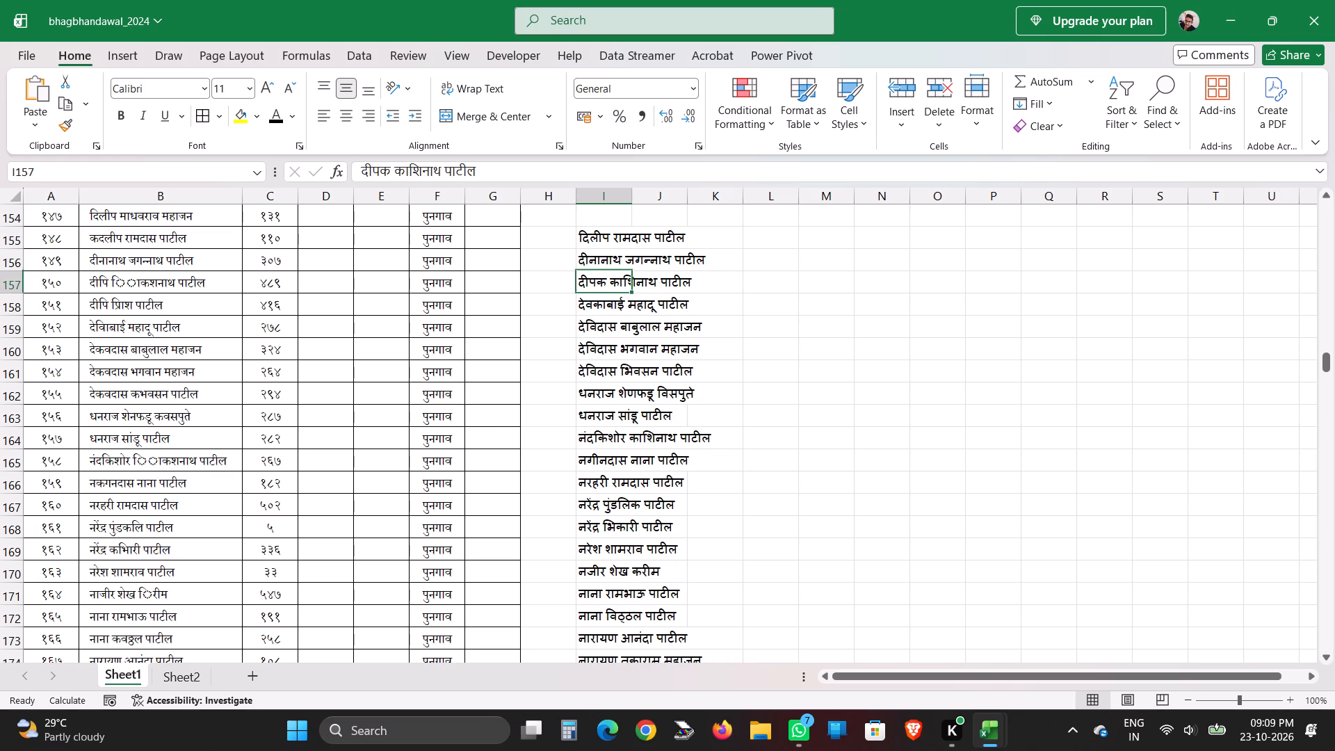
pyautogui.click(602, 309)
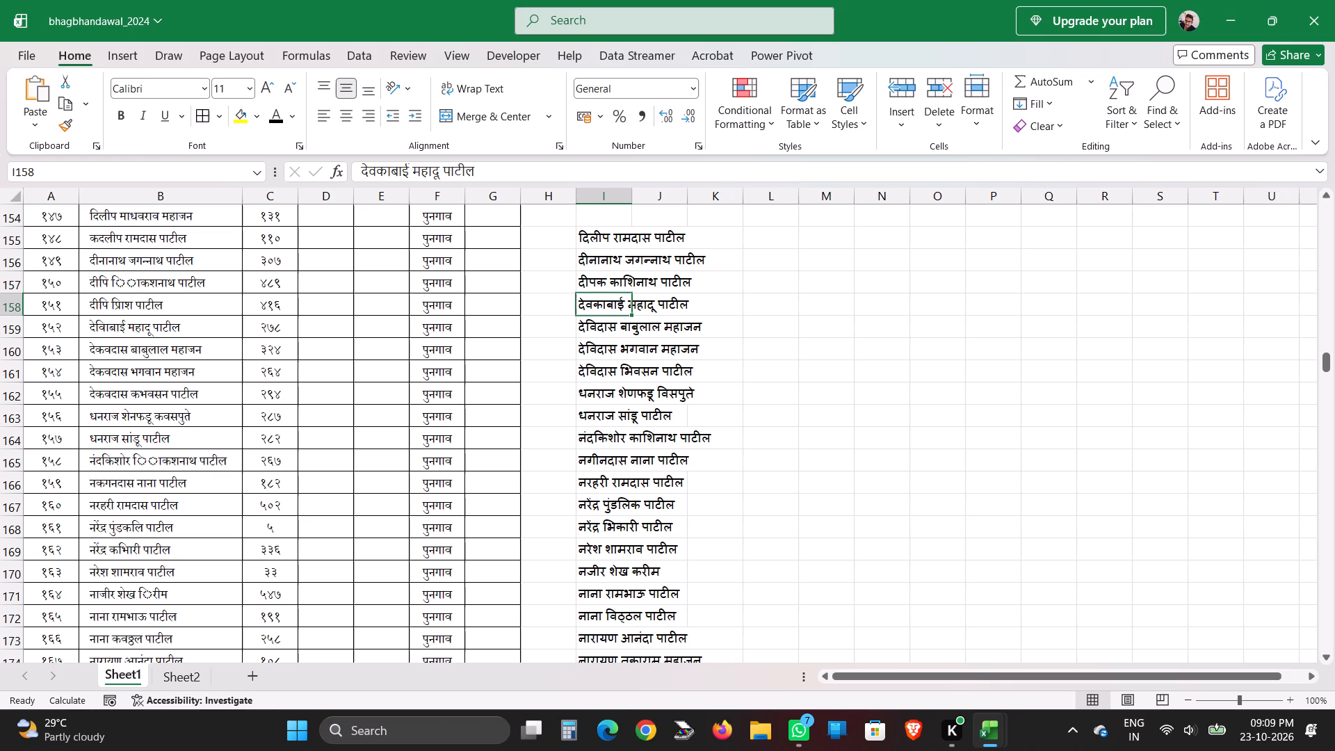
pyautogui.click(907, 79)
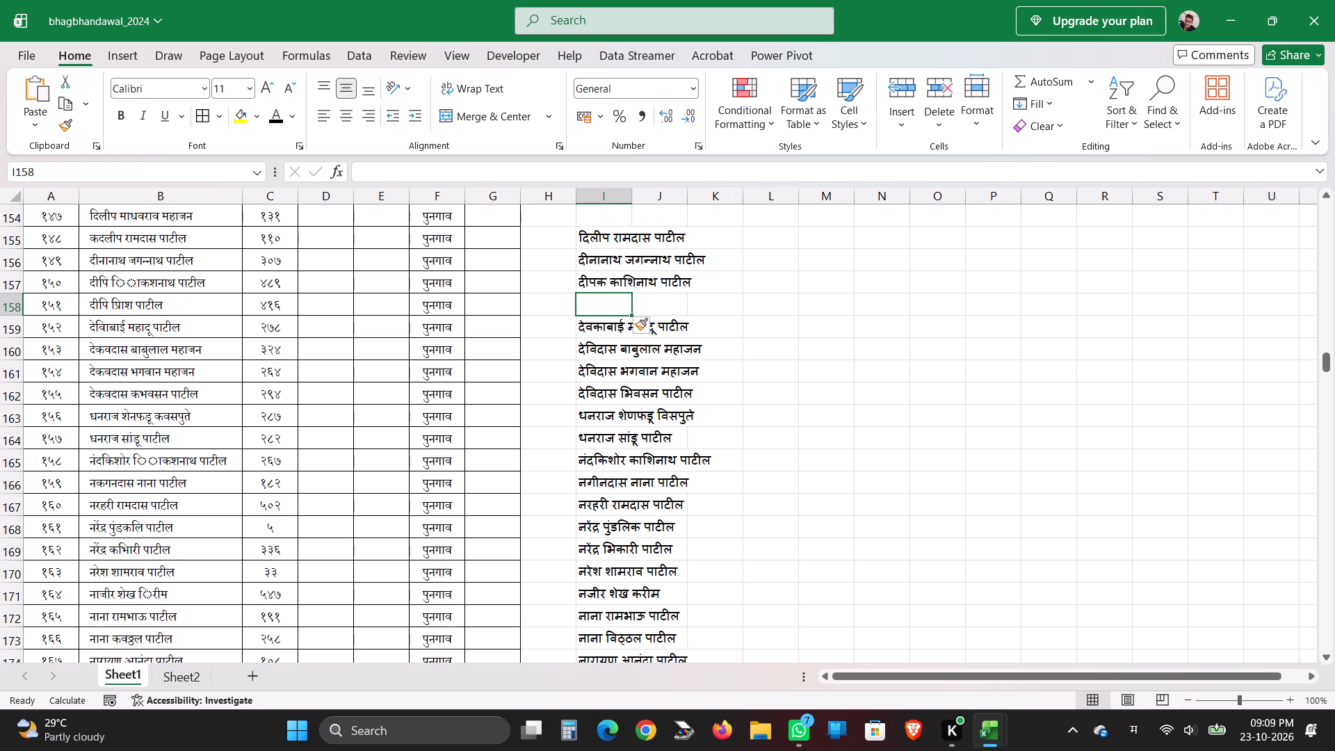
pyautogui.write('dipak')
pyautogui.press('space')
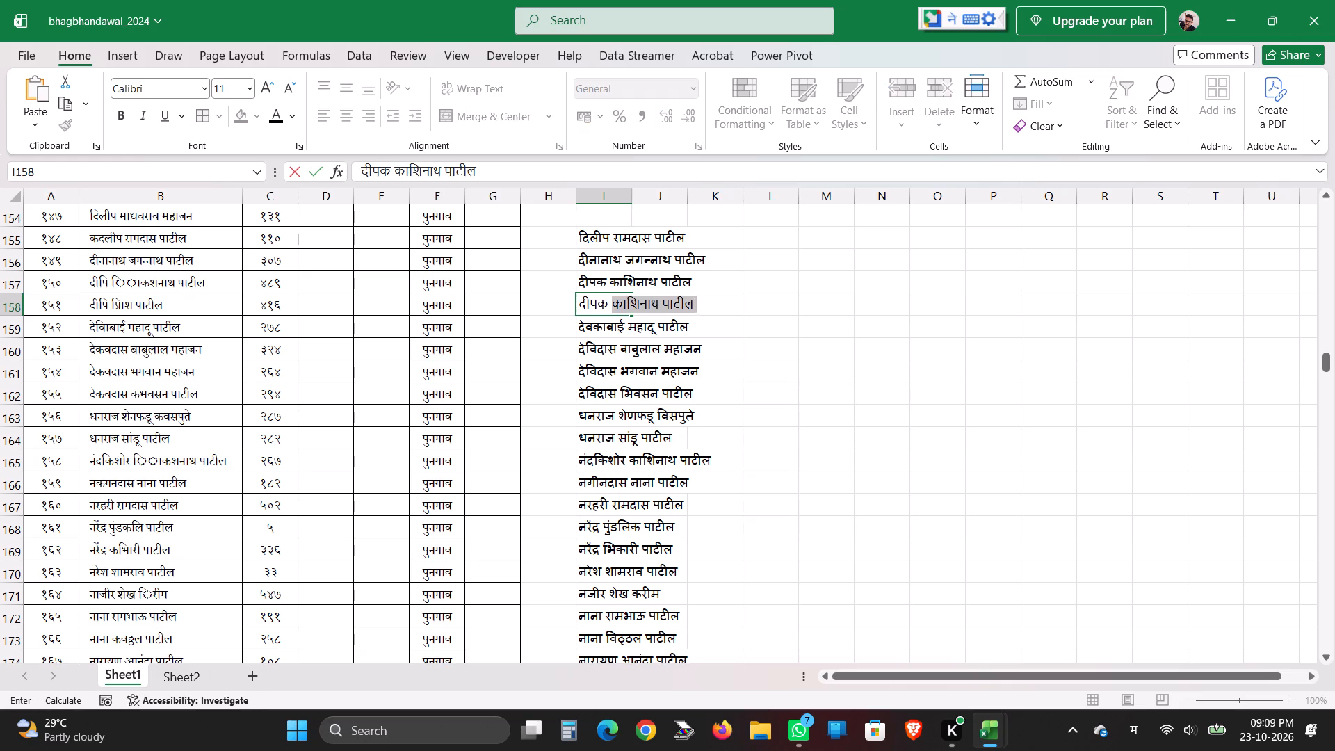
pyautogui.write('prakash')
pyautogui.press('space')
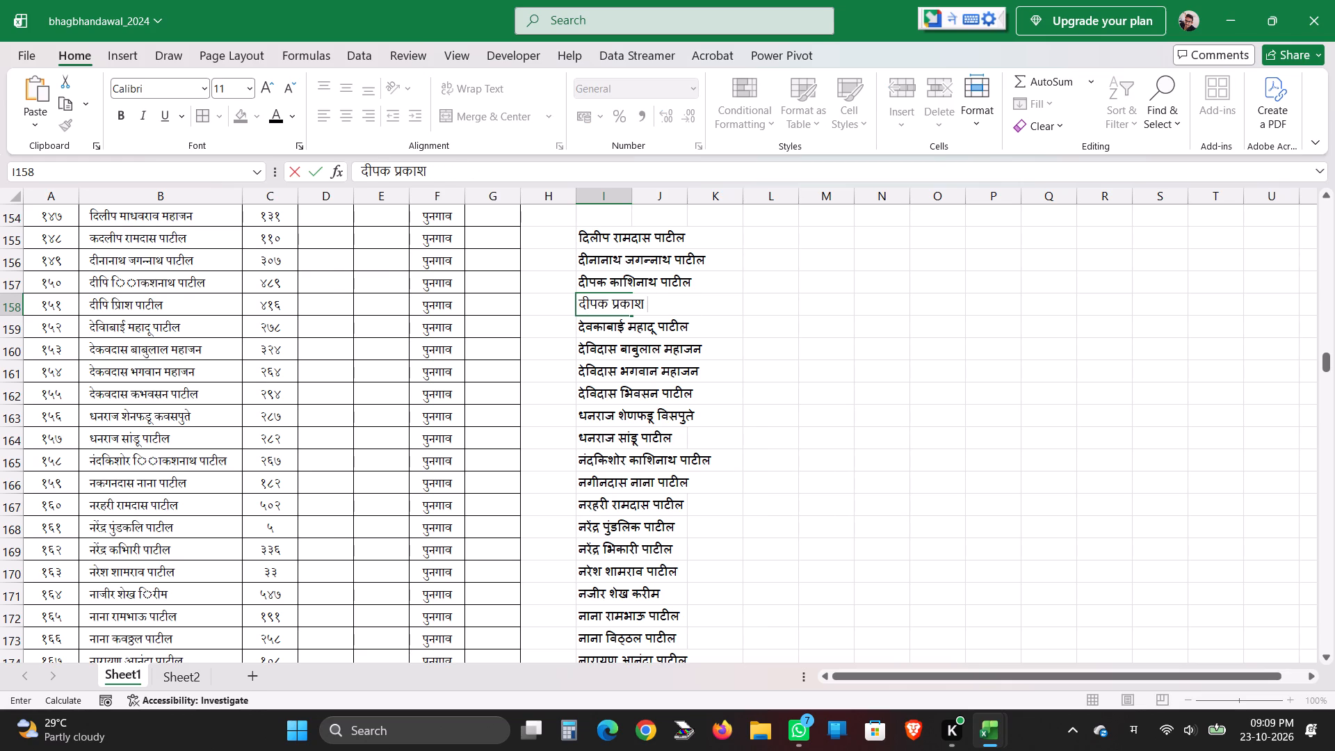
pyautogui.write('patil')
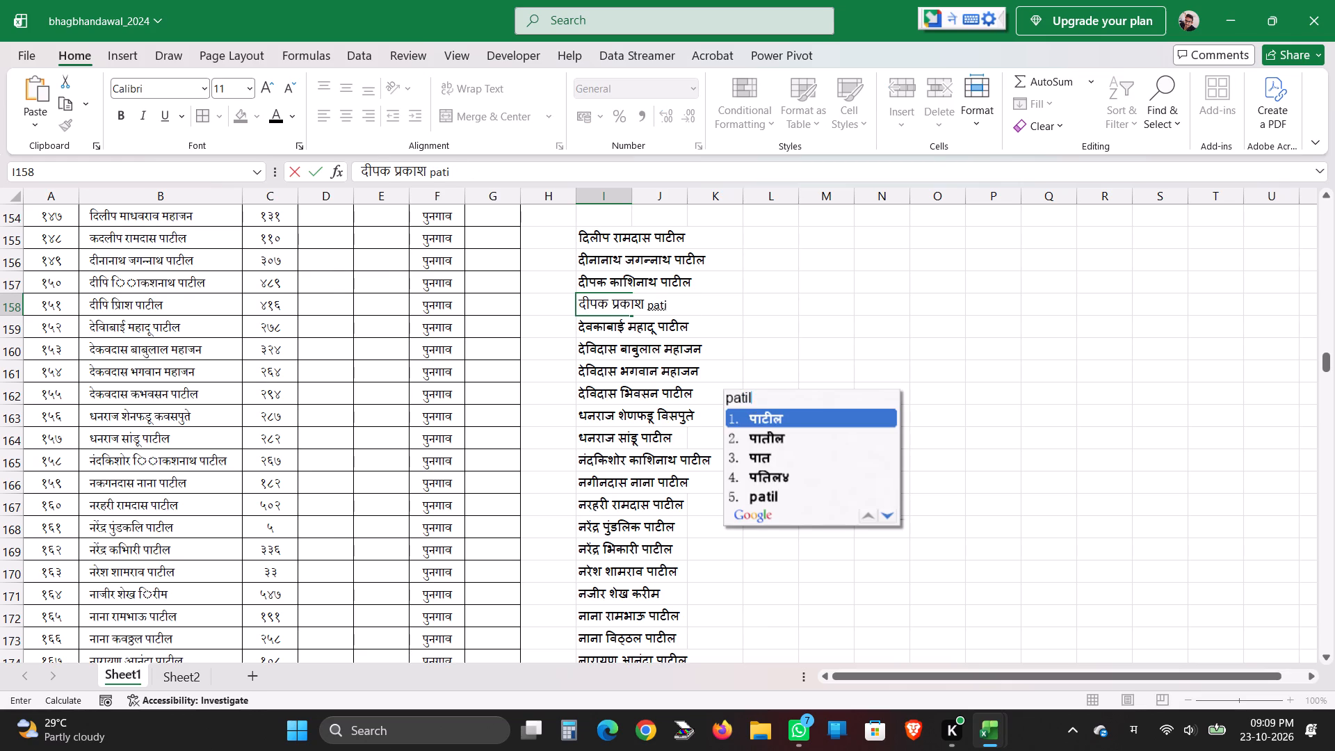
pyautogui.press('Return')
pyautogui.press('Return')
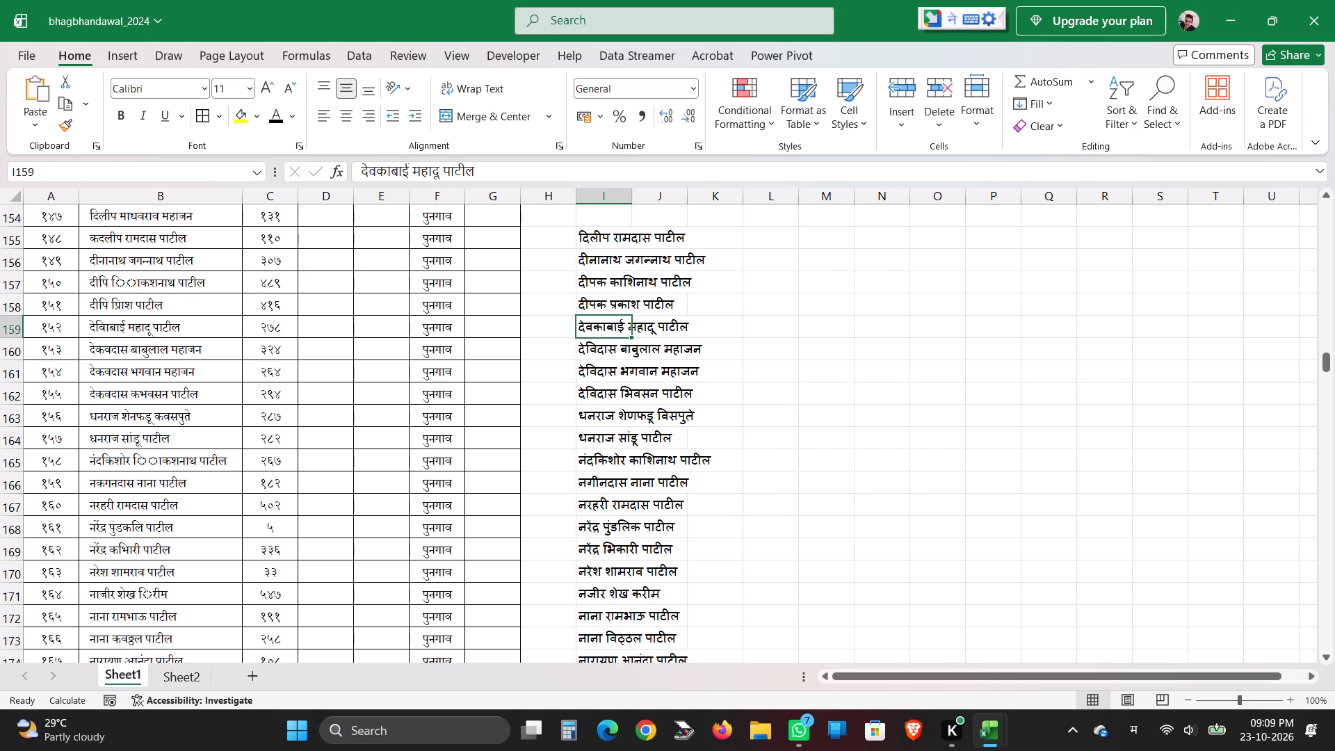
# Compare the names in column I with column B from row 159 down to row 295, looking for where the rows stop matching.
pyautogui.click(622, 398)
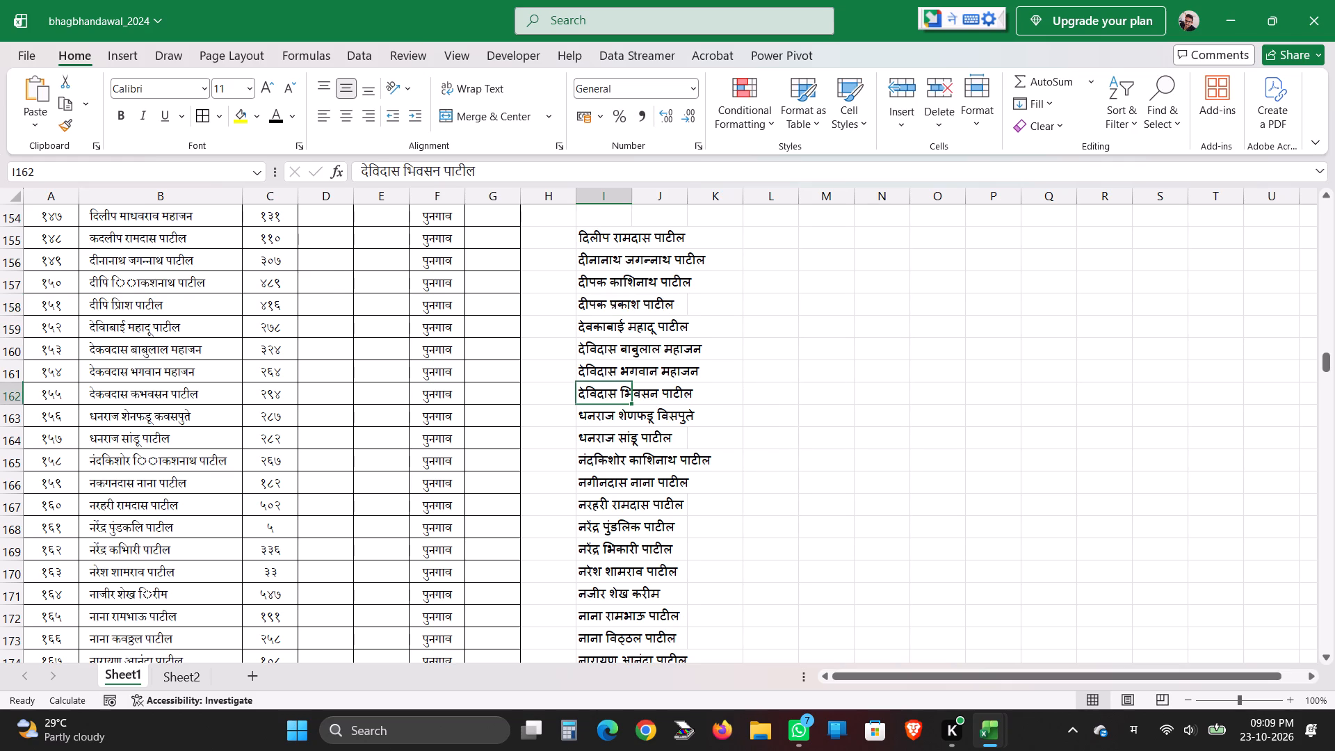
pyautogui.click(607, 528)
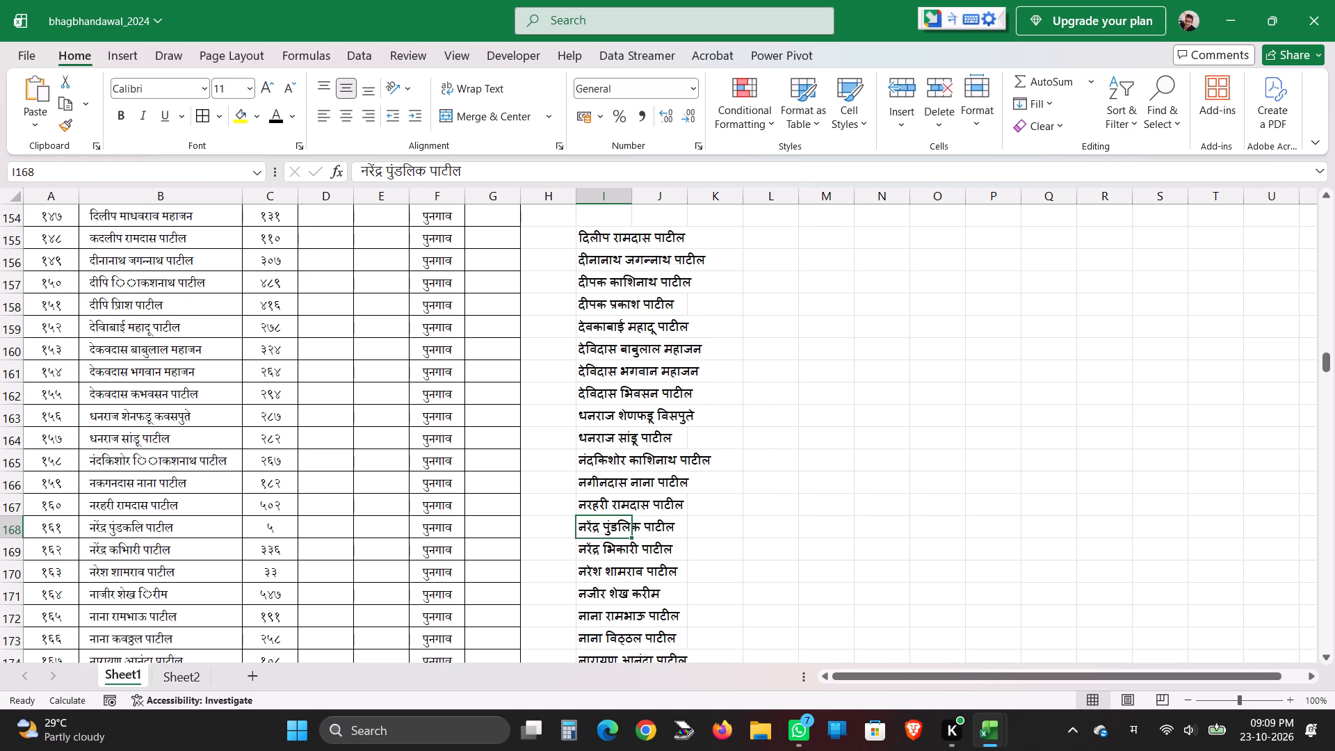
pyautogui.click(599, 638)
pyautogui.scroll(-3, 591, 550)
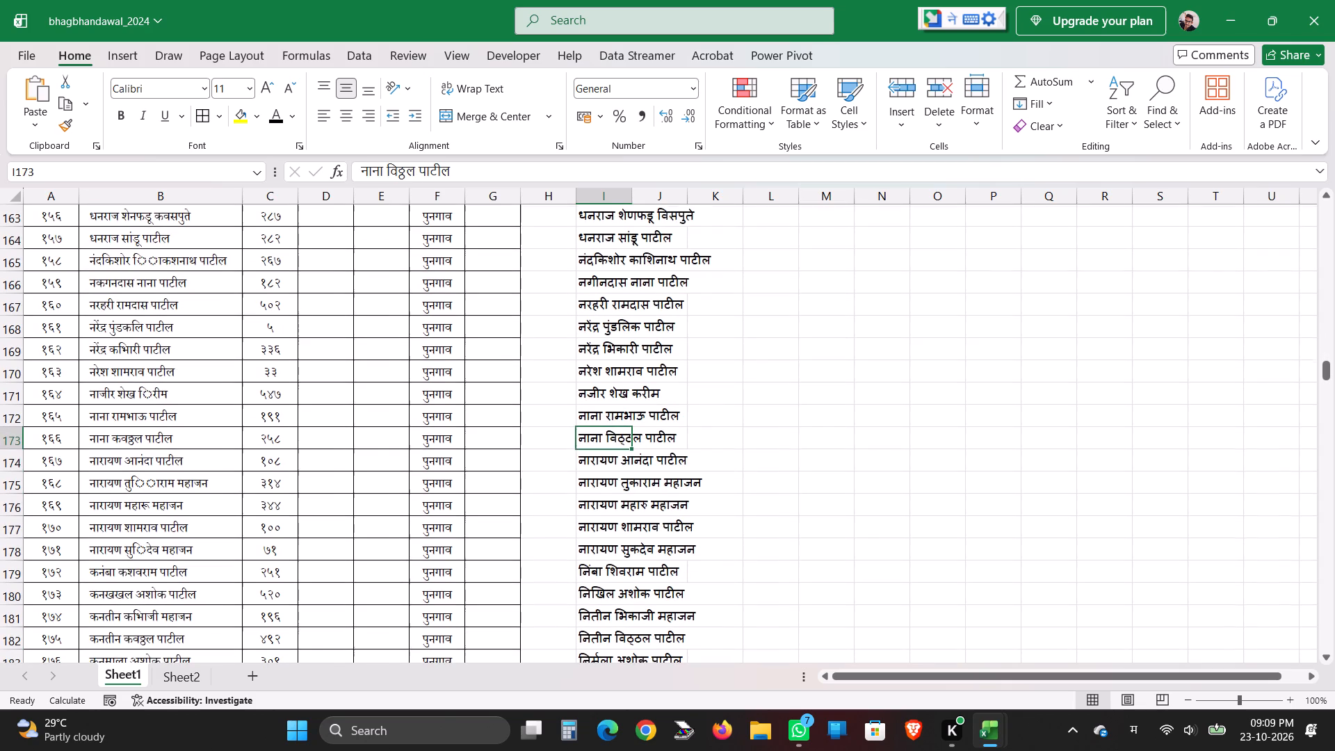
pyautogui.click(597, 642)
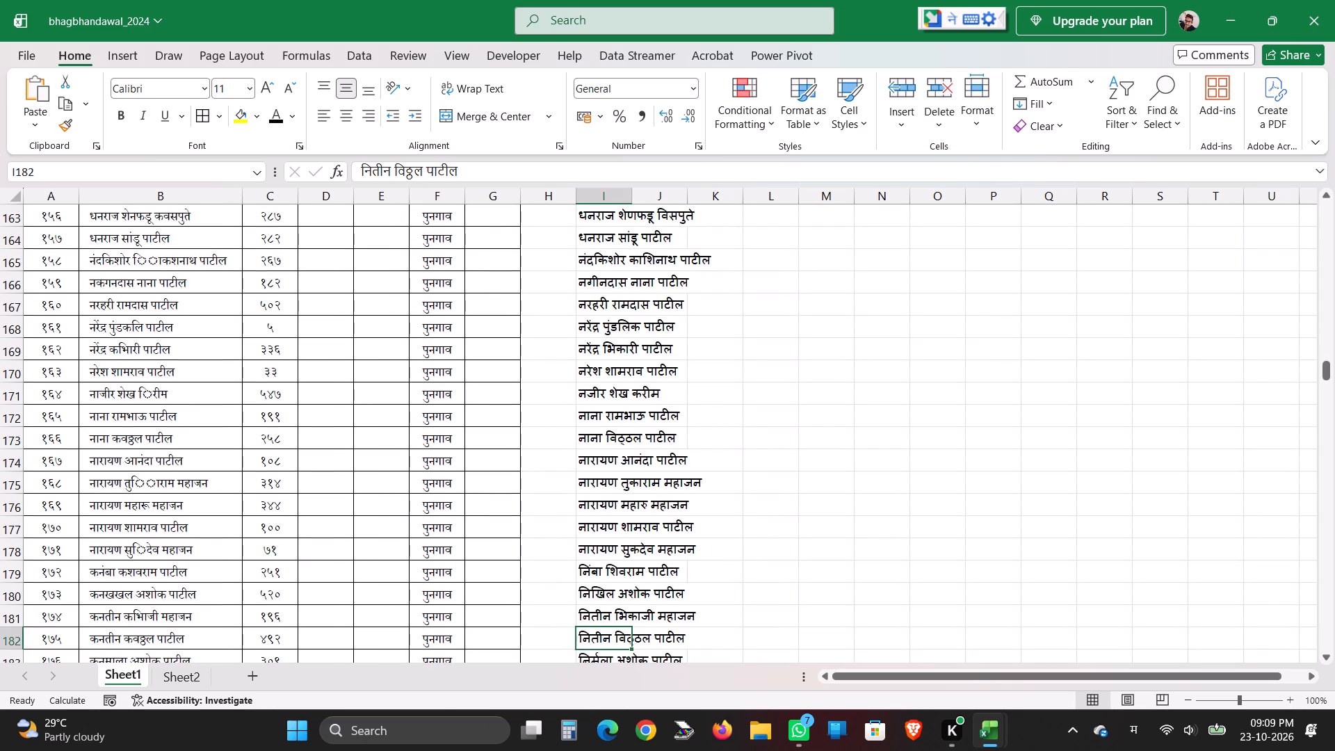
pyautogui.scroll(-4, 421, 569)
pyautogui.click(640, 636)
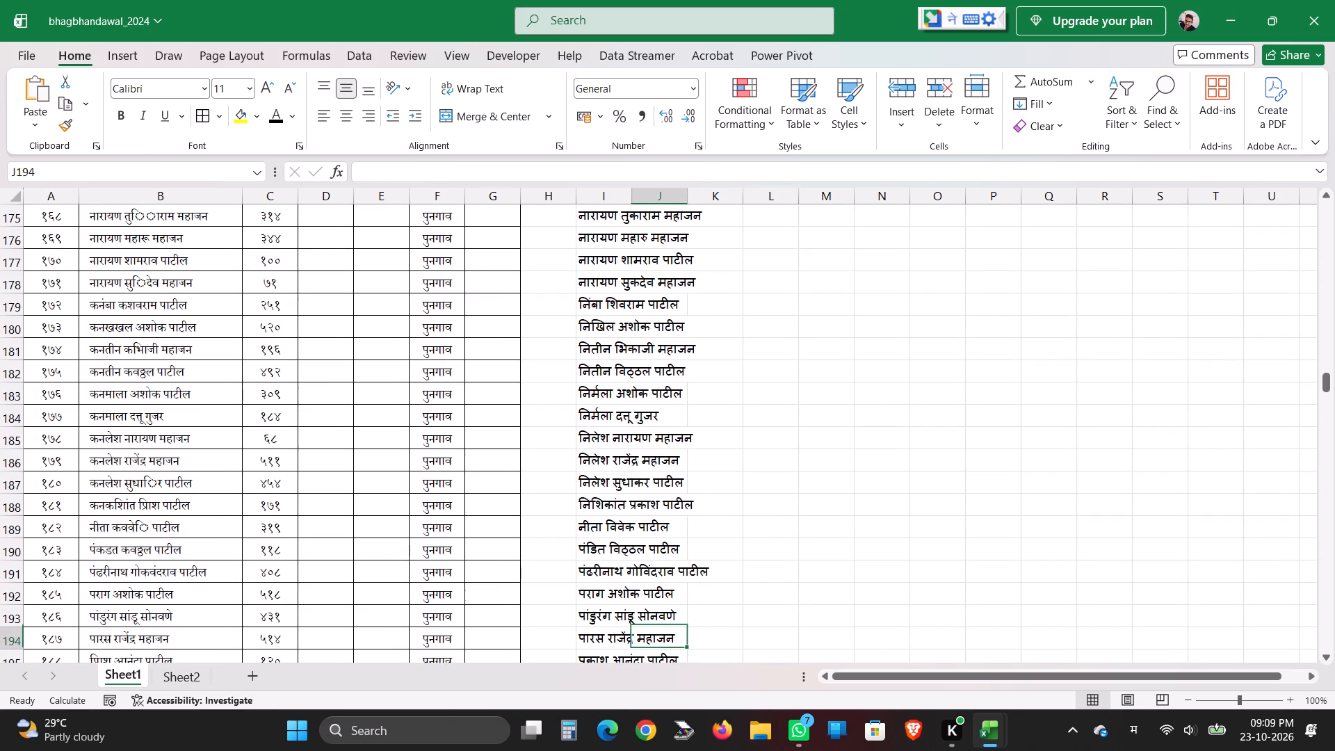
pyautogui.scroll(-5, 615, 579)
pyautogui.click(615, 579)
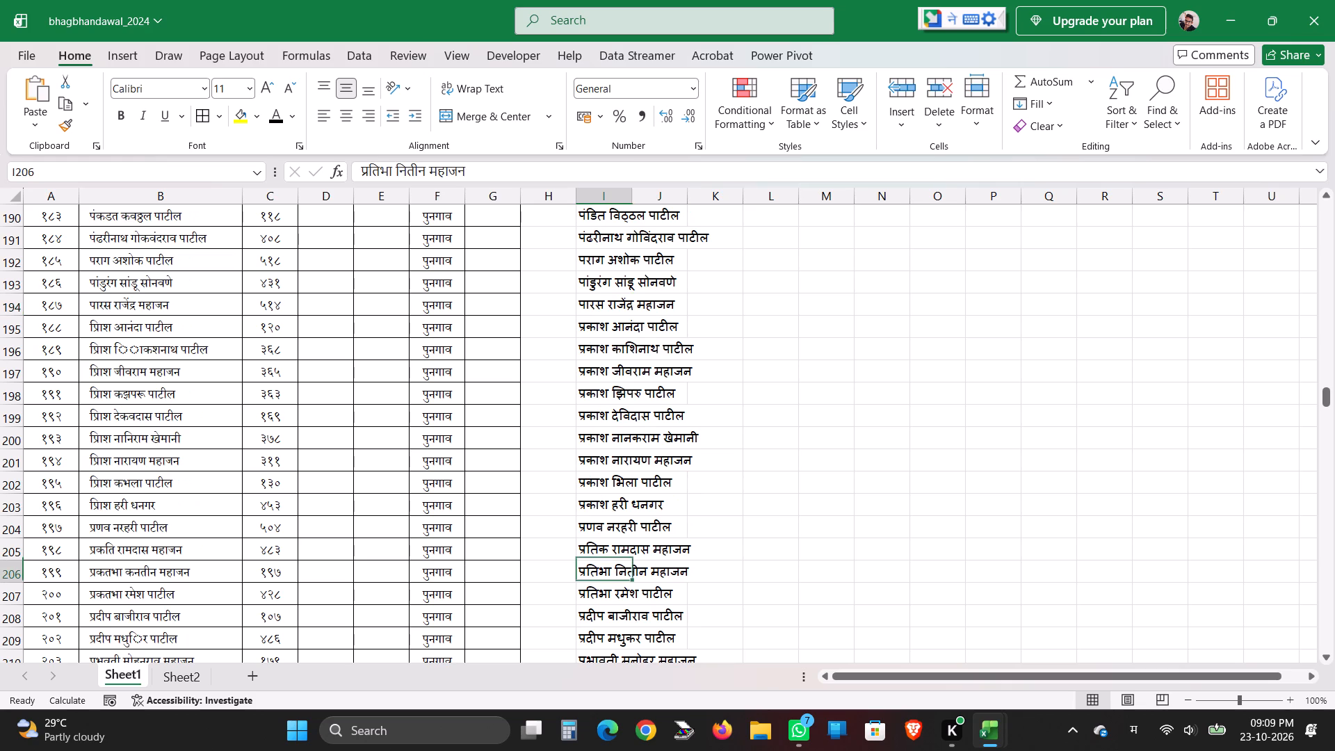
pyautogui.scroll(-7, 613, 579)
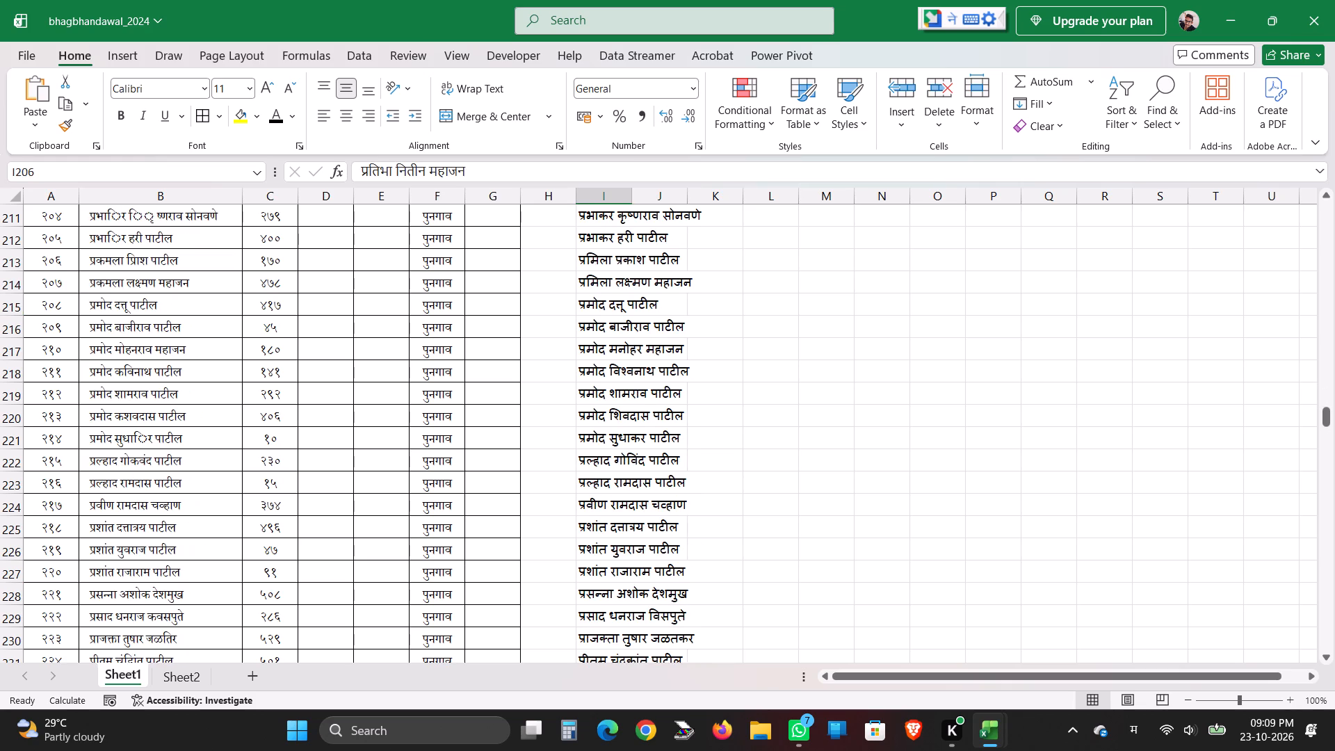
pyautogui.click(610, 595)
pyautogui.scroll(-4, 610, 595)
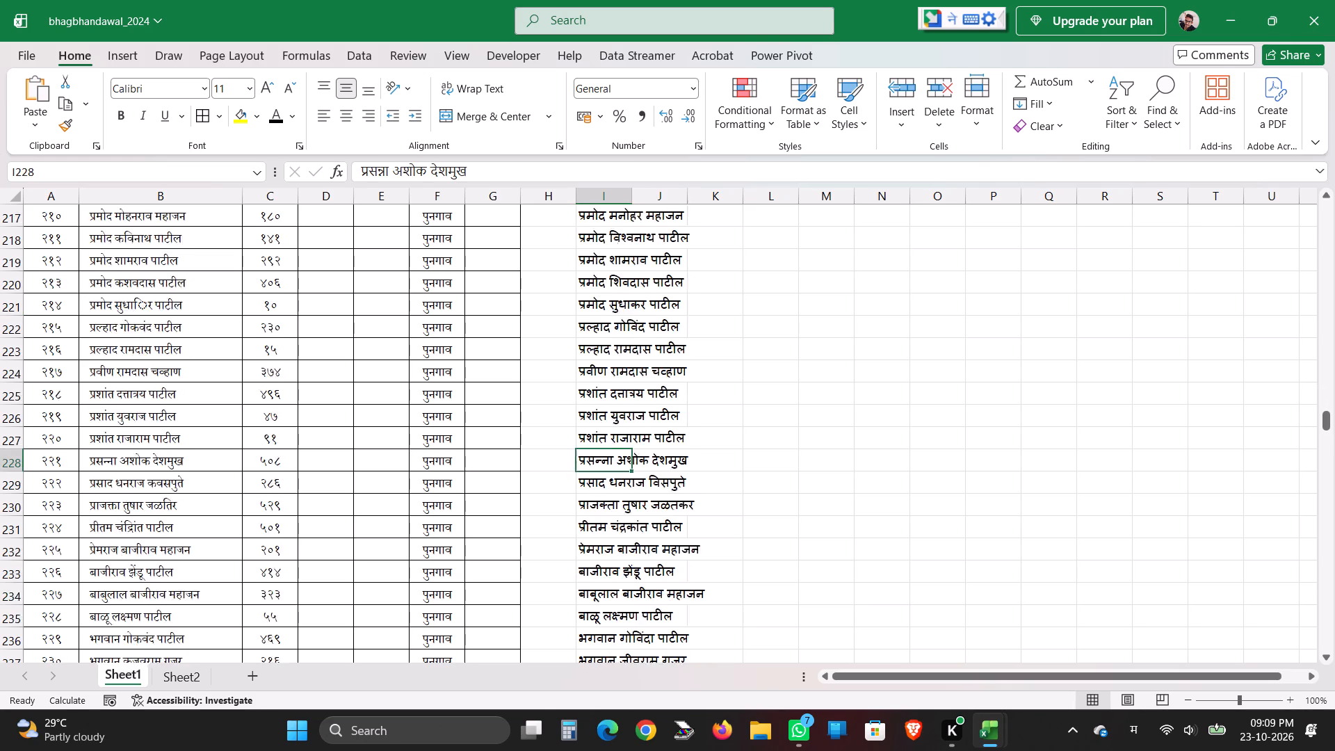
pyautogui.scroll(-2, 610, 595)
pyautogui.scroll(3, 605, 585)
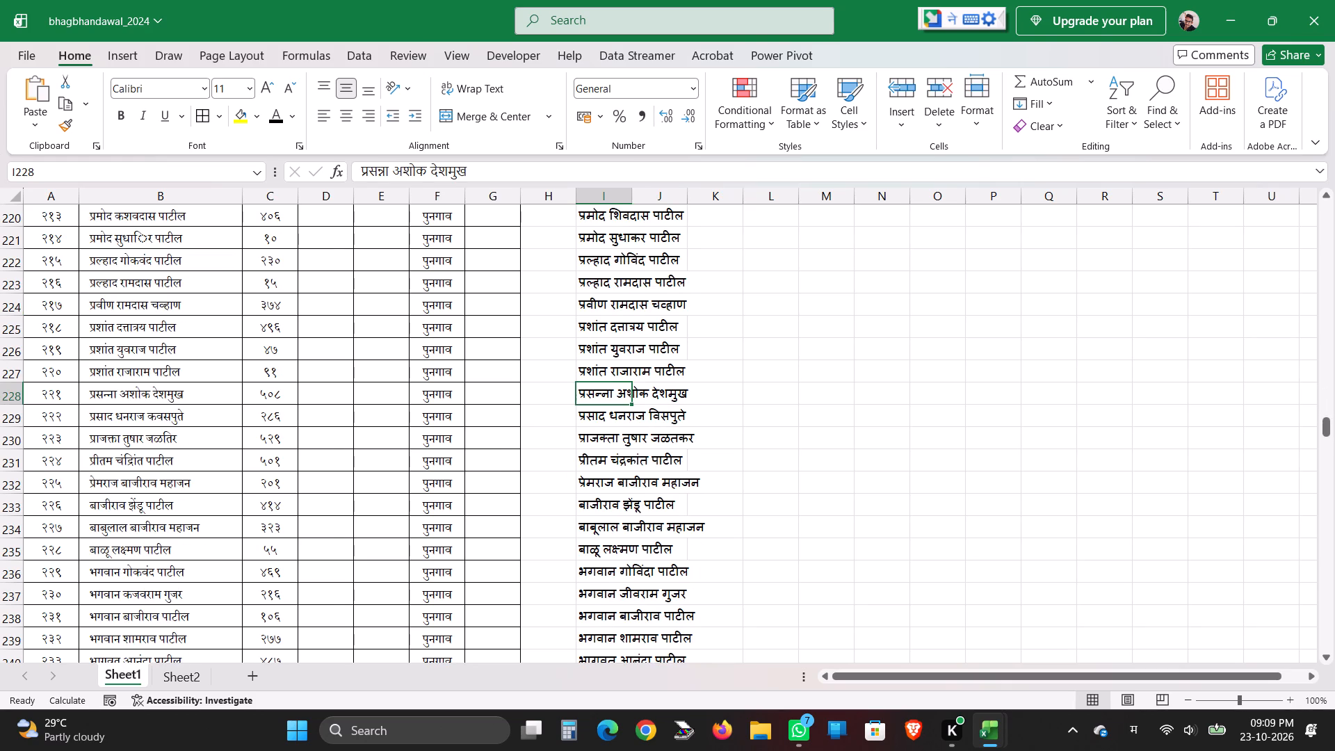
pyautogui.scroll(-5, 605, 585)
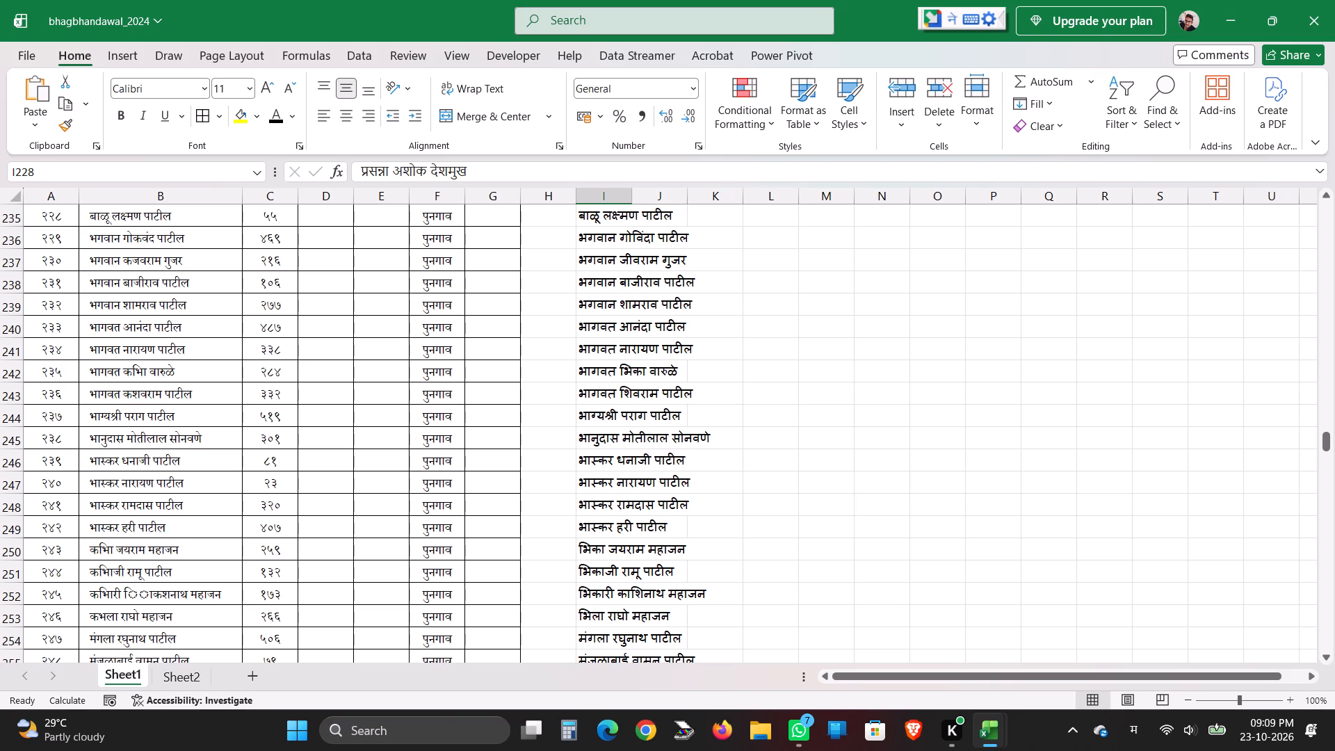
pyautogui.click(588, 615)
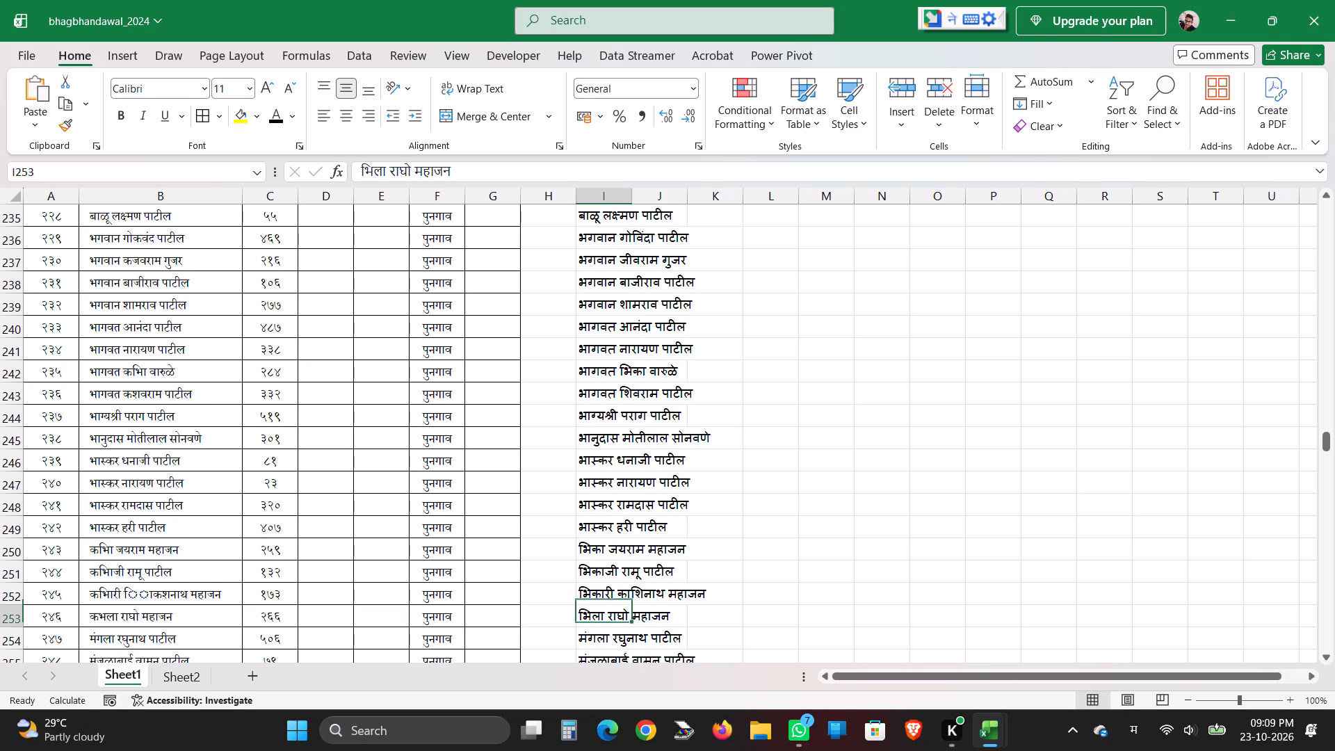
pyautogui.scroll(-7, 597, 622)
pyautogui.click(597, 645)
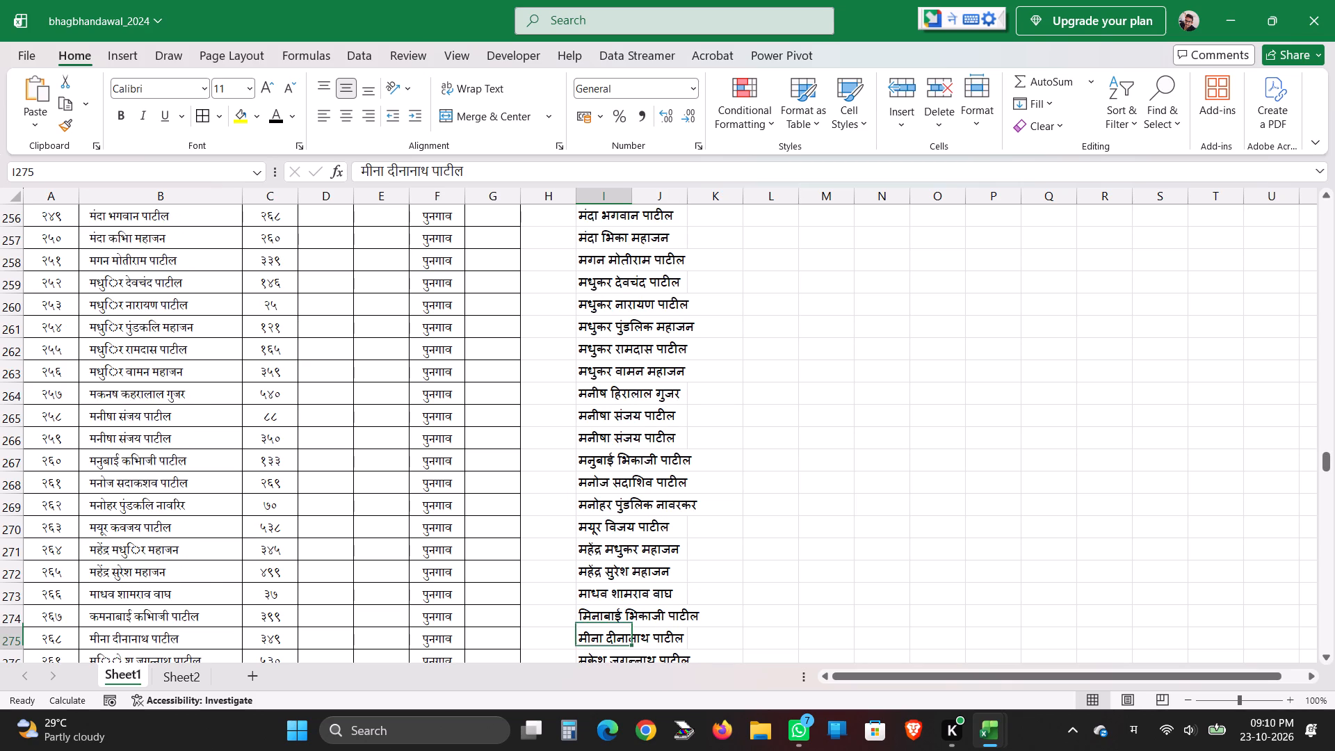
pyautogui.scroll(-7, 591, 624)
pyautogui.click(590, 617)
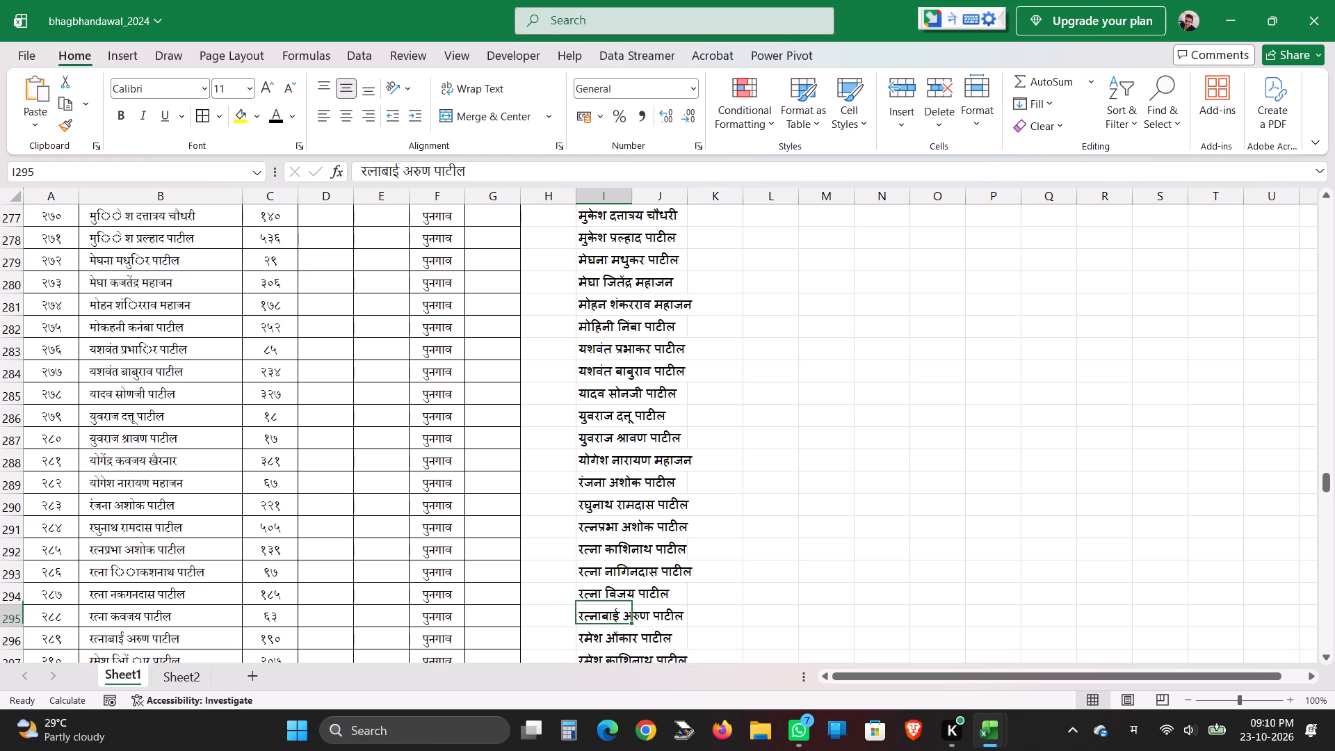
# Compare the names in columns I and B across rows 285 to 290 to find the first row that differs.
pyautogui.click(614, 387)
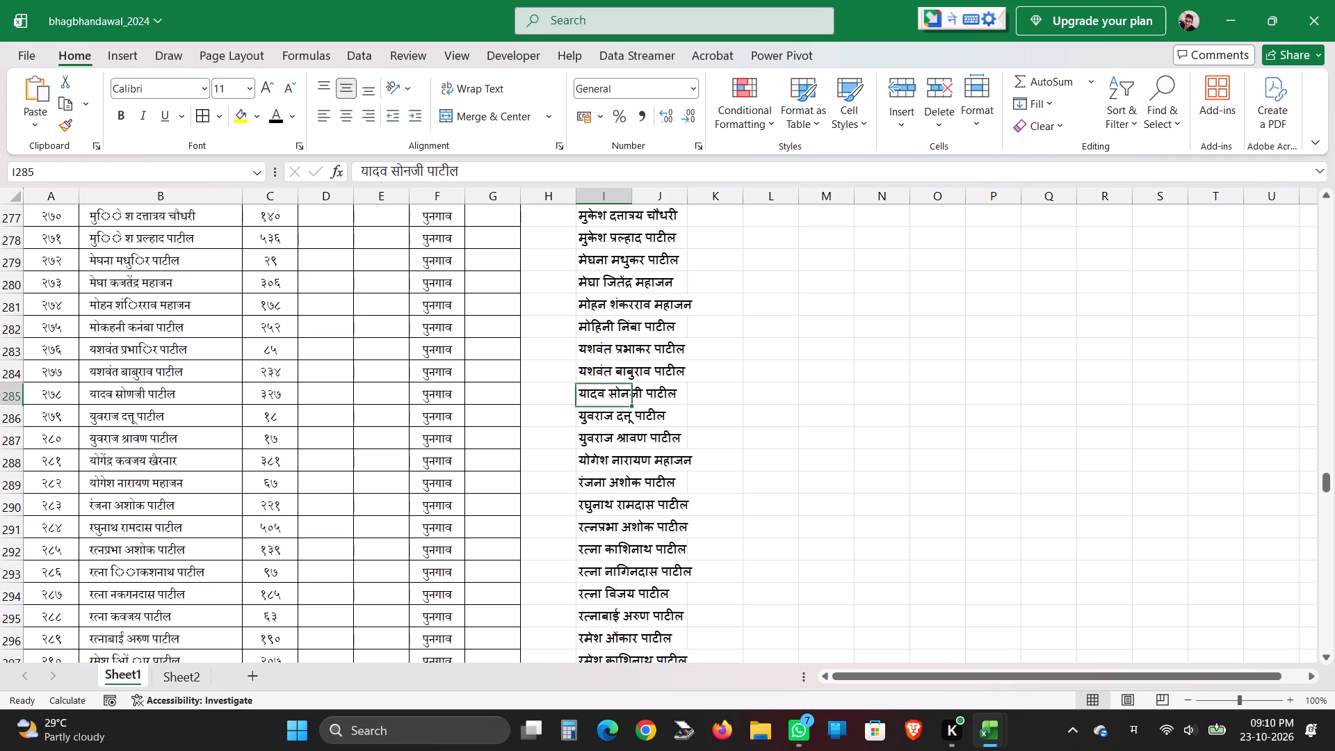
pyautogui.click(614, 418)
pyautogui.click(606, 443)
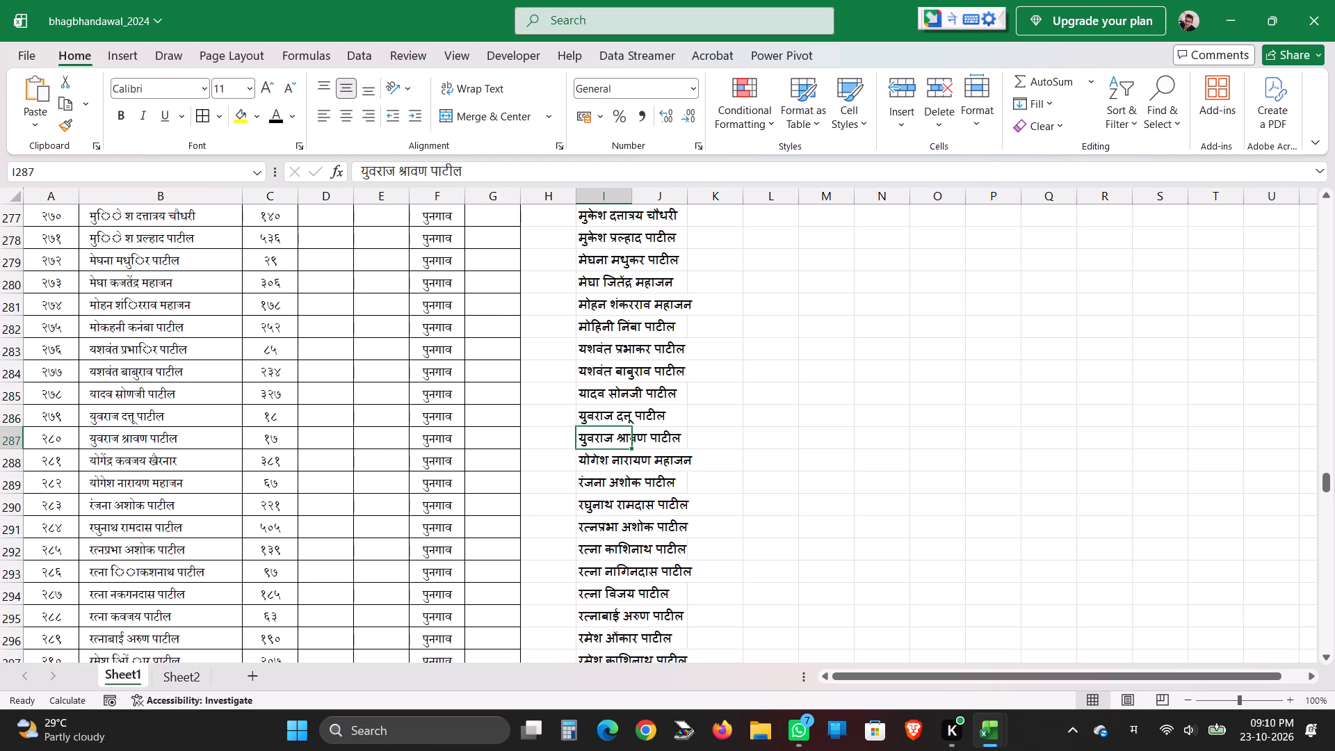
pyautogui.click(606, 464)
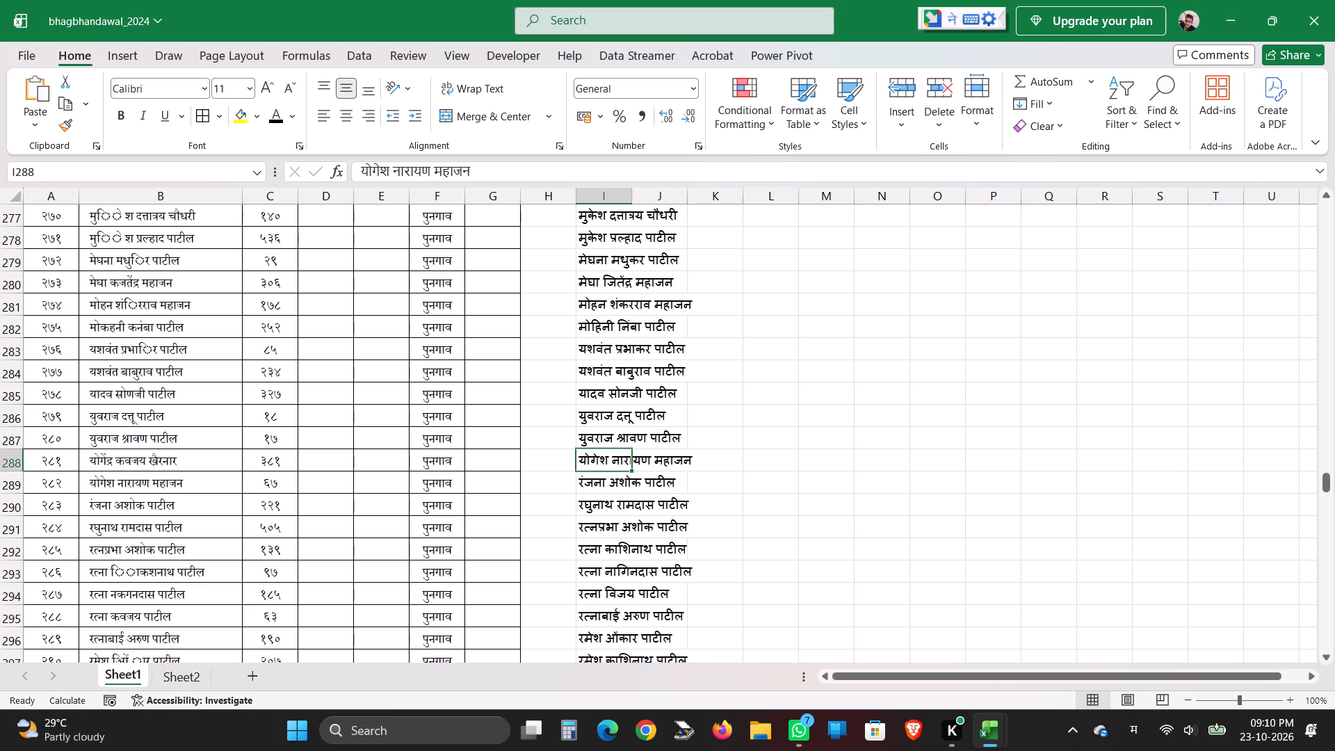
pyautogui.click(610, 464)
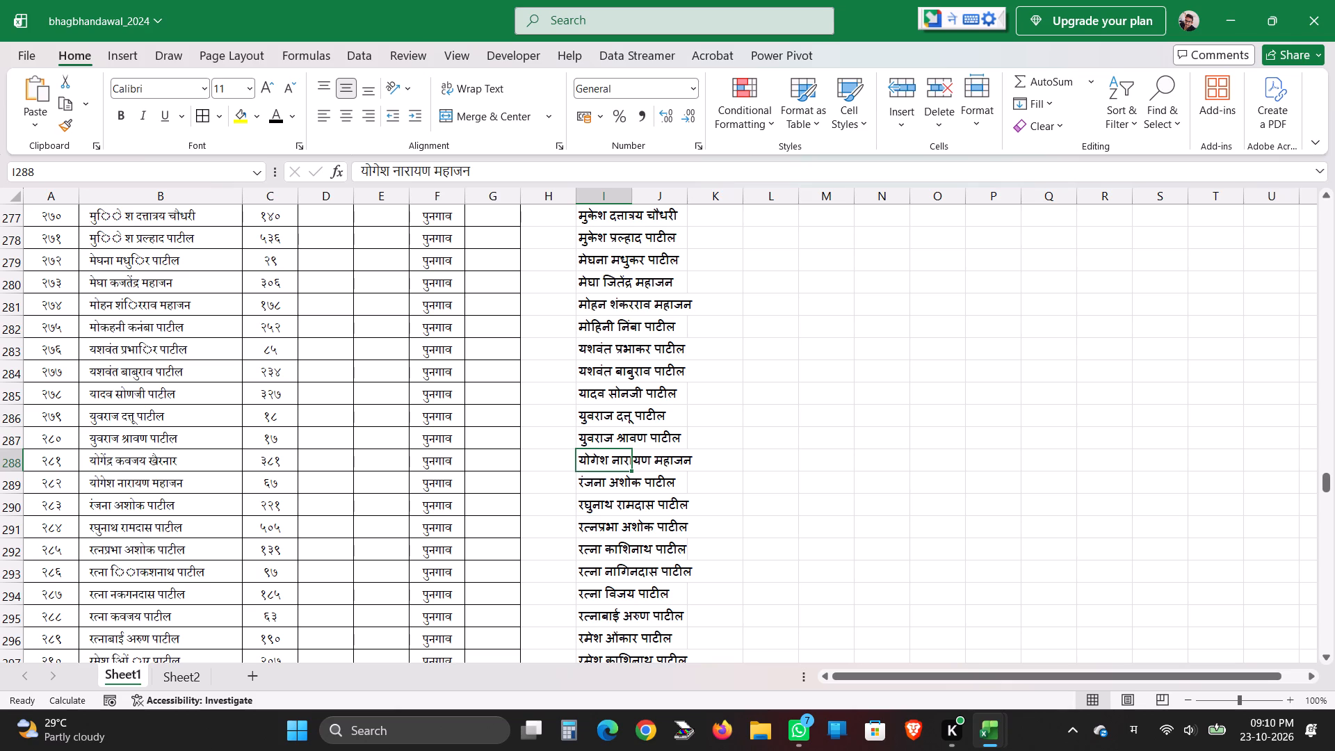
pyautogui.click(606, 470)
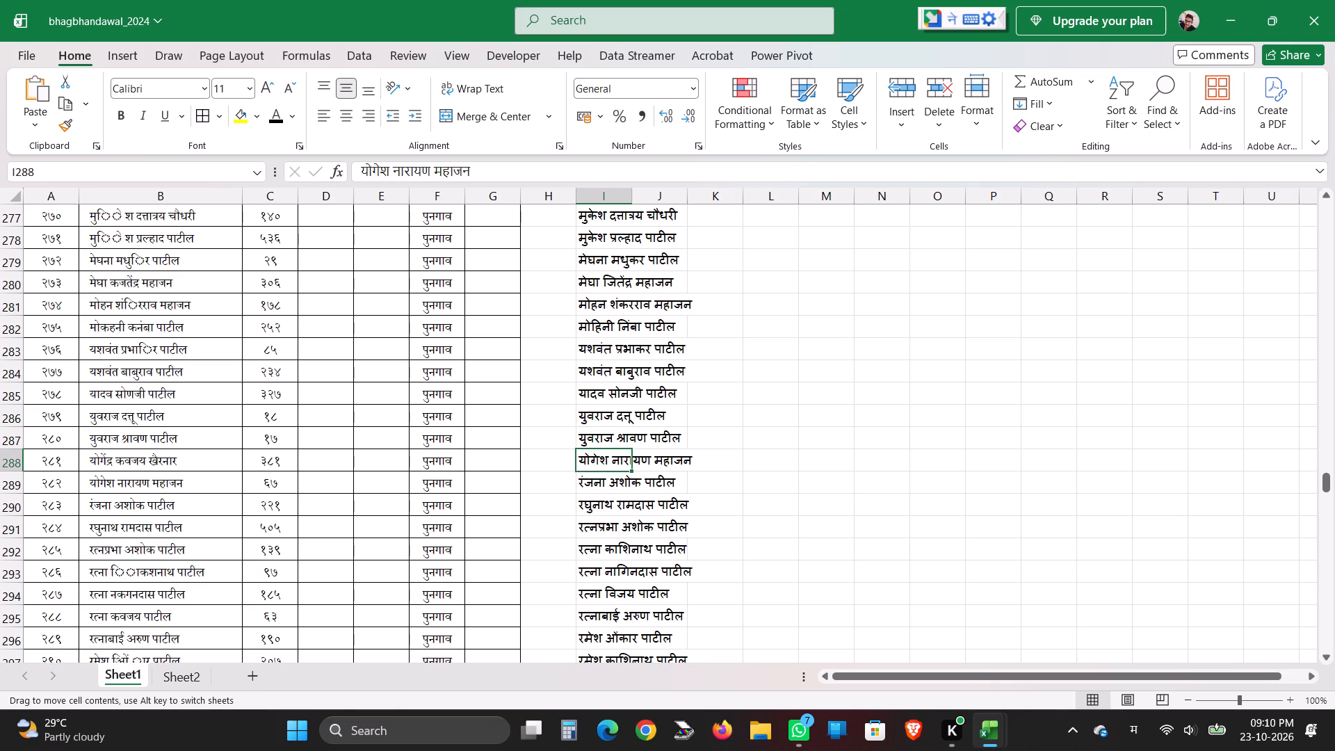
pyautogui.click(617, 519)
# Insert a cell at I288, shifting the names below down, and enter the corrected Marathi form of the name in B288.
pyautogui.click(601, 461)
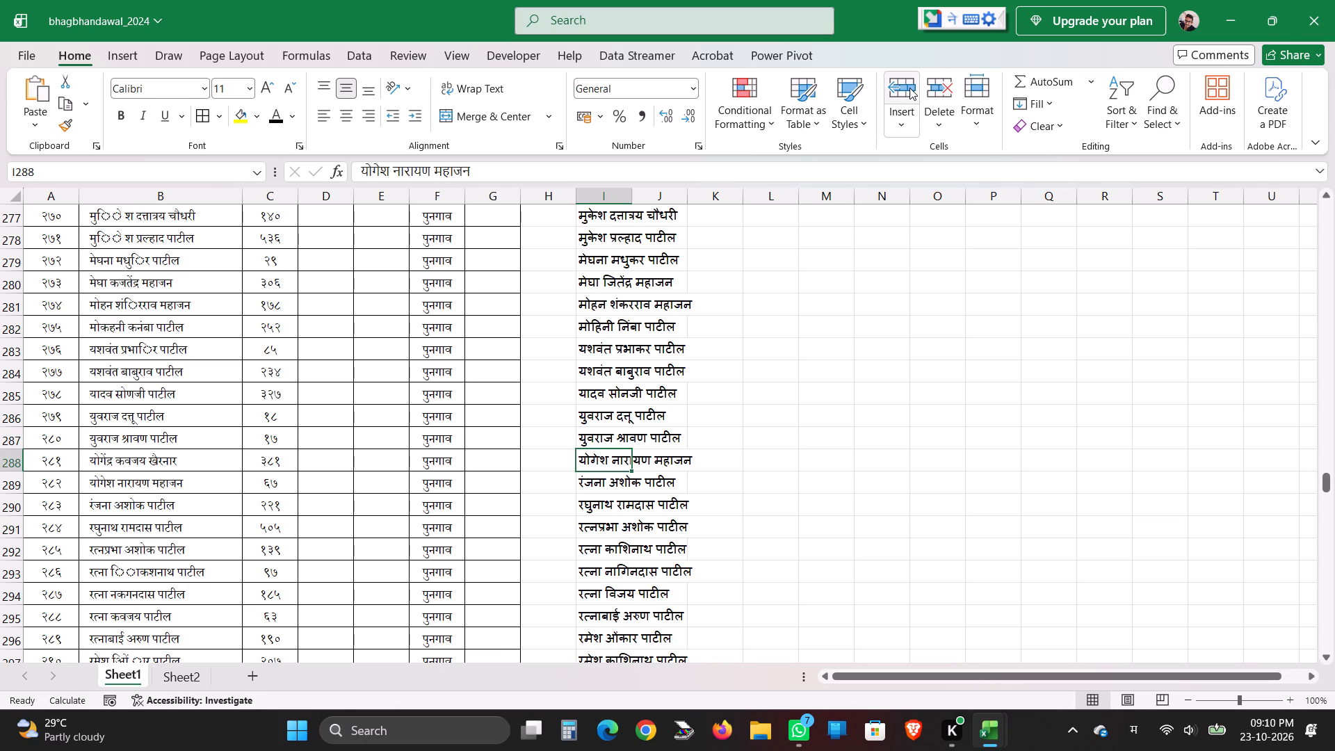
pyautogui.click(909, 88)
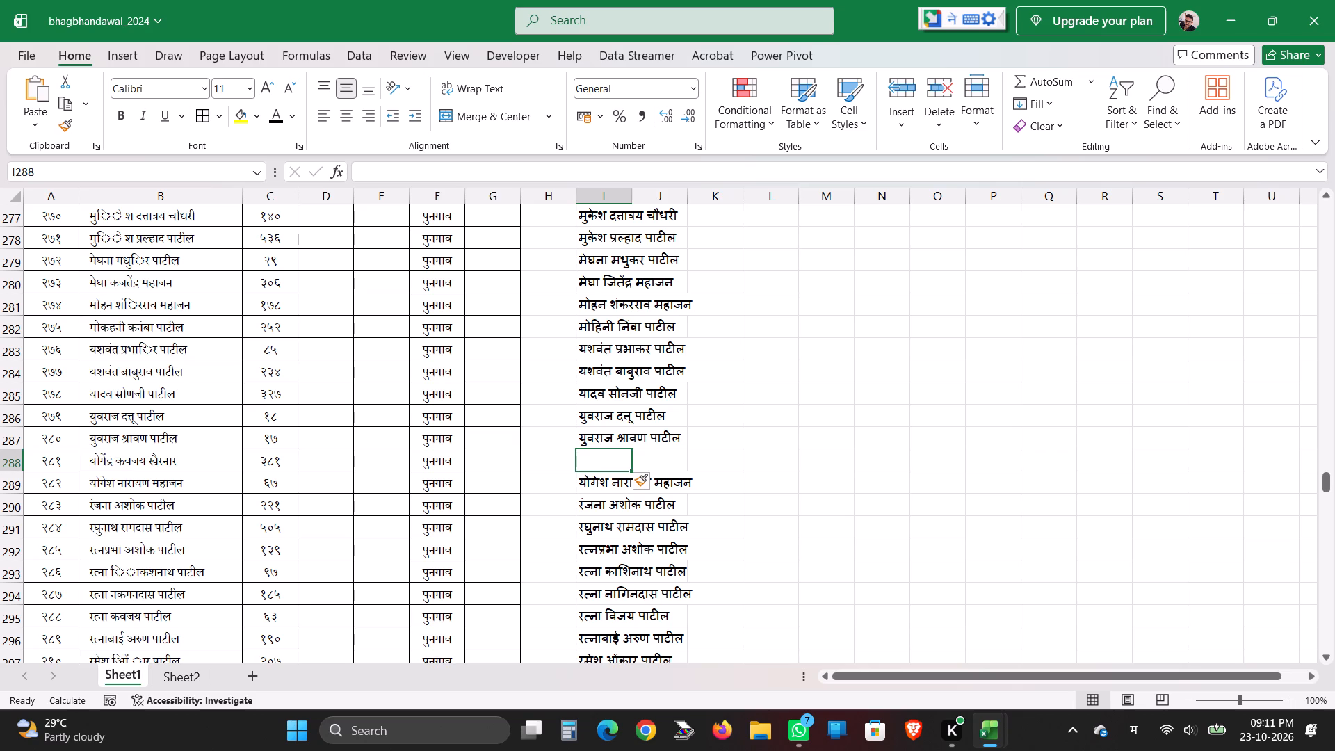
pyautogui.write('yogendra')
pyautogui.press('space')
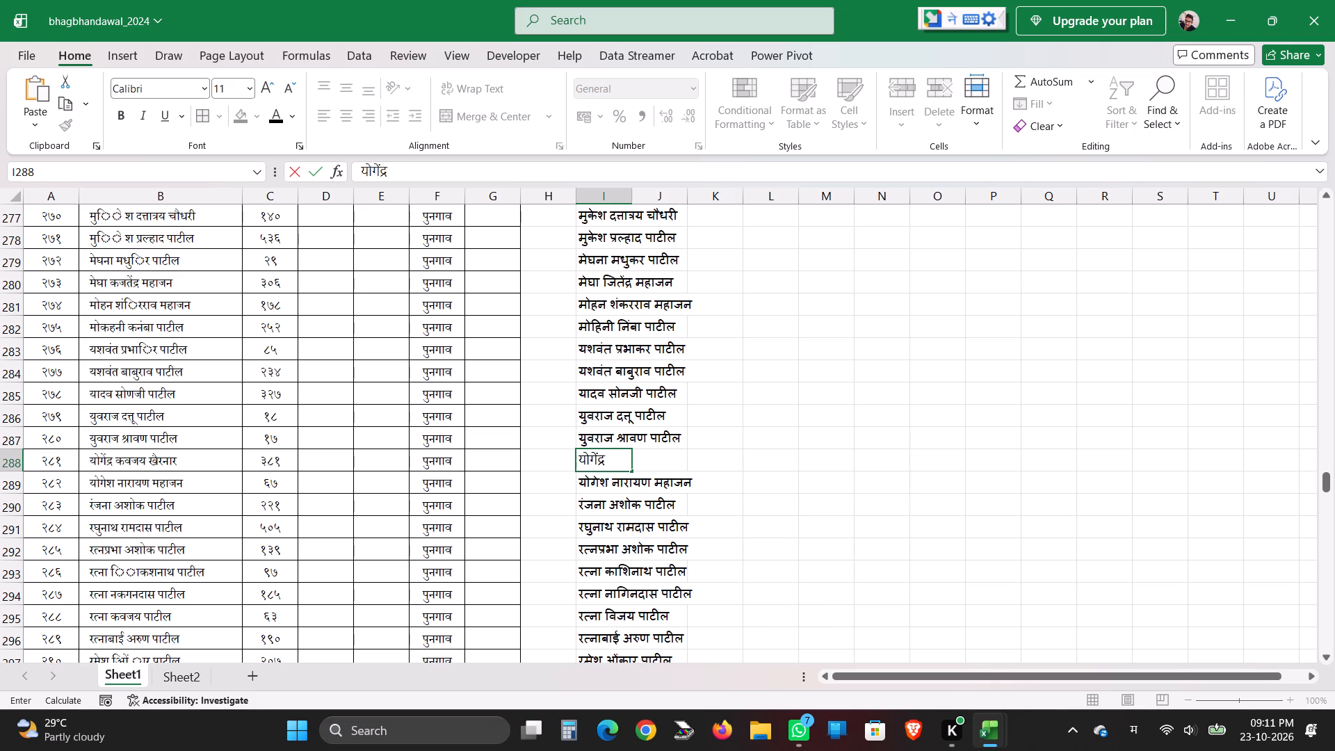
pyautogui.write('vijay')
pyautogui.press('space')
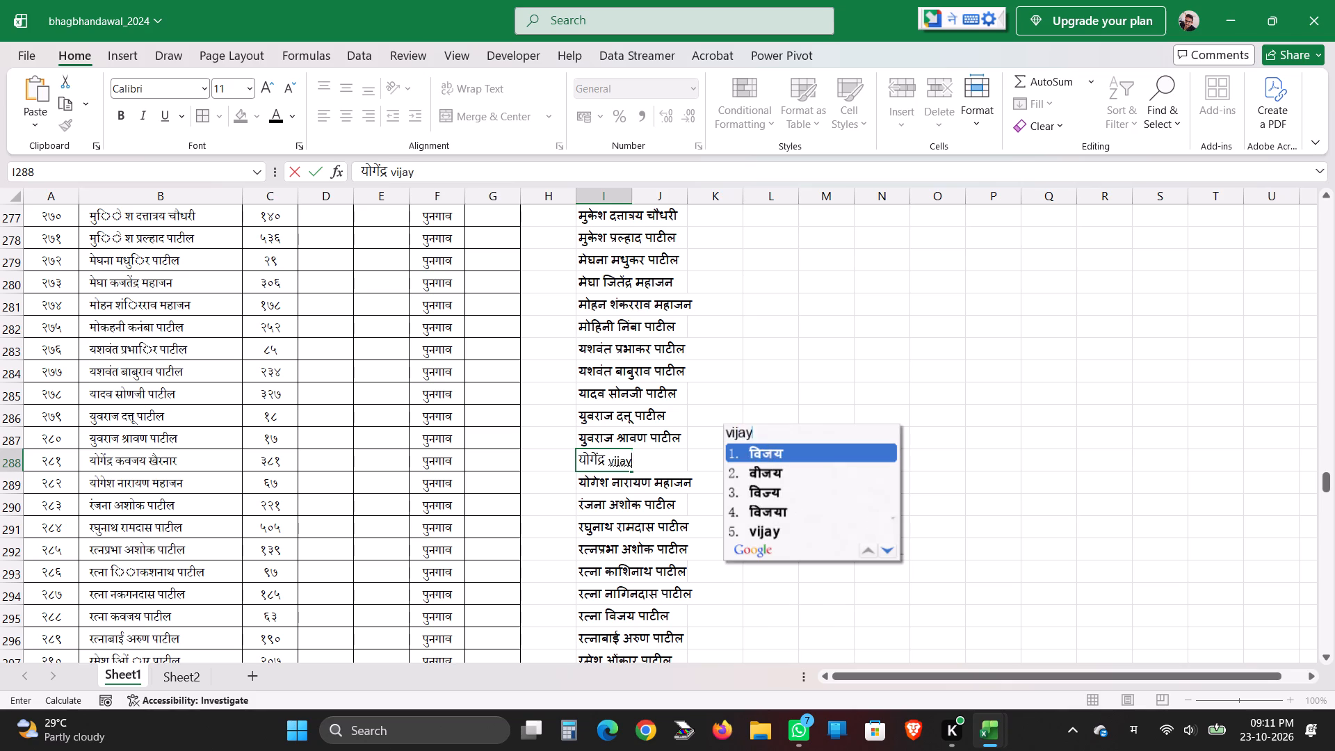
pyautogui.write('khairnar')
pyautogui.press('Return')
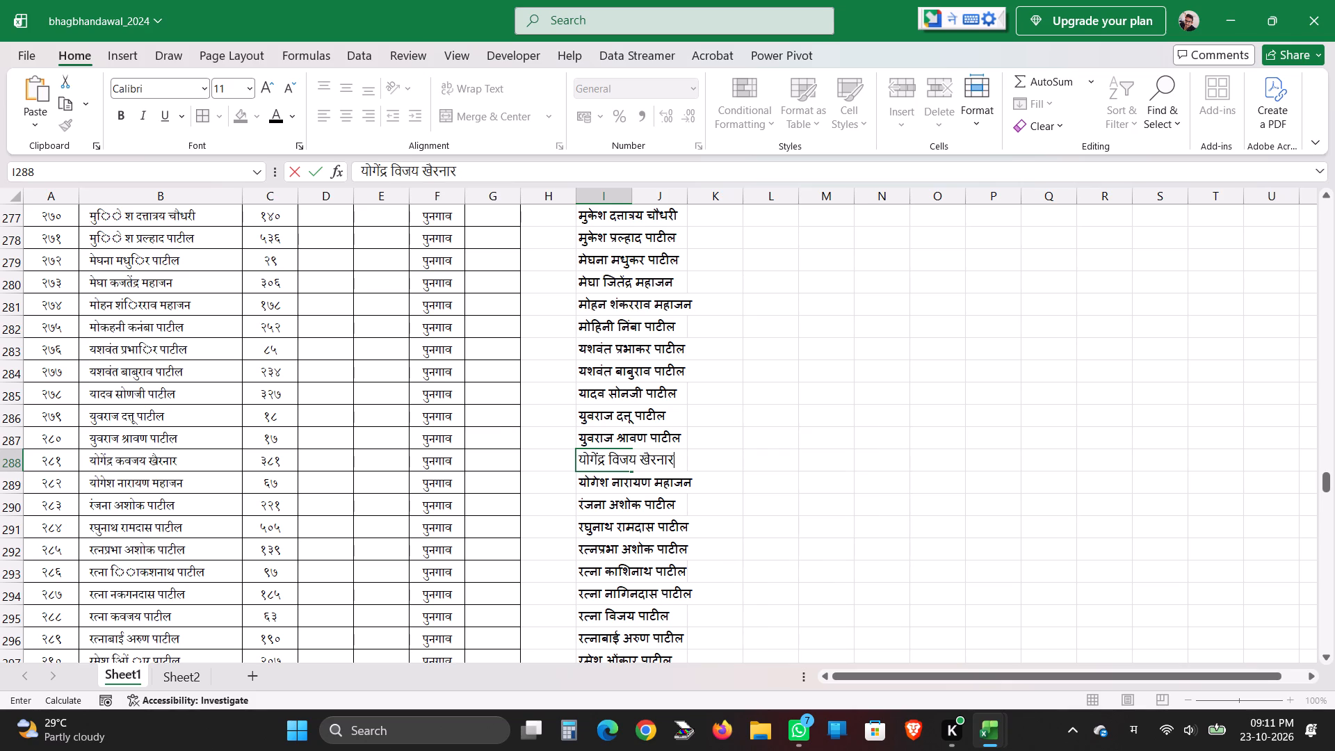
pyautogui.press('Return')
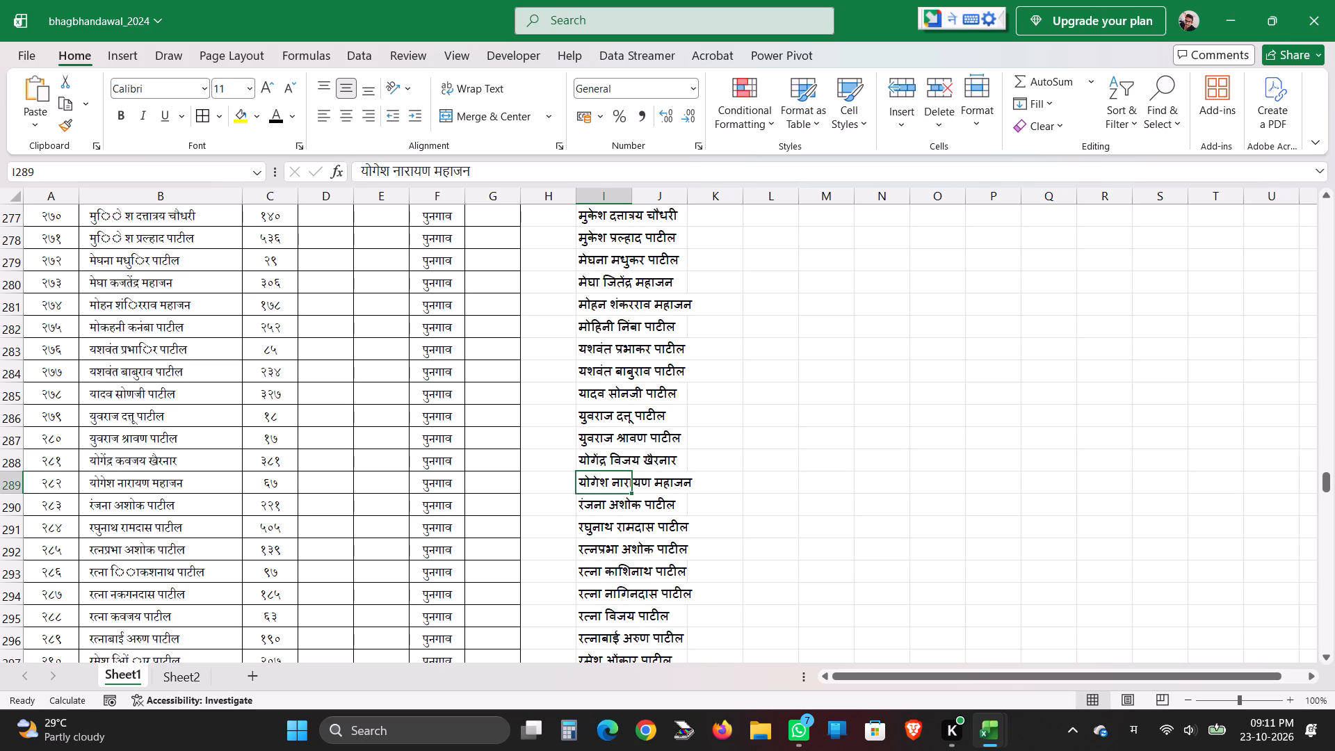
# Compare the names in column I with column B from row 289 down to row 365, looking for where the rows stop matching.
pyautogui.click(603, 643)
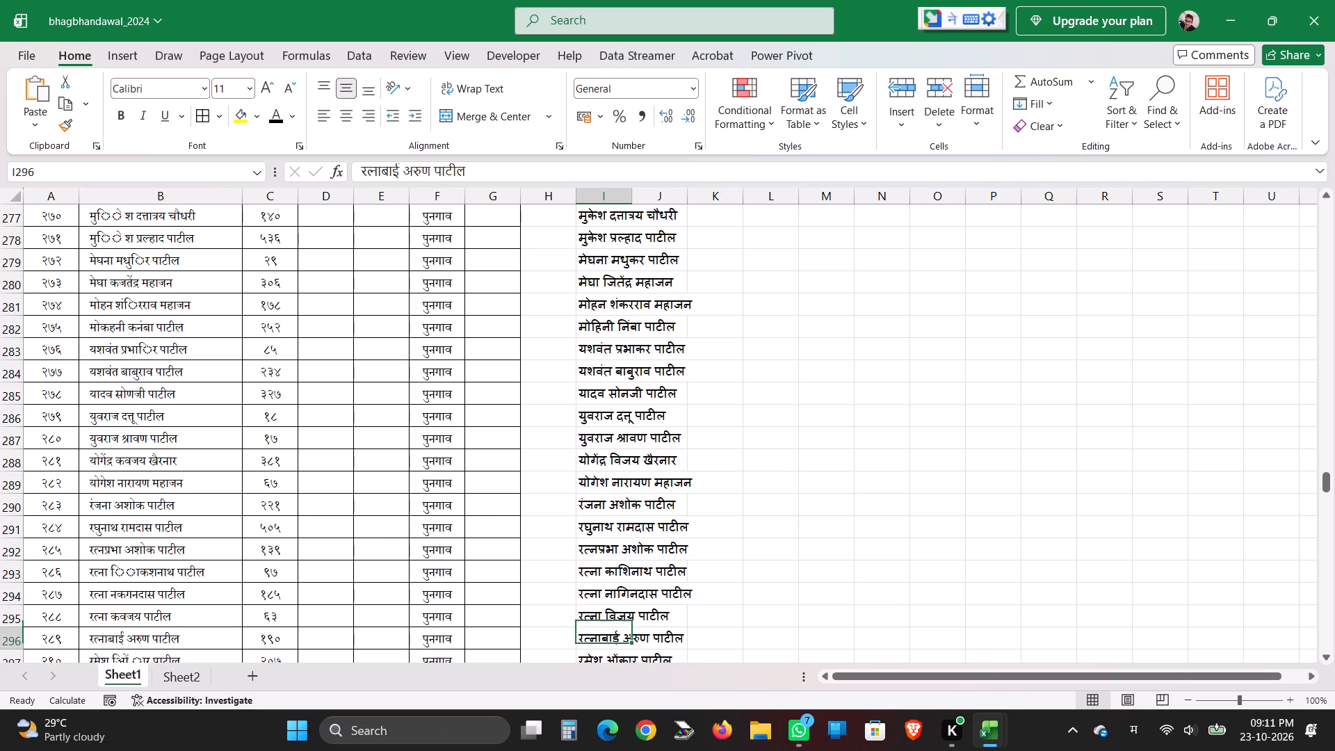
pyautogui.scroll(-6, 597, 627)
pyautogui.click(592, 615)
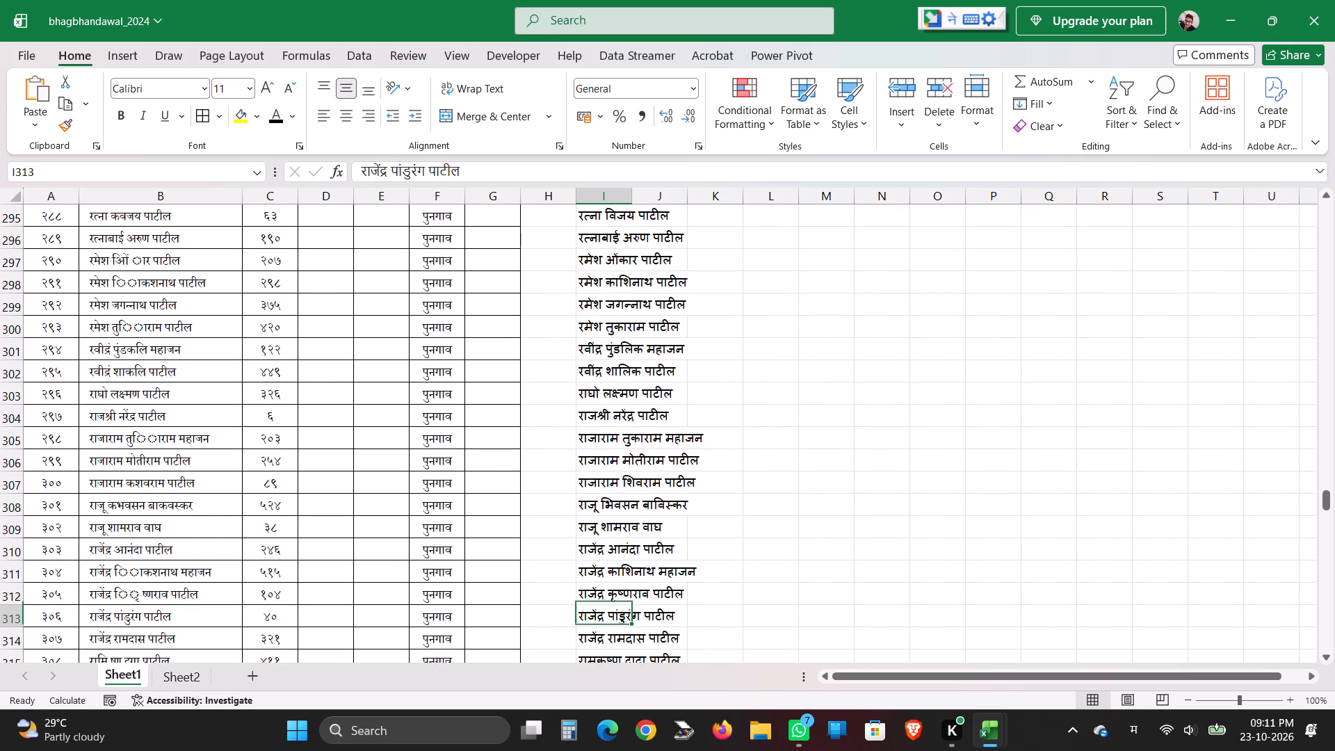
pyautogui.scroll(-6, 602, 578)
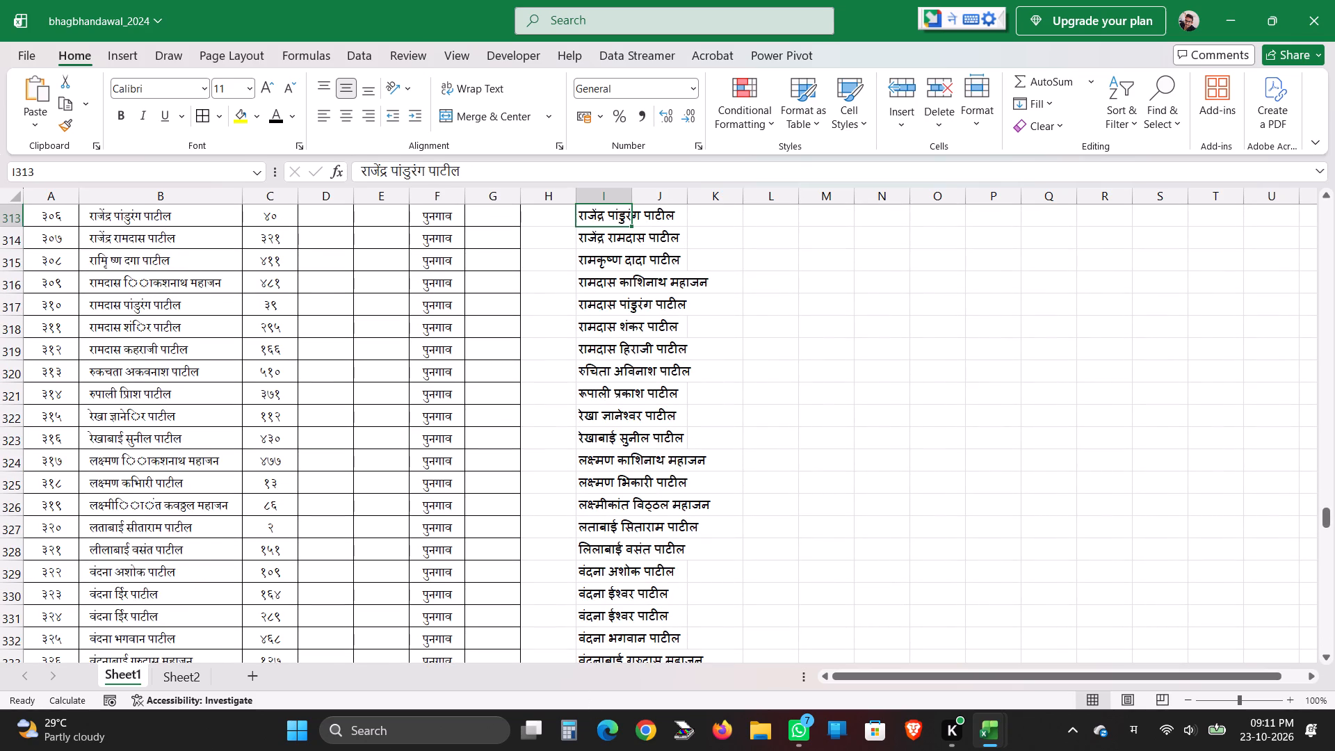
pyautogui.click(599, 590)
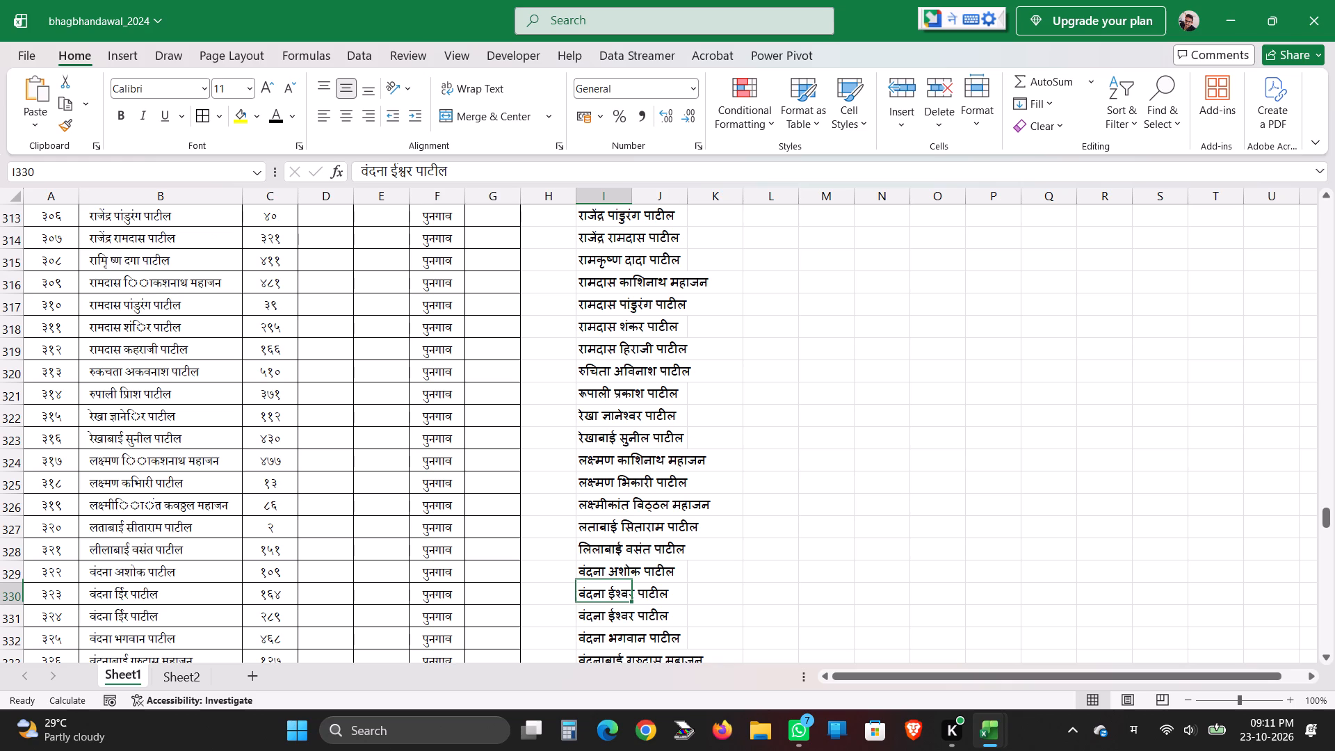
pyautogui.click(599, 615)
pyautogui.scroll(-7, 599, 615)
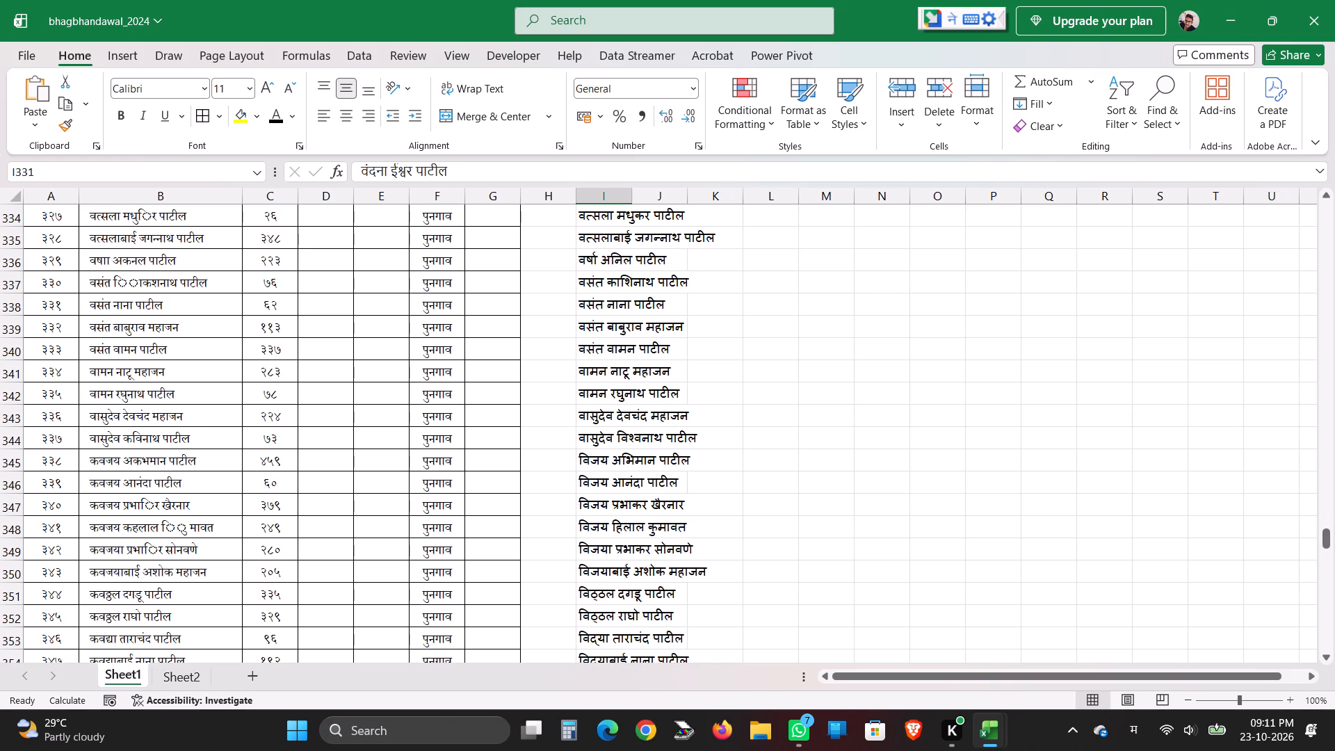
pyautogui.click(597, 638)
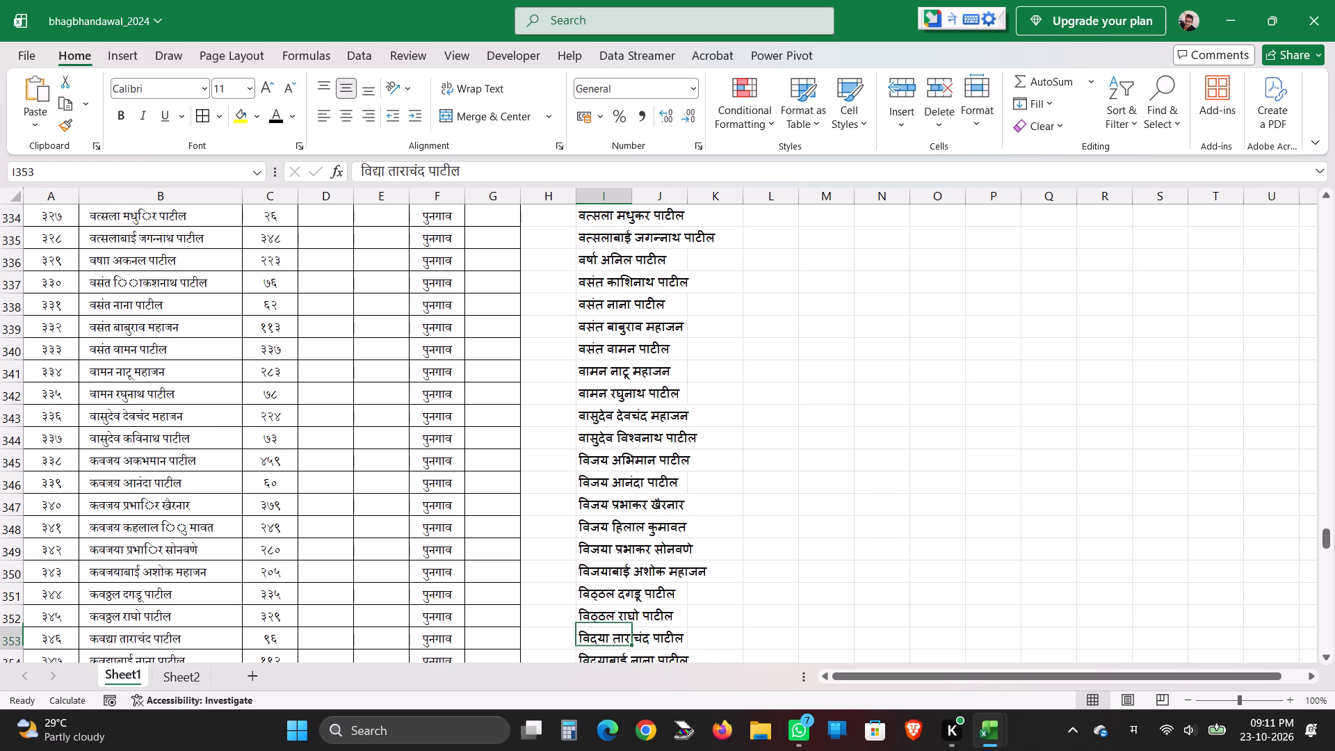
pyautogui.scroll(-6, 580, 560)
pyautogui.click(597, 496)
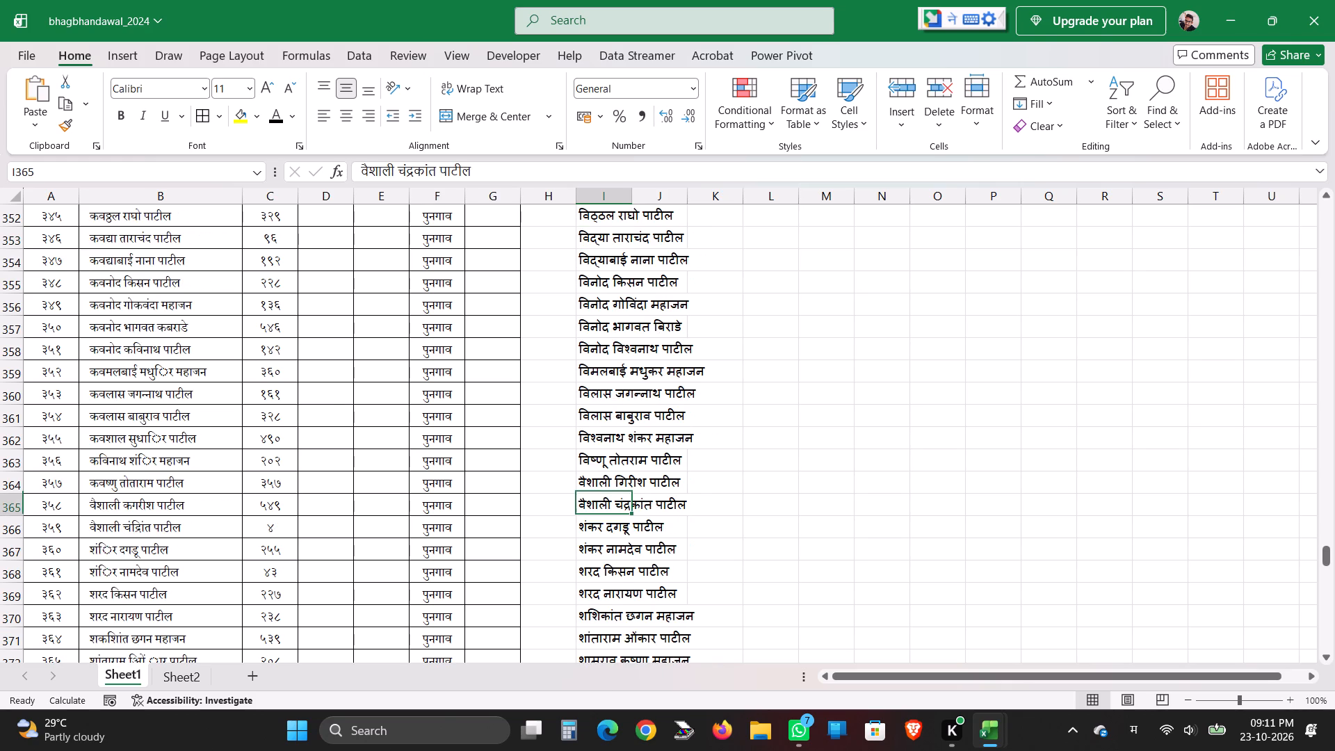
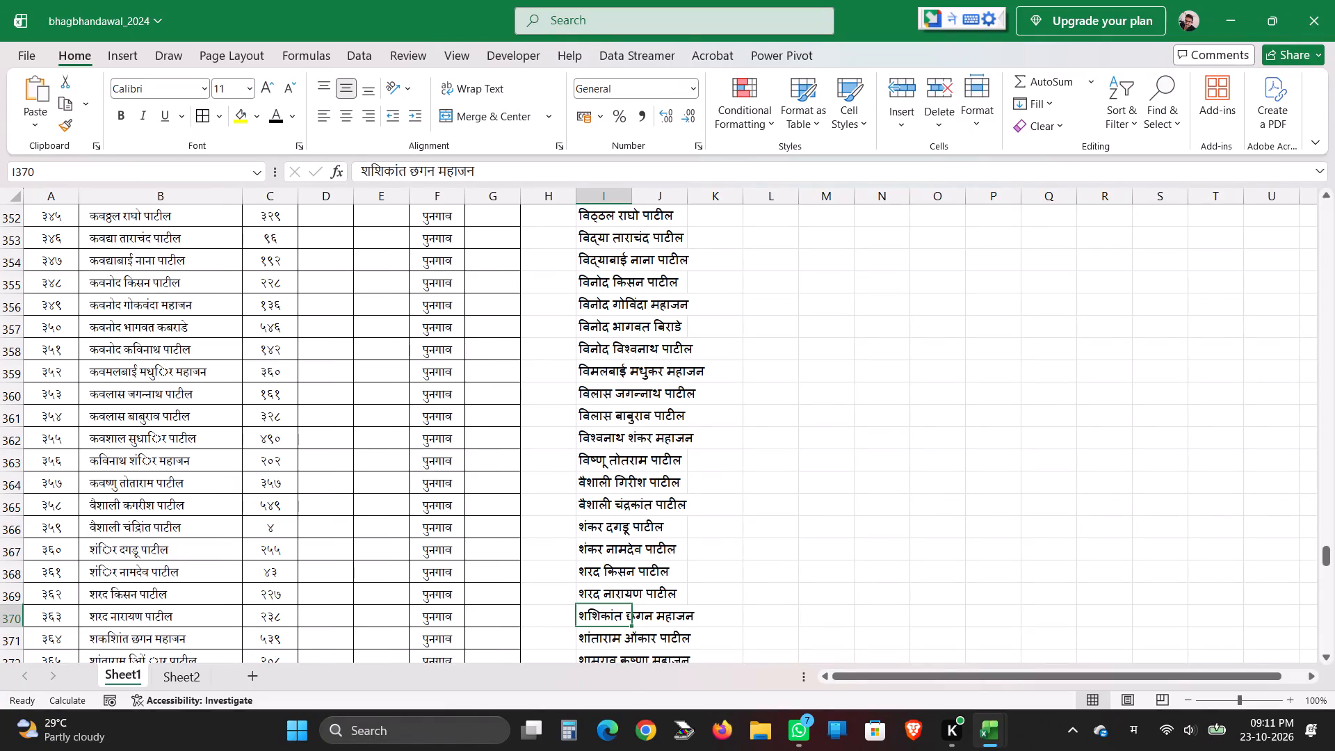
# Compare the names in columns I and B from row 367 up to row 361 to find the first row that differs.
pyautogui.click(590, 556)
pyautogui.click(589, 528)
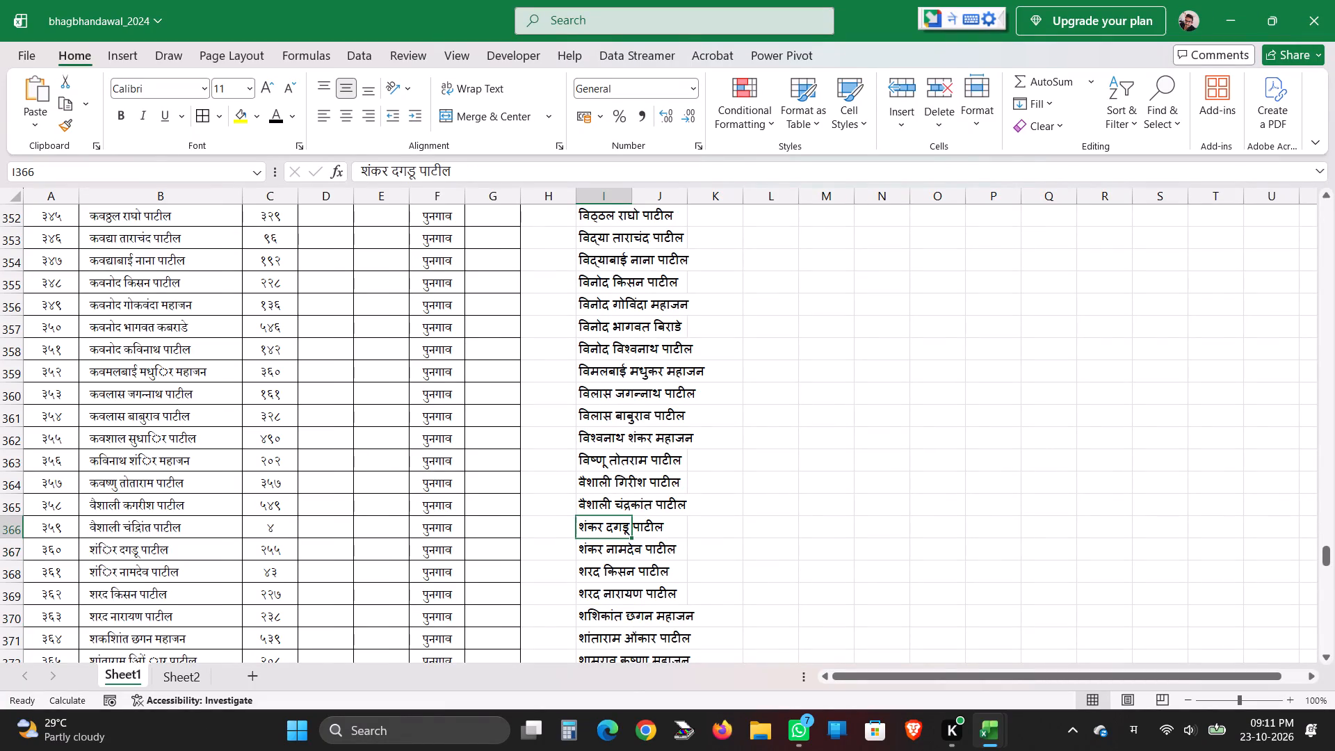
pyautogui.click(590, 482)
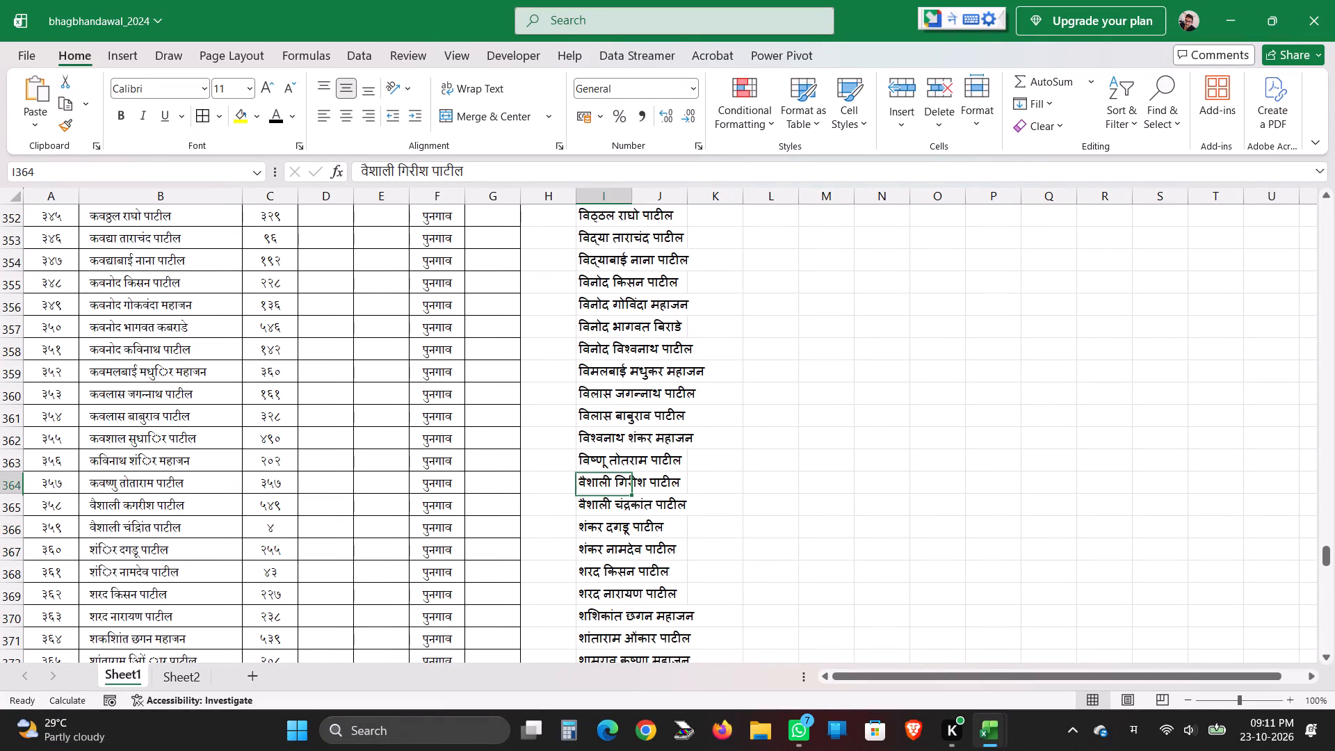
pyautogui.click(589, 412)
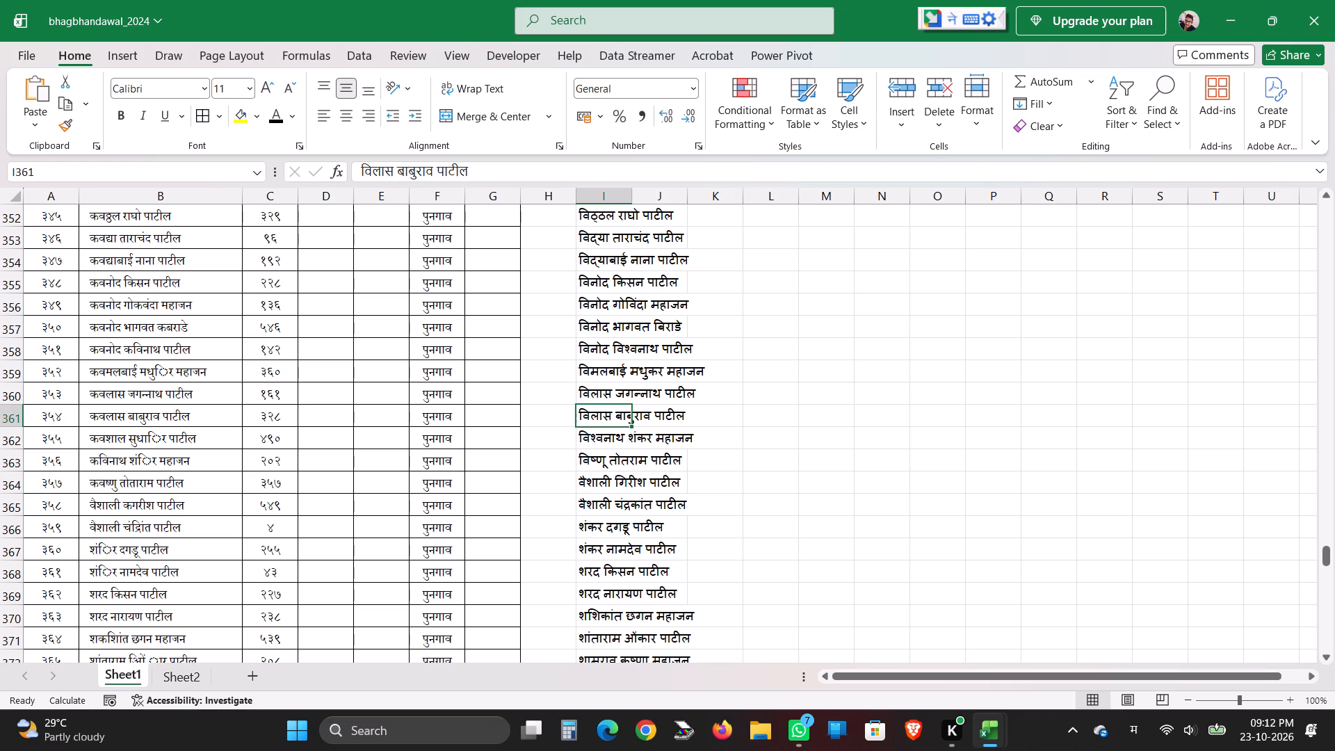
pyautogui.click(593, 442)
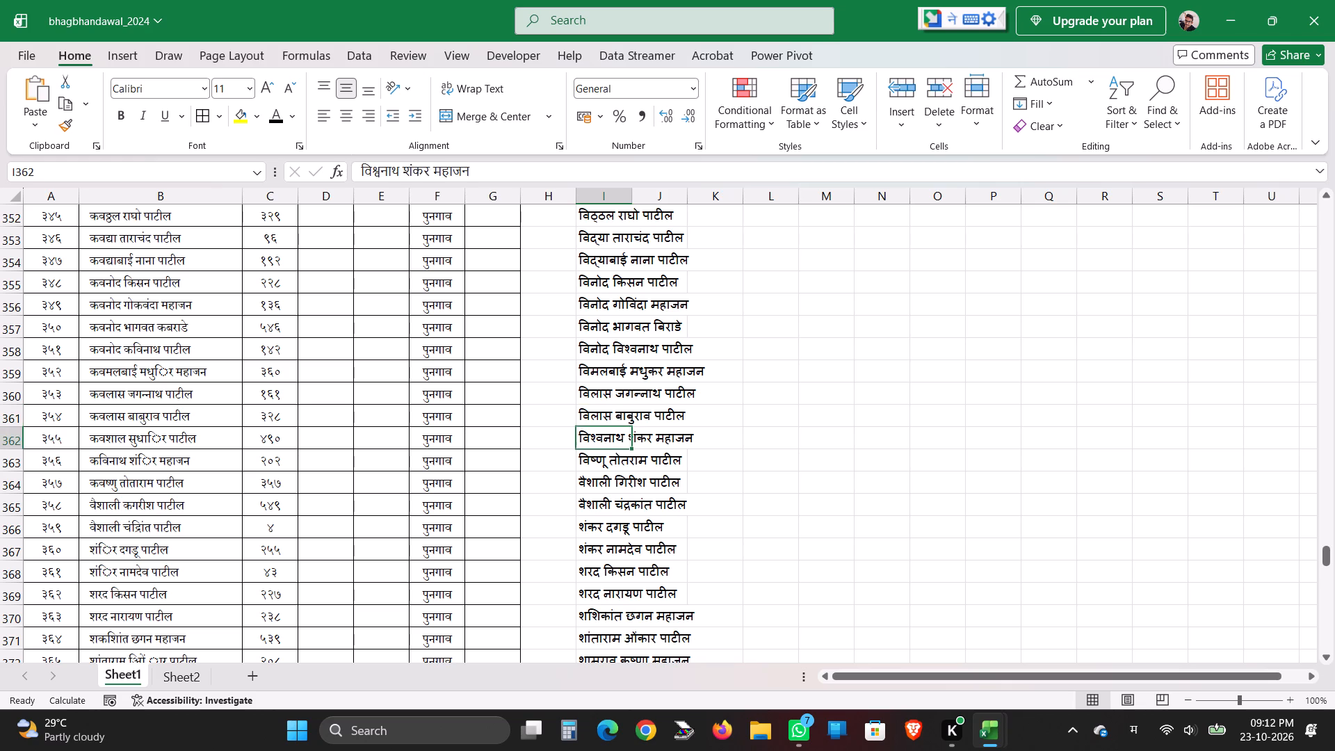
pyautogui.click(599, 442)
pyautogui.click(600, 465)
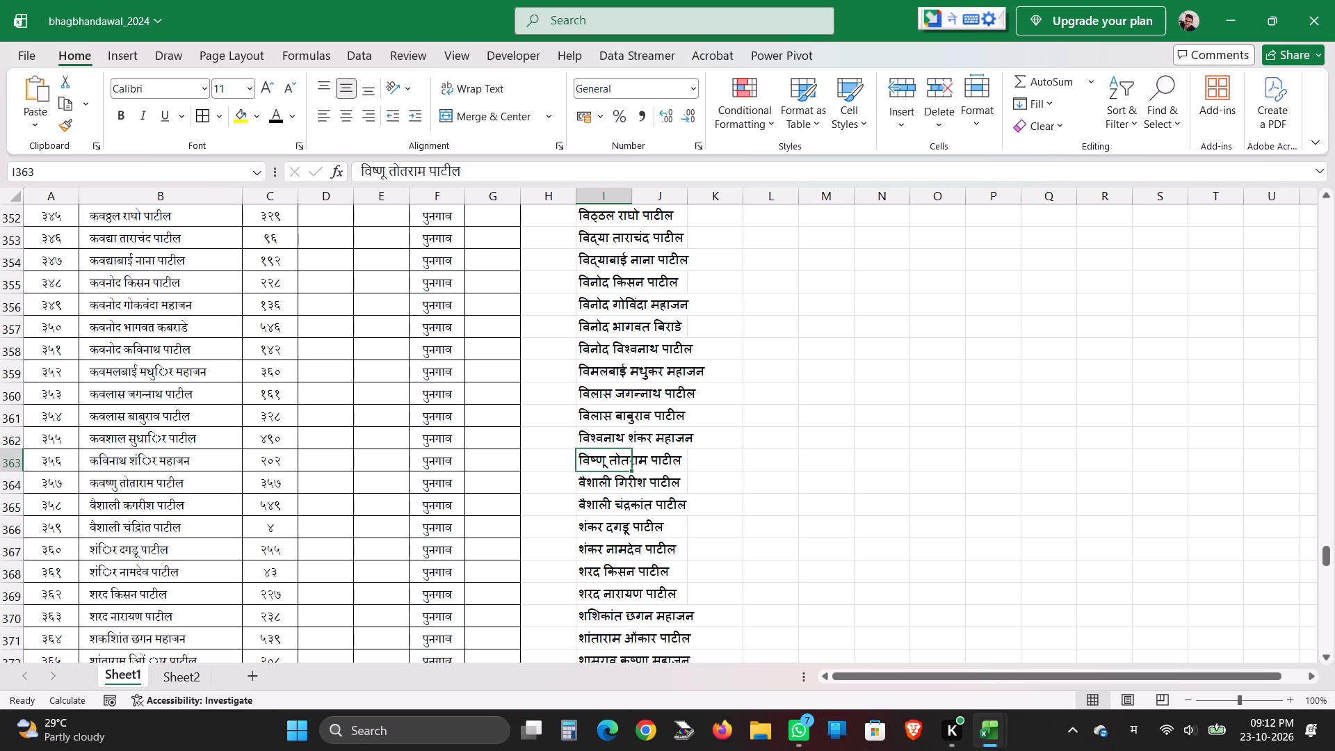
pyautogui.click(600, 435)
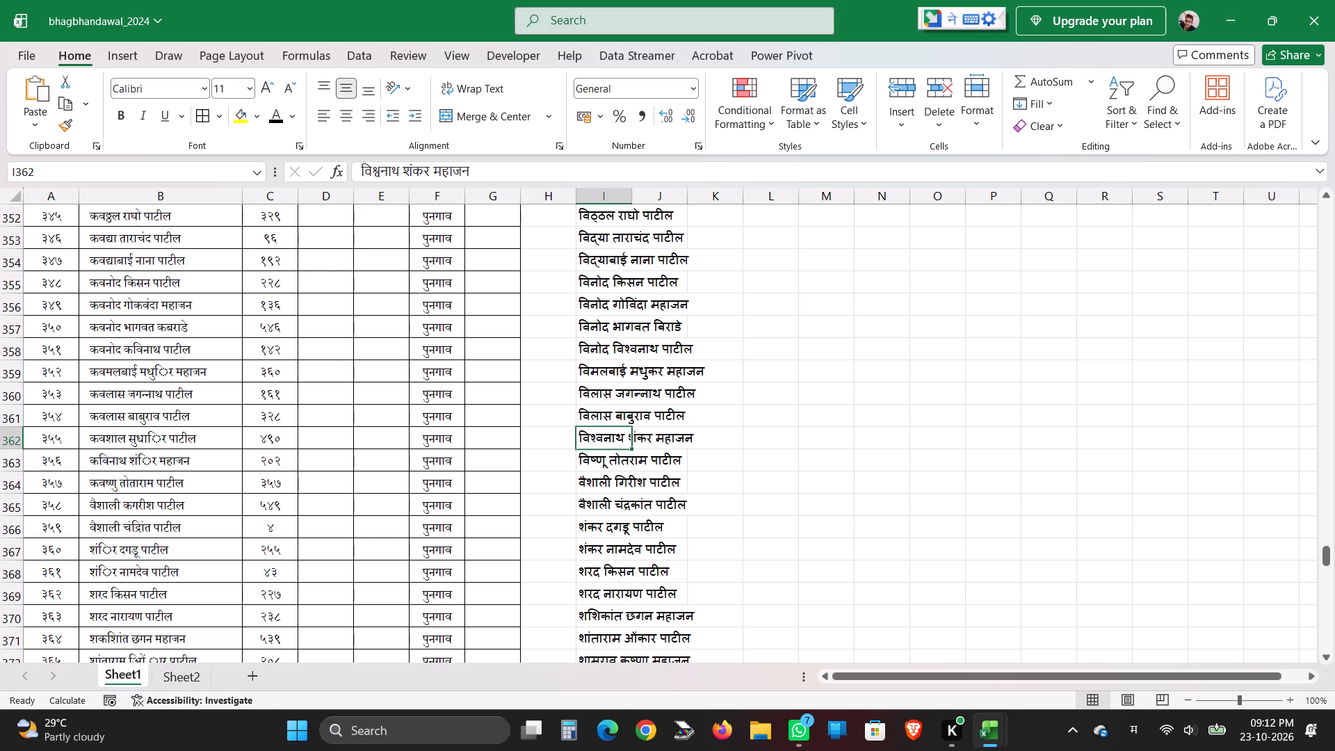
pyautogui.click(605, 416)
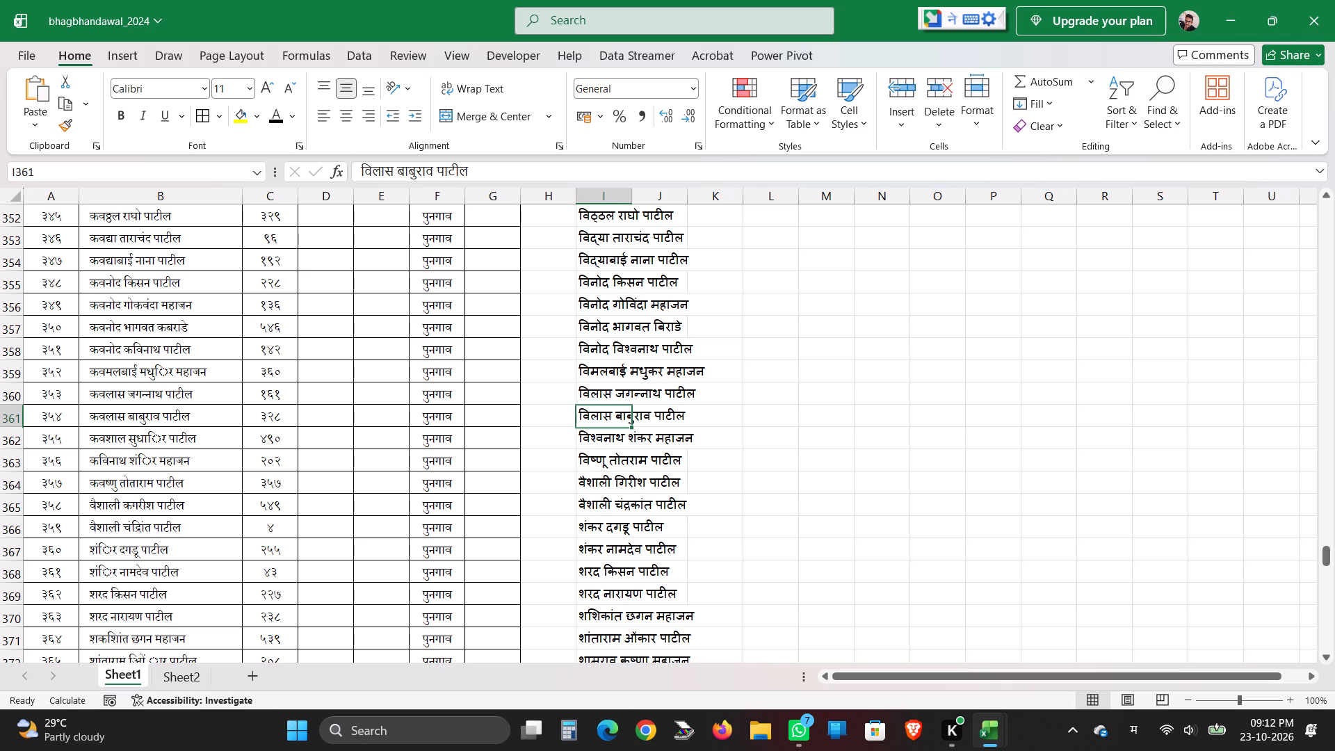
pyautogui.click(605, 431)
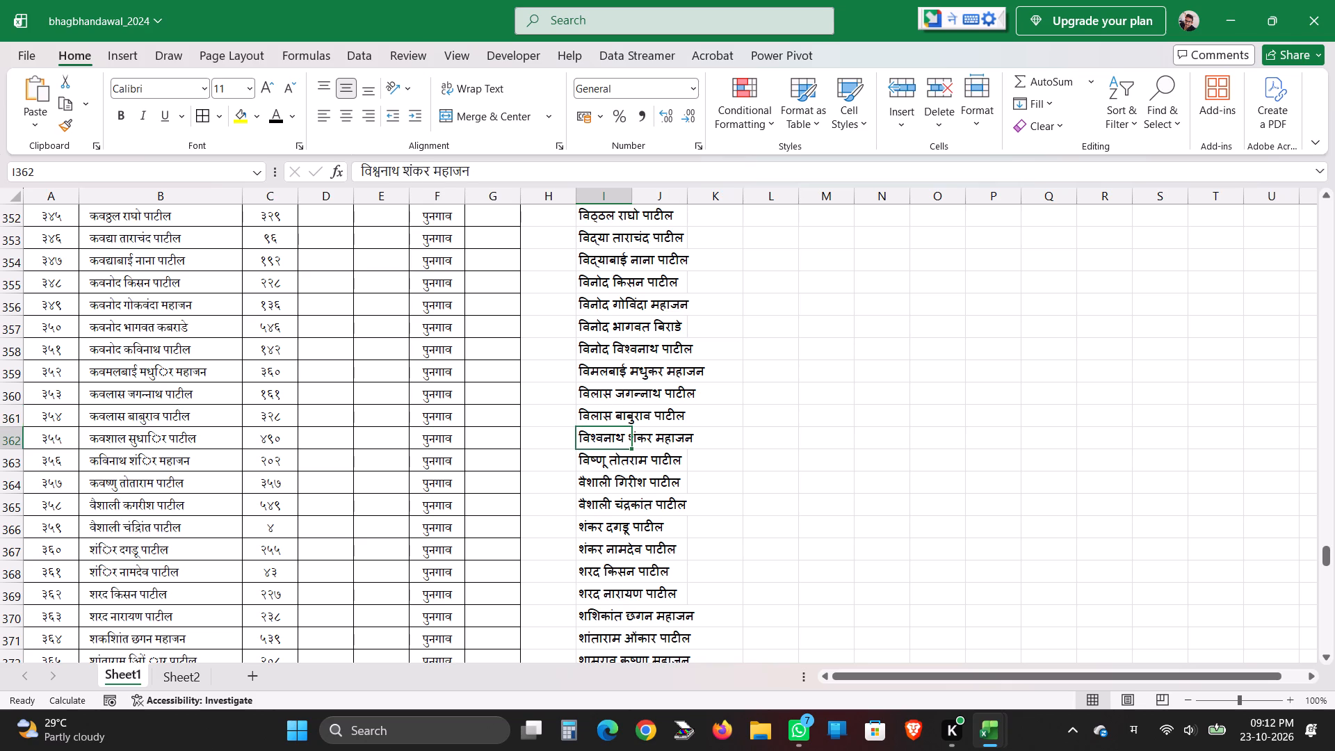
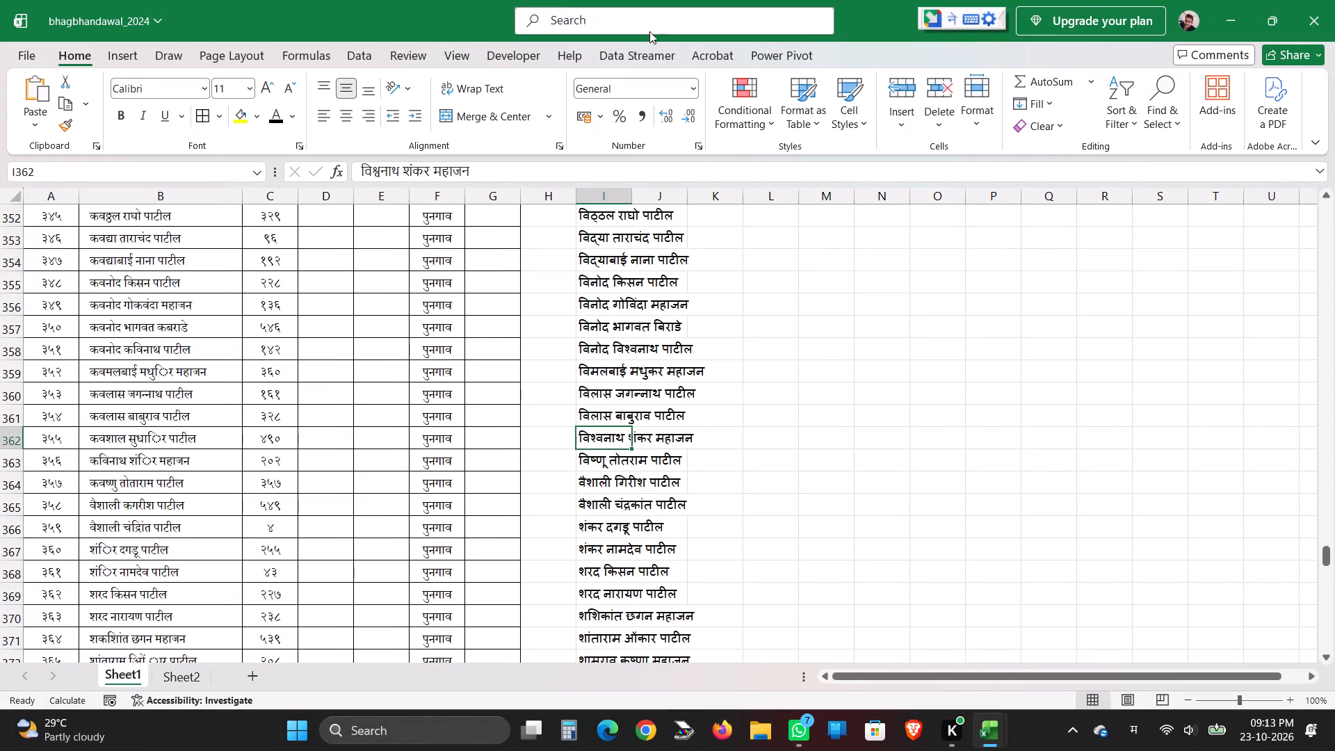
# Insert a cell at I362, shifting the names below down, and enter the missing name from B362 in corrected Marathi.
pyautogui.click(897, 87)
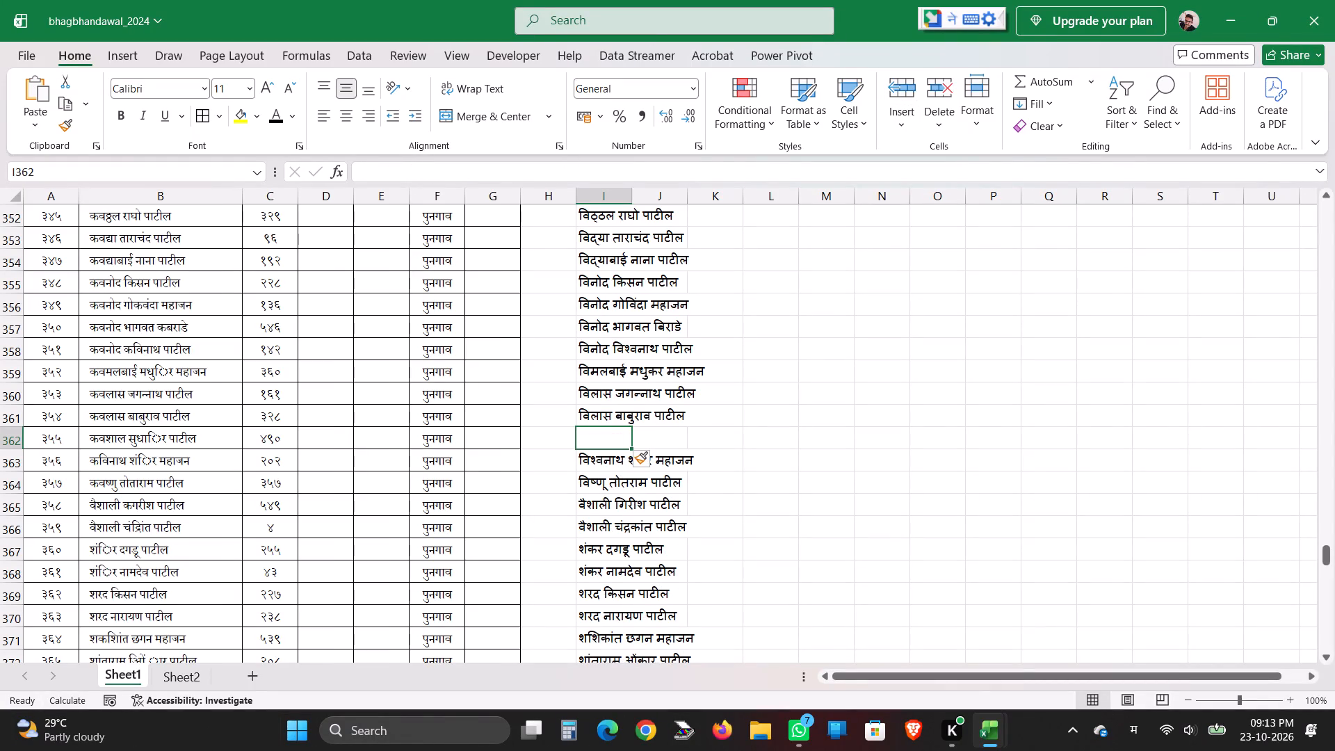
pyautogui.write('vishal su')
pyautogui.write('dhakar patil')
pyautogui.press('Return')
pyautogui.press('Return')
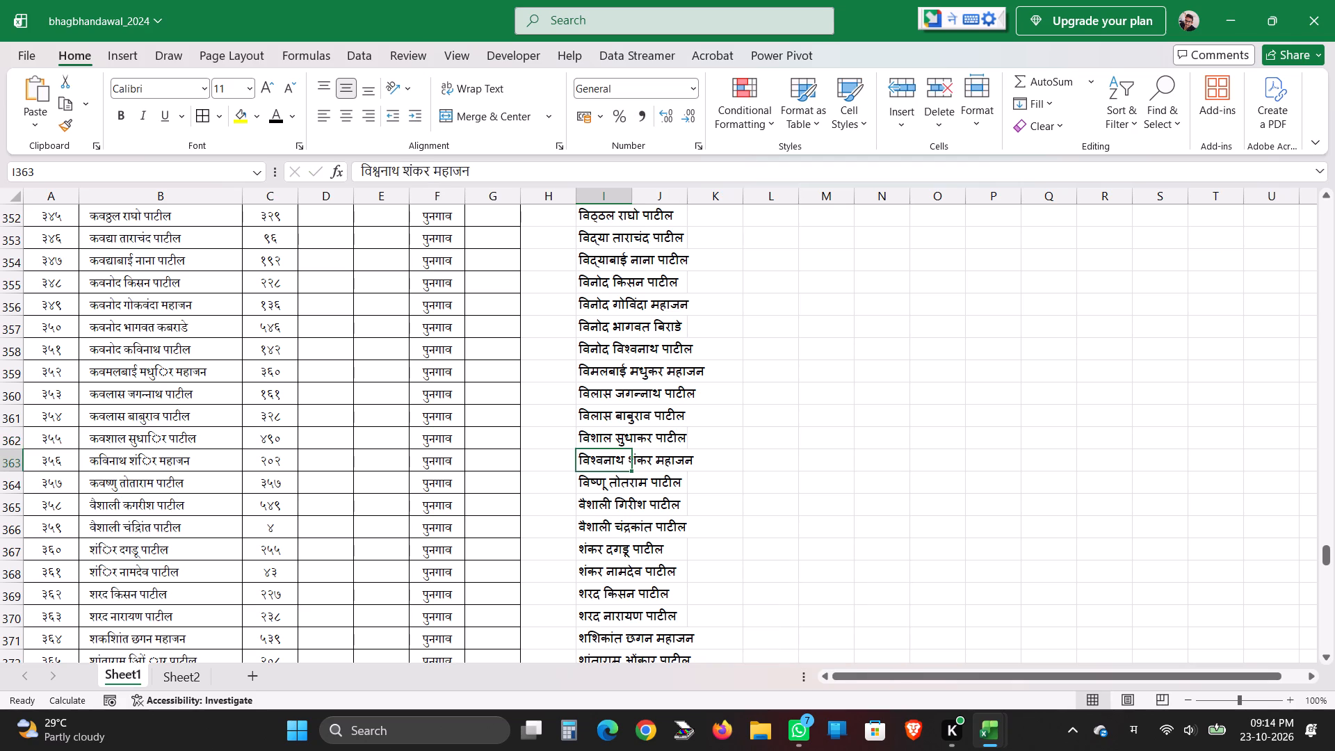
# Compare the names in columns I and B from the list's end back up to row 374 to locate the next mismatch.
pyautogui.scroll(-19, 854, 487)
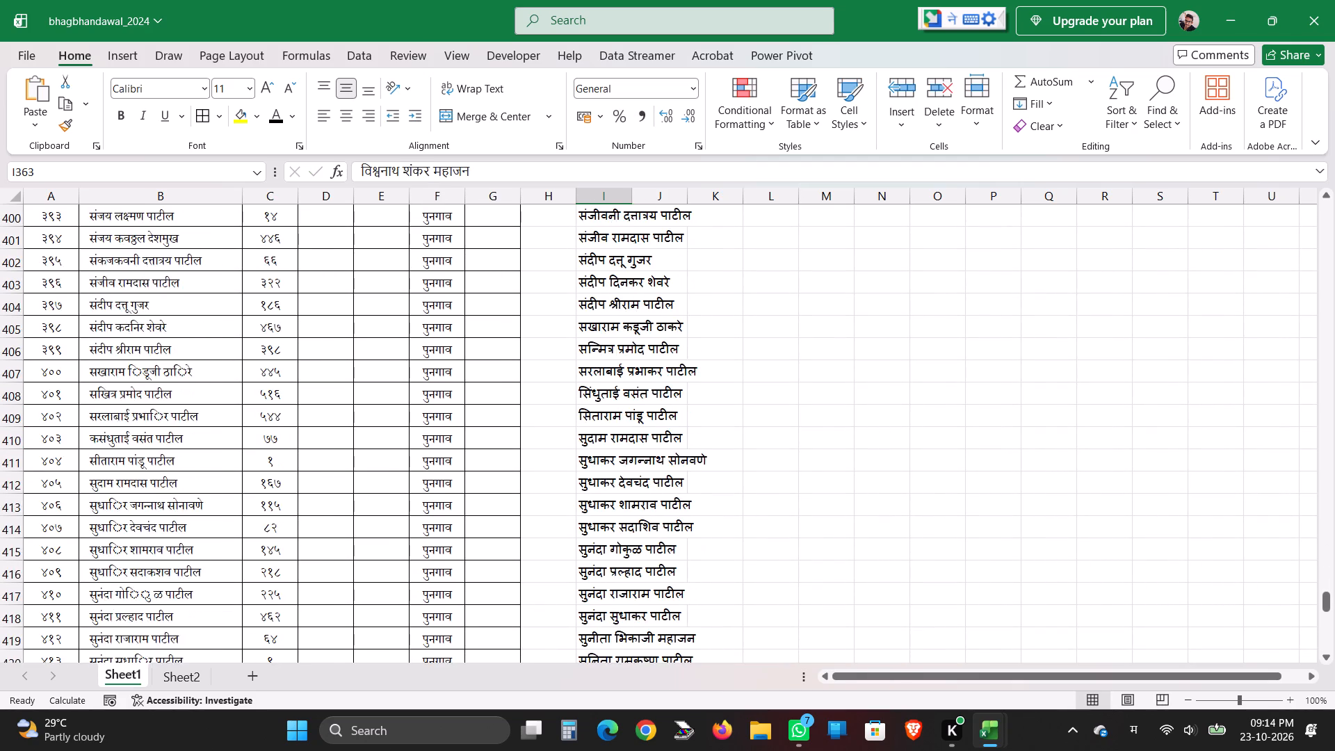
pyautogui.scroll(-13, 806, 494)
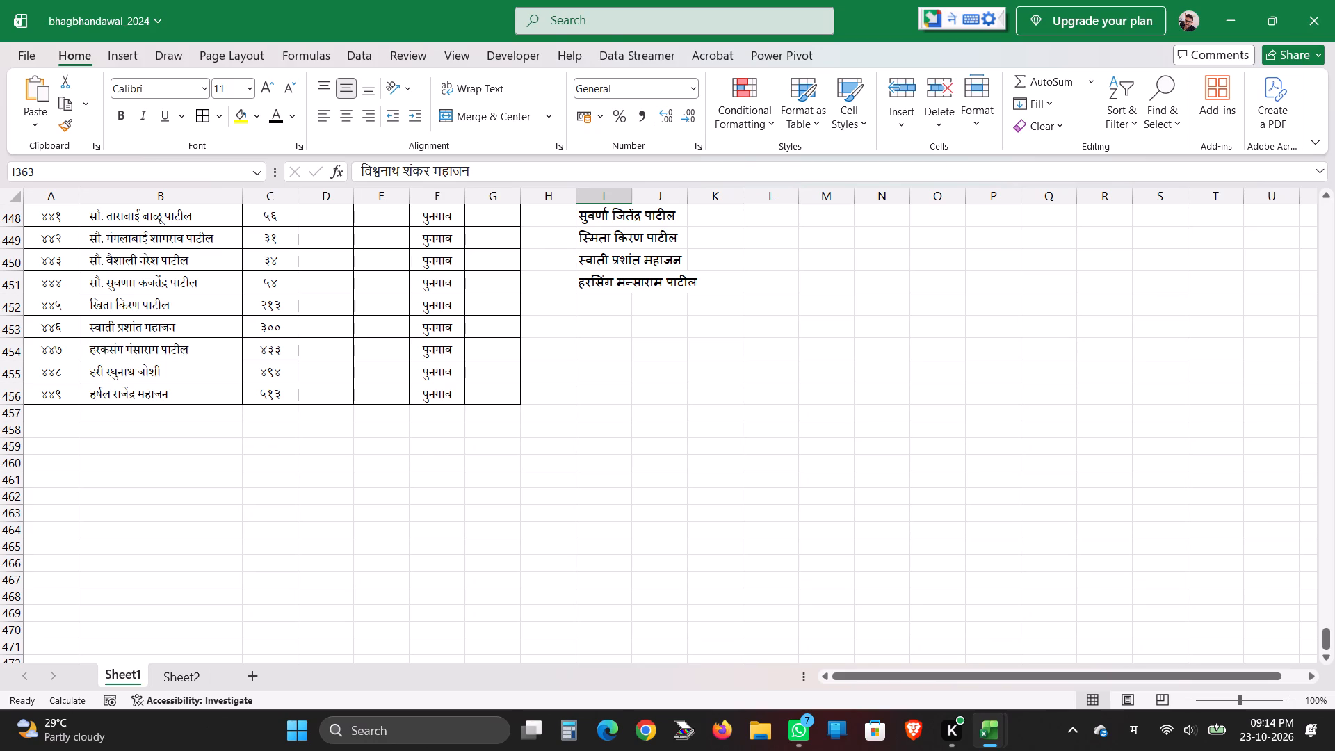
pyautogui.click(615, 344)
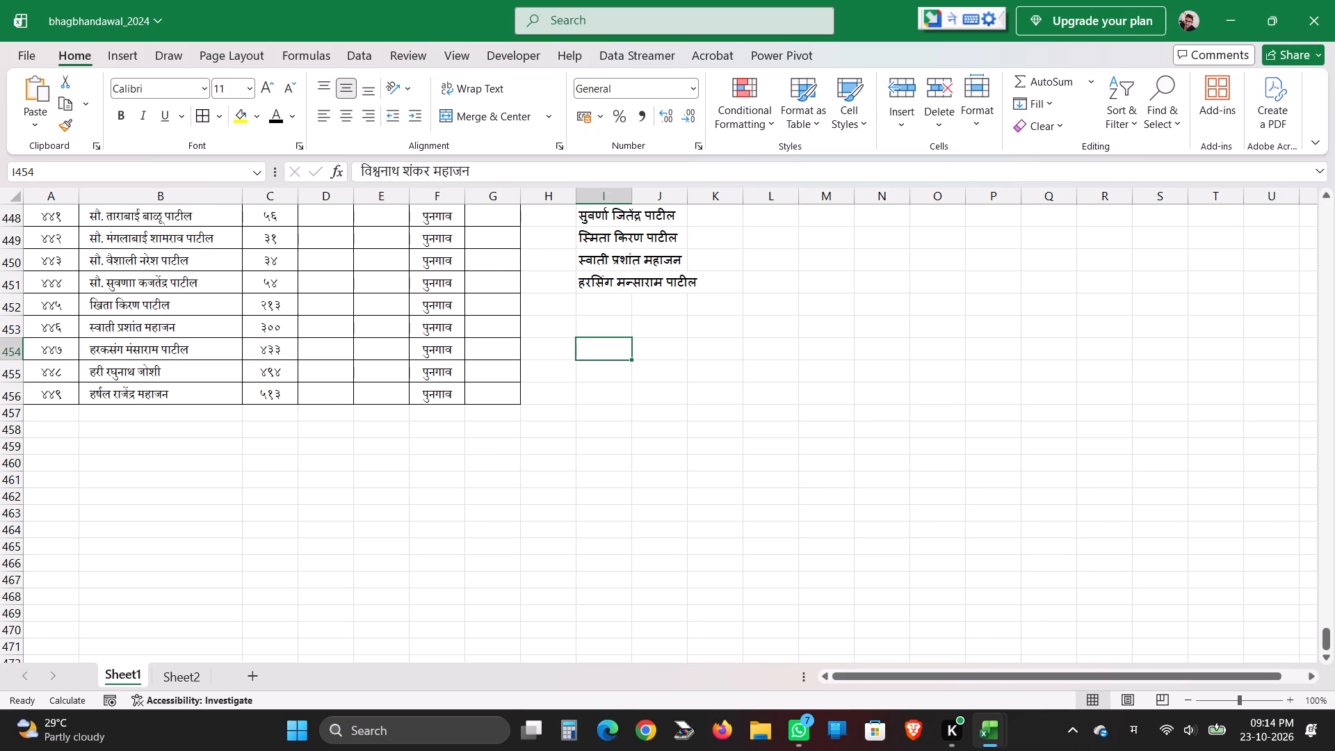
pyautogui.scroll(14, 432, 558)
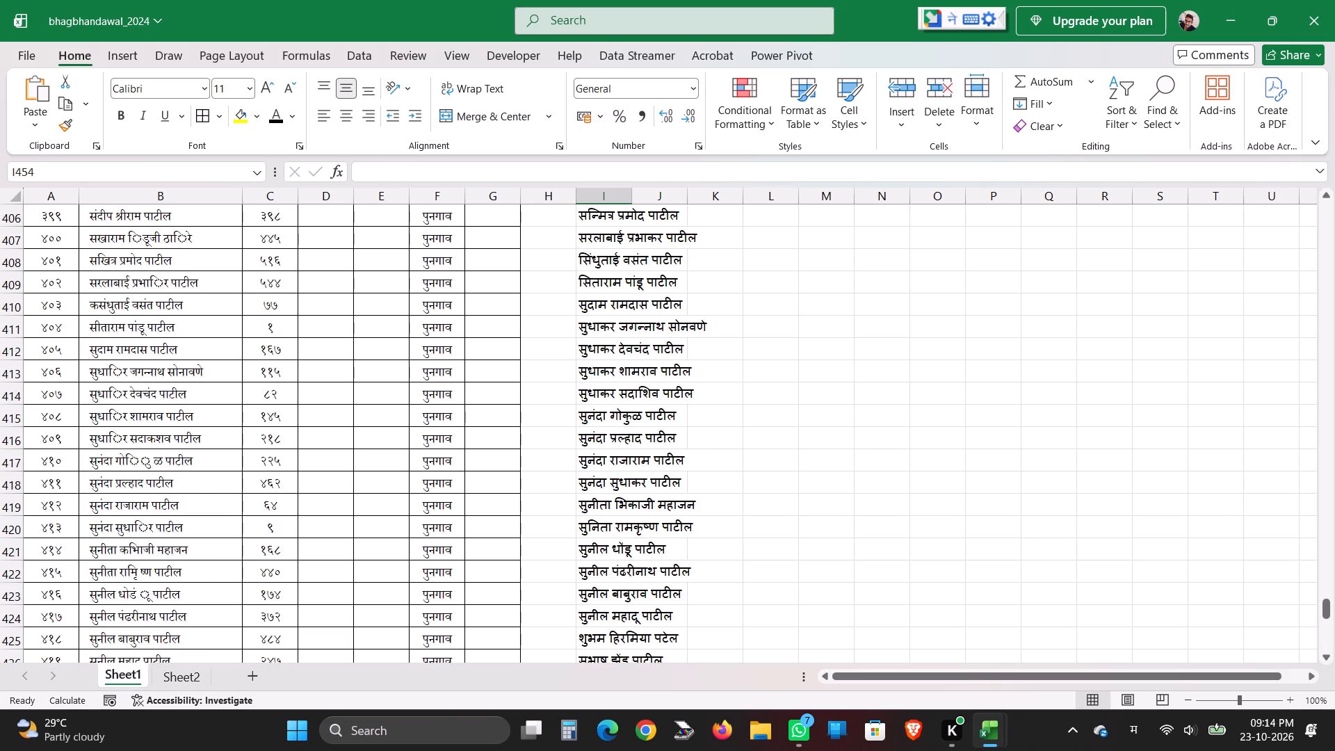
pyautogui.scroll(2, 476, 543)
pyautogui.click(617, 248)
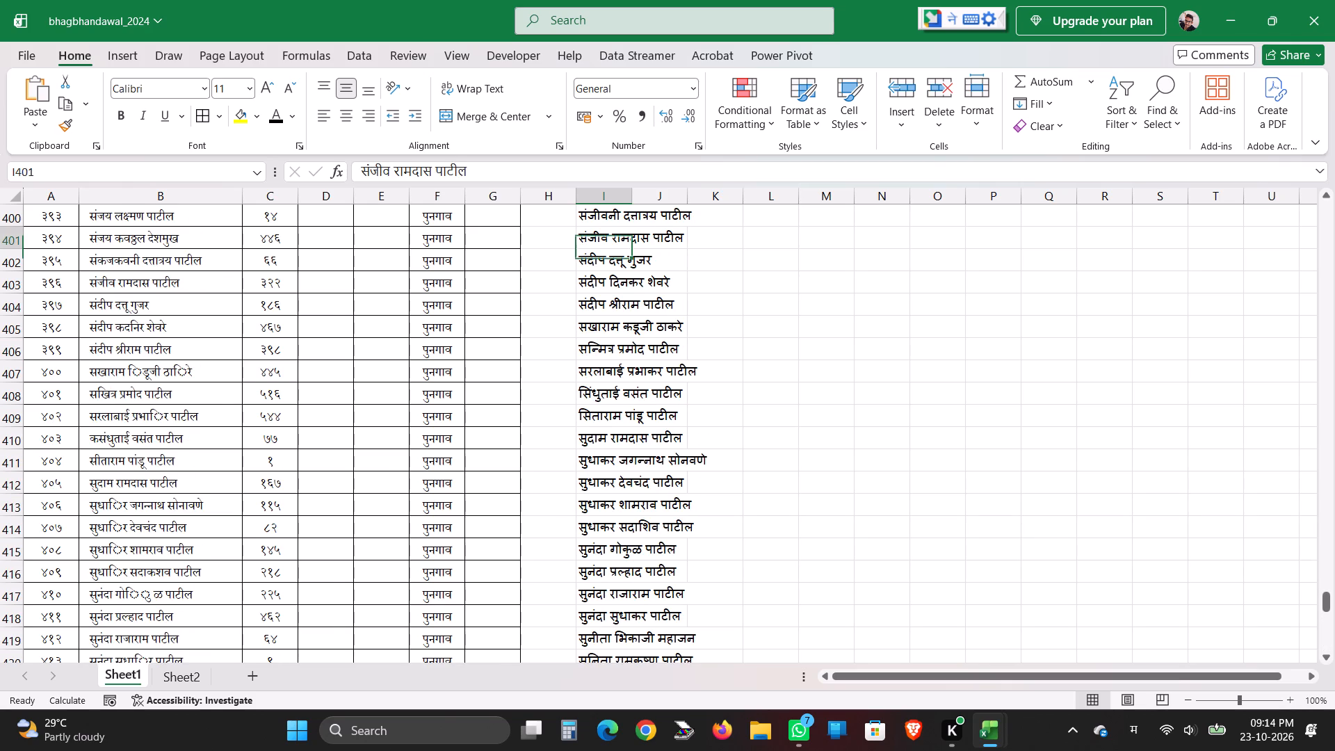
pyautogui.scroll(5, 613, 277)
pyautogui.click(610, 283)
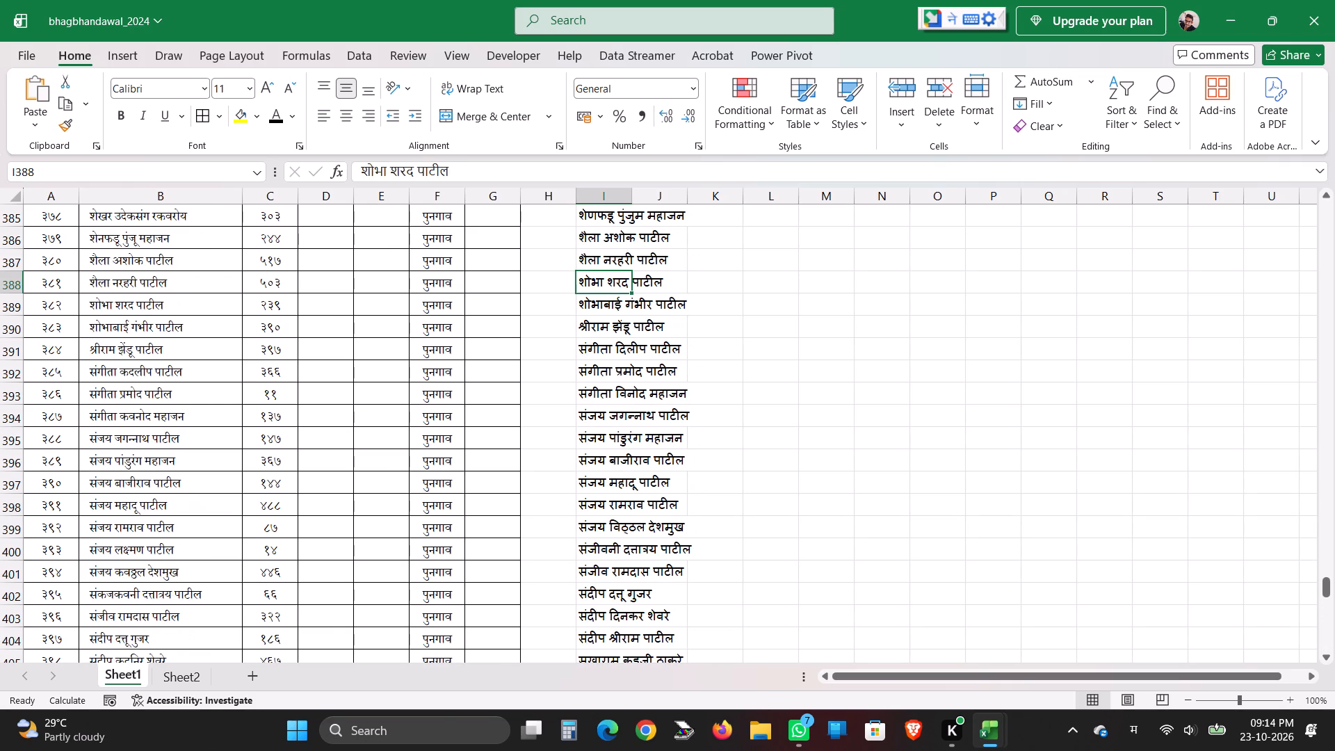
pyautogui.scroll(6, 610, 282)
pyautogui.click(608, 305)
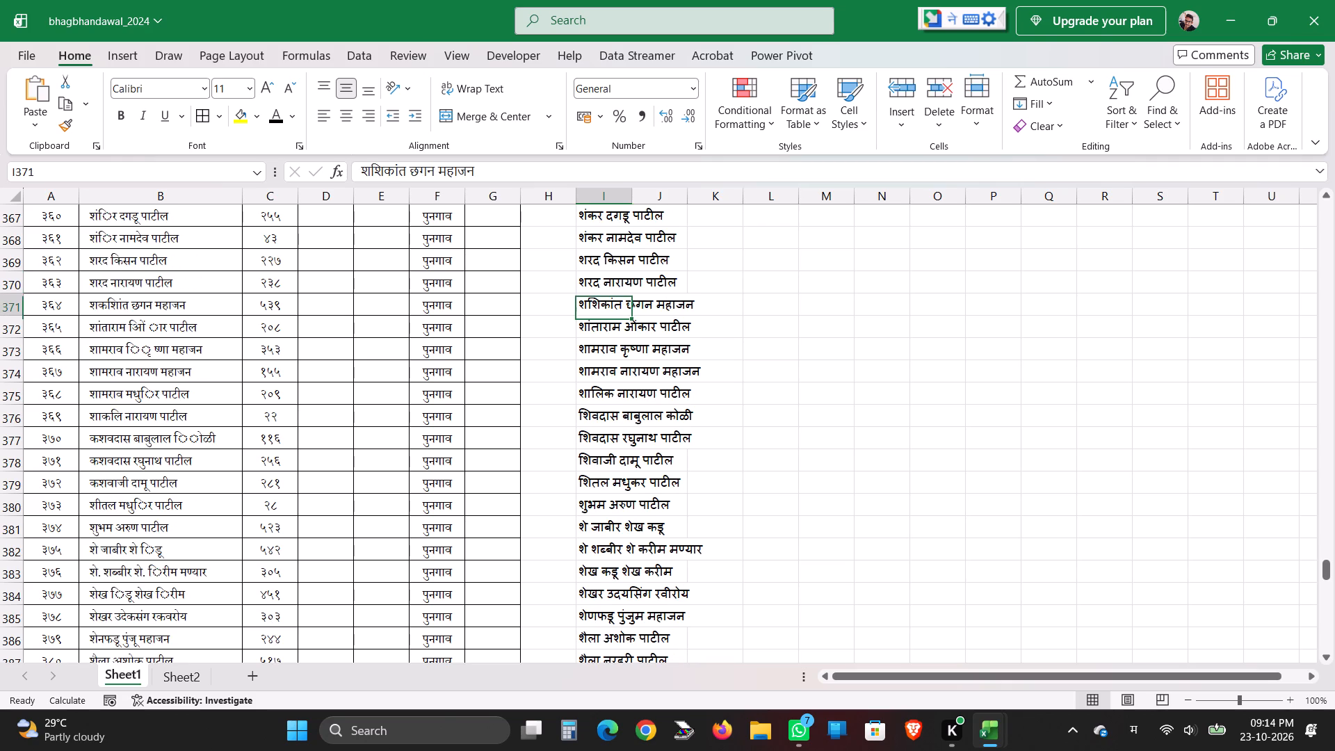
pyautogui.click(604, 462)
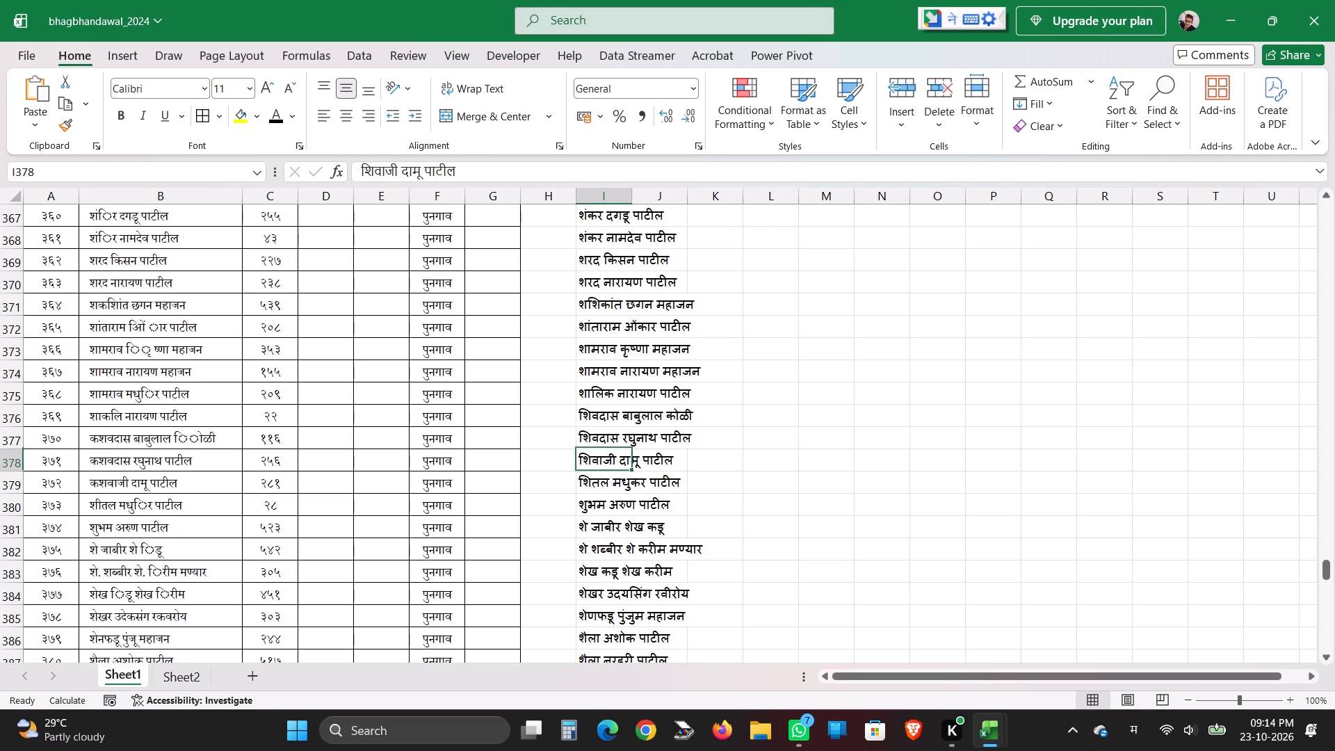
pyautogui.click(600, 418)
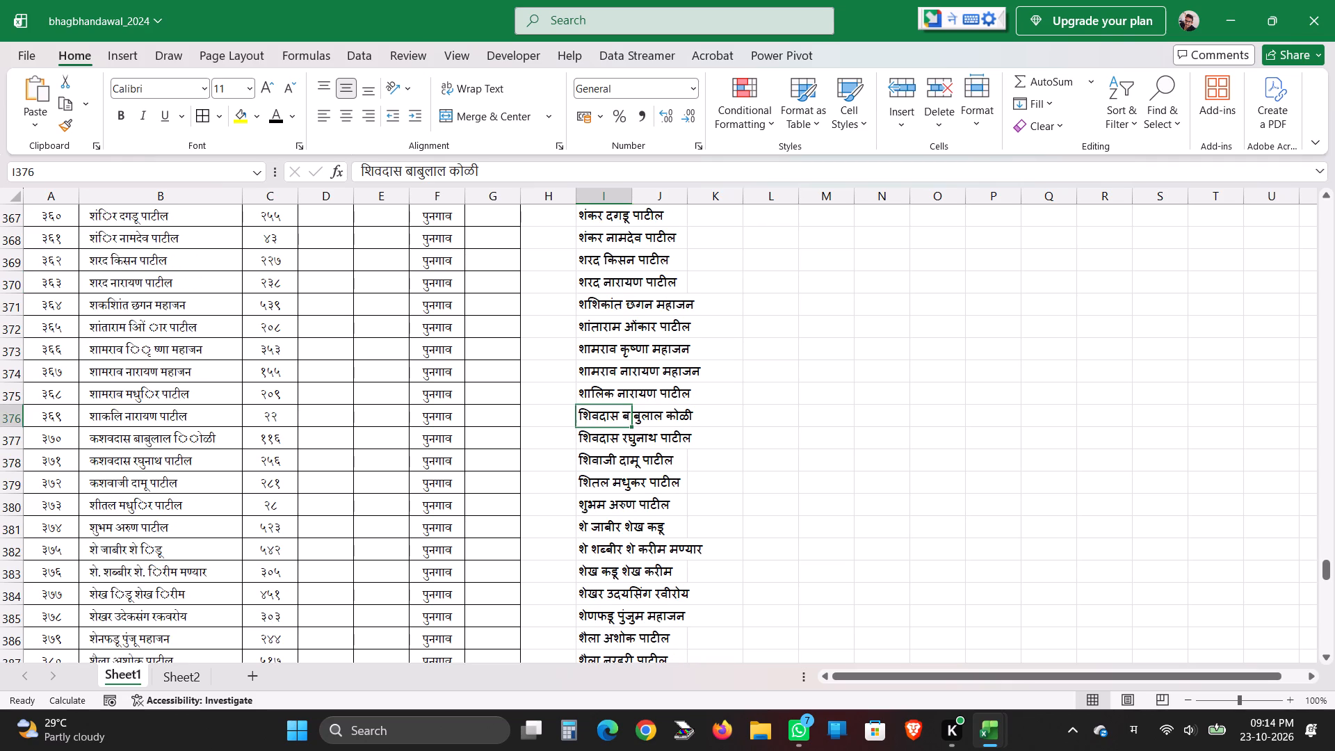
pyautogui.click(604, 375)
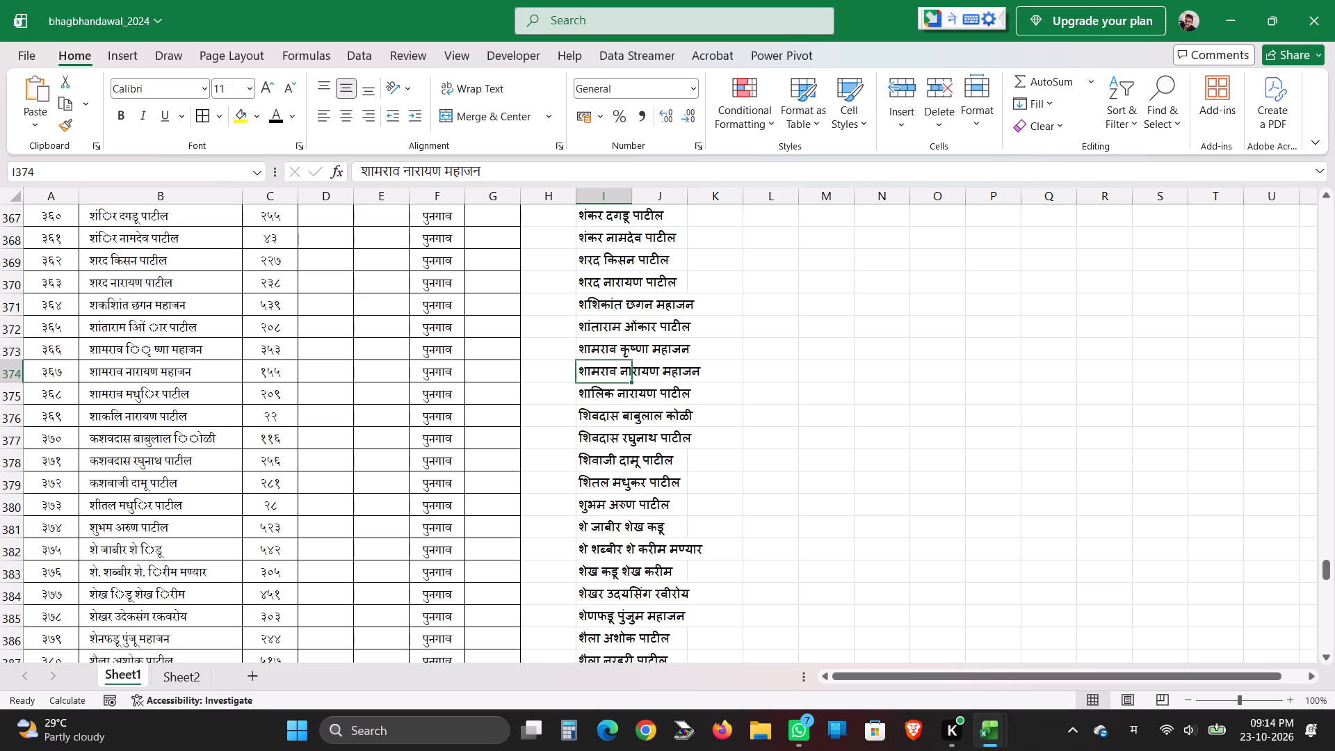
# Insert a cell at I375, shifting the names below down, and fill it with the name from the cell above.
pyautogui.click(606, 395)
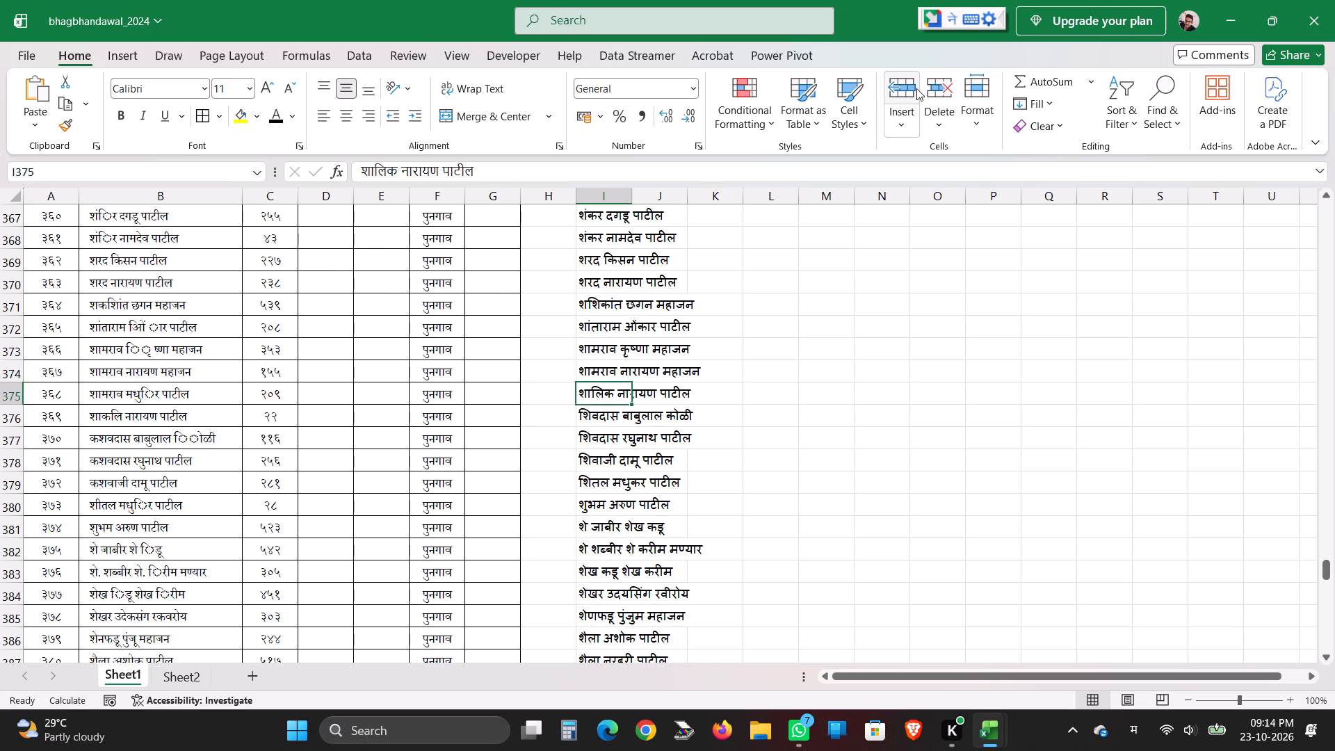
pyautogui.click(912, 86)
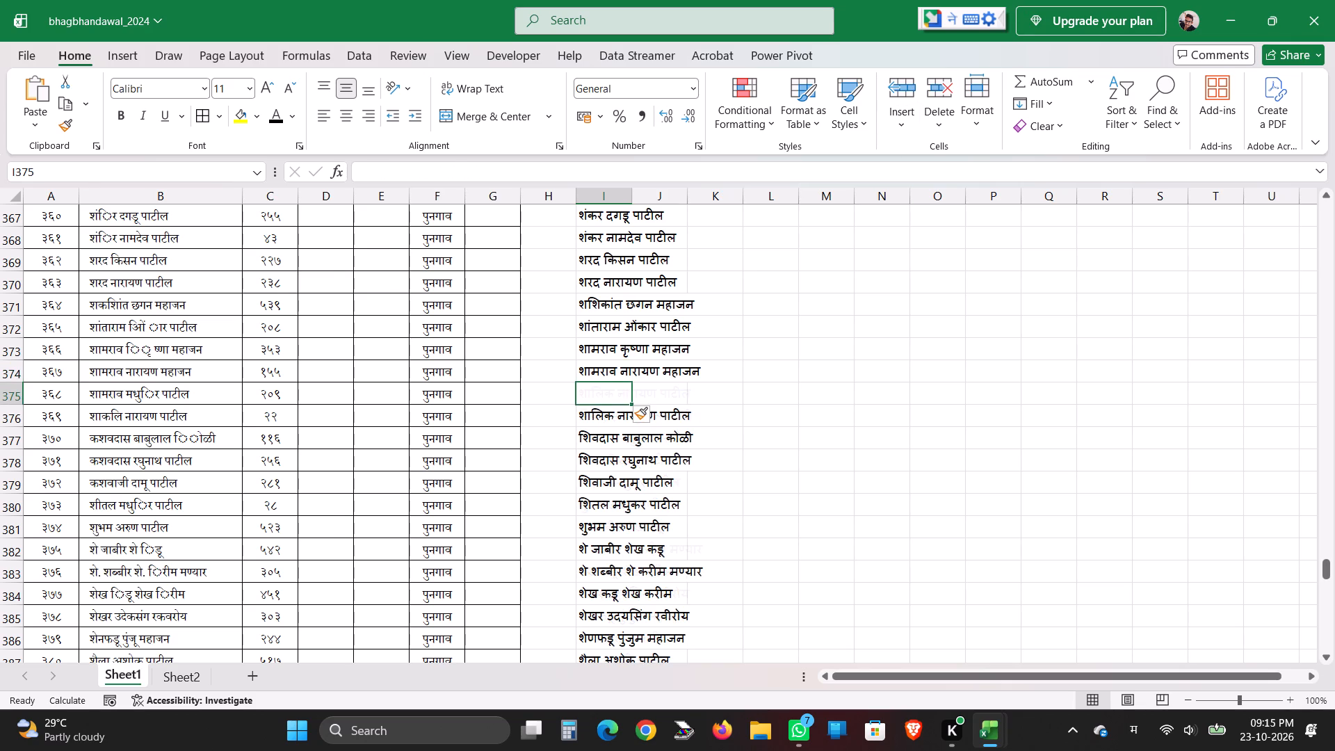
pyautogui.hotkey('ctrl', 'd')
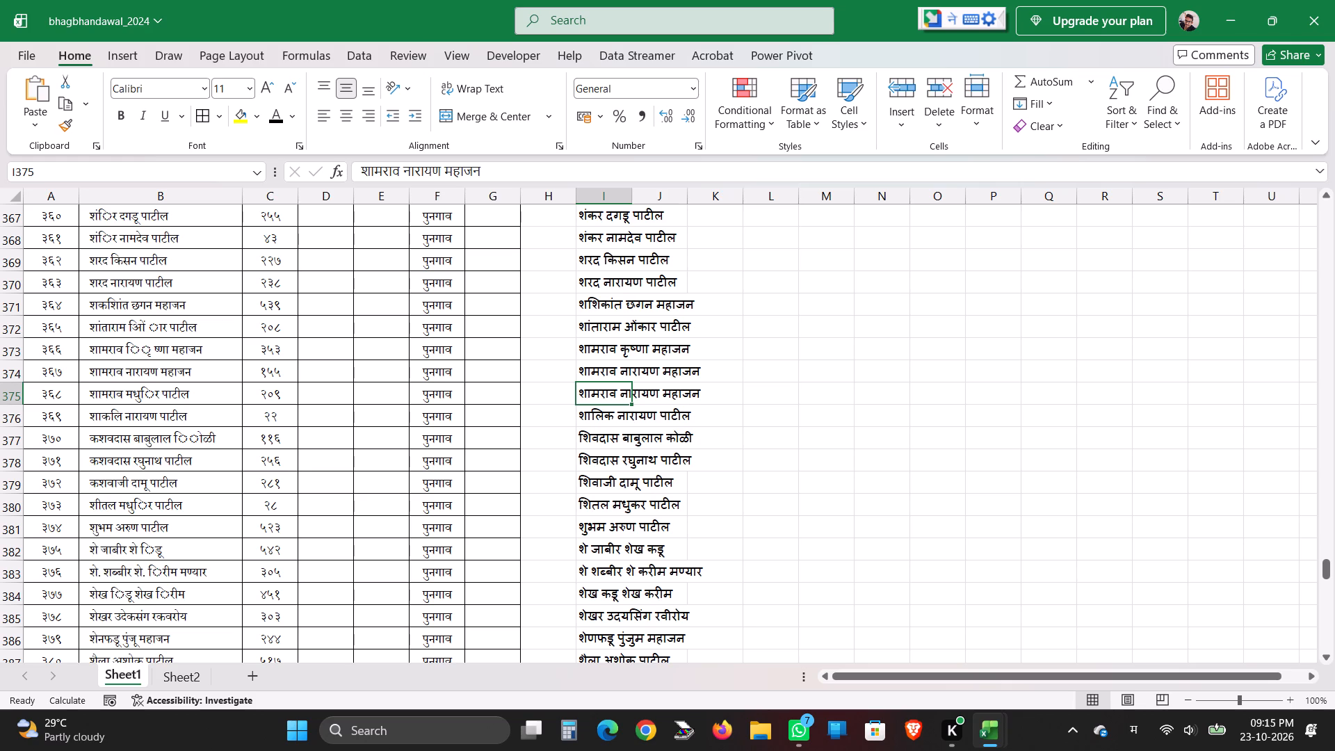
pyautogui.tripleClick(683, 394)
pyautogui.click(683, 394)
pyautogui.click(715, 393)
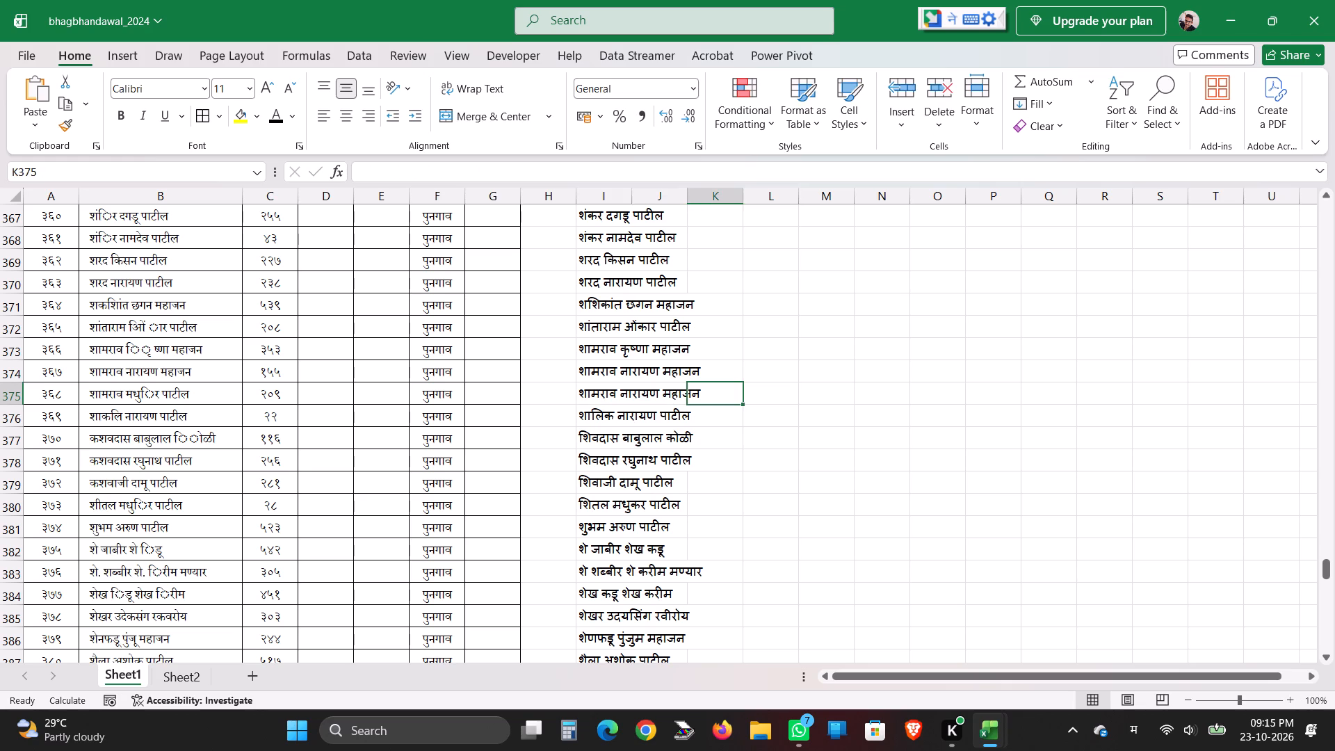
pyautogui.doubleClick(613, 387)
pyautogui.doubleClick(672, 386)
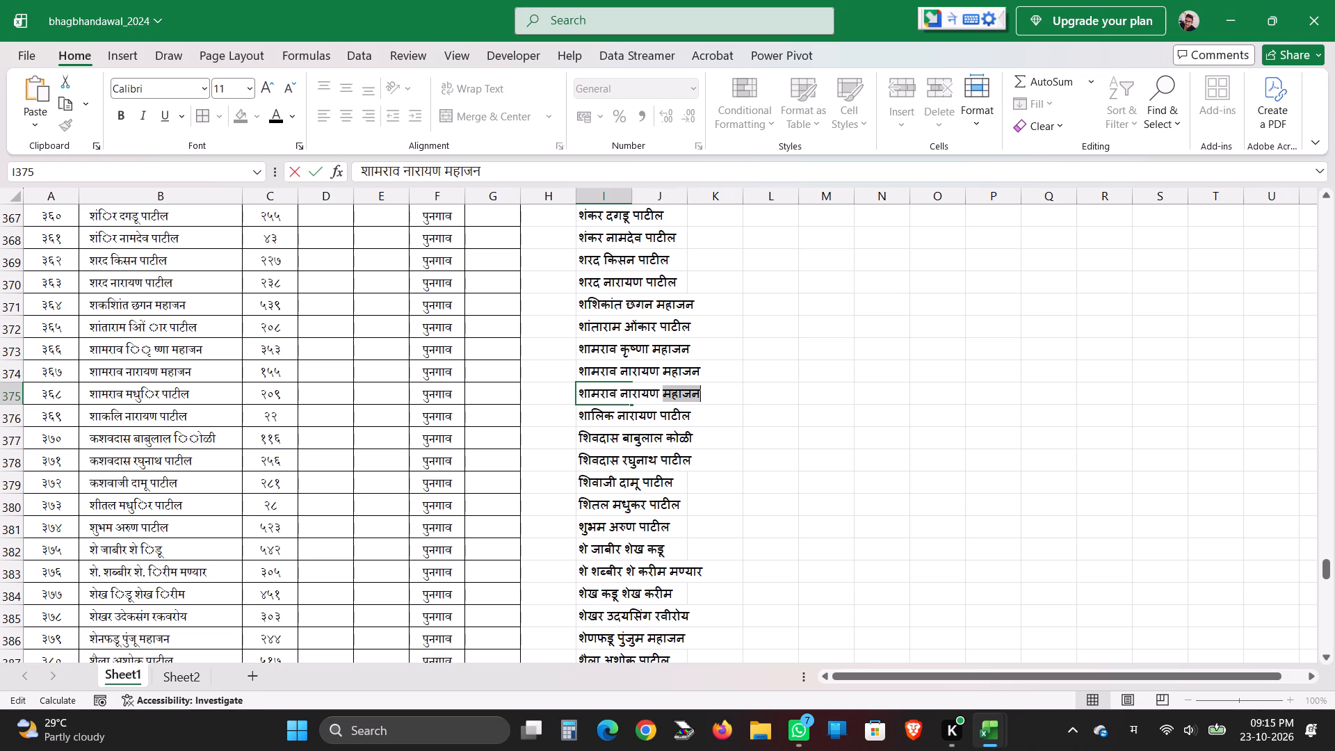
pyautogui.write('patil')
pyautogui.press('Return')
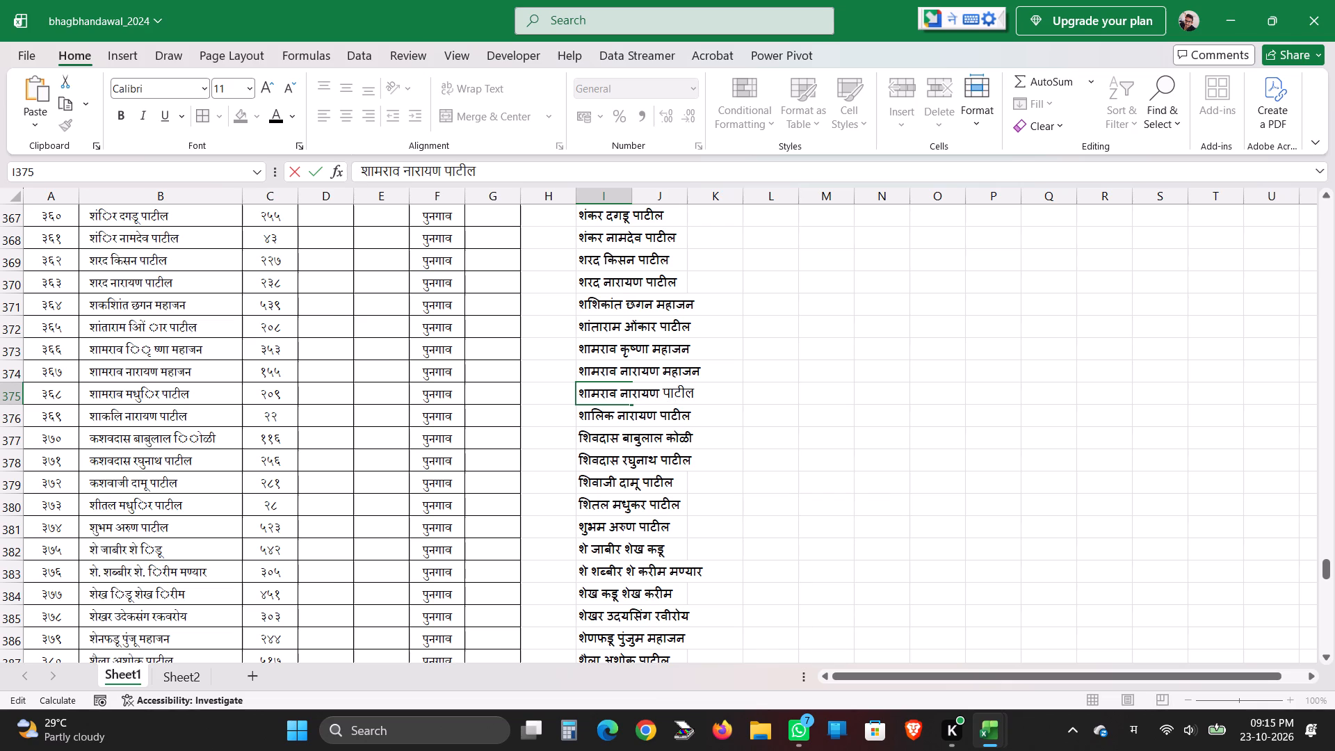
pyautogui.doubleClick(646, 399)
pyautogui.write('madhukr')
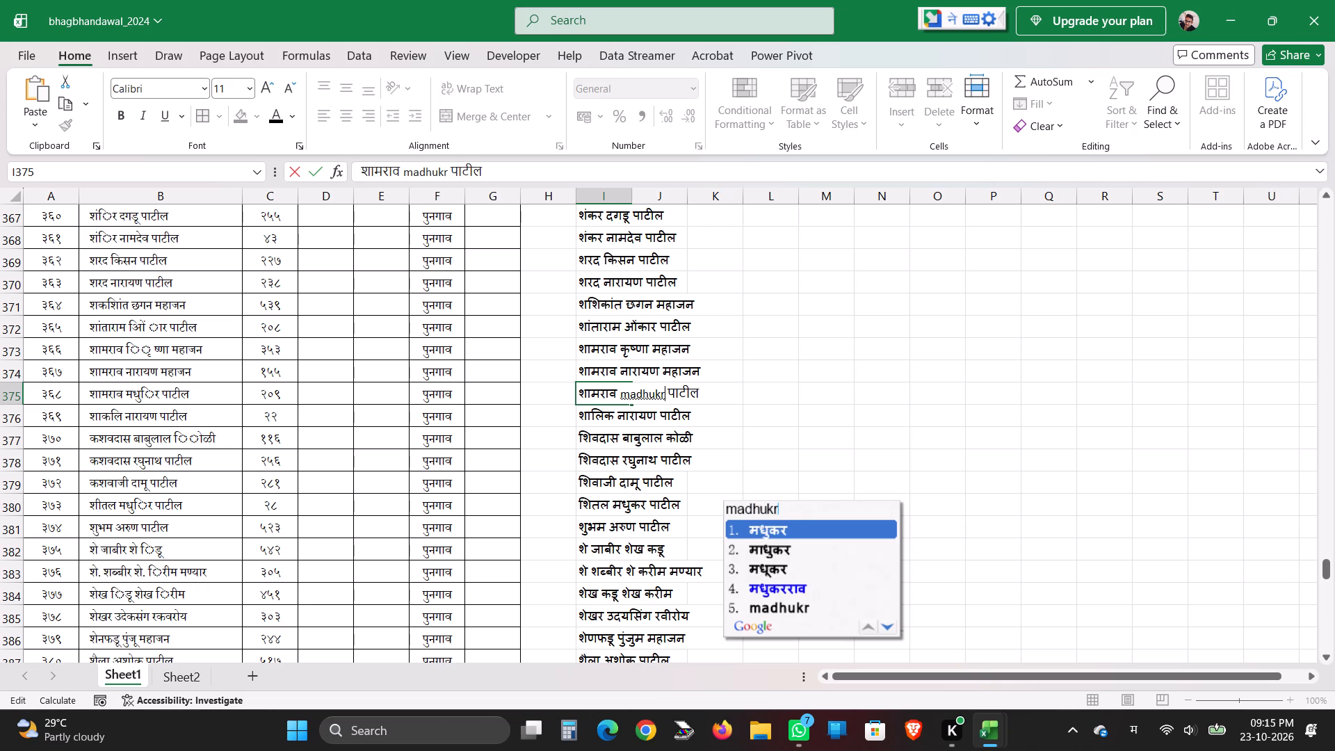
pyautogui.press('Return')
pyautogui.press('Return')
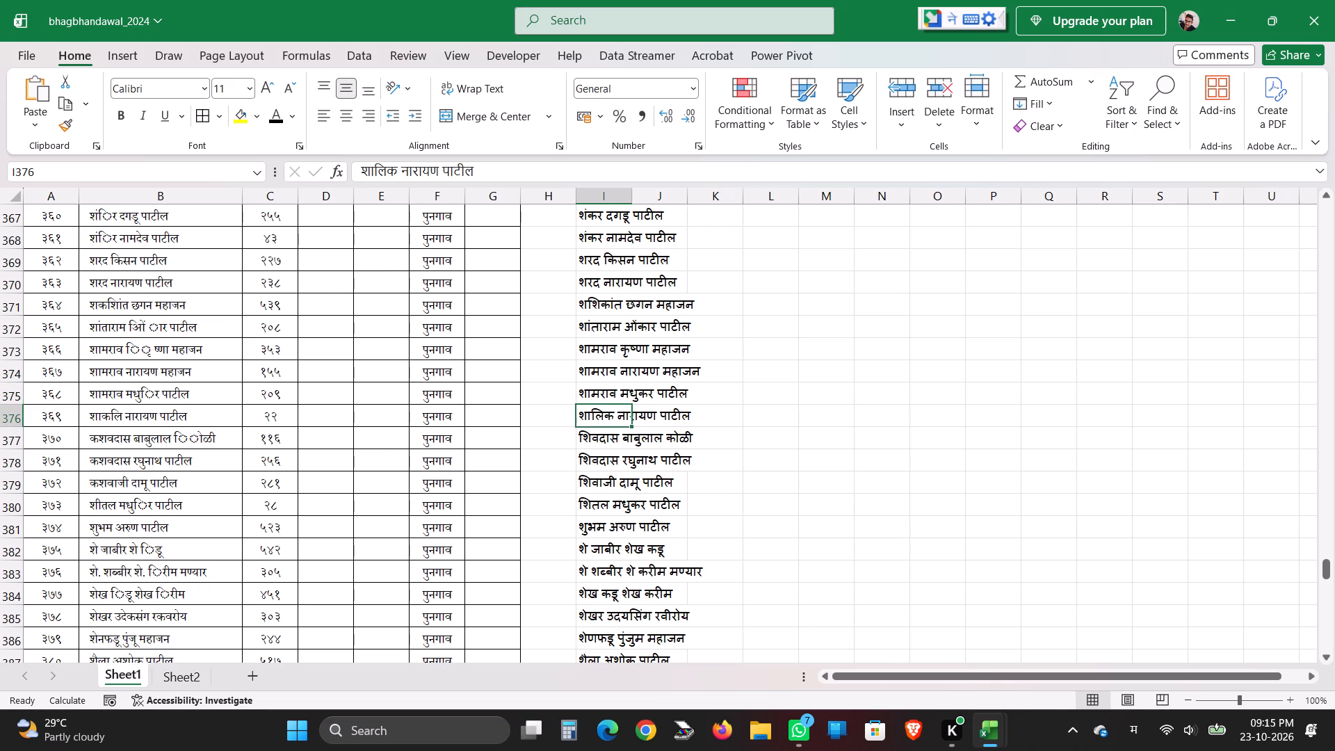
# Compare the names in columns I and B from row 385 down to row 404 to find the next row that differs.
pyautogui.click(591, 614)
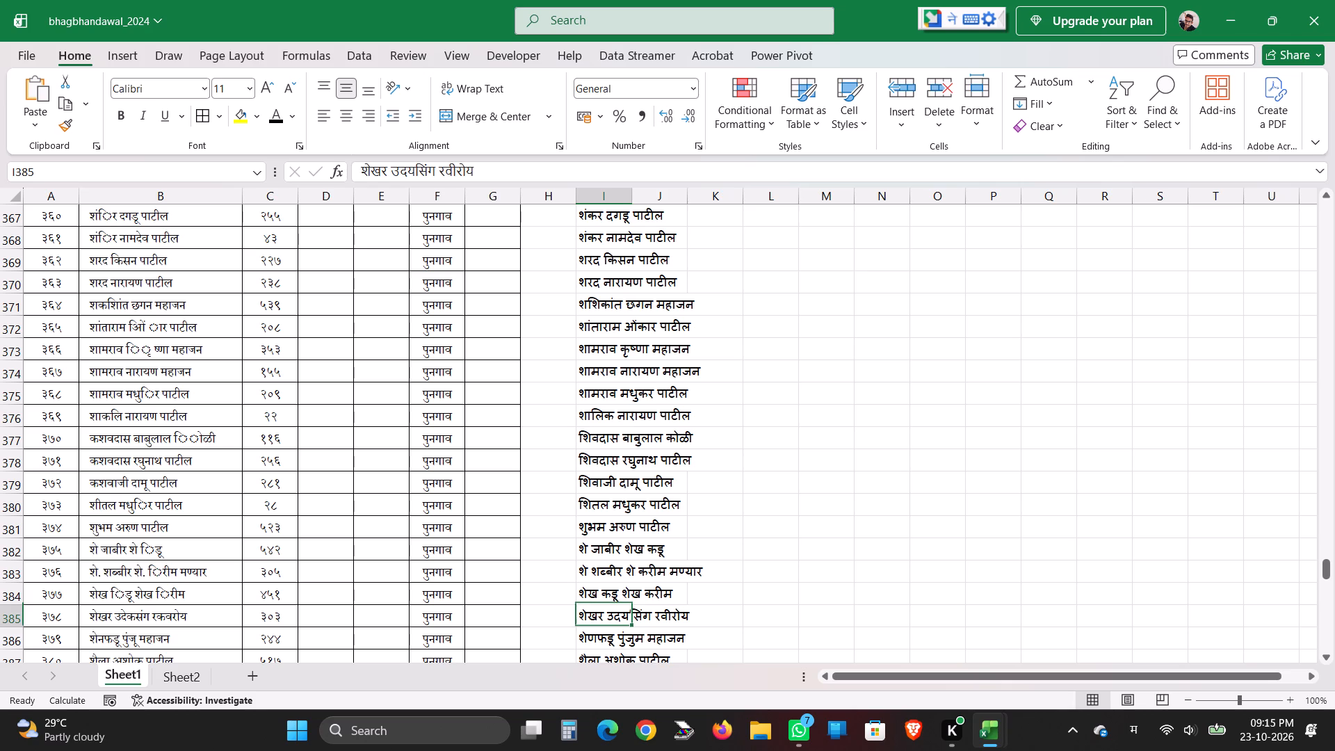
pyautogui.scroll(-4, 558, 544)
pyautogui.click(590, 437)
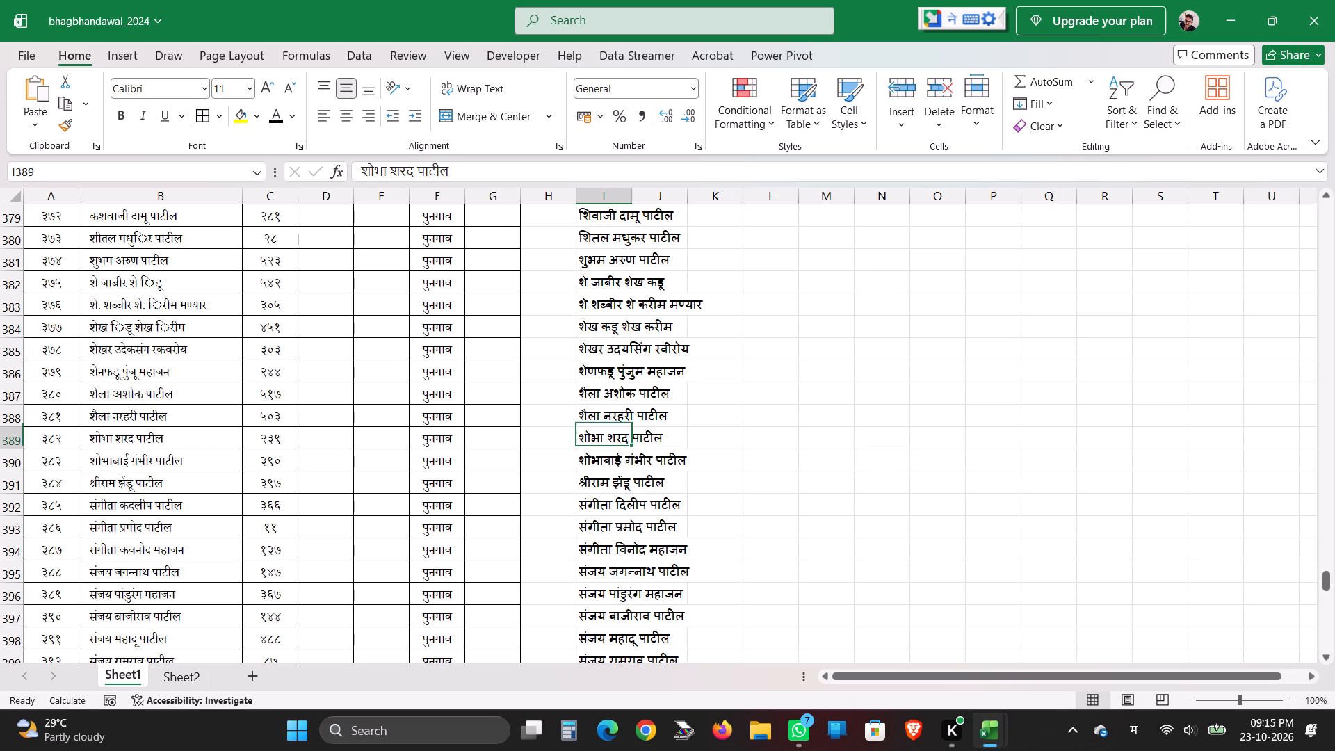
pyautogui.click(597, 572)
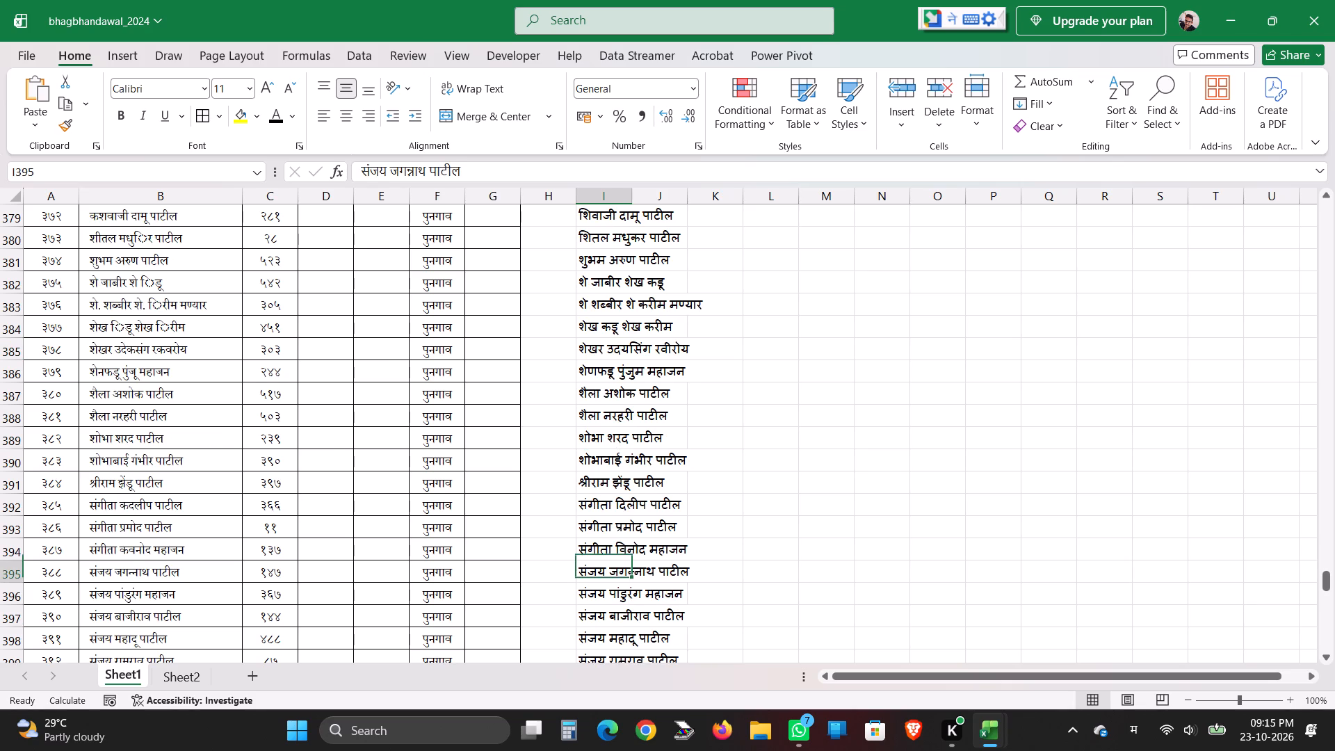
pyautogui.scroll(-3, 596, 636)
pyautogui.click(593, 575)
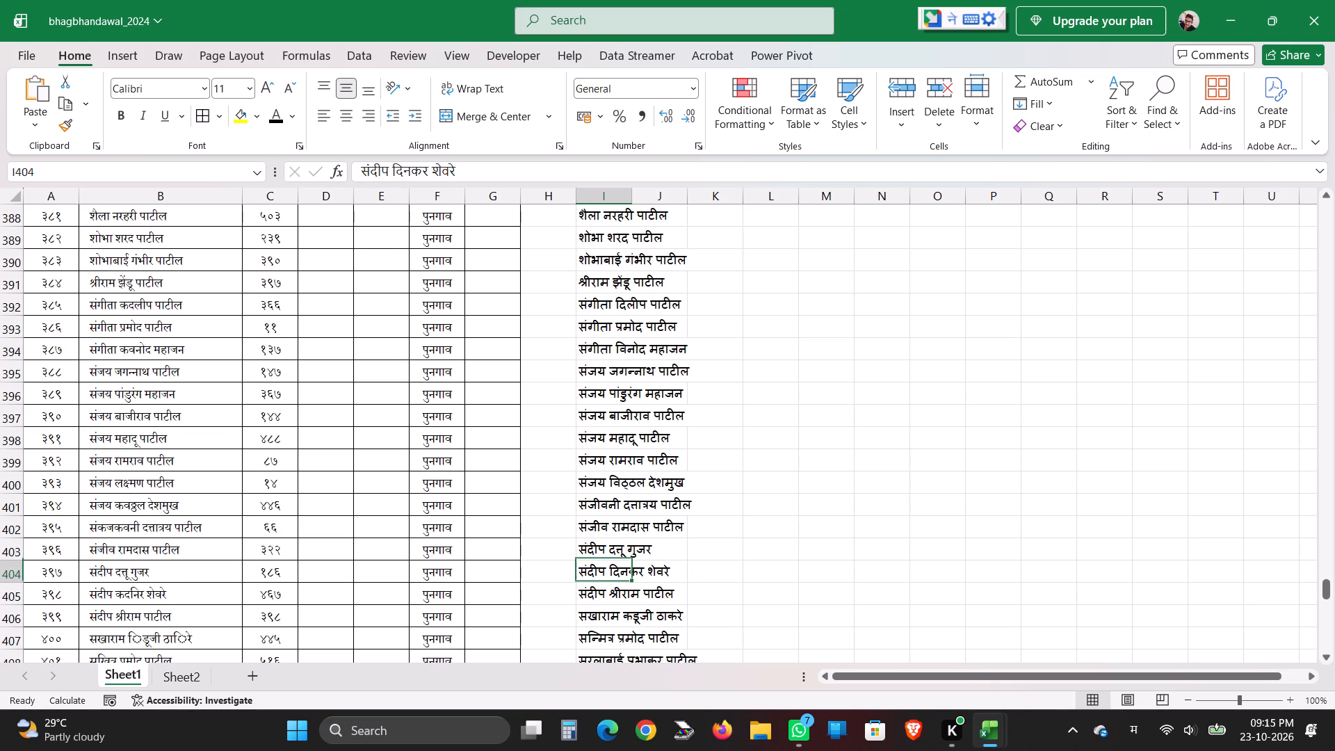
pyautogui.click(606, 403)
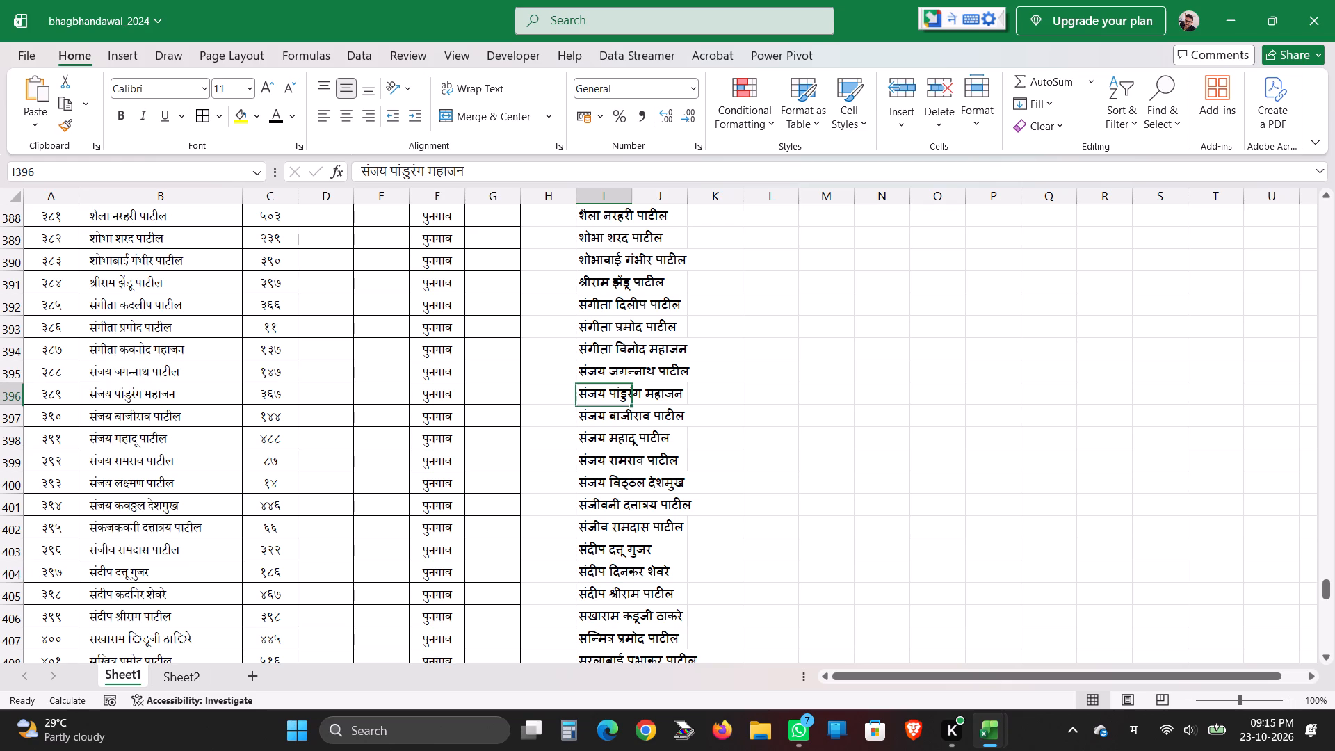
pyautogui.click(606, 428)
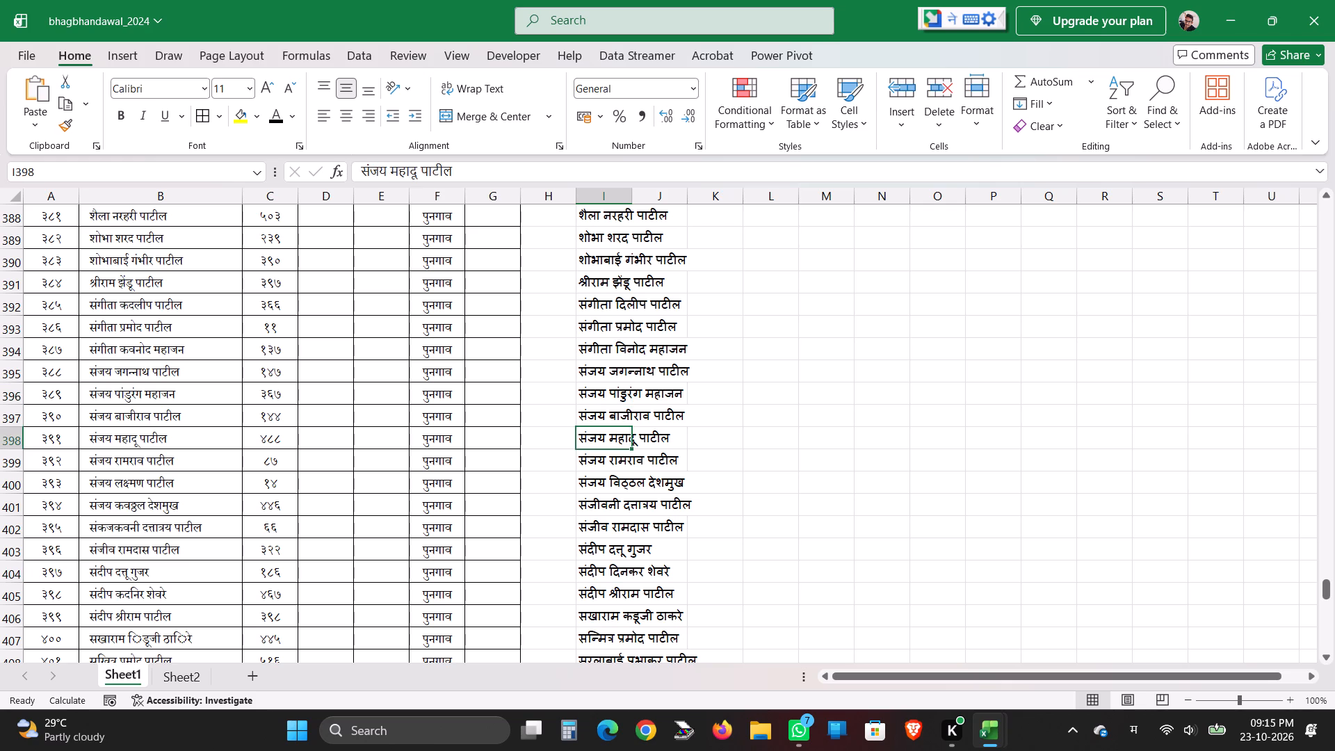
pyautogui.click(597, 462)
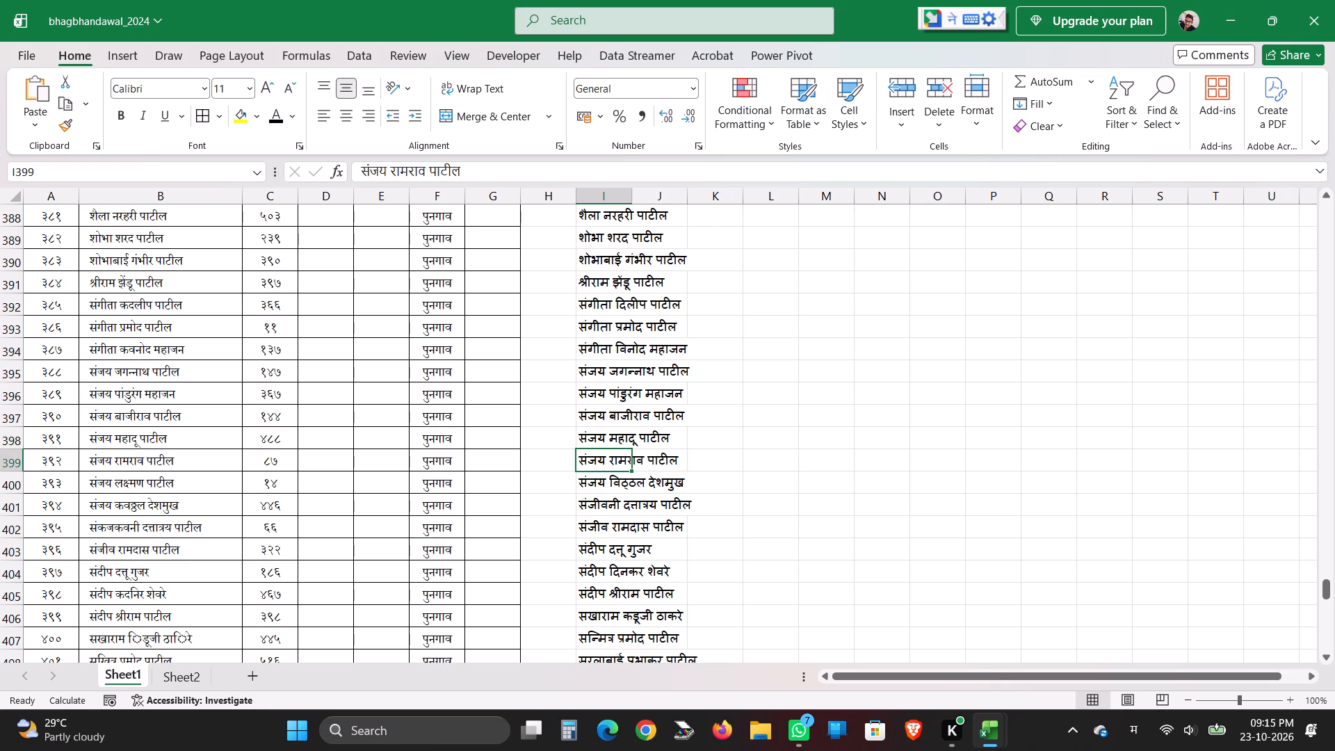
pyautogui.click(595, 446)
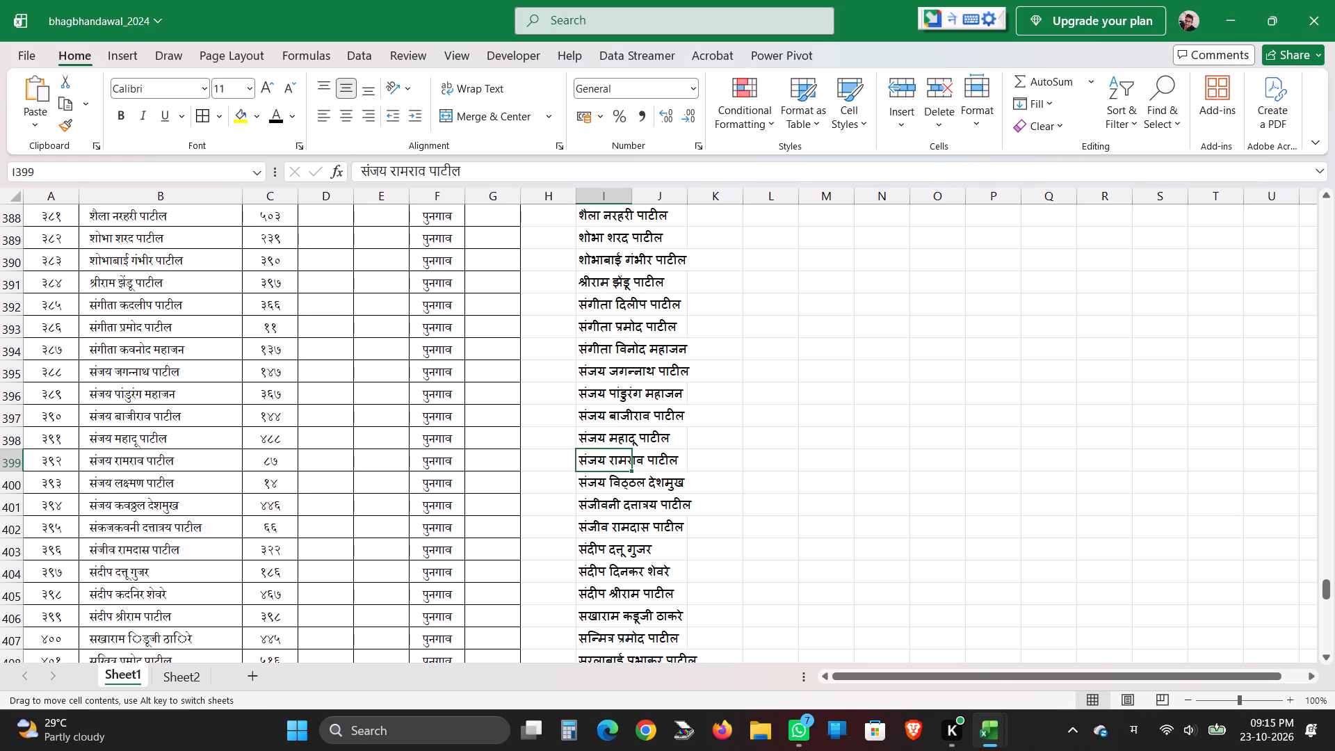
pyautogui.click(596, 455)
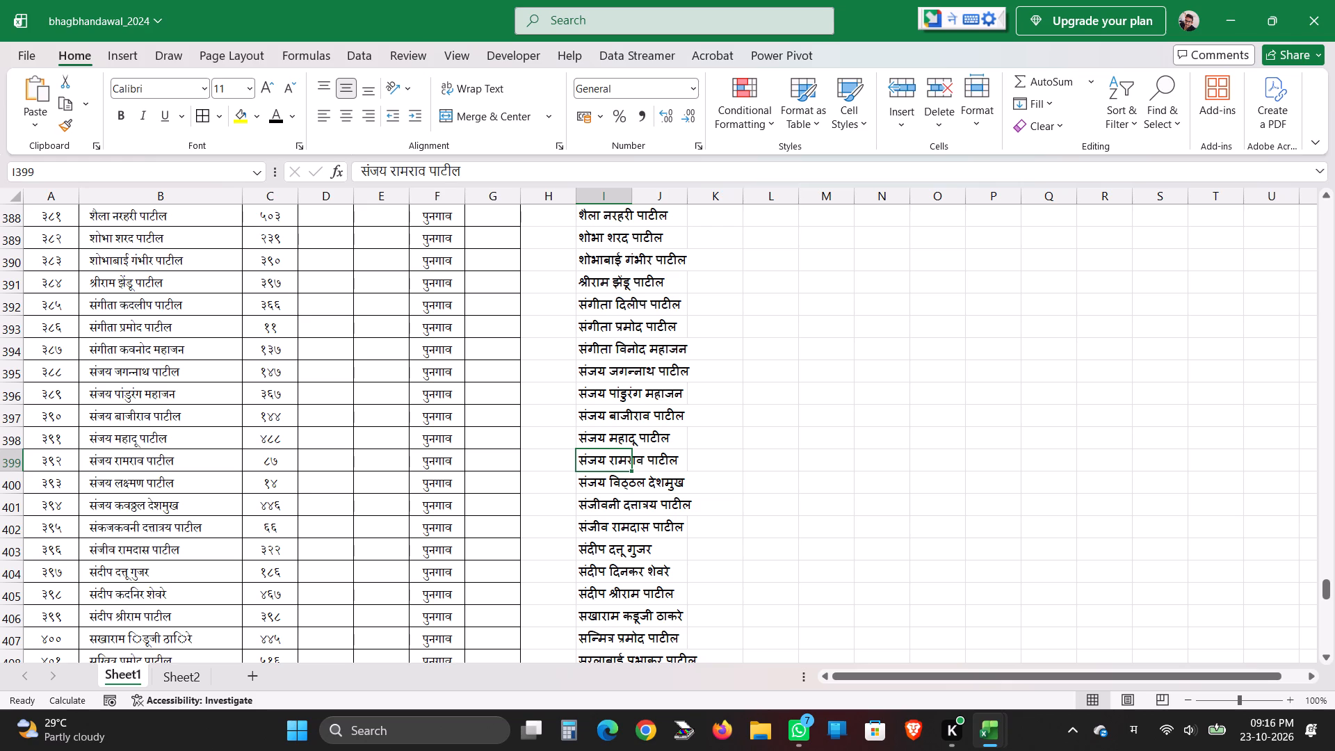
# Insert a cell at I400, shifting the names below down, and fill it with the name from the cell above.
pyautogui.click(590, 484)
pyautogui.click(903, 85)
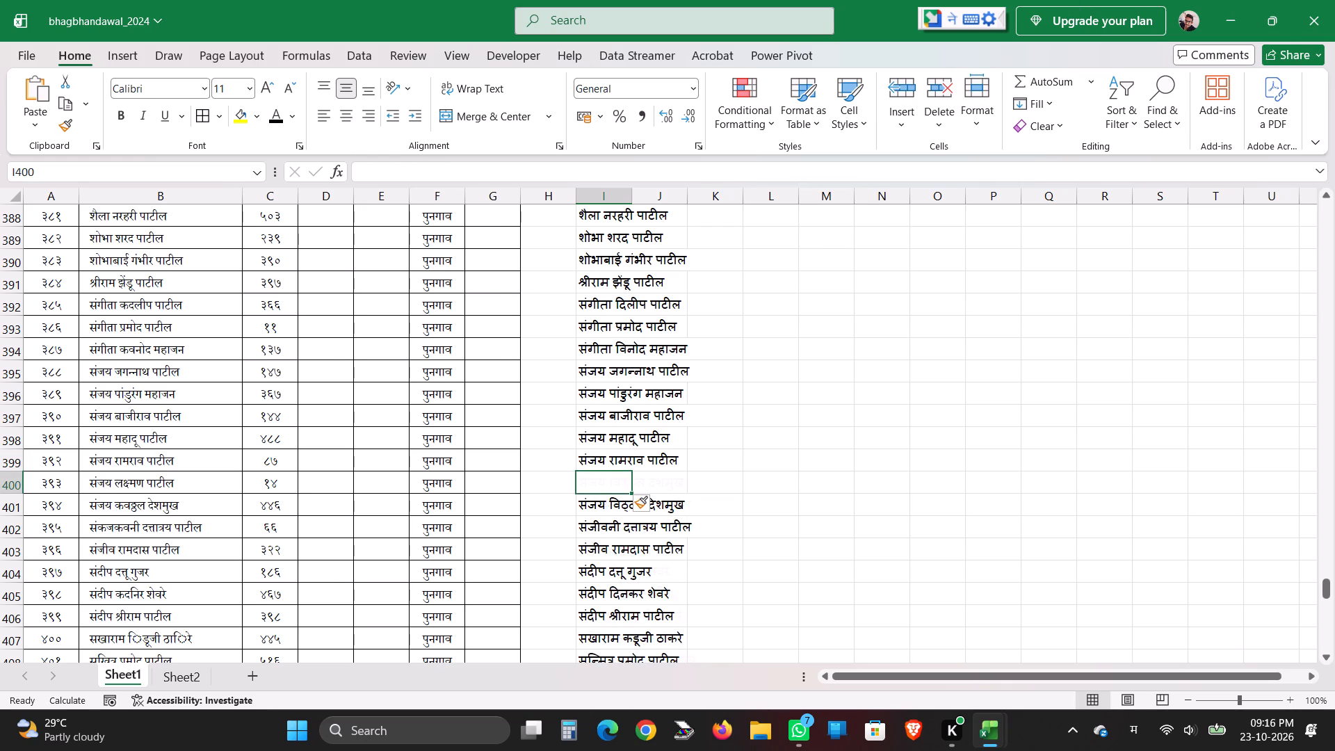
pyautogui.hotkey('ctrl', 'd')
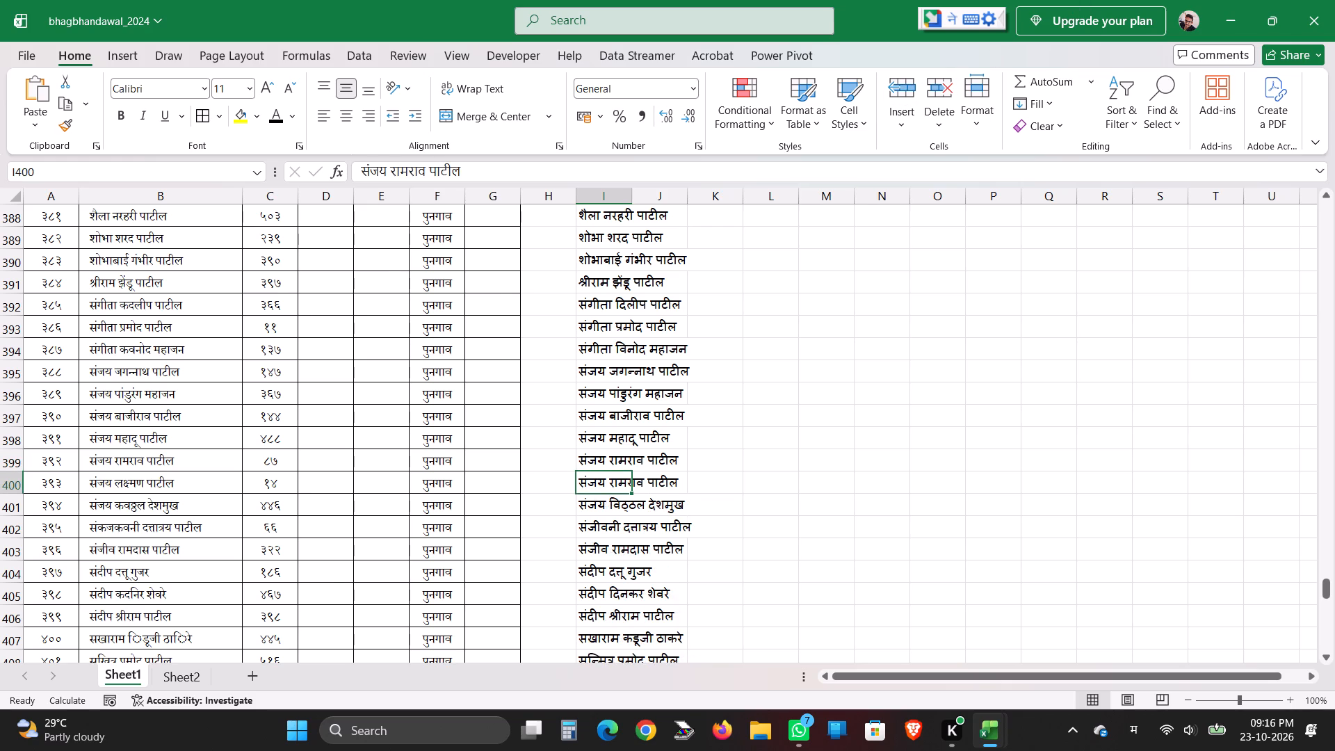
# Change the middle name in I400 to लक्ष्मण so that the entry matches B400.
pyautogui.doubleClick(620, 484)
pyautogui.doubleClick(620, 484)
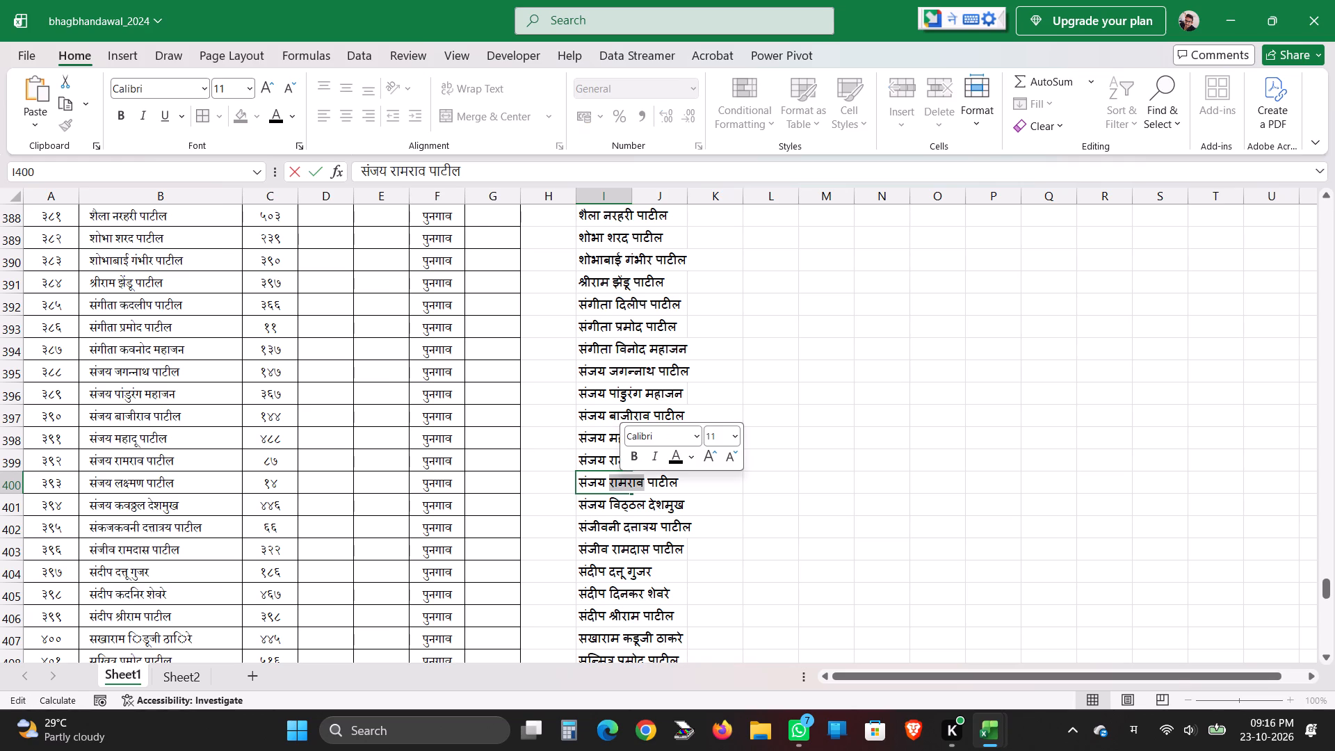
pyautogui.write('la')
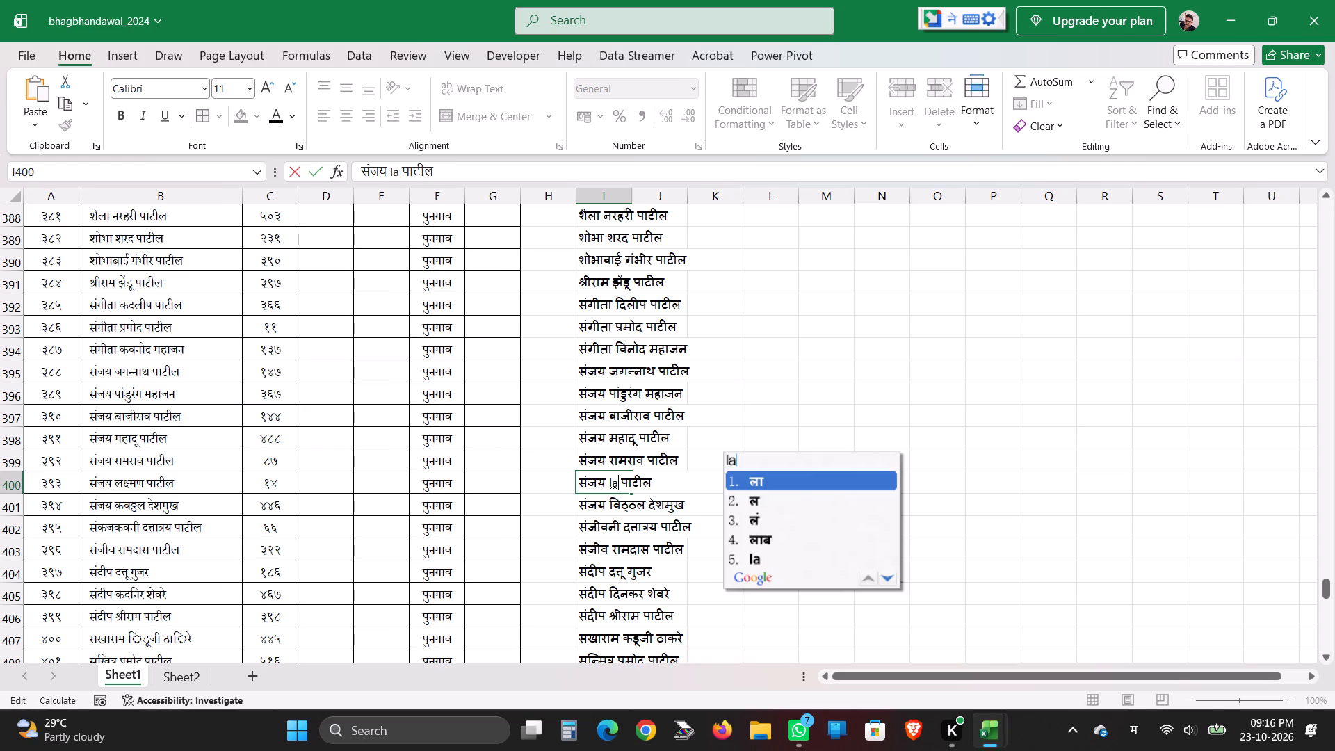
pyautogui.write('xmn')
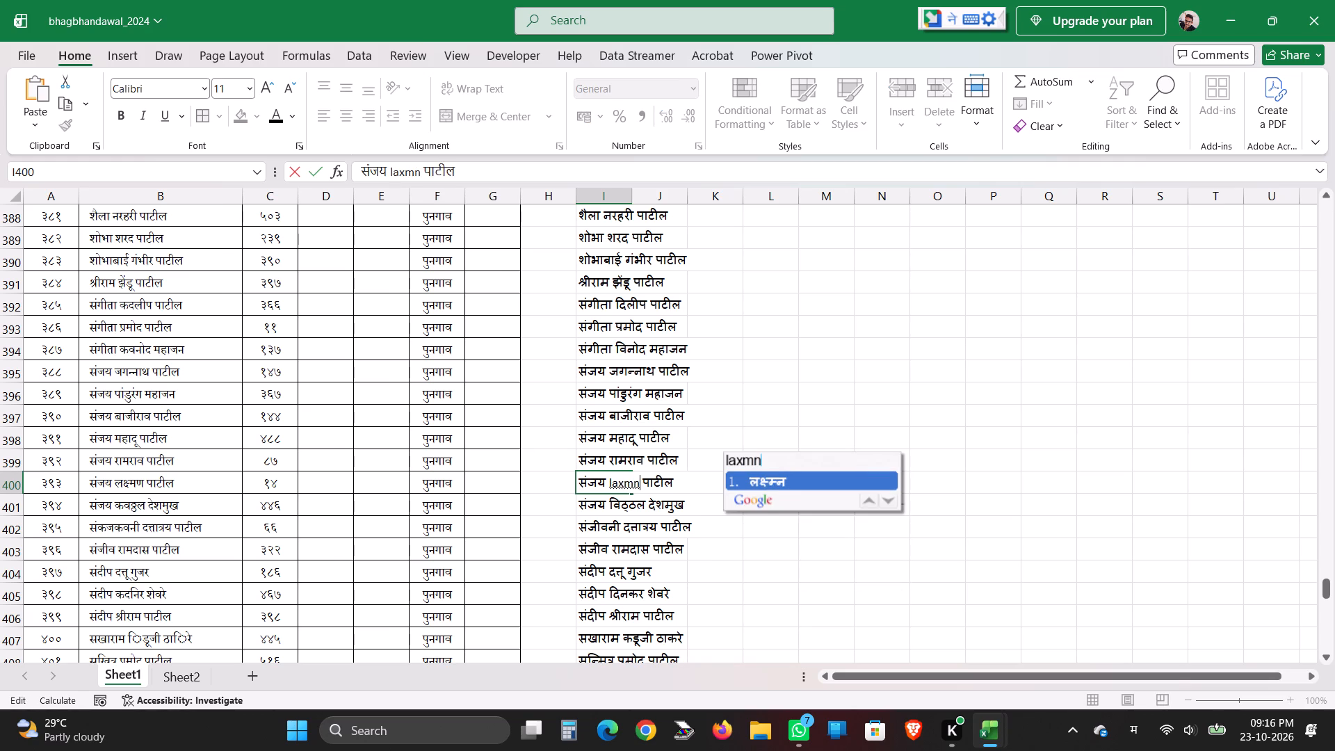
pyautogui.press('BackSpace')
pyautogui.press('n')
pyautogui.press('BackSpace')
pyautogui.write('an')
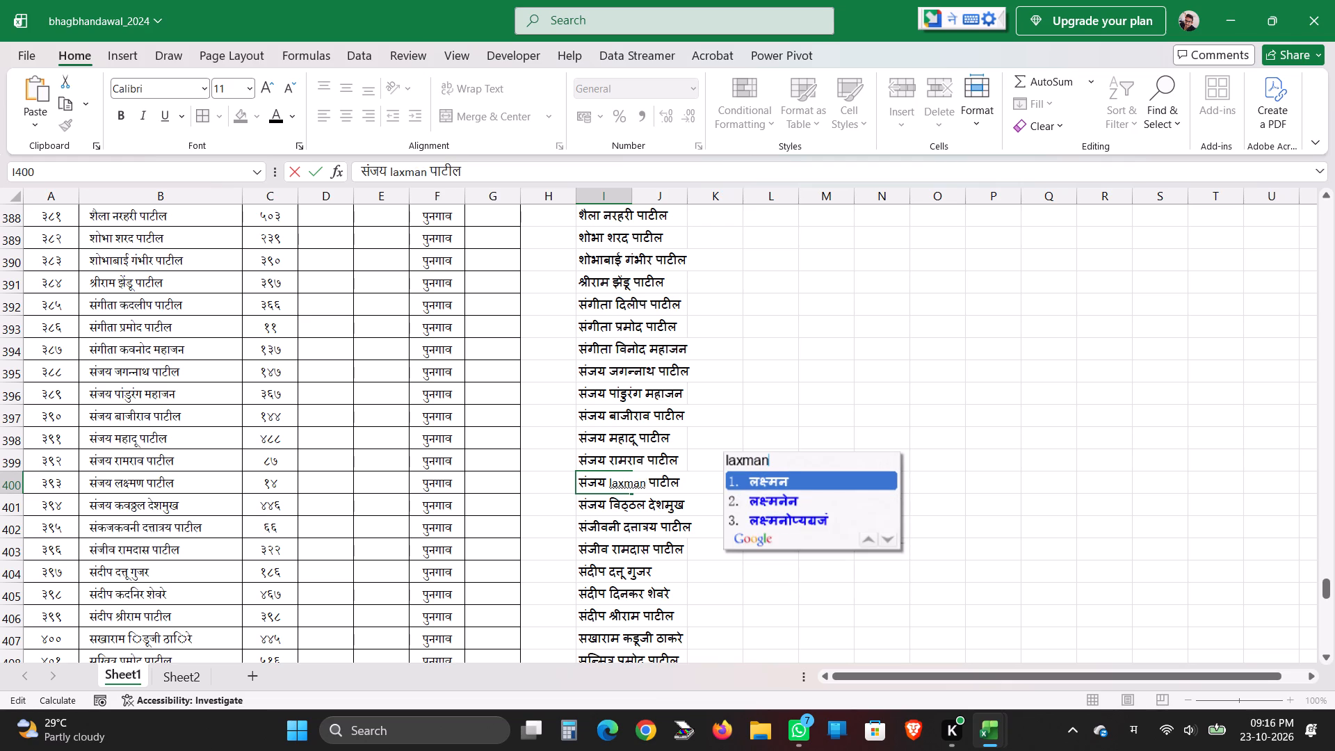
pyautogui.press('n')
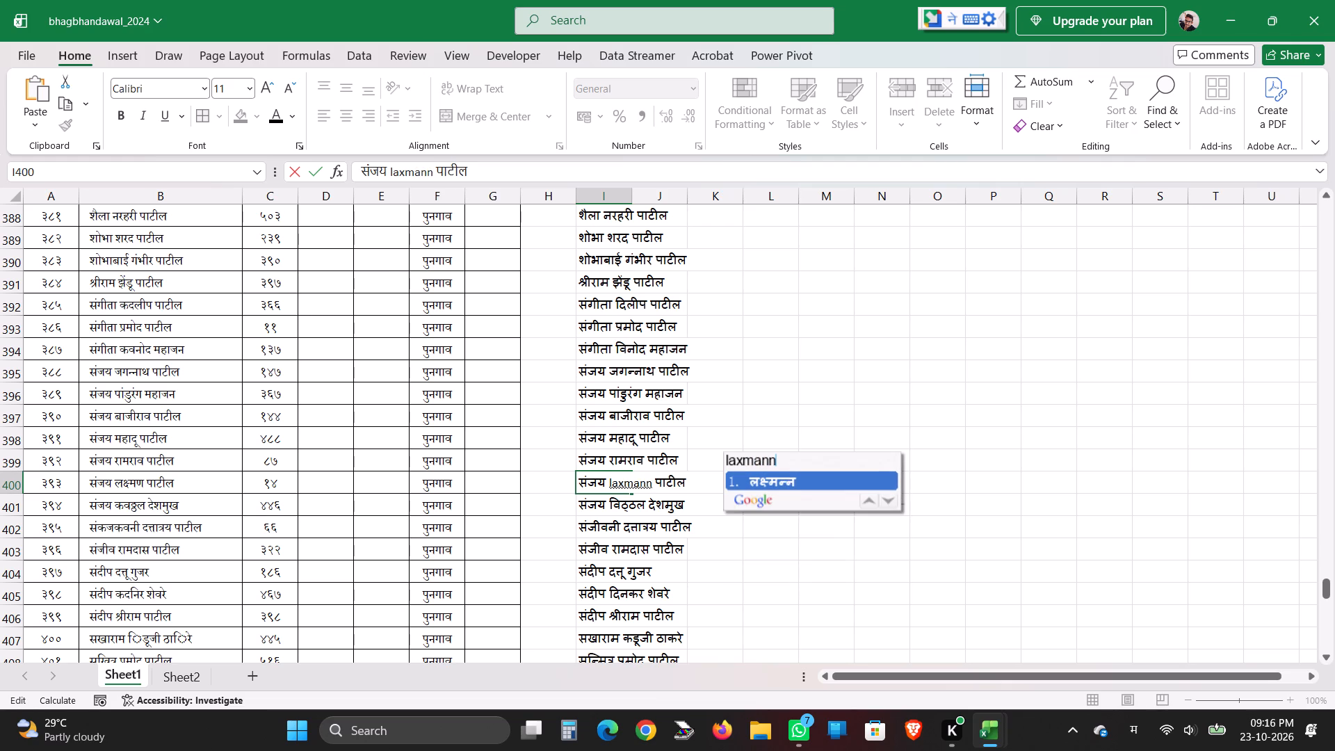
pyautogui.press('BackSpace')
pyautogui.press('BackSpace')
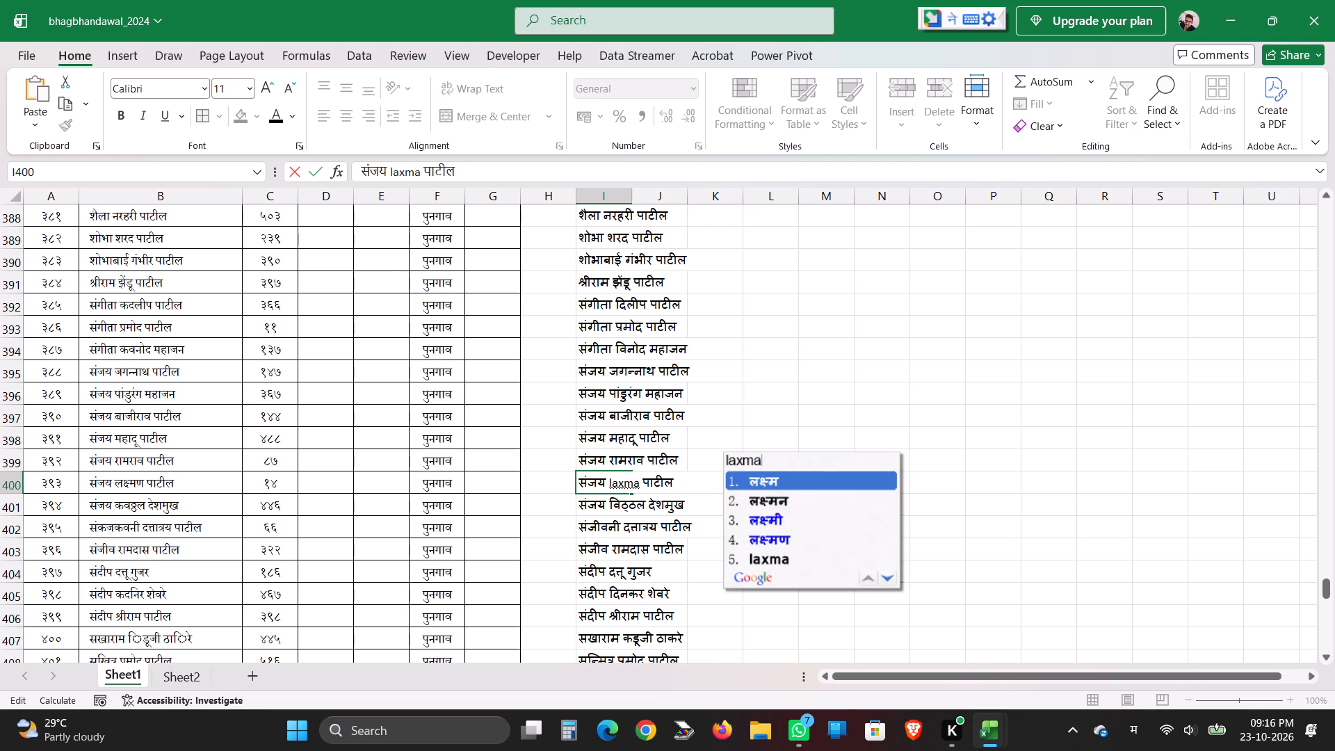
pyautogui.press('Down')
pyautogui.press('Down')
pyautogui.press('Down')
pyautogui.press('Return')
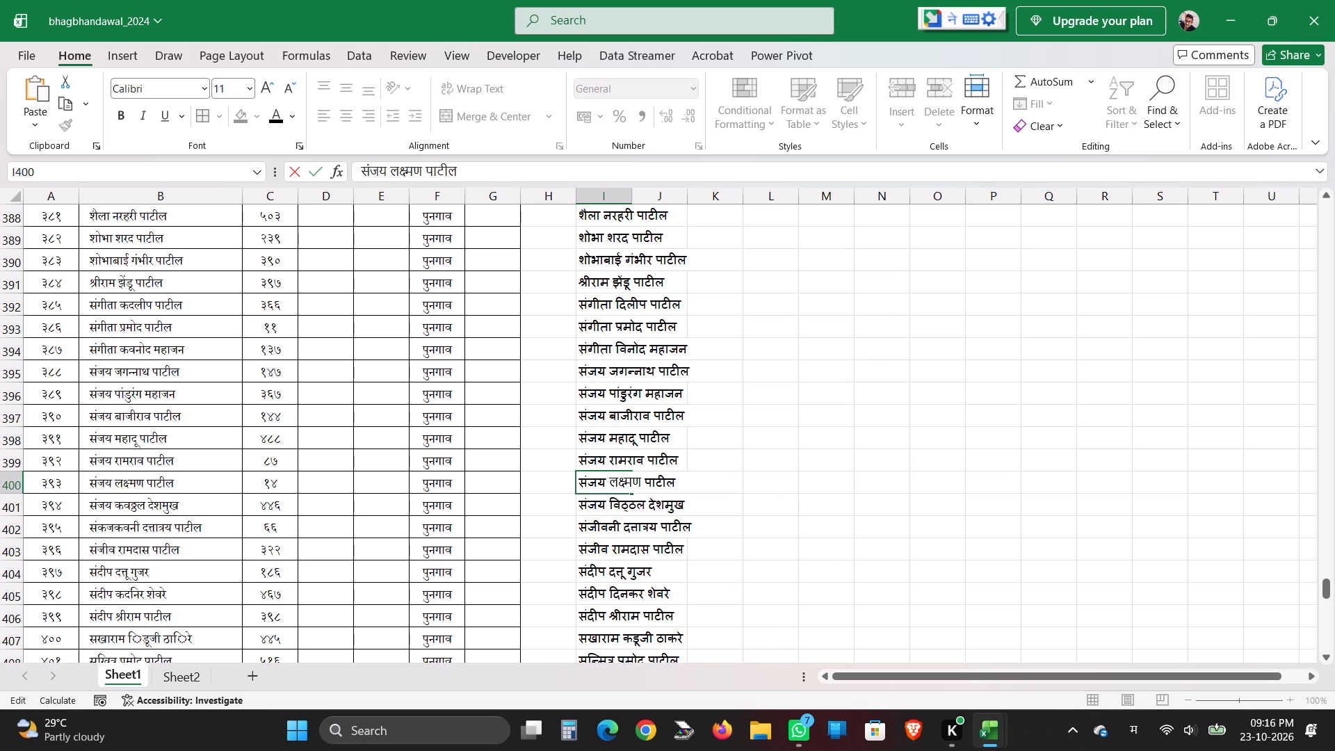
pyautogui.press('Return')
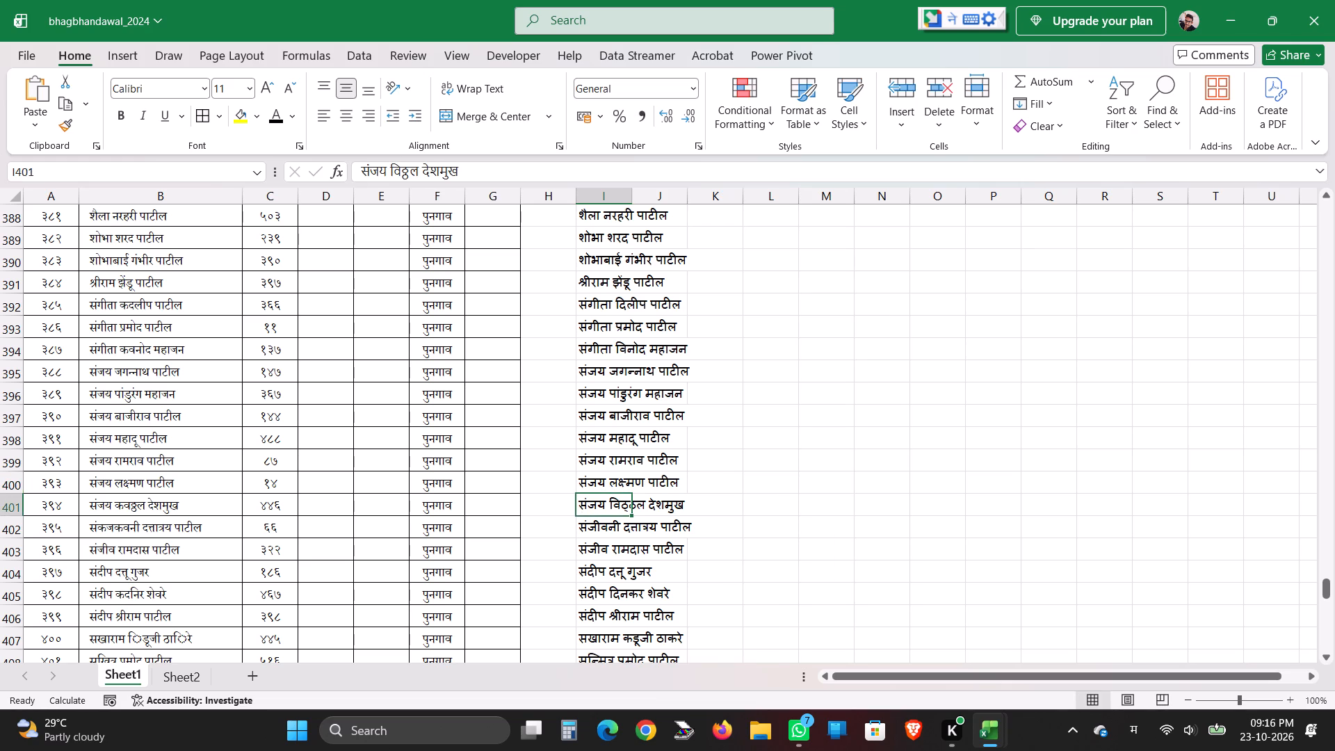
# Compare the names in columns I and B from row 401 down to row 434 to find the next row that differs.
pyautogui.click(594, 627)
pyautogui.scroll(-4, 619, 607)
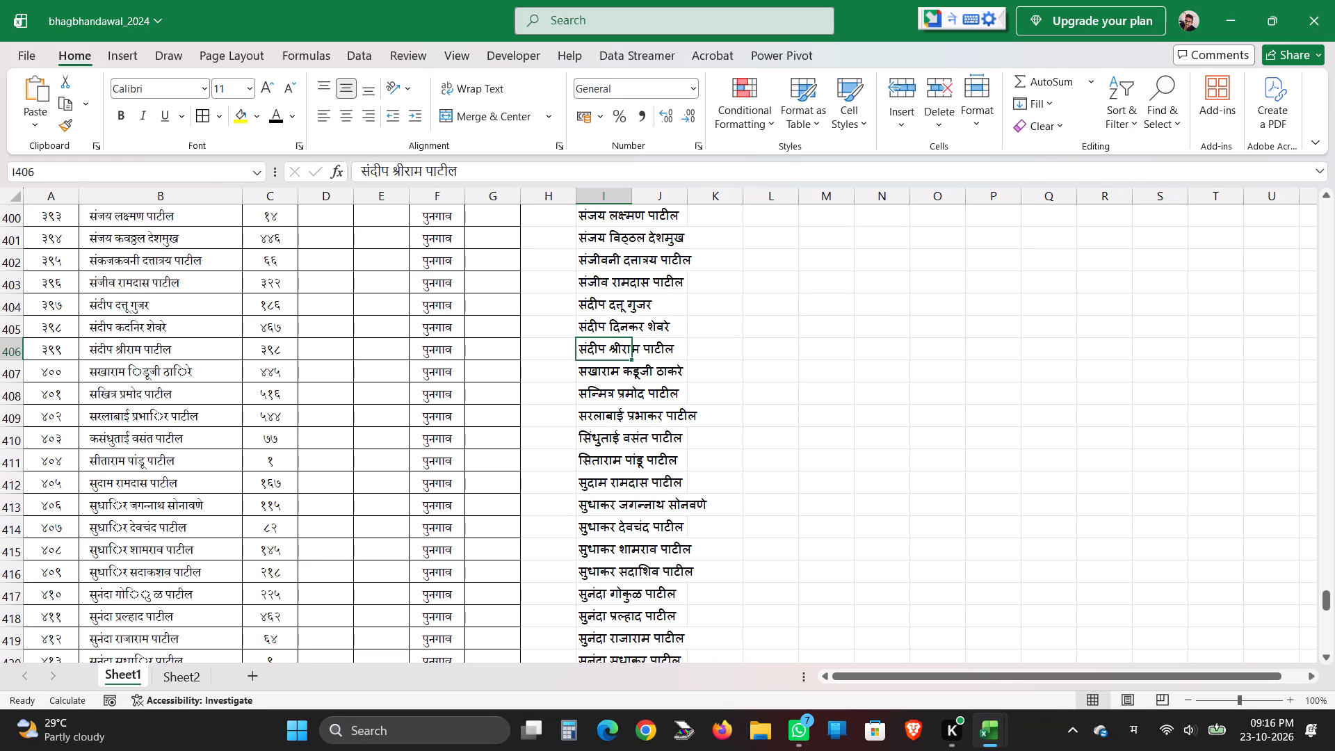
pyautogui.click(599, 562)
pyautogui.scroll(-6, 605, 599)
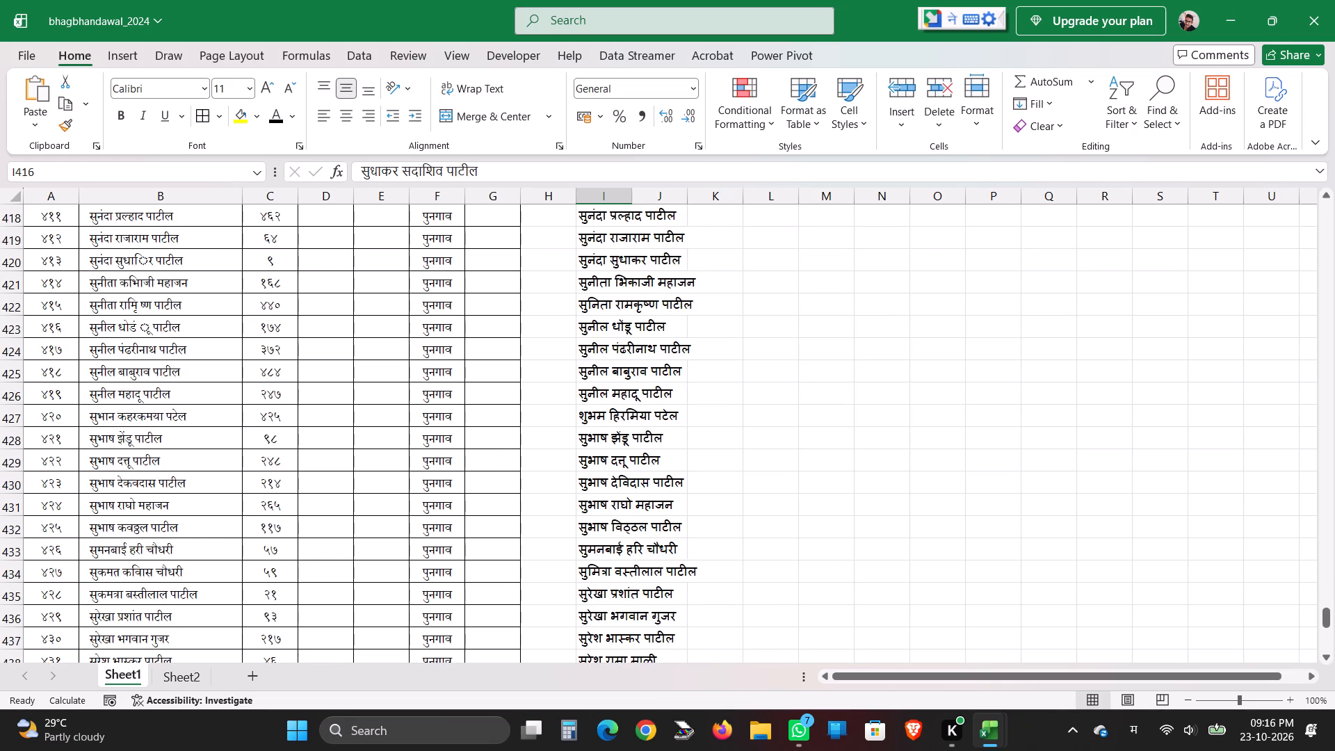
pyautogui.scroll(-7, 605, 599)
pyautogui.scroll(16, 605, 599)
pyautogui.scroll(-3, 605, 599)
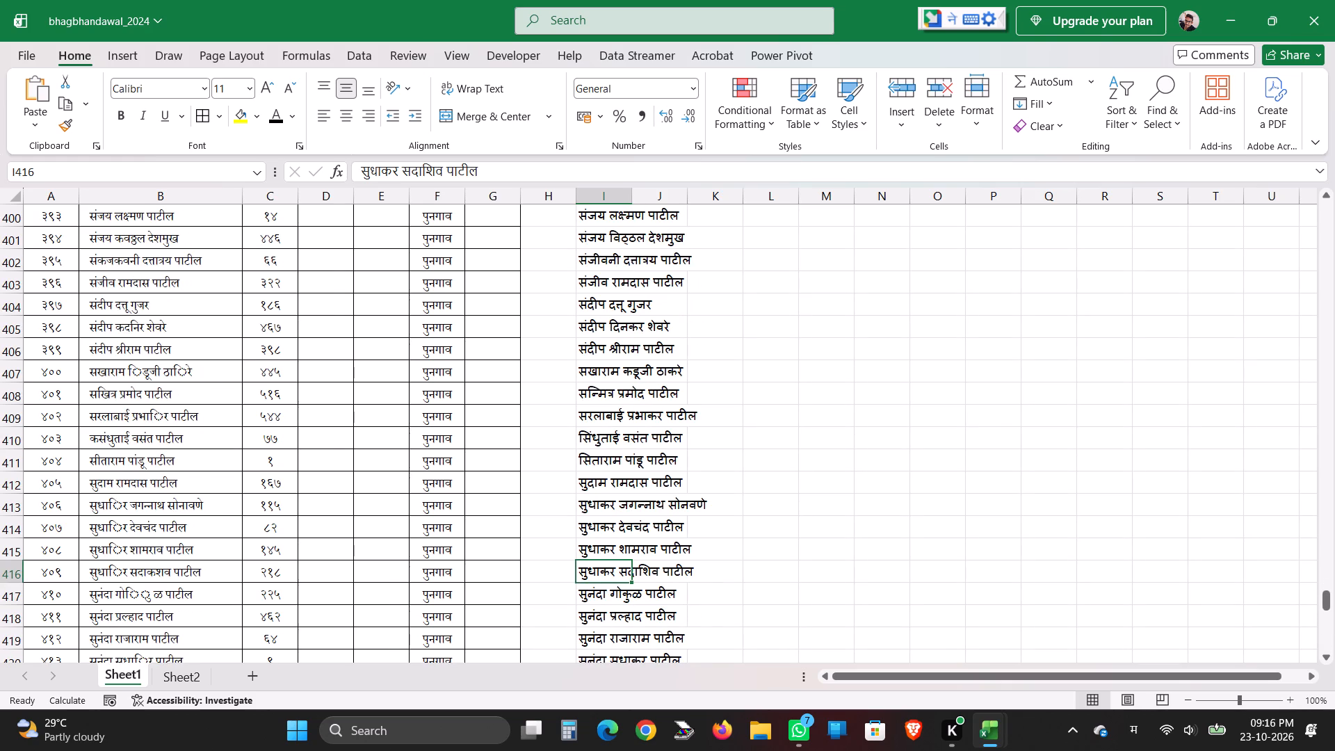
pyautogui.scroll(-4, 604, 589)
pyautogui.click(592, 510)
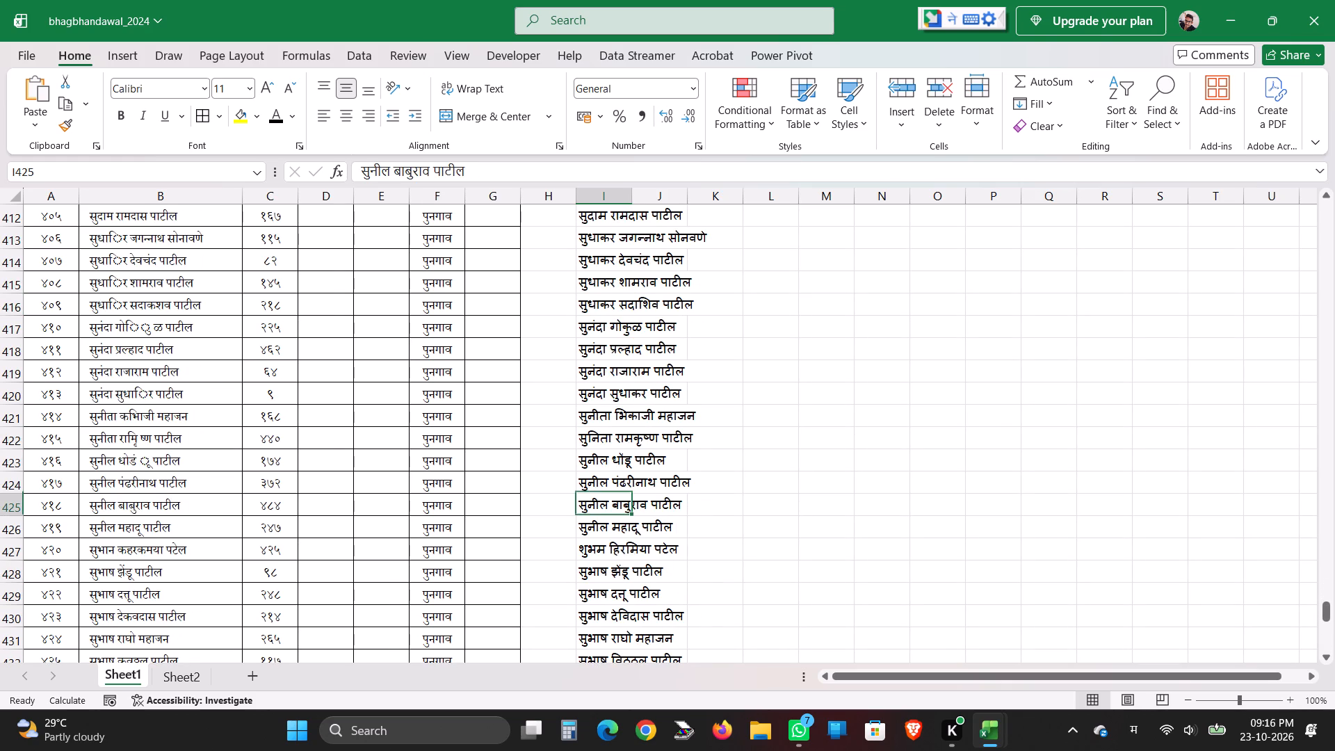
pyautogui.click(591, 595)
pyautogui.scroll(-4, 614, 638)
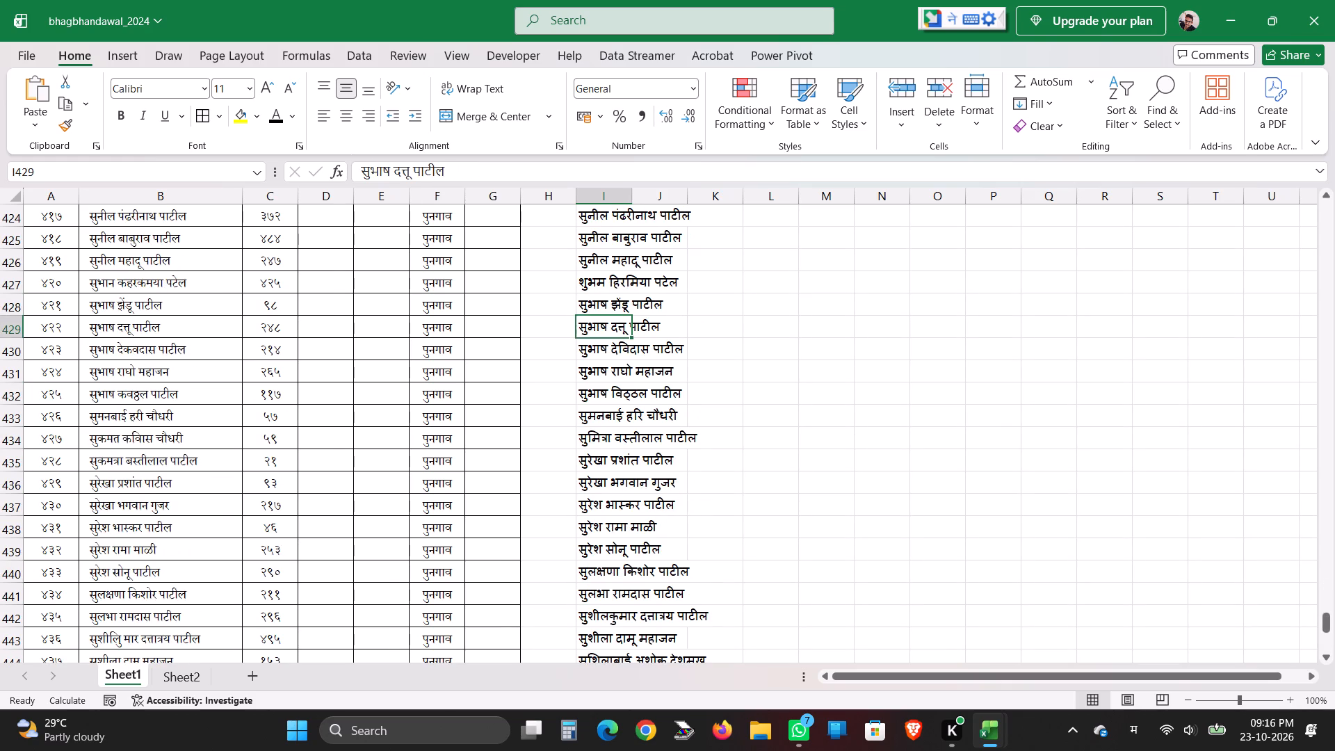
pyautogui.click(599, 503)
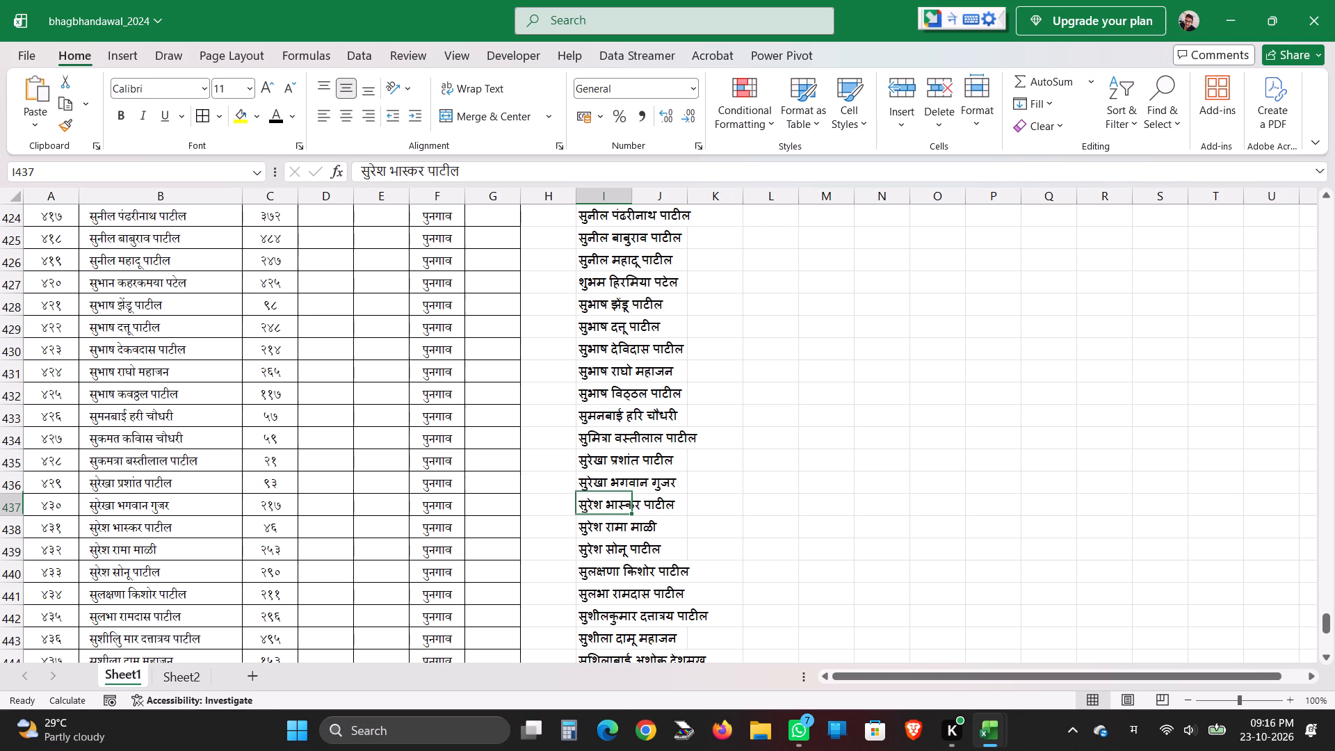
pyautogui.click(626, 393)
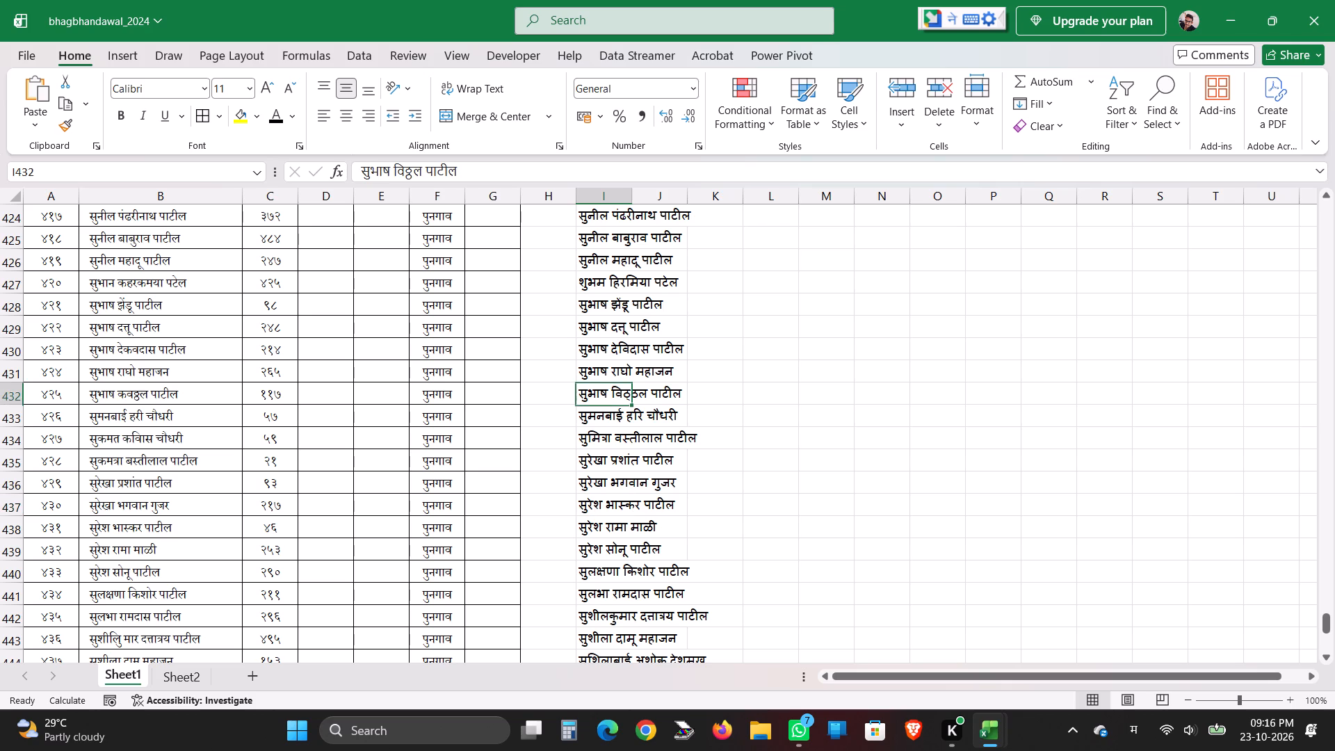
pyautogui.click(611, 371)
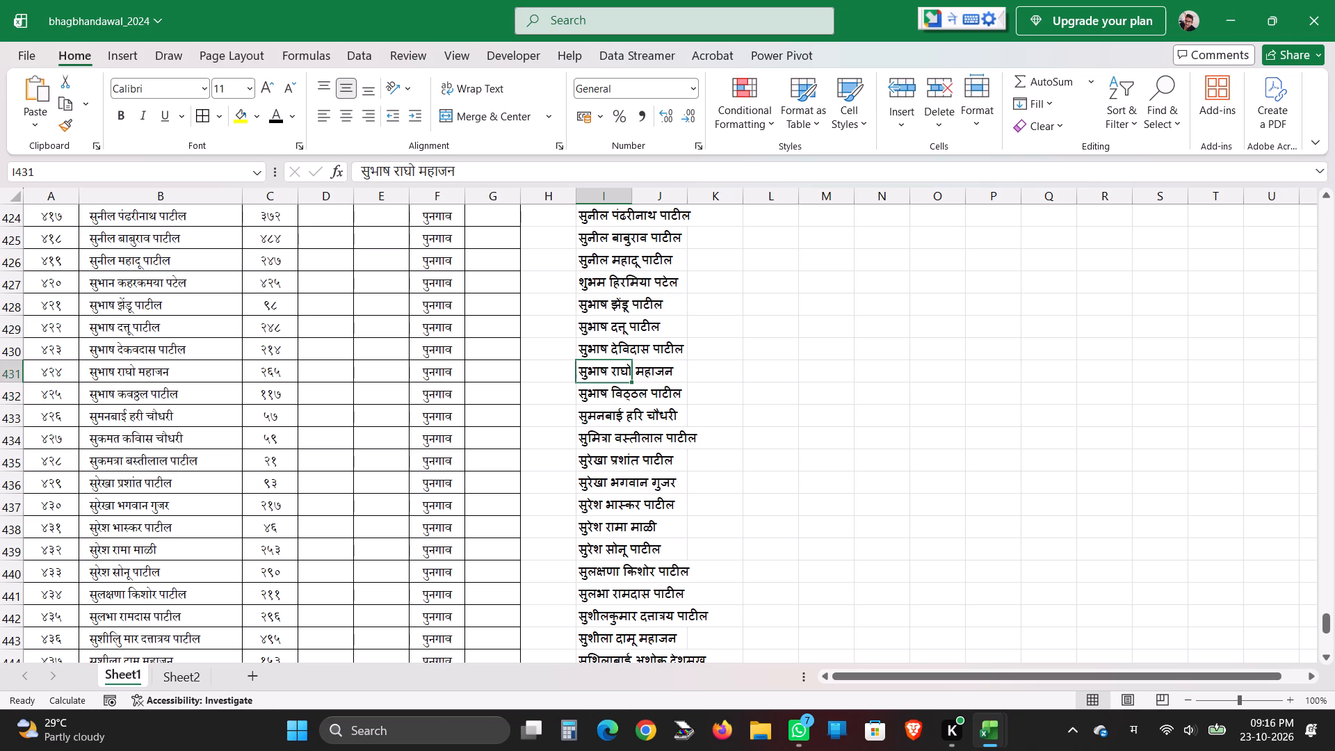
pyautogui.click(608, 400)
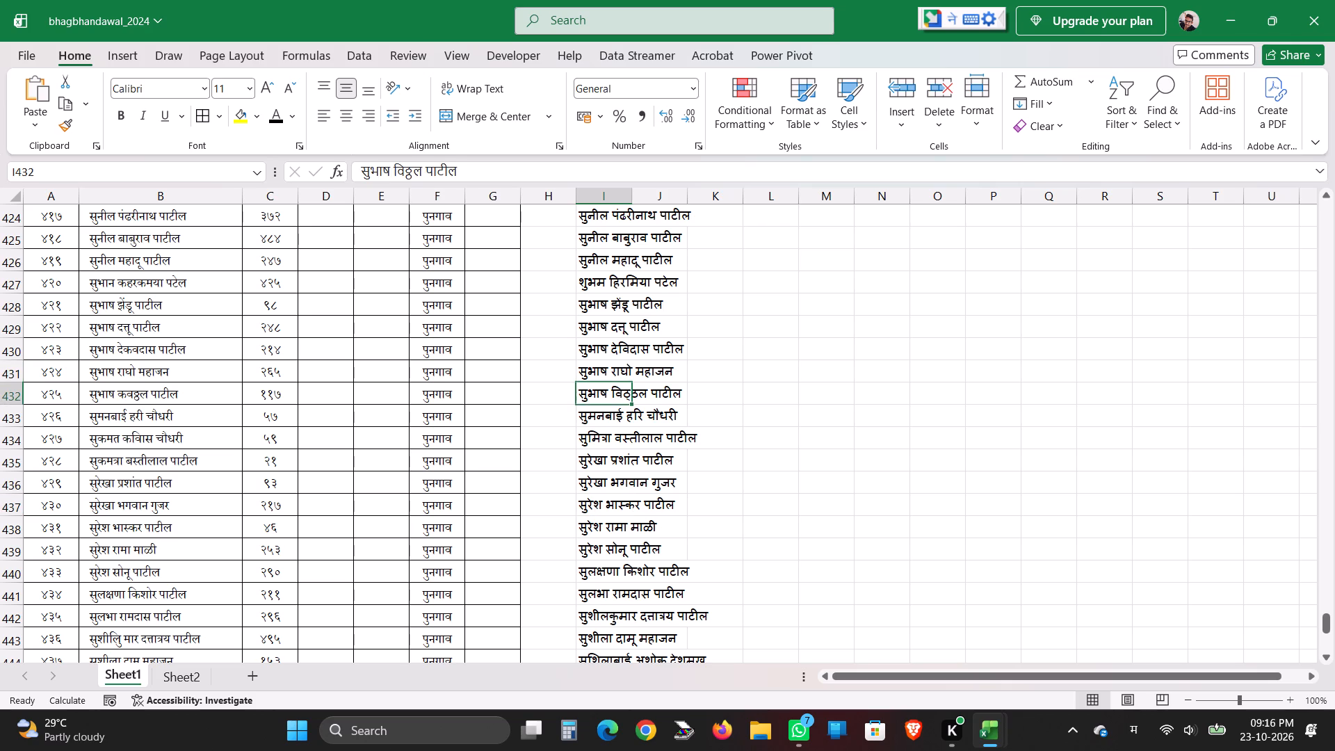
pyautogui.click(606, 419)
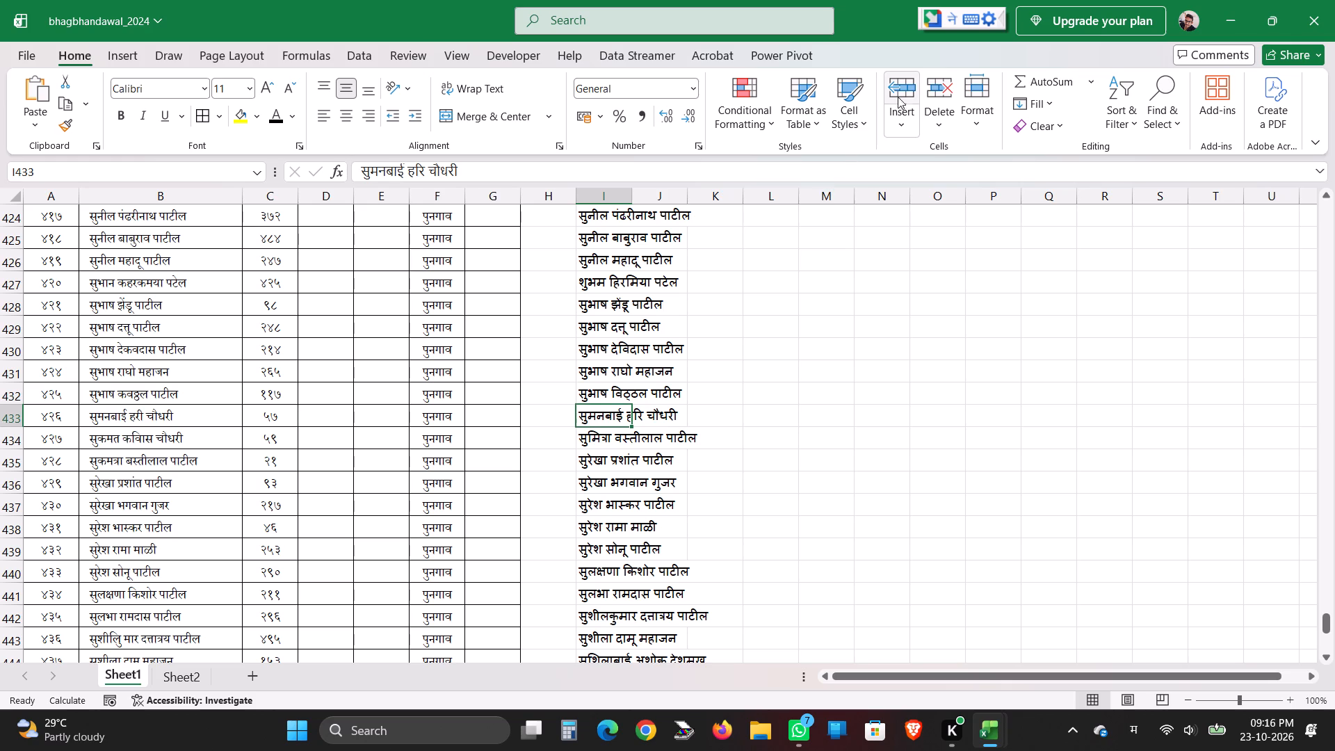
# Insert a cell at I434, shifting the names below down, and enter the missing Marathi name corresponding to B434.
pyautogui.click(598, 445)
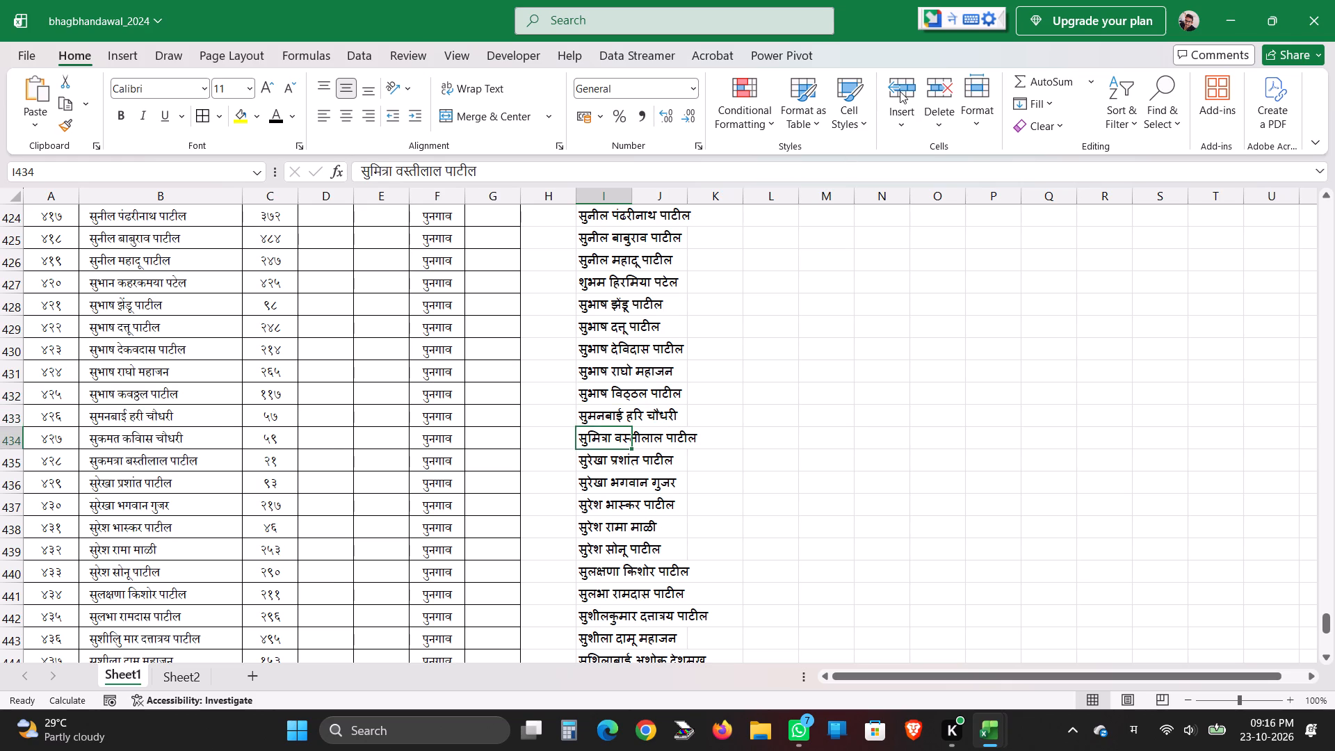
pyautogui.click(898, 90)
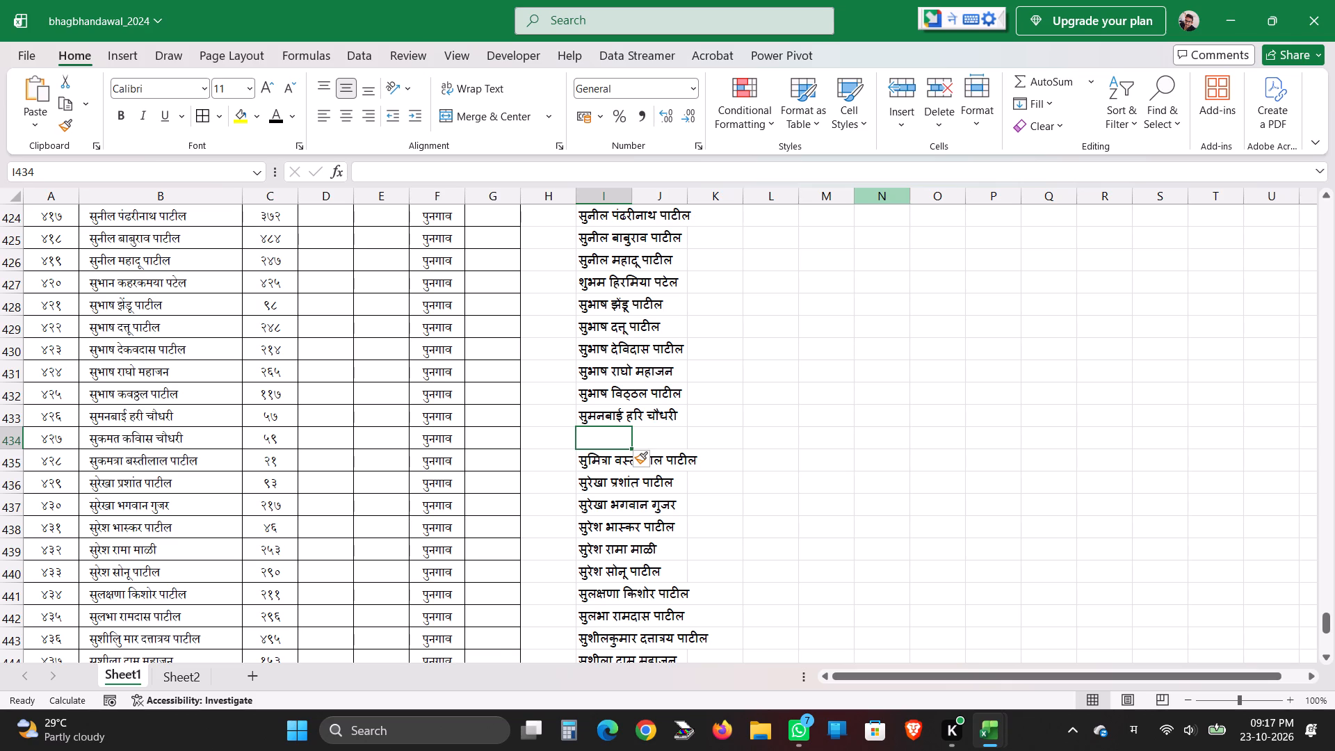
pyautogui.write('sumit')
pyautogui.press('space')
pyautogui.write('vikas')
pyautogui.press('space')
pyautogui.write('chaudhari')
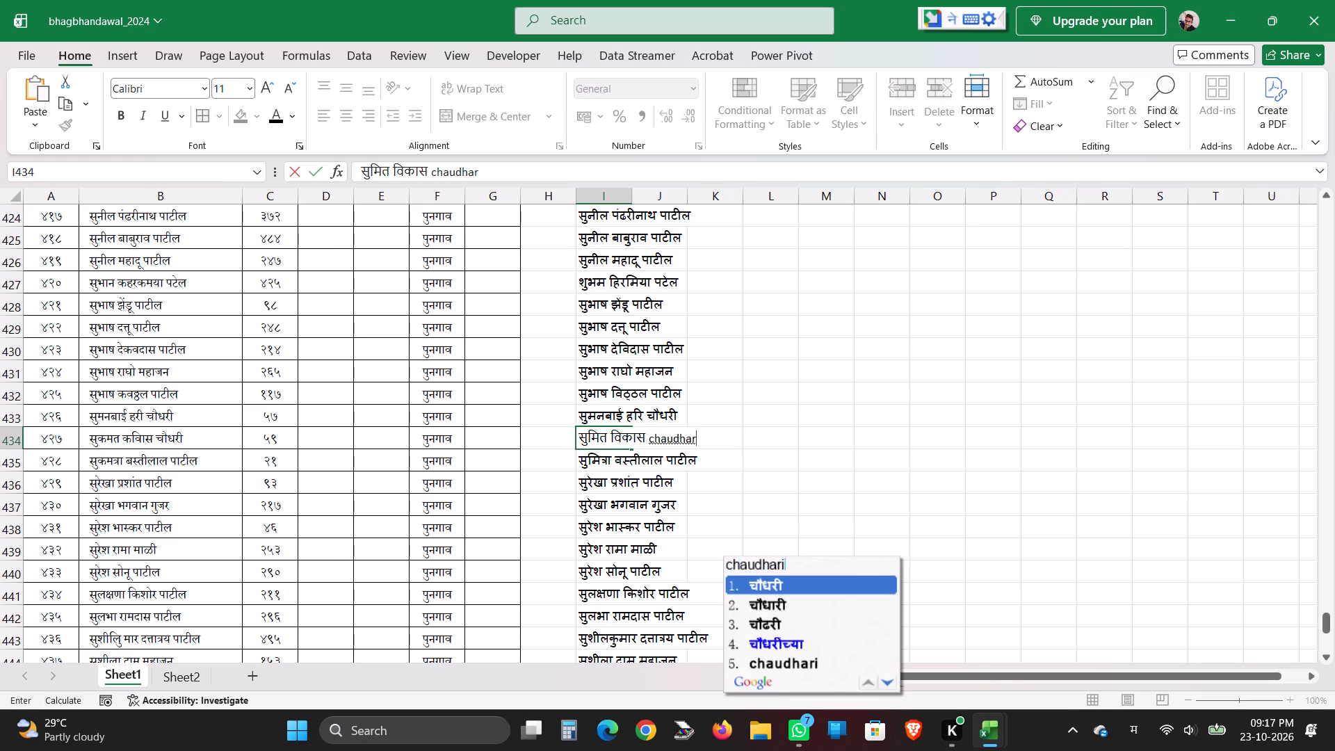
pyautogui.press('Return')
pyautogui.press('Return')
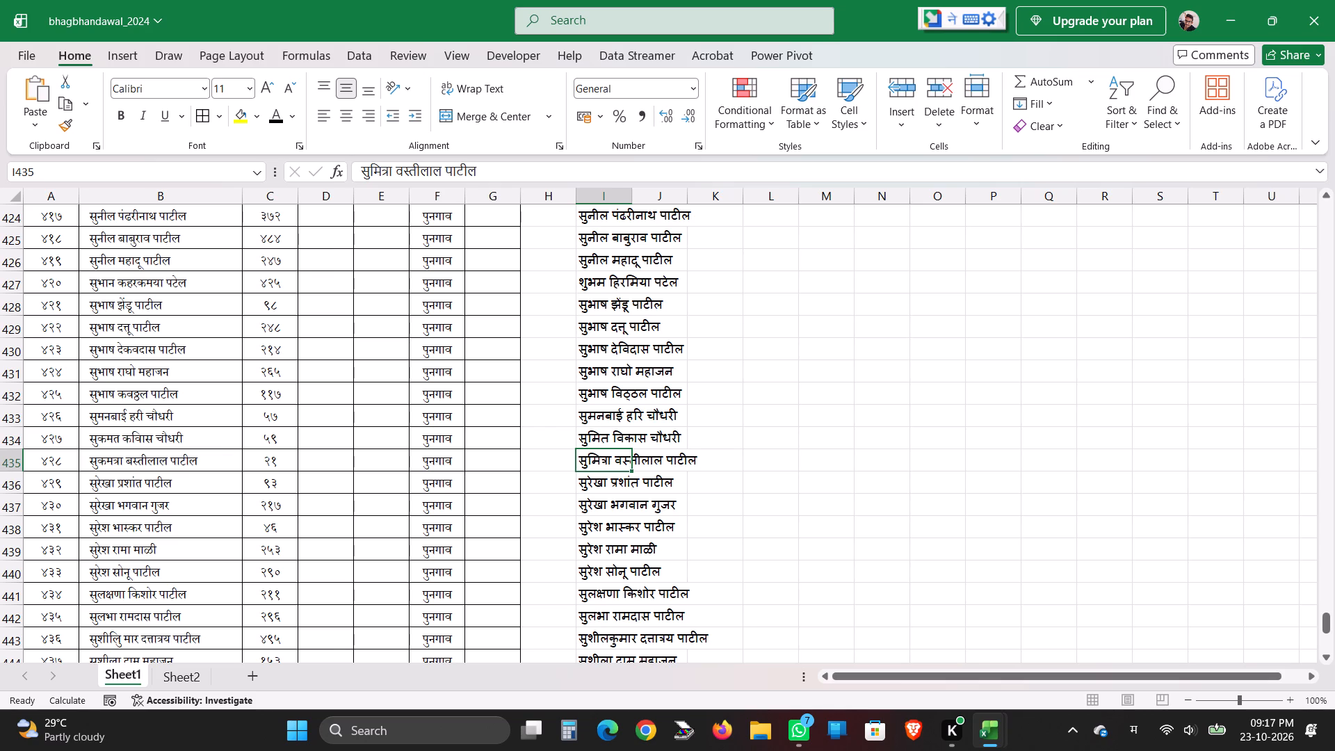
# Move the corrected names in I155:I454 into column B starting at B155, replacing the garbled names.
pyautogui.scroll(-7, 712, 506)
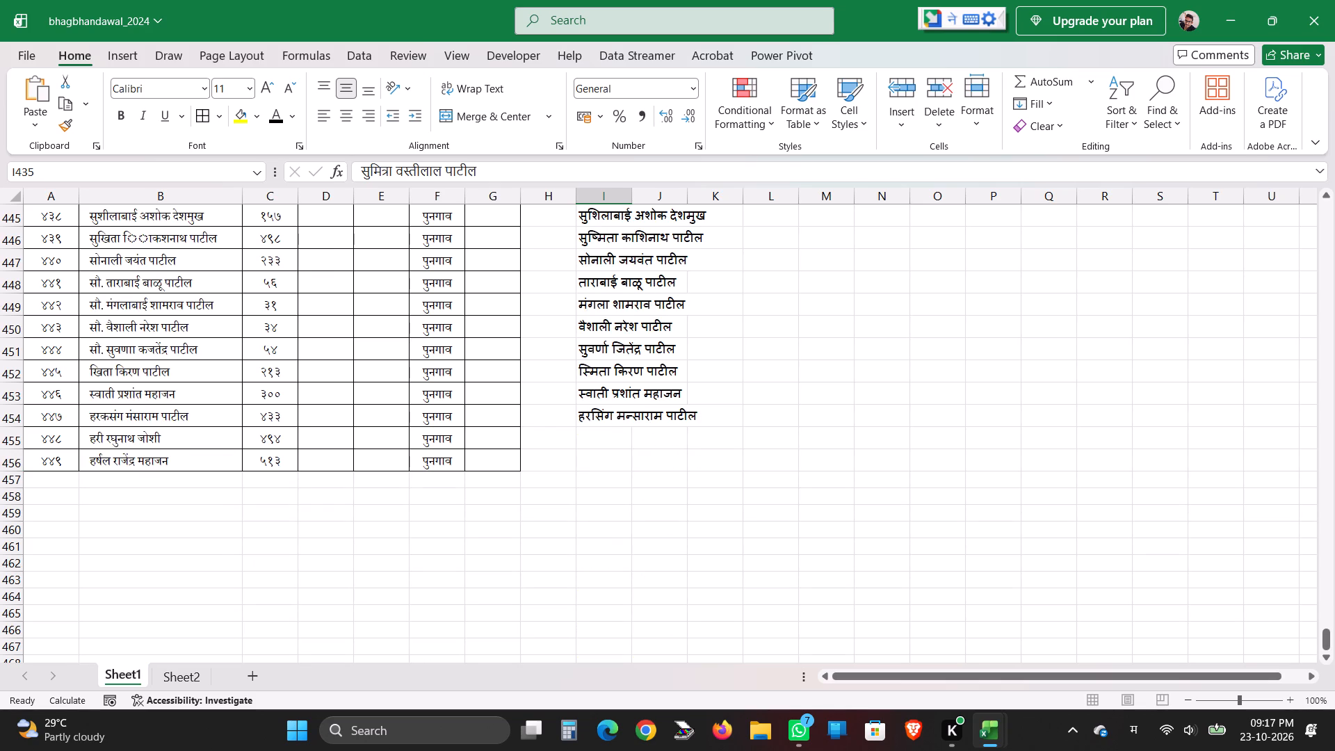
pyautogui.click(590, 418)
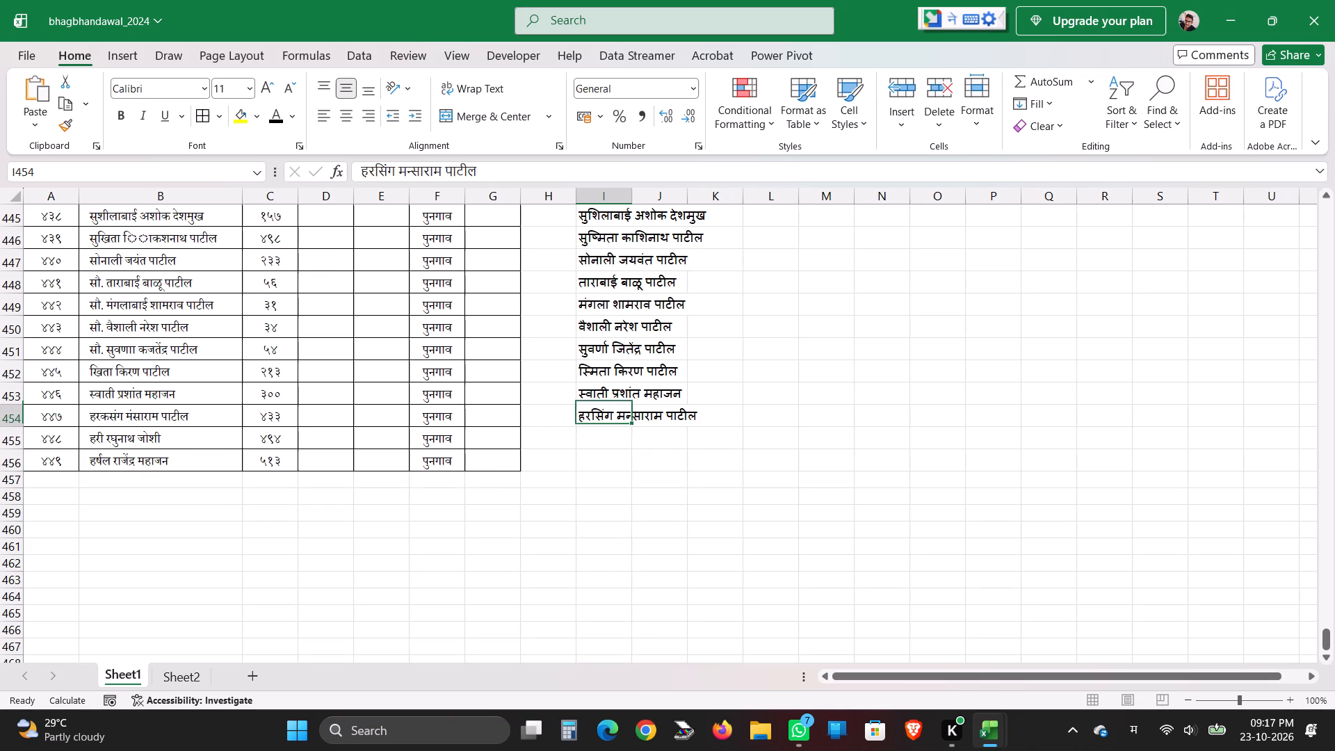
pyautogui.moveTo(590, 418); pyautogui.dragTo(568, 19)
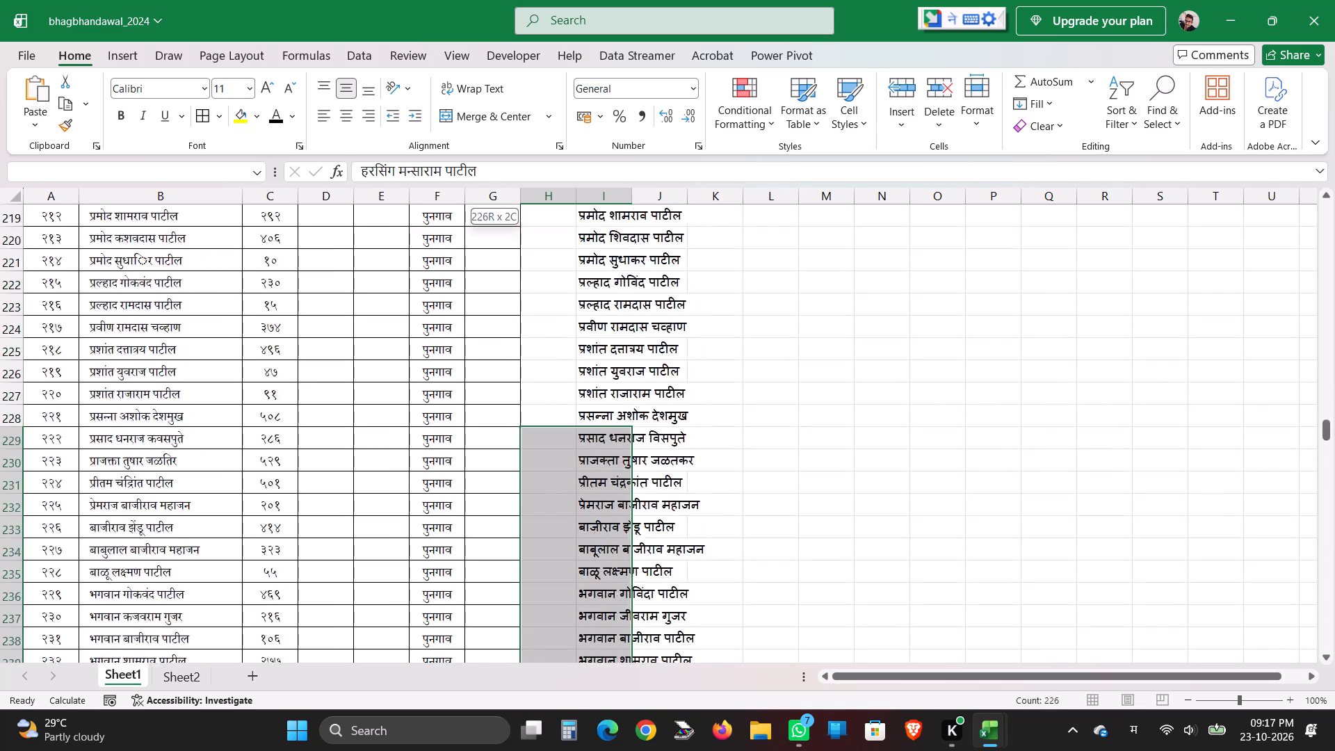
pyautogui.moveTo(568, 19); pyautogui.dragTo(597, 215)
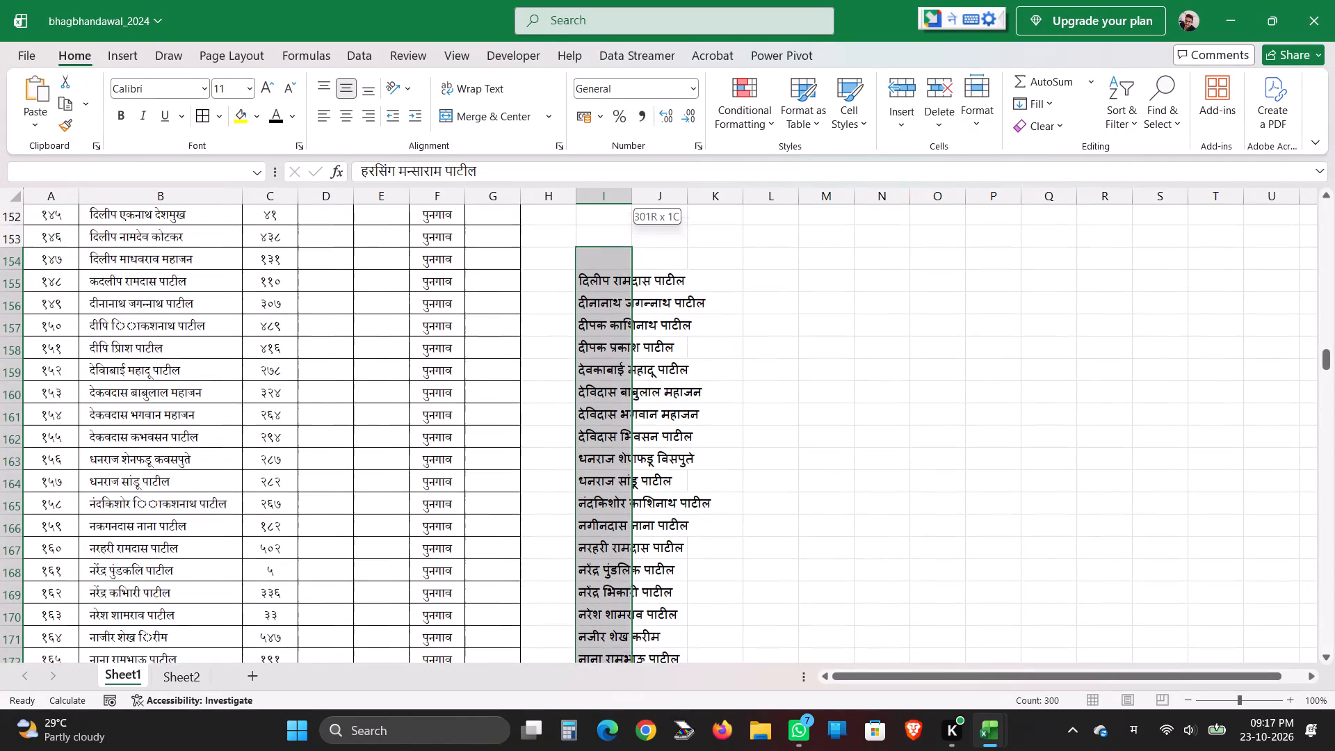
pyautogui.moveTo(597, 215); pyautogui.dragTo(598, 291)
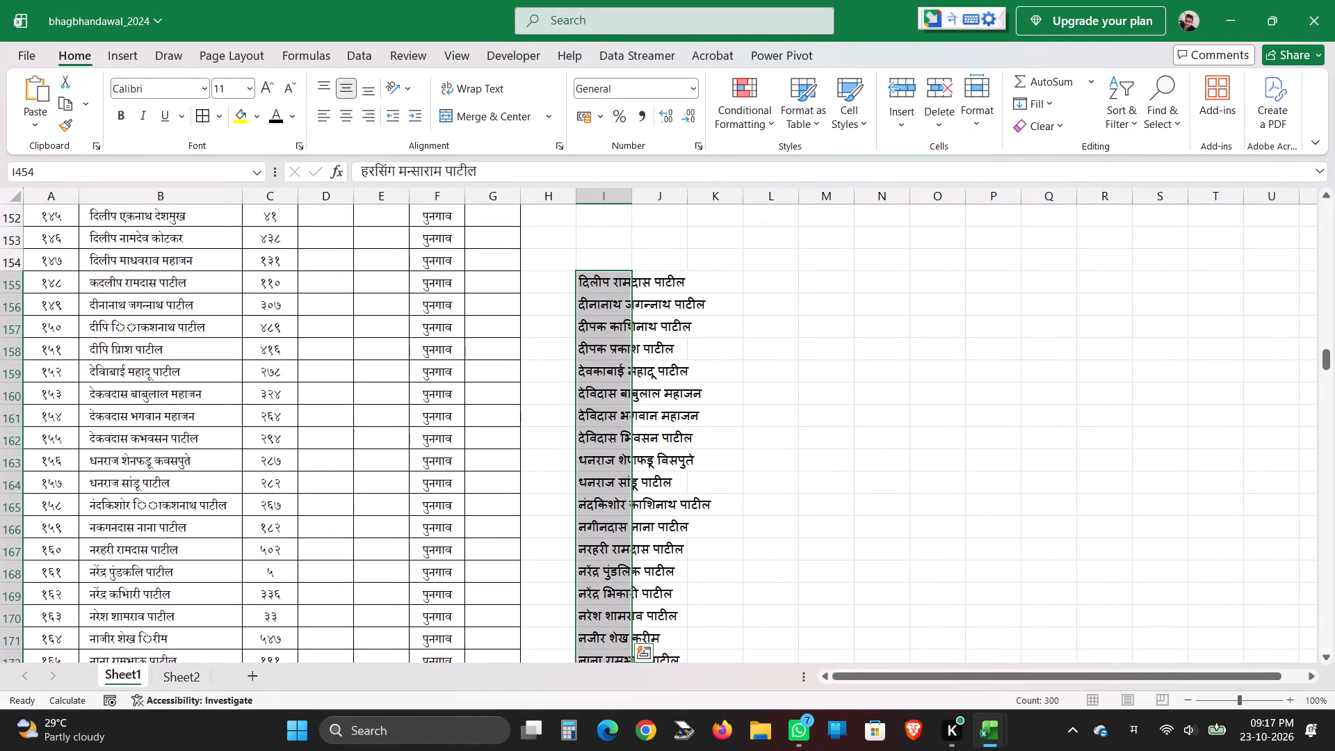
pyautogui.hotkey('ctrl', 'x')
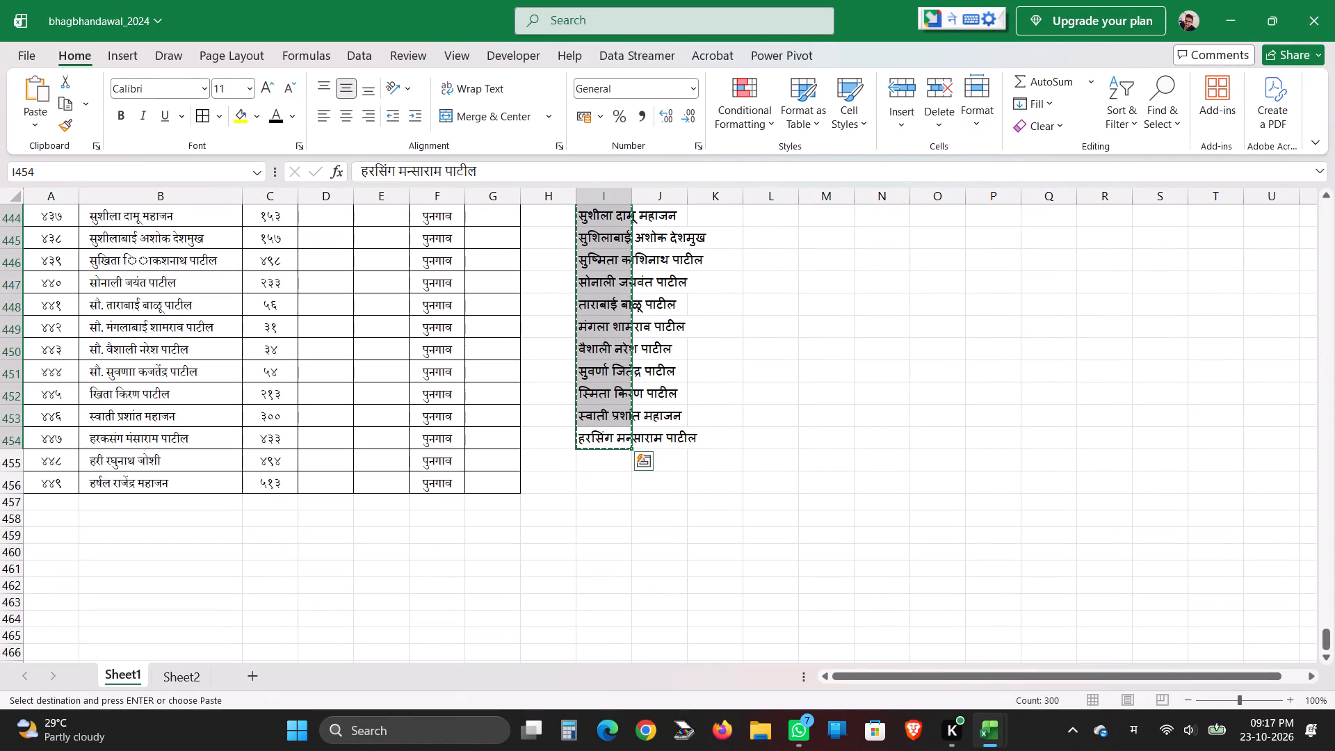
pyautogui.moveTo(1326, 633); pyautogui.dragTo(1297, 180)
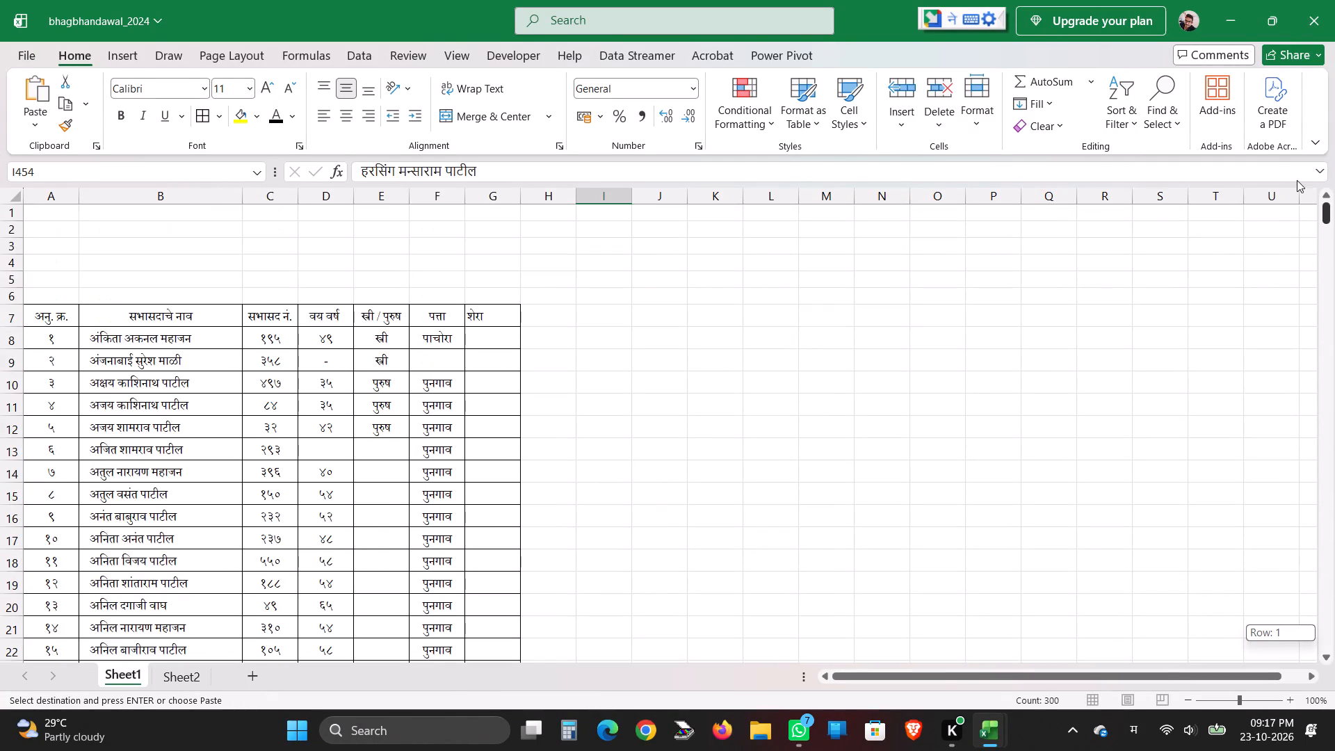
pyautogui.moveTo(1297, 180); pyautogui.dragTo(1324, 353)
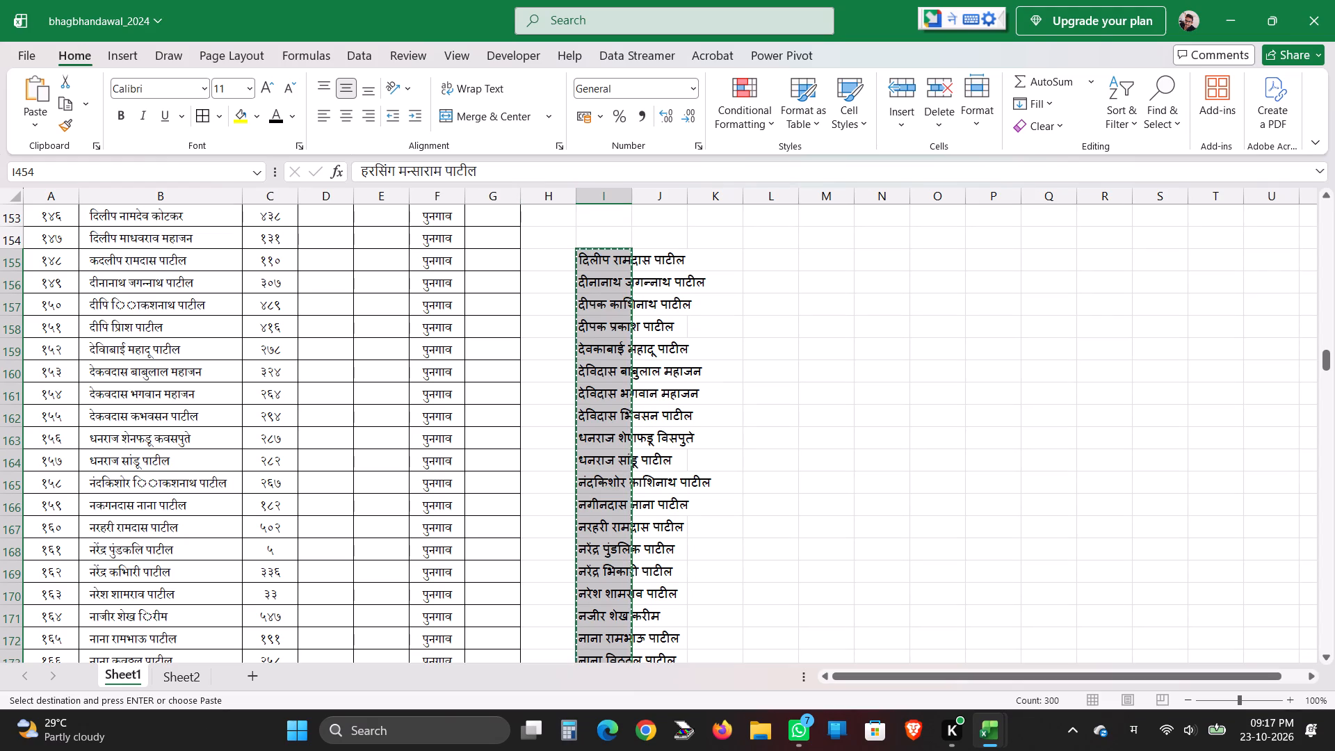
pyautogui.click(148, 258)
pyautogui.rightClick(148, 258)
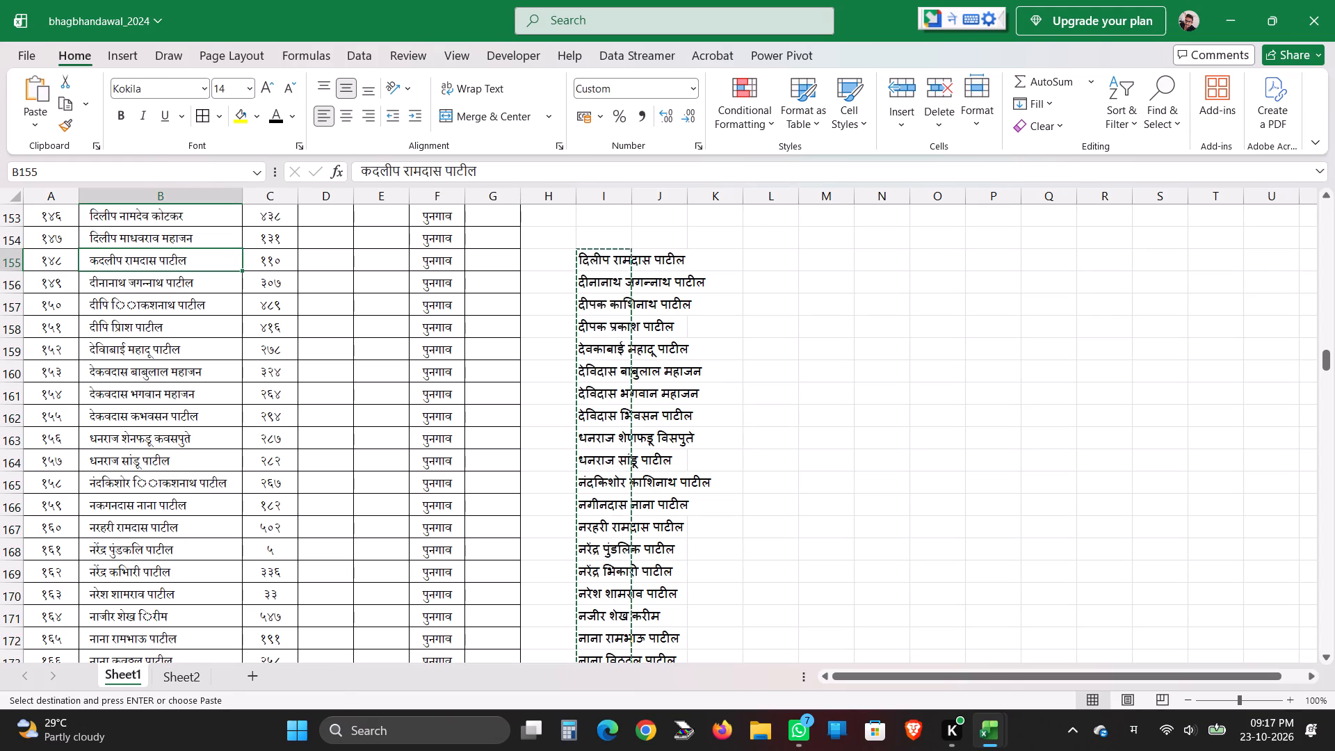
pyautogui.click(124, 263)
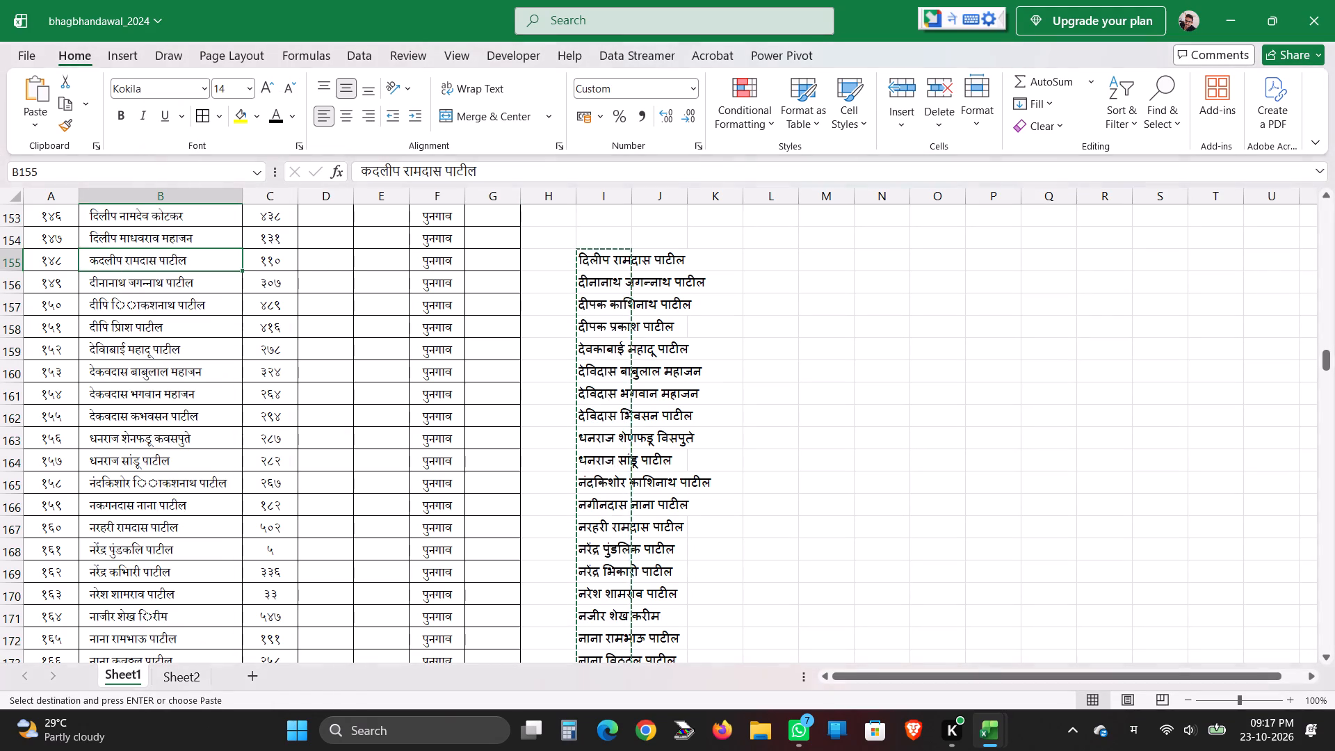
pyautogui.hotkey('ctrl', 'v')
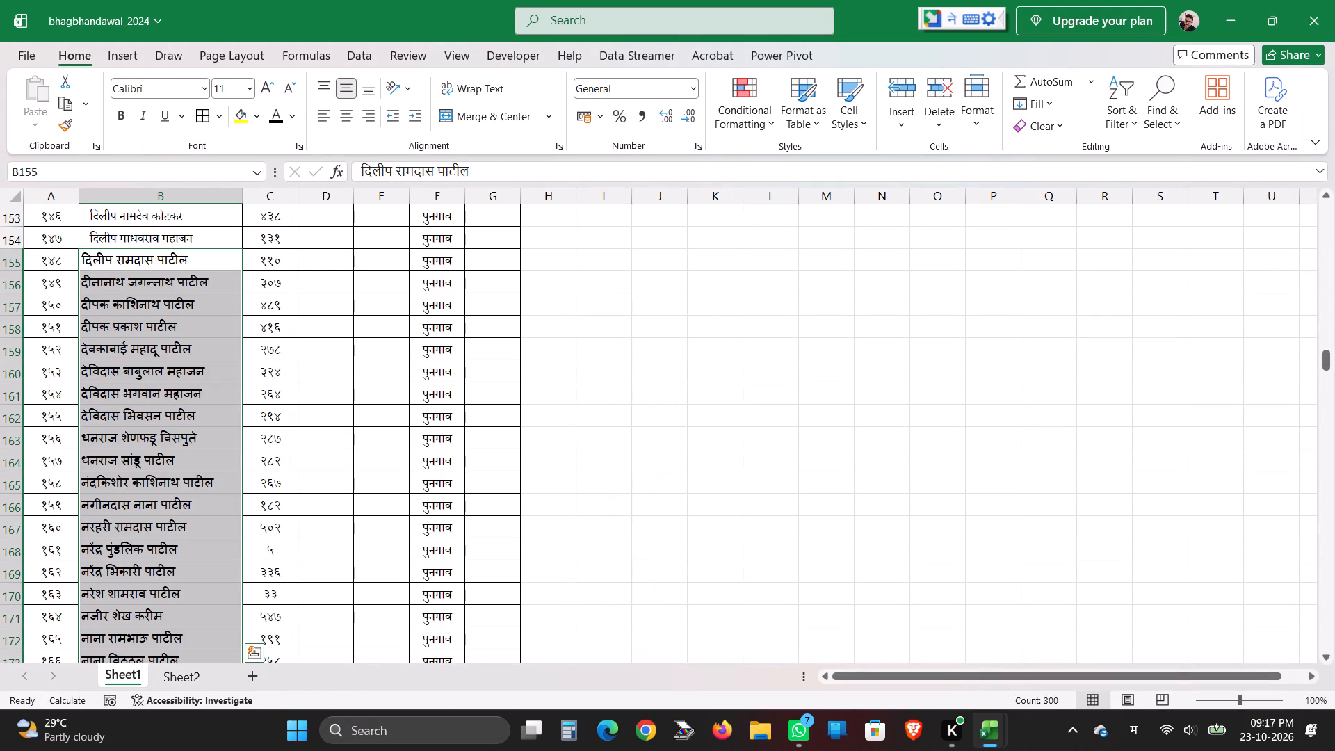
# Copy the formatting of B154 onto the names in B155:B454 with Format Painter.
pyautogui.click(145, 237)
pyautogui.click(61, 132)
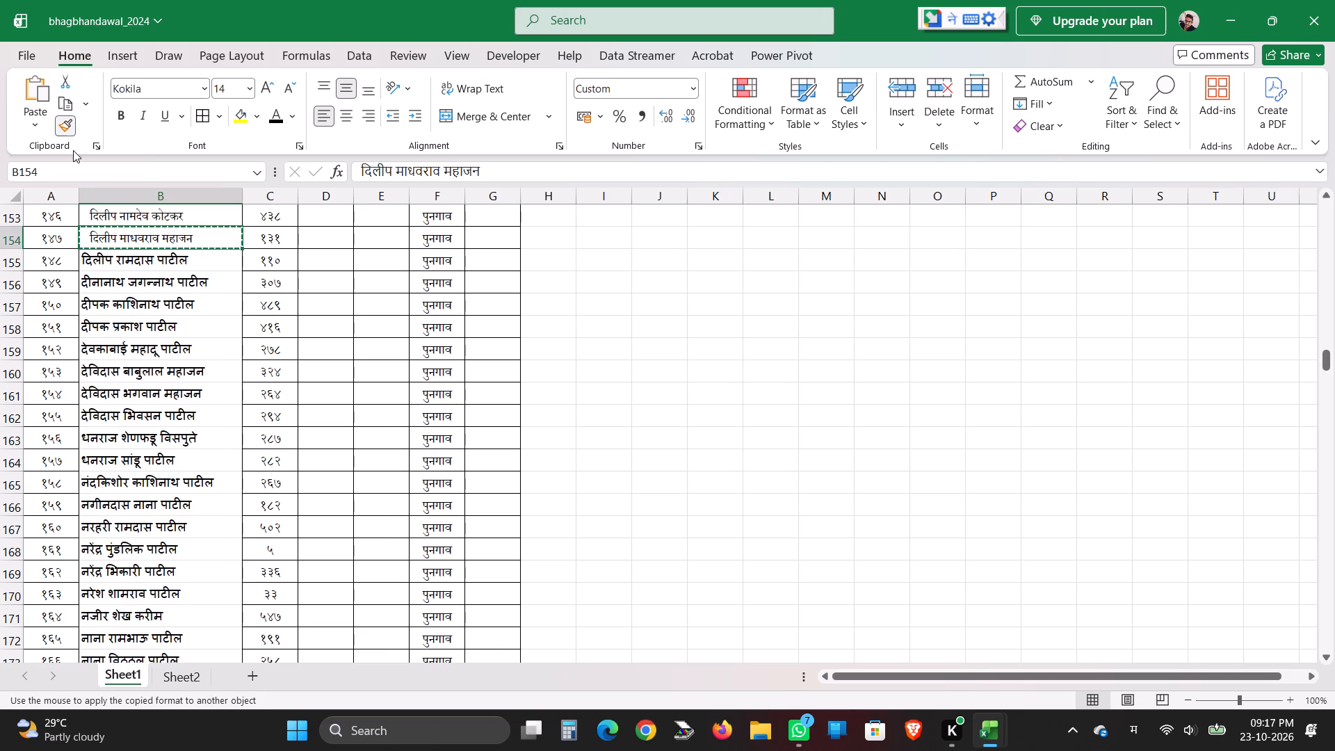
pyautogui.moveTo(122, 260); pyautogui.dragTo(163, 718)
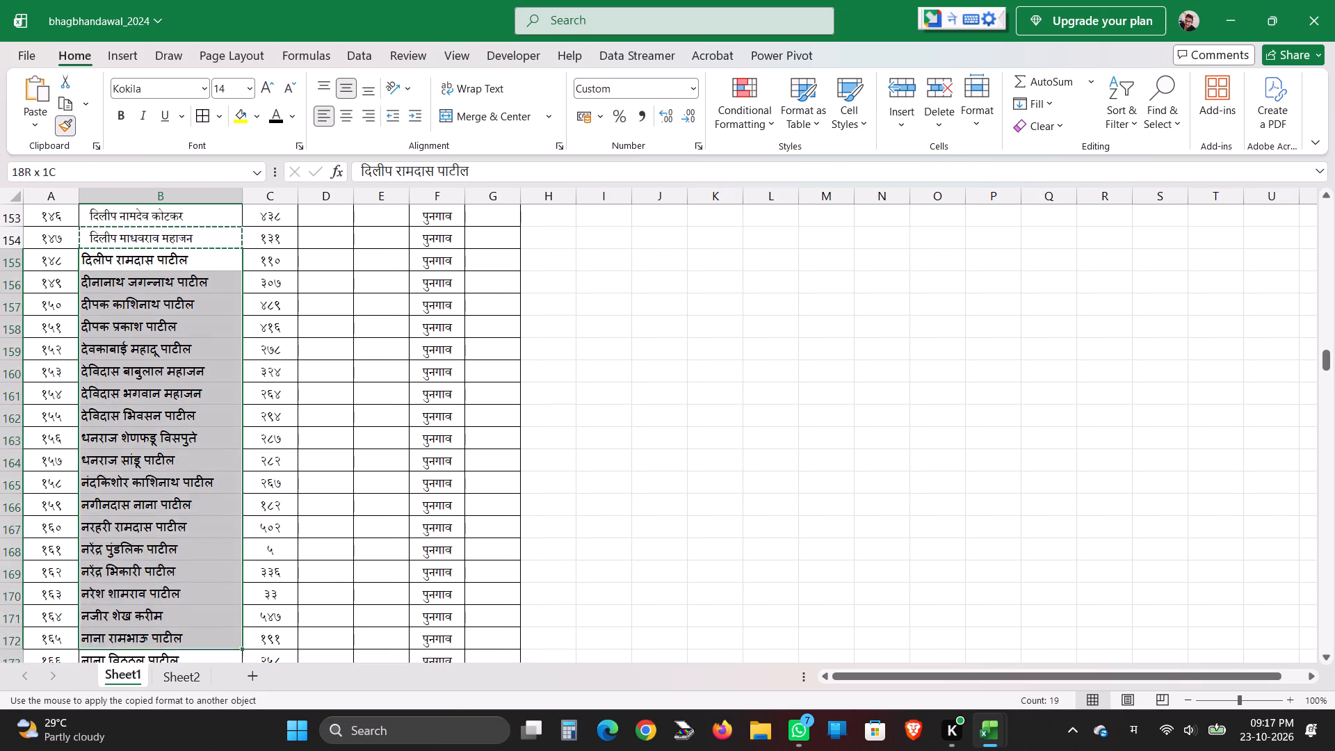
pyautogui.moveTo(163, 718); pyautogui.dragTo(182, 750)
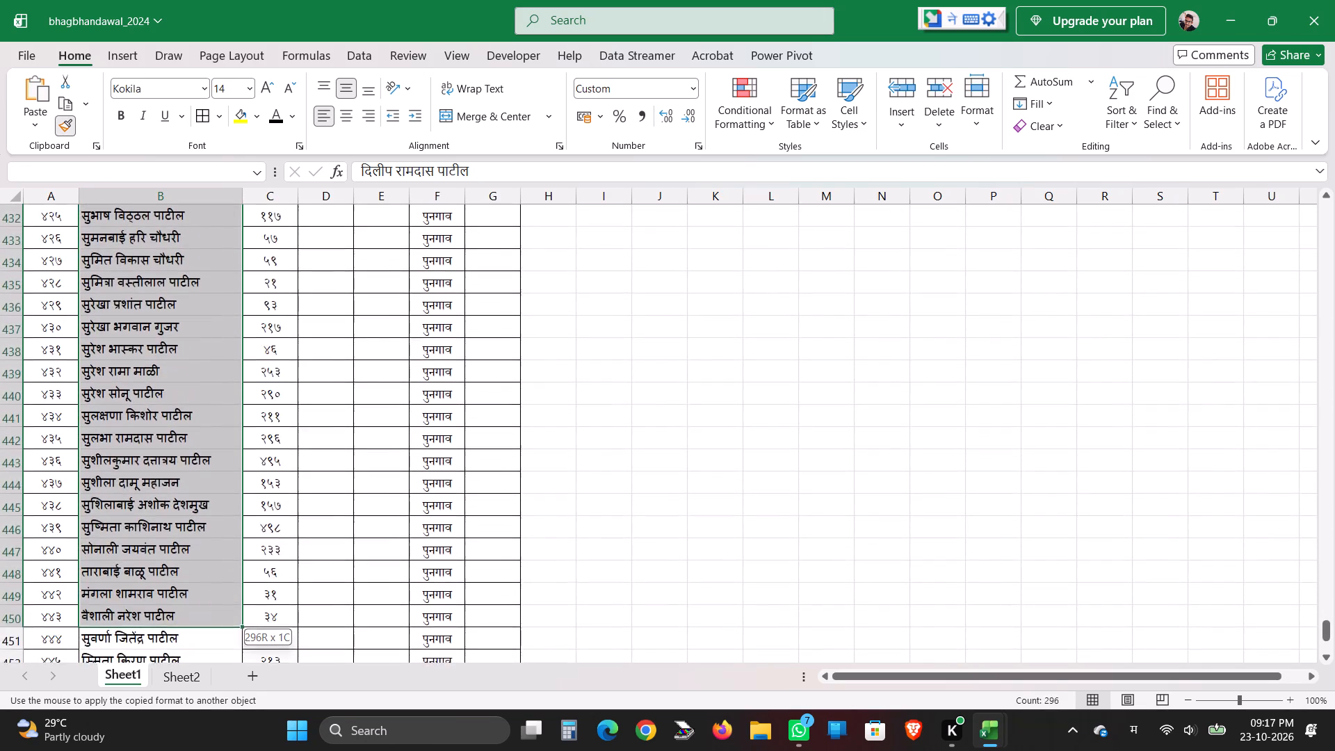
pyautogui.moveTo(182, 750); pyautogui.dragTo(168, 586)
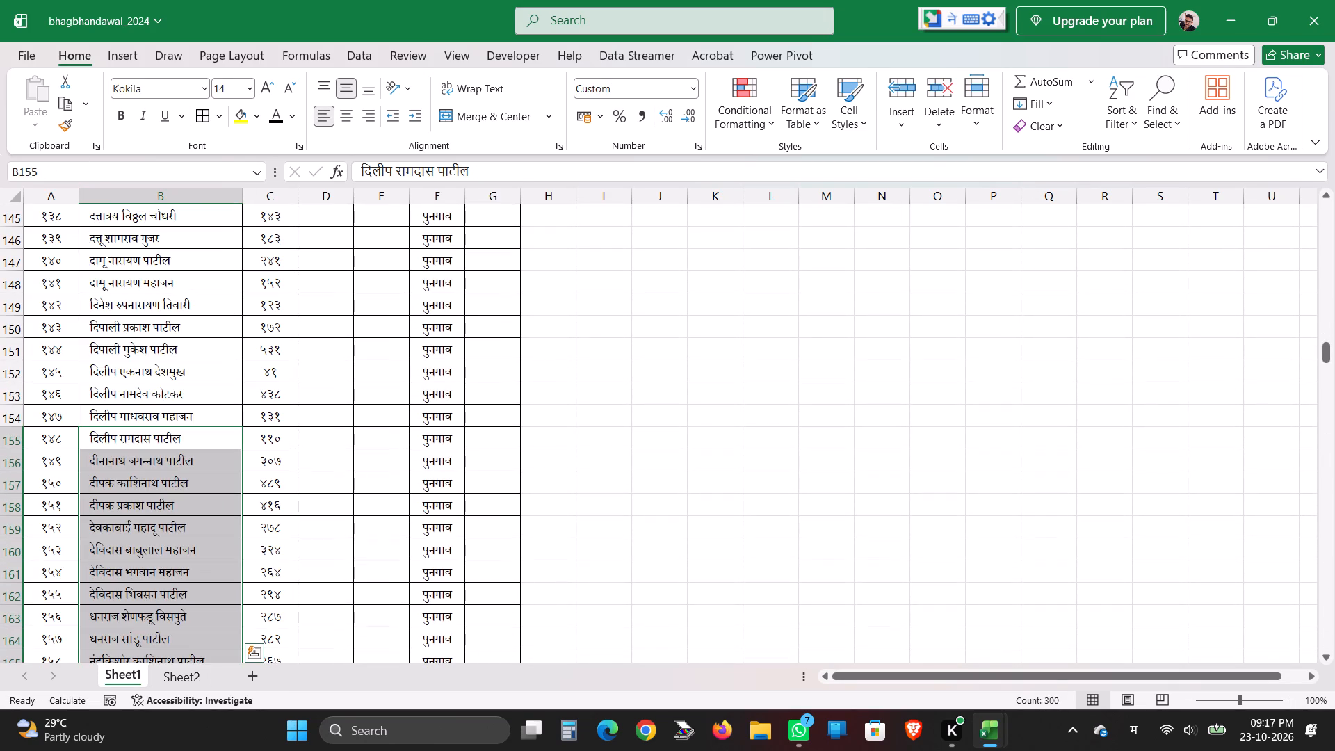
# AutoFit the width of column B to its names.
pyautogui.click(179, 407)
pyautogui.scroll(12, 149, 434)
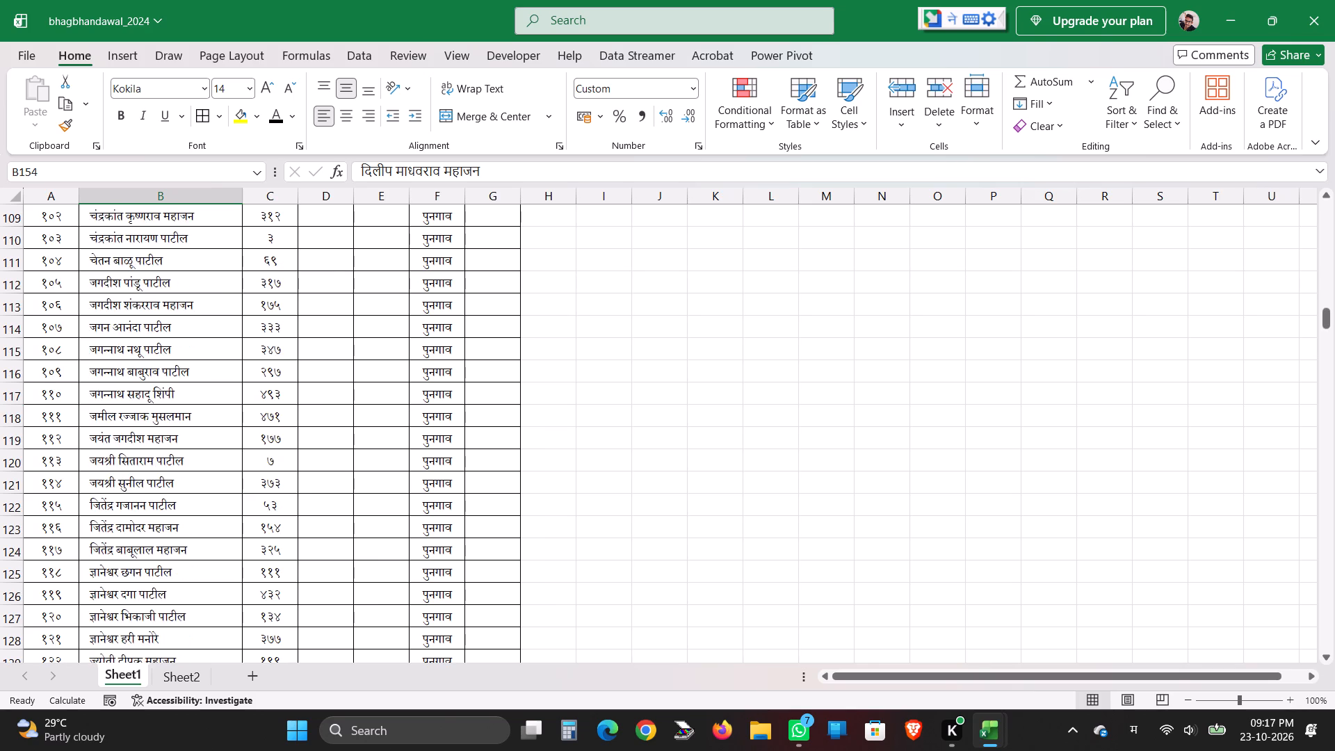
pyautogui.scroll(16, 196, 375)
pyautogui.scroll(15, 196, 375)
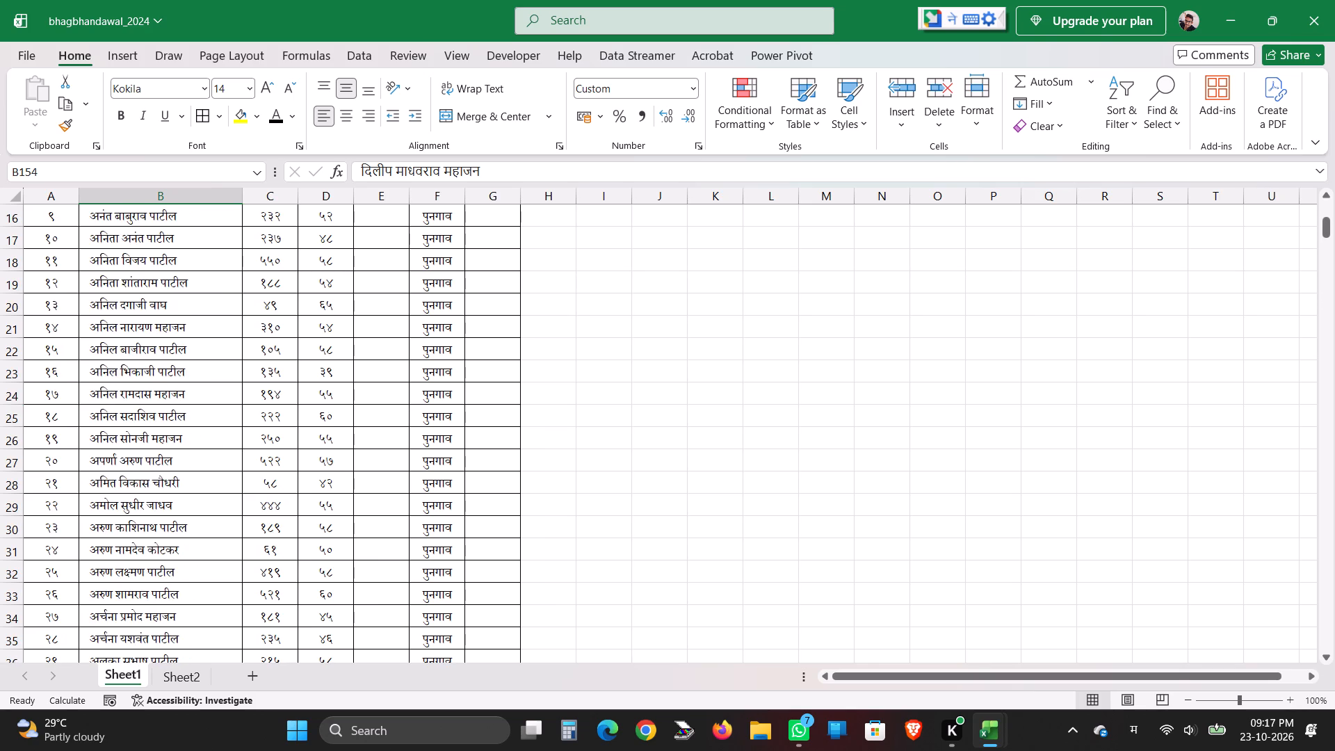
pyautogui.scroll(7, 196, 375)
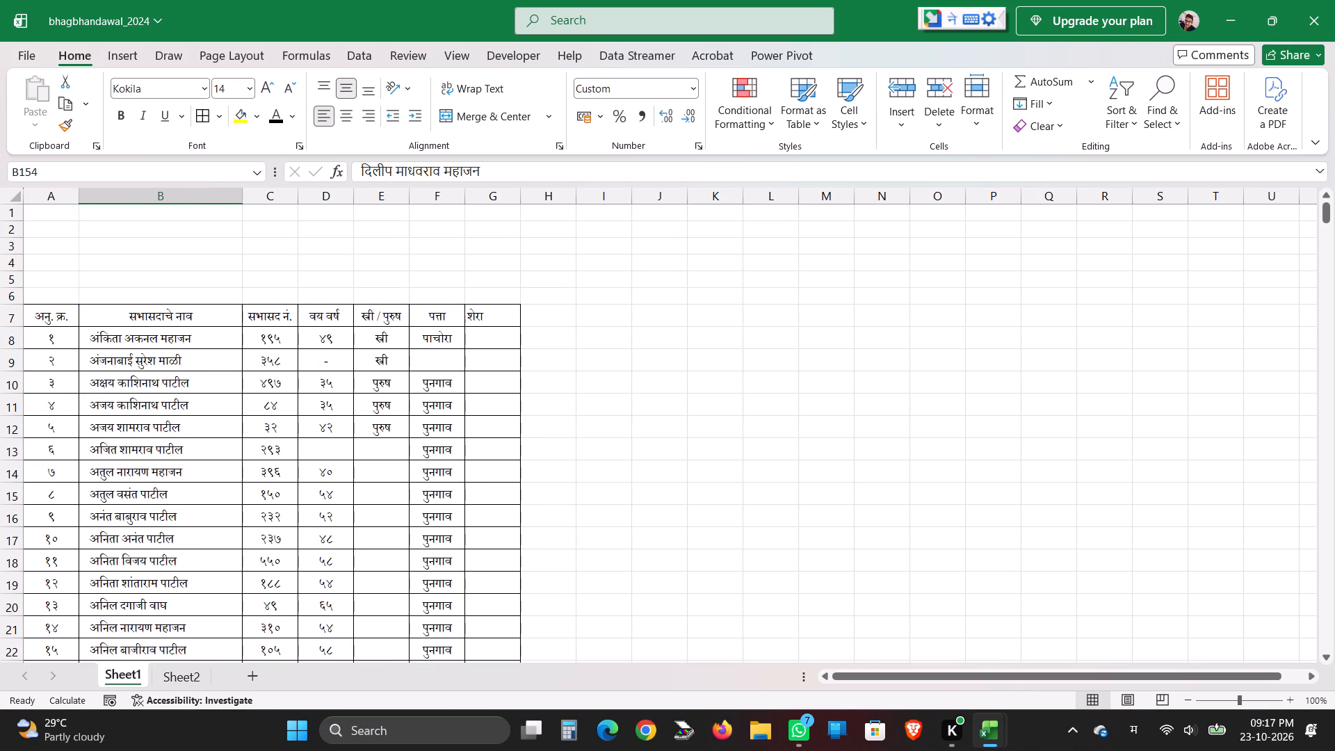
pyautogui.doubleClick(248, 193)
pyautogui.click(194, 379)
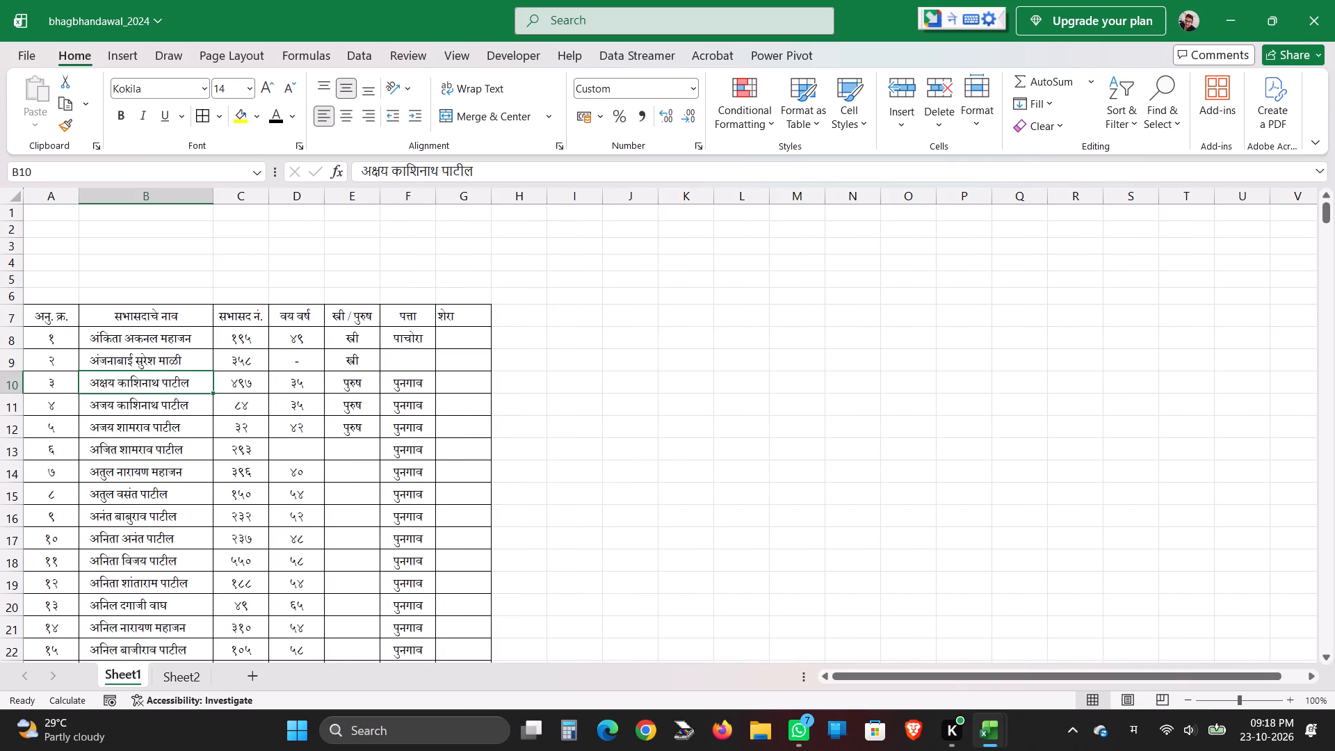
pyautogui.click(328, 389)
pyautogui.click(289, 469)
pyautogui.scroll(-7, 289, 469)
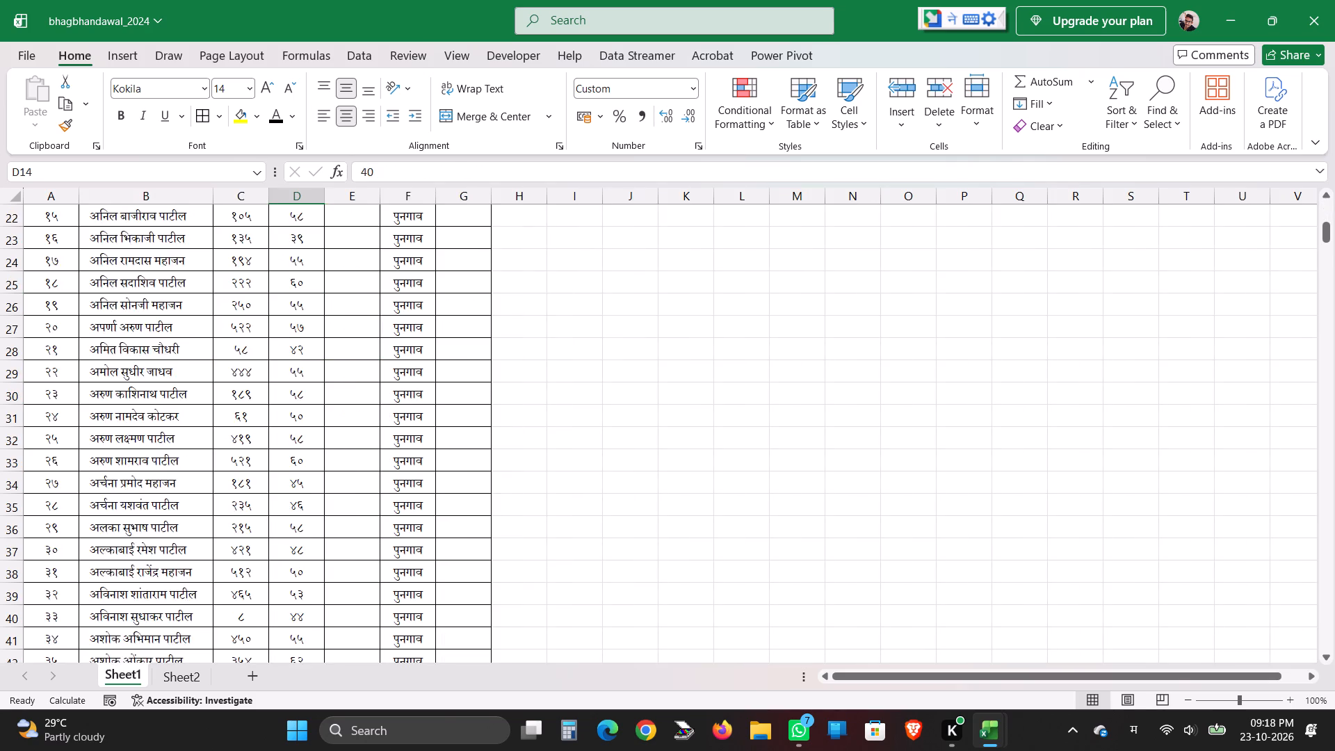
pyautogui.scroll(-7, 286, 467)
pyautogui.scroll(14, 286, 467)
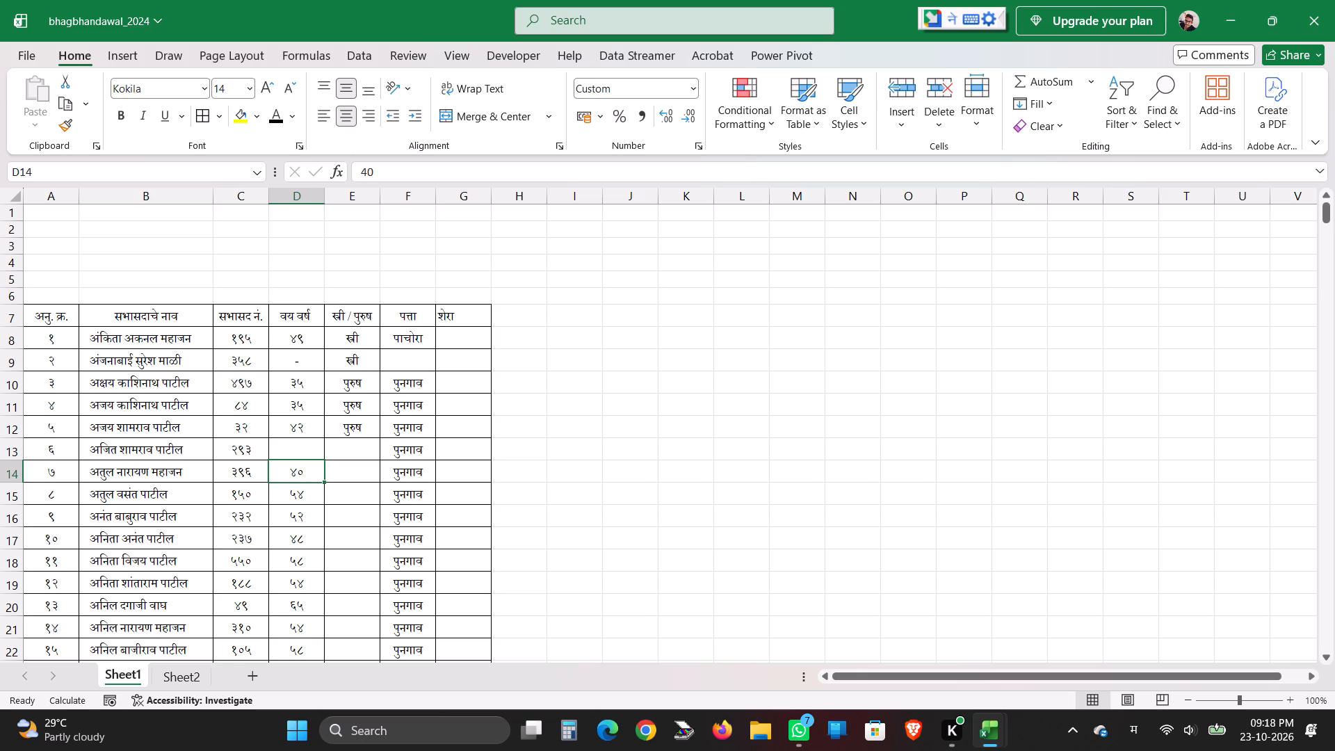
# Fill the gender entry पुरुष from E12 down through E16.
pyautogui.click(363, 428)
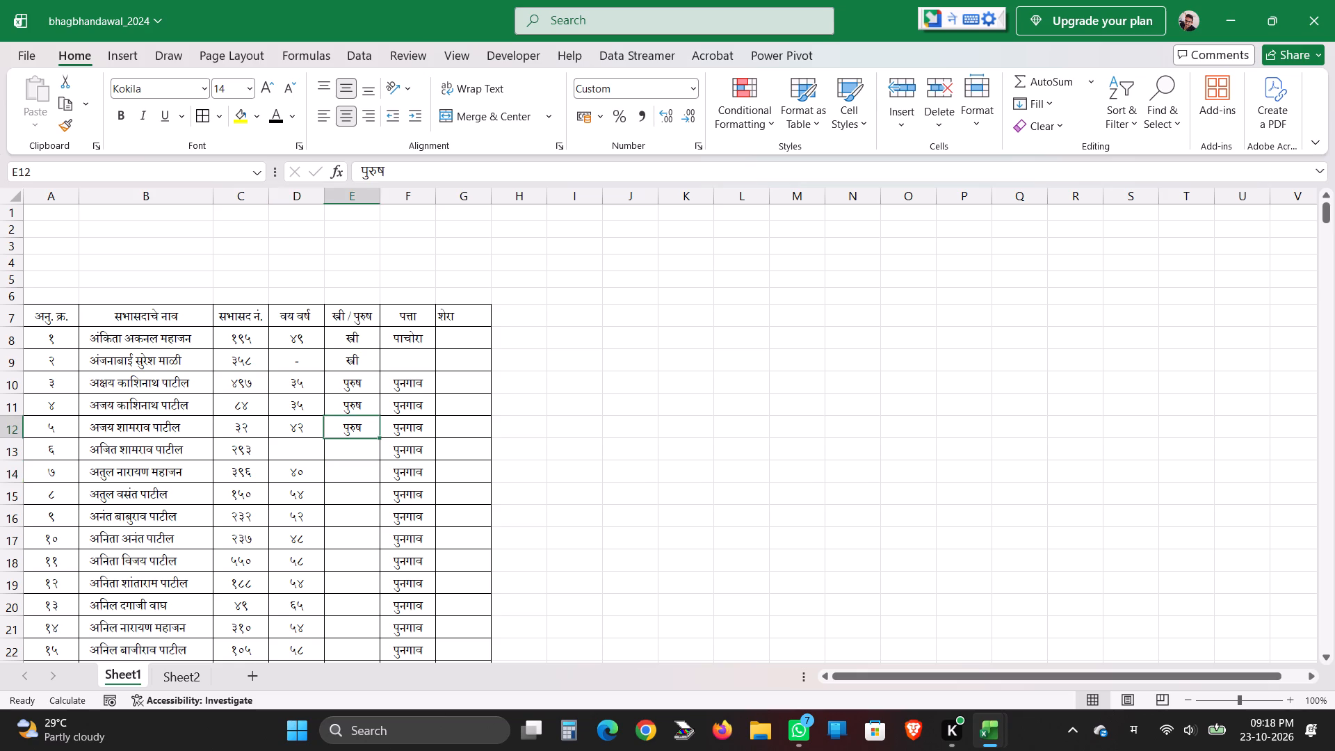
pyautogui.moveTo(382, 435); pyautogui.dragTo(375, 506)
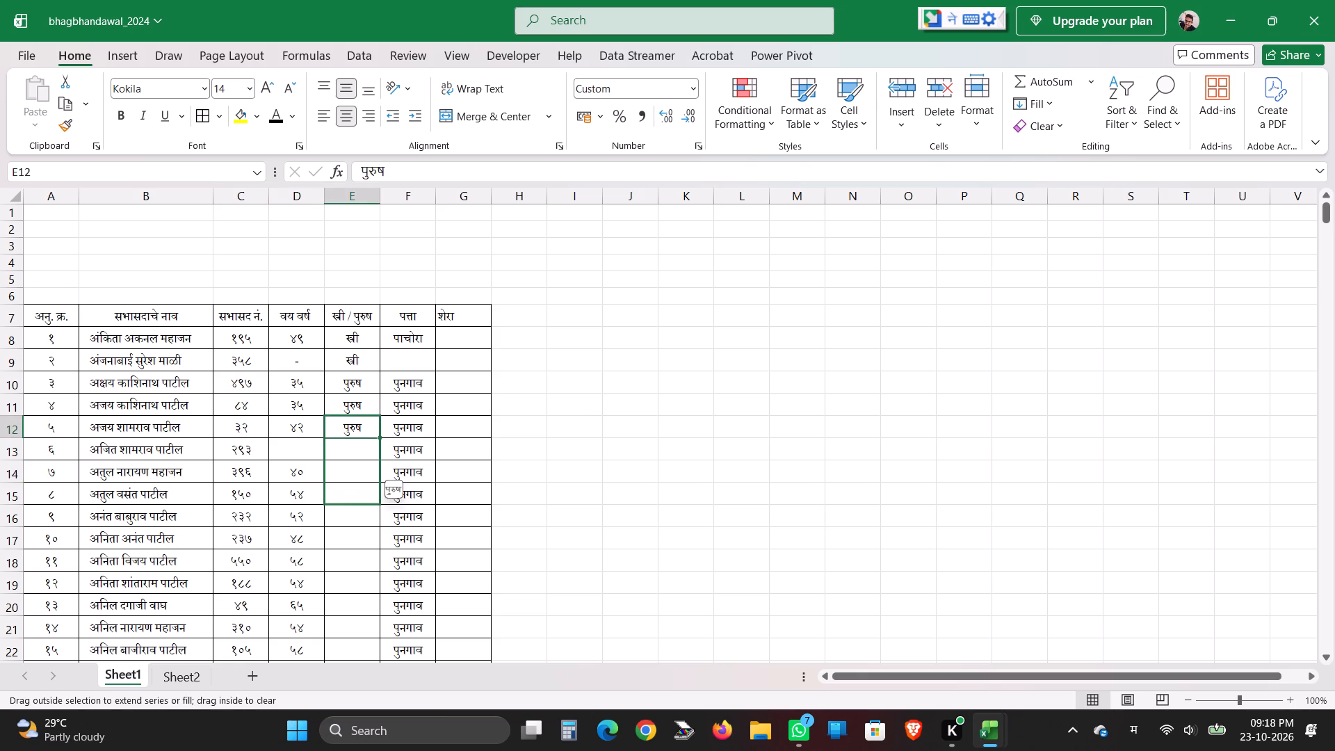
pyautogui.moveTo(375, 506); pyautogui.dragTo(374, 517)
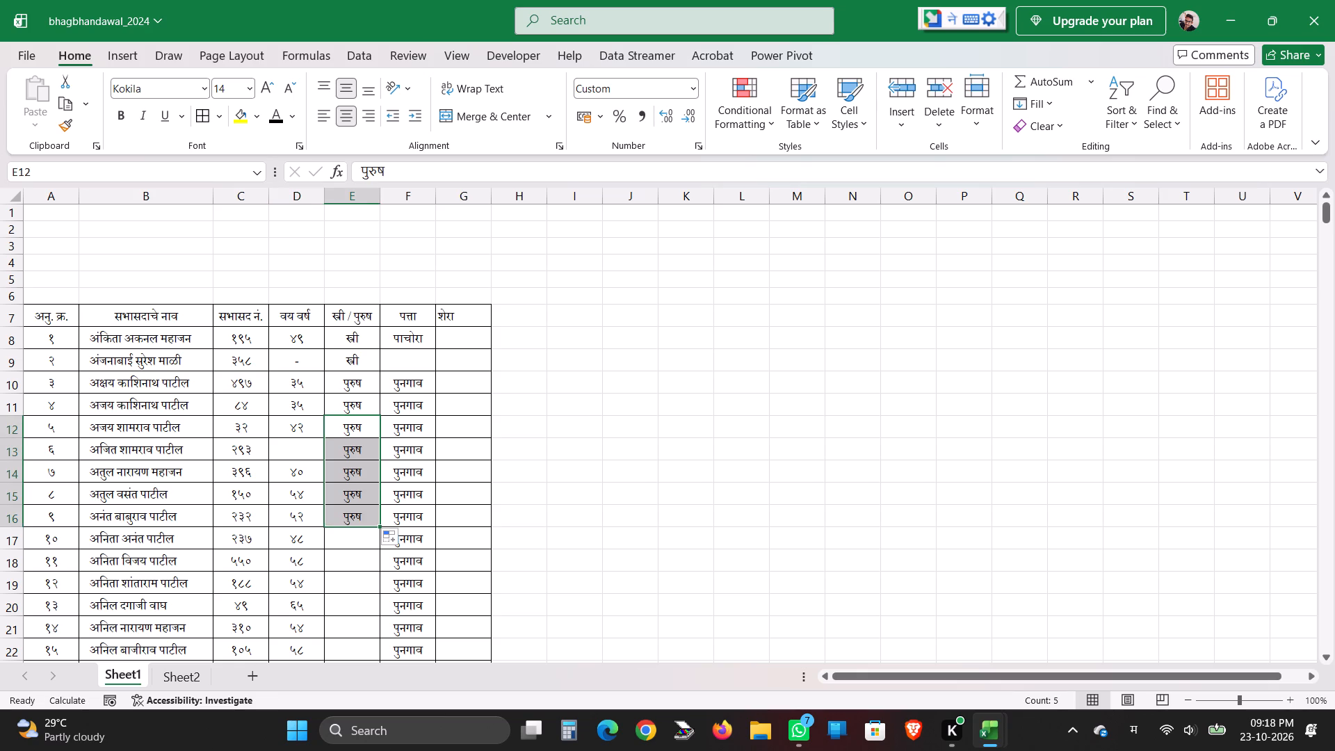
# Enter स्त्री in E17:E19 by copying E9 into E17 and filling it down into E18 and E19.
pyautogui.click(347, 539)
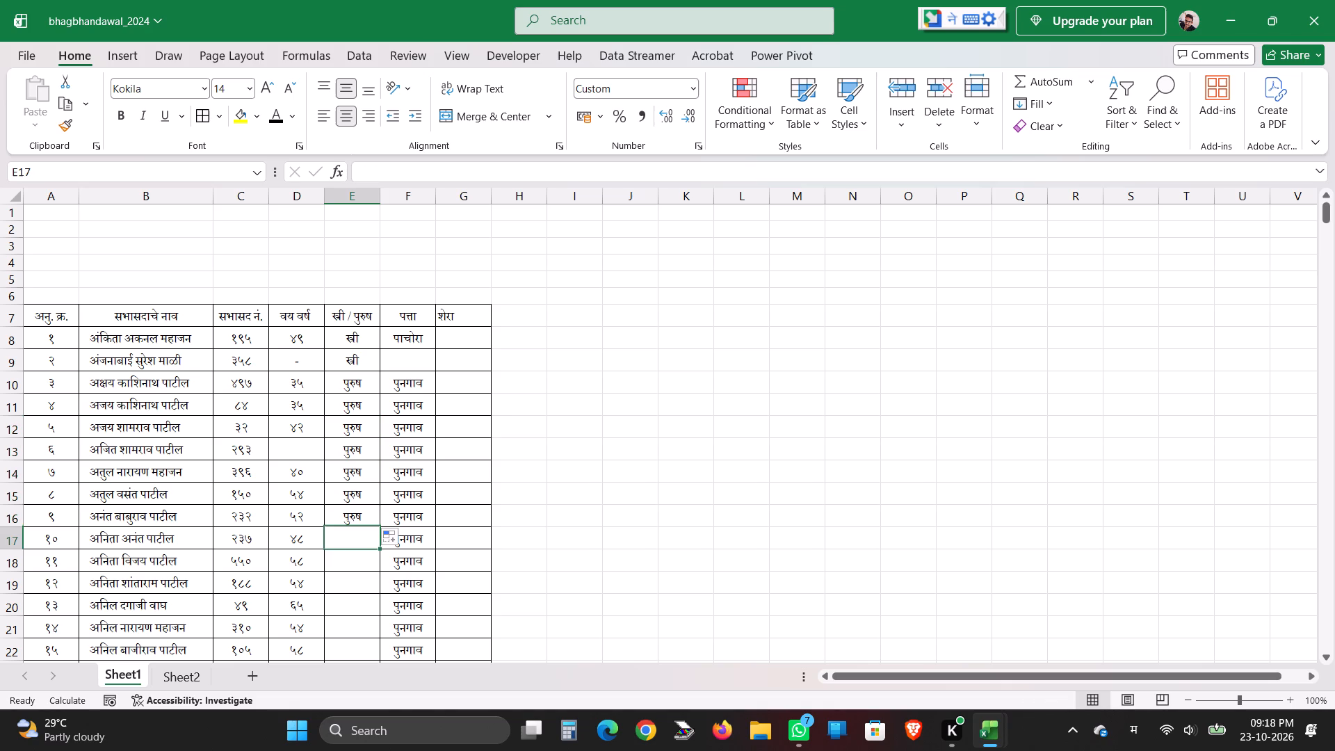
pyautogui.click(350, 355)
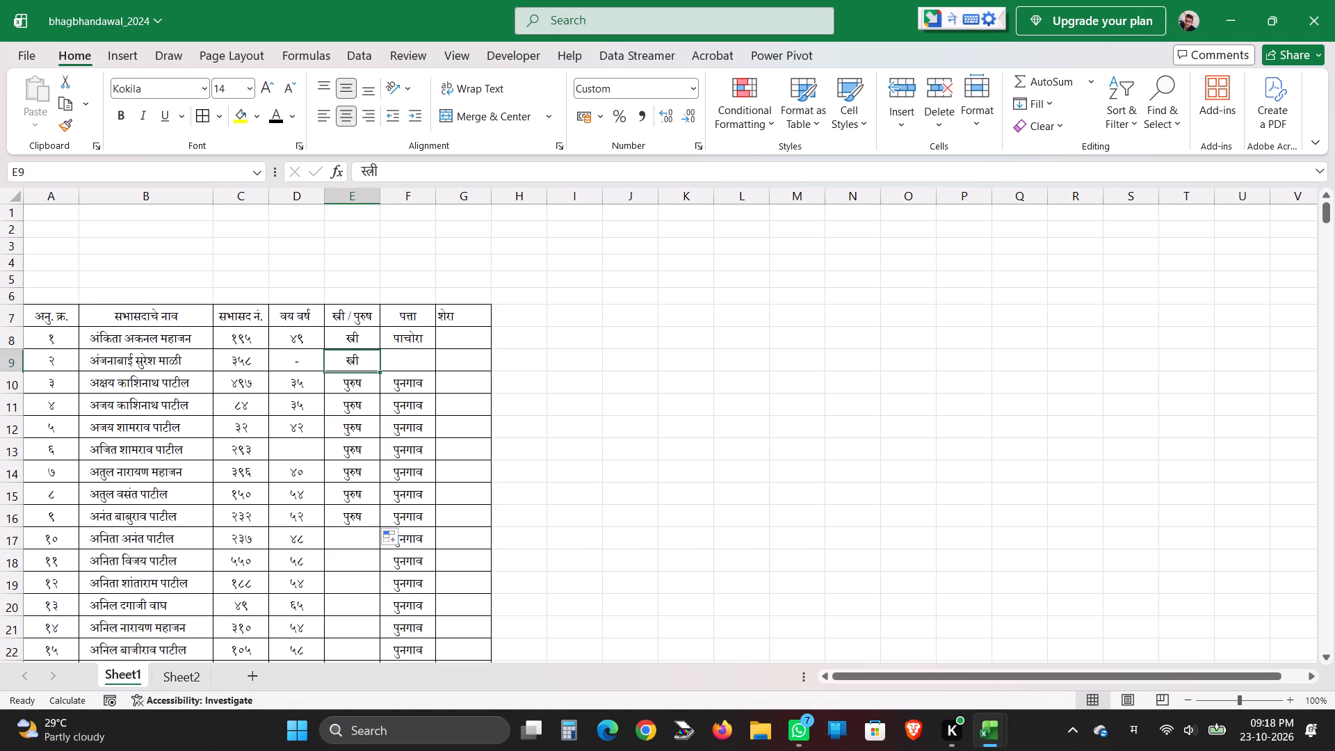
pyautogui.hotkey('ctrl', 'c')
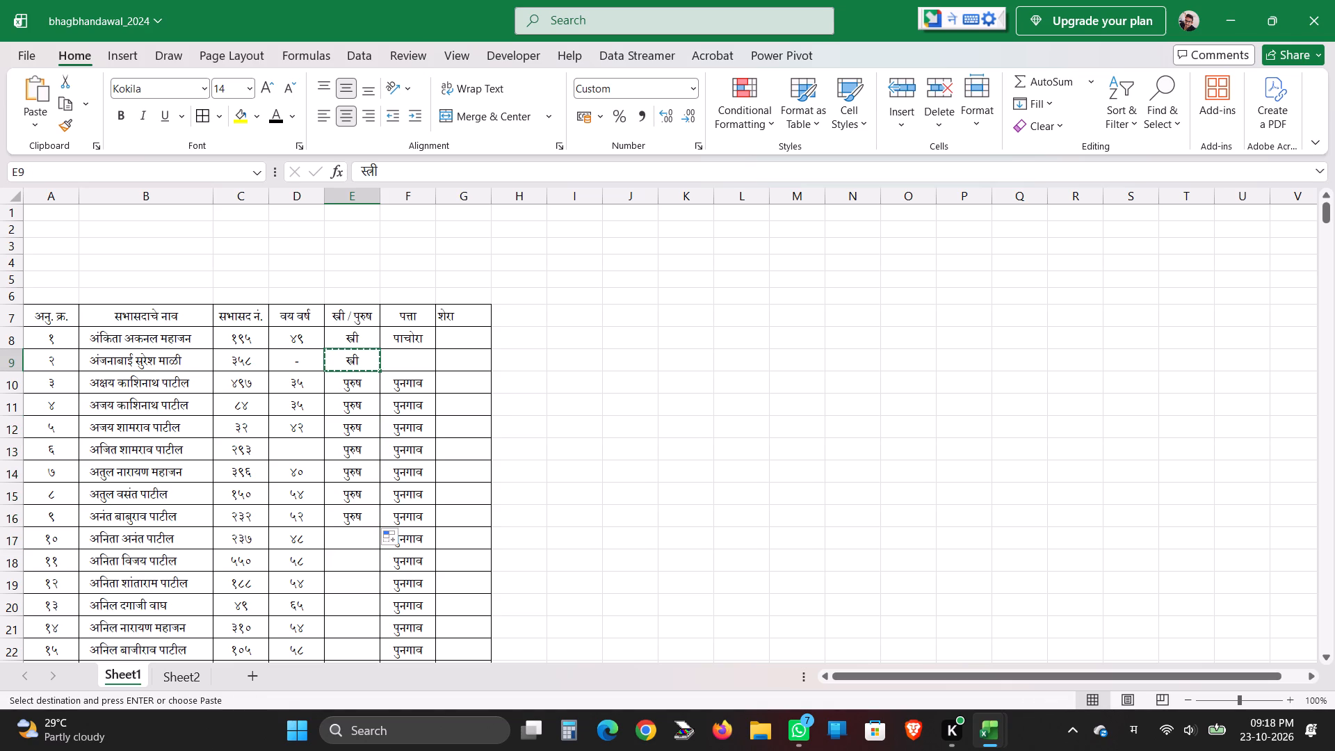
pyautogui.click(346, 541)
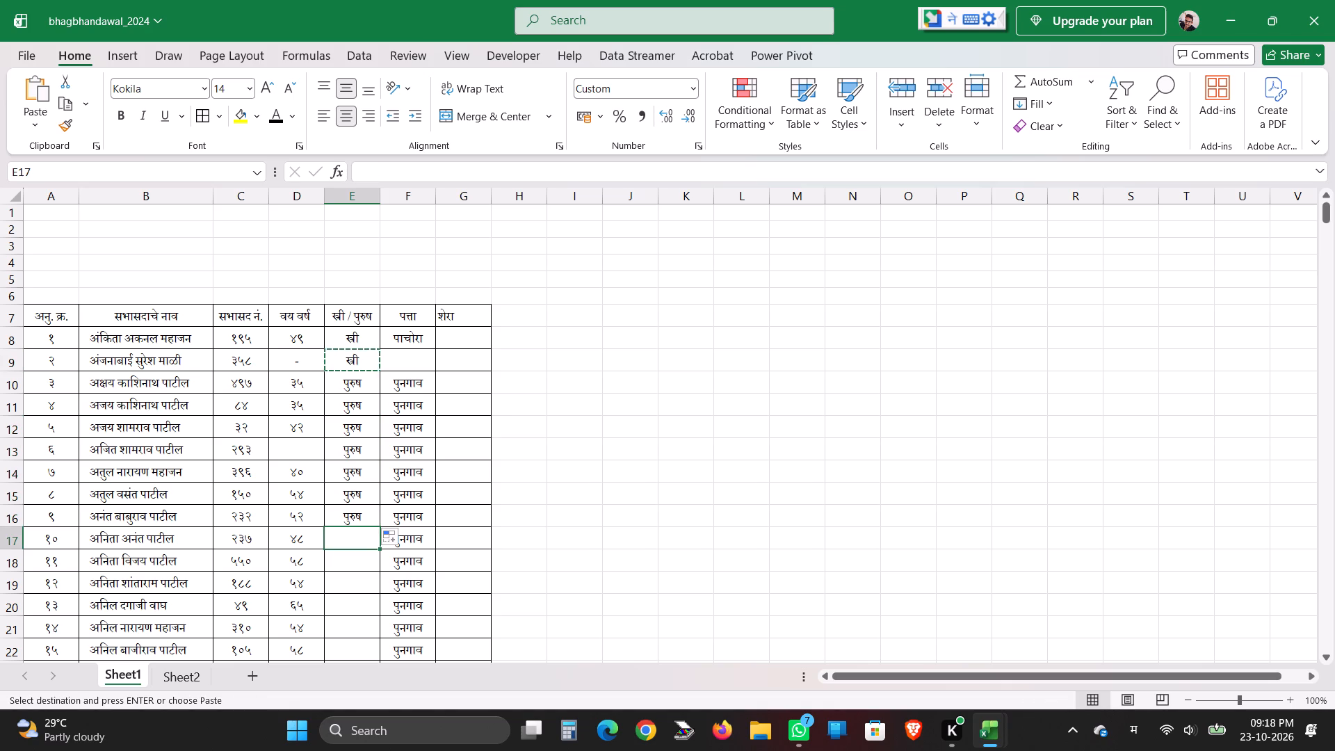
pyautogui.hotkey('ctrl', 'v')
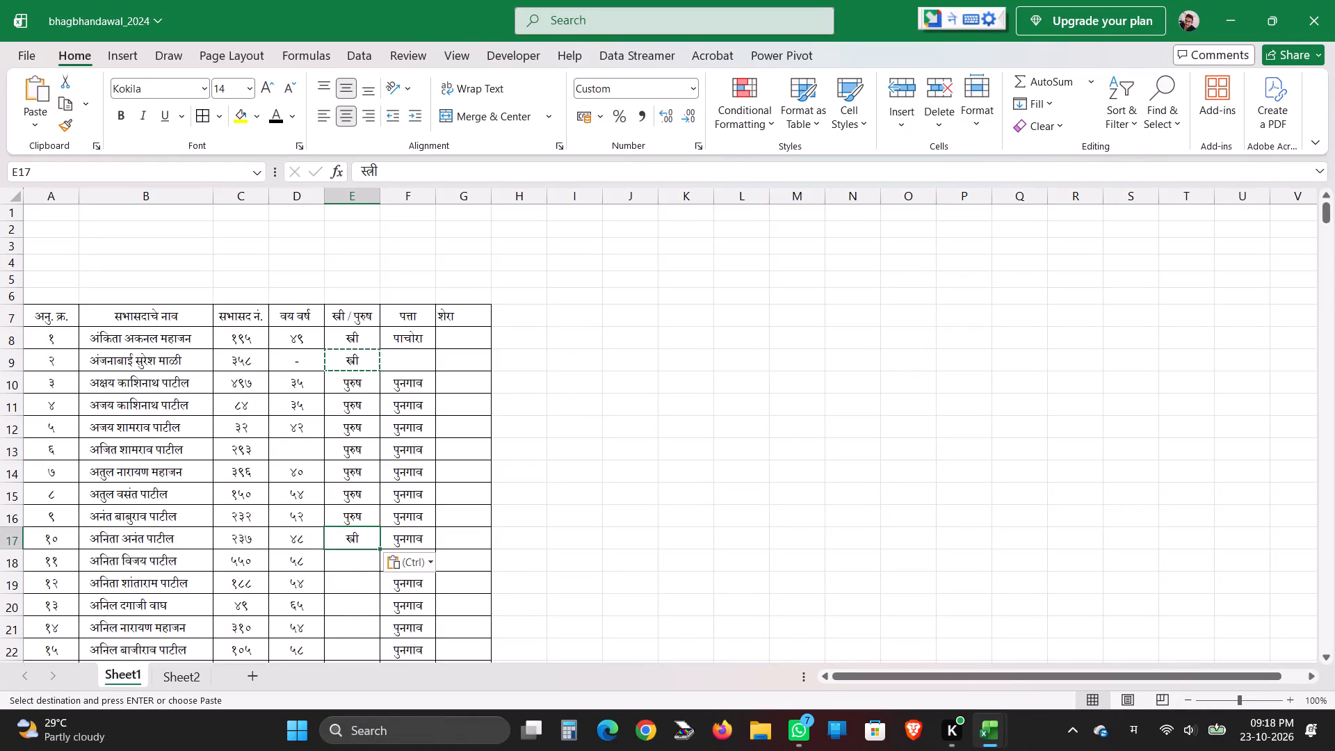
pyautogui.click(347, 558)
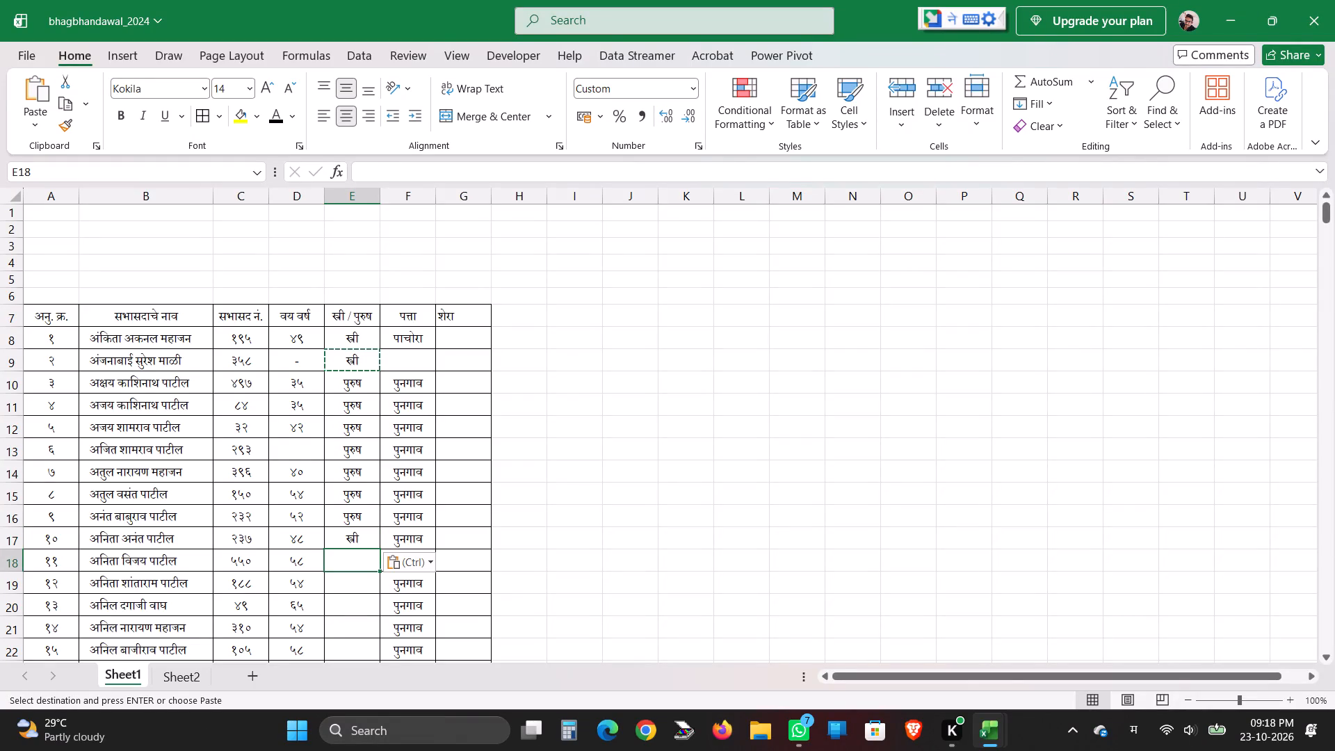
pyautogui.hotkey('ctrl', 'd')
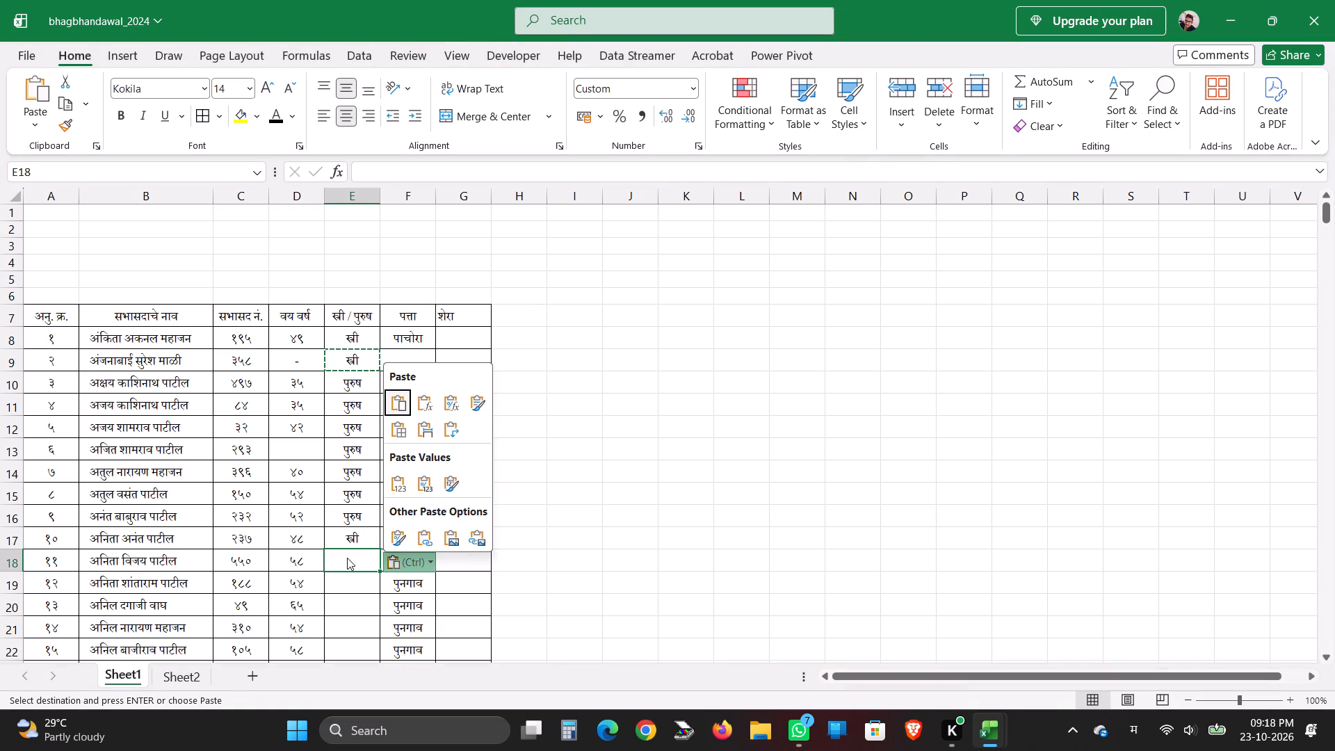
pyautogui.click(441, 614)
pyautogui.click(353, 567)
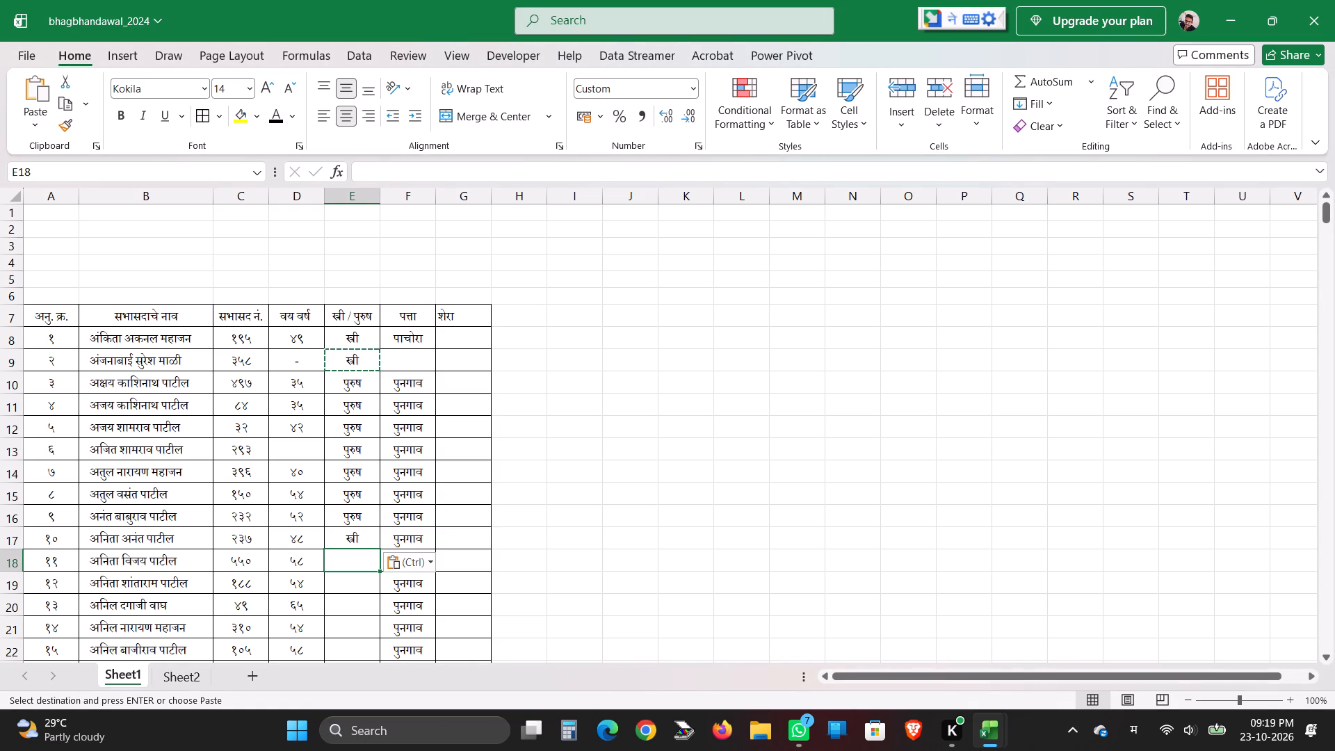
pyautogui.click(366, 630)
pyautogui.click(346, 560)
pyautogui.hotkey('ctrl', 'd')
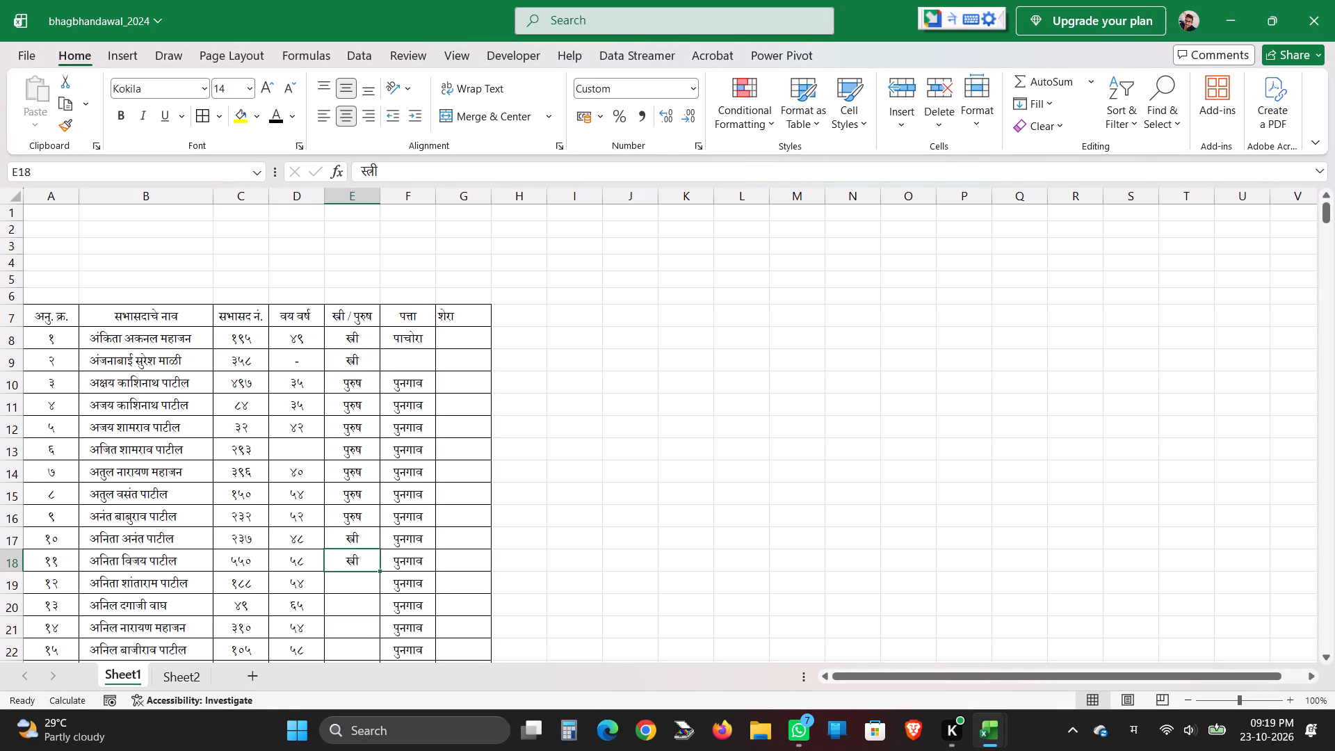
pyautogui.click(348, 590)
pyautogui.hotkey('ctrl', 'd')
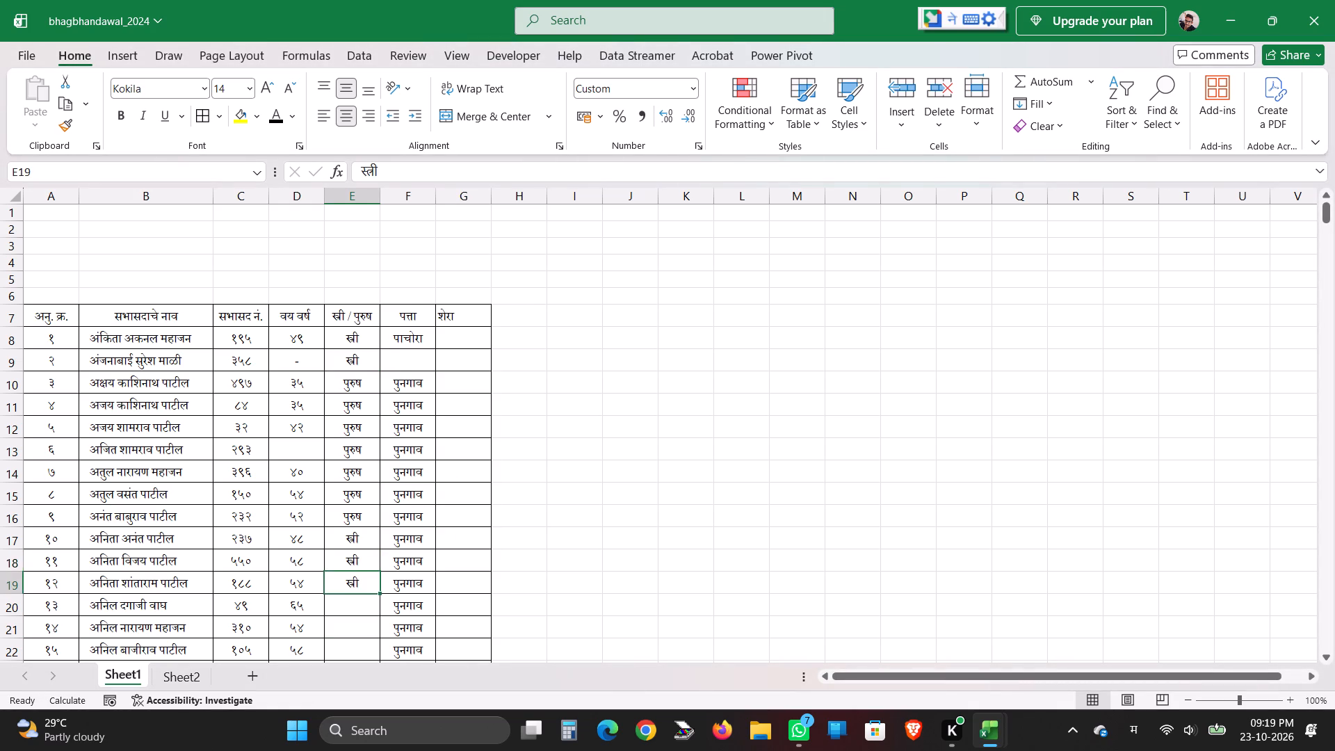
# Copy पुरुष from E11 into E20 and fill it down through E26.
pyautogui.scroll(-2, 348, 590)
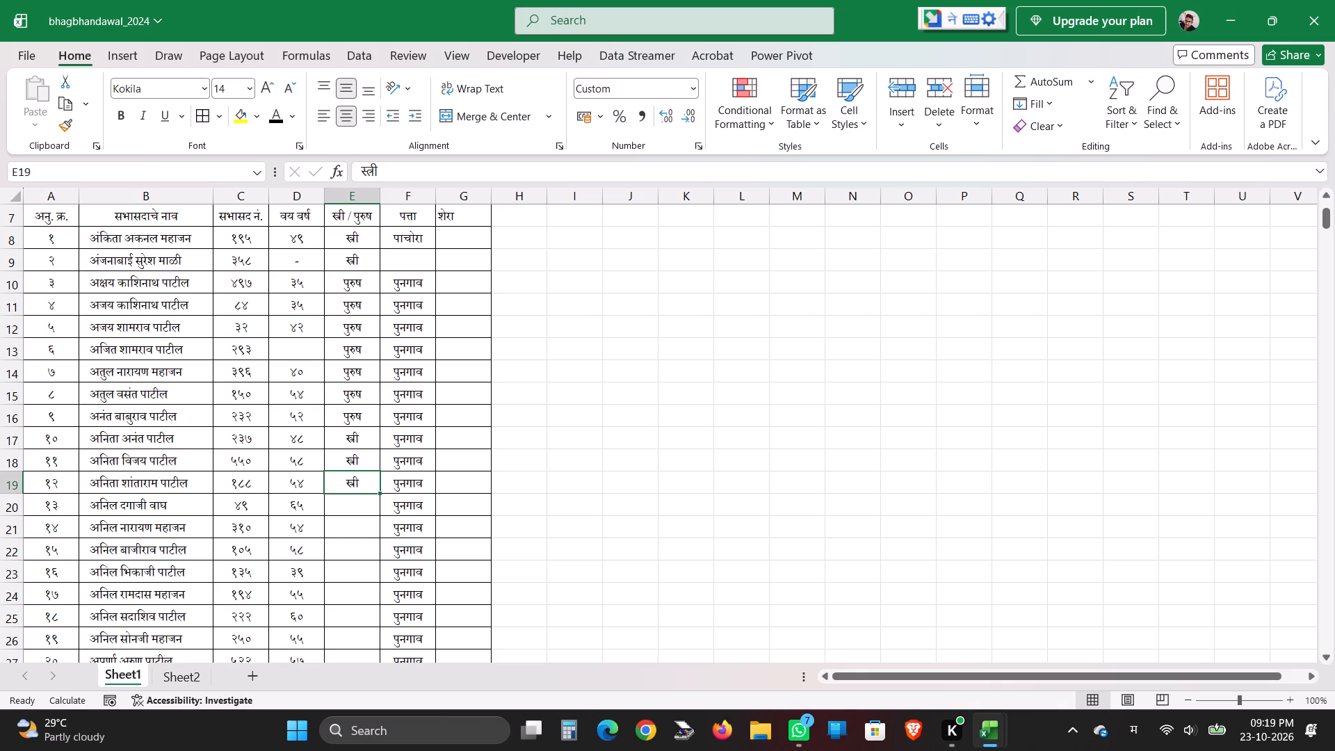
pyautogui.click(351, 310)
pyautogui.hotkey('ctrl', 'x')
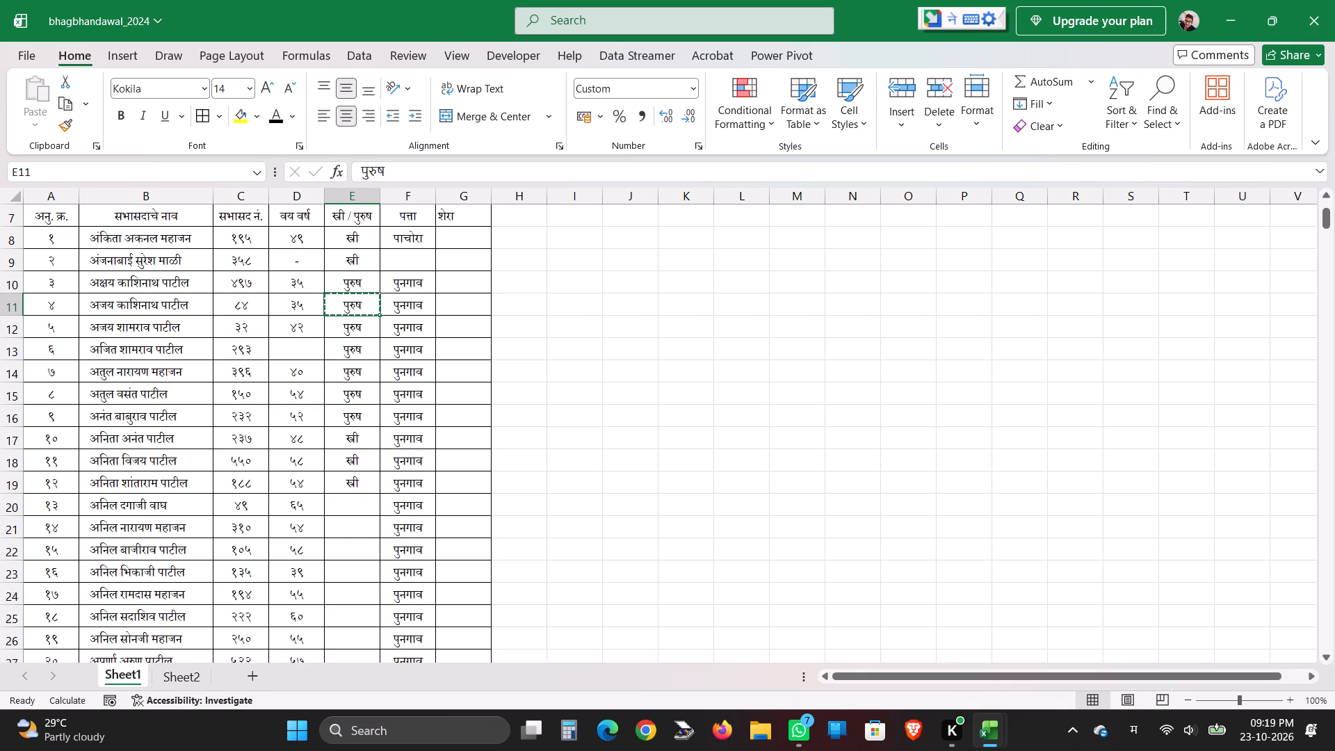
pyautogui.hotkey('ctrl', 'c')
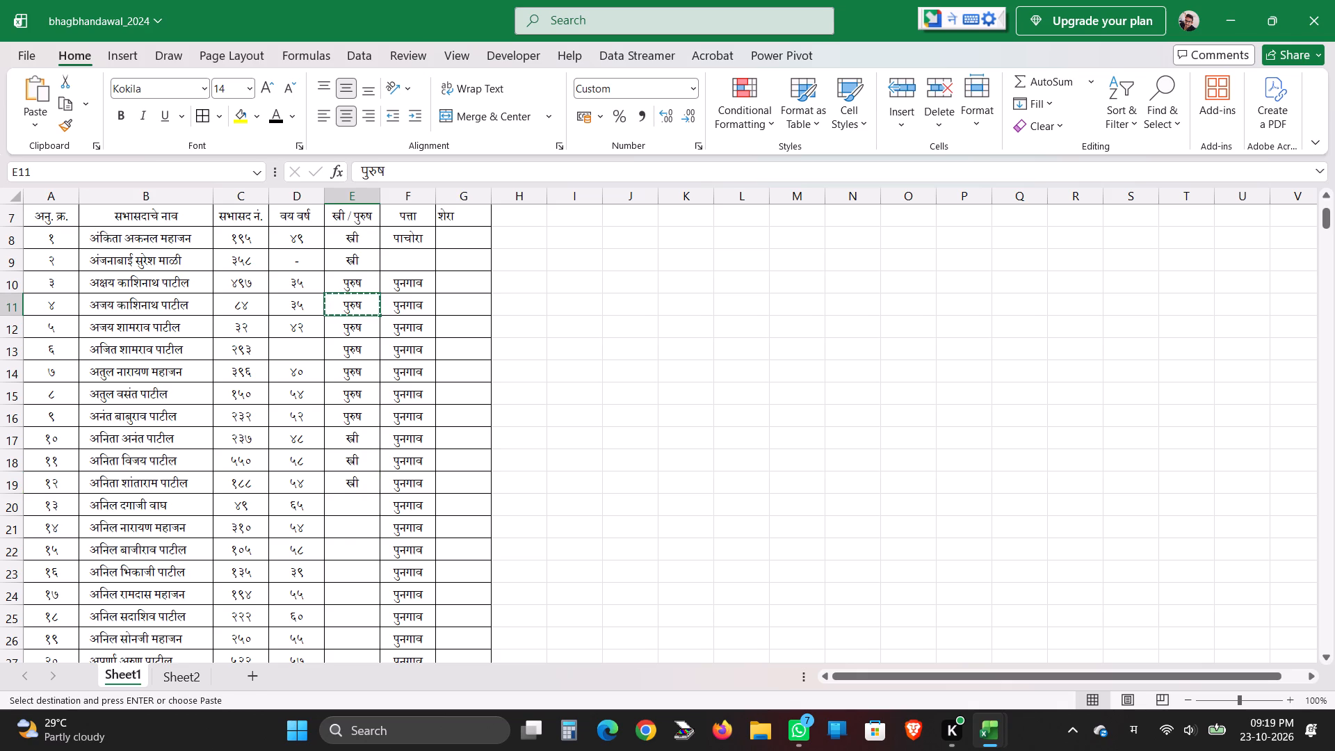
pyautogui.click(339, 503)
pyautogui.hotkey('ctrl', 'v')
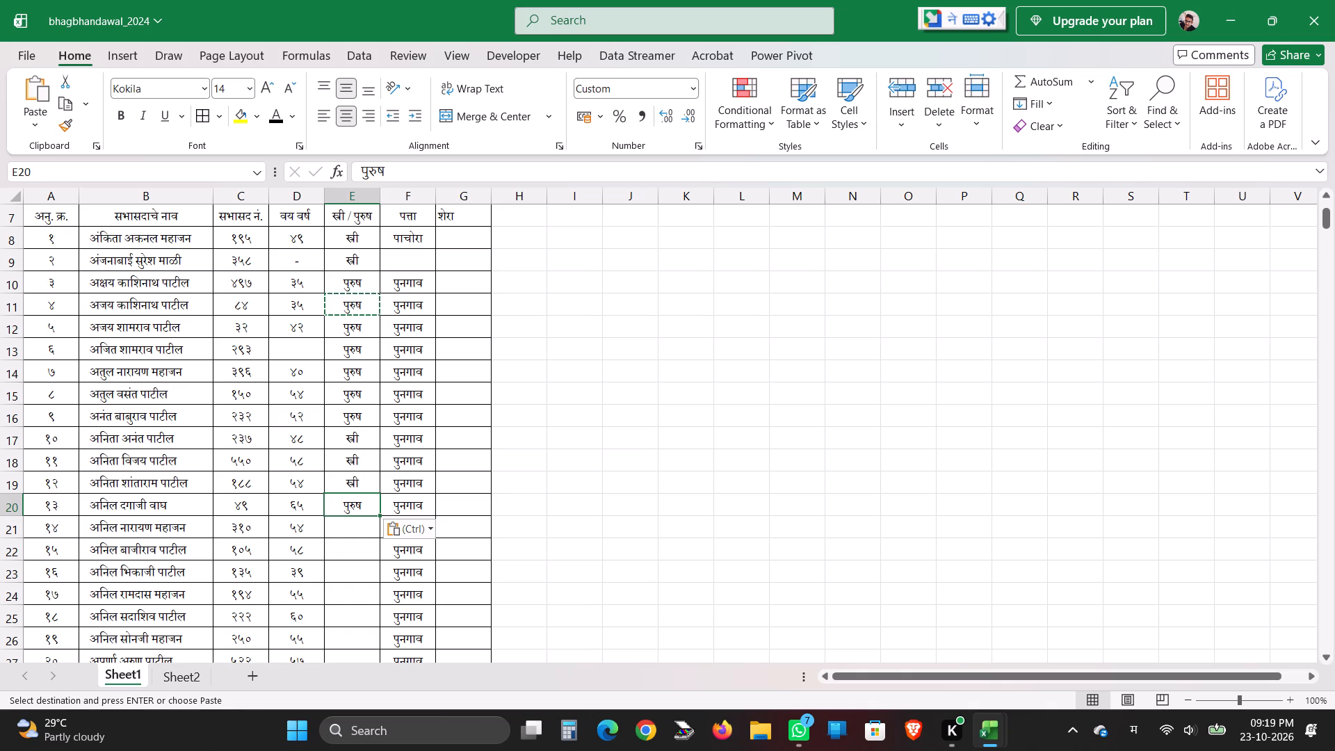
pyautogui.click(382, 515)
pyautogui.scroll(-1, 365, 531)
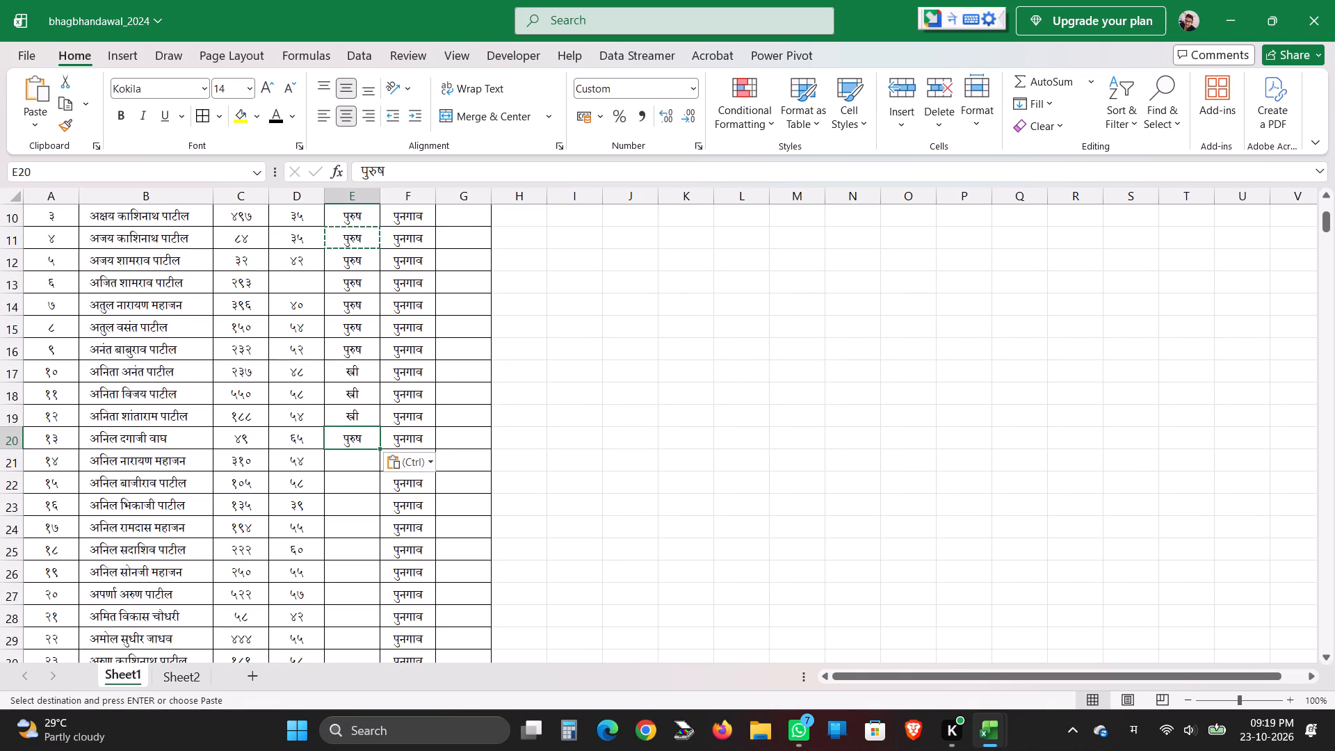
pyautogui.moveTo(378, 449); pyautogui.dragTo(372, 517)
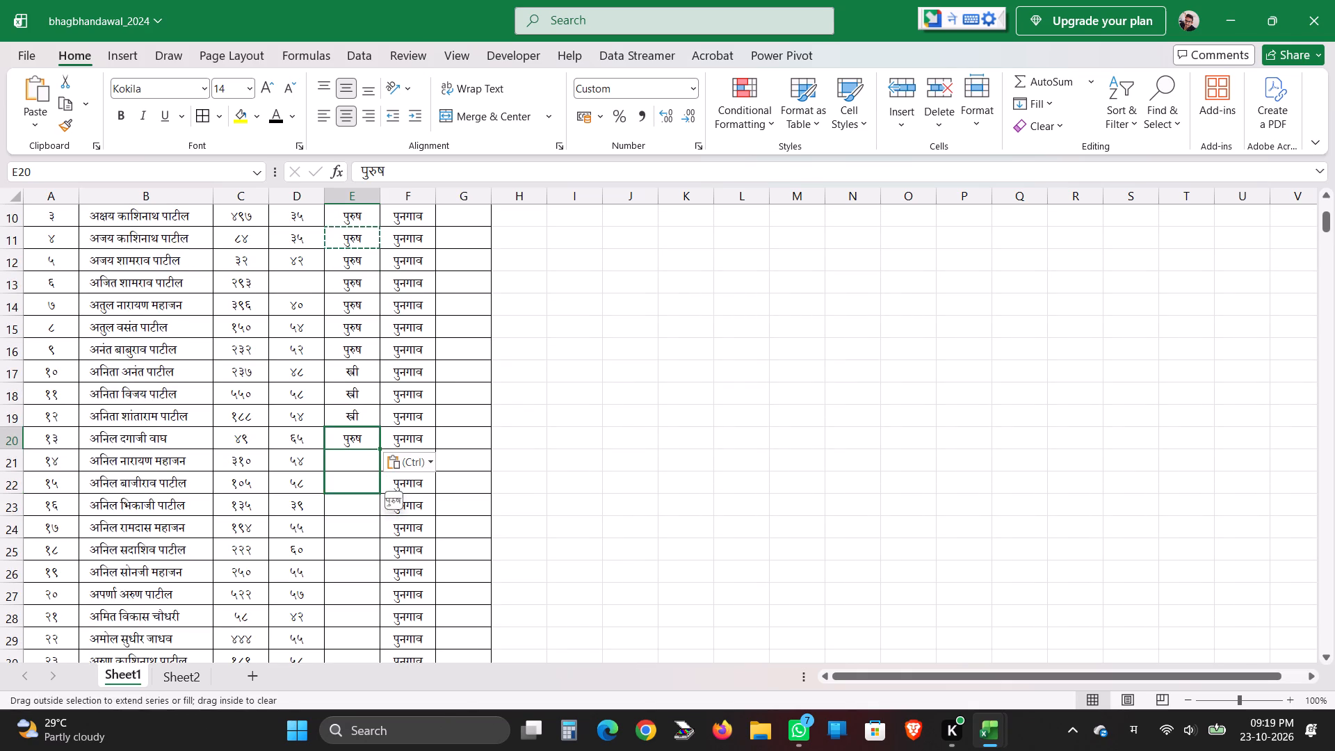
pyautogui.moveTo(372, 517); pyautogui.dragTo(367, 579)
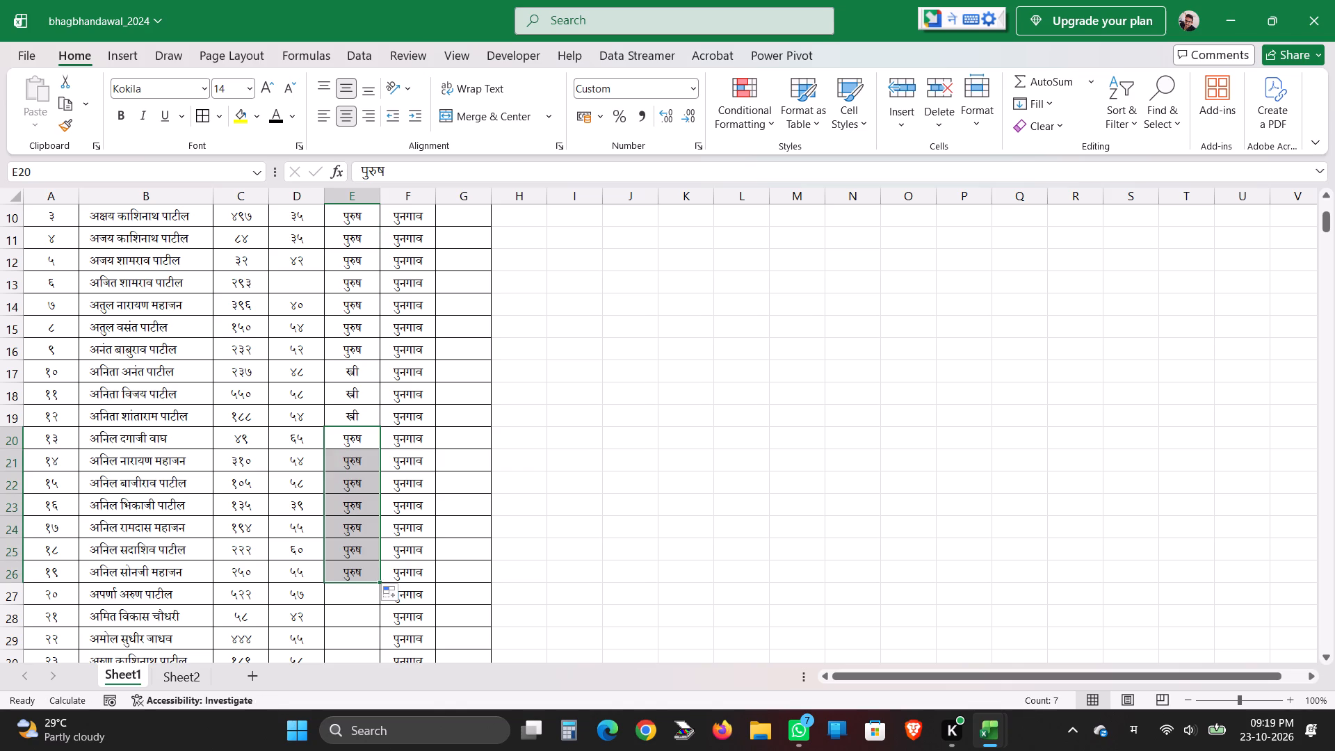
# Copy पुरुष from E26 into E28, leaving E27 blank, and fill it down through E33.
pyautogui.click(359, 617)
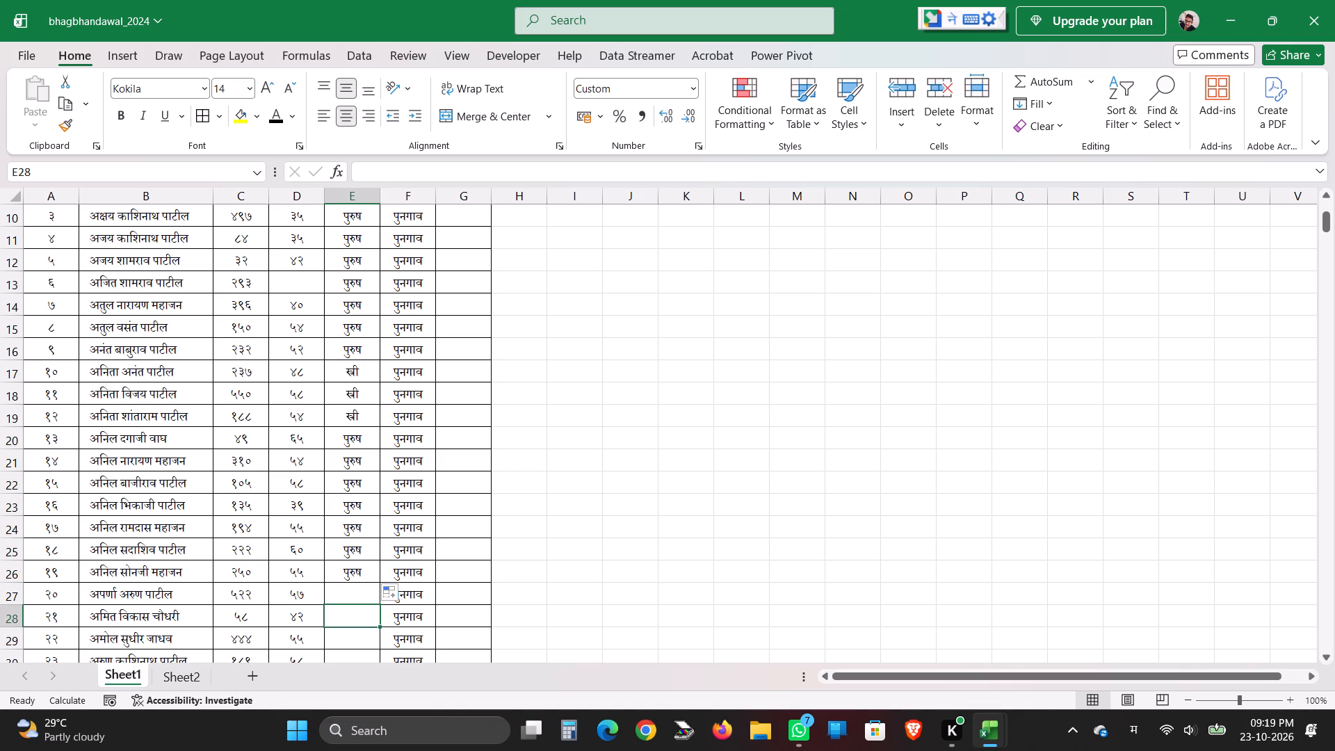
pyautogui.click(344, 575)
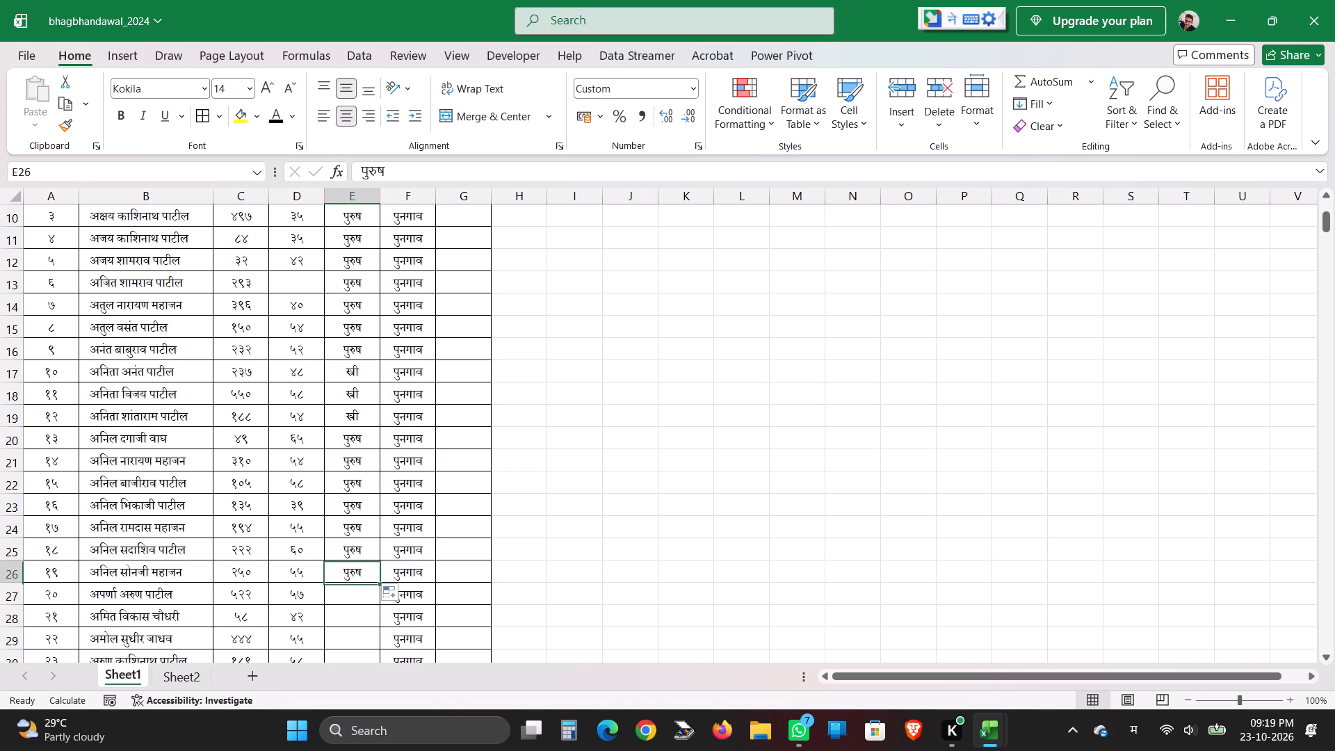
pyautogui.hotkey('ctrl', 'c')
pyautogui.click(351, 614)
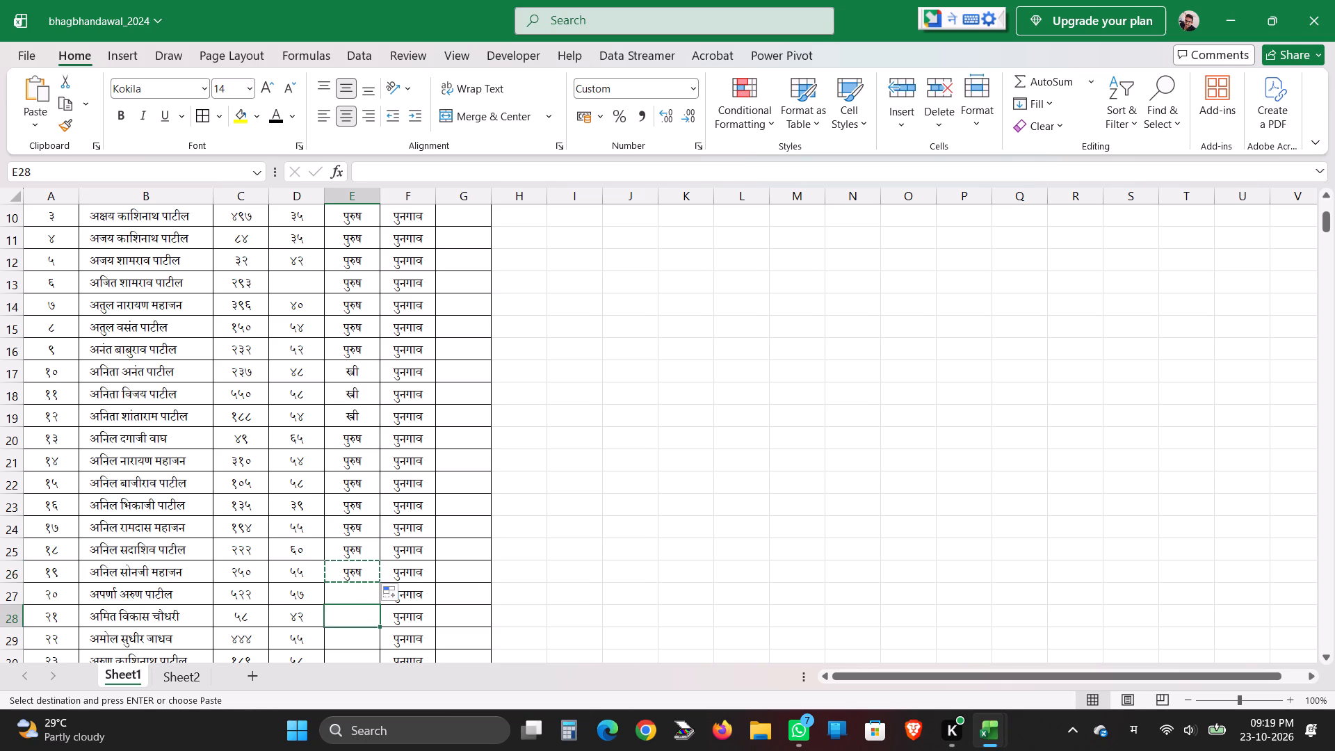
pyautogui.hotkey('ctrl', 'v')
pyautogui.scroll(-3, 348, 561)
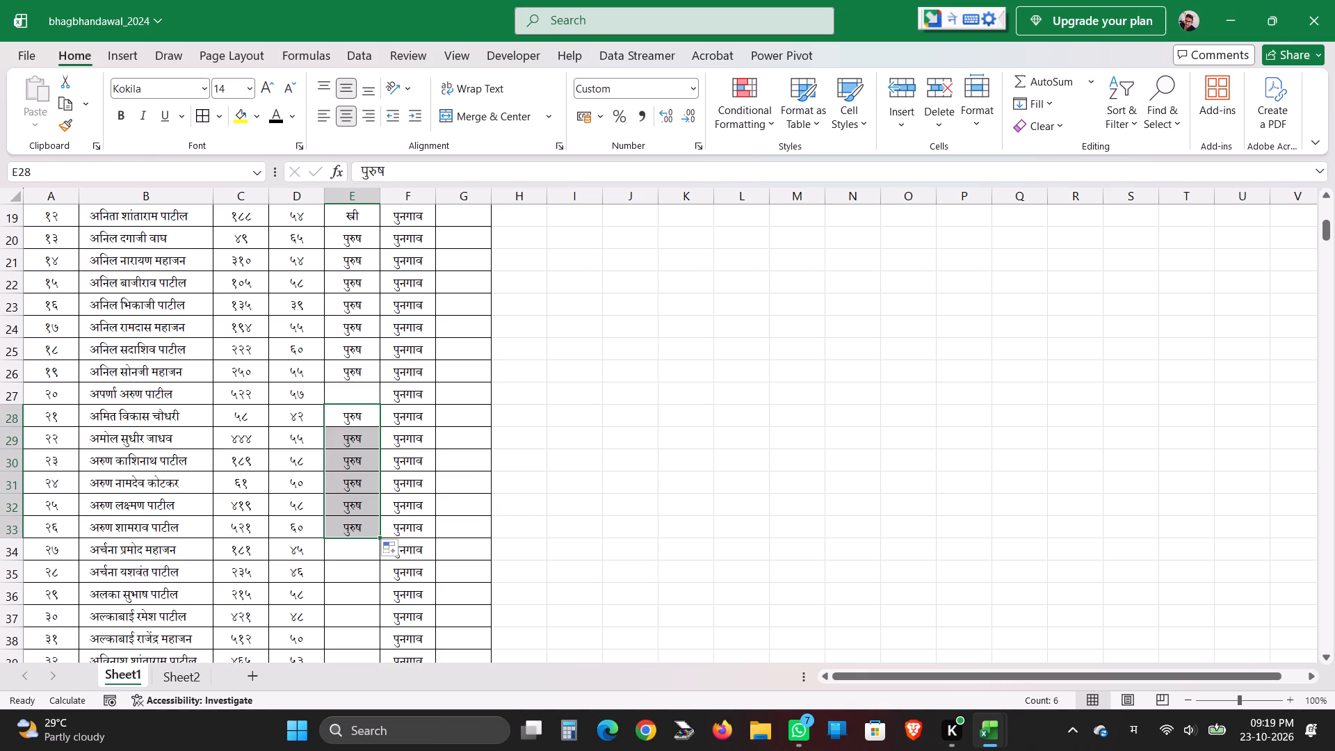
pyautogui.scroll(-1, 369, 589)
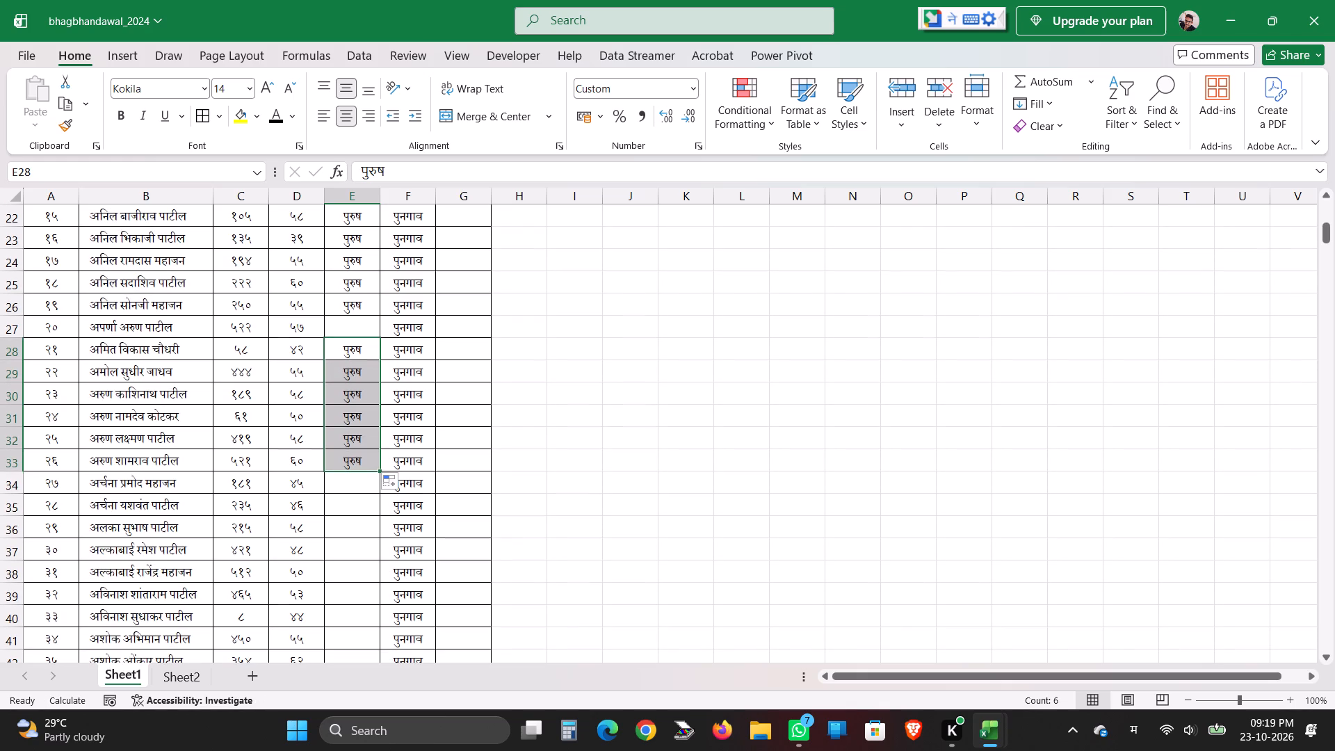
# Copy the gender entry पुरुष from E33.
pyautogui.click(344, 598)
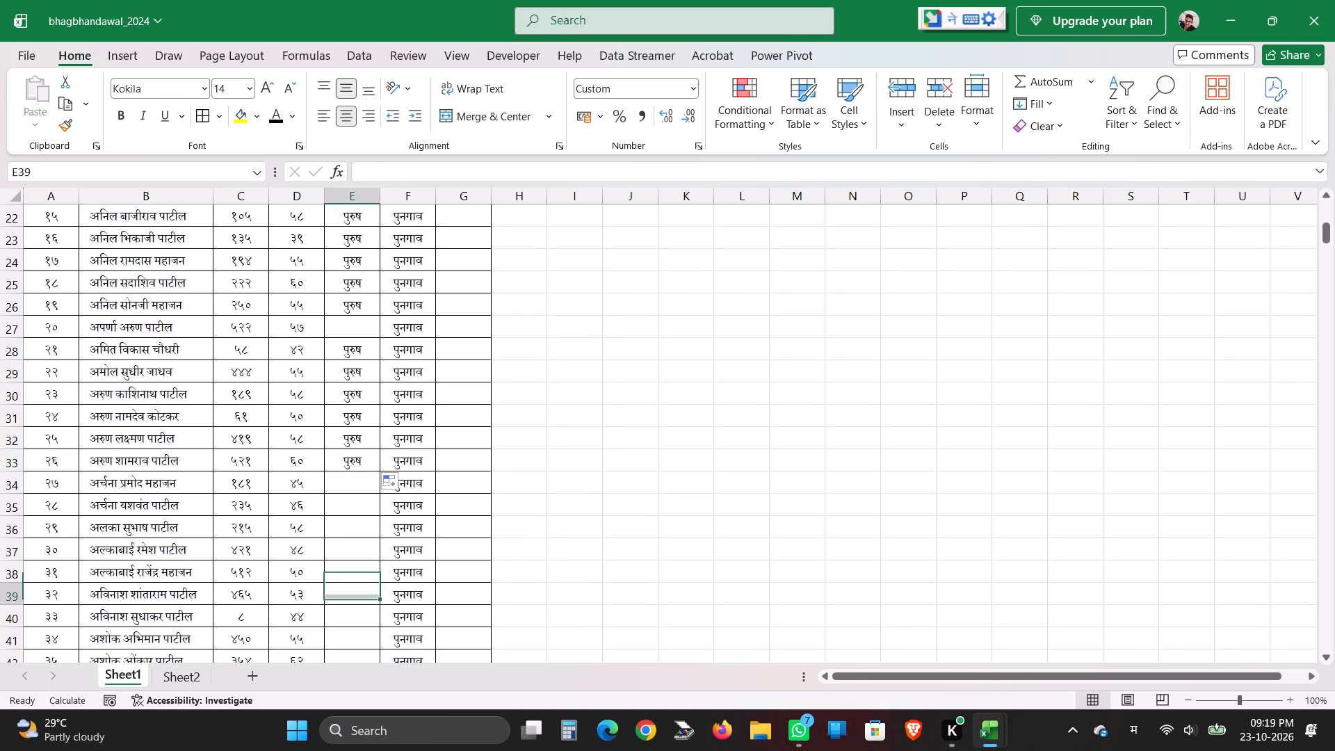
pyautogui.tripleClick(346, 463)
pyautogui.click(346, 463)
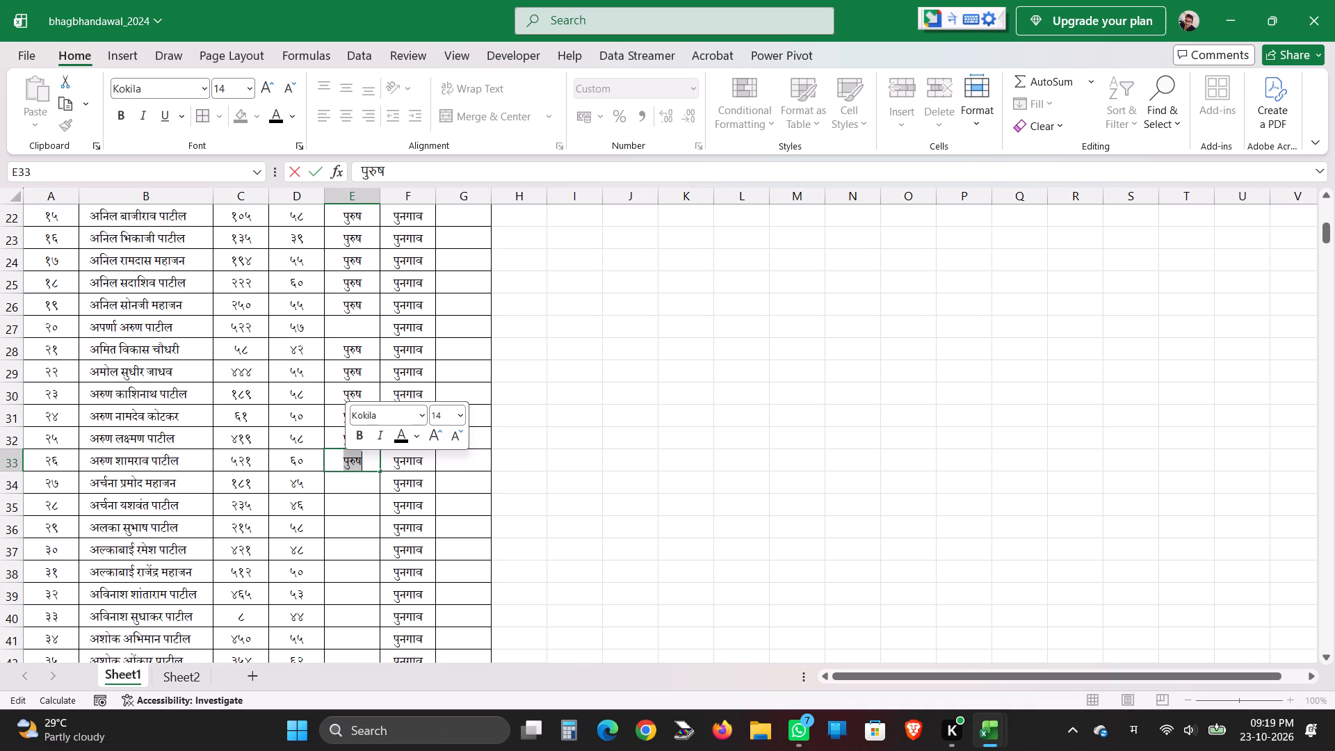
pyautogui.hotkey('ctrl', 'c')
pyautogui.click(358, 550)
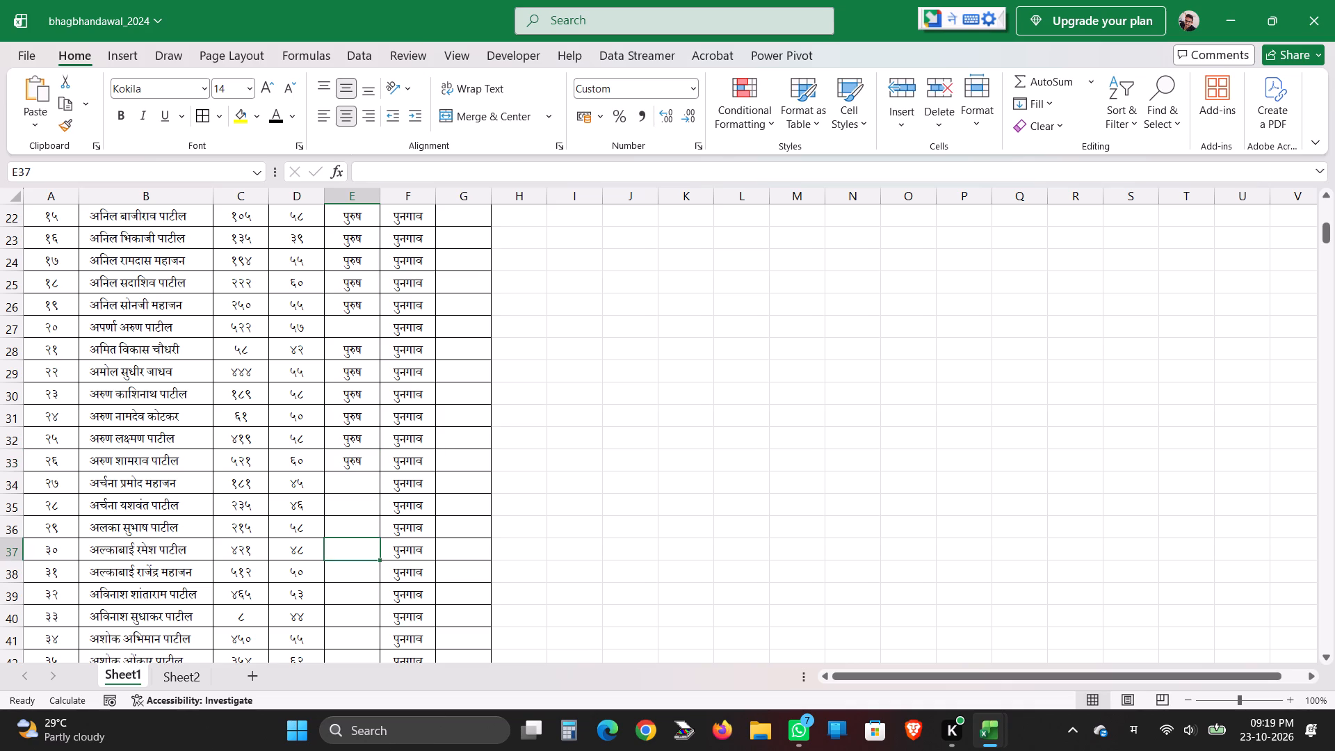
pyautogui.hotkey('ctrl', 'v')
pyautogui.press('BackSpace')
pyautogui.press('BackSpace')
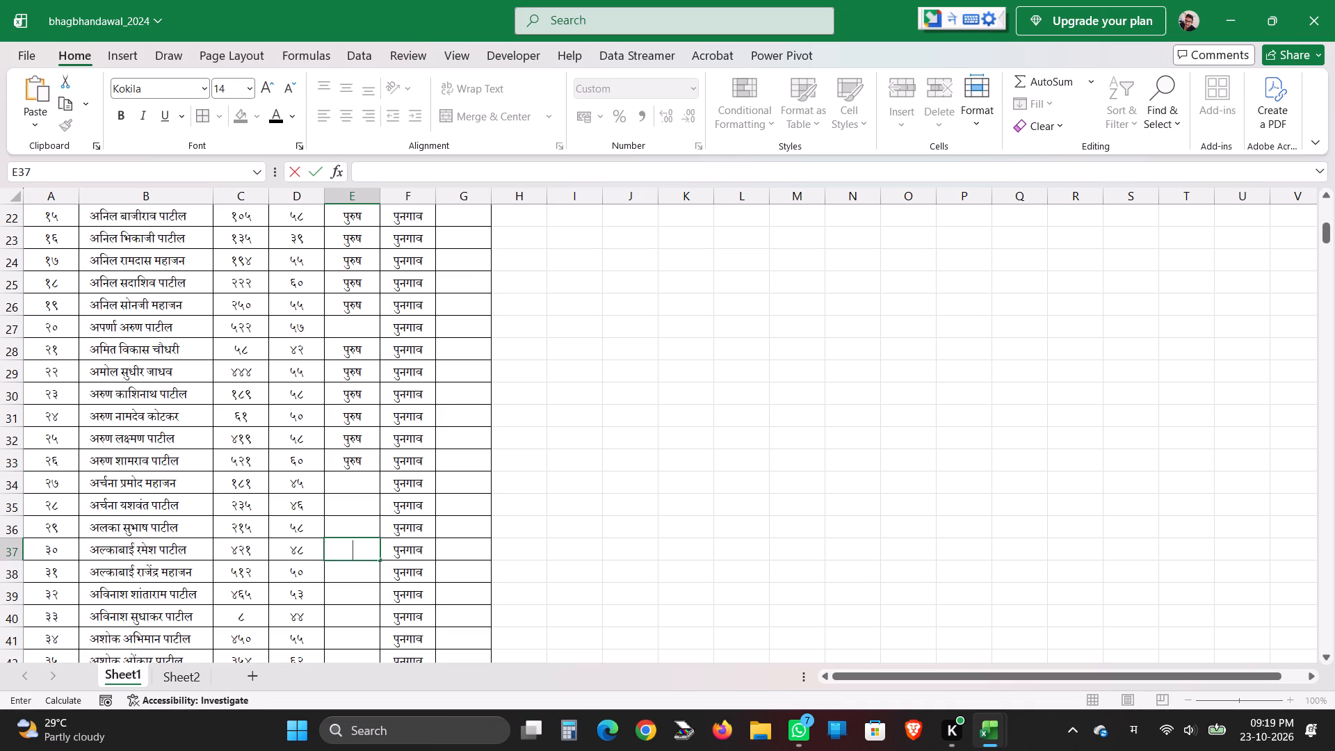
# Paste पुरुष into E39, leaving E34:E38 blank, and fill it down through E51.
pyautogui.click(350, 597)
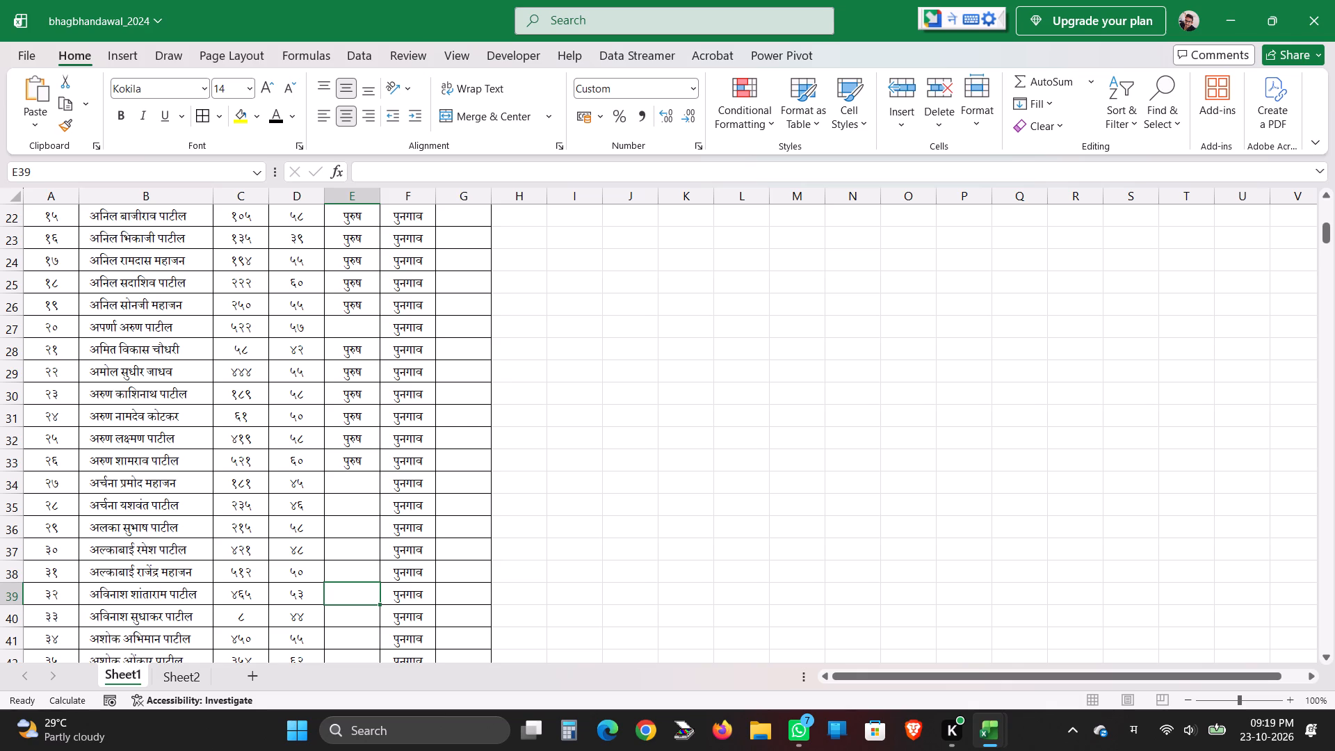
pyautogui.hotkey('ctrl', 'v')
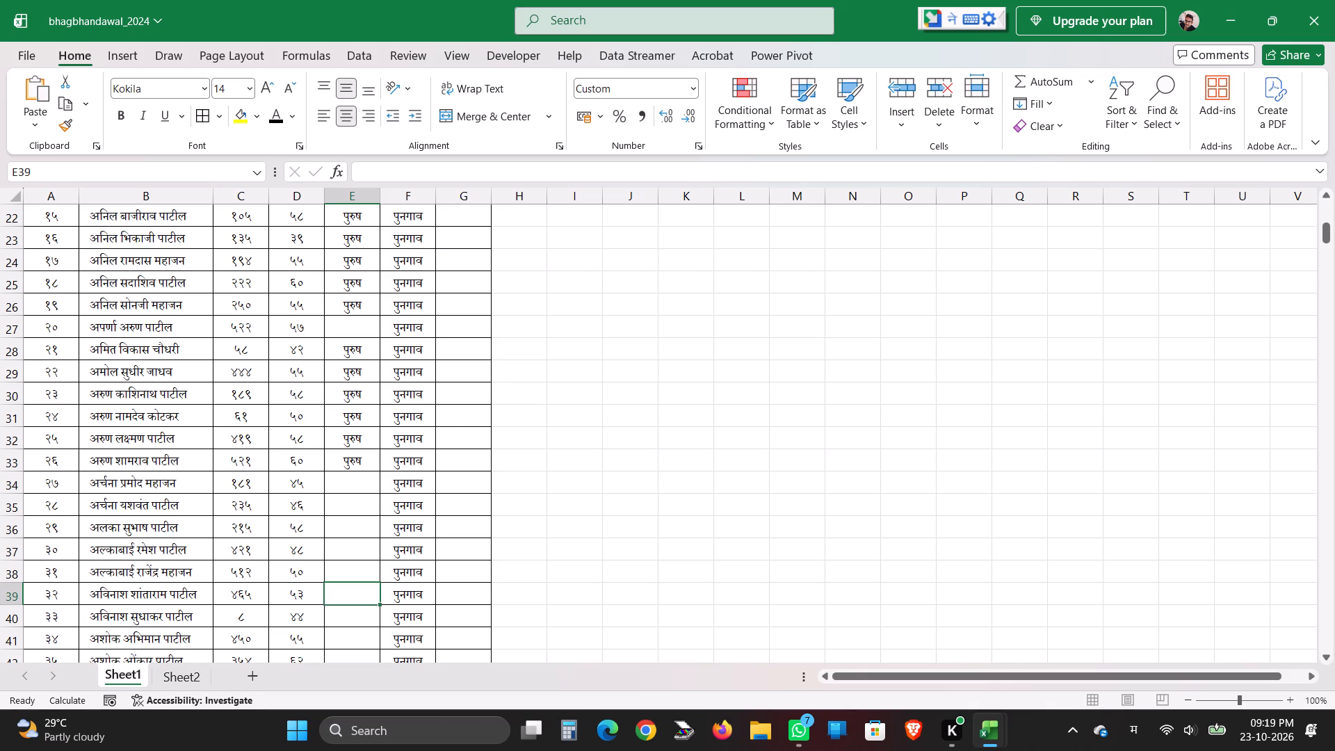
pyautogui.click(352, 604)
pyautogui.doubleClick(350, 596)
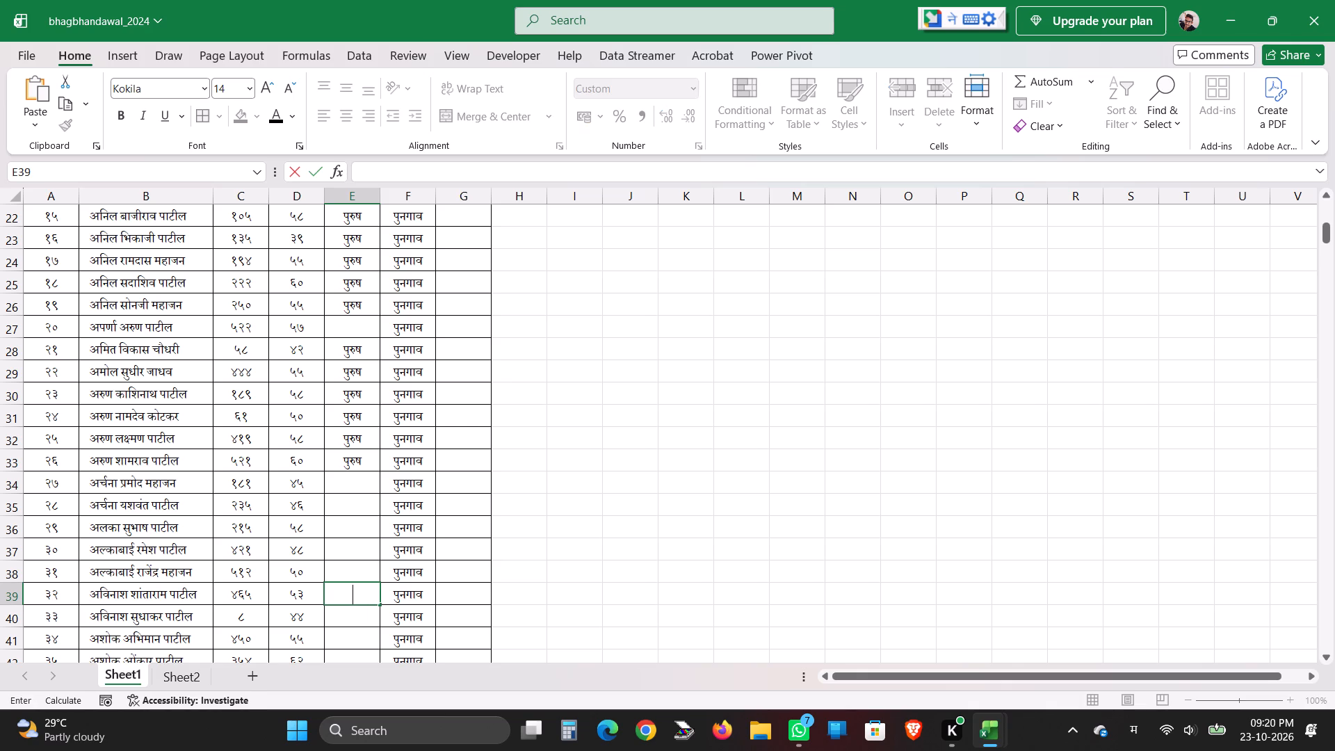
pyautogui.hotkey('ctrl', 'v')
pyautogui.click(350, 611)
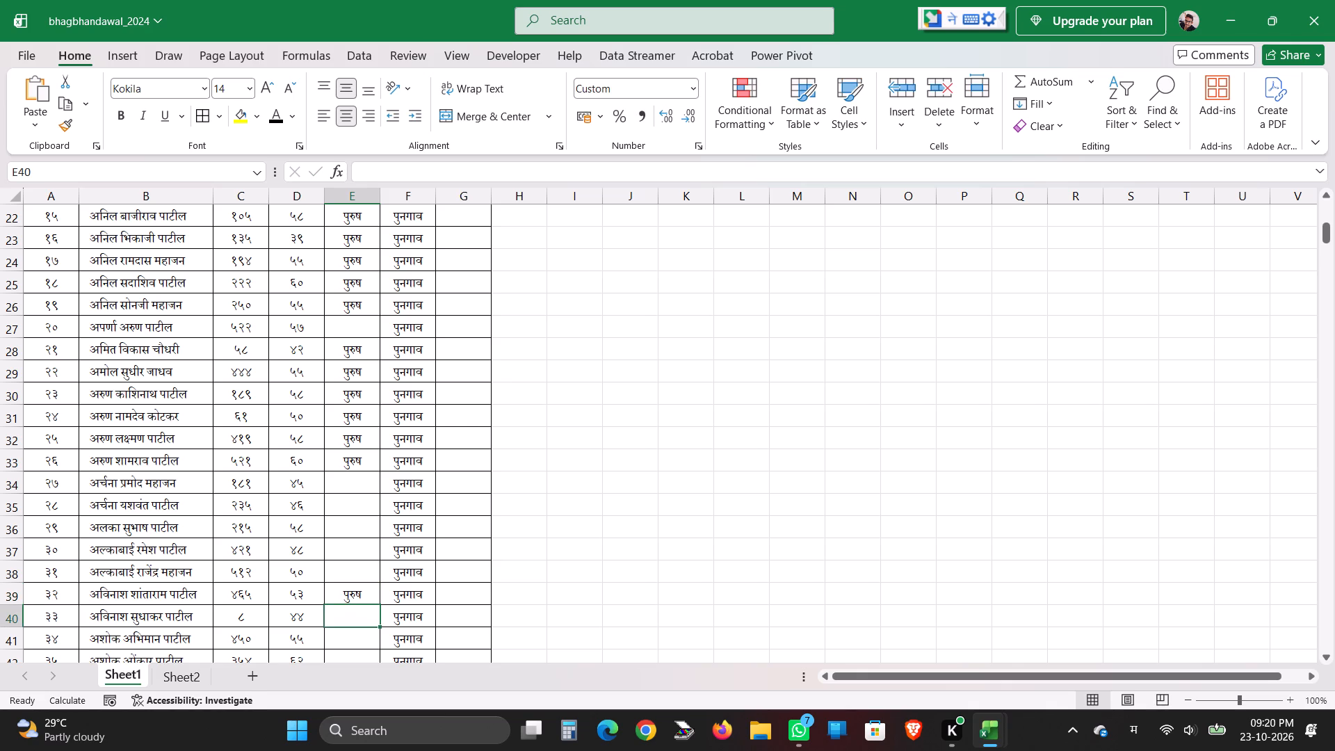
pyautogui.scroll(-4, 350, 609)
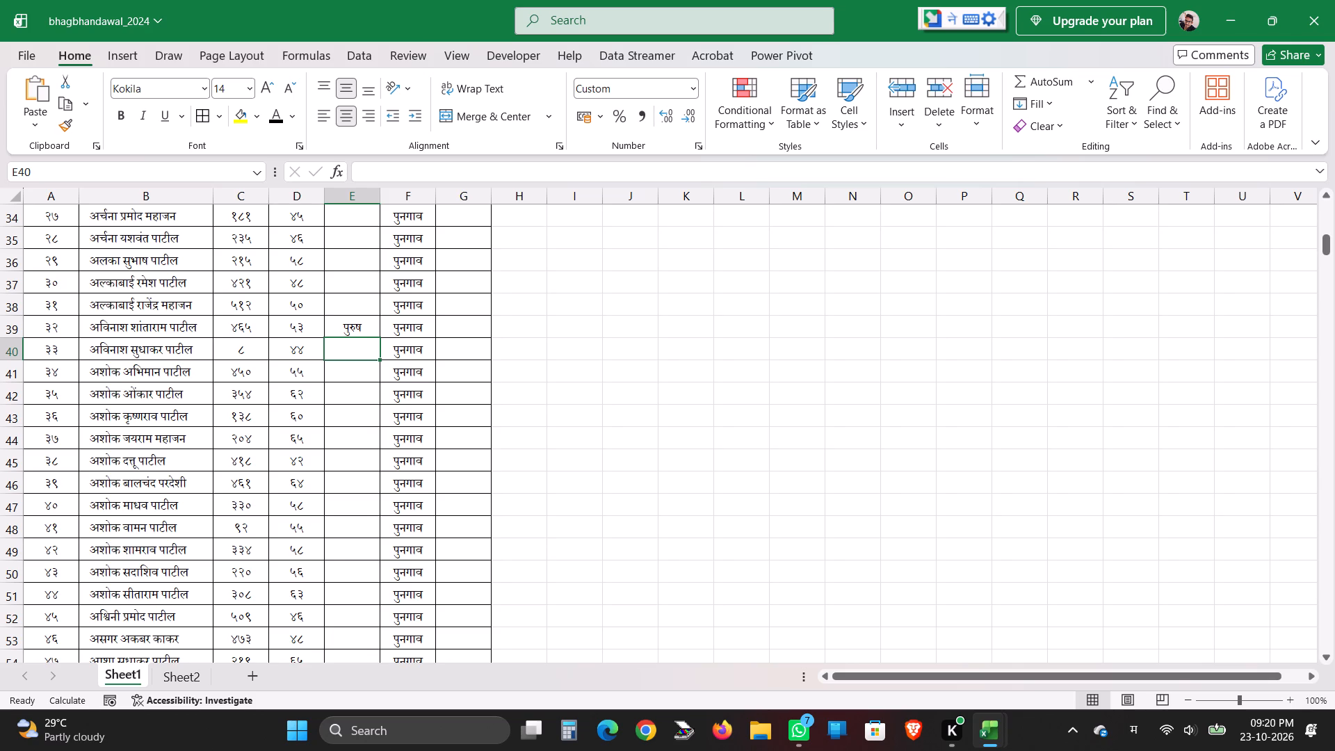
pyautogui.click(364, 330)
pyautogui.moveTo(382, 337); pyautogui.dragTo(370, 602)
# Enter पुरुष in E53, E56 and E57, leaving E52, E54 and E55 blank.
pyautogui.scroll(-2, 347, 607)
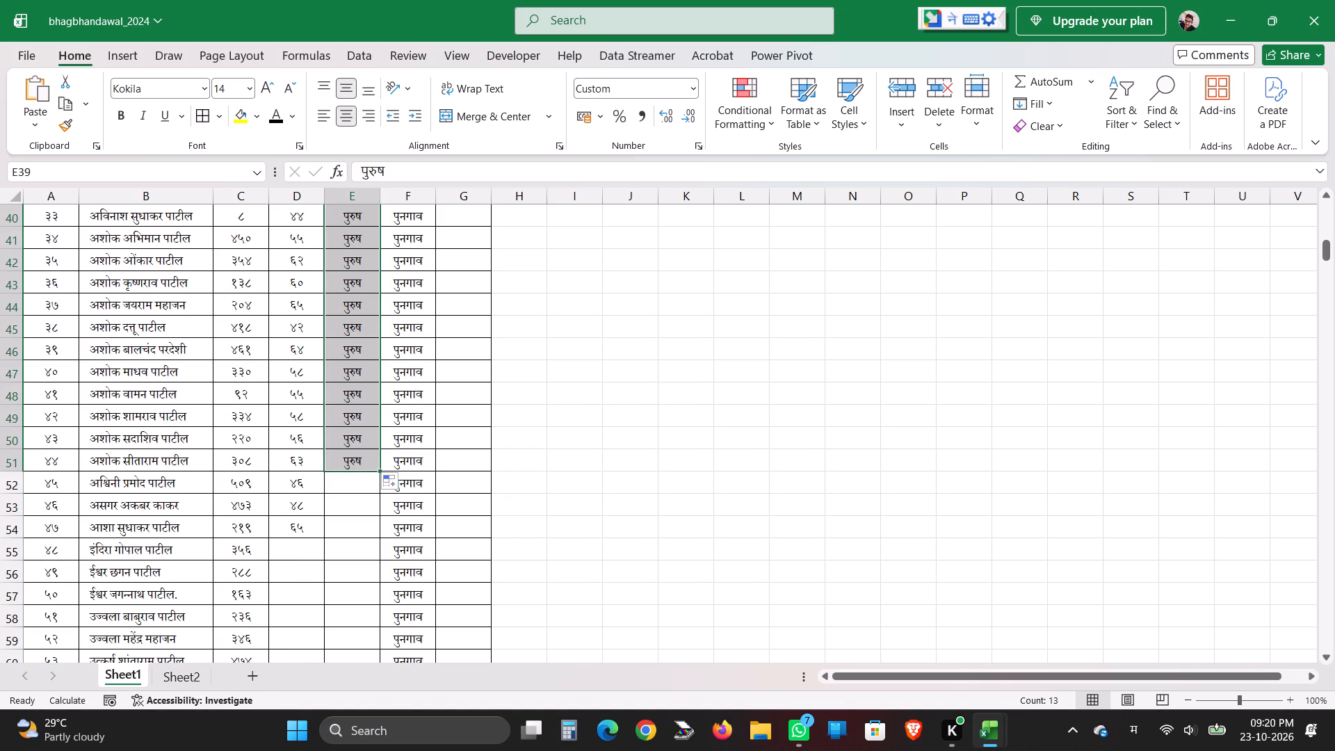
pyautogui.click(356, 508)
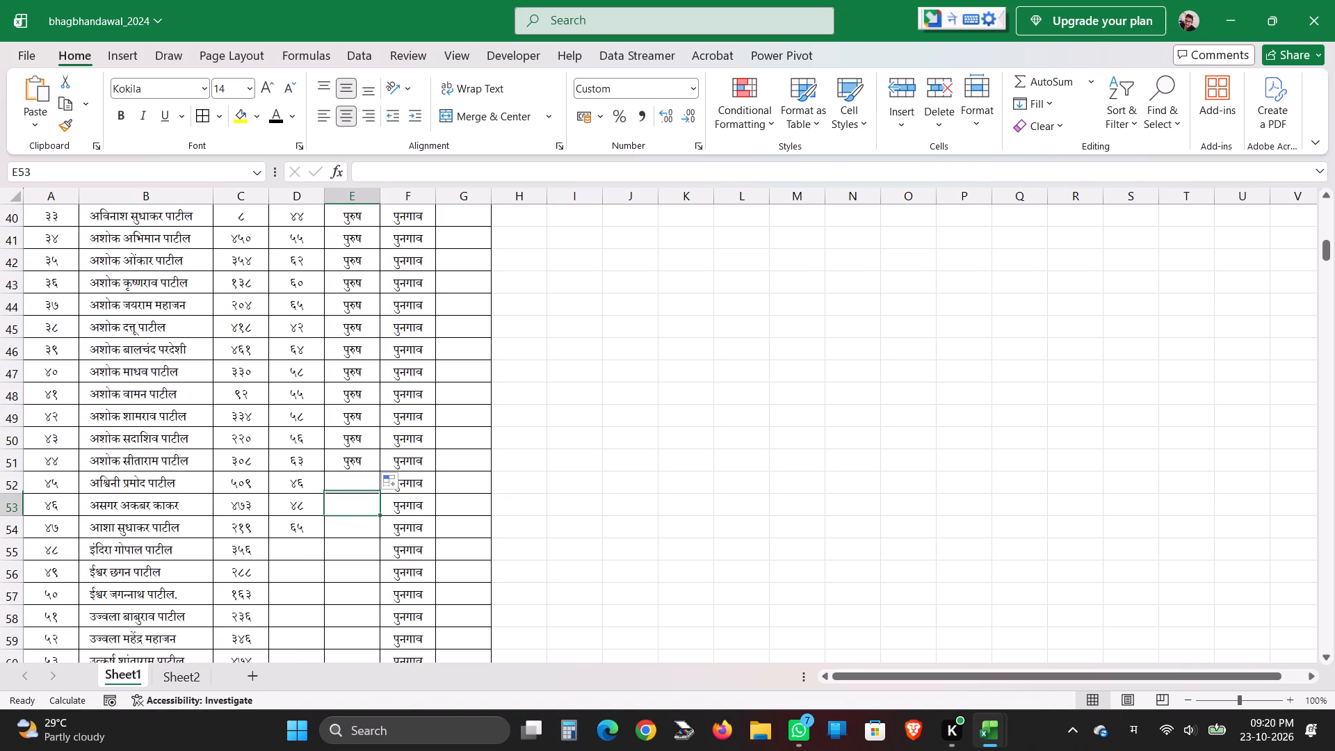
pyautogui.hotkey('ctrl', 'v')
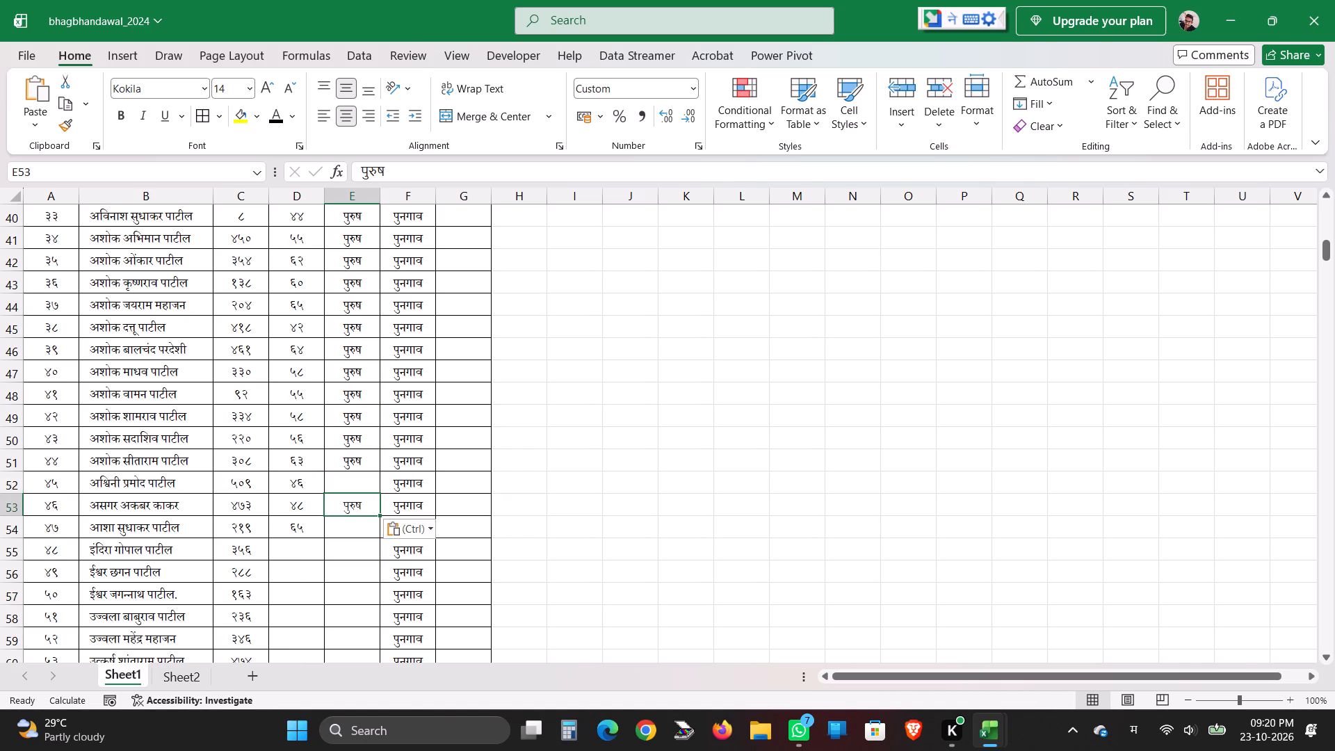
pyautogui.click(361, 579)
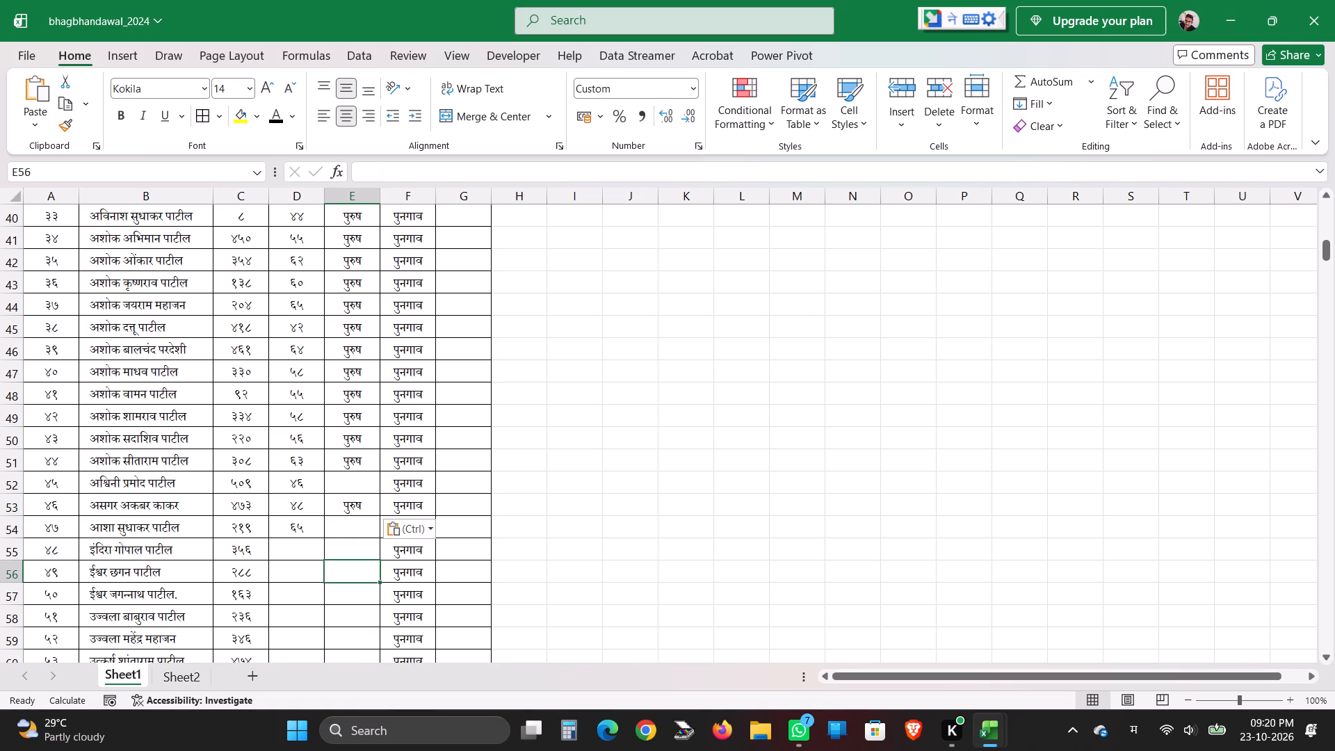
pyautogui.hotkey('ctrl', 'v')
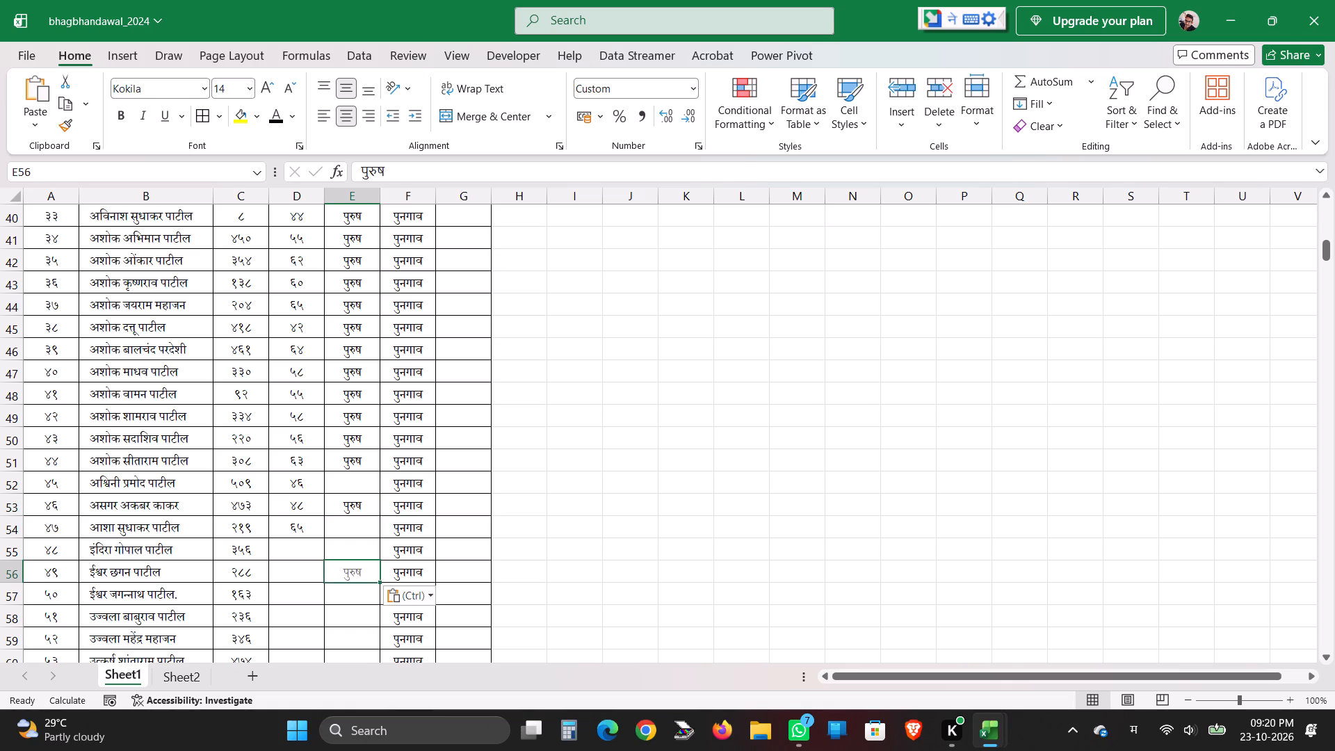
pyautogui.click(362, 588)
pyautogui.hotkey('ctrl', 'v')
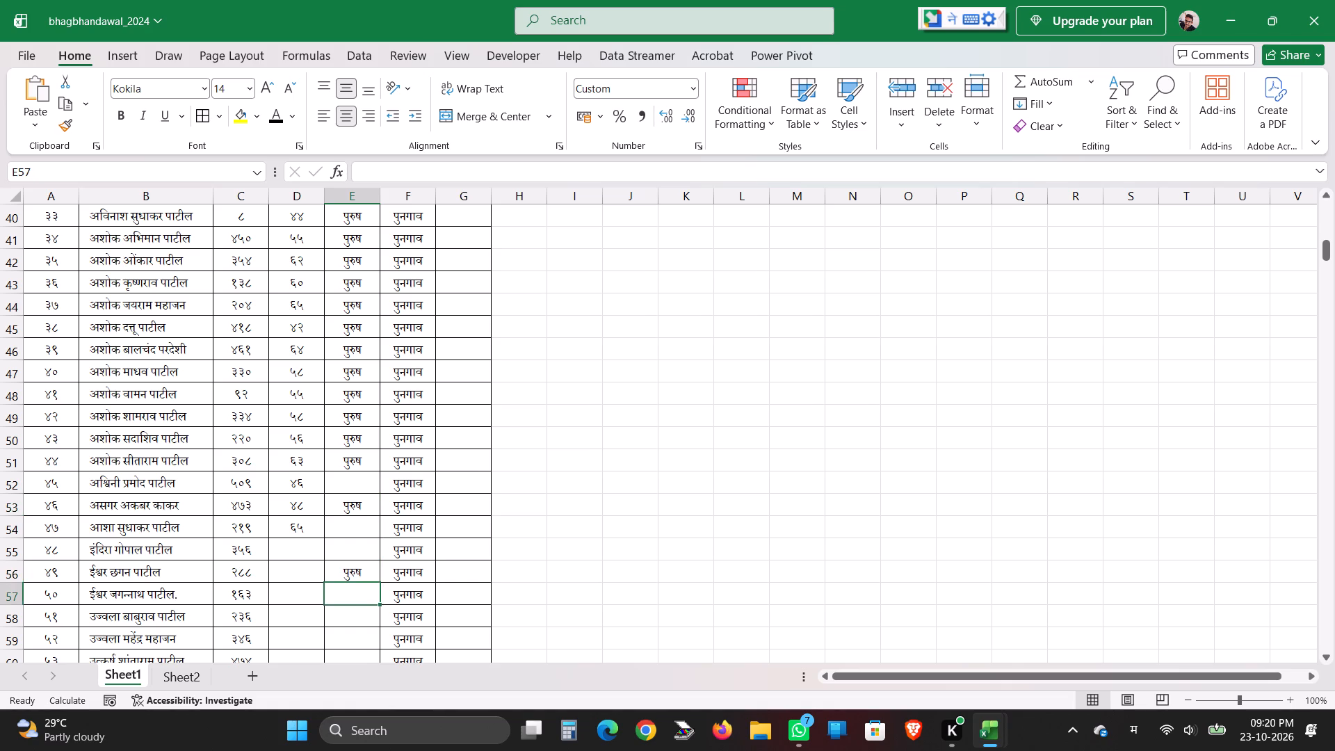
pyautogui.hotkey('ctrl', 'd')
# Paste पुरुष into E60, leaving E58:E59 blank, and fill it down through E62.
pyautogui.scroll(-2, 362, 606)
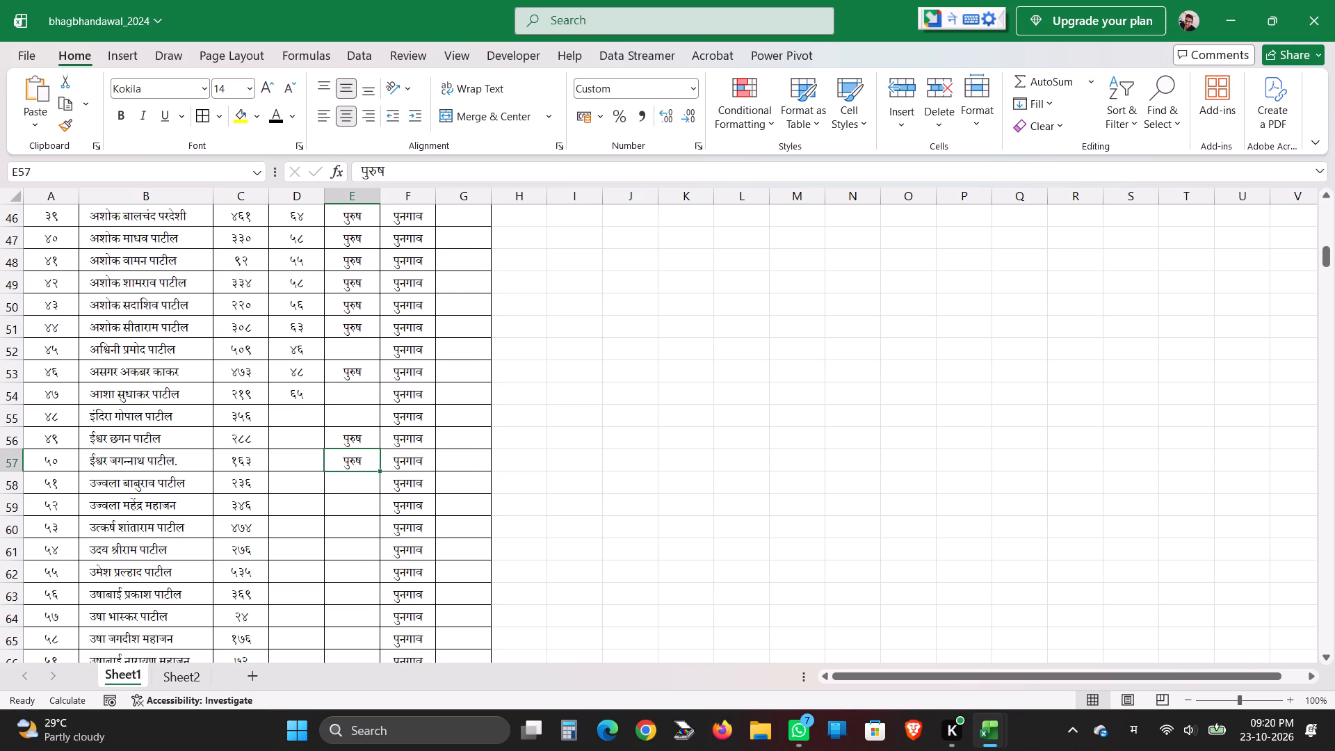
pyautogui.click(353, 528)
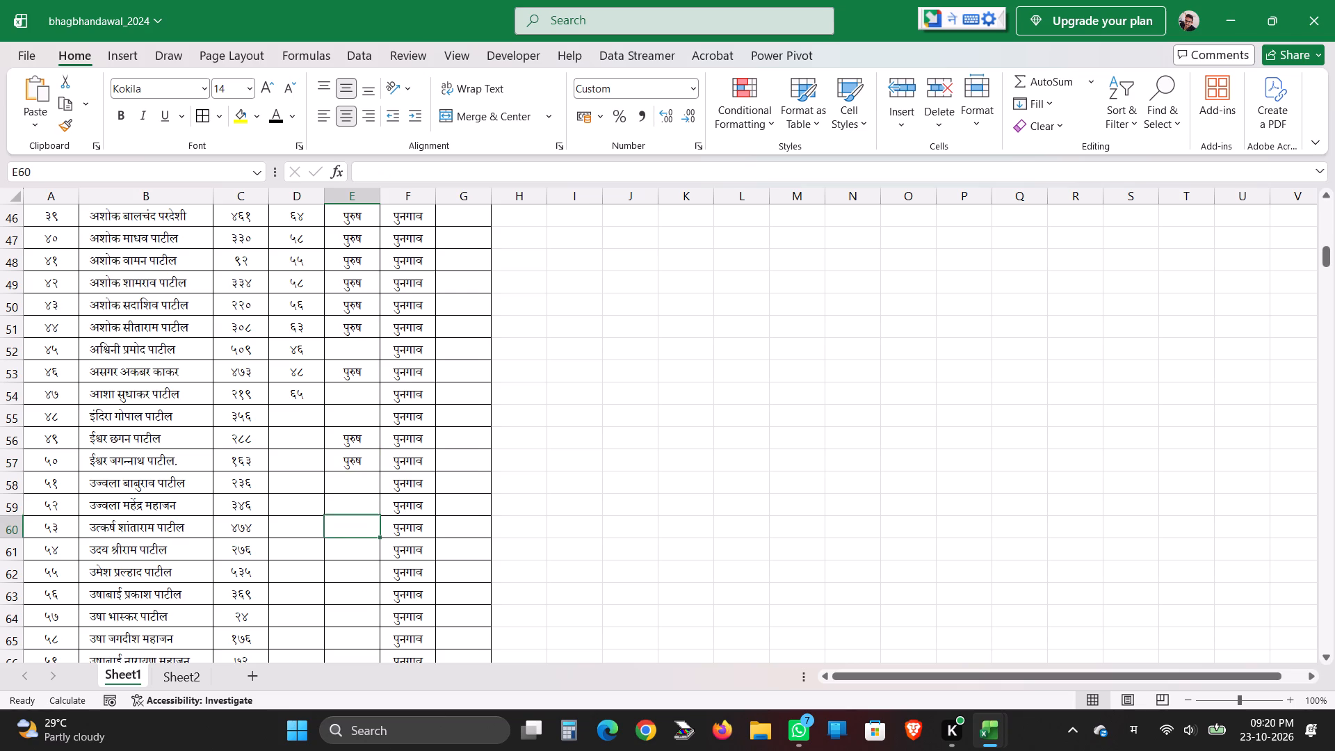
pyautogui.hotkey('ctrl', 'v')
pyautogui.click(353, 547)
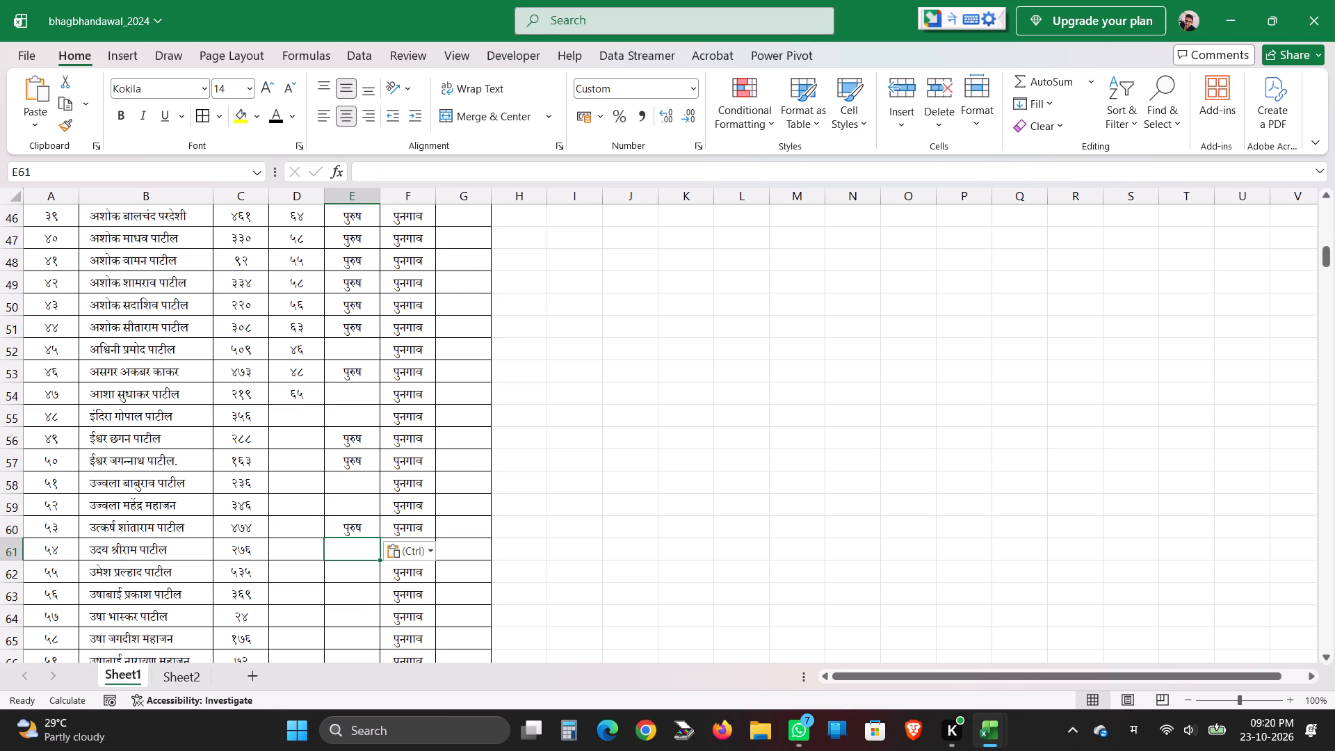
pyautogui.click(353, 526)
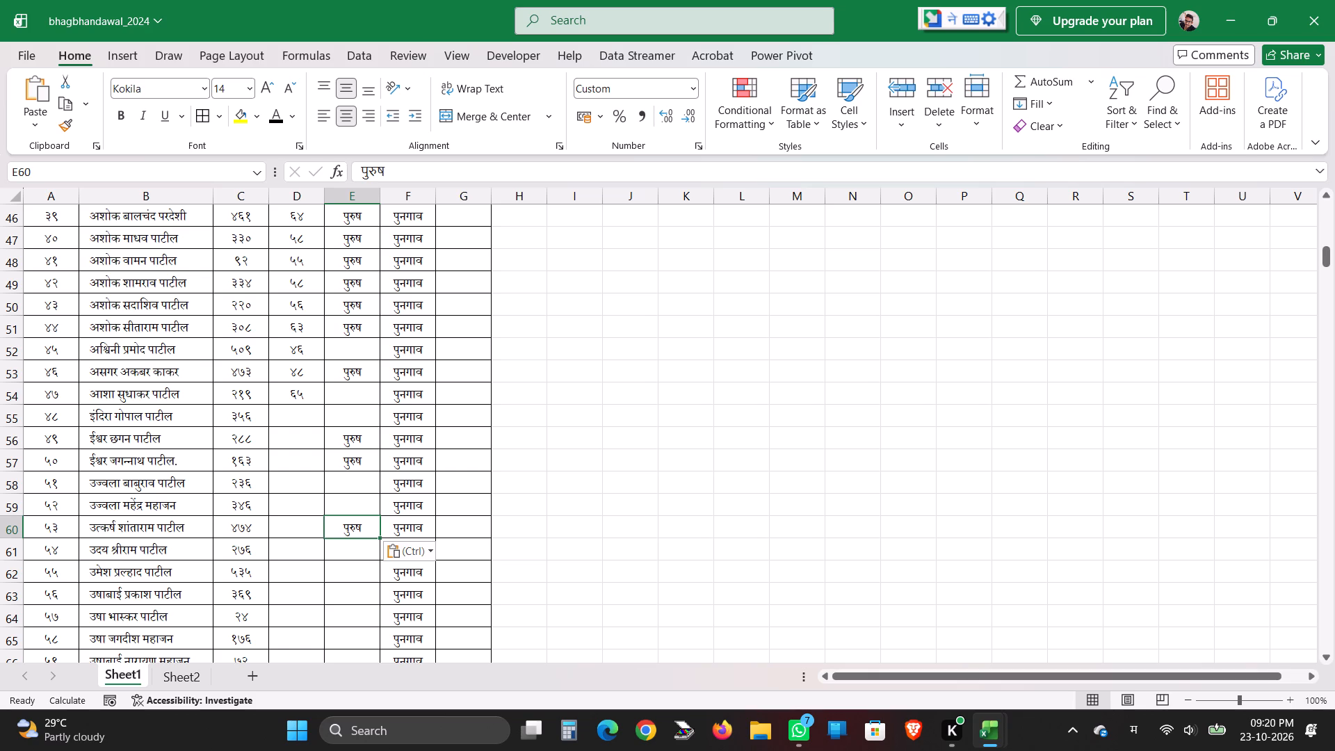
pyautogui.moveTo(378, 537); pyautogui.dragTo(377, 575)
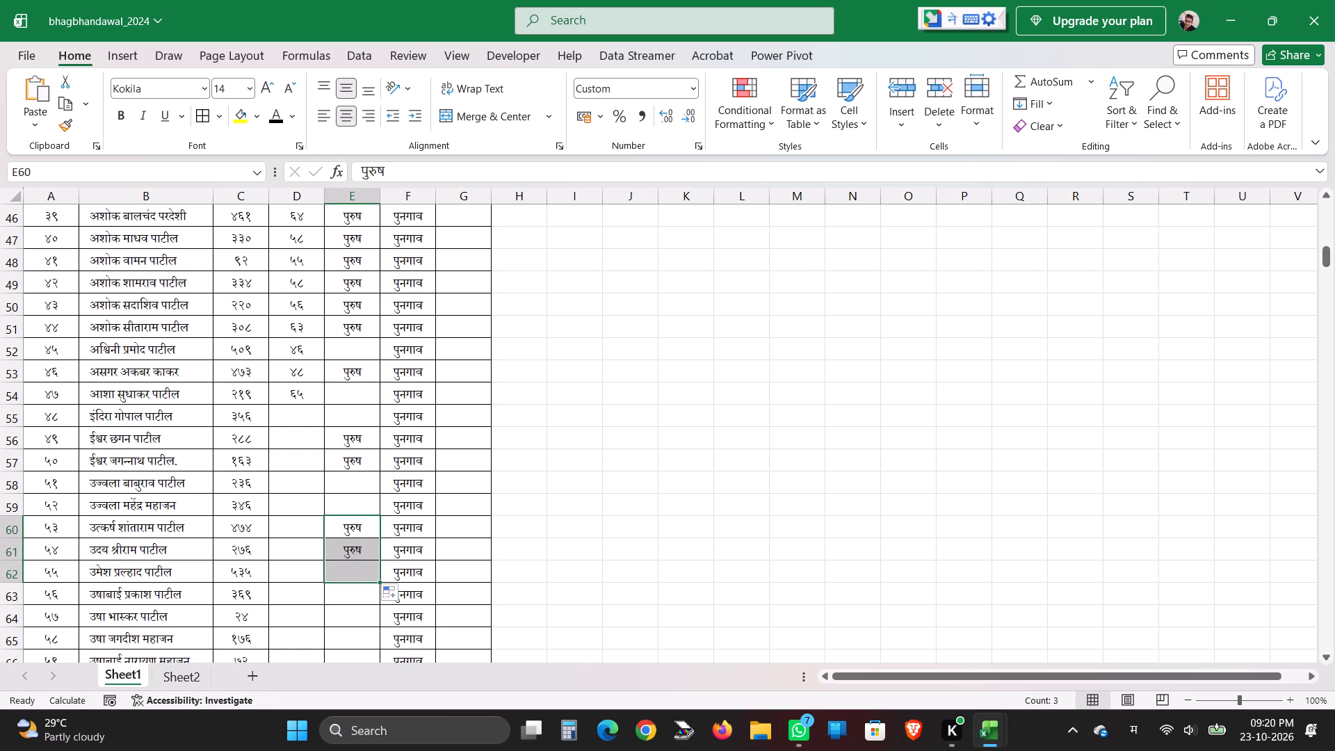
# Paste पुरुष into E69, leaving E63:E68 blank, and fill it down into E70.
pyautogui.scroll(-2, 377, 575)
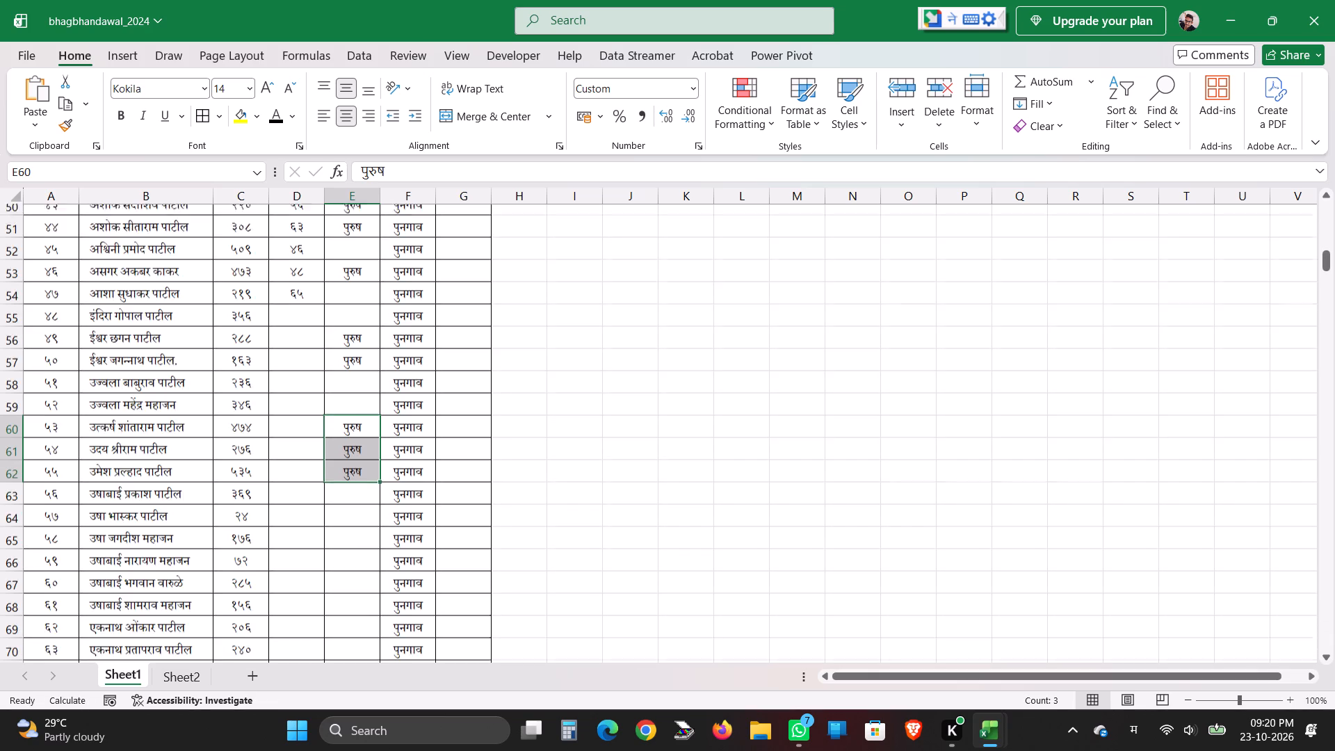
pyautogui.click(362, 596)
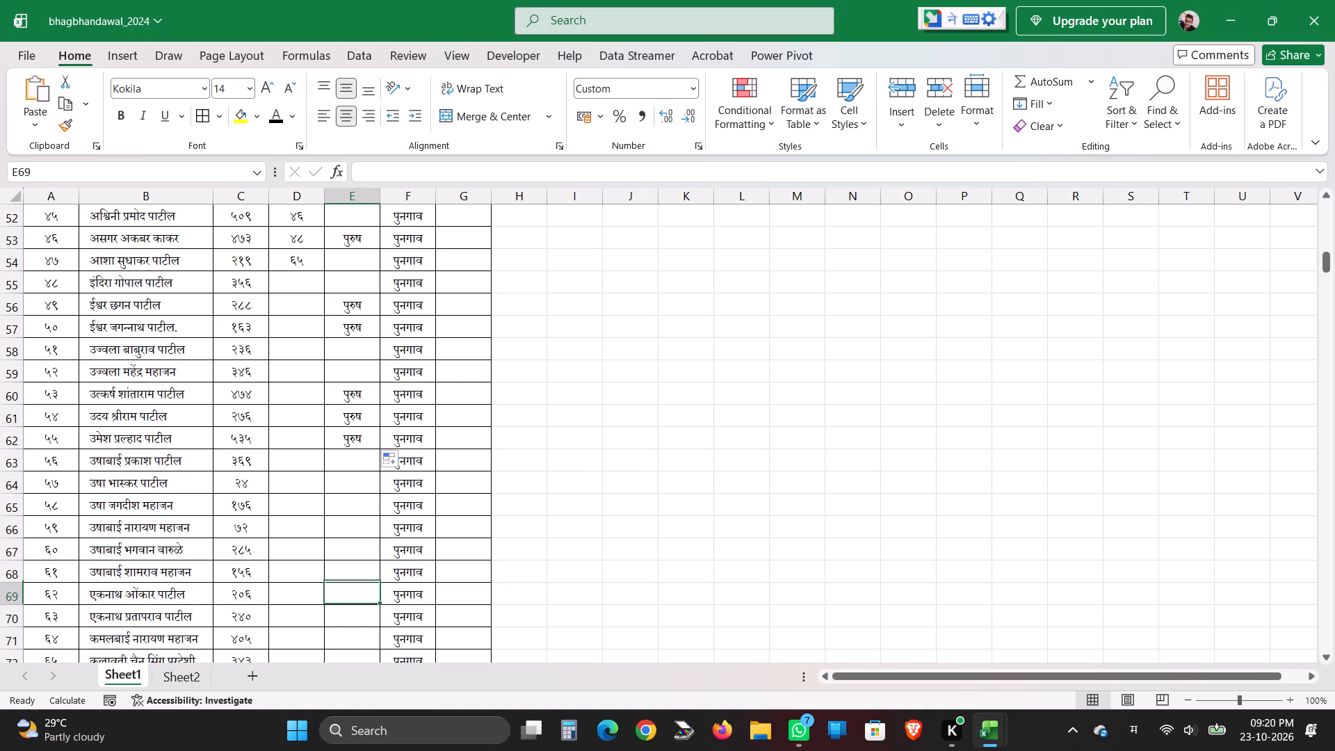
pyautogui.hotkey('ctrl', 'v')
pyautogui.scroll(-3, 236, 609)
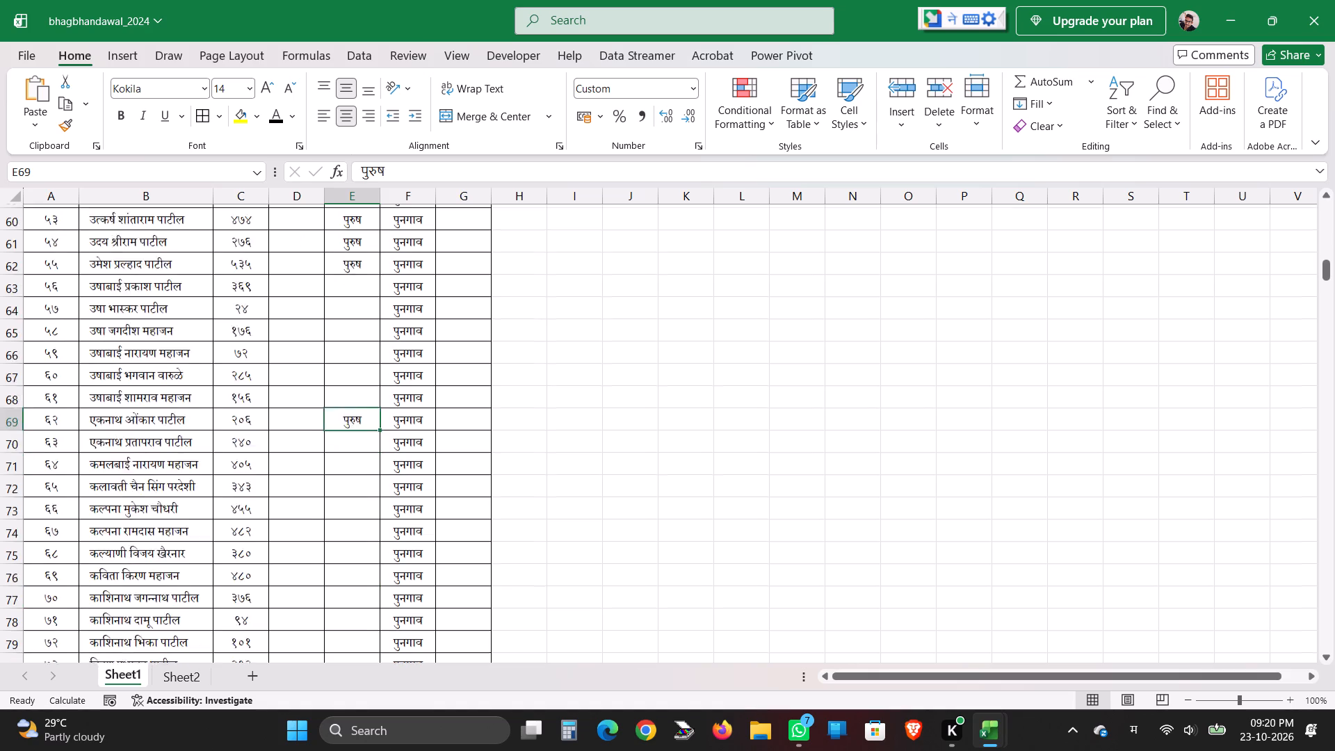
pyautogui.moveTo(378, 404); pyautogui.dragTo(378, 412)
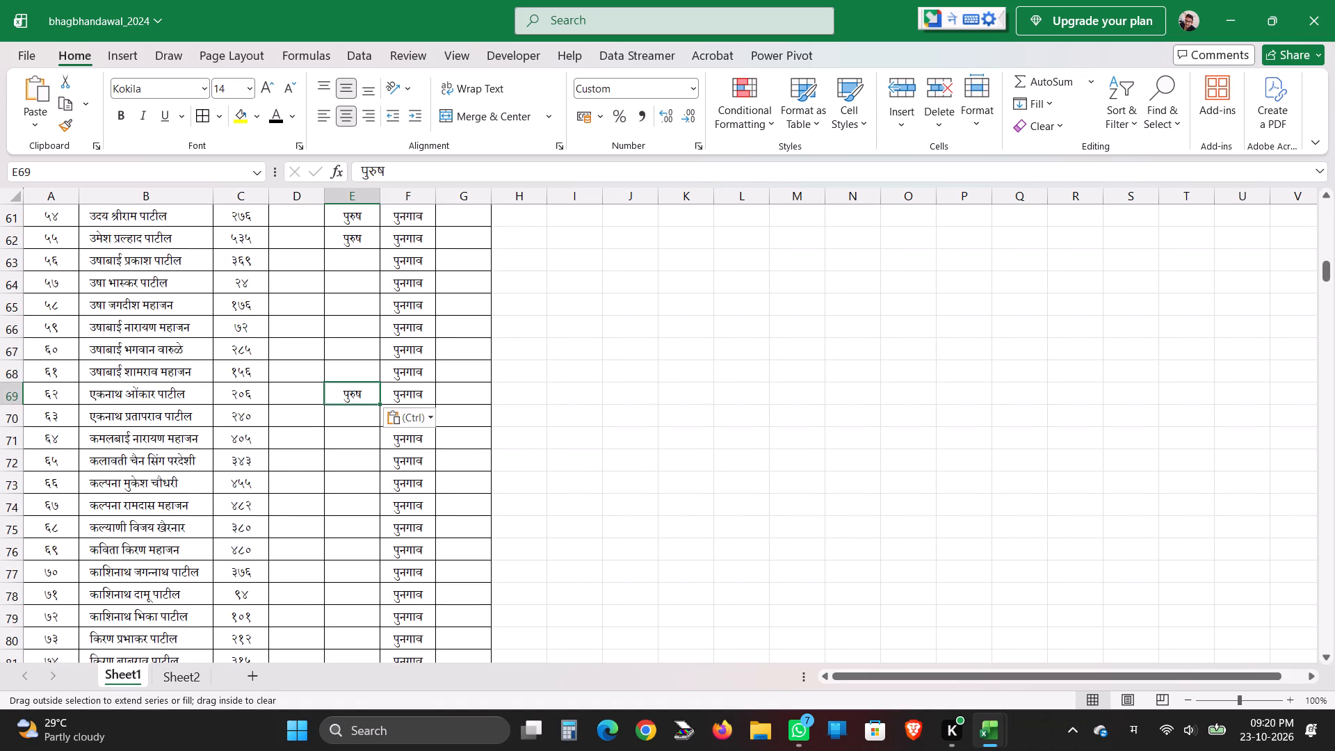
pyautogui.moveTo(378, 412); pyautogui.dragTo(375, 423)
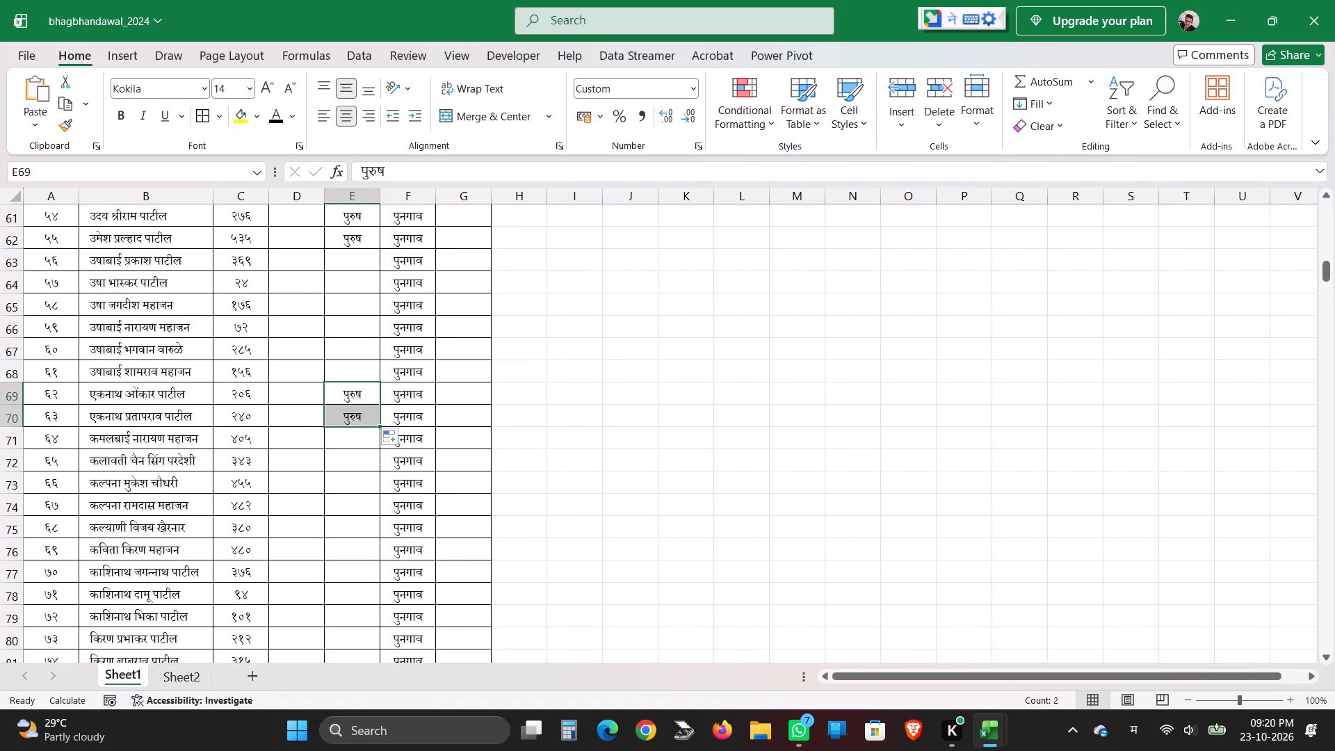
# Paste पुरुष into E77, leaving E71:E76 blank, and fill it down through E86.
pyautogui.click(342, 570)
pyautogui.hotkey('ctrl', 'v')
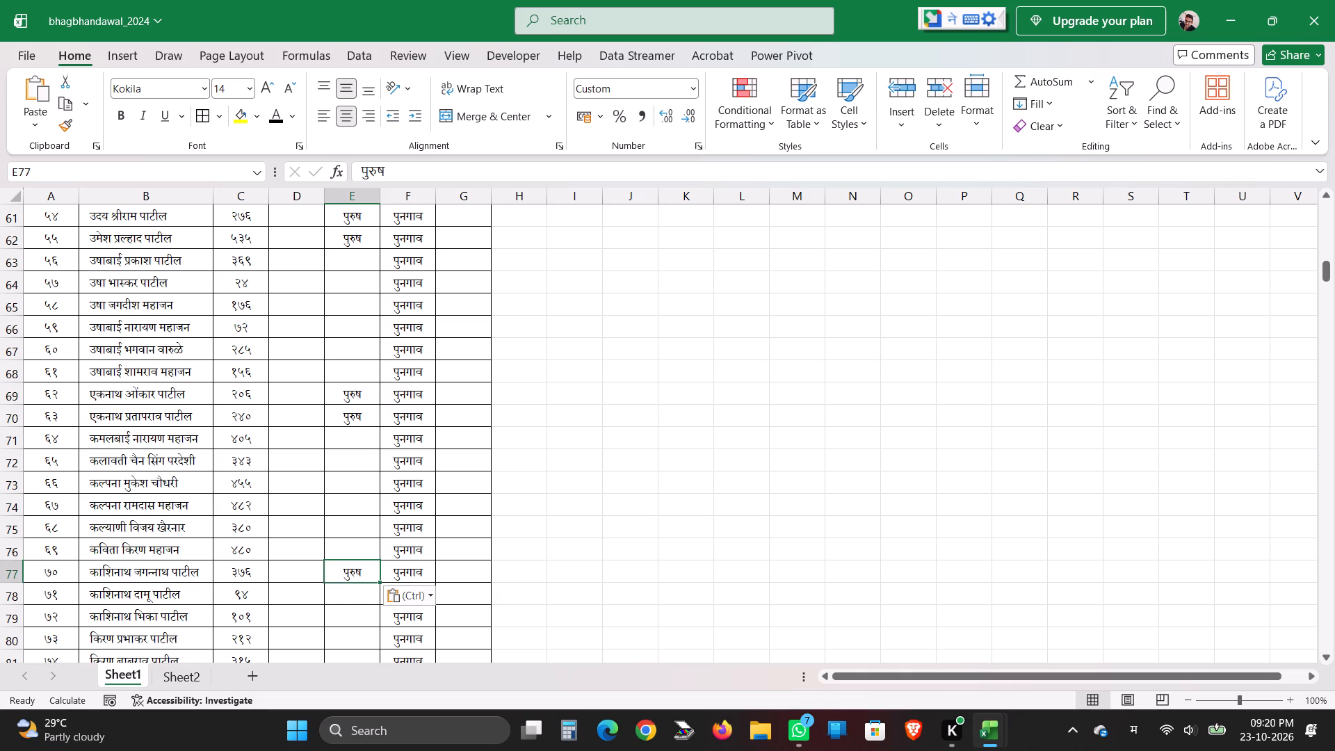
pyautogui.scroll(-3, 316, 576)
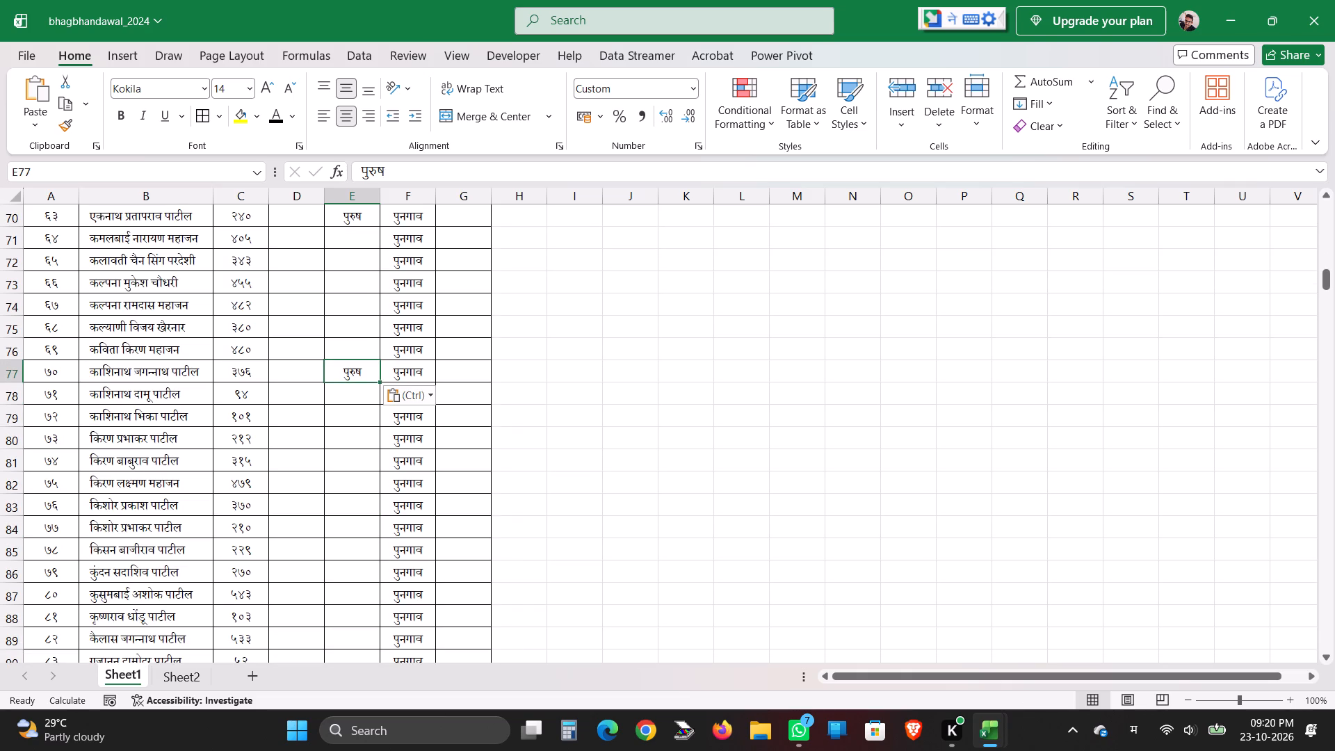
pyautogui.moveTo(379, 382); pyautogui.dragTo(379, 391)
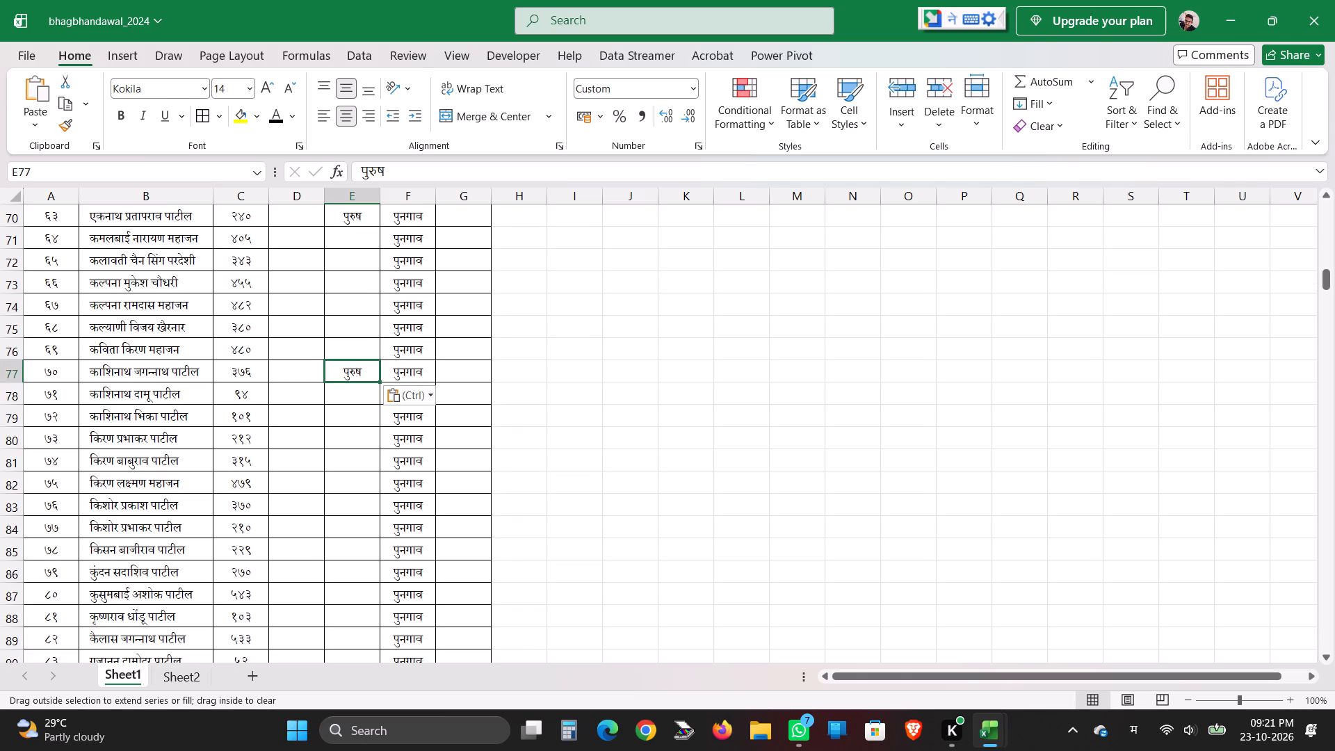
pyautogui.moveTo(379, 391); pyautogui.dragTo(381, 610)
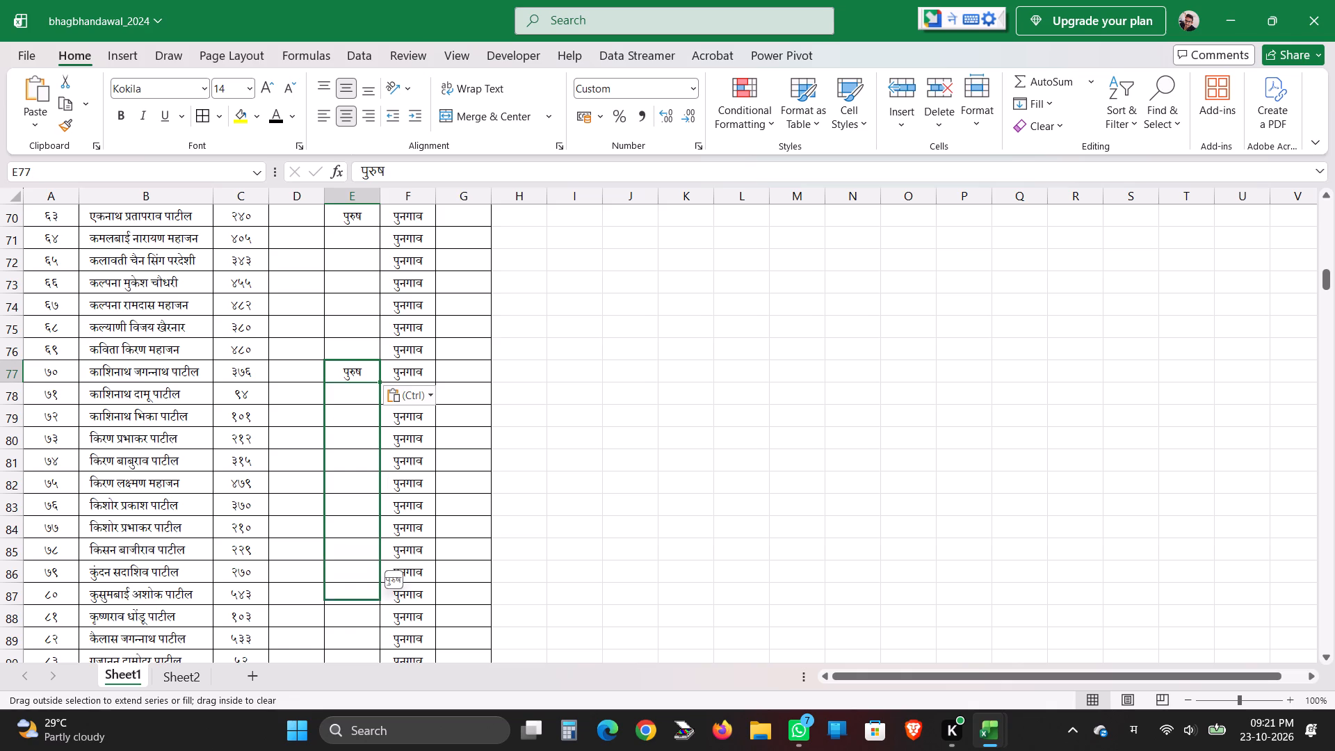
pyautogui.moveTo(381, 610); pyautogui.dragTo(369, 575)
# Paste पुरुष into E88, leaving E87 blank, and fill it down through E104.
pyautogui.click(362, 595)
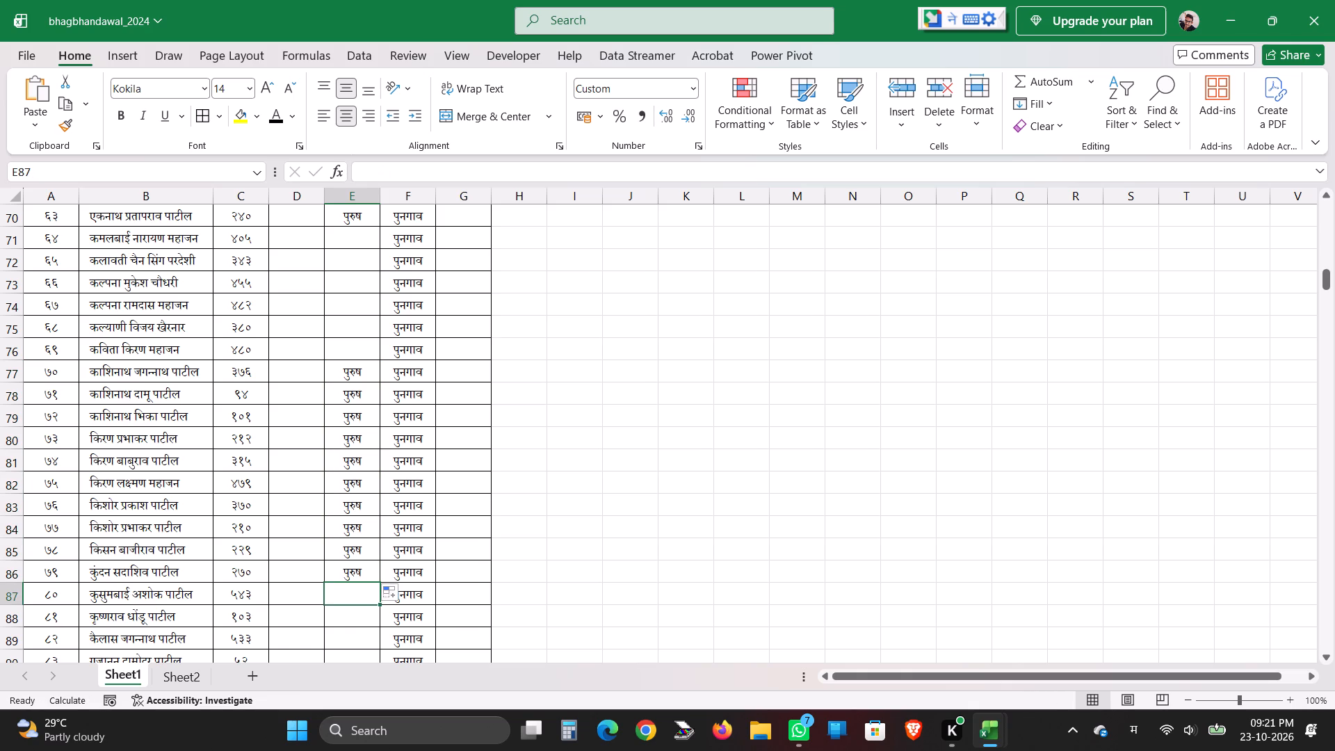
pyautogui.click(361, 616)
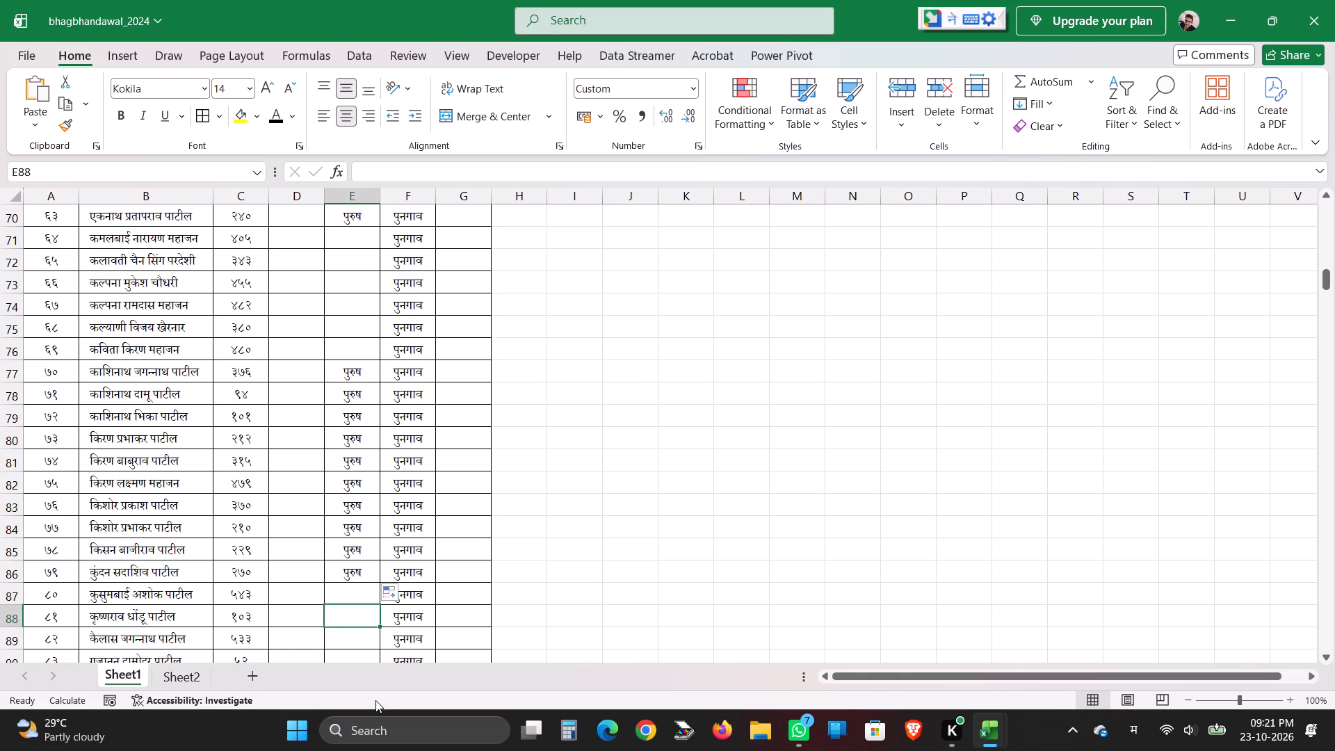
pyautogui.hotkey('ctrl', 'v')
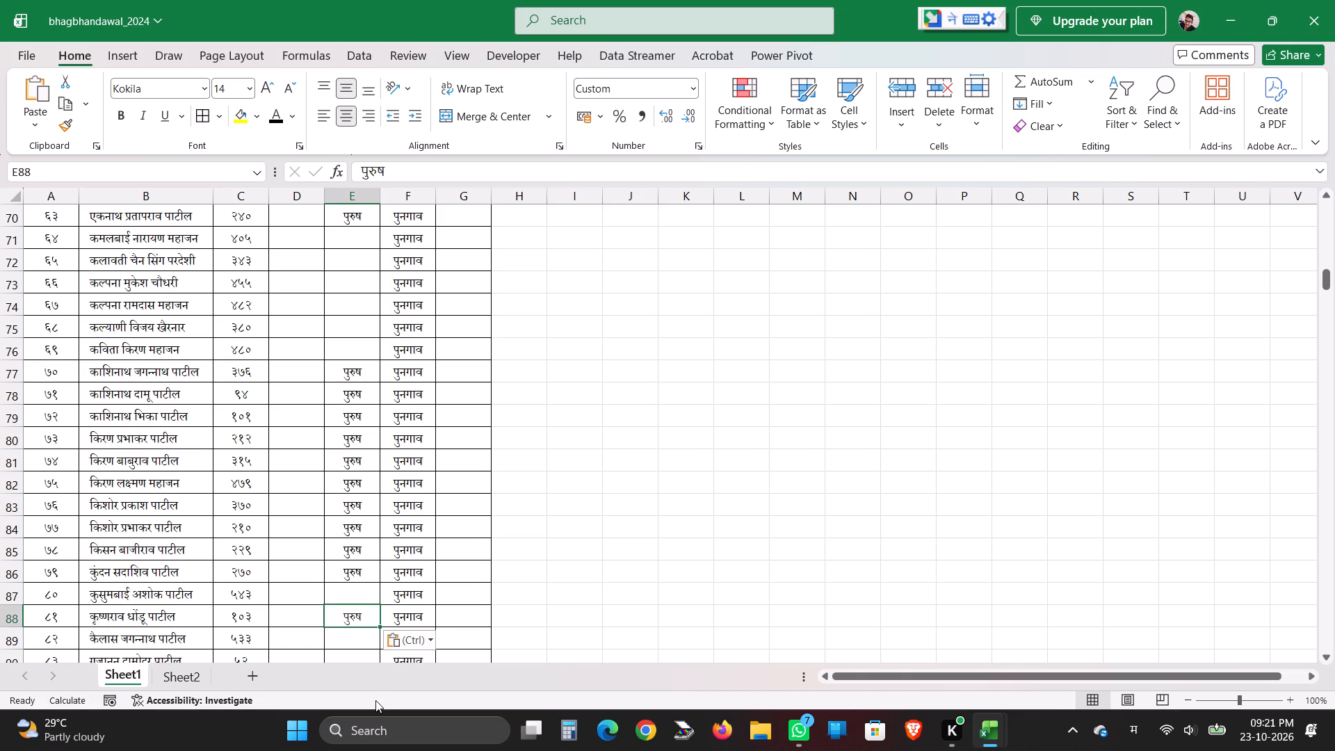
pyautogui.scroll(-3, 323, 500)
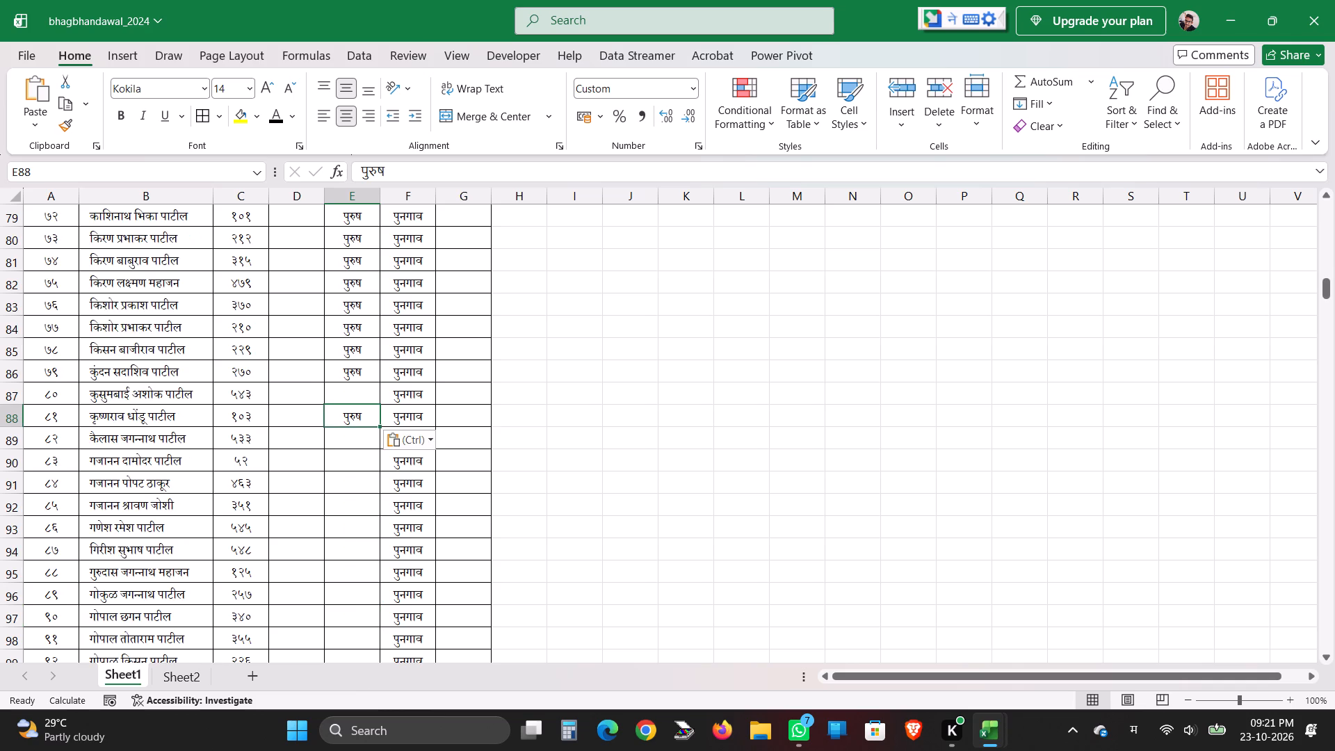
pyautogui.scroll(-1, 323, 500)
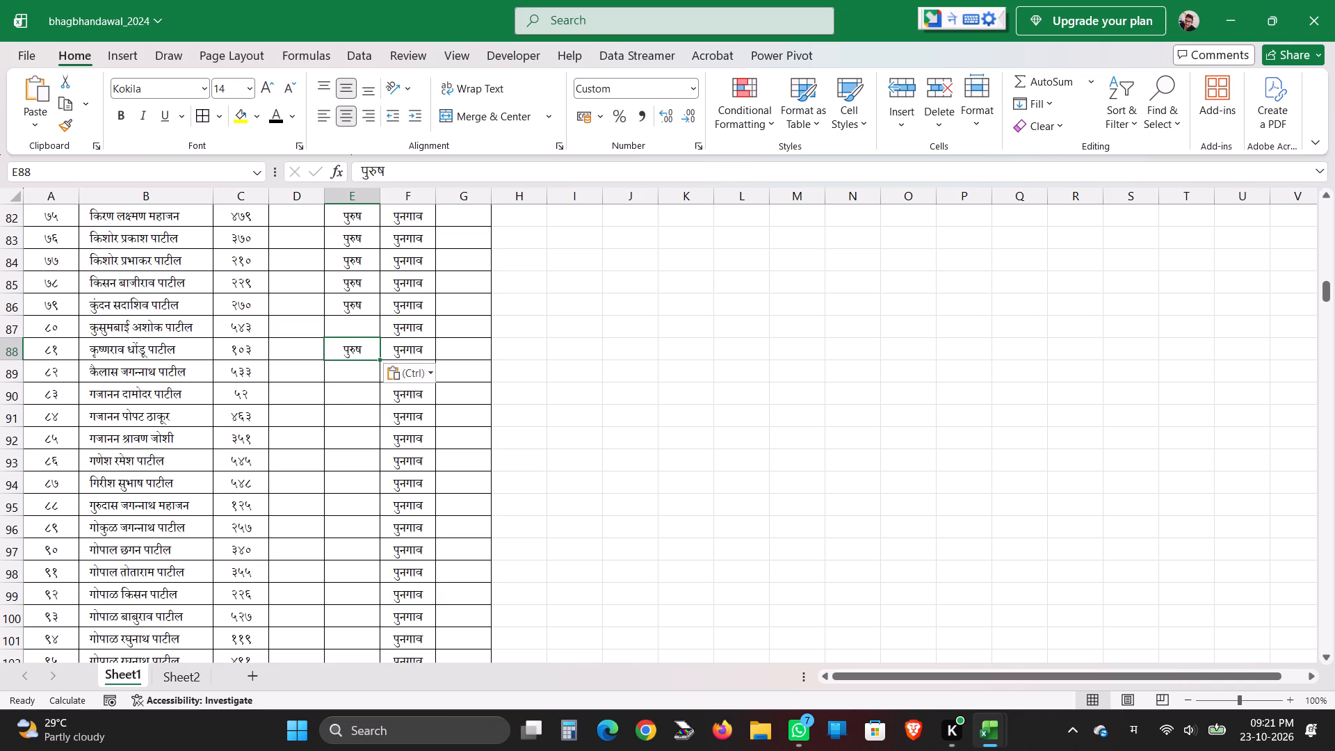
pyautogui.scroll(-1, 309, 459)
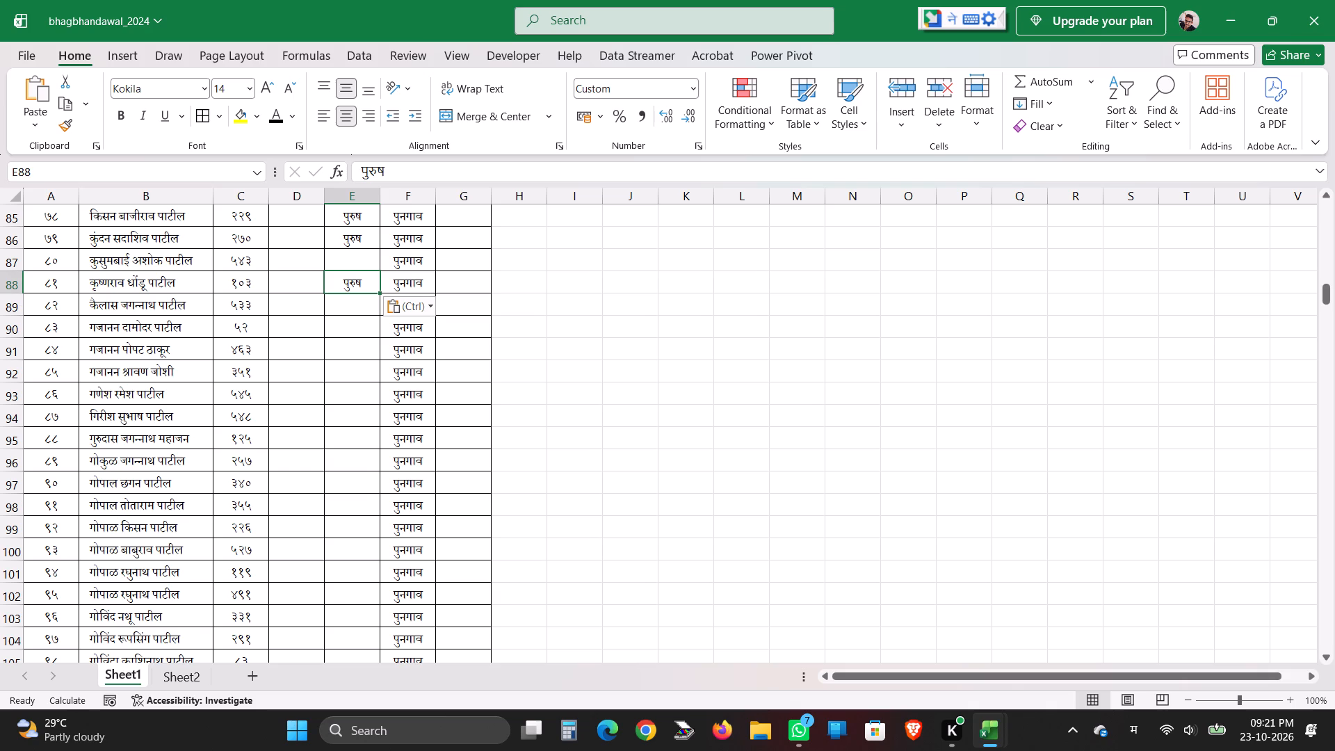
pyautogui.moveTo(379, 290); pyautogui.dragTo(376, 339)
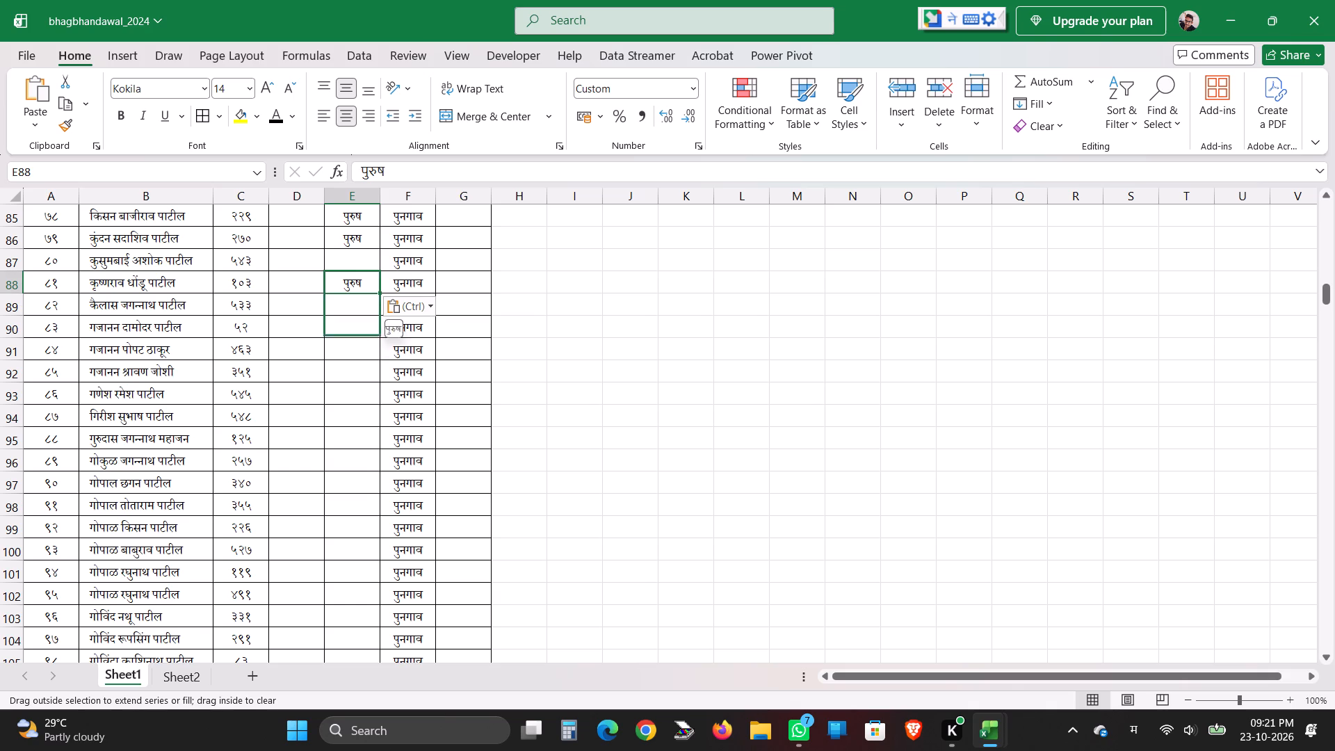
pyautogui.moveTo(376, 339); pyautogui.dragTo(350, 481)
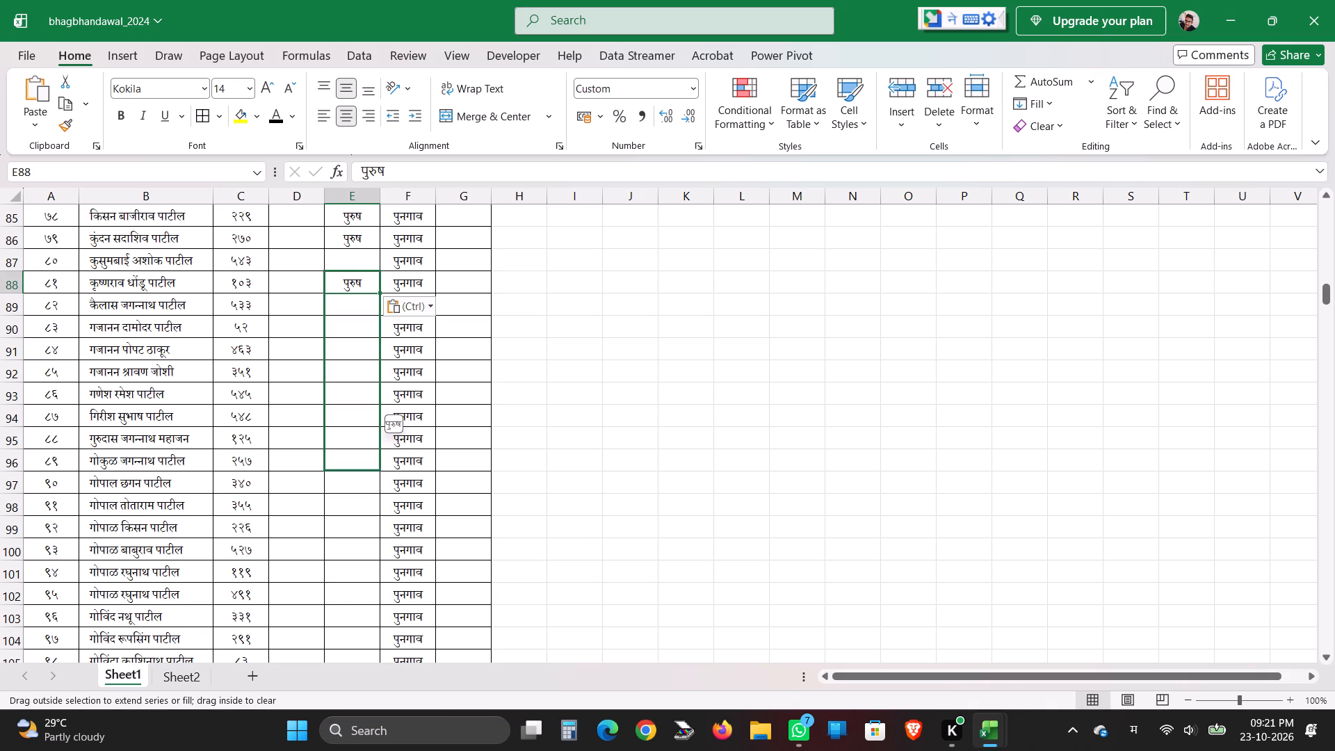
pyautogui.moveTo(350, 481); pyautogui.dragTo(341, 621)
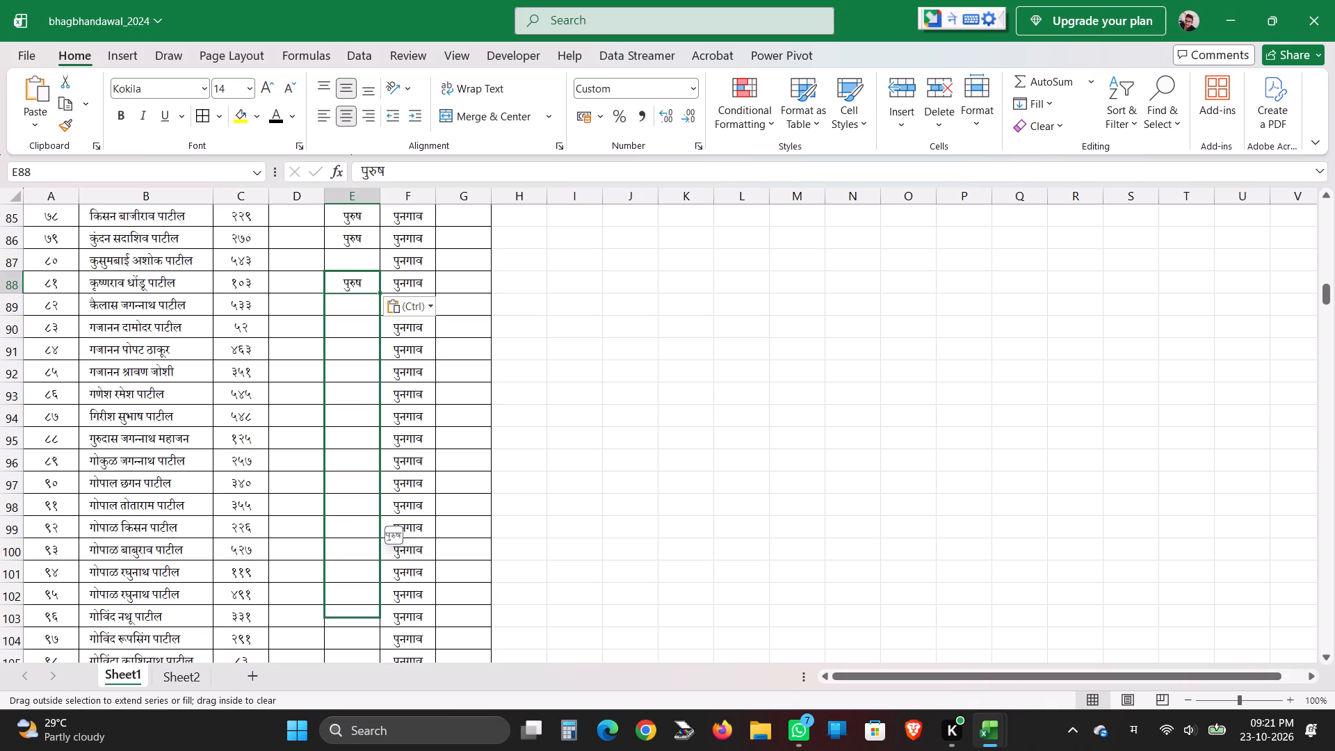
pyautogui.moveTo(341, 621); pyautogui.dragTo(341, 647)
# Extend the पुरुष fill in column E from E104 down through E119.
pyautogui.scroll(-4, 346, 426)
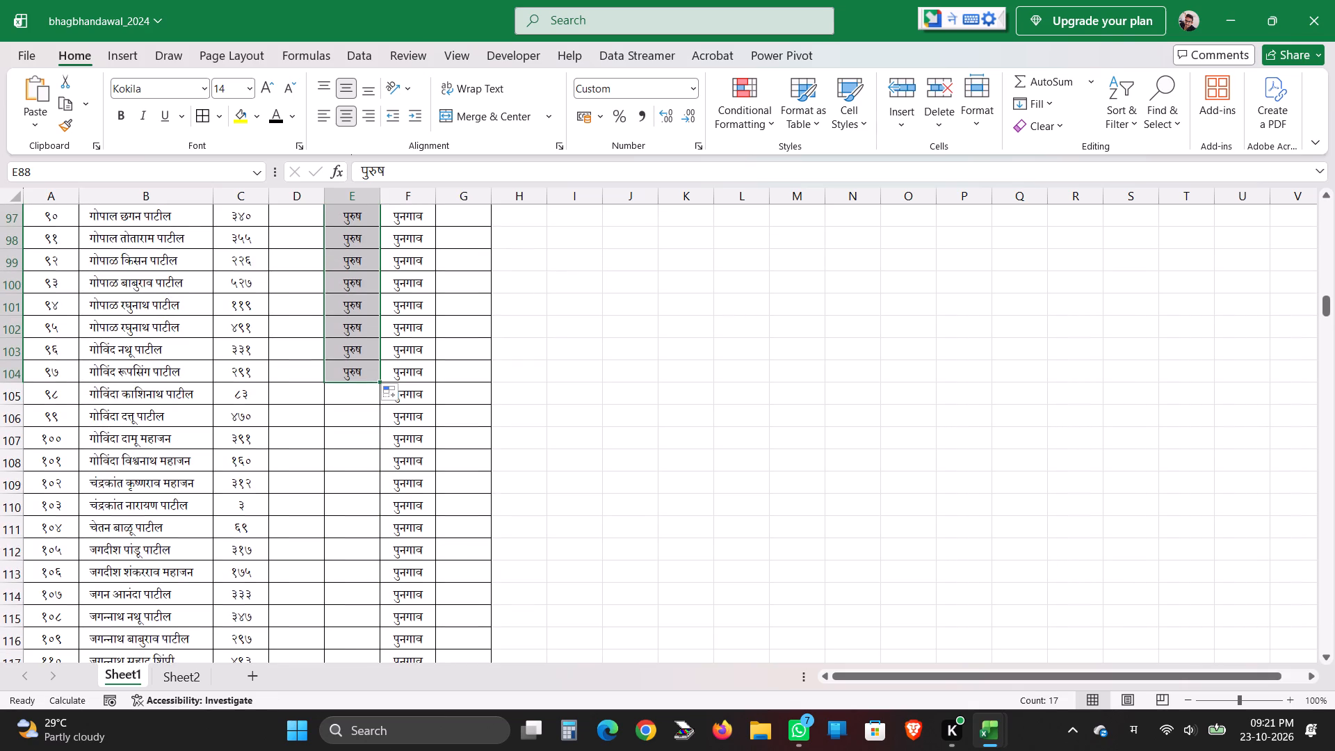
pyautogui.click(348, 369)
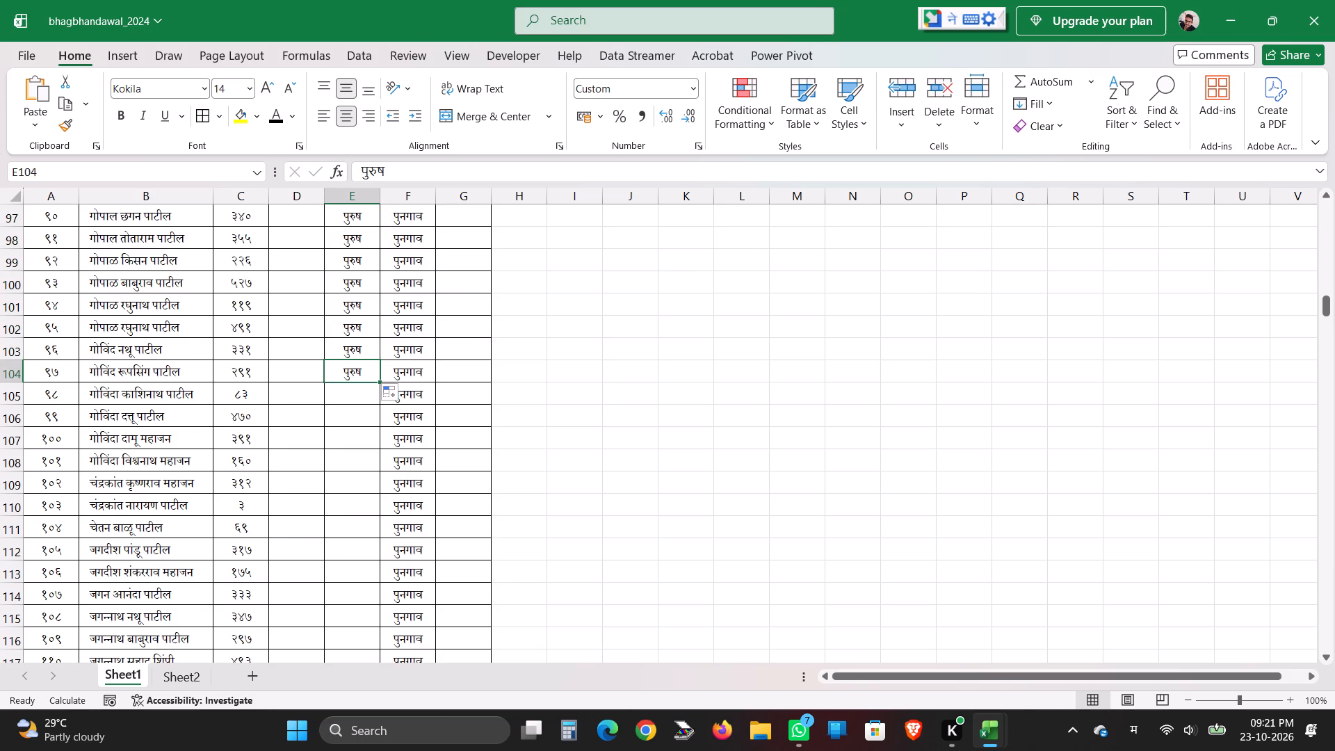
pyautogui.moveTo(382, 380); pyautogui.dragTo(378, 478)
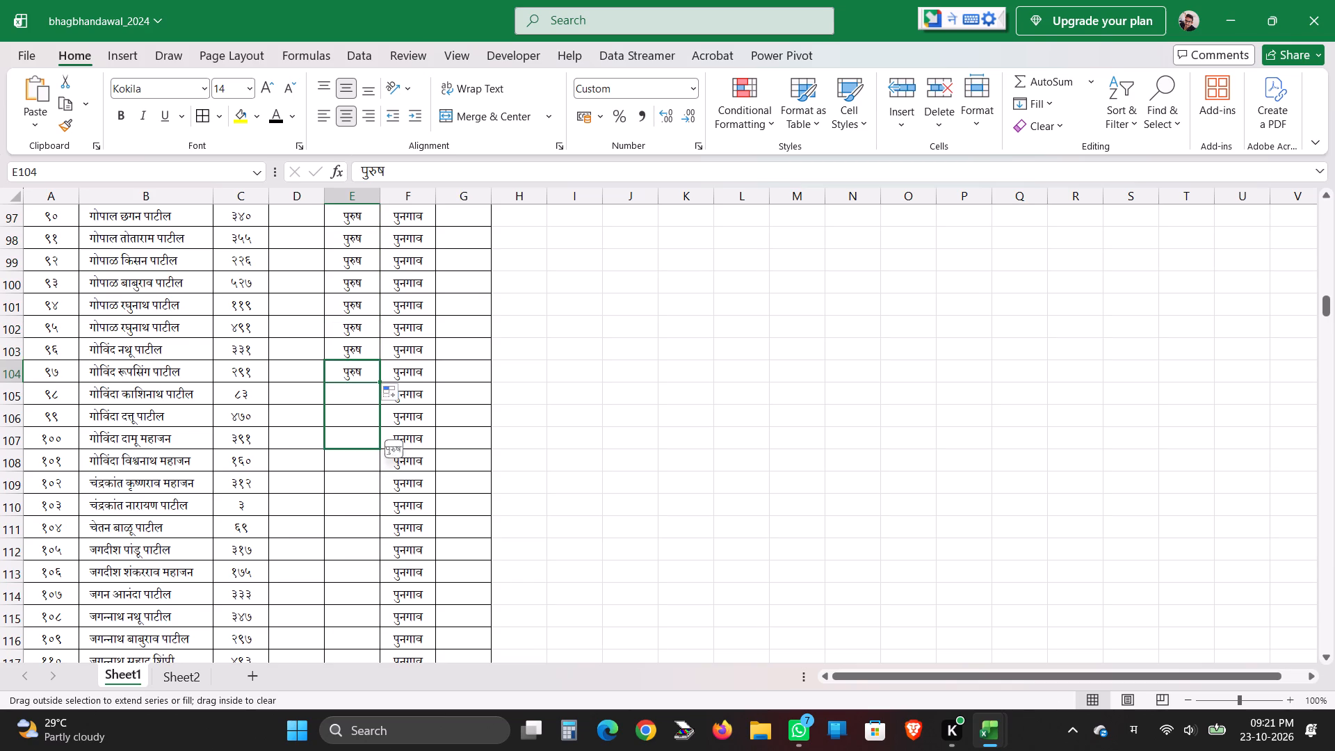
pyautogui.moveTo(378, 478); pyautogui.dragTo(367, 650)
pyautogui.scroll(-3, 378, 460)
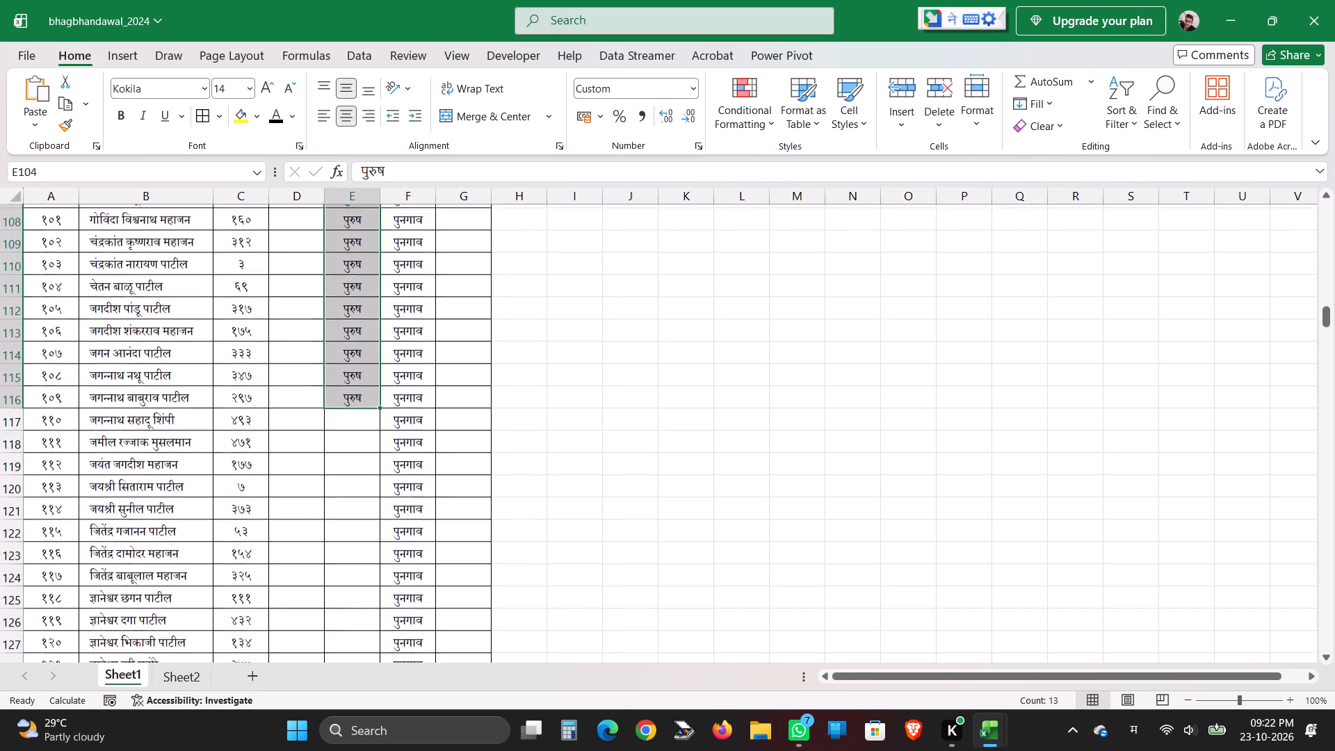
pyautogui.scroll(-2, 378, 460)
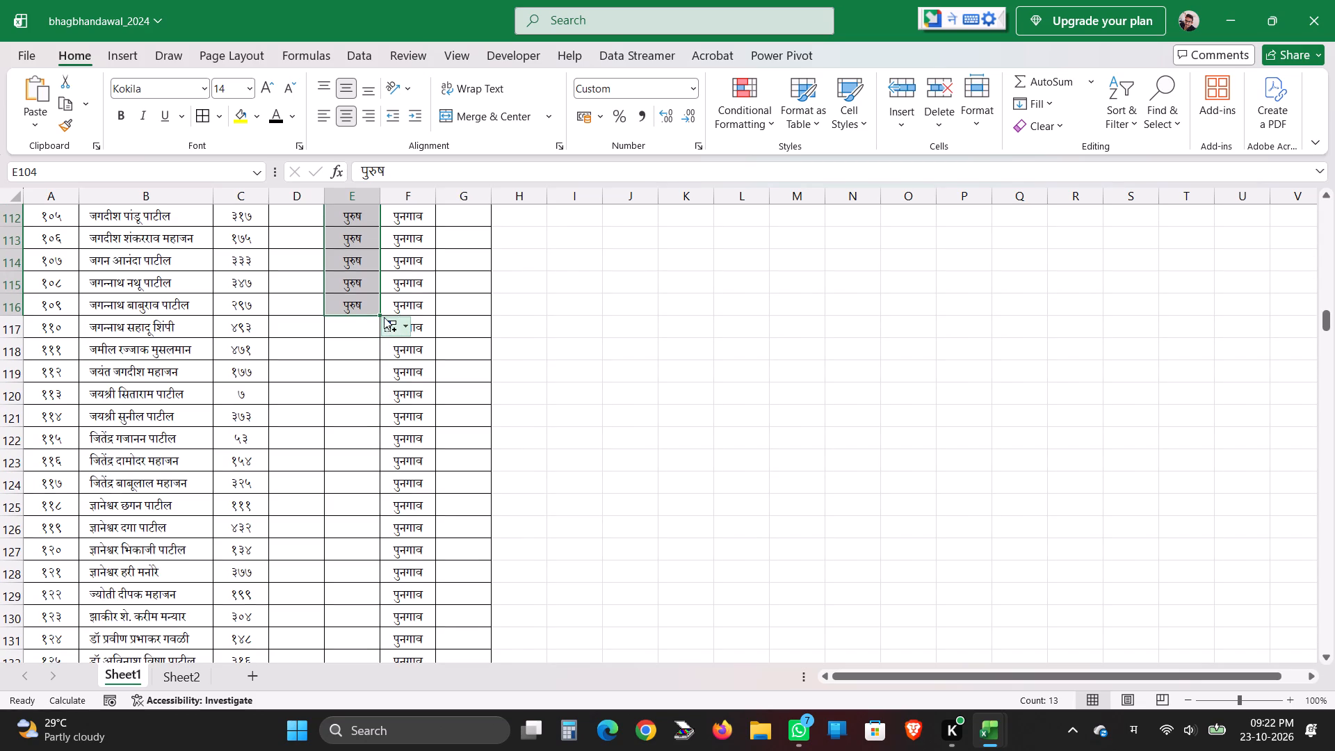
pyautogui.moveTo(380, 313); pyautogui.dragTo(379, 373)
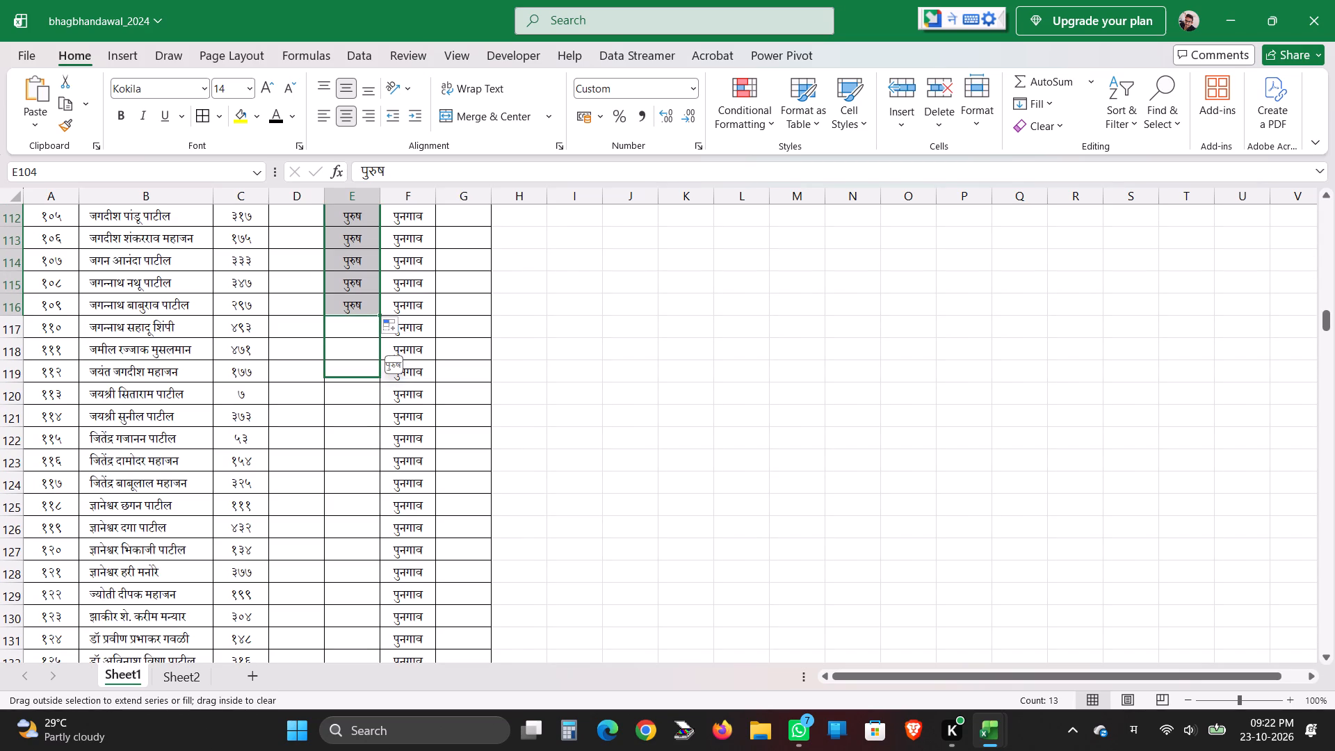
pyautogui.moveTo(379, 373); pyautogui.dragTo(379, 376)
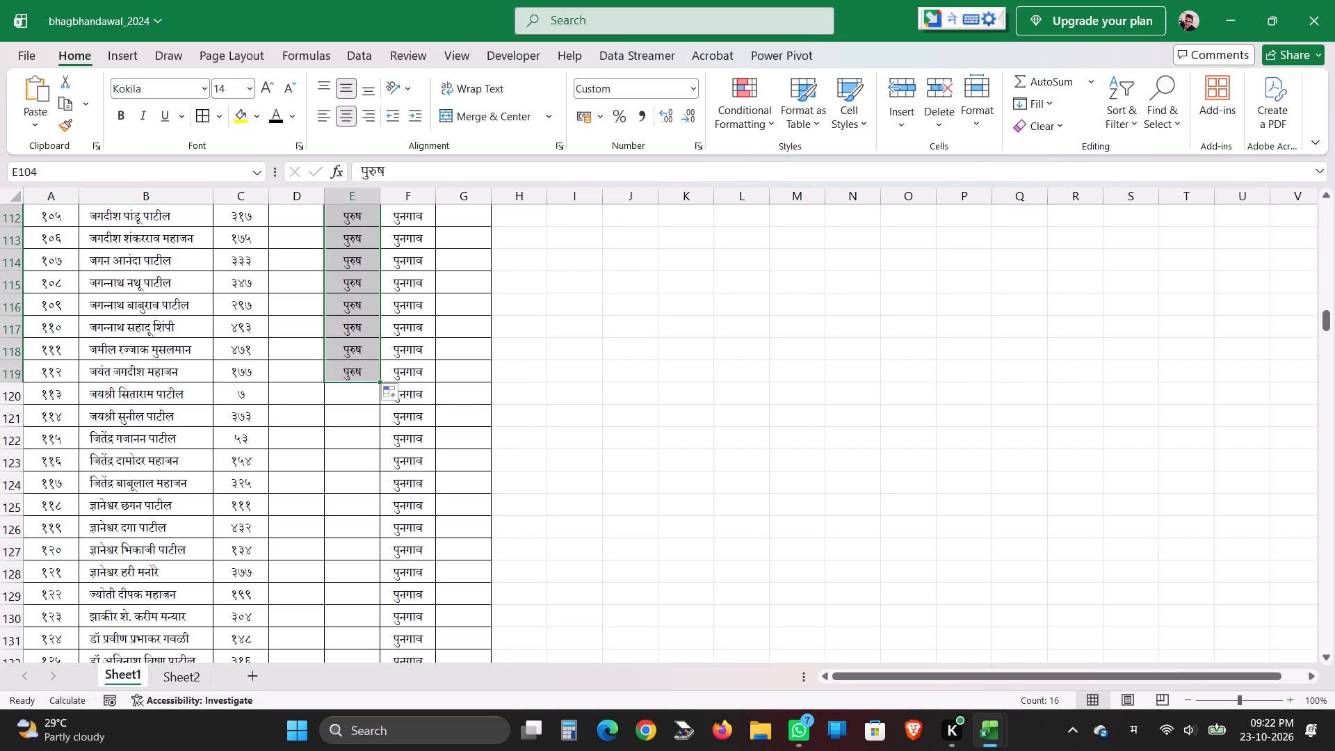
# Paste पुरुष into E122, leaving E120:E121 blank, and fill it down through E128.
pyautogui.click(341, 435)
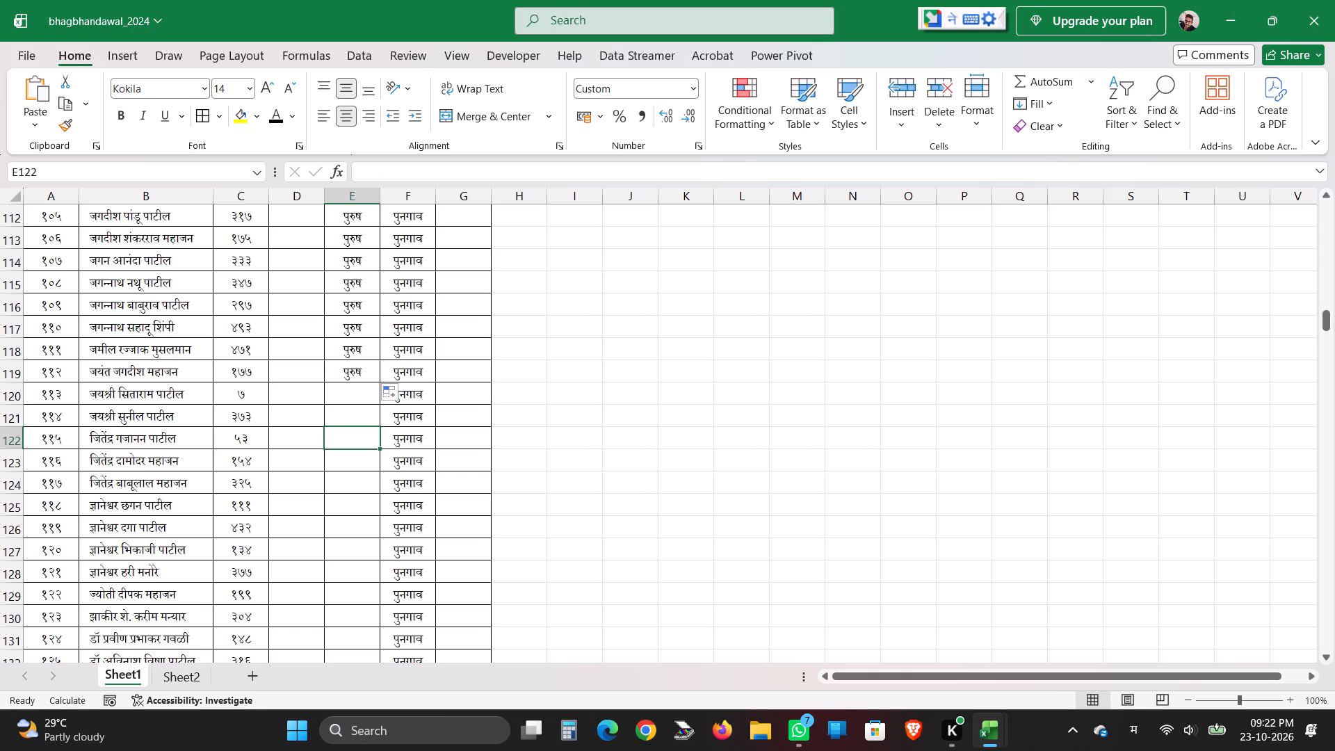
pyautogui.hotkey('ctrl', 'v')
pyautogui.click(136, 502)
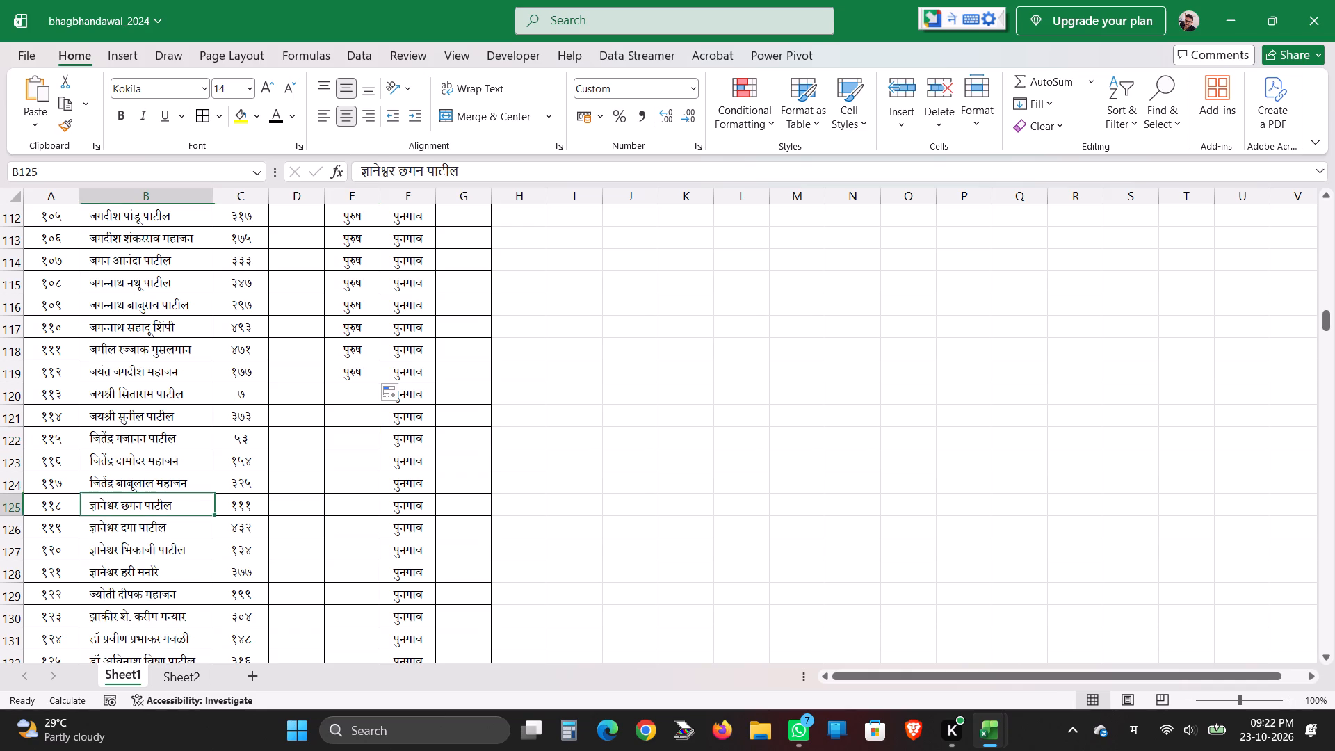
pyautogui.click(348, 433)
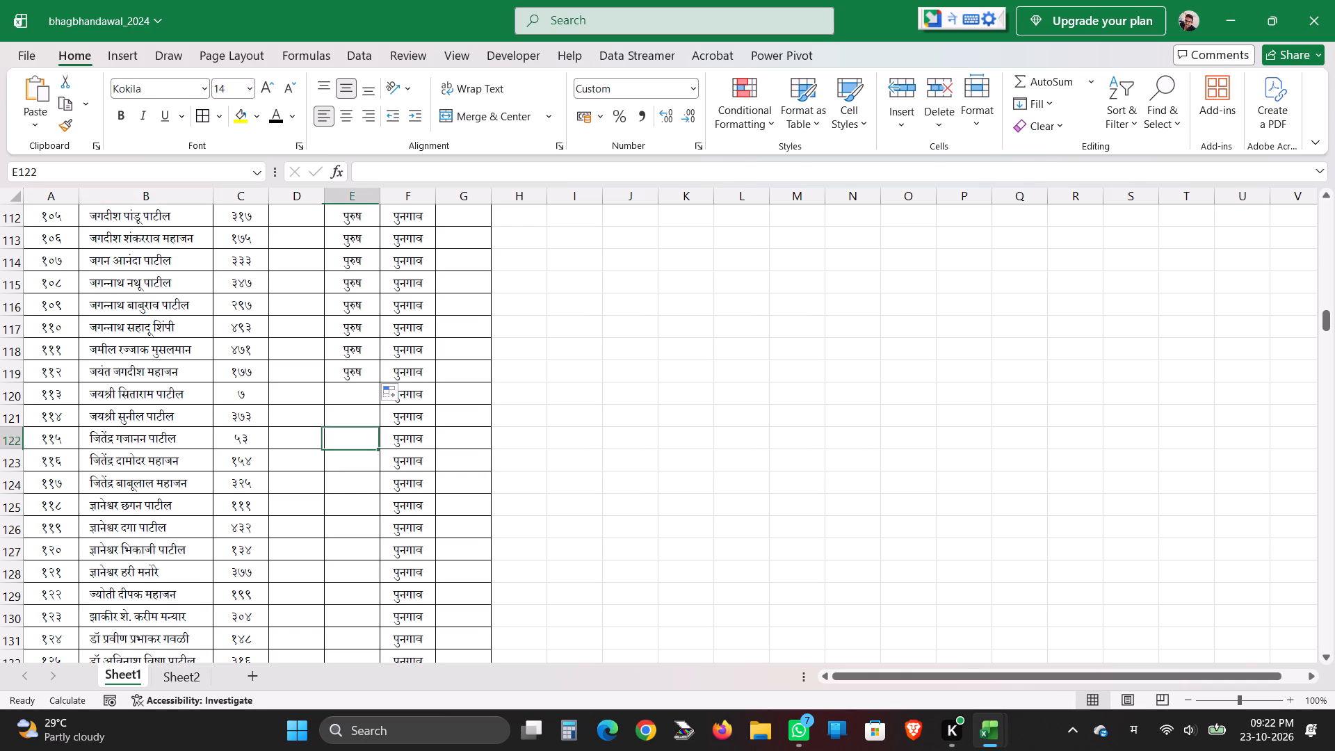
pyautogui.hotkey('ctrl', 'v')
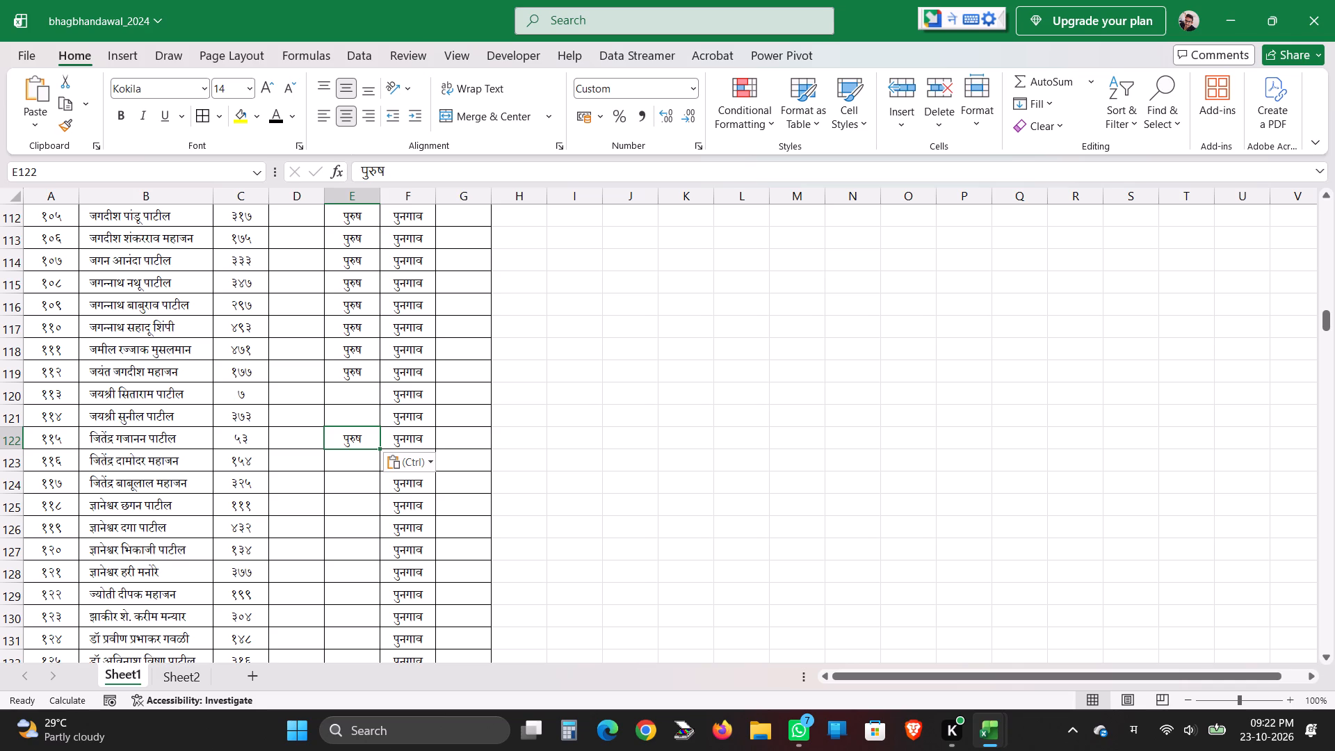
pyautogui.moveTo(379, 450); pyautogui.dragTo(378, 580)
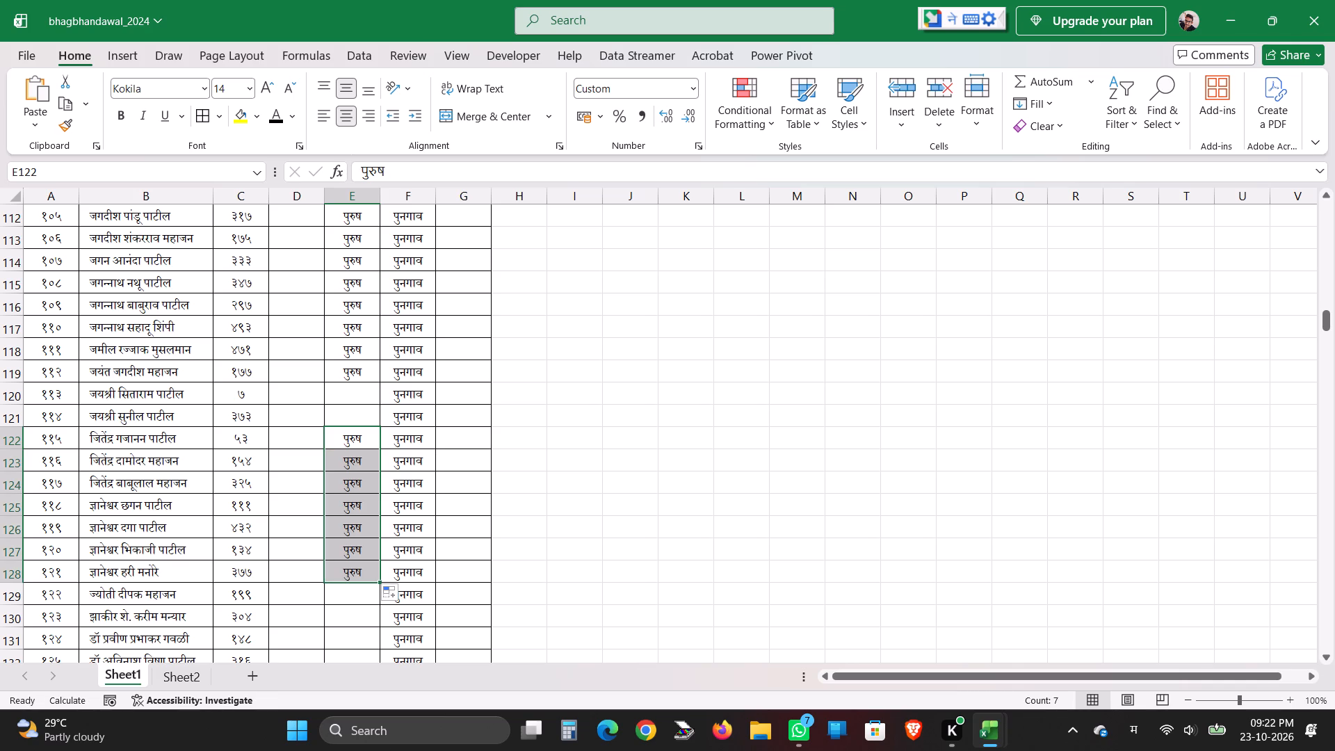
# Paste पुरुष into E130, leaving E129 blank, and fill it down through E149.
pyautogui.scroll(-2, 366, 573)
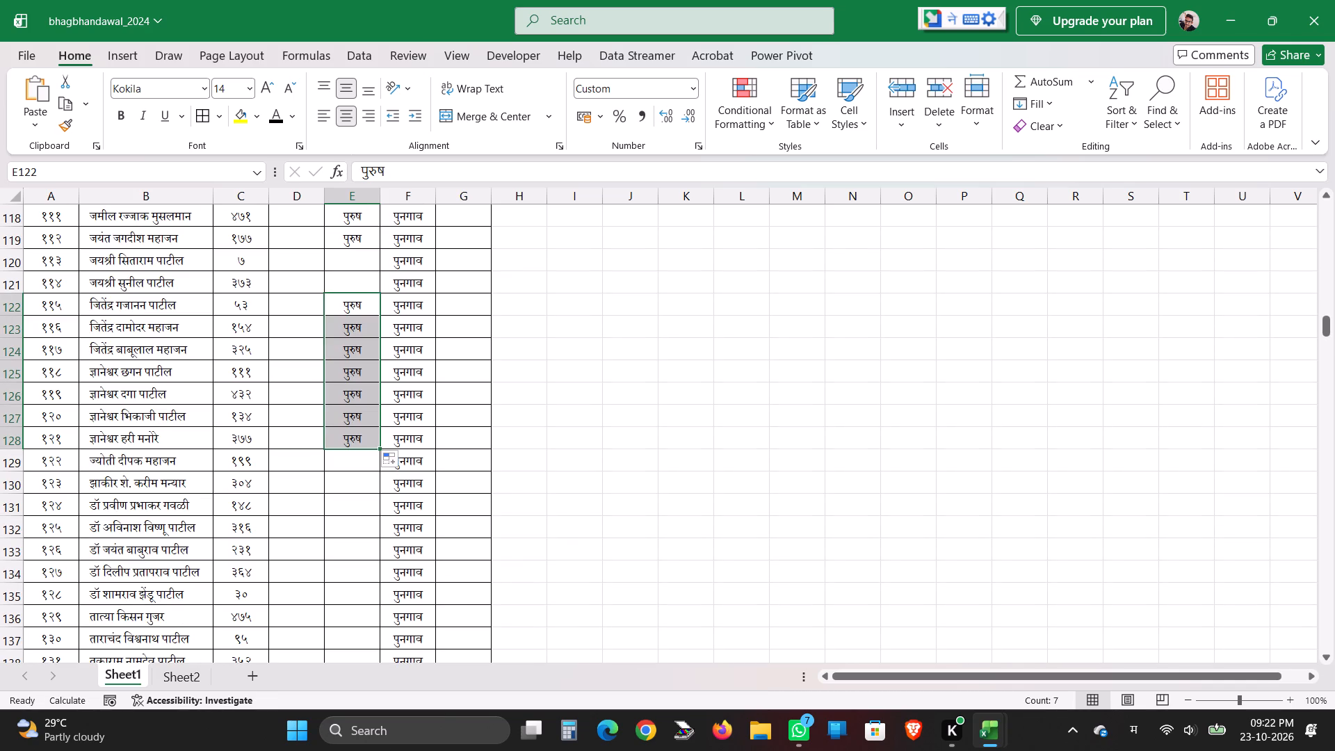
pyautogui.click(346, 487)
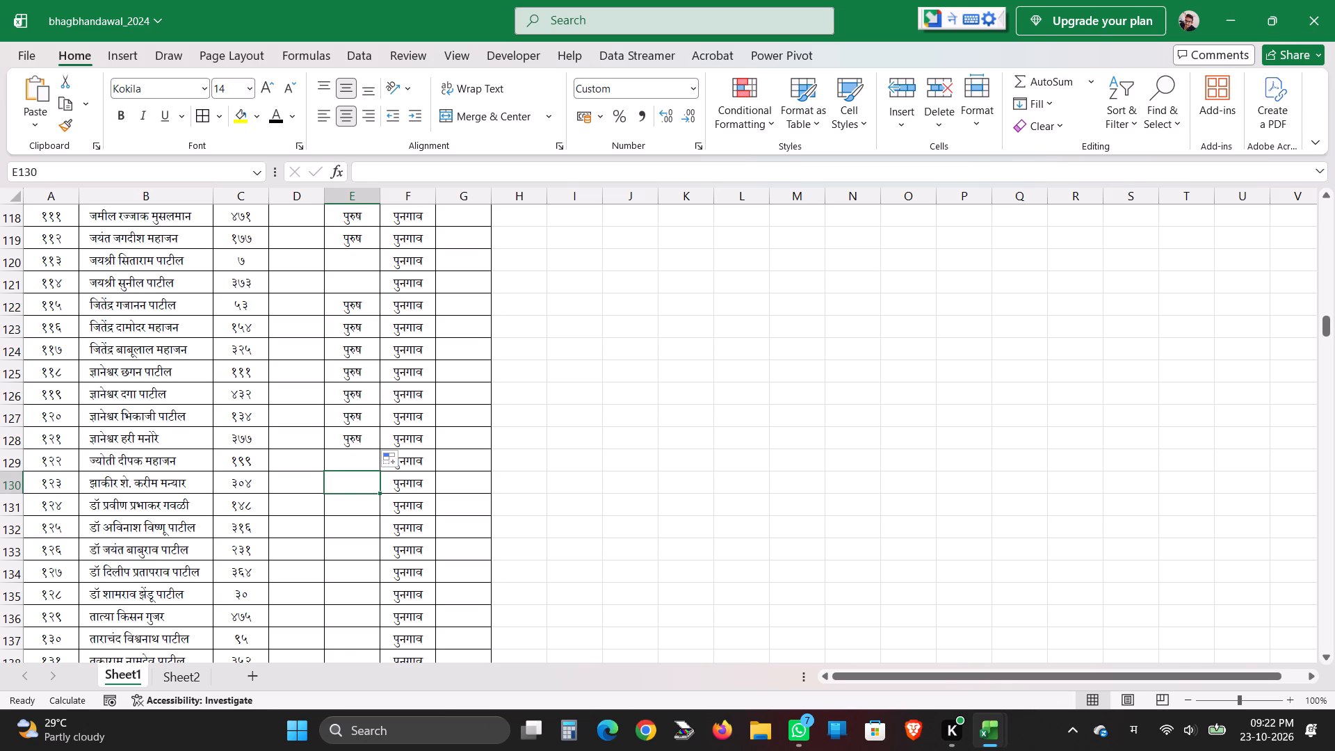
pyautogui.hotkey('ctrl', 'v')
pyautogui.moveTo(381, 493); pyautogui.dragTo(359, 643)
pyautogui.scroll(-1, 327, 543)
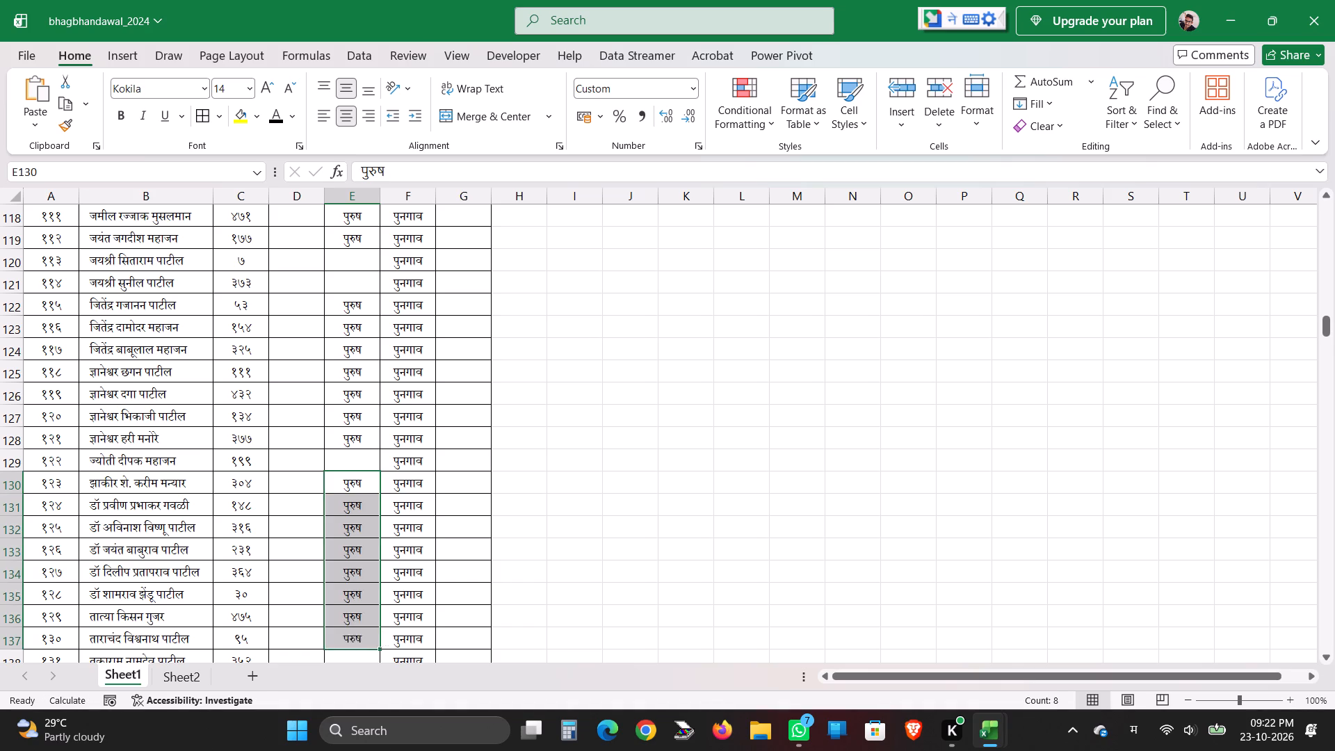
pyautogui.scroll(-4, 327, 543)
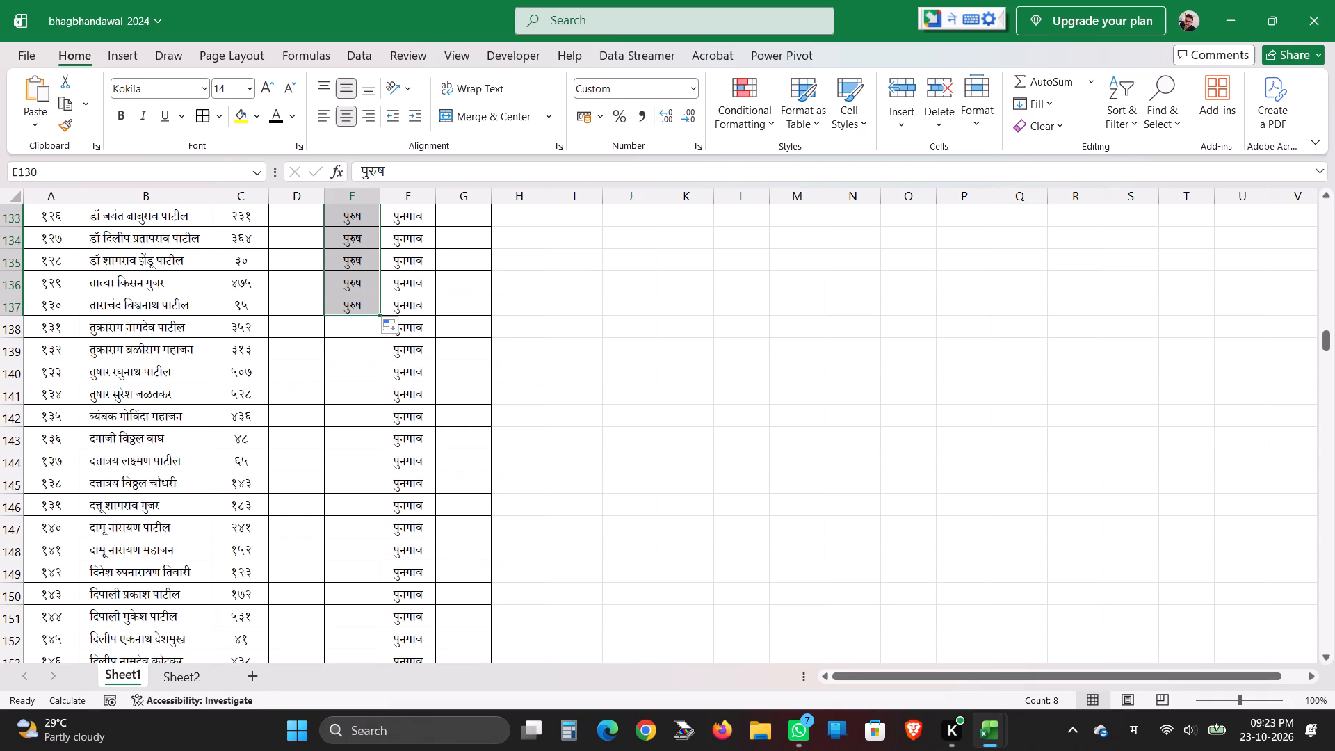
pyautogui.moveTo(379, 314); pyautogui.dragTo(348, 574)
# Paste पुरुष into E152, leaving E150:E151 blank, and fill it down through E158.
pyautogui.scroll(-2, 309, 545)
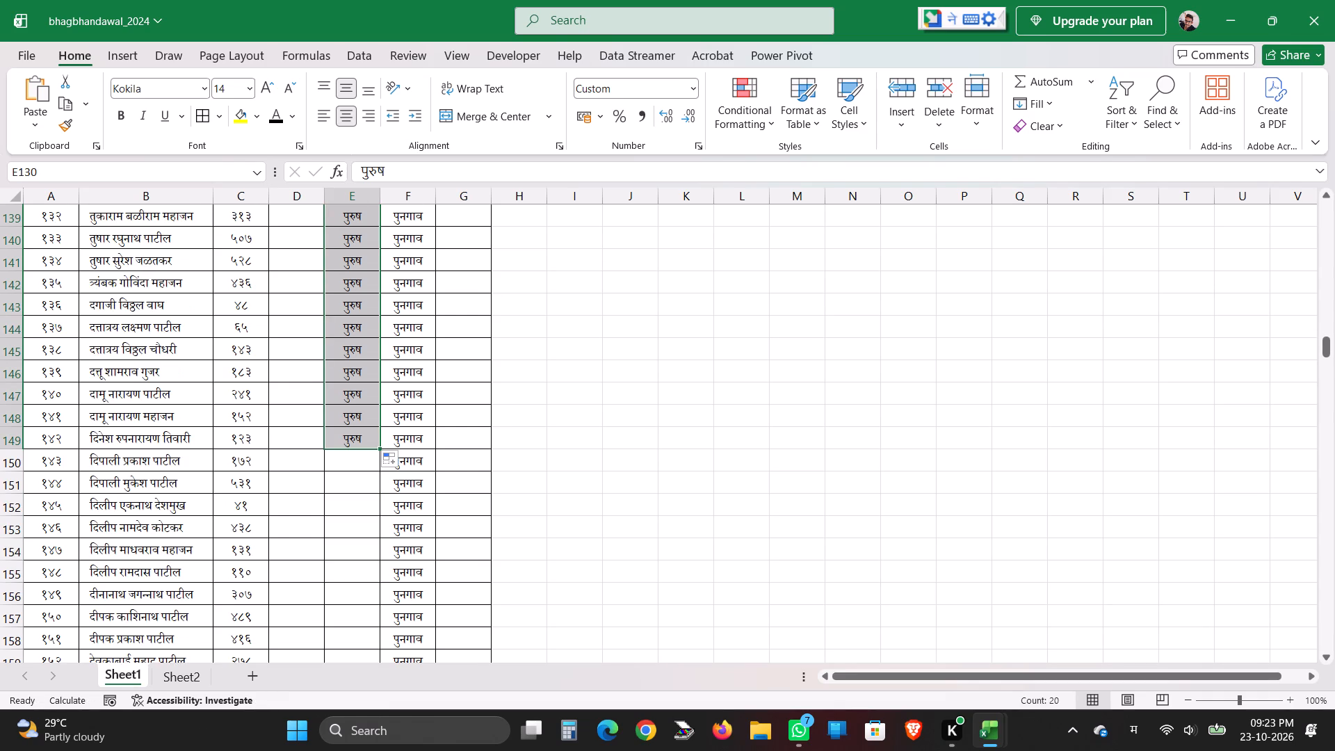
pyautogui.click(347, 507)
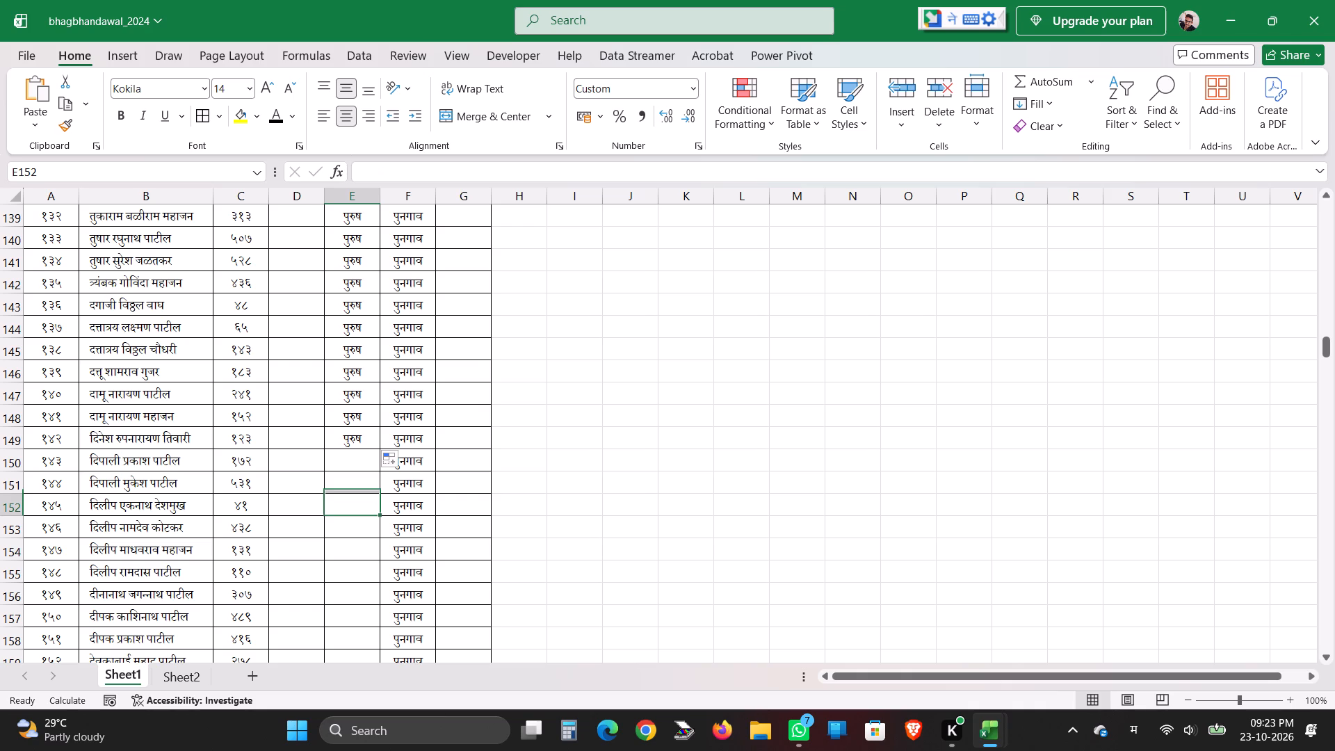
pyautogui.hotkey('ctrl', 'v')
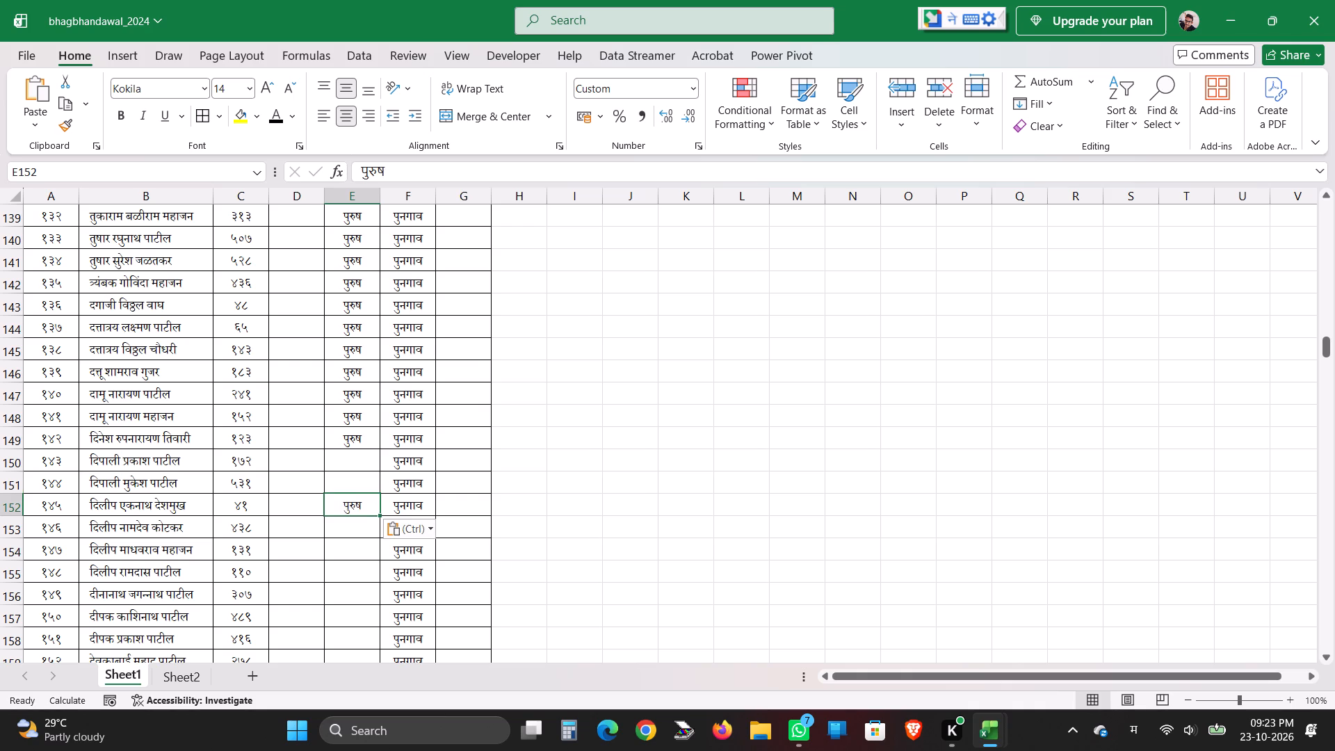
pyautogui.scroll(-3, 361, 530)
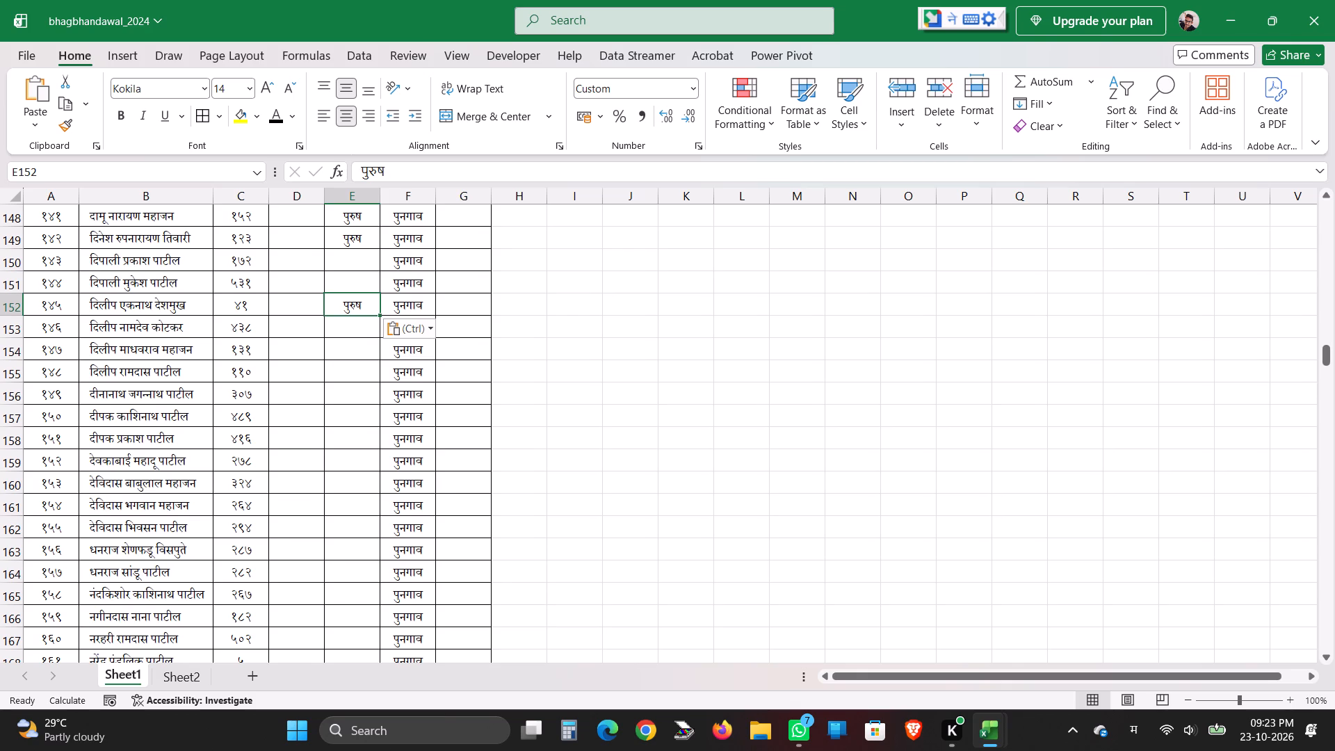
pyautogui.moveTo(380, 316); pyautogui.dragTo(369, 387)
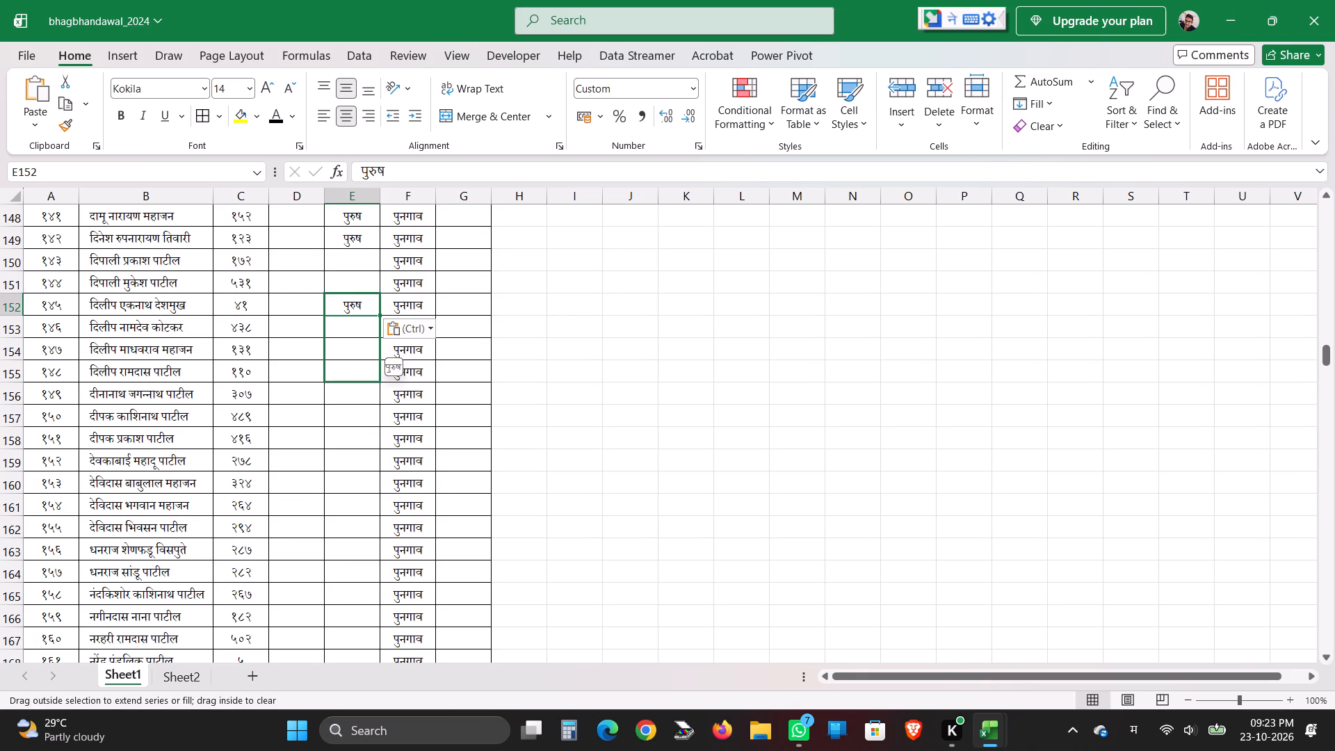
pyautogui.moveTo(369, 387); pyautogui.dragTo(362, 454)
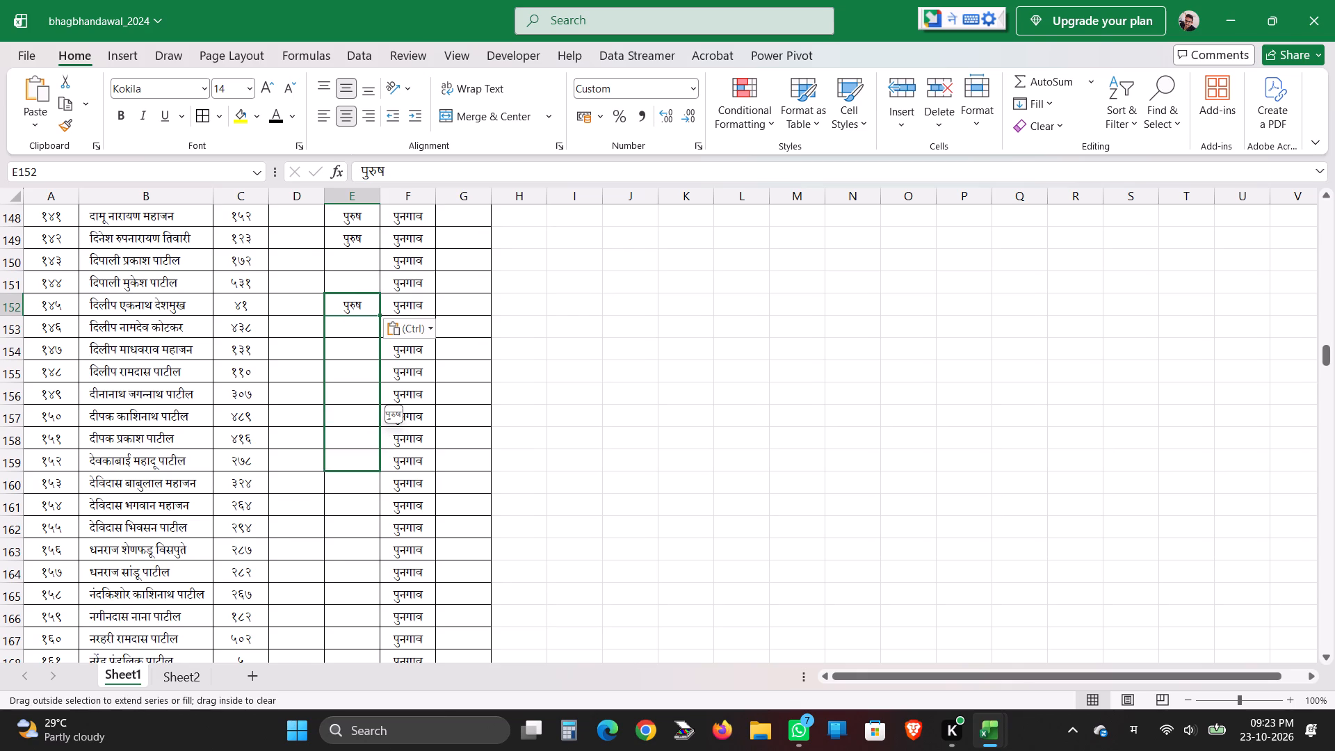
pyautogui.moveTo(362, 454); pyautogui.dragTo(363, 449)
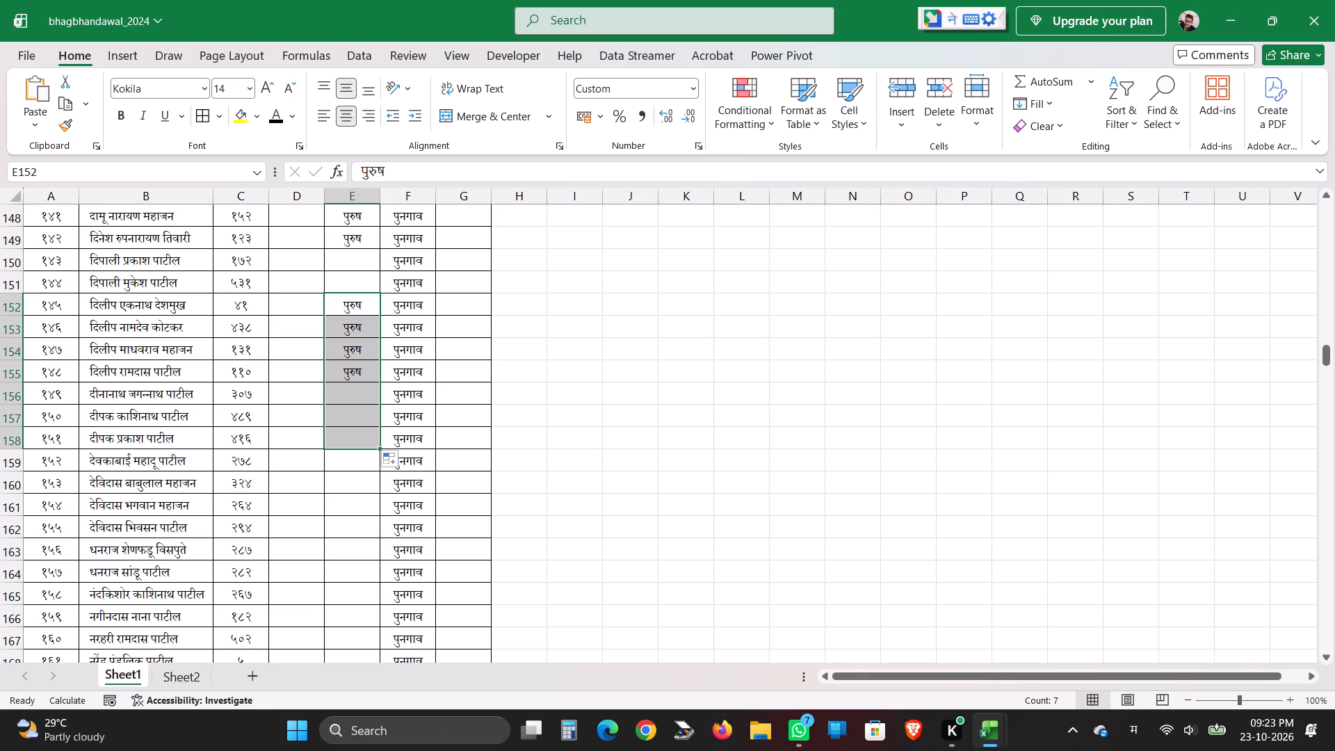
# Paste पुरुष into E160, leaving E159 blank, and fill it down through E182.
pyautogui.click(355, 479)
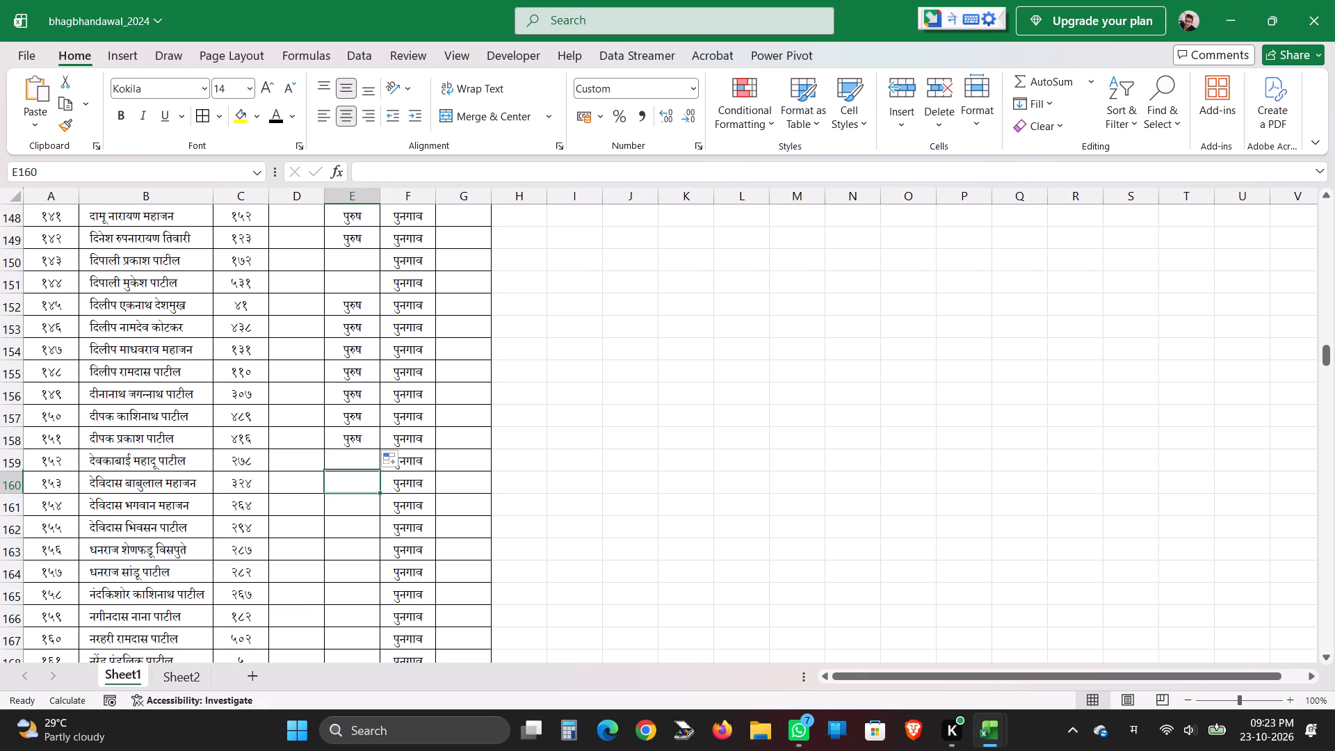
pyautogui.hotkey('ctrl', 'v')
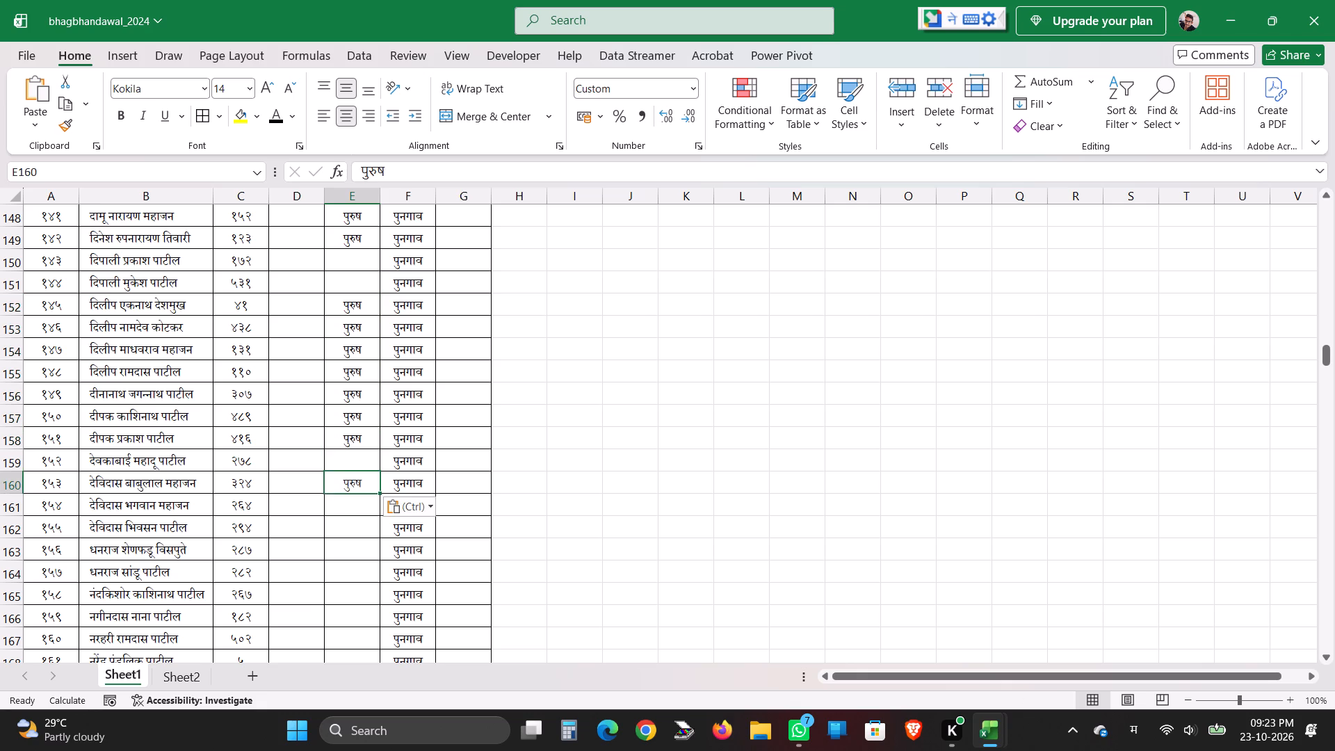
pyautogui.scroll(-2, 355, 479)
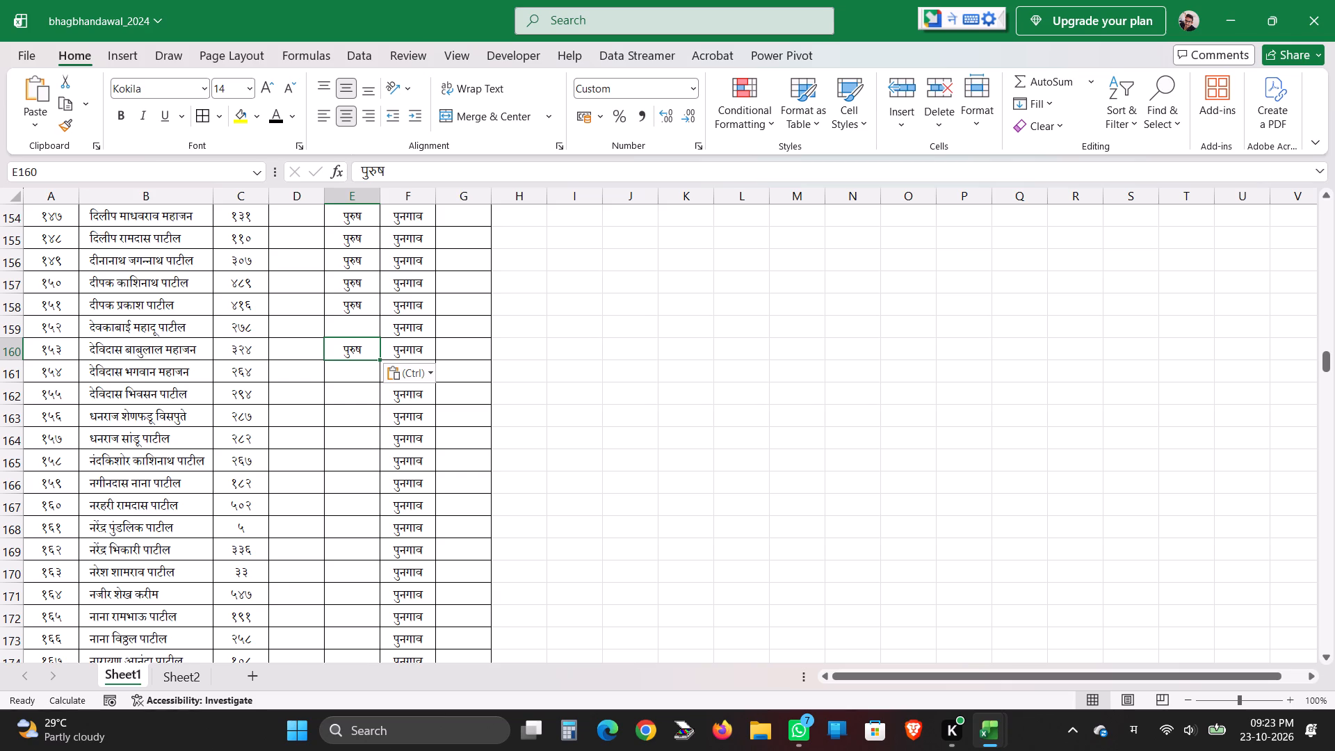
pyautogui.scroll(-2, 370, 391)
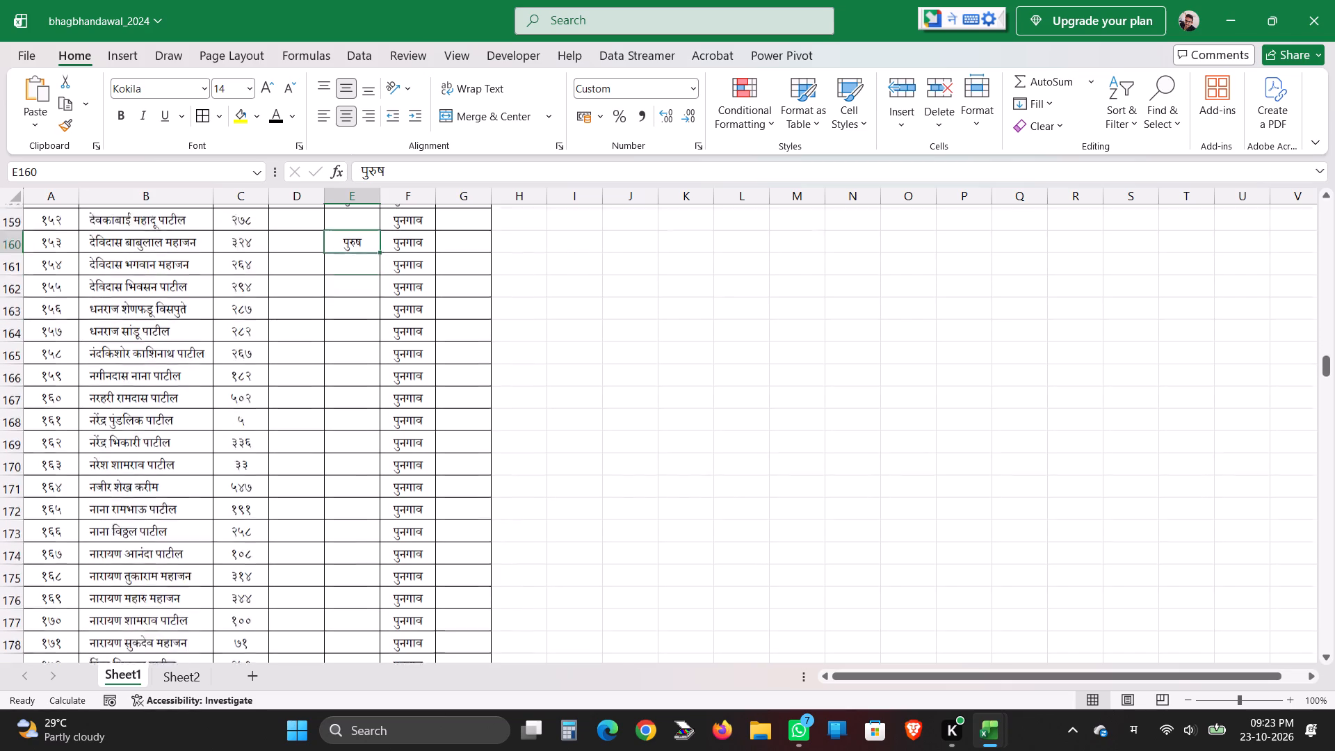
pyautogui.scroll(-1, 370, 391)
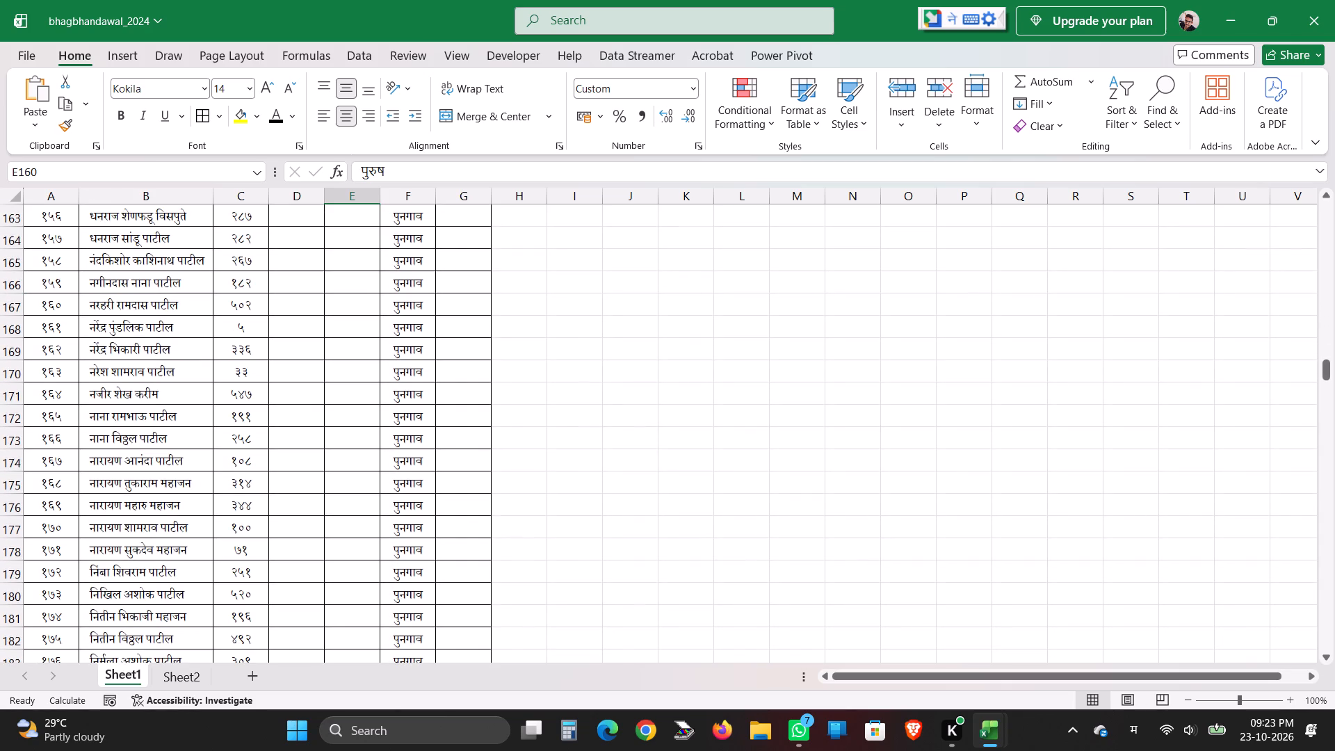
pyautogui.scroll(-1, 370, 391)
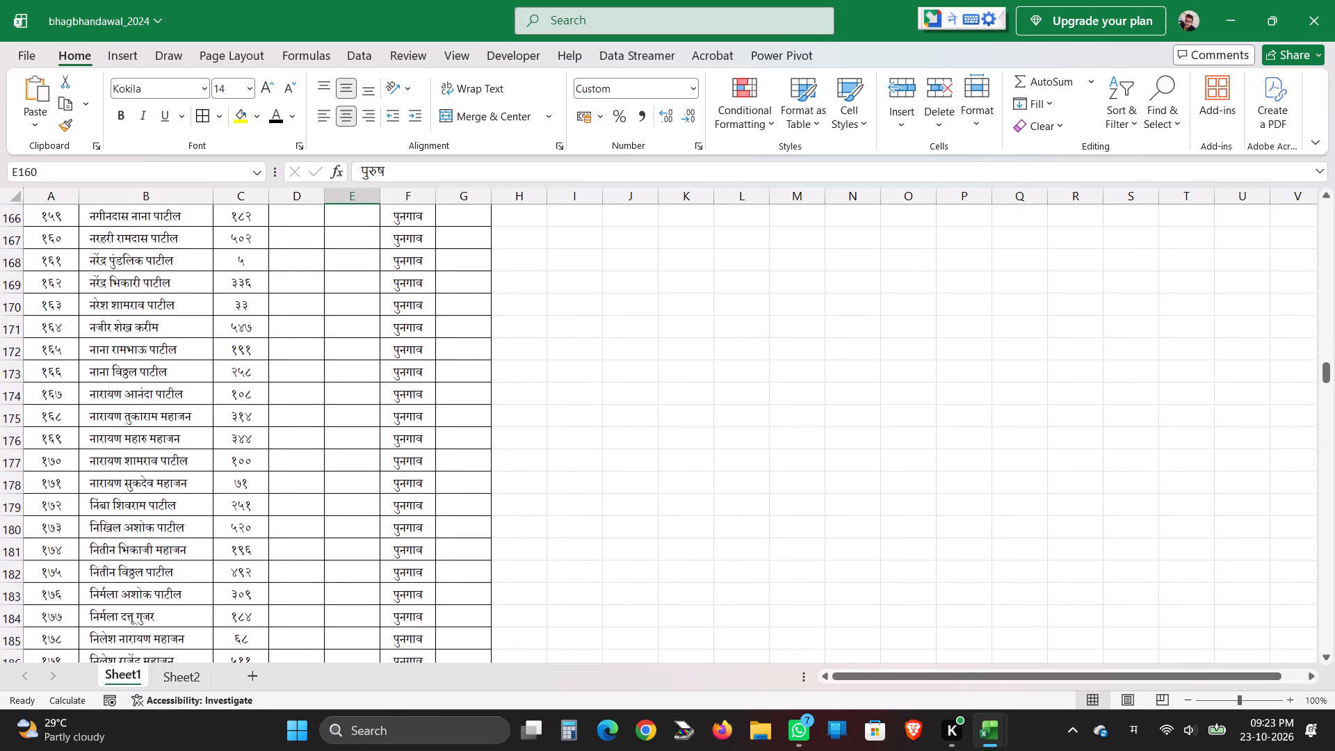
pyautogui.scroll(1, 370, 391)
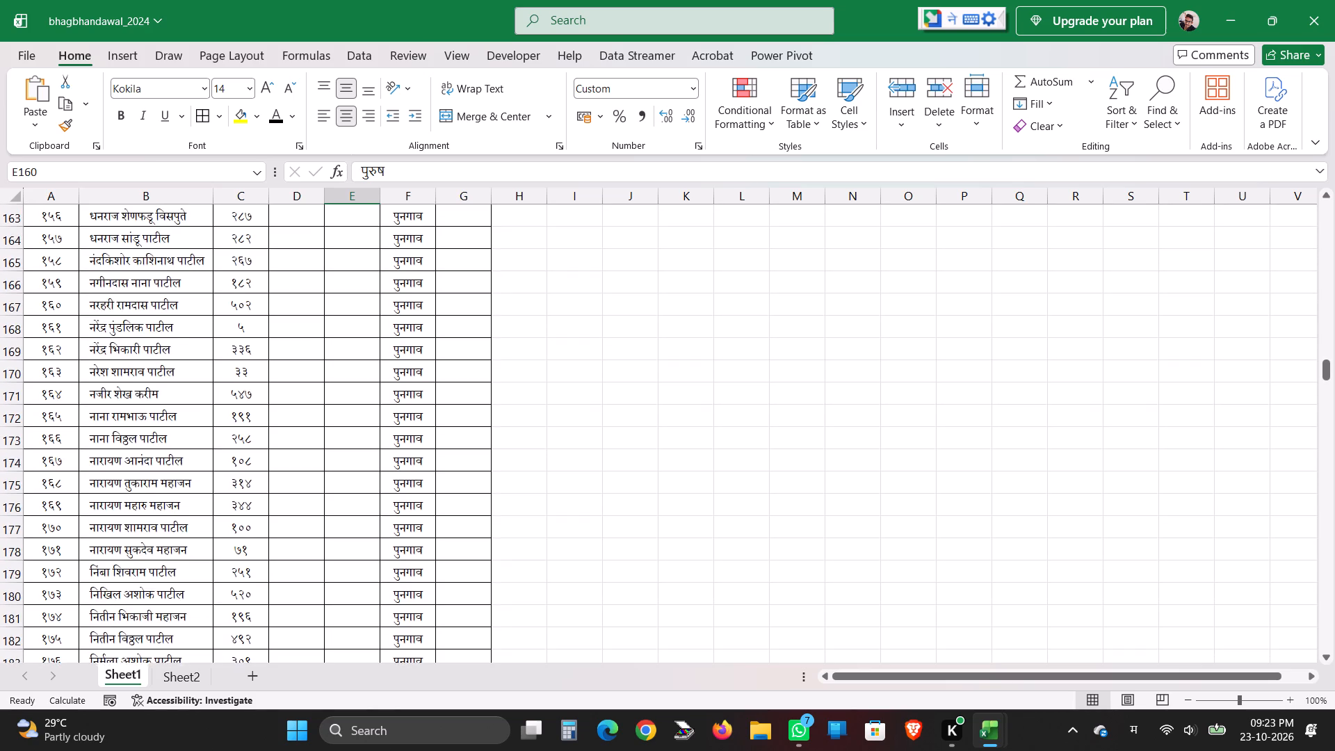
pyautogui.scroll(1, 384, 357)
pyautogui.moveTo(378, 225); pyautogui.dragTo(350, 457)
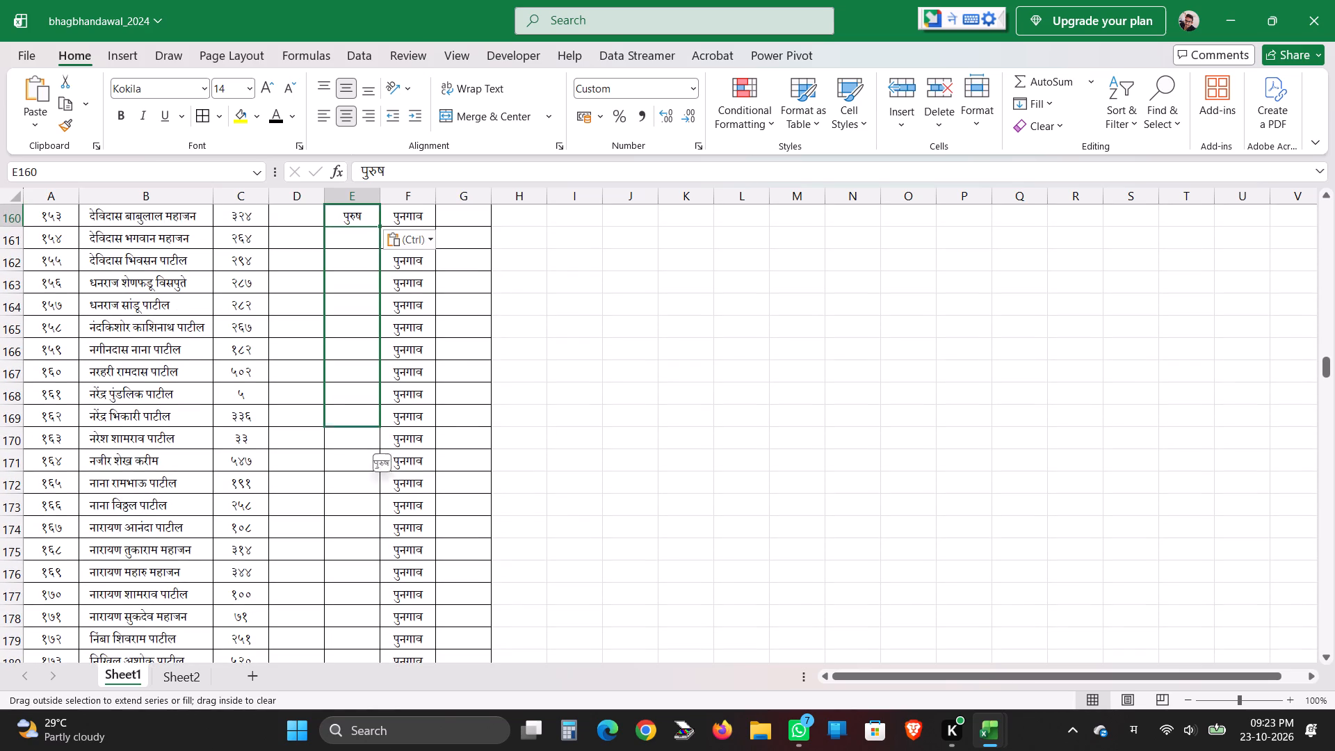
pyautogui.moveTo(350, 457); pyautogui.dragTo(334, 661)
pyautogui.scroll(-4, 327, 599)
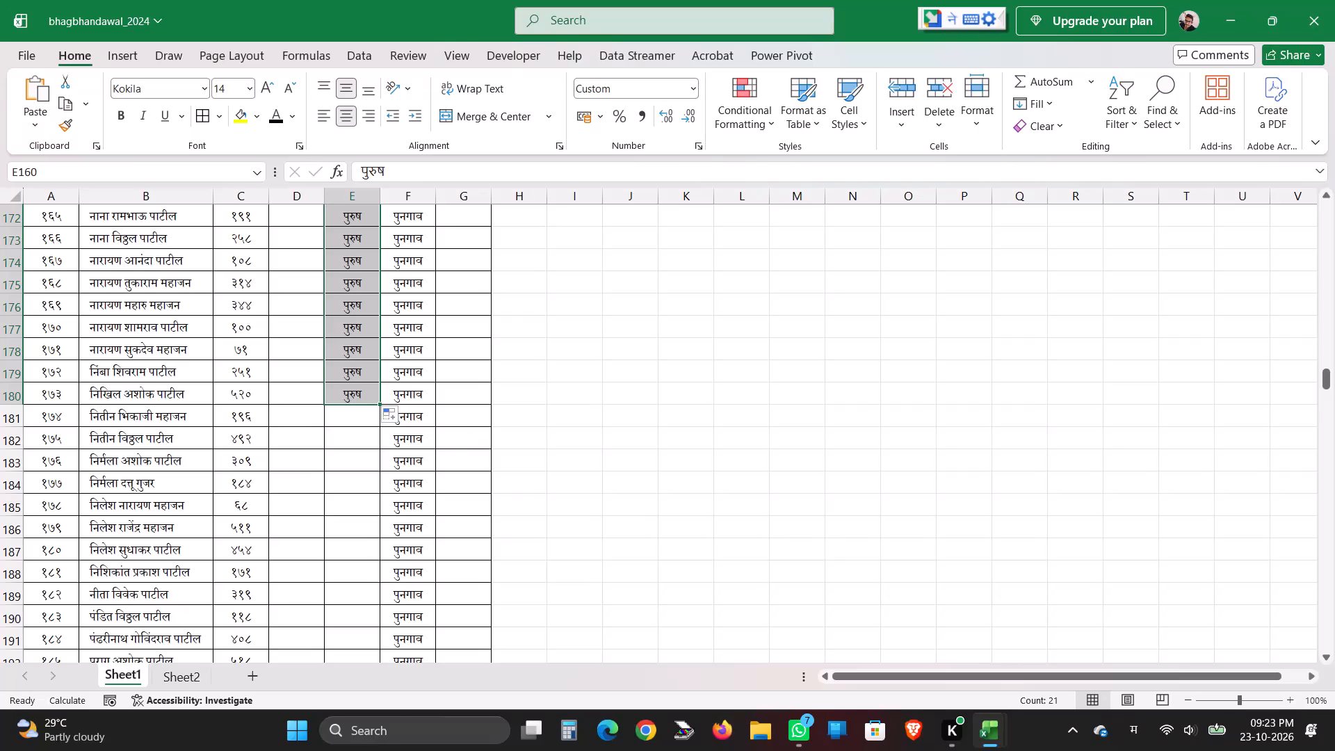
pyautogui.moveTo(378, 403); pyautogui.dragTo(378, 446)
# Paste पुरुष into E185, leaving E183:E184 blank, and fill it down through E188.
pyautogui.click(332, 515)
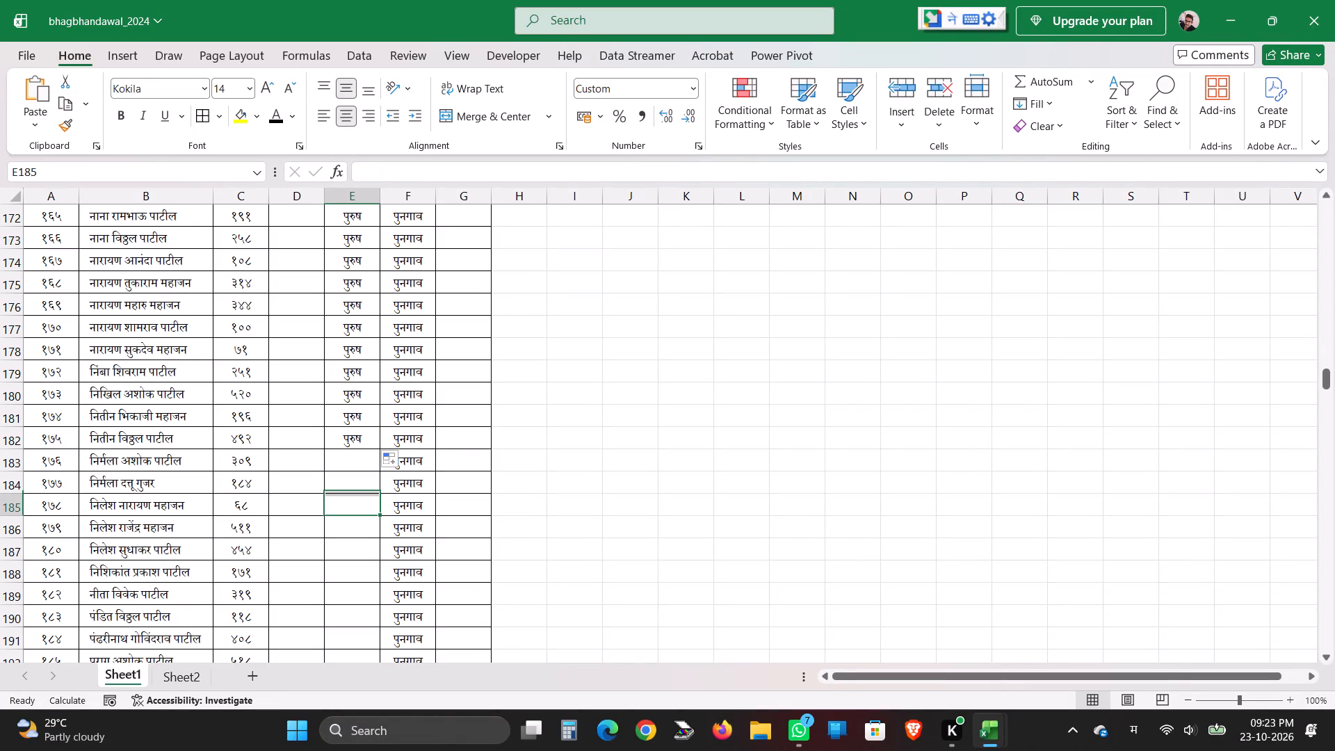
pyautogui.hotkey('ctrl', 'v')
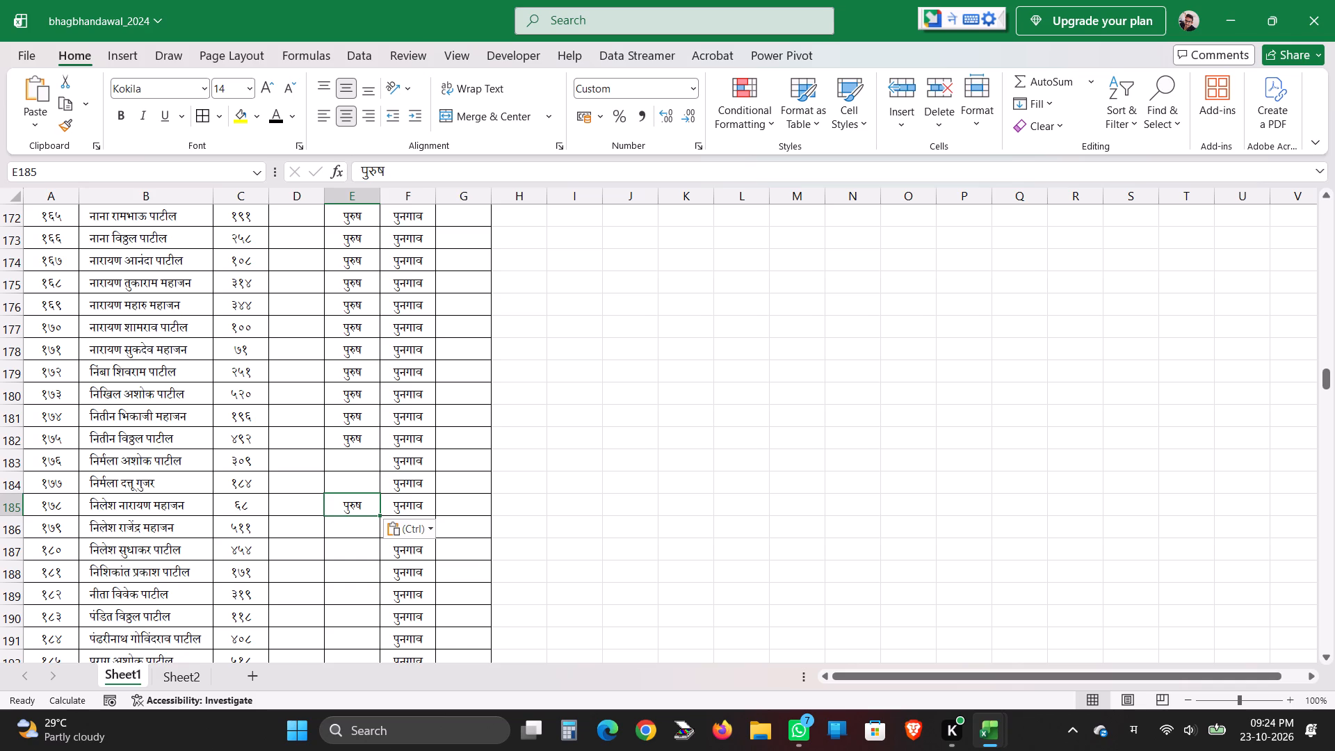
pyautogui.moveTo(382, 517); pyautogui.dragTo(380, 586)
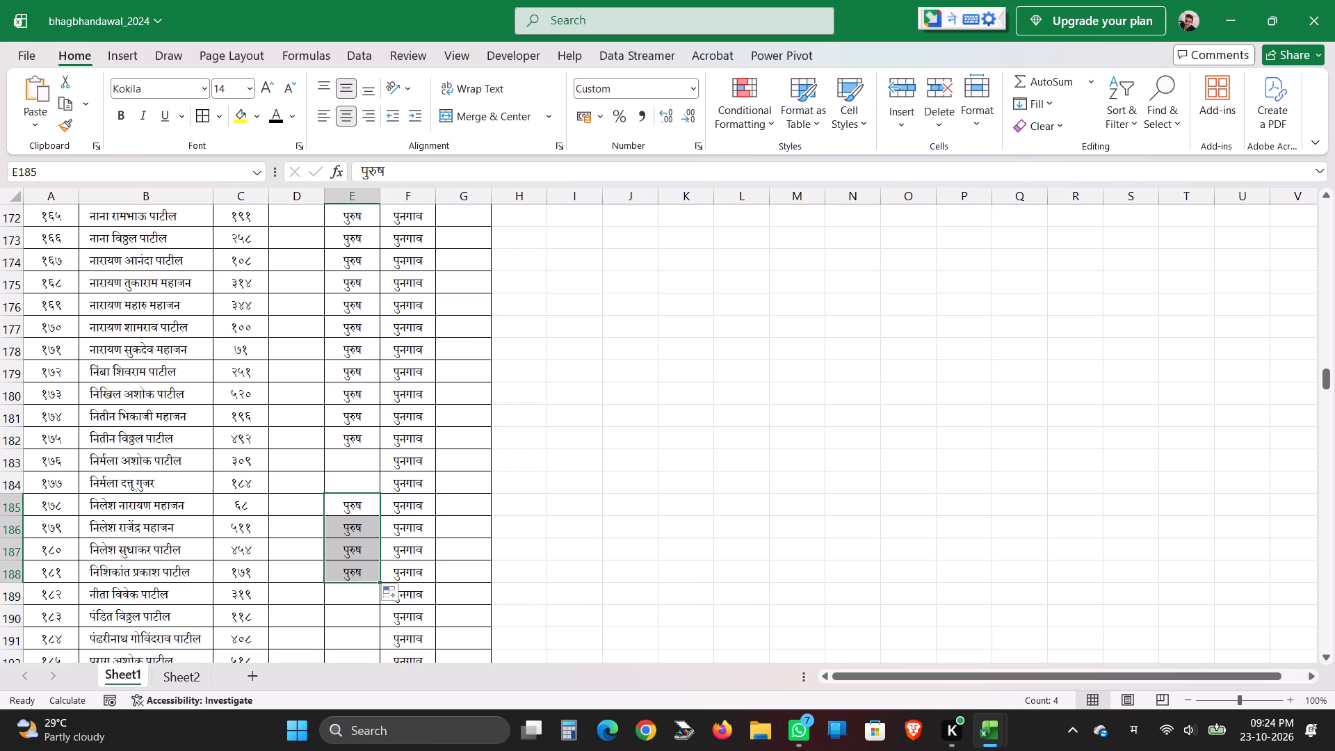
# Look through the remaining member rows past row 424, then go back up to the table's header row.
pyautogui.scroll(-15, 373, 522)
pyautogui.scroll(-16, 371, 523)
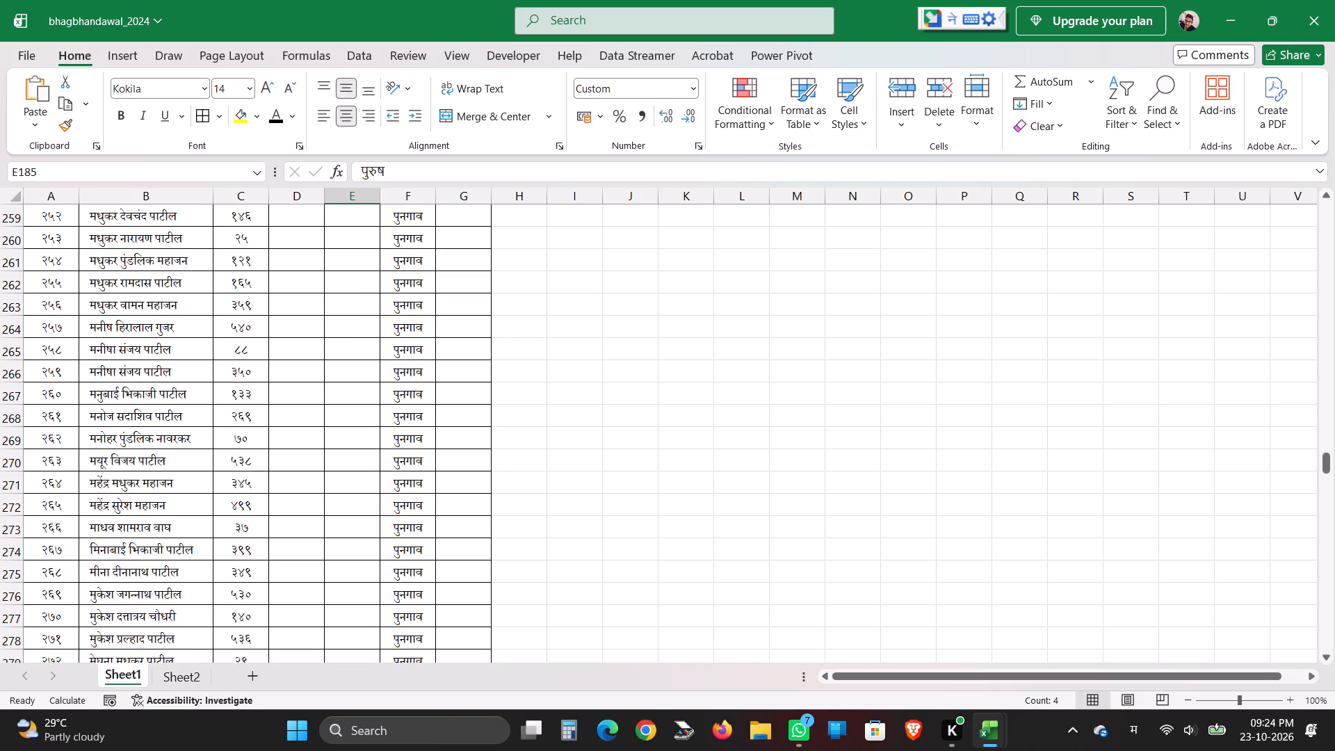
pyautogui.scroll(-20, 371, 526)
pyautogui.scroll(-20, 371, 526)
pyautogui.scroll(-4, 371, 526)
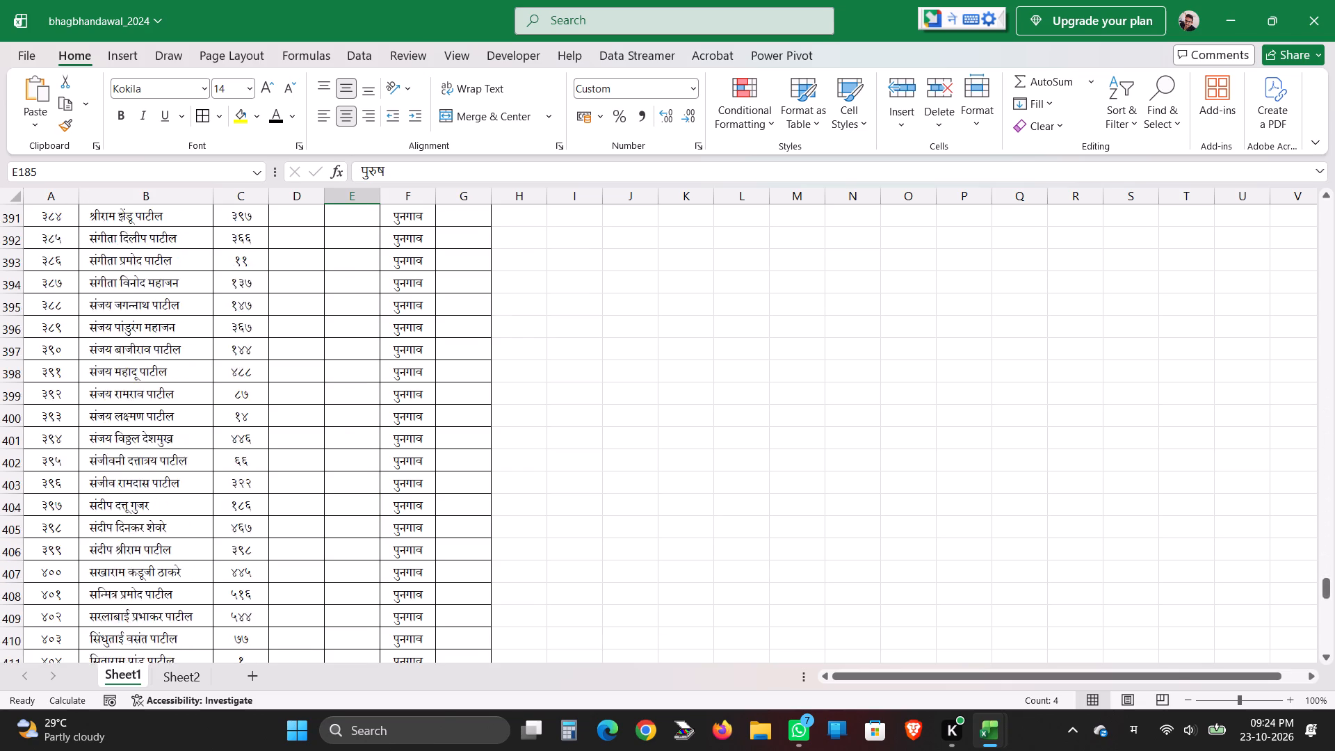
pyautogui.scroll(-20, 371, 527)
pyautogui.scroll(-3, 371, 527)
pyautogui.scroll(16, 371, 528)
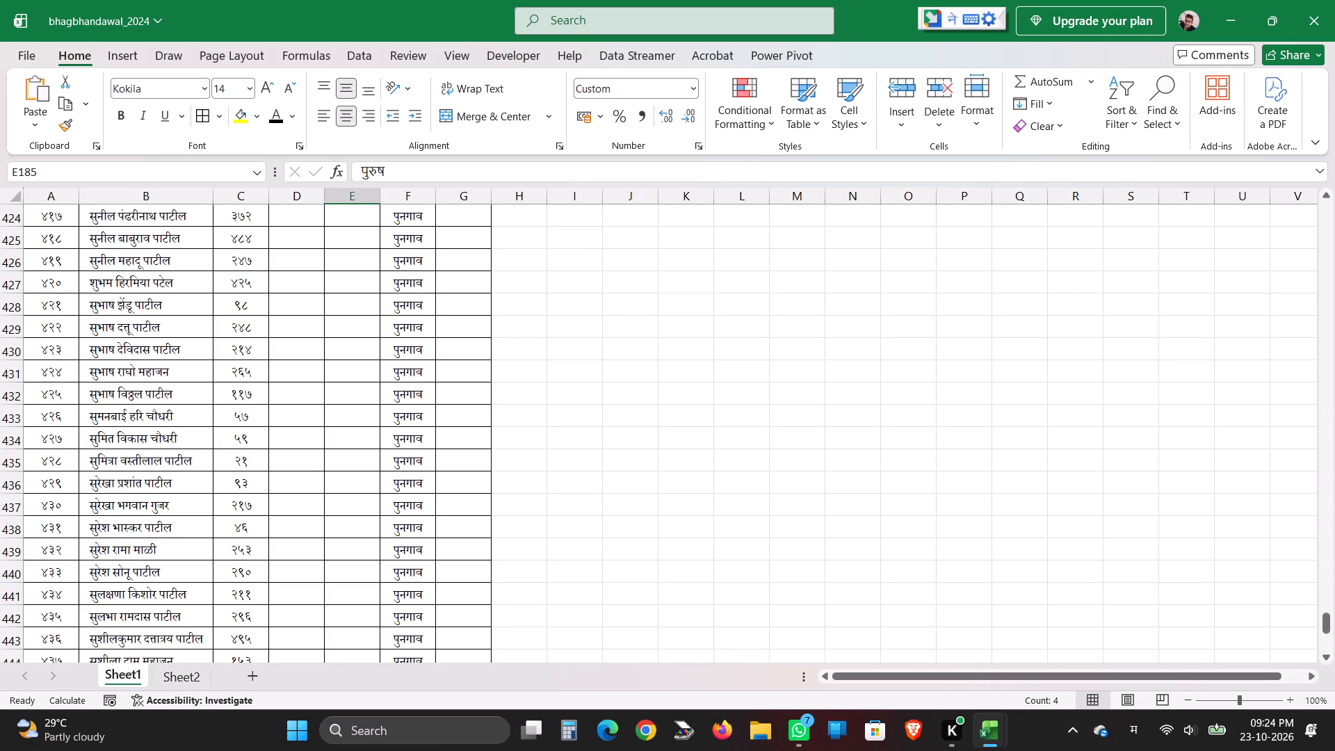
pyautogui.scroll(20, 374, 528)
pyautogui.scroll(19, 374, 528)
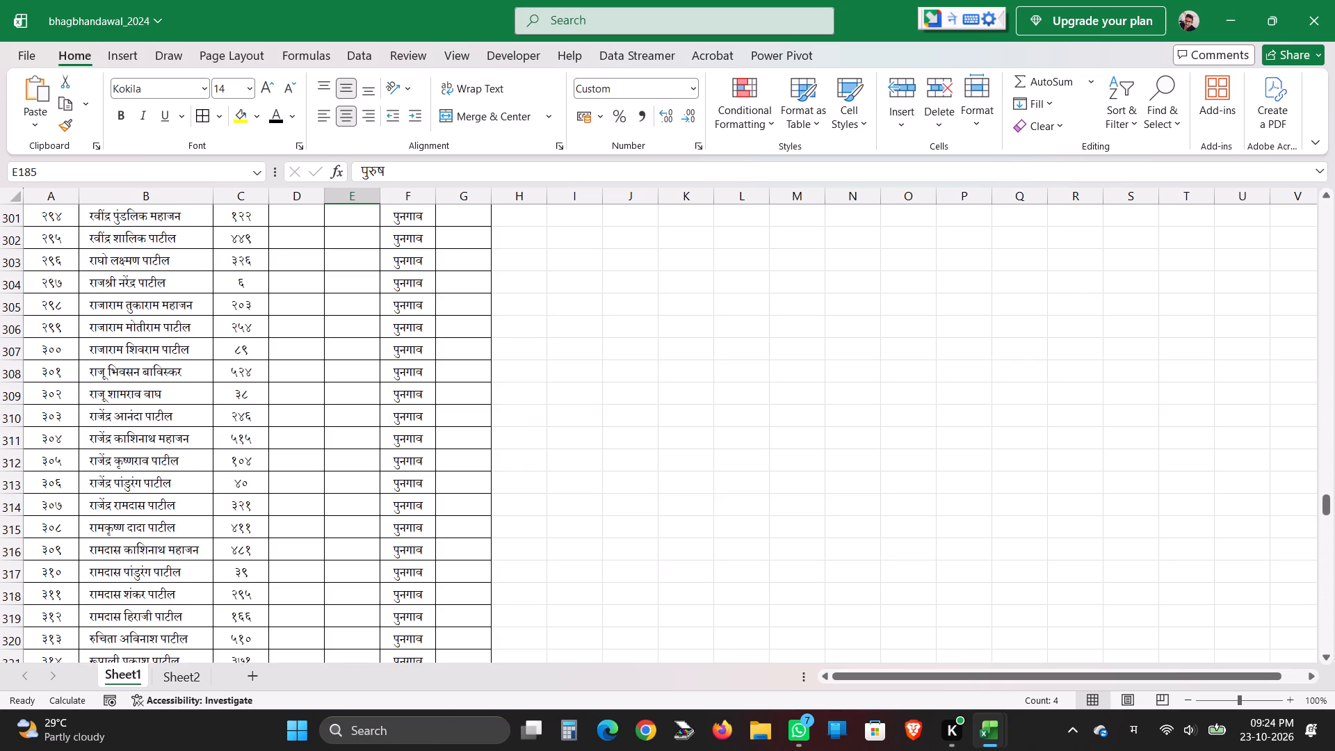
pyautogui.scroll(18, 375, 526)
pyautogui.scroll(15, 376, 524)
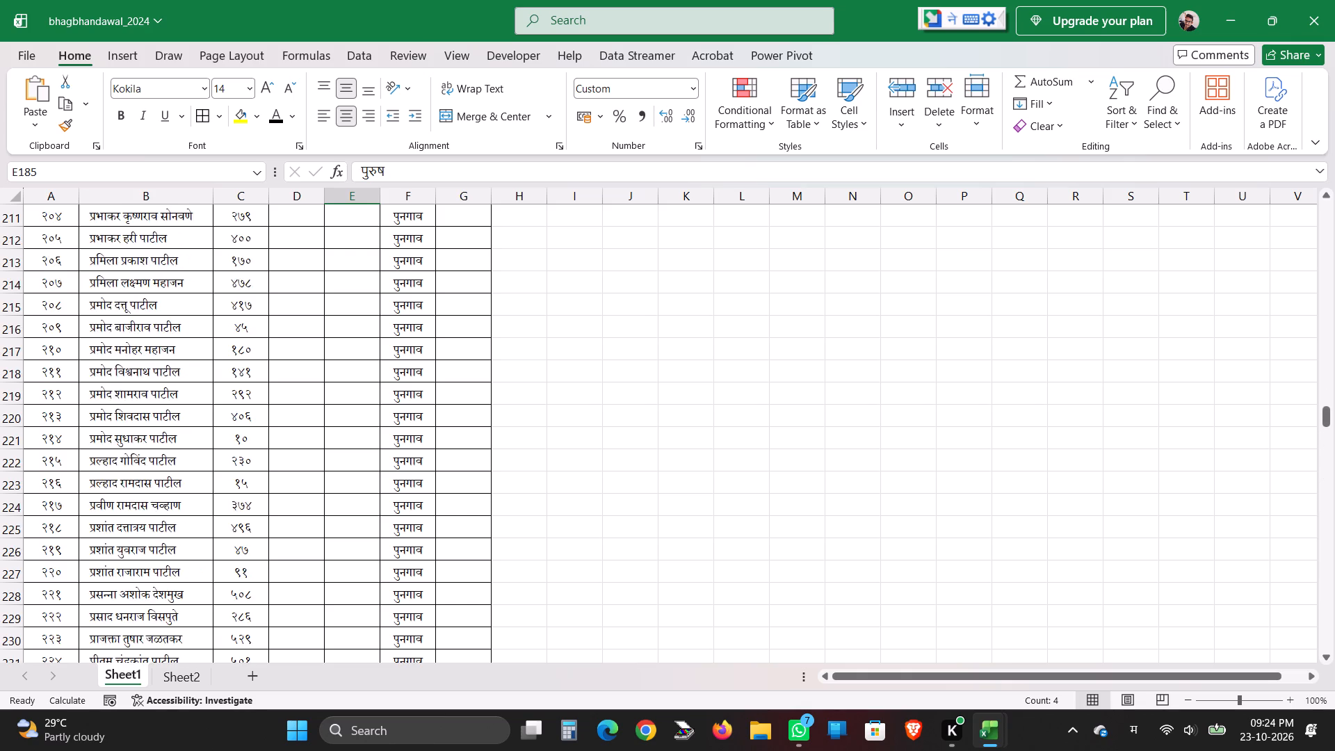
pyautogui.scroll(15, 377, 524)
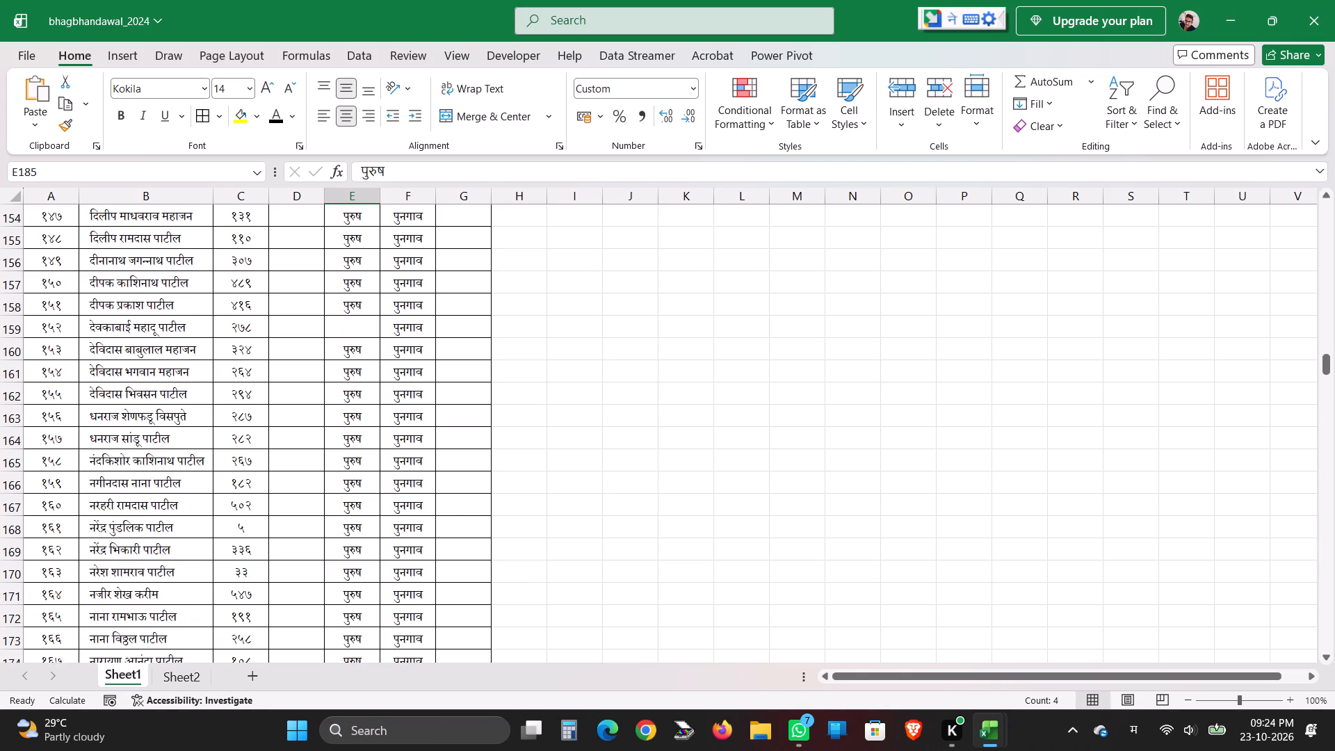
pyautogui.scroll(19, 377, 524)
pyautogui.scroll(11, 385, 524)
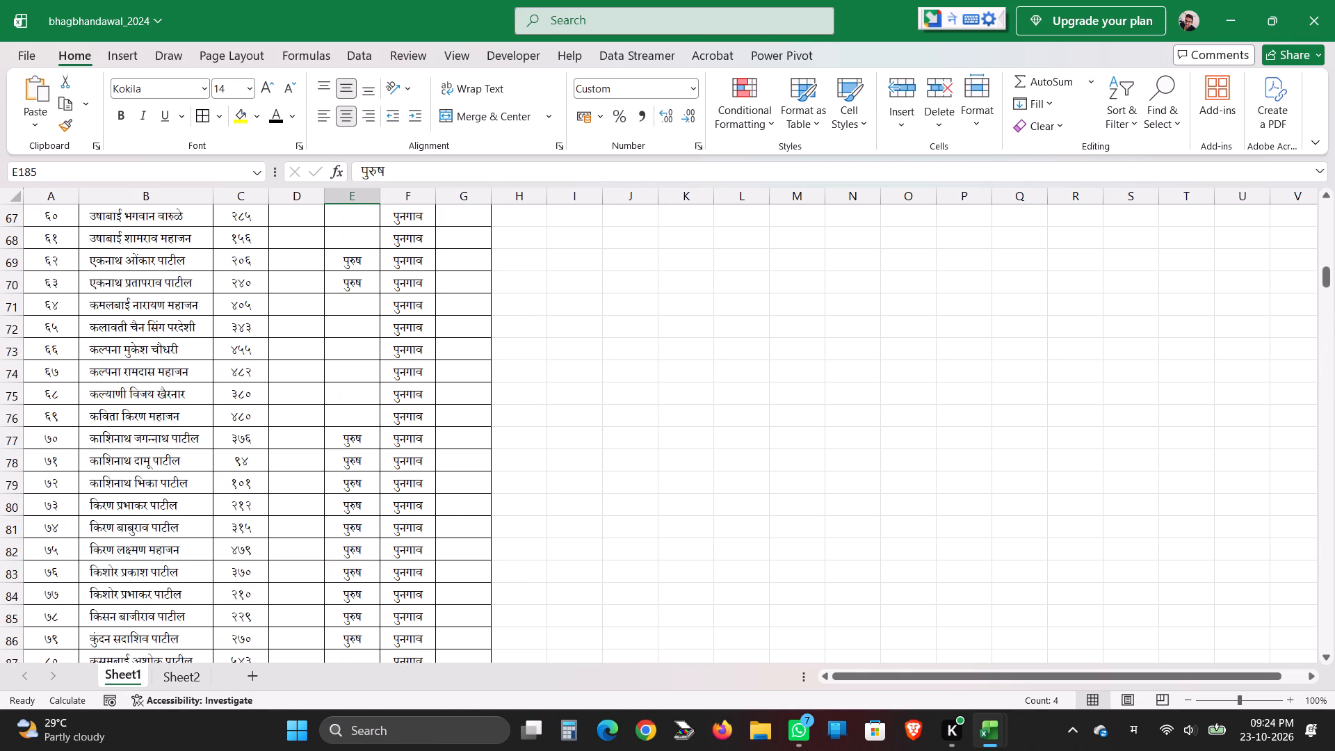
pyautogui.scroll(16, 385, 524)
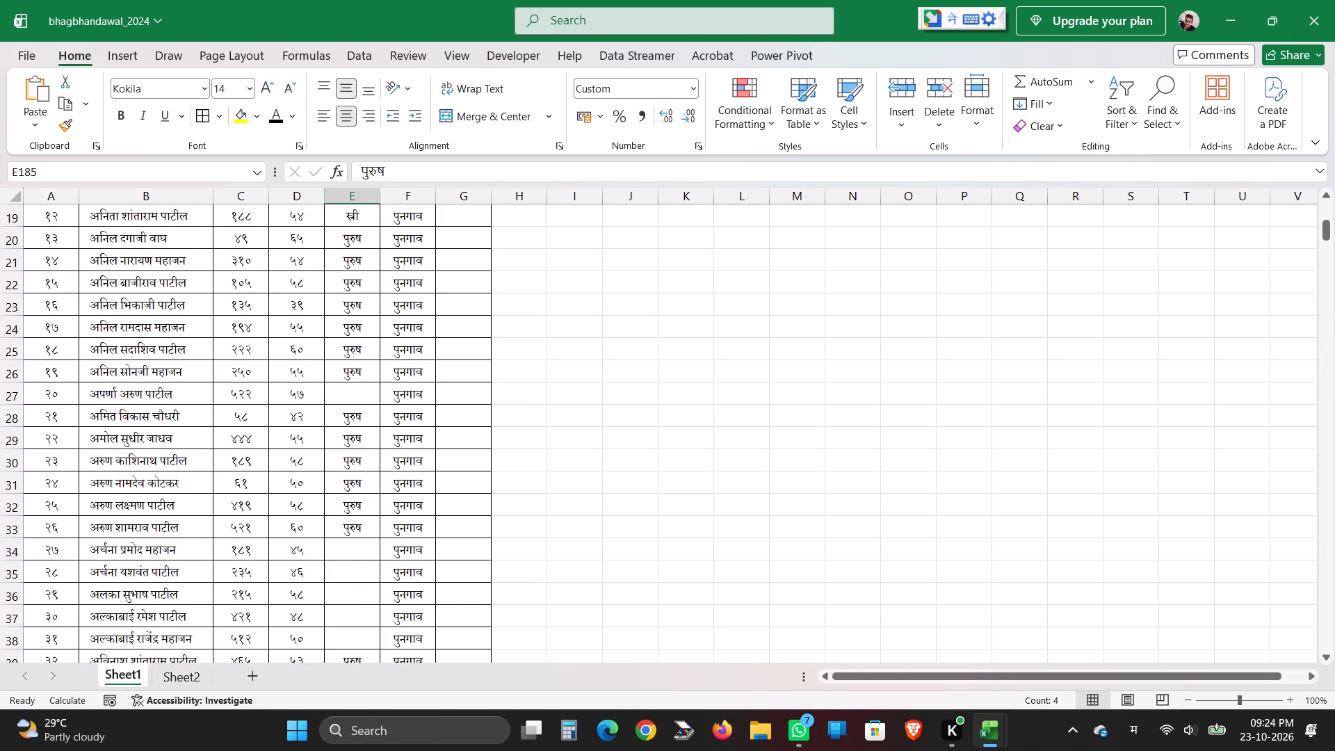
pyautogui.scroll(5, 385, 524)
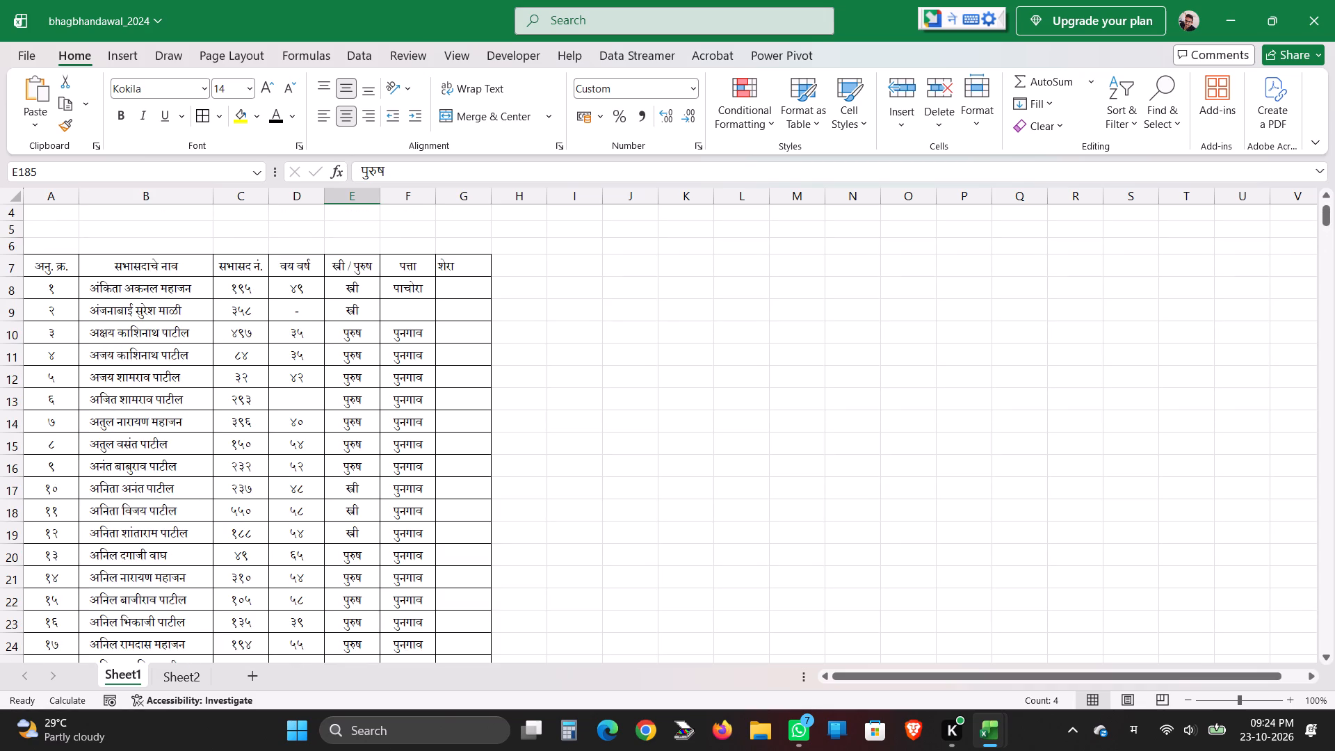
# Make the header row A7:G7 bold and center its text horizontally.
pyautogui.click(9, 269)
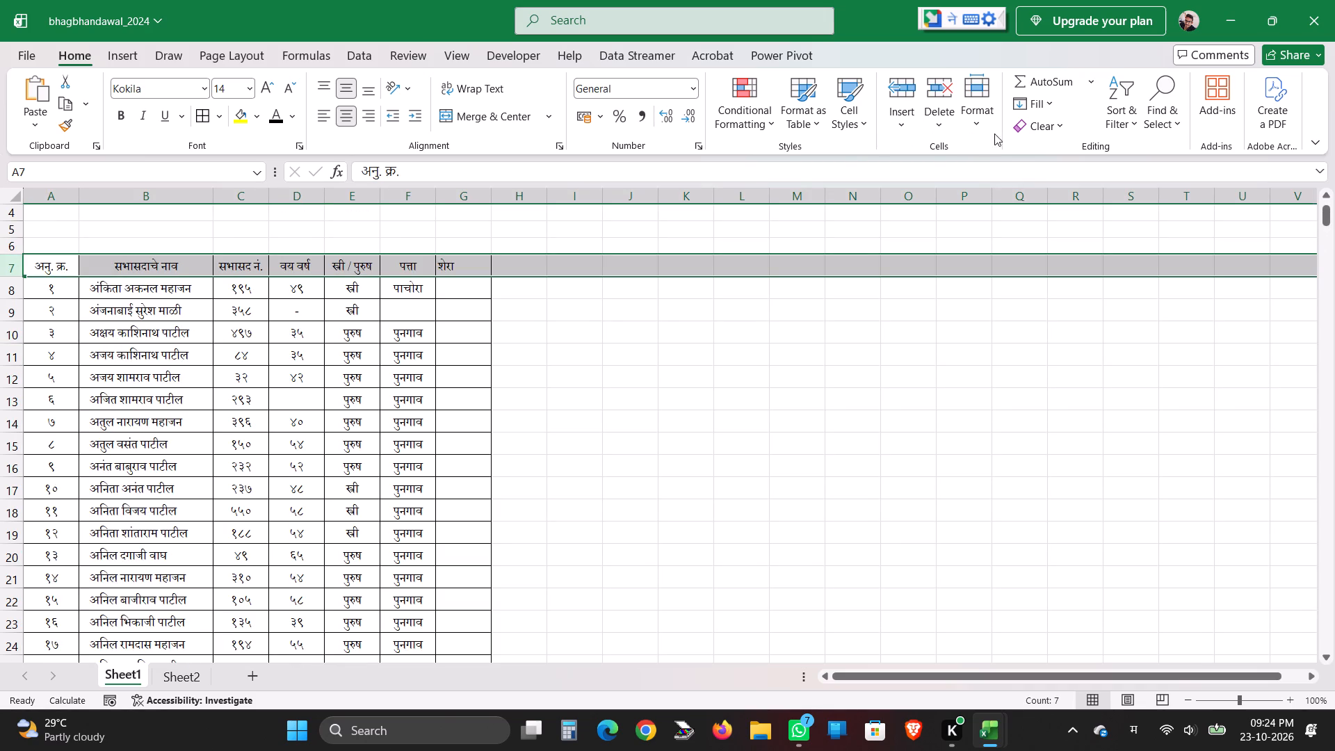
pyautogui.moveTo(46, 269); pyautogui.dragTo(123, 286)
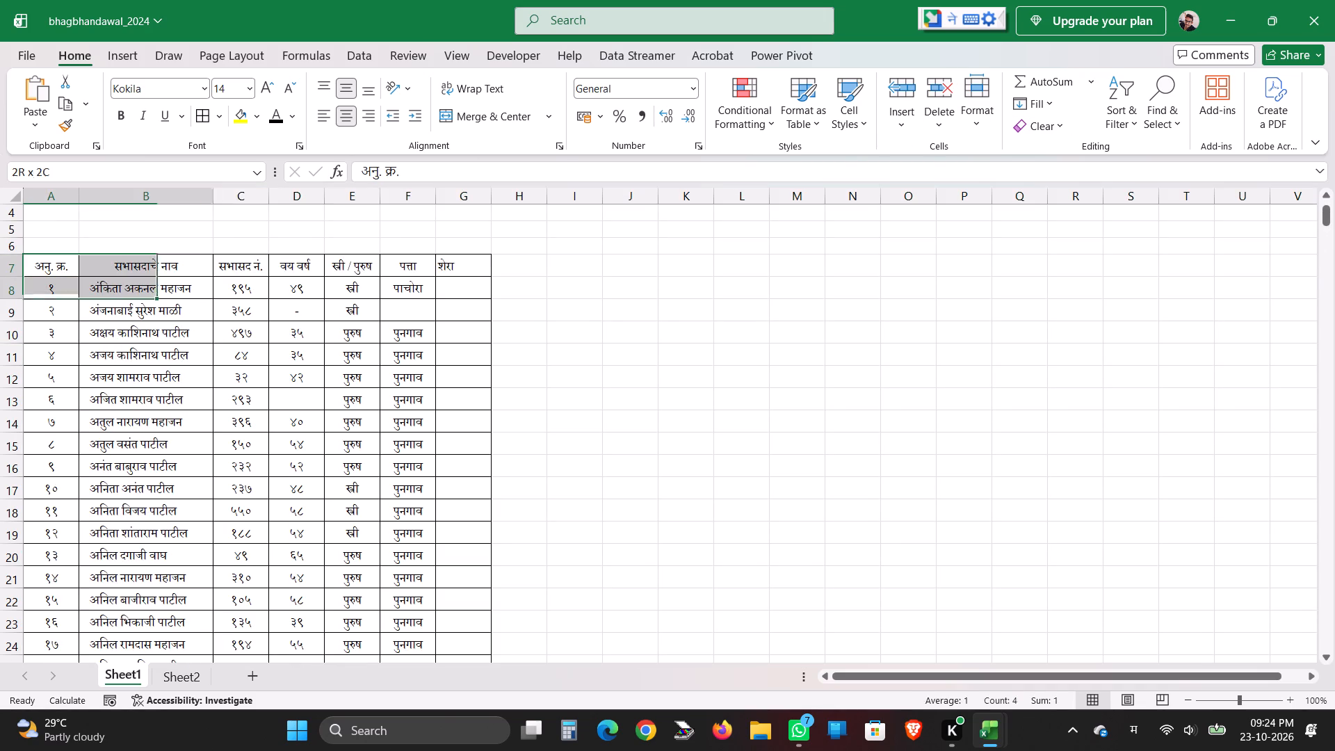
pyautogui.moveTo(123, 286); pyautogui.dragTo(456, 266)
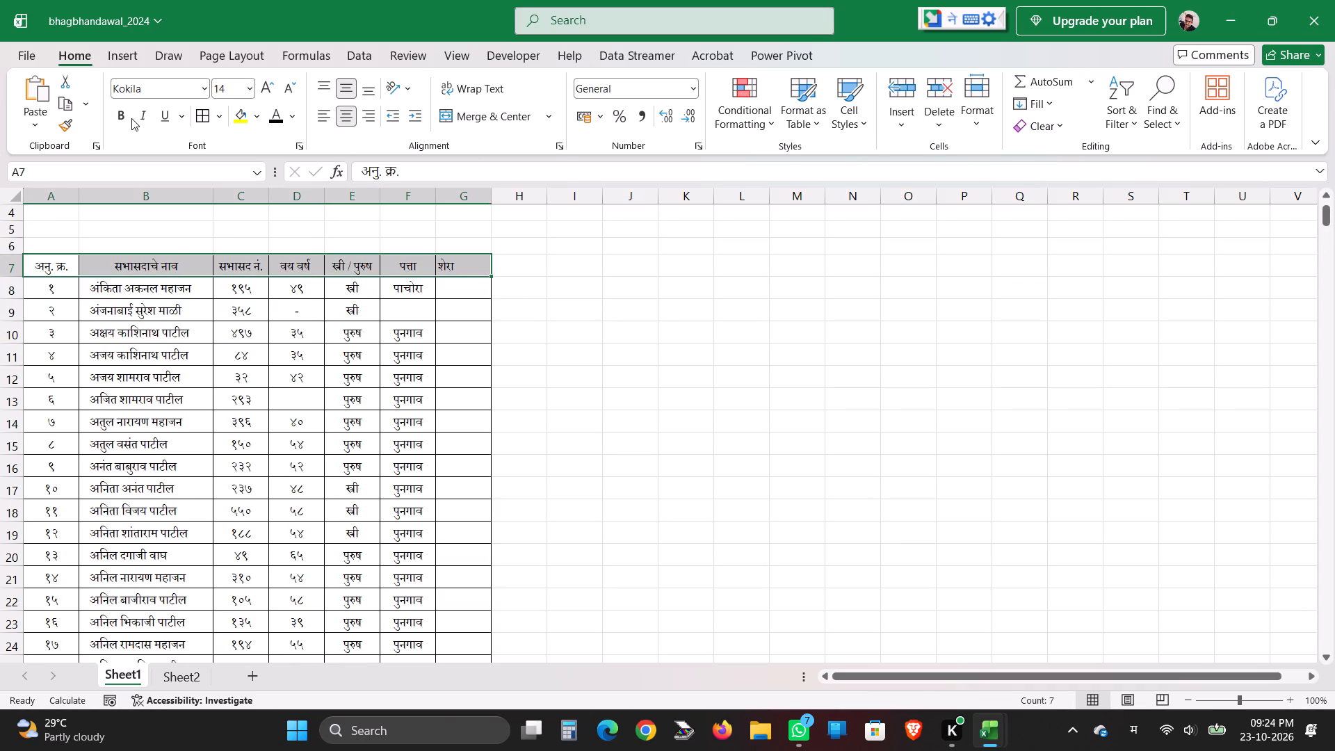
pyautogui.click(131, 118)
pyautogui.click(126, 116)
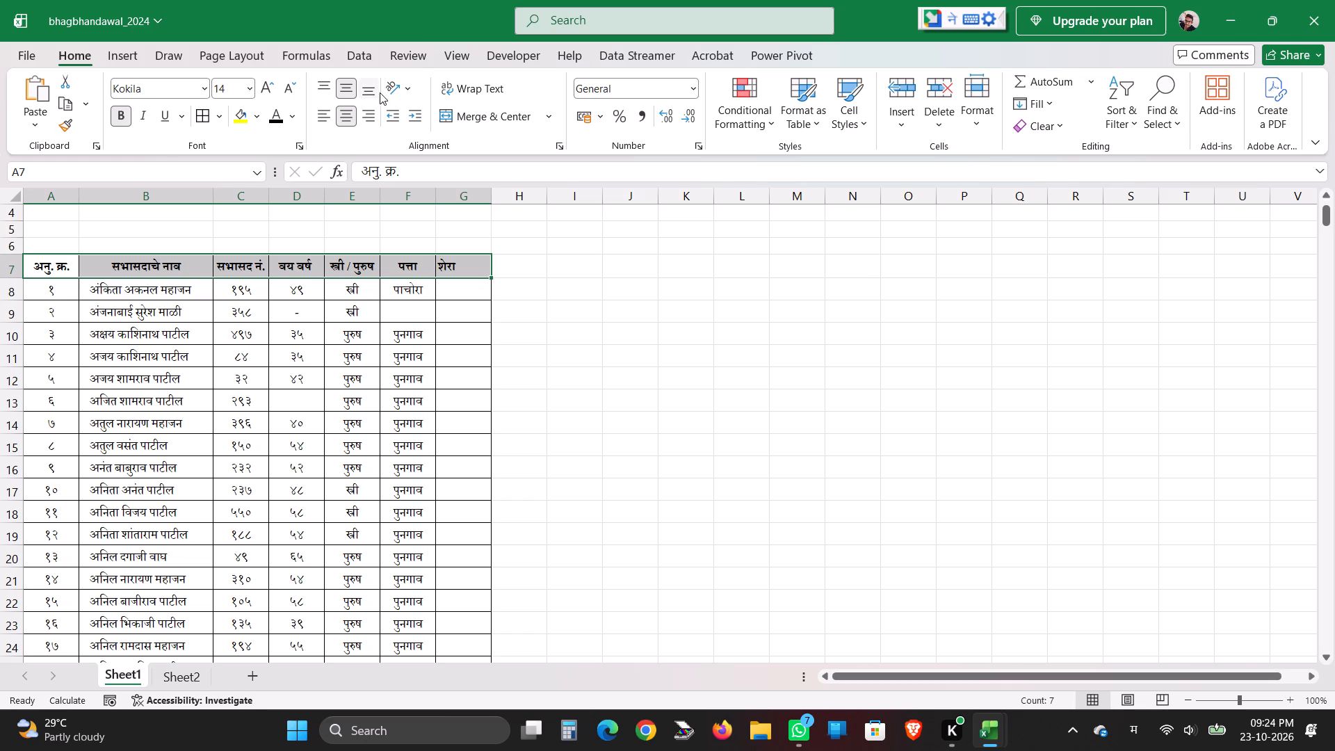
pyautogui.doubleClick(350, 110)
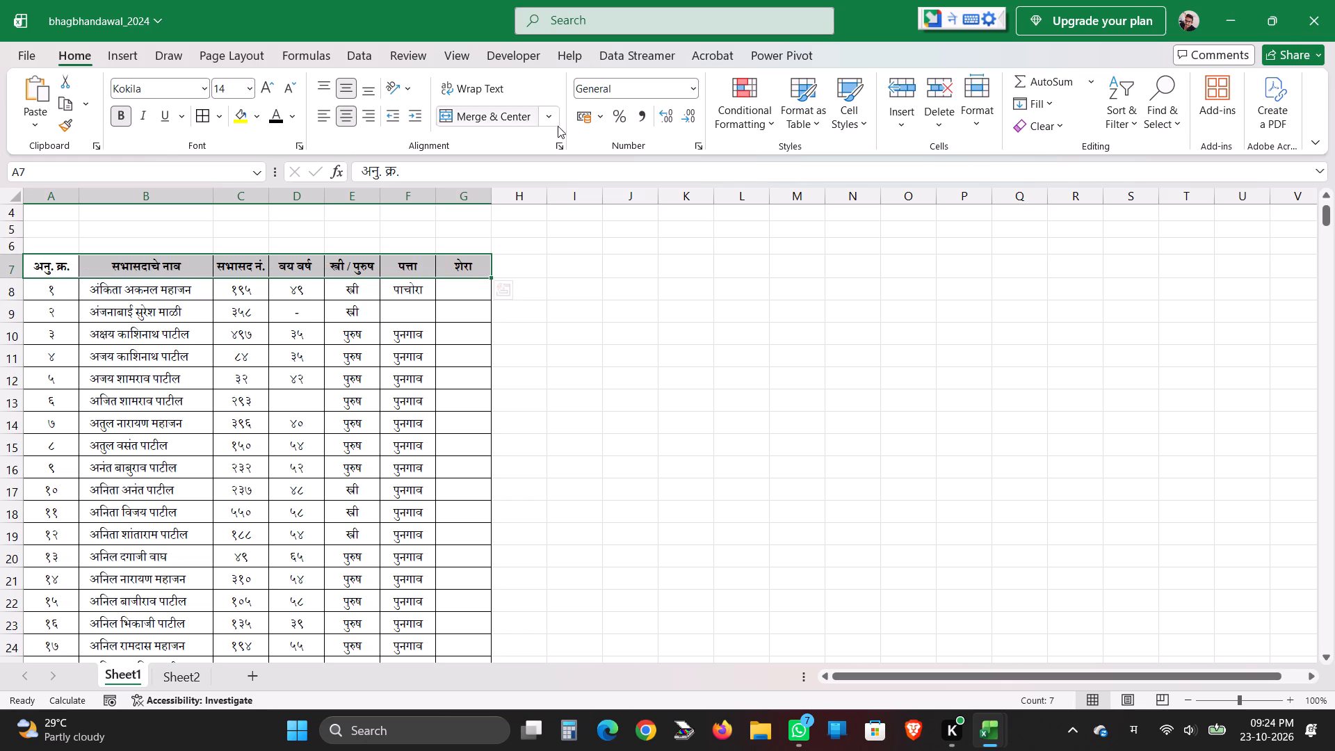
# Add filters to the header row A7:G7.
pyautogui.click(1128, 123)
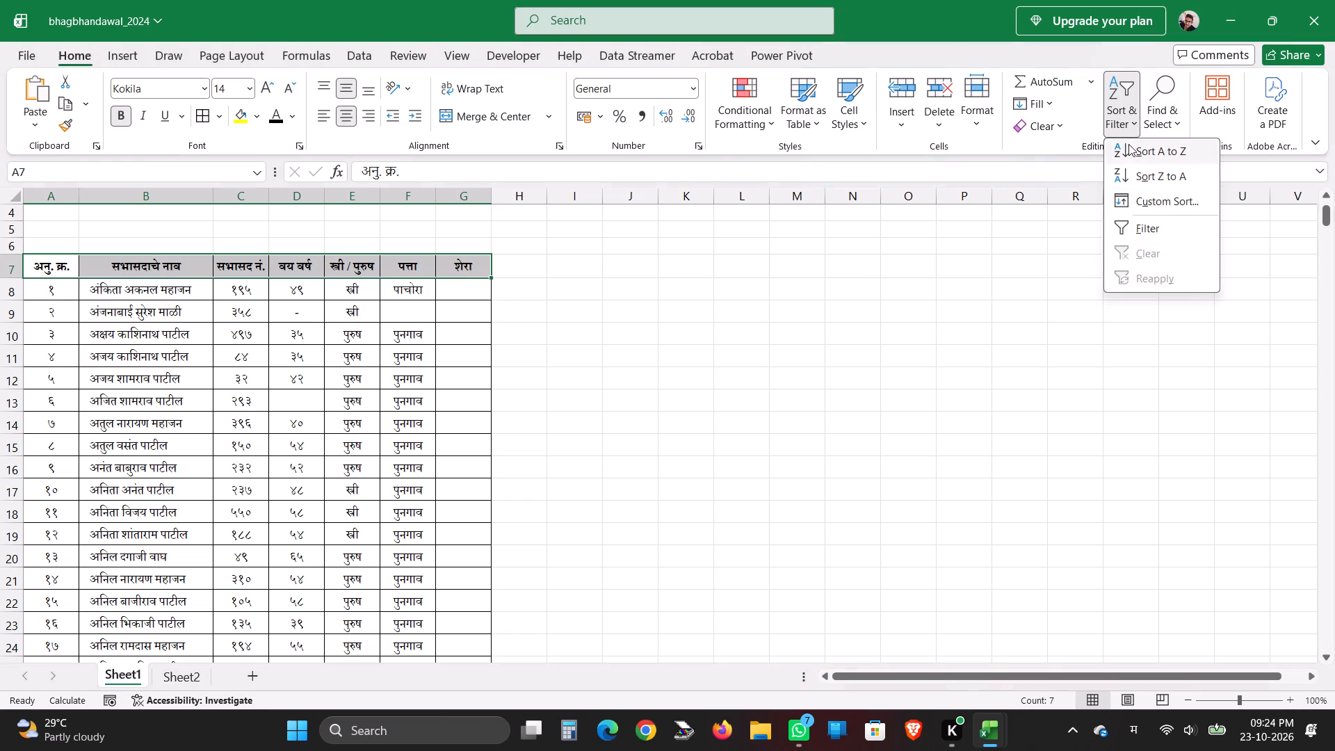
pyautogui.click(1145, 220)
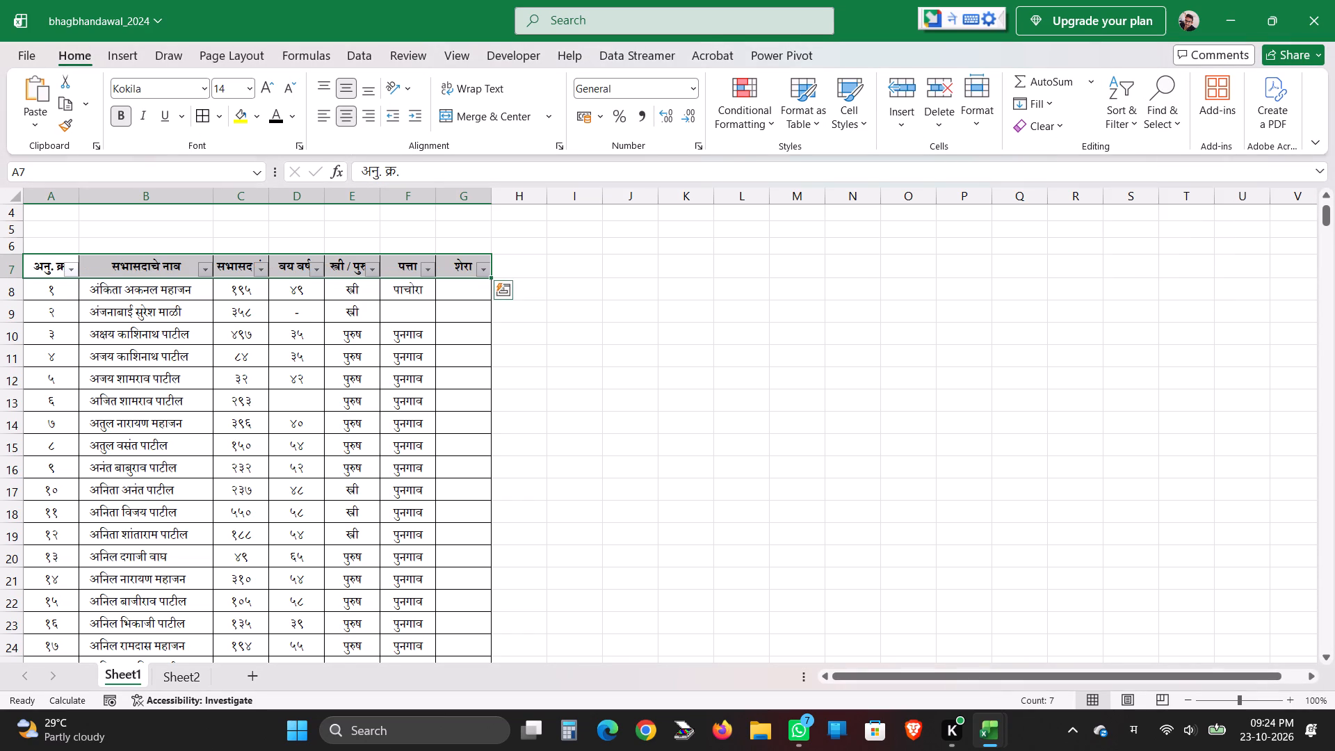
# Examine the age and gender entries around rows 52 to 72, at the first blank ages in column D.
pyautogui.scroll(-17, 444, 379)
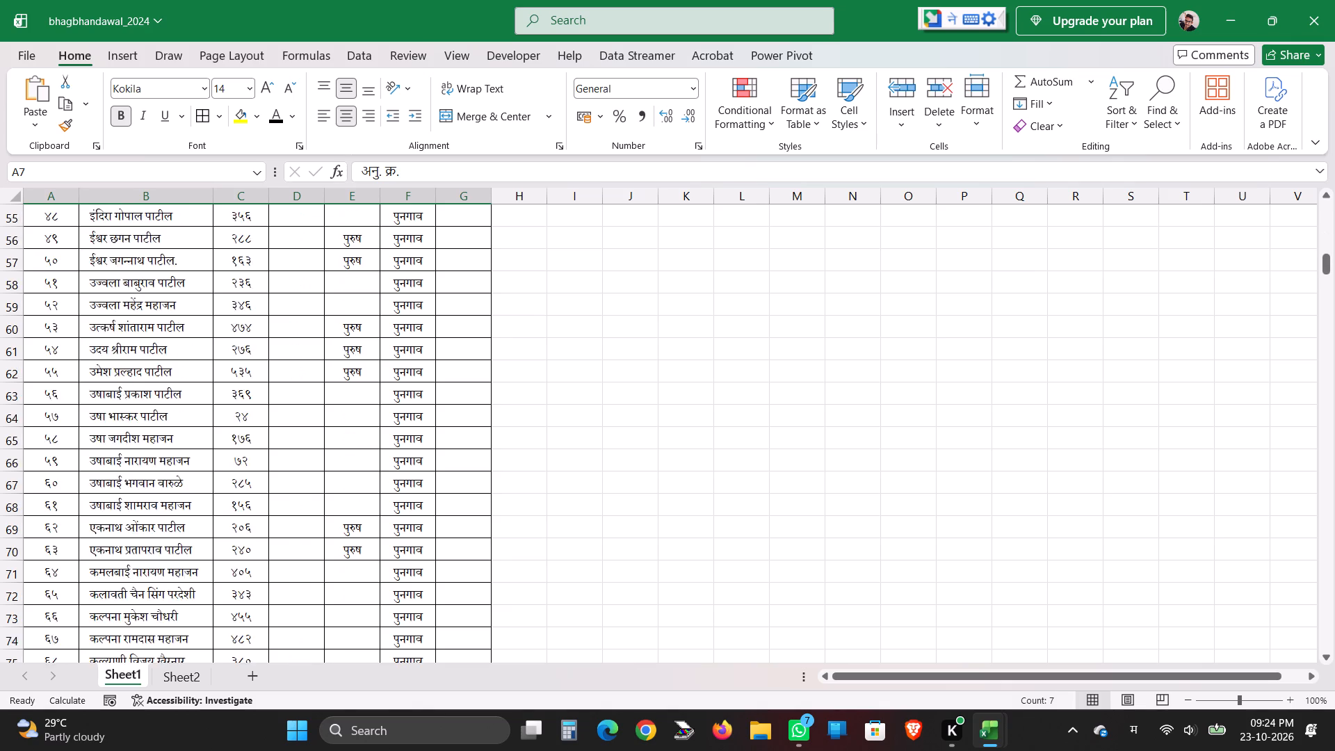
pyautogui.scroll(-2, 444, 380)
pyautogui.scroll(2, 444, 380)
pyautogui.scroll(1, 363, 375)
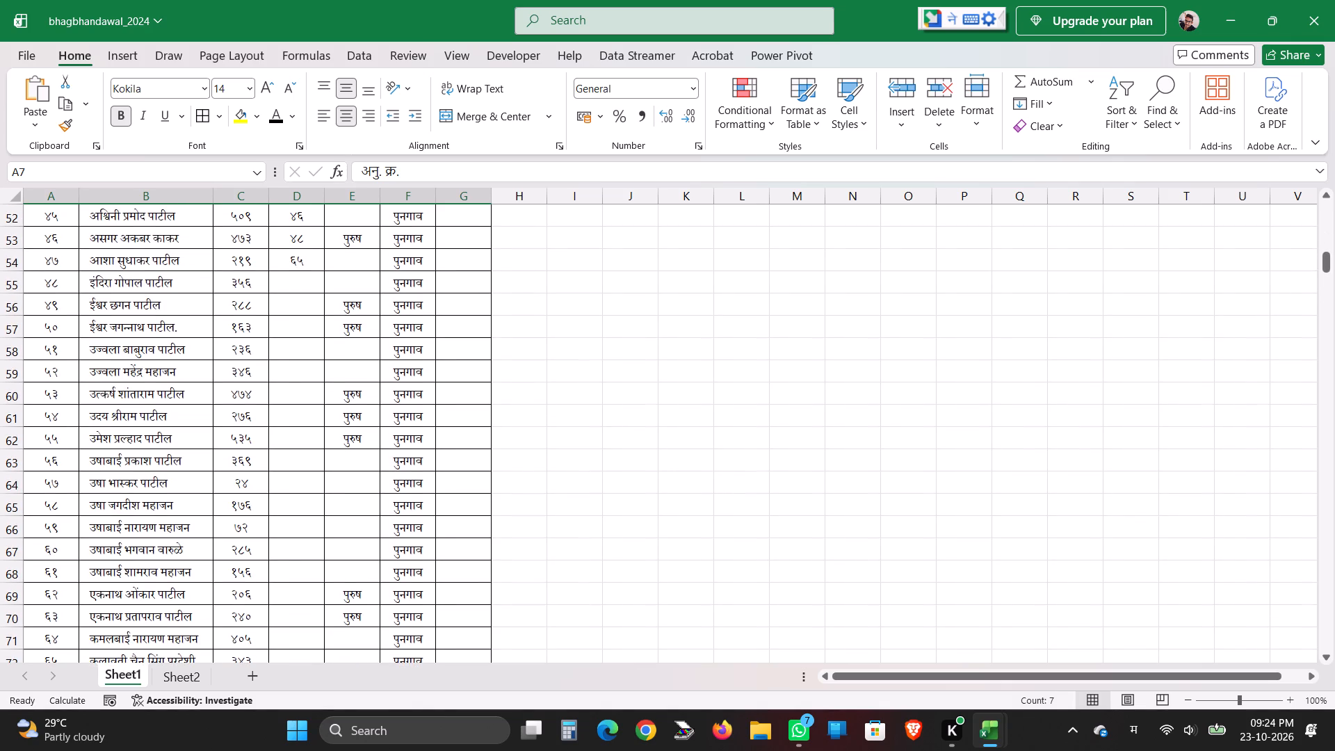
pyautogui.click(279, 283)
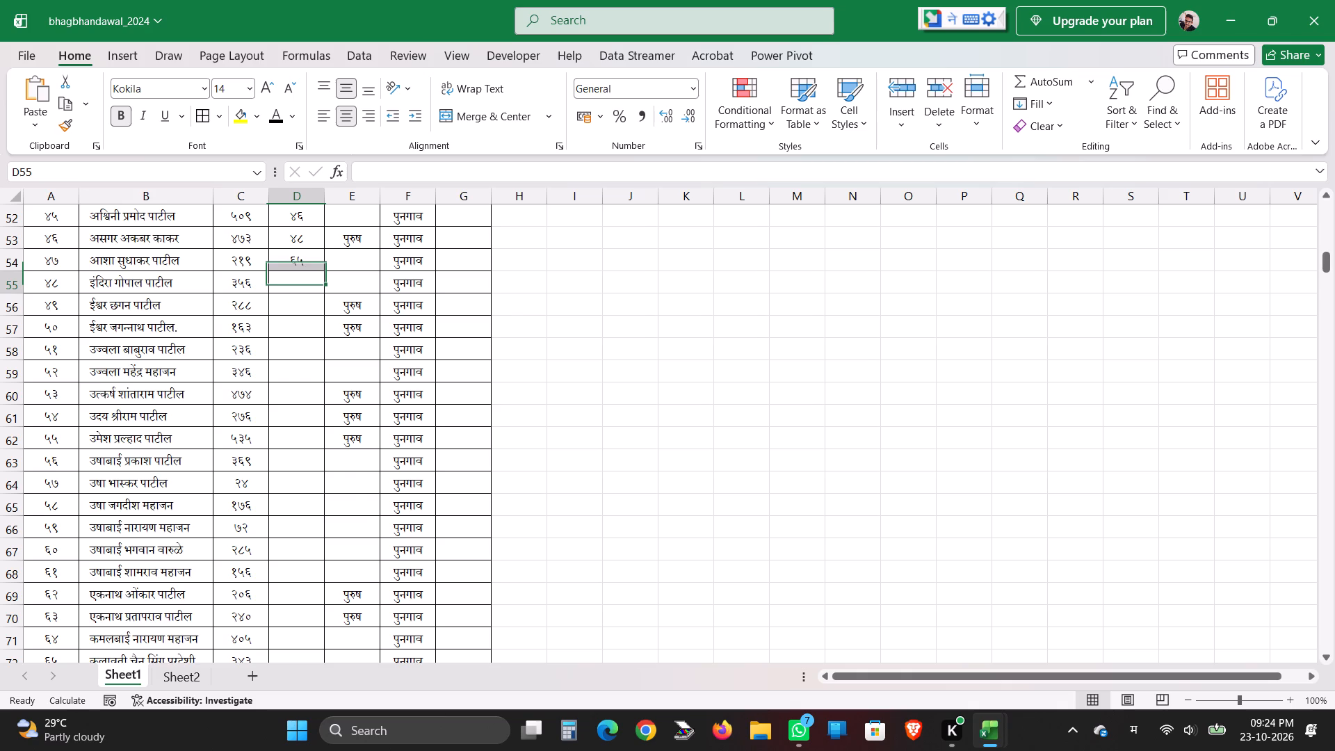
# Fill पुरुष in the gender column for the members in rows 190 to 205 (E190:E205).
pyautogui.scroll(-19, 280, 284)
pyautogui.scroll(-7, 286, 292)
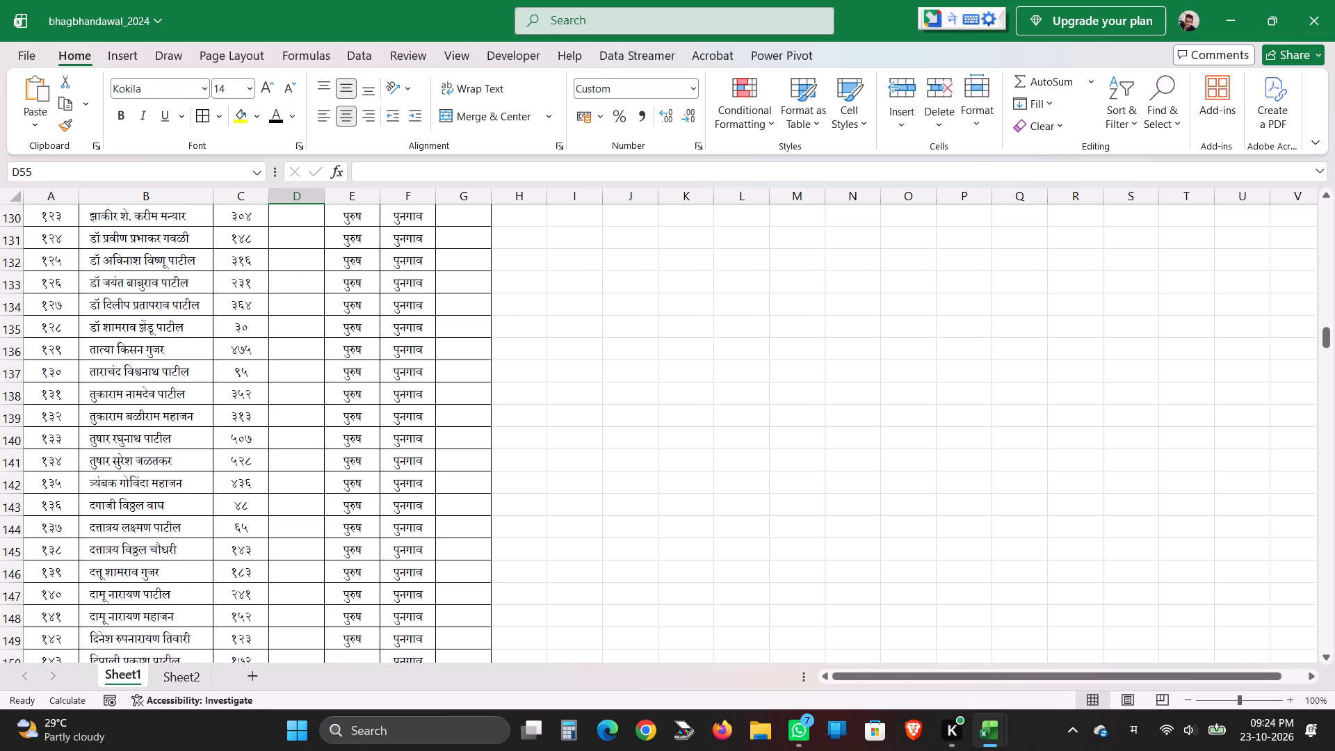
pyautogui.scroll(-18, 286, 292)
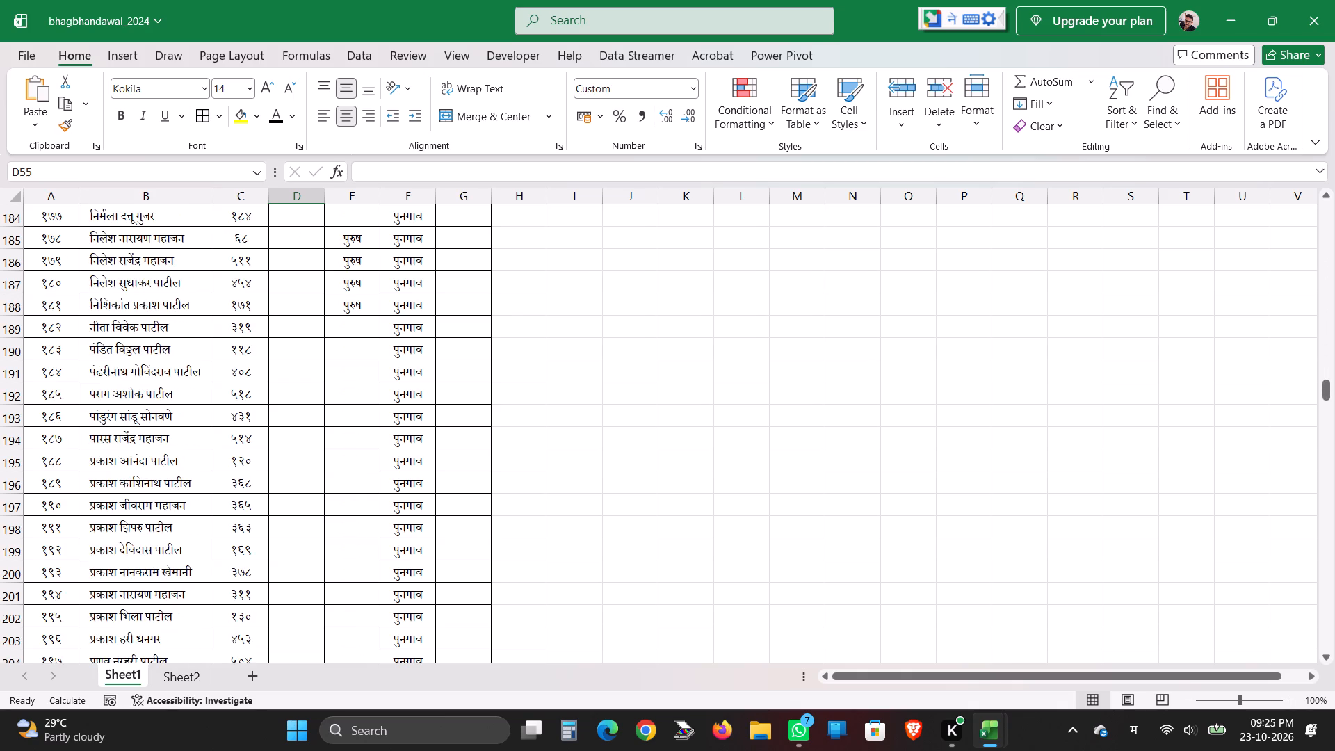
pyautogui.click(362, 358)
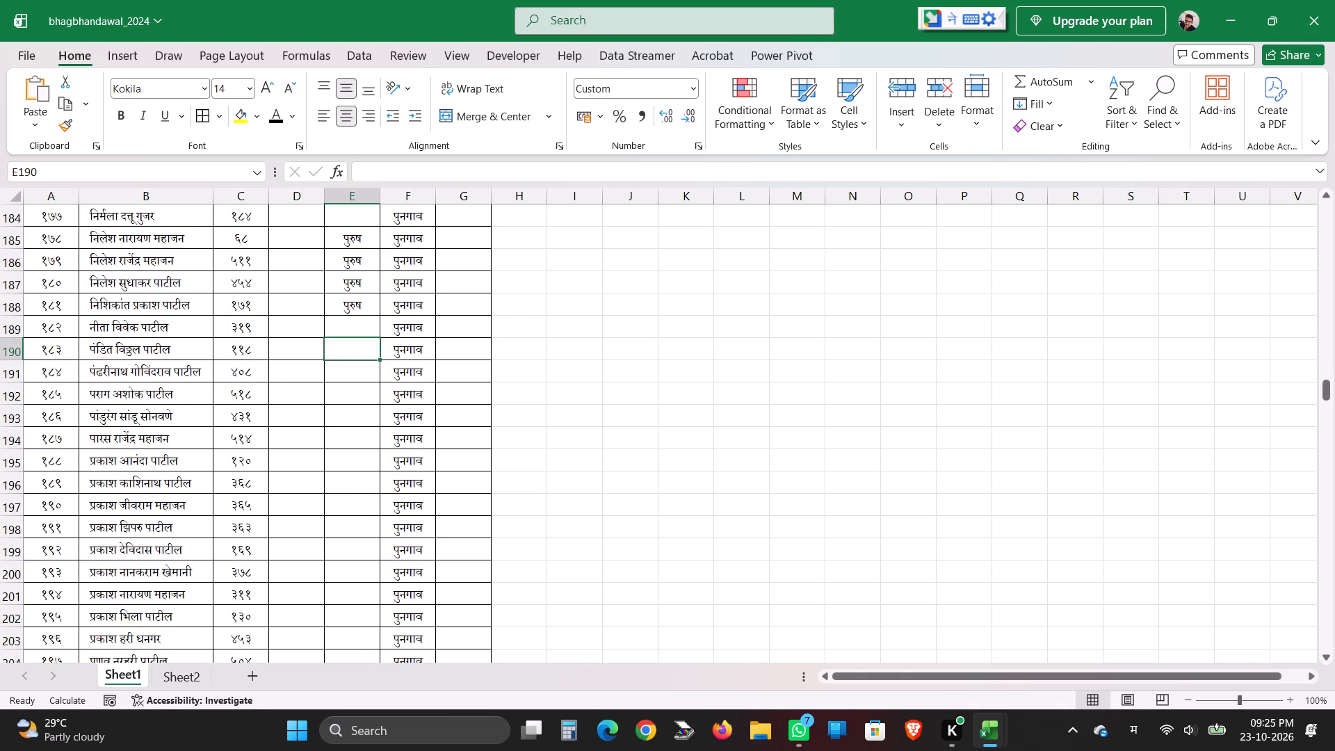
pyautogui.hotkey('ctrl', 'v')
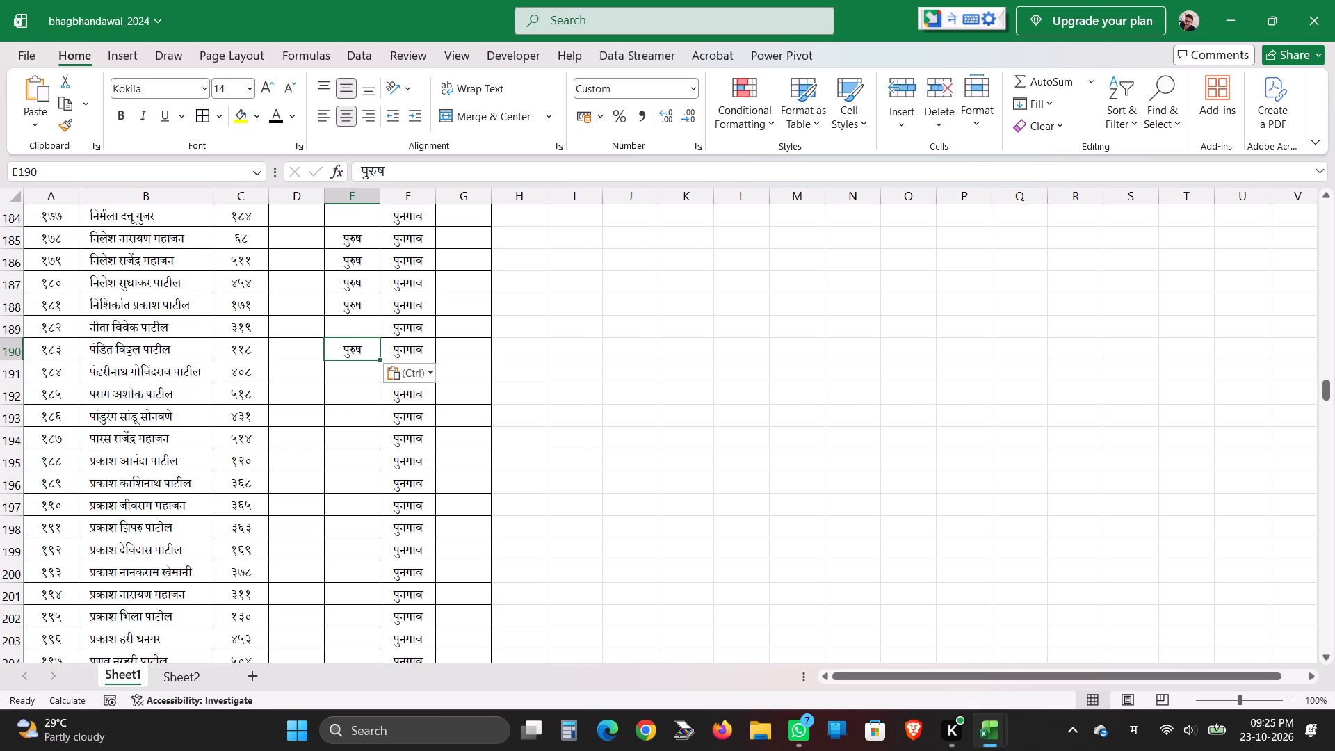
pyautogui.moveTo(379, 360); pyautogui.dragTo(388, 621)
pyautogui.scroll(-2, 303, 475)
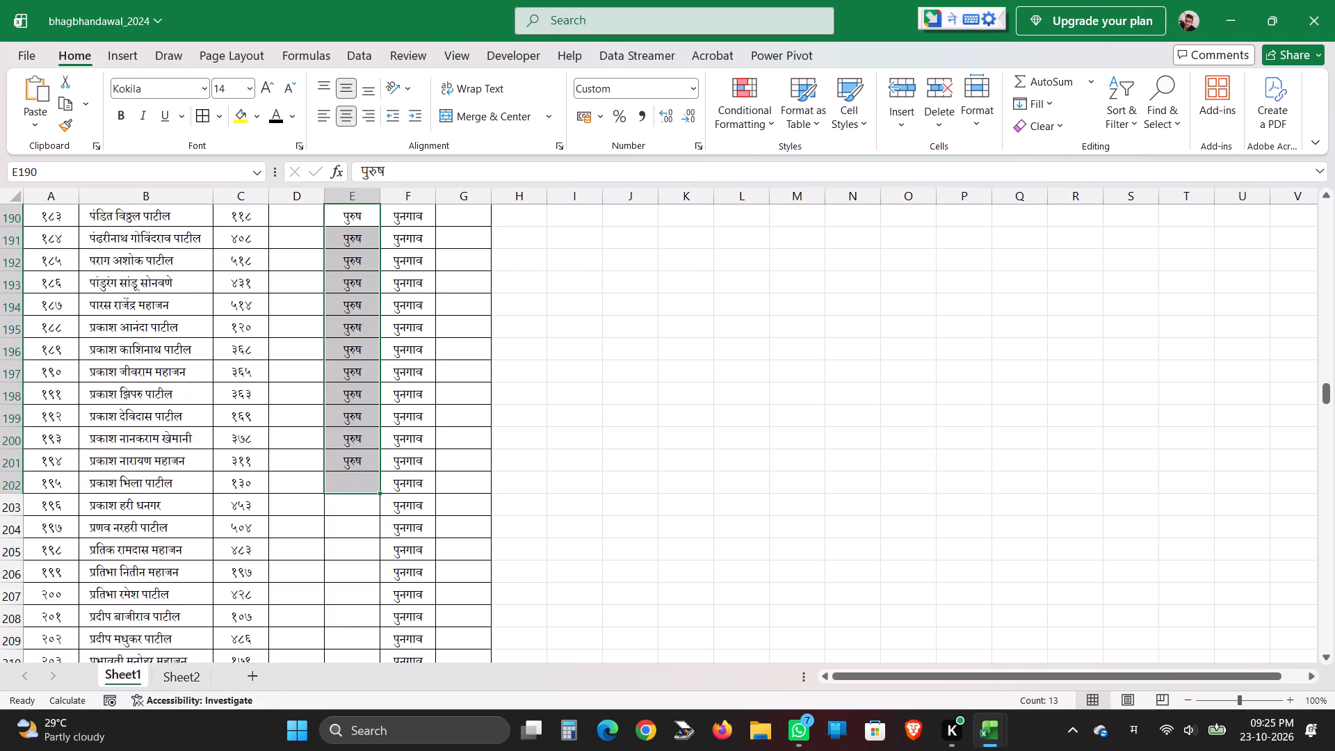
pyautogui.scroll(-3, 303, 475)
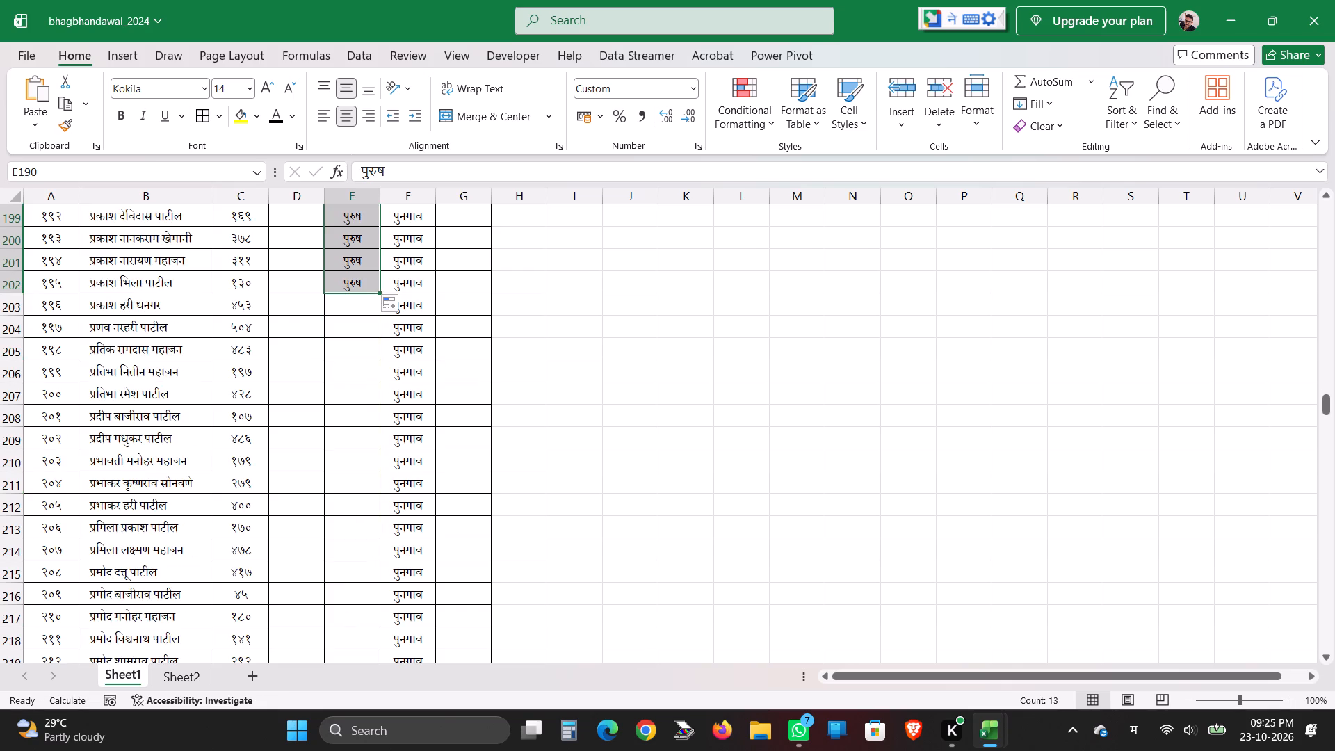
pyautogui.moveTo(376, 292); pyautogui.dragTo(377, 361)
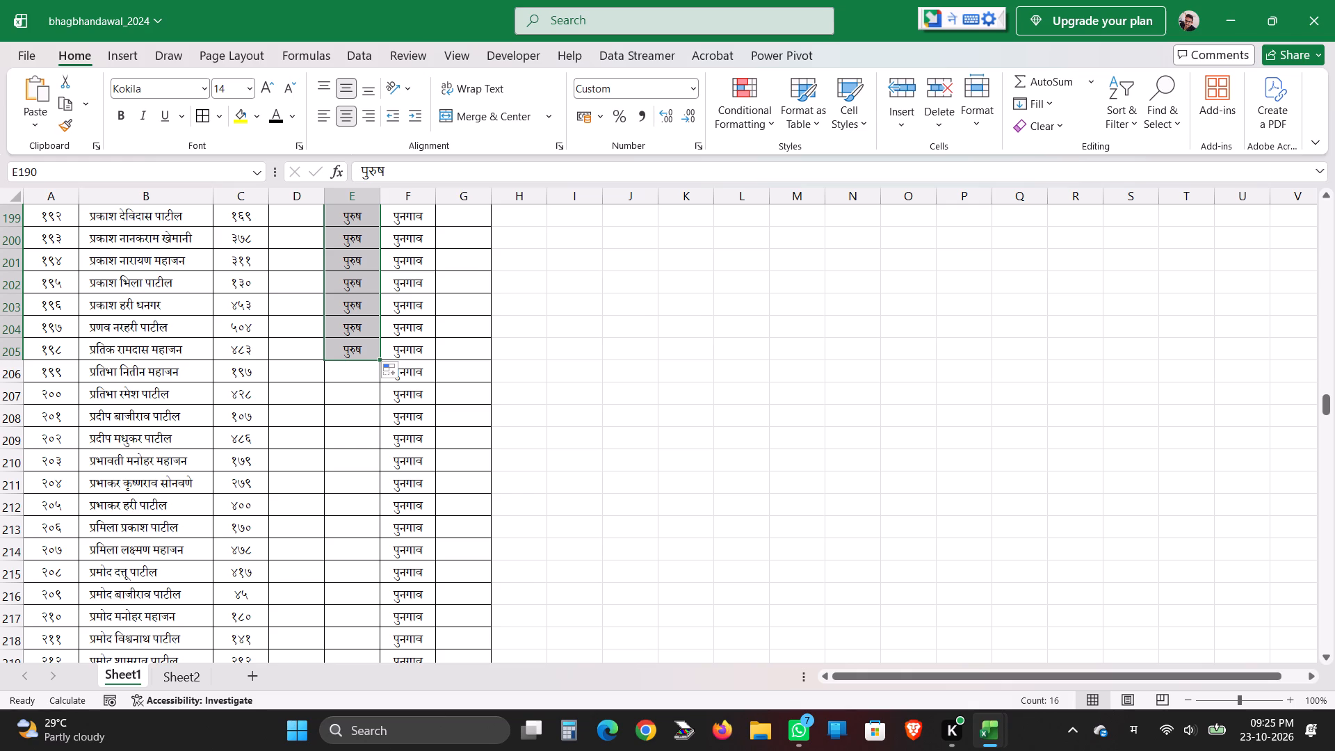
# Enter पुरुष in column E for rows 208, 209, 211 and 212, skipping row 210.
pyautogui.click(342, 426)
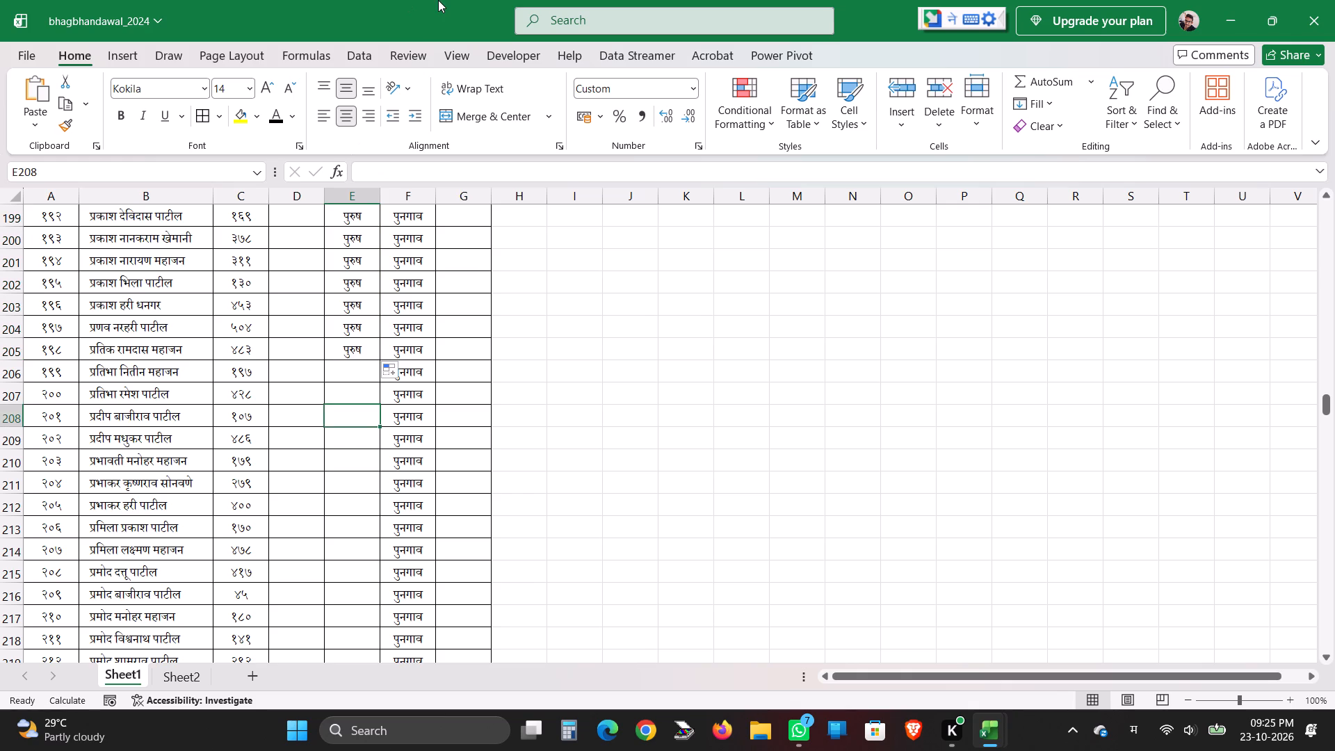
pyautogui.hotkey('ctrl', 'v')
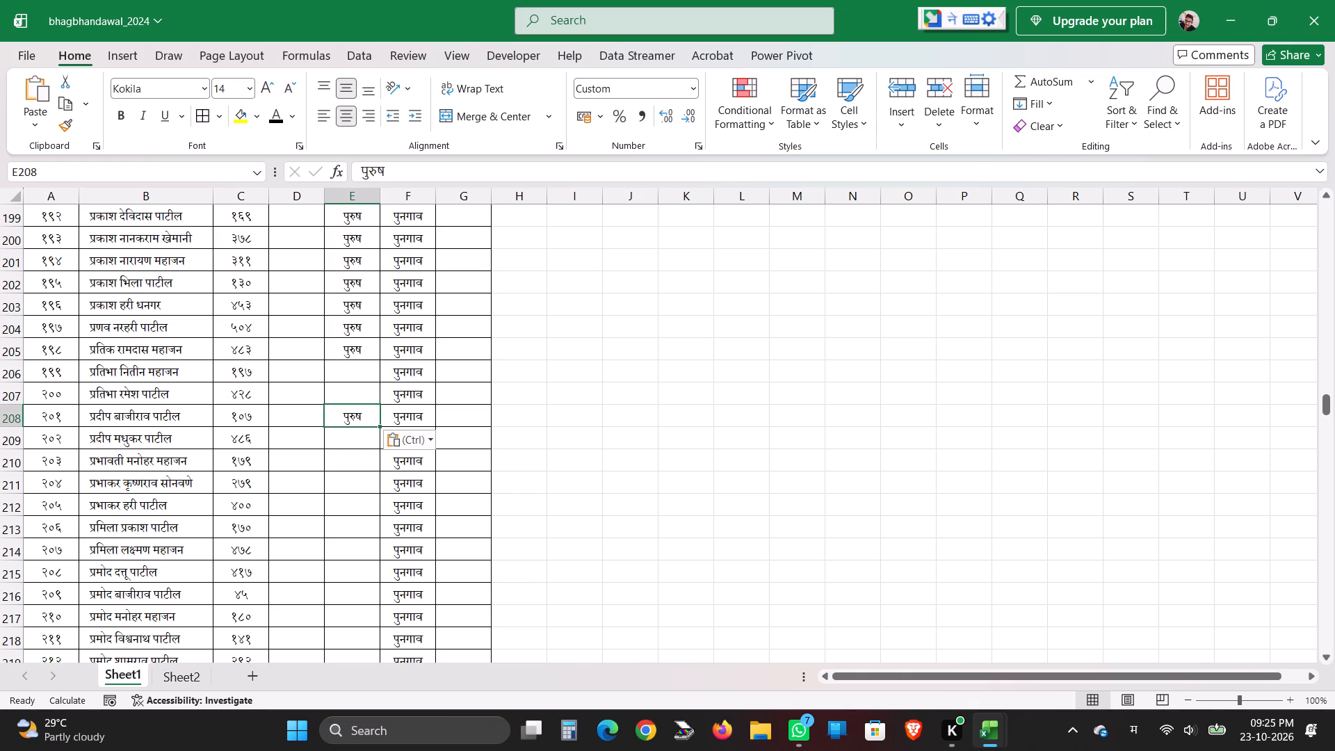
pyautogui.moveTo(380, 428); pyautogui.dragTo(380, 445)
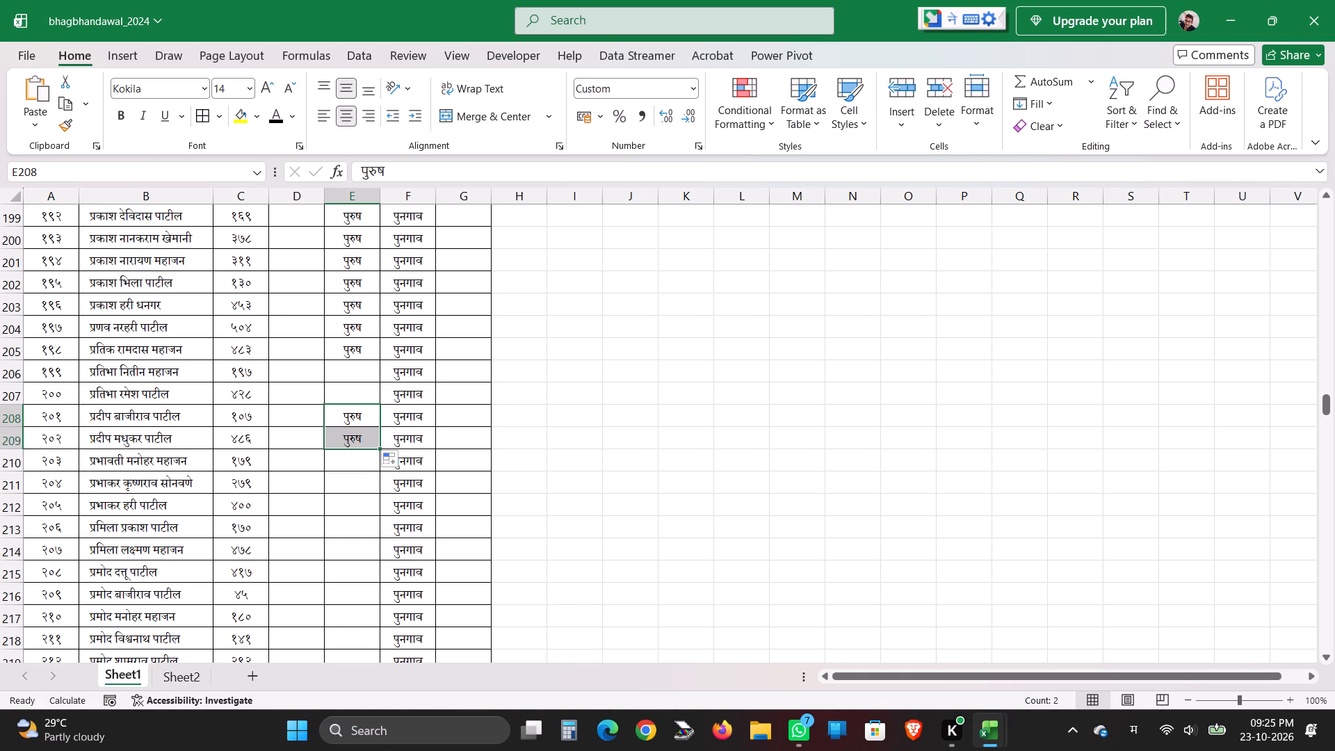
pyautogui.click(351, 485)
pyautogui.hotkey('ctrl', 'v')
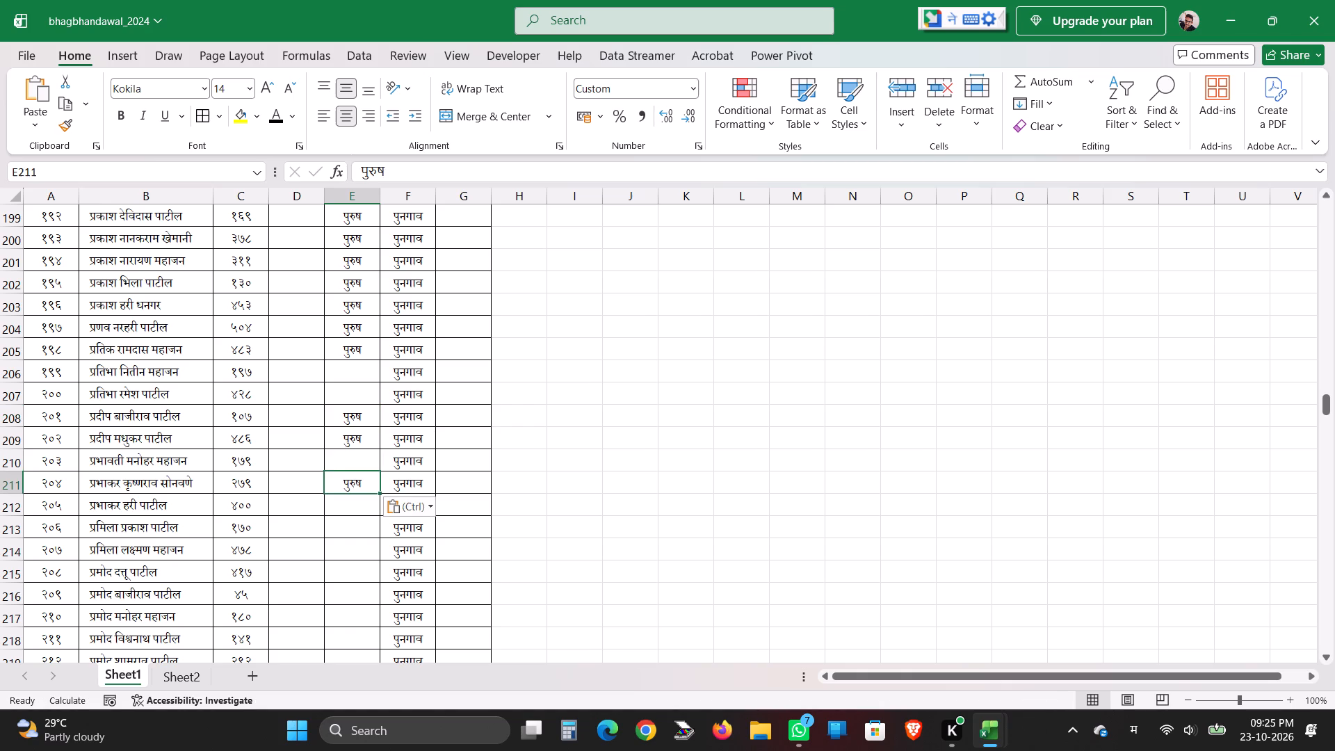
pyautogui.click(350, 507)
pyautogui.hotkey('ctrl', 'd')
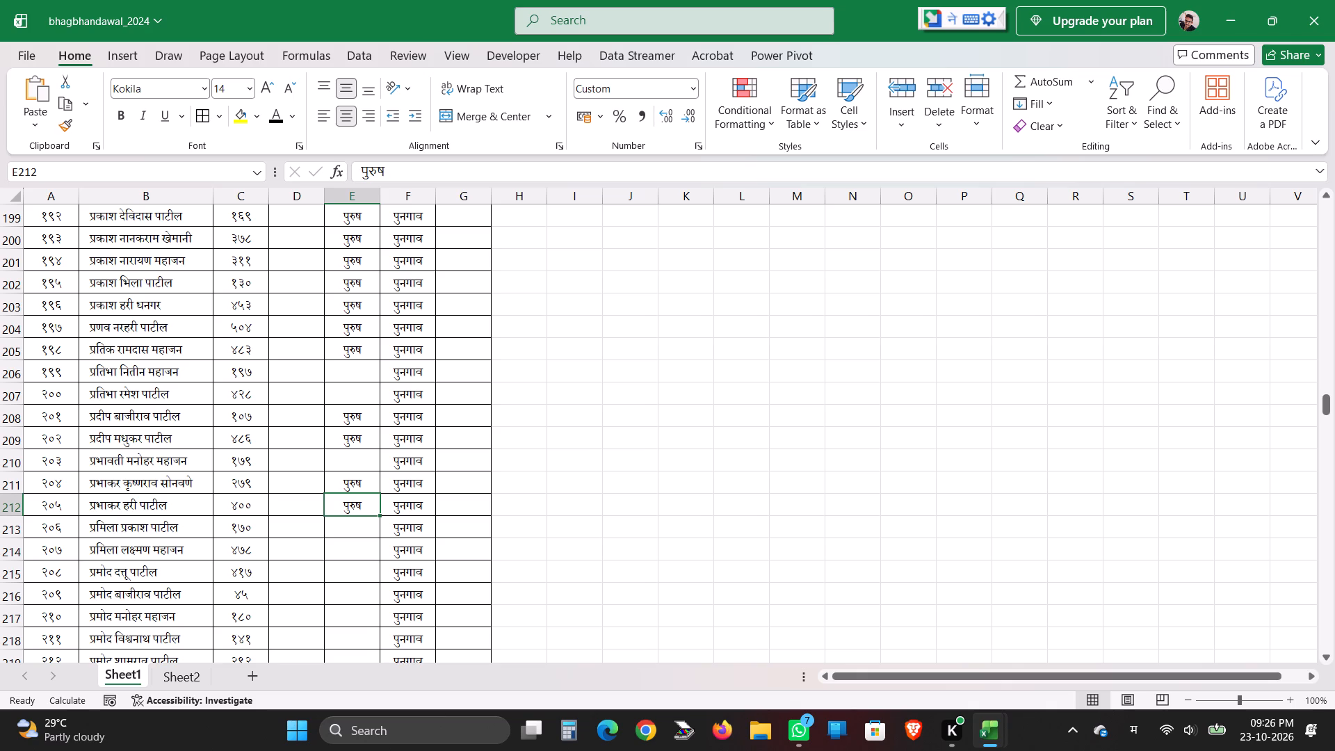
# Fill पुरुष in column E from row 215 to row 227.
pyautogui.click(353, 579)
pyautogui.hotkey('ctrl', 'v')
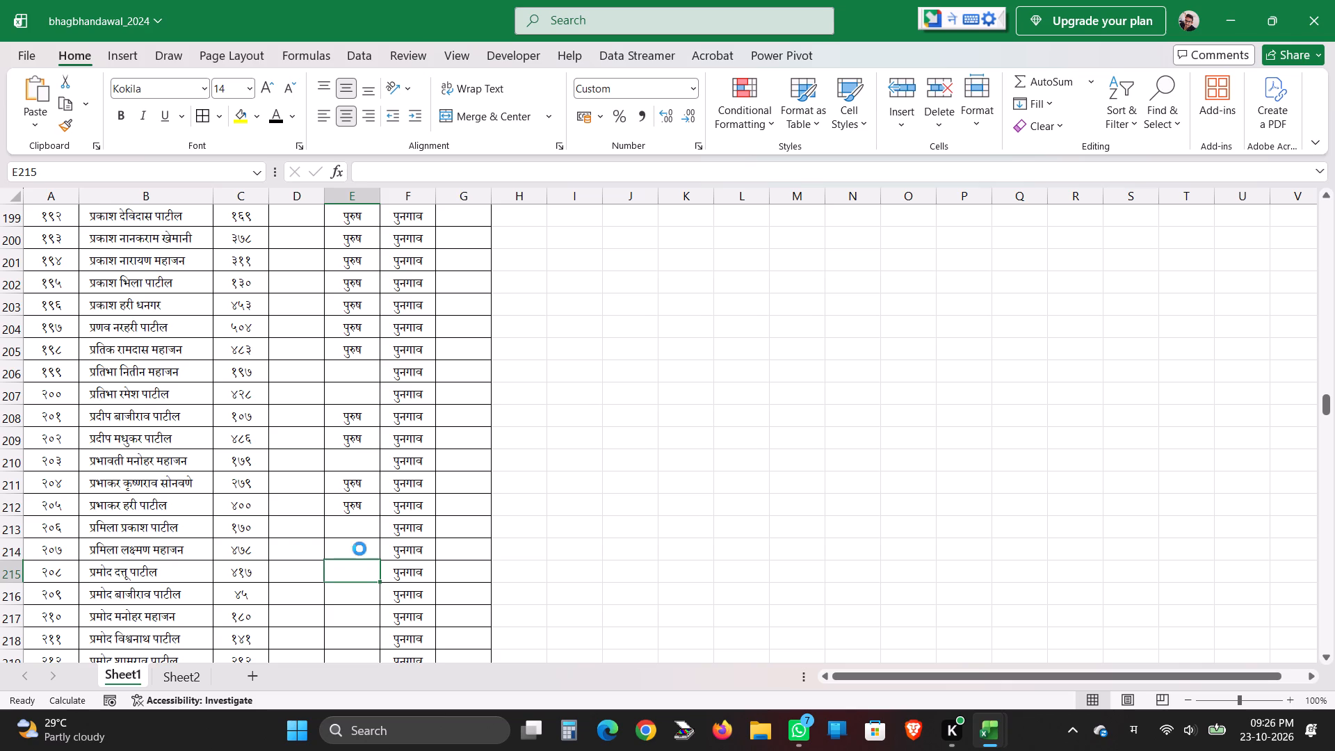
pyautogui.scroll(-4, 353, 512)
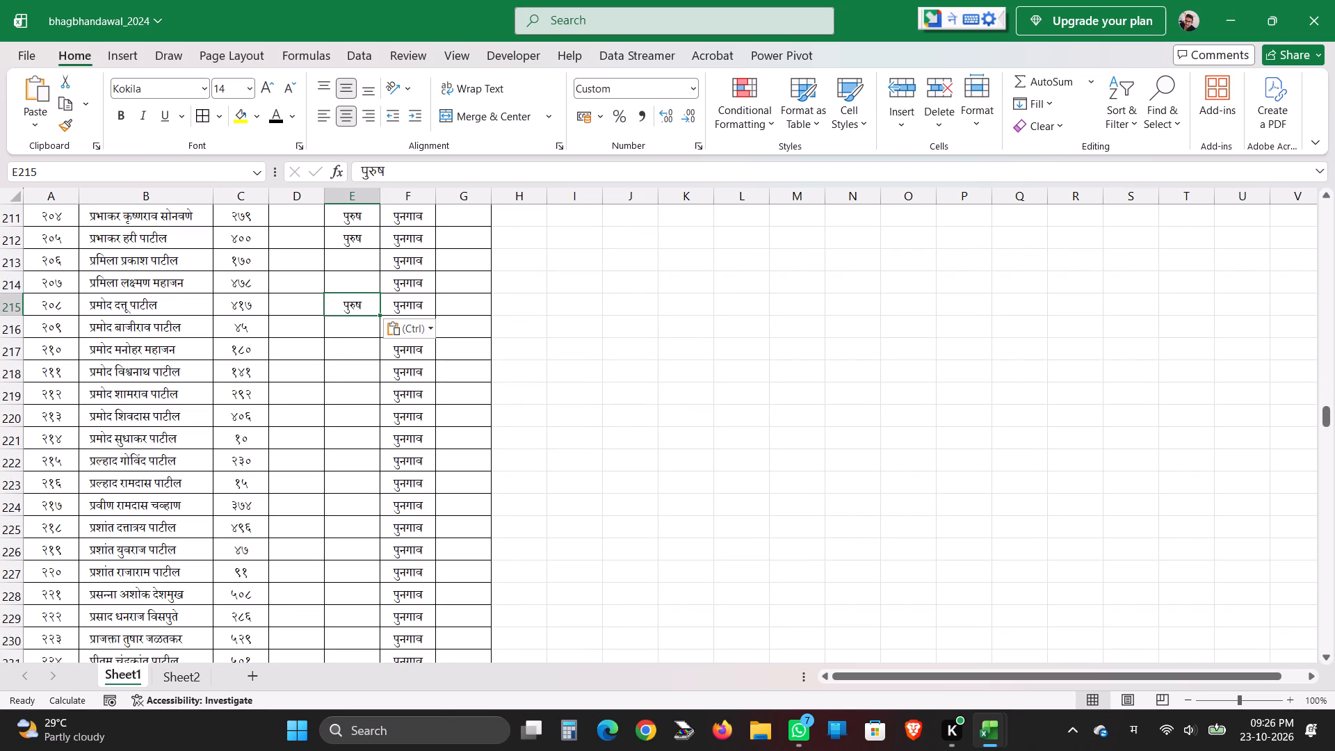
pyautogui.moveTo(97, 572); pyautogui.dragTo(95, 588)
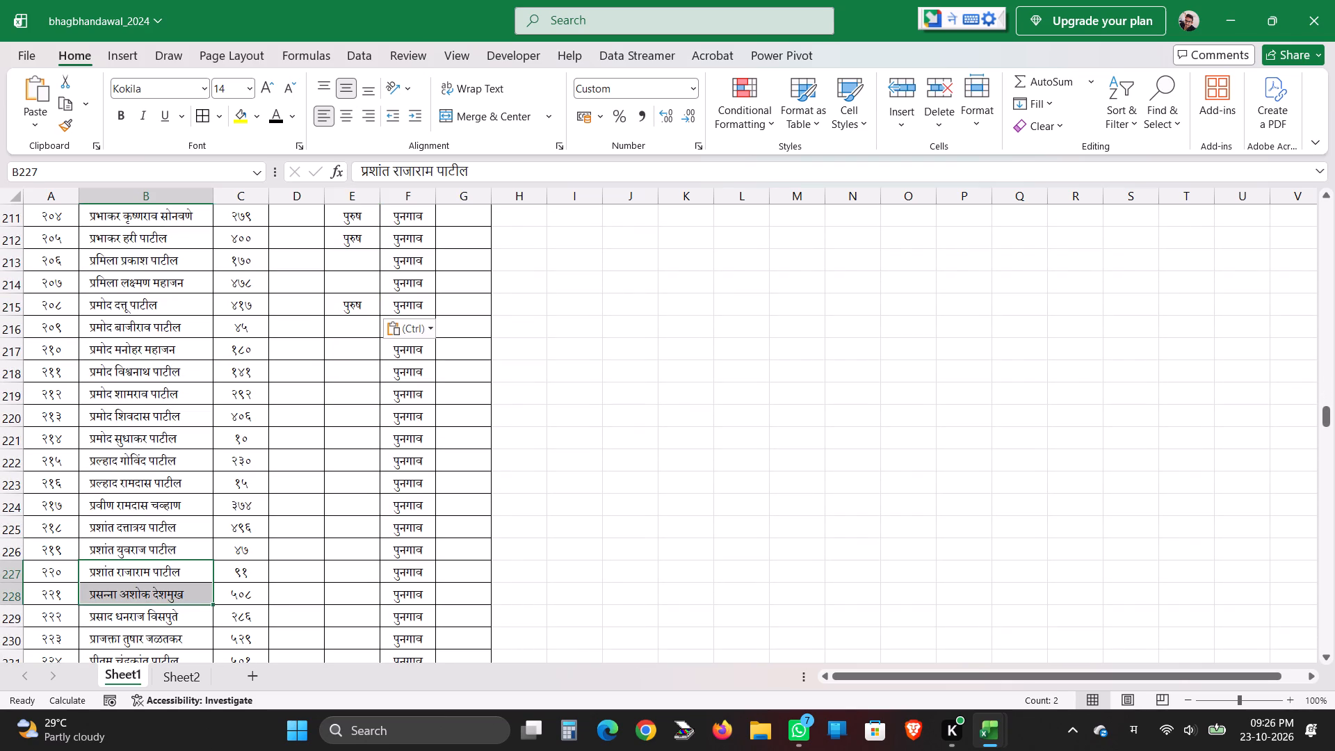
pyautogui.click(104, 568)
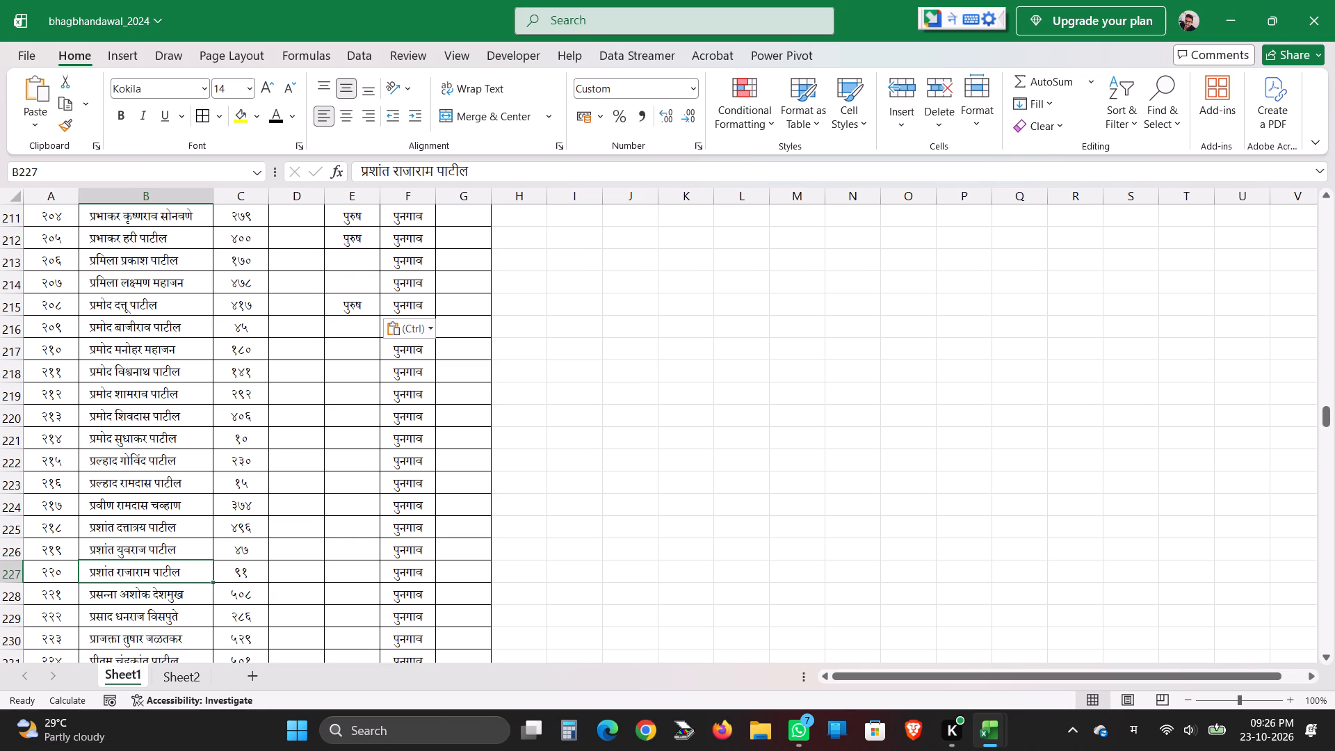
pyautogui.click(121, 601)
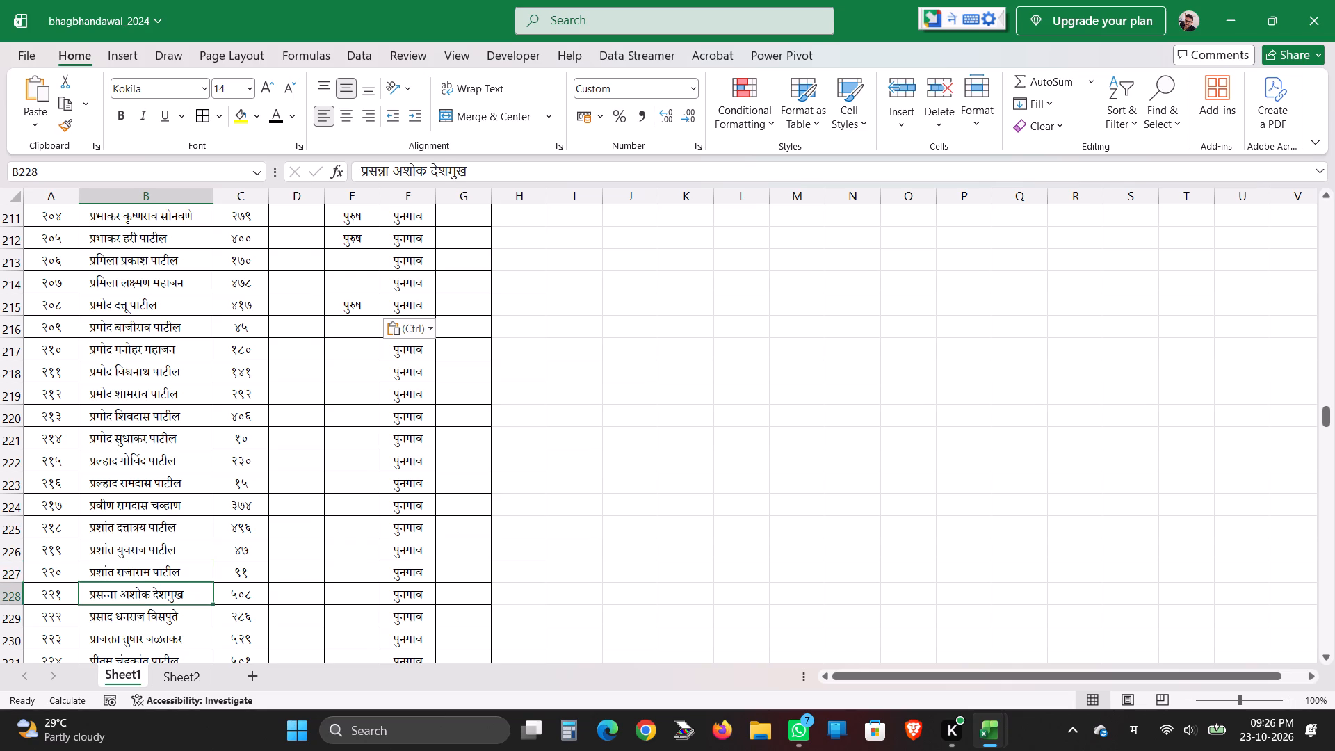
pyautogui.click(173, 614)
pyautogui.click(170, 594)
pyautogui.click(170, 572)
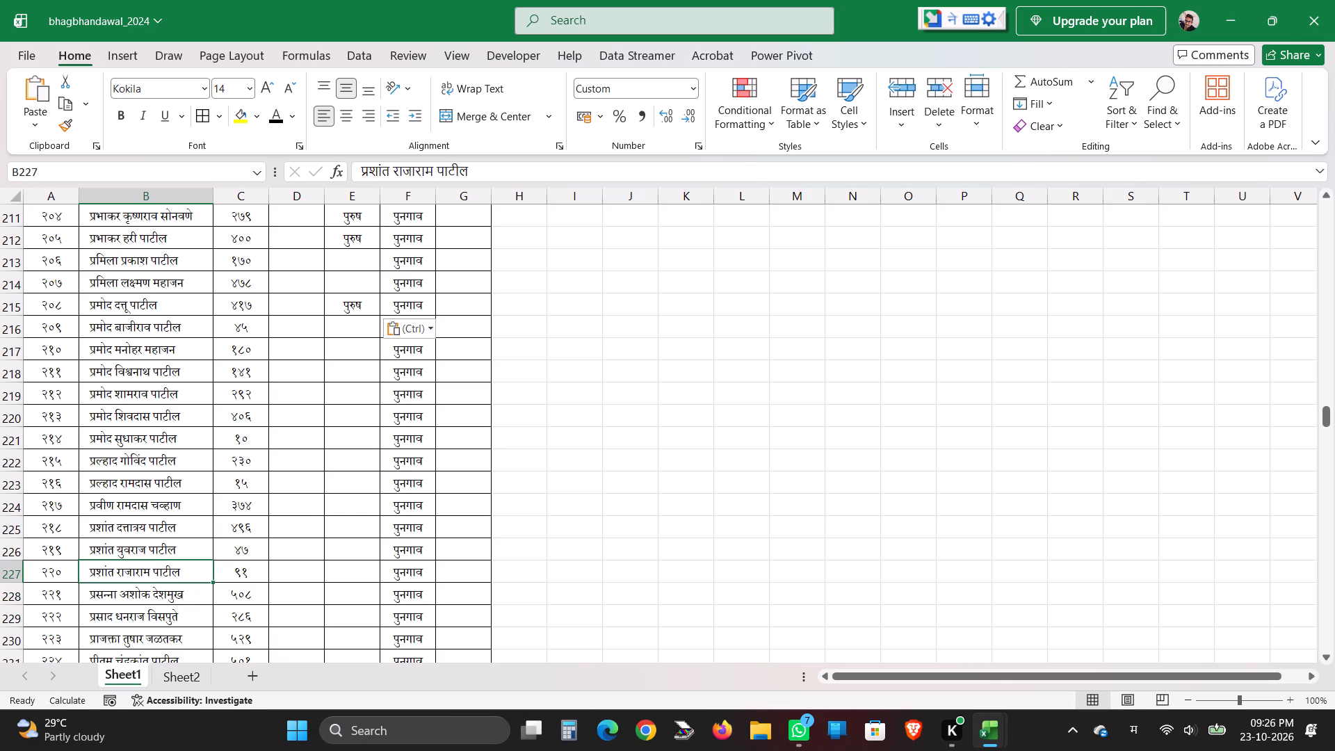
pyautogui.click(372, 300)
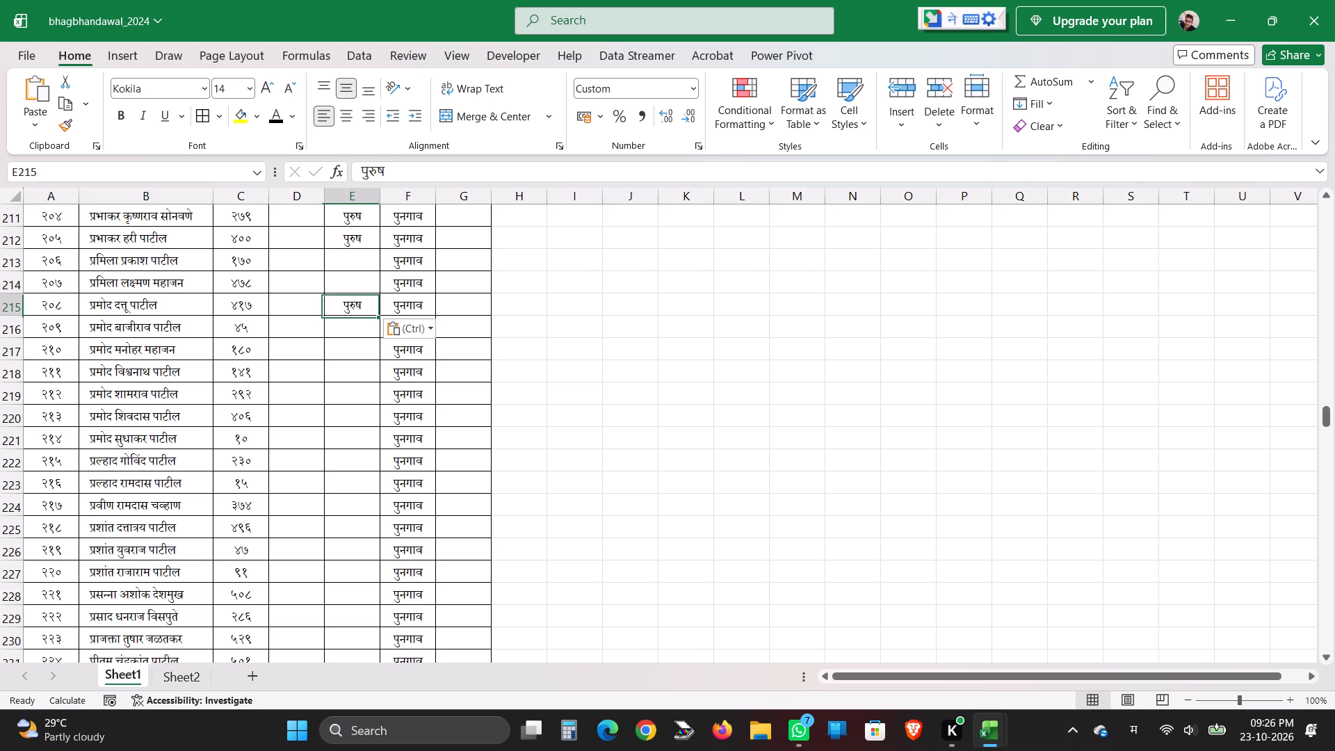
pyautogui.moveTo(380, 315); pyautogui.dragTo(382, 579)
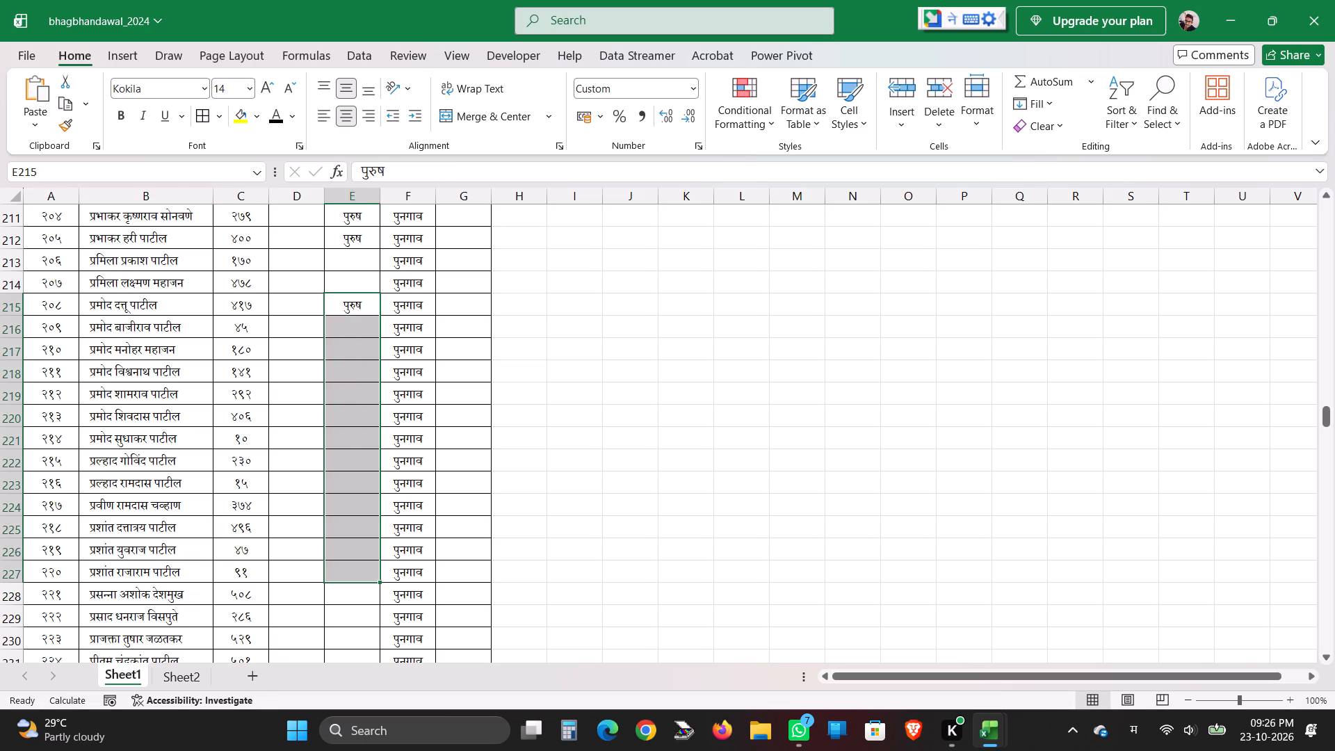
pyautogui.click(365, 598)
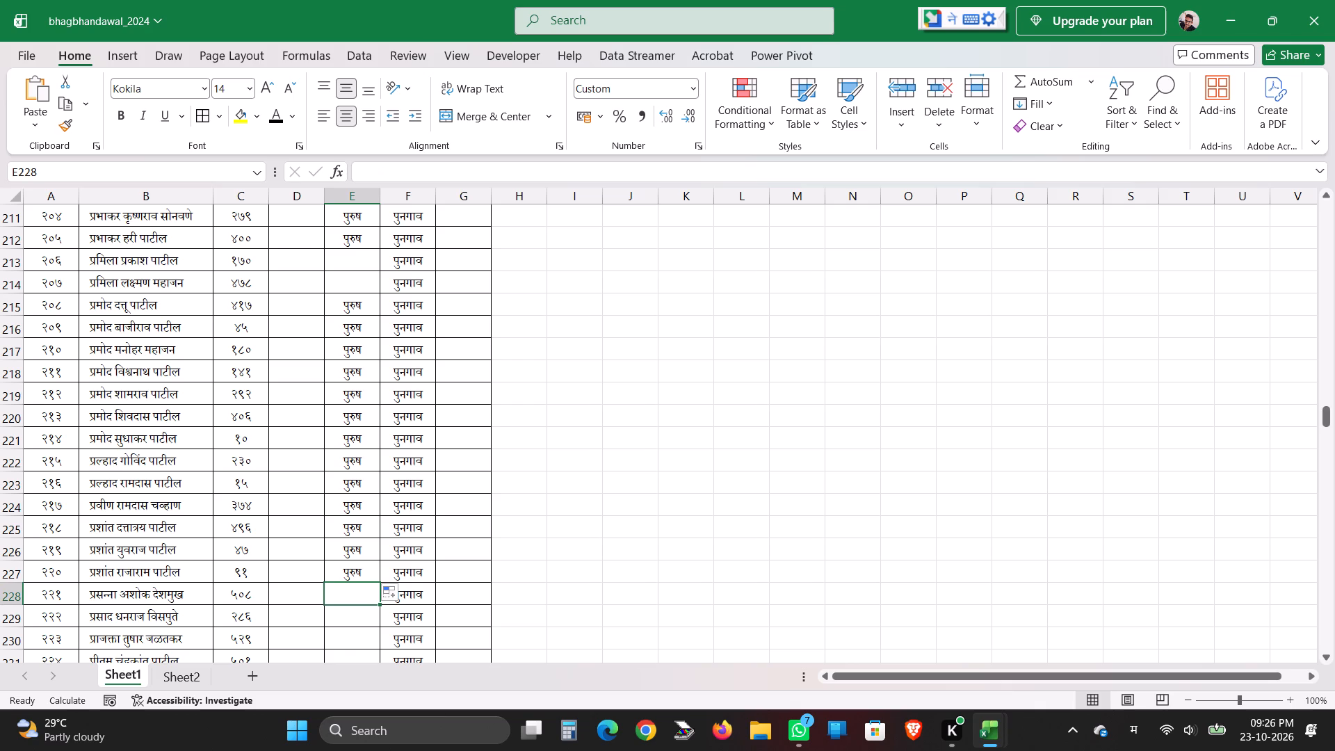
# Go back to the first blank ages in column D and enter 58, 57 and 42 in D55:D57.
pyautogui.scroll(6, 286, 590)
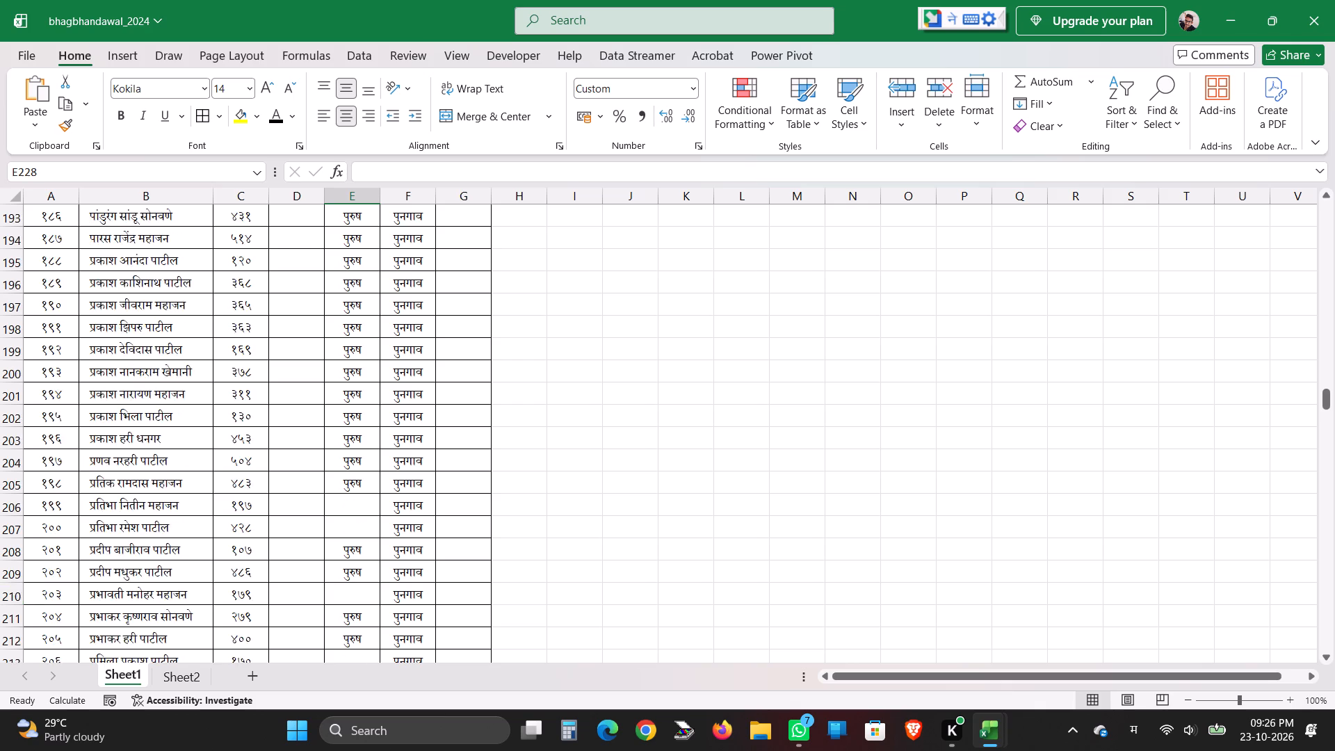
pyautogui.scroll(19, 286, 588)
pyautogui.scroll(13, 286, 587)
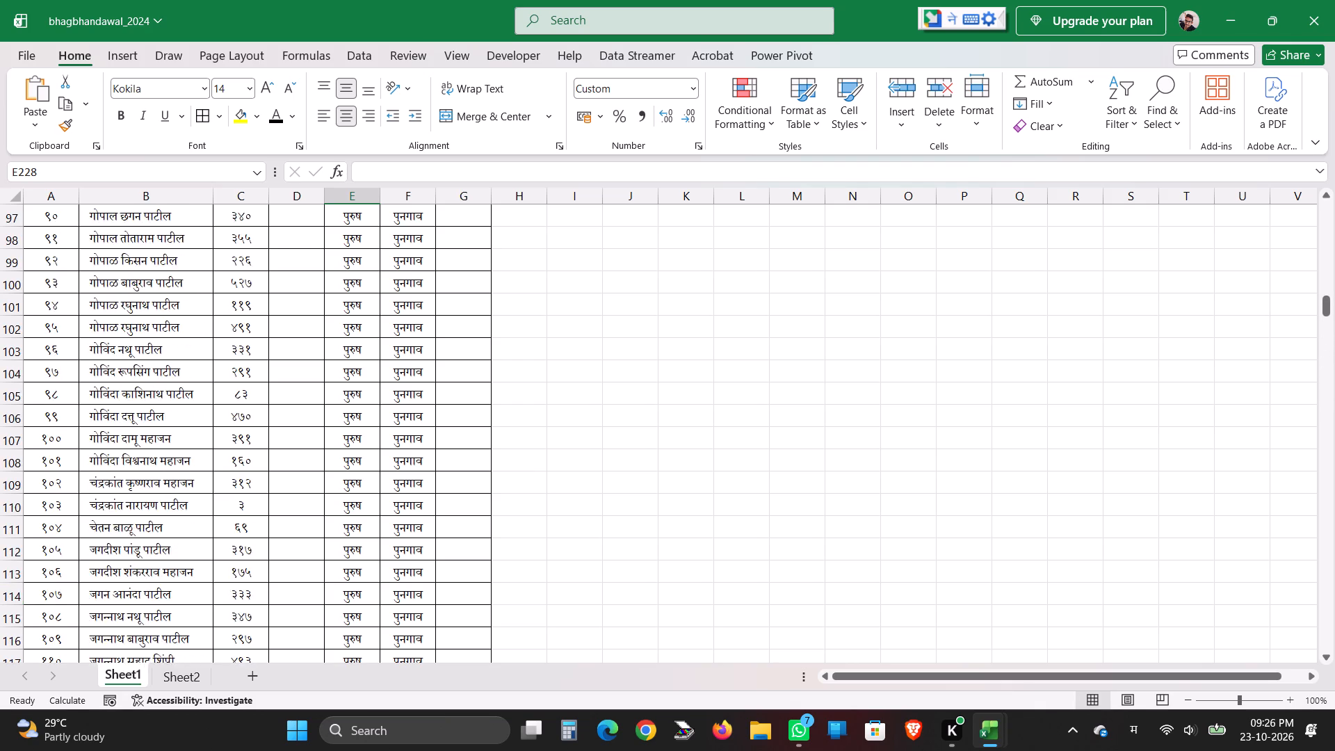
pyautogui.scroll(20, 286, 586)
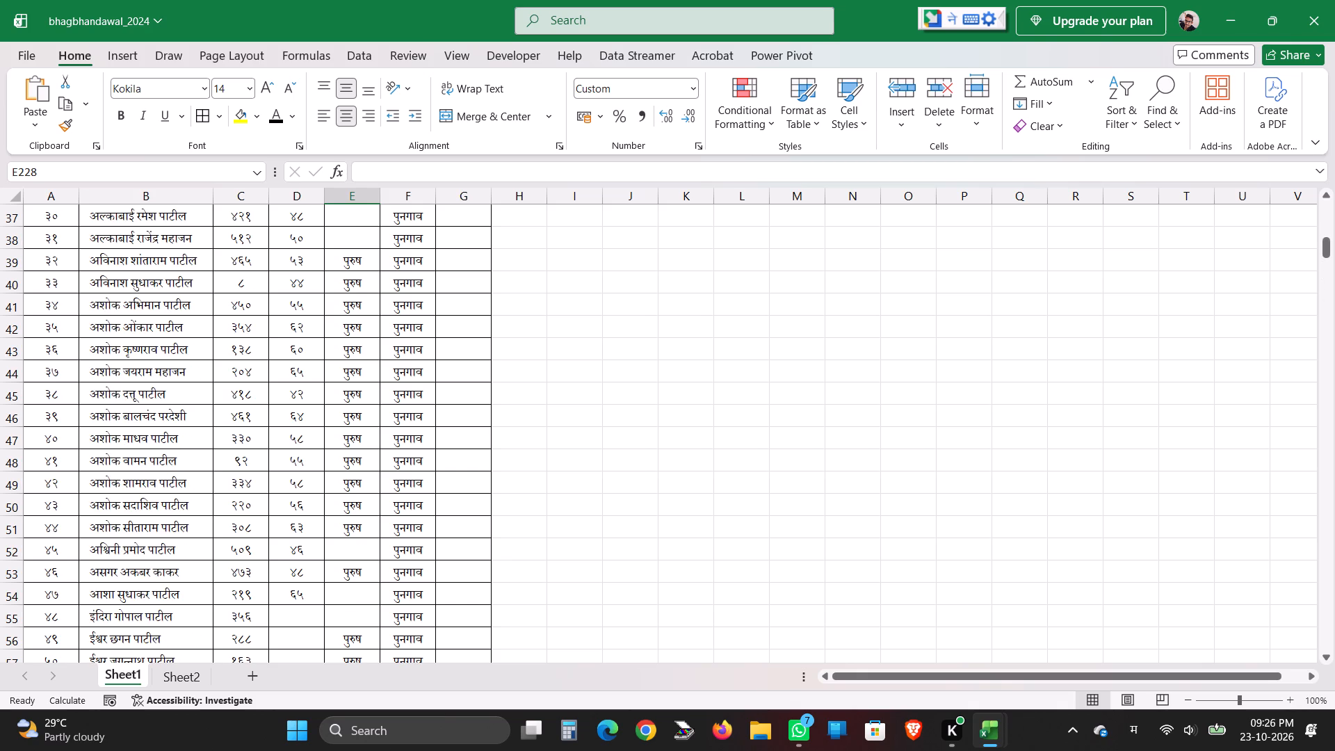
pyautogui.click(291, 613)
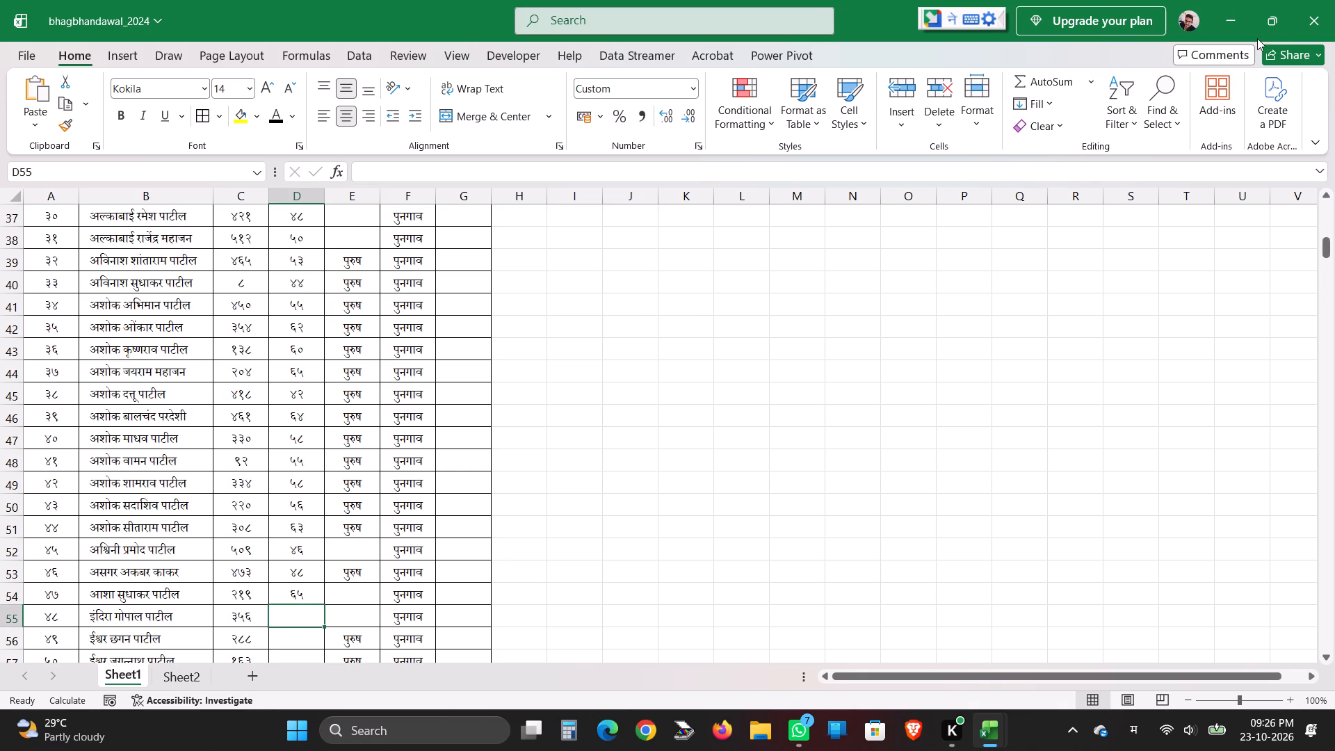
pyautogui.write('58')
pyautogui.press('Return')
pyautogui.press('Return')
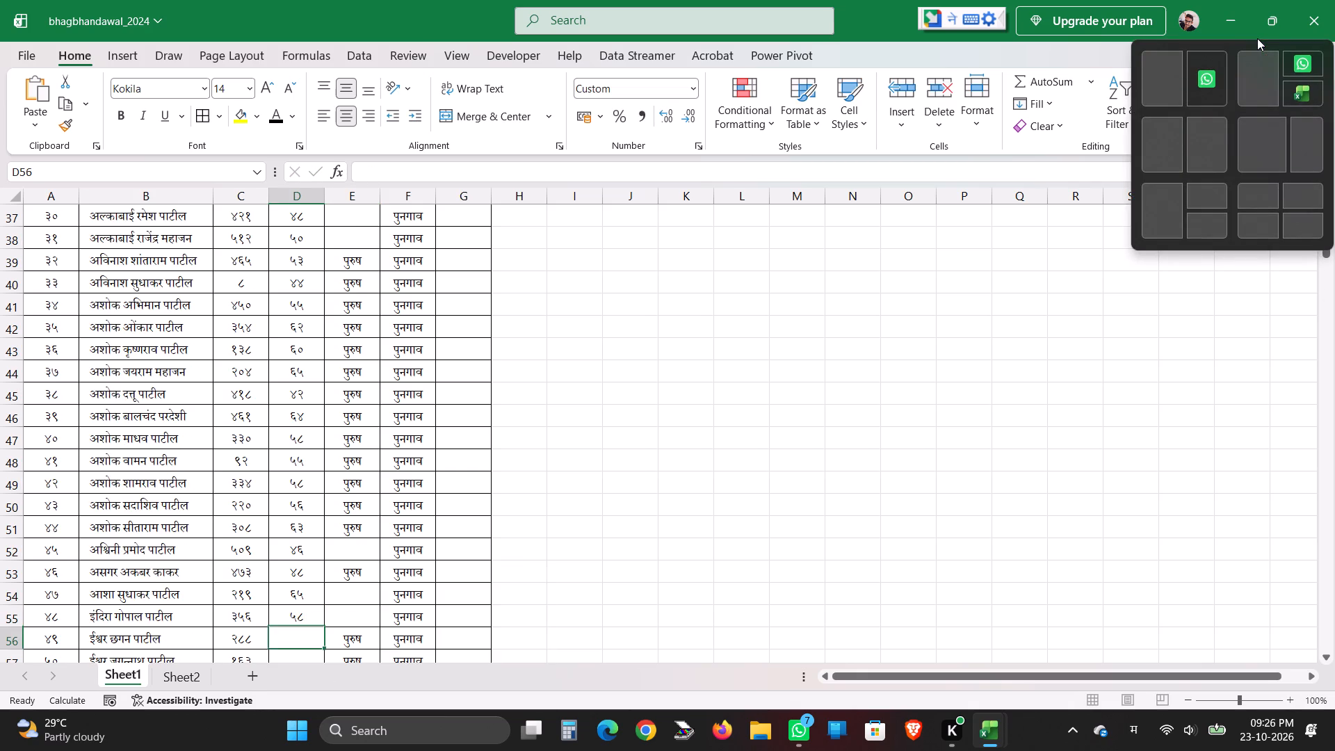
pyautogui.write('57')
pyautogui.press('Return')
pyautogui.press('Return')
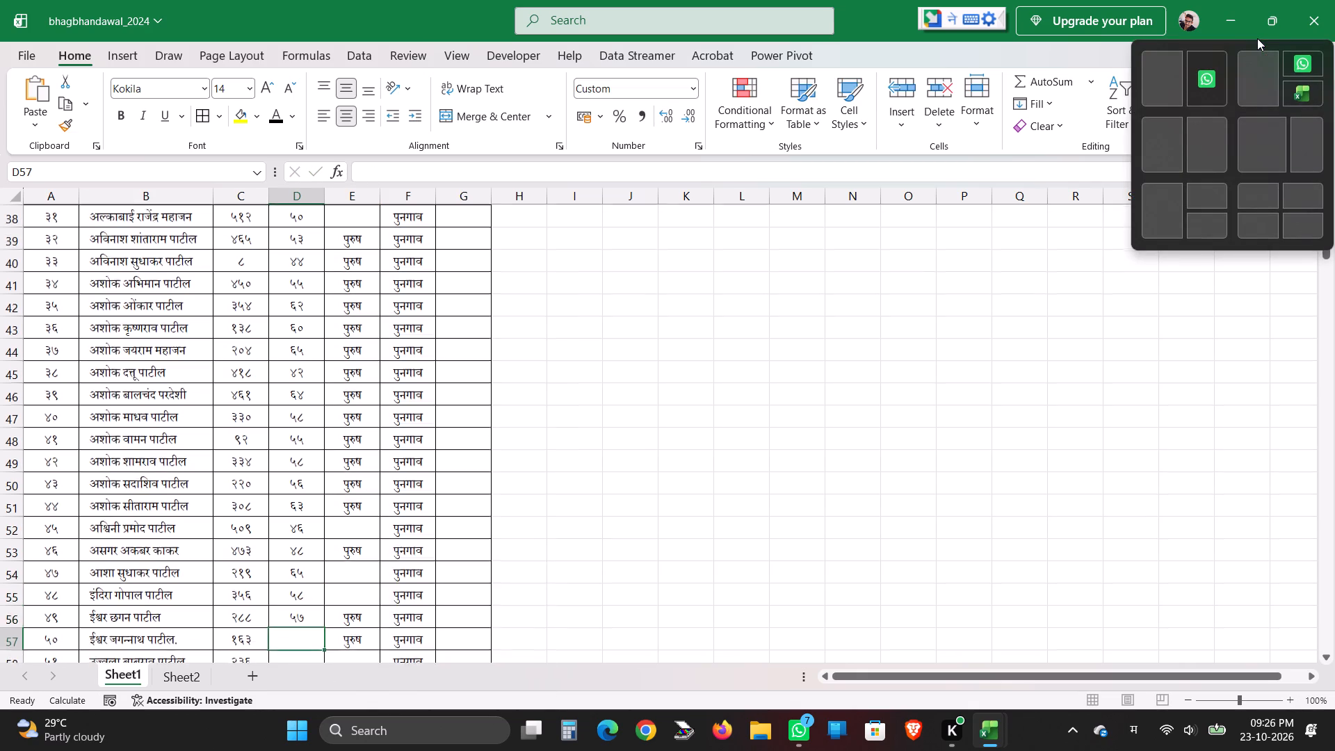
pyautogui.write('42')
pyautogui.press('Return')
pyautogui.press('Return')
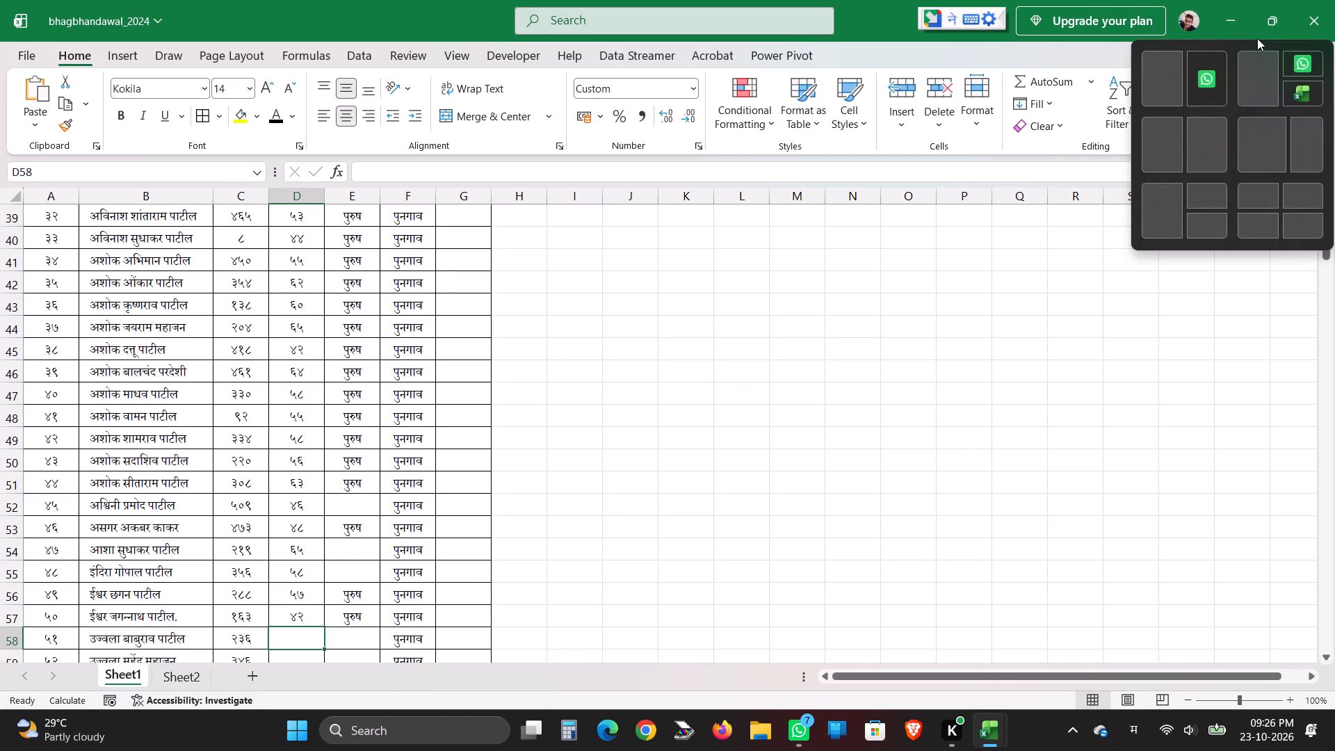
# Enter the ages 70, 49, 45 and 47 in cells D58 to D61.
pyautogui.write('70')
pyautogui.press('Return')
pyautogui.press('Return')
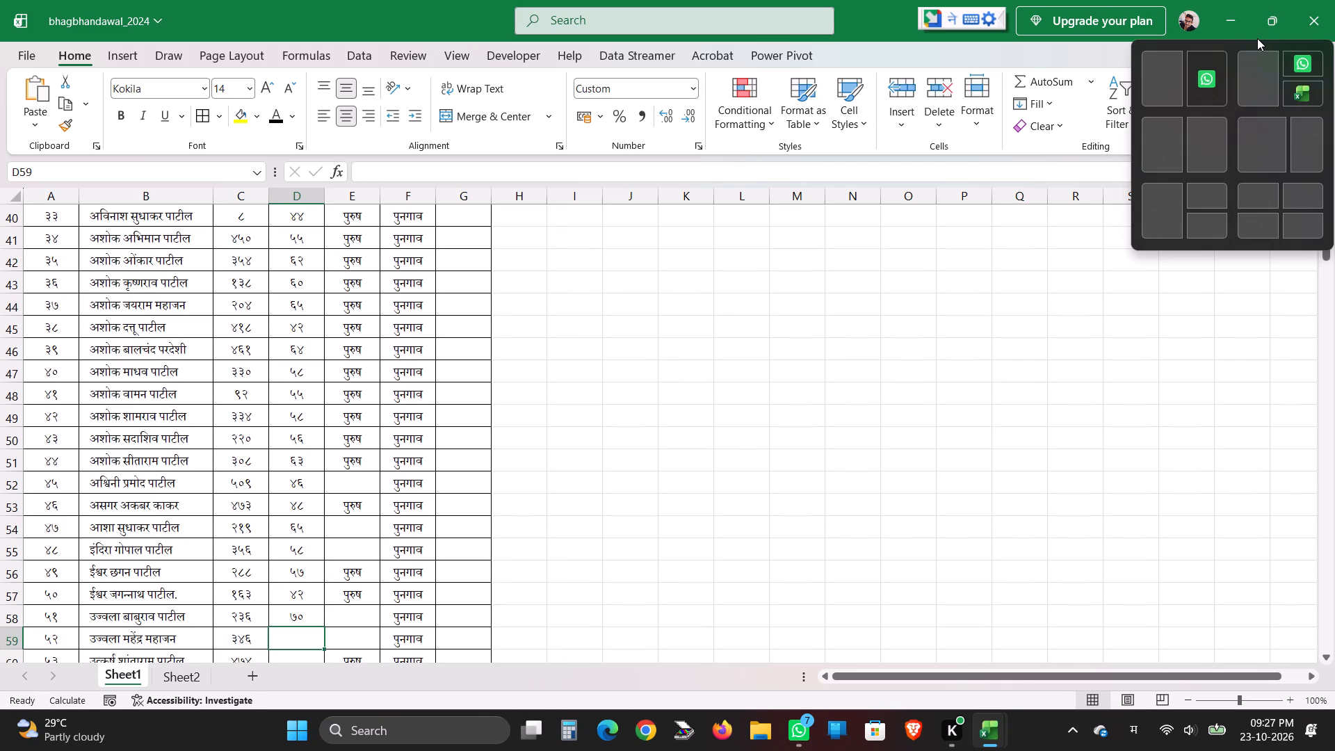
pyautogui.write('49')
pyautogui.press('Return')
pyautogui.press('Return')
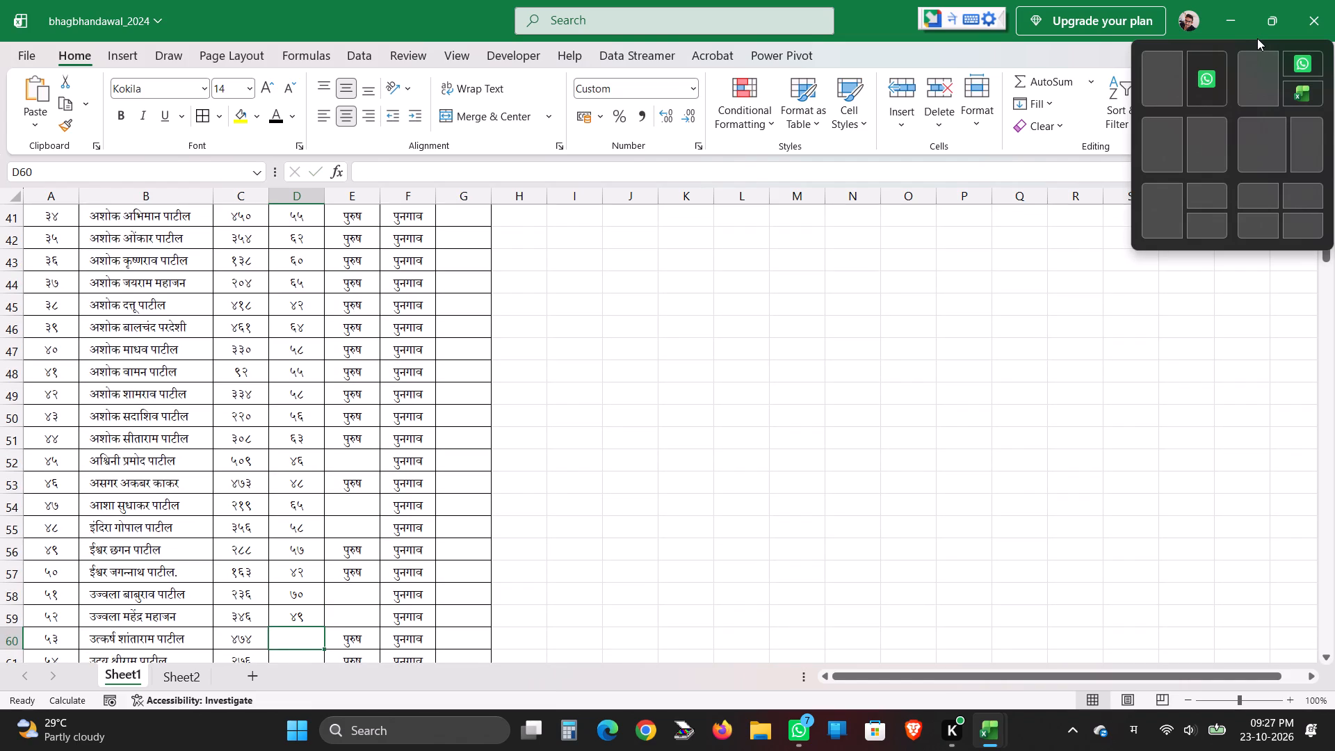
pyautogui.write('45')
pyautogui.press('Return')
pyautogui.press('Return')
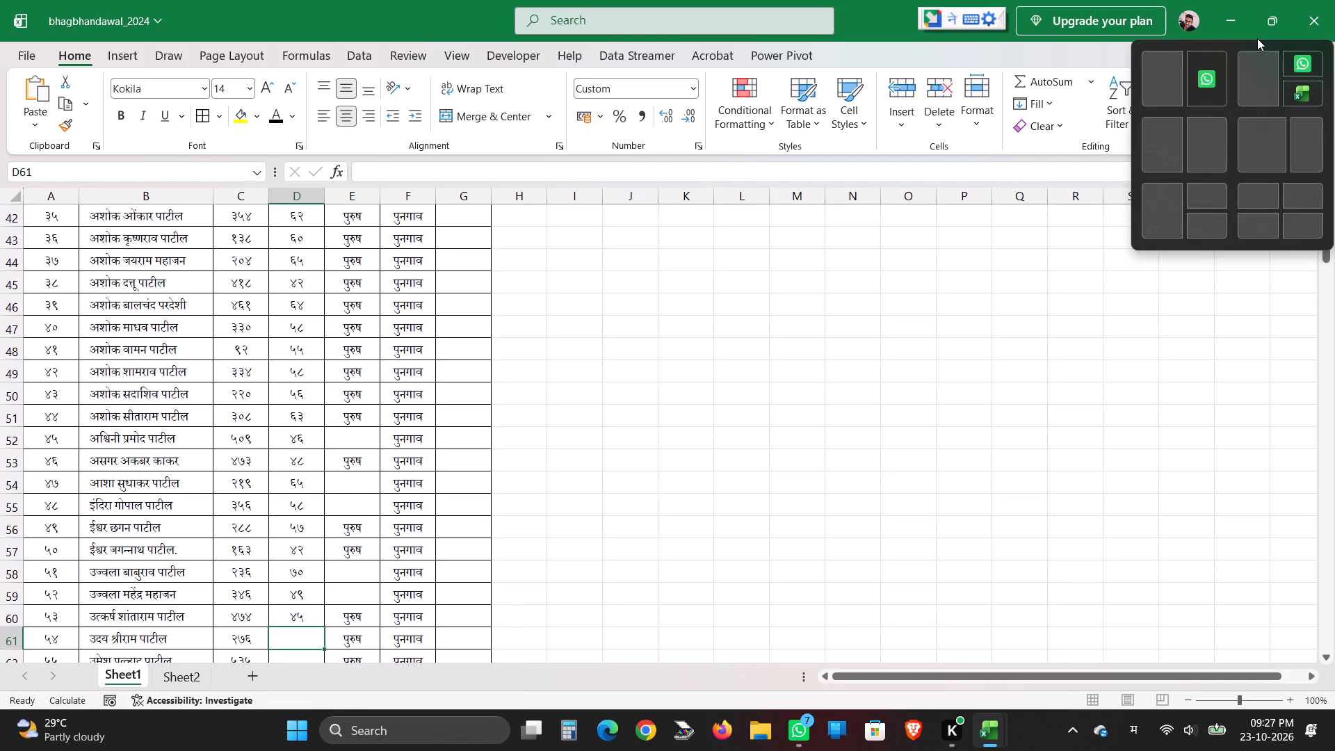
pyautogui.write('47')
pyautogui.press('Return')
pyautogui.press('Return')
# Enter the ages 43 and 55 in D62:D63, skip D64, and enter 62 in D65.
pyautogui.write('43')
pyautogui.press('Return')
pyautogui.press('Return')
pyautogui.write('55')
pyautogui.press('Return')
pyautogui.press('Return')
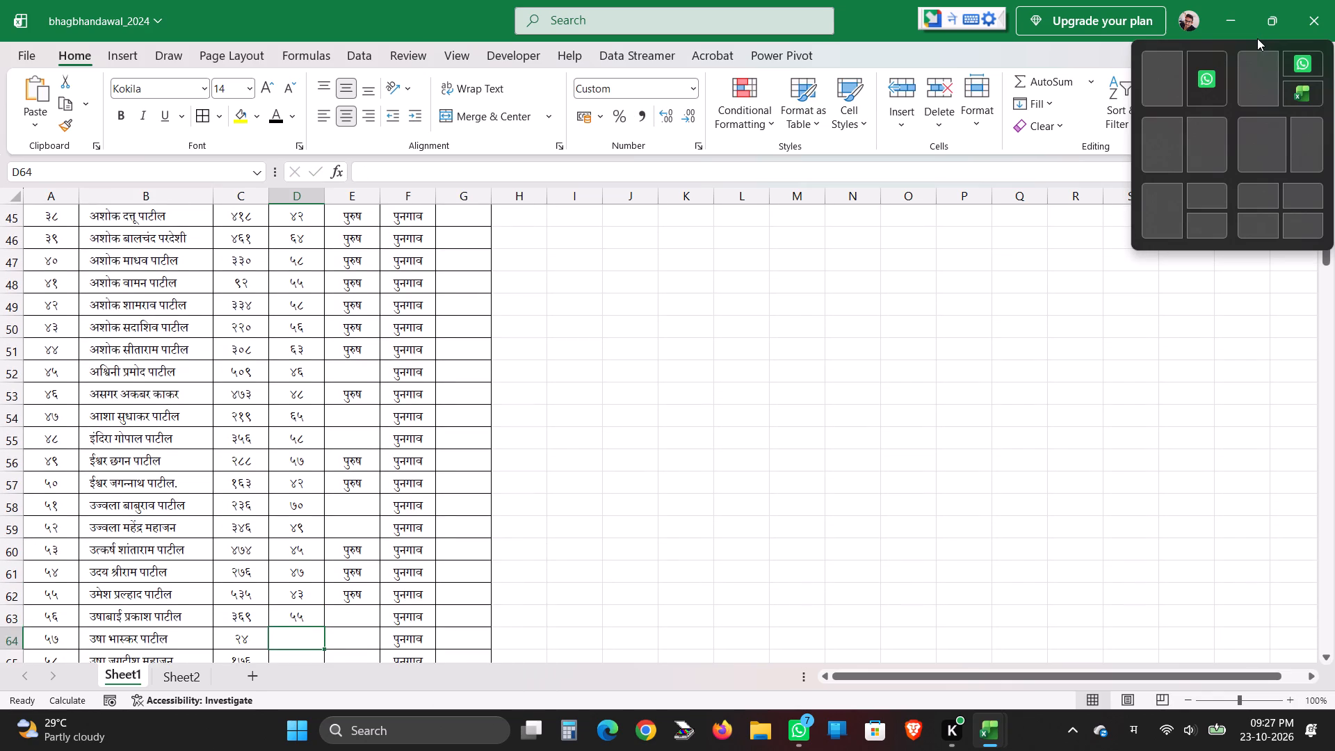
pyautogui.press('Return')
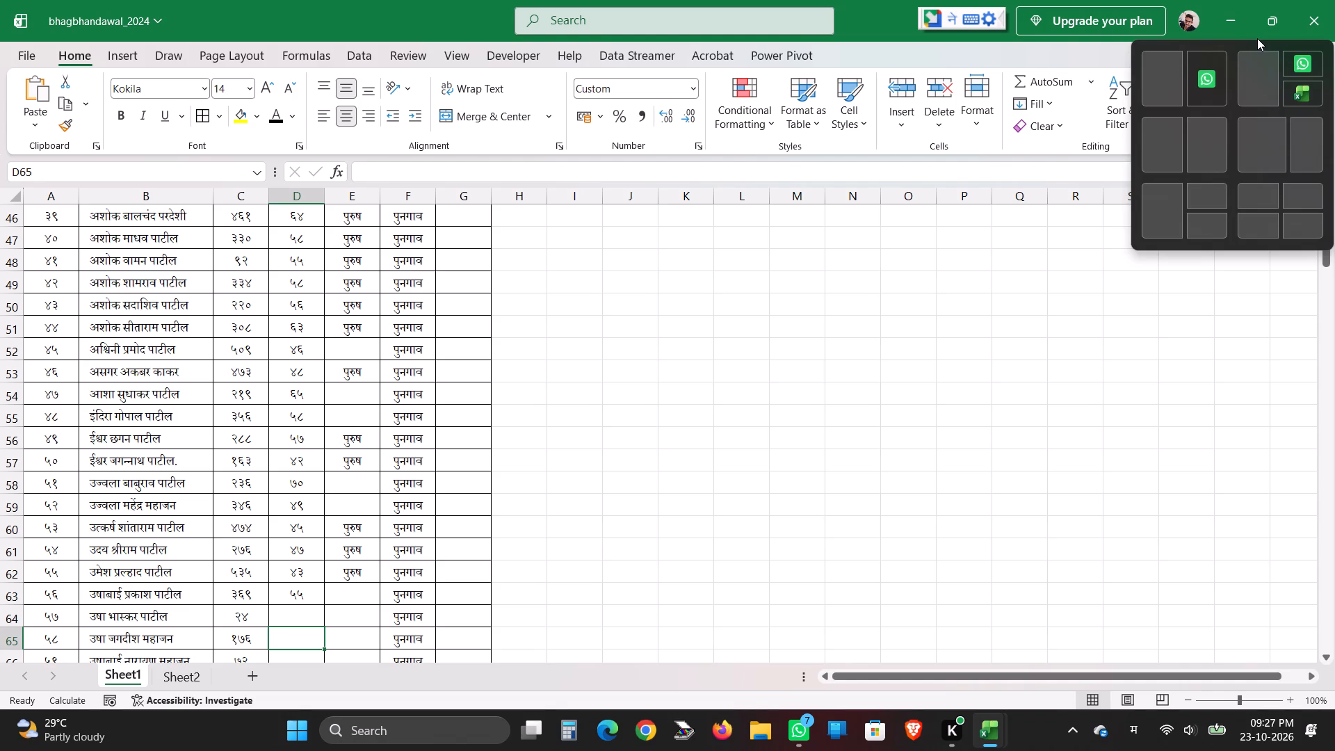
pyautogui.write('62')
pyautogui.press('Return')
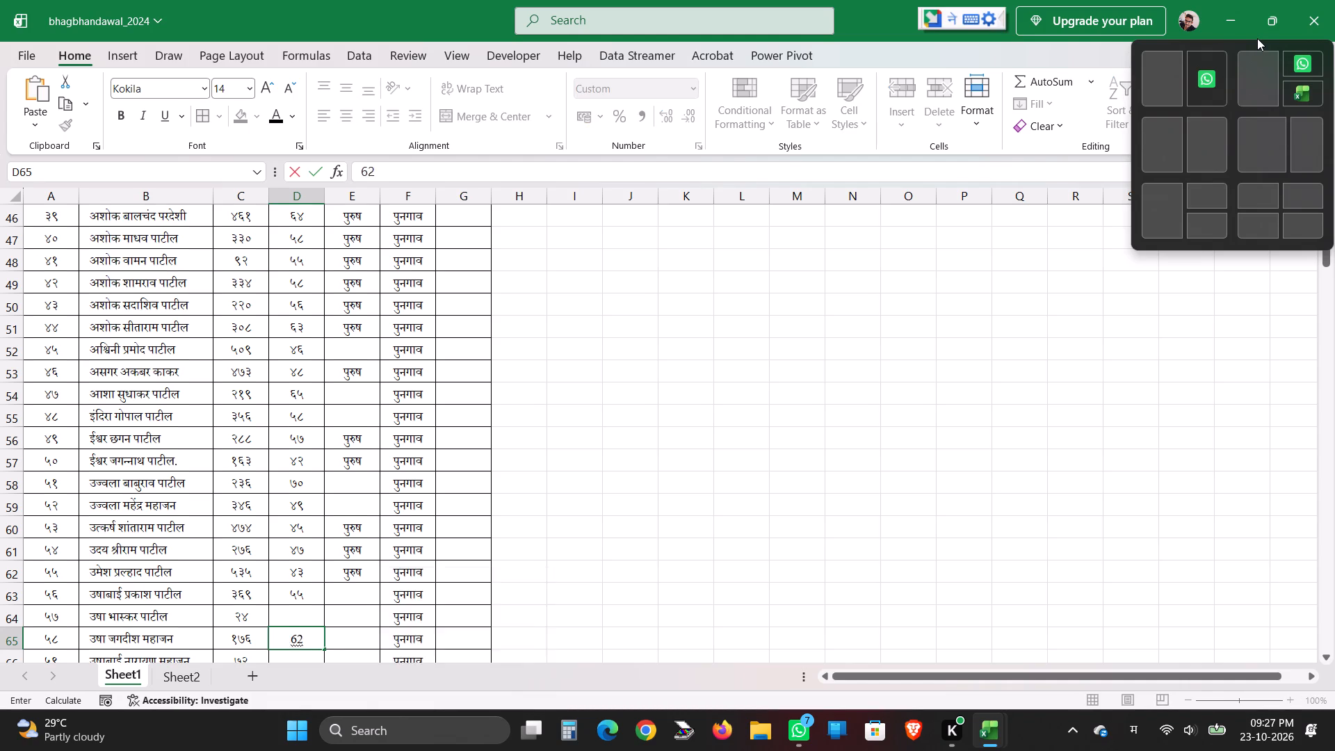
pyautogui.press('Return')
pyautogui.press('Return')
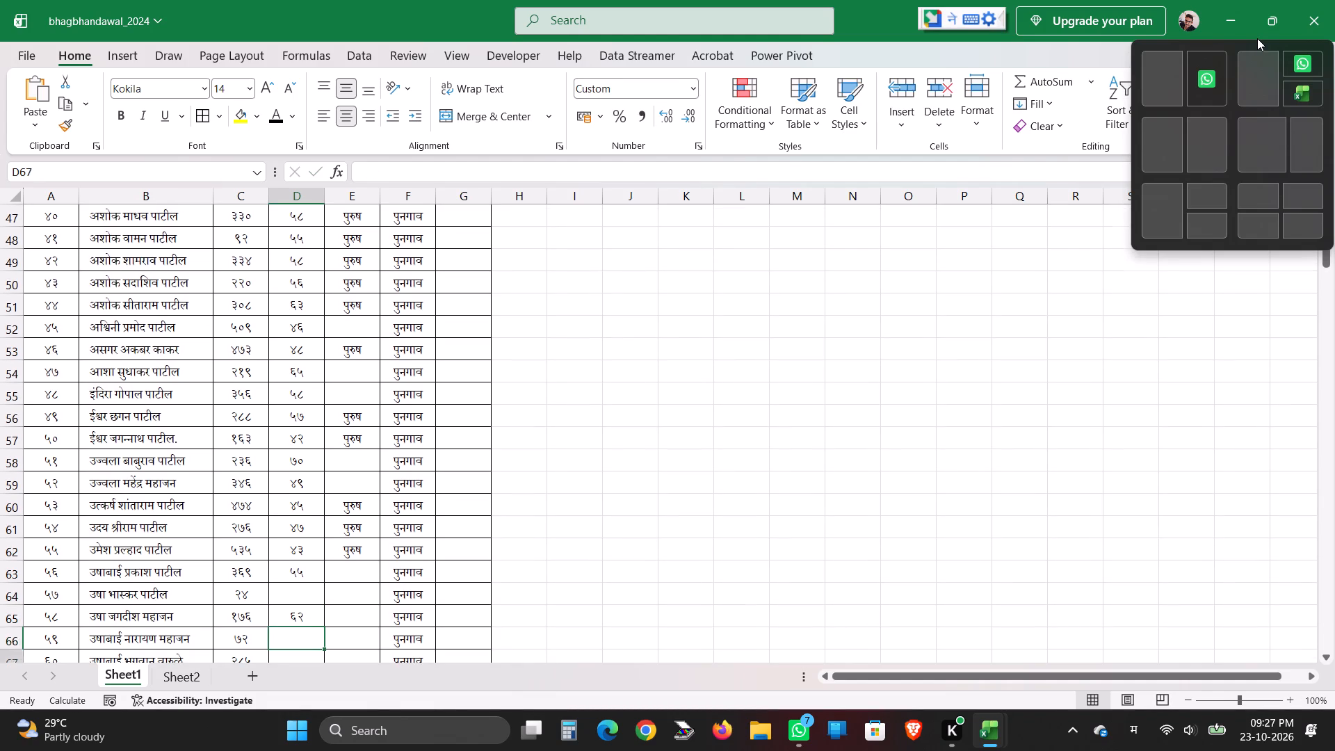
# Leave D67 blank and enter the ages 68, 48, 54 and 65 in cells D68 to D71.
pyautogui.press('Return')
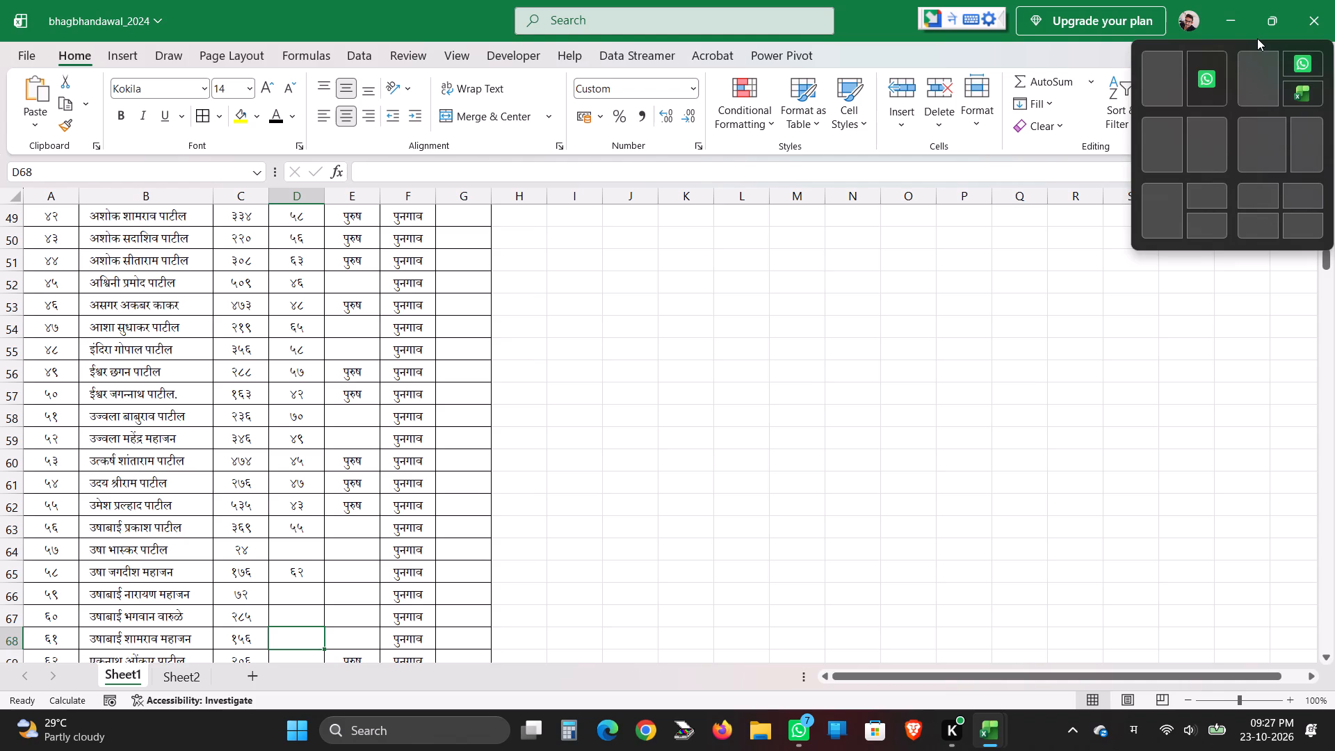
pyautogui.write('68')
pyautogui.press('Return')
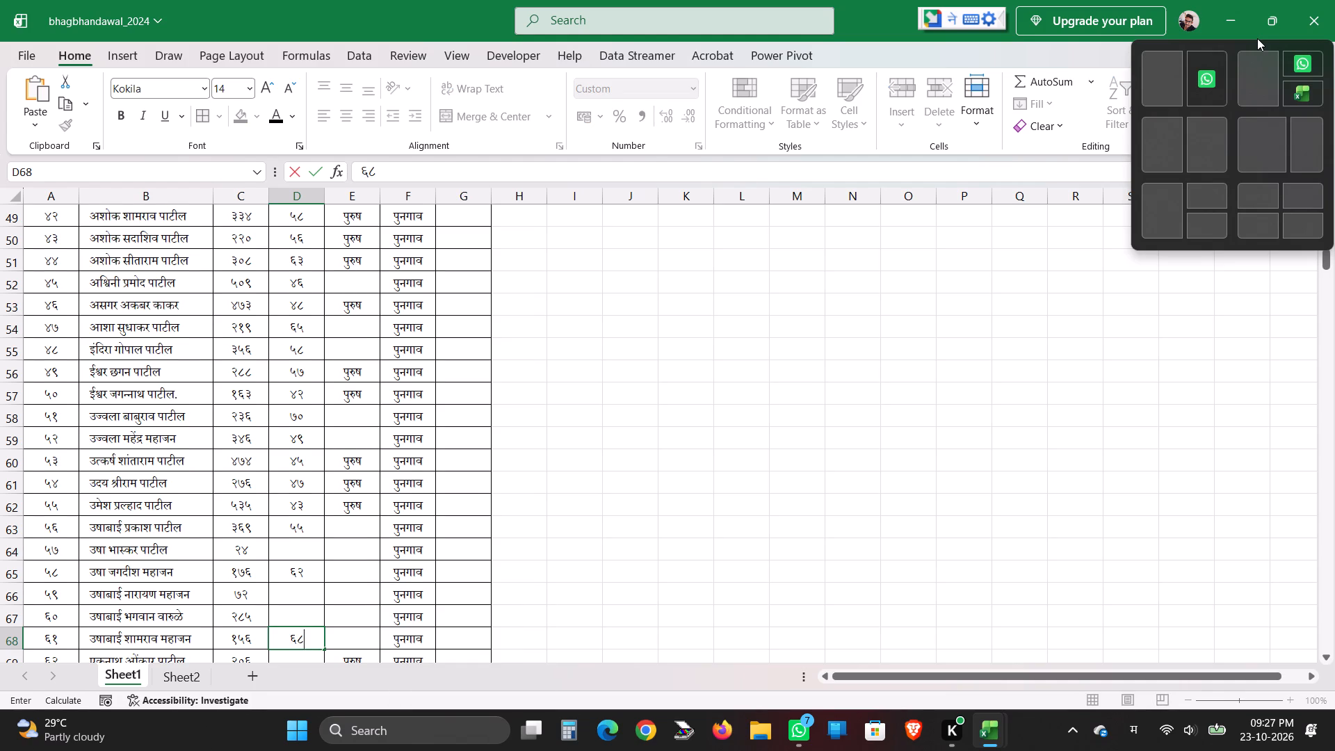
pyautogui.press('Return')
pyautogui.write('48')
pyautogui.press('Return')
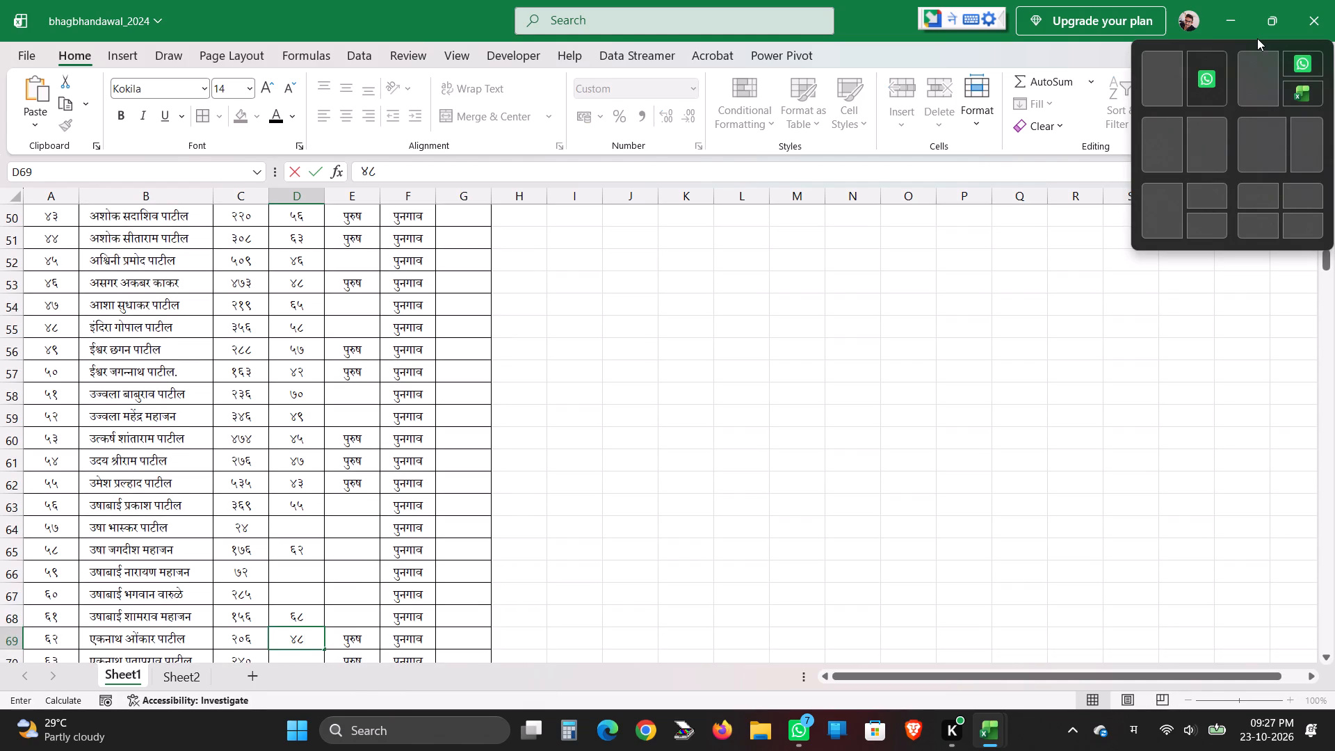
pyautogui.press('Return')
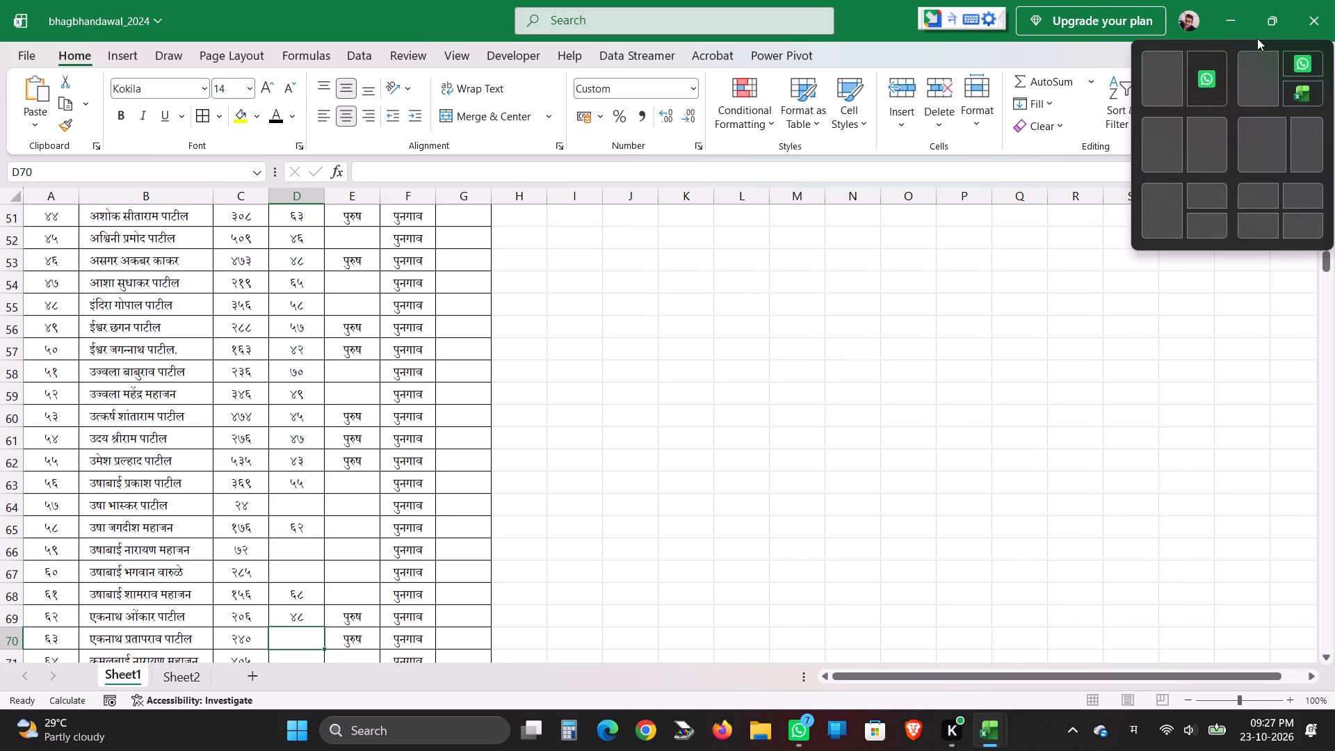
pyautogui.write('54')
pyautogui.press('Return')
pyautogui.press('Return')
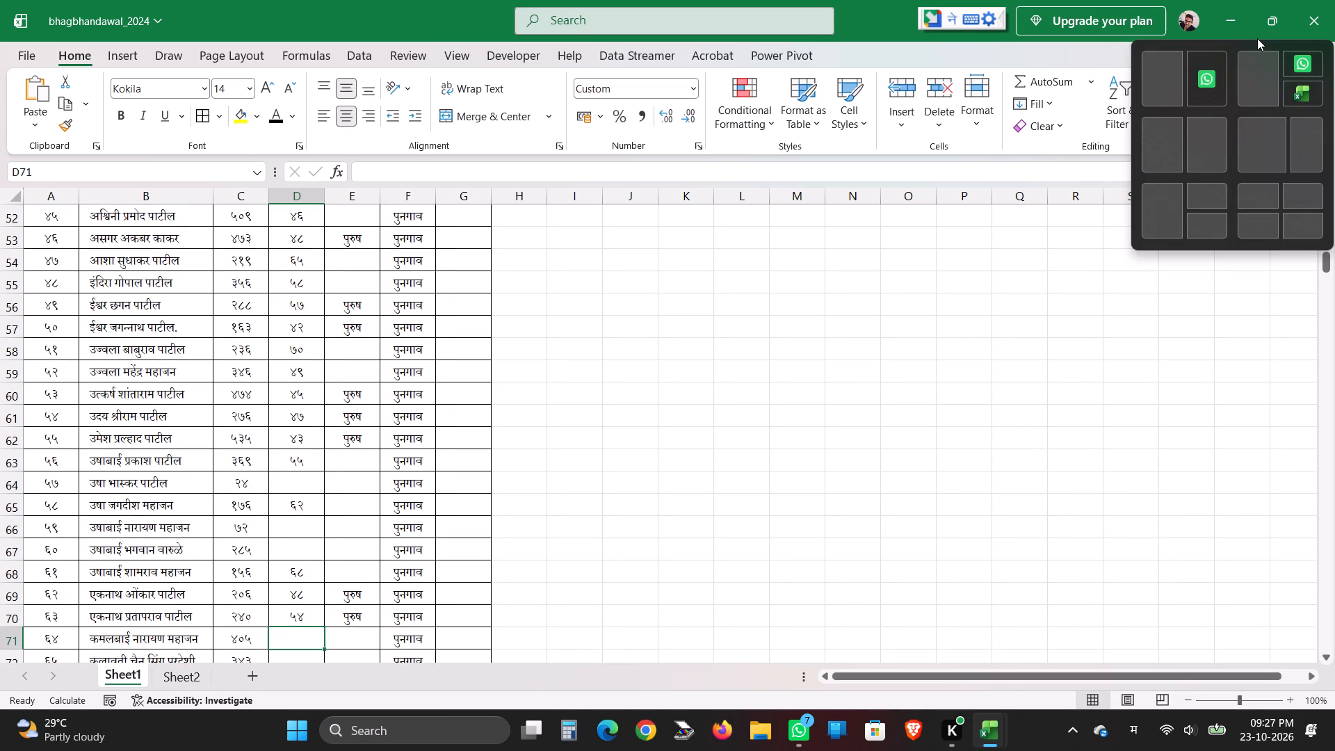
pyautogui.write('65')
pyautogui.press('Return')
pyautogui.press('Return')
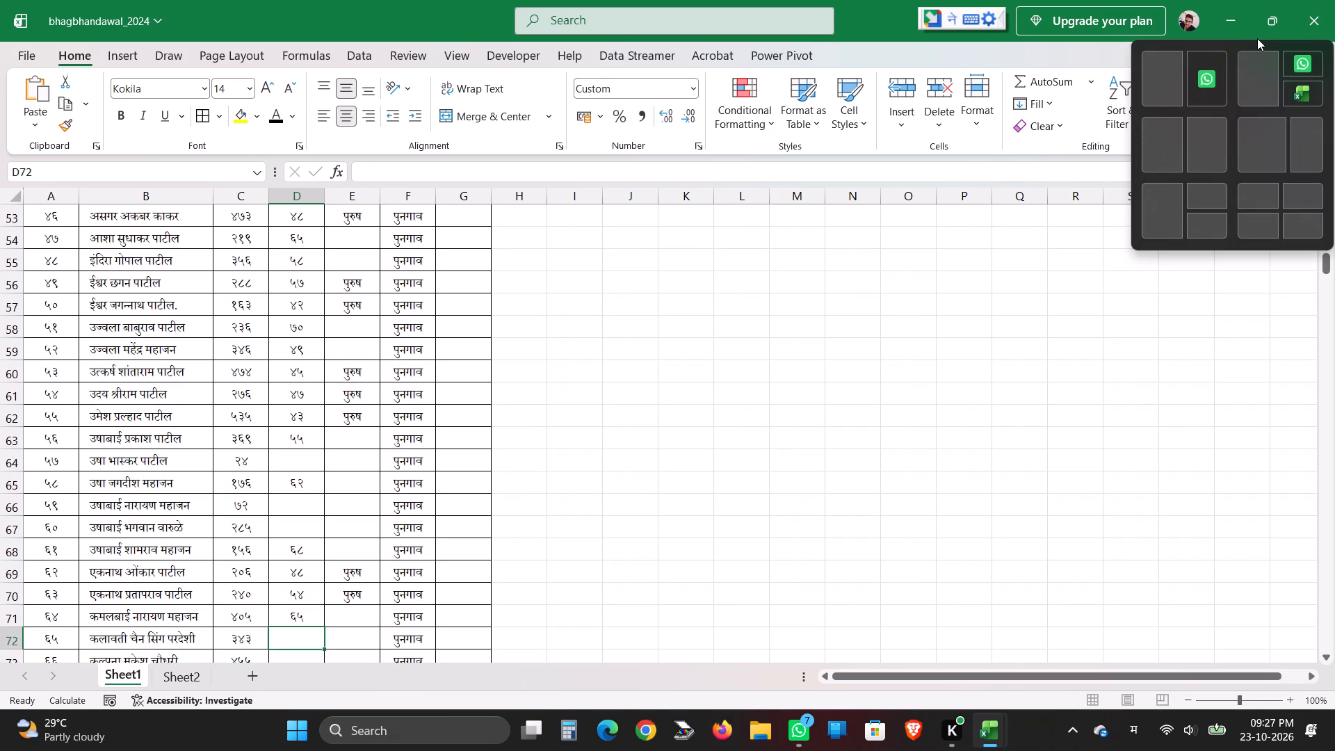
# Skip D72, enter the ages 48 and 49 in D73:D74, skip D75, and enter 42 in D76.
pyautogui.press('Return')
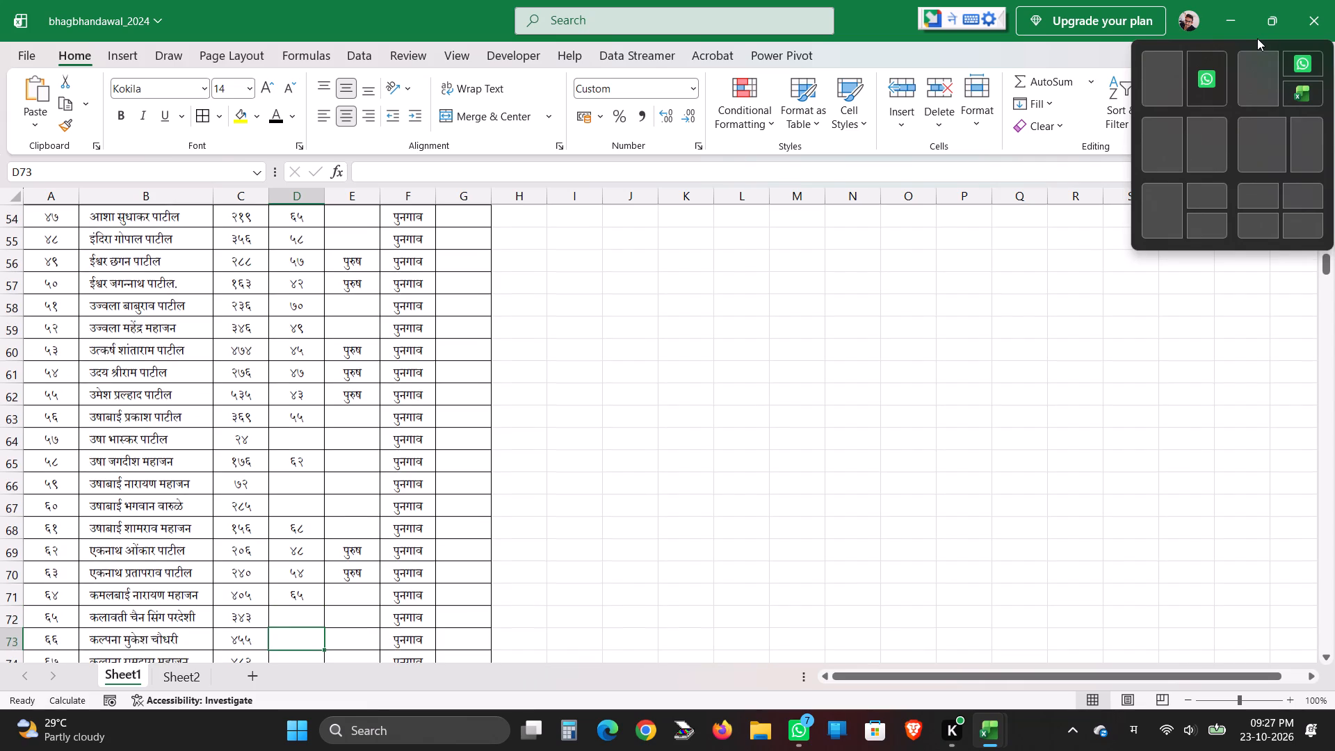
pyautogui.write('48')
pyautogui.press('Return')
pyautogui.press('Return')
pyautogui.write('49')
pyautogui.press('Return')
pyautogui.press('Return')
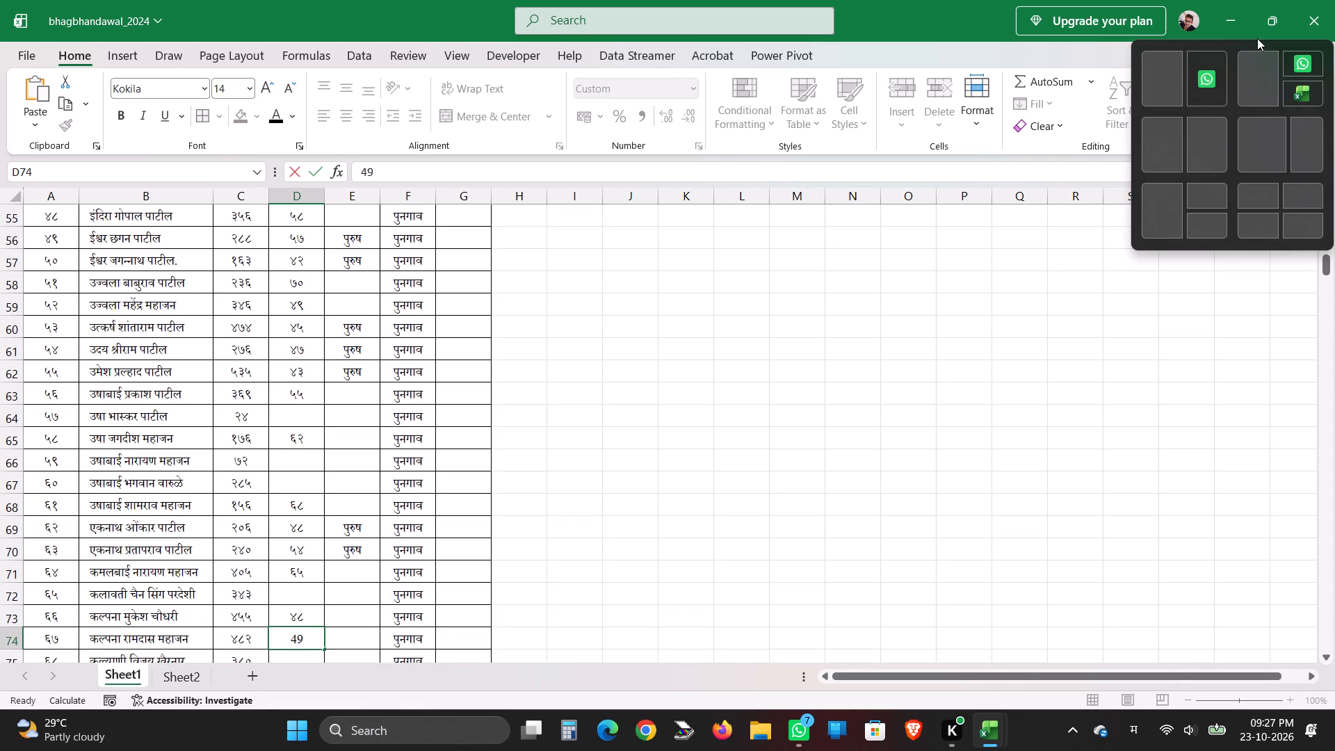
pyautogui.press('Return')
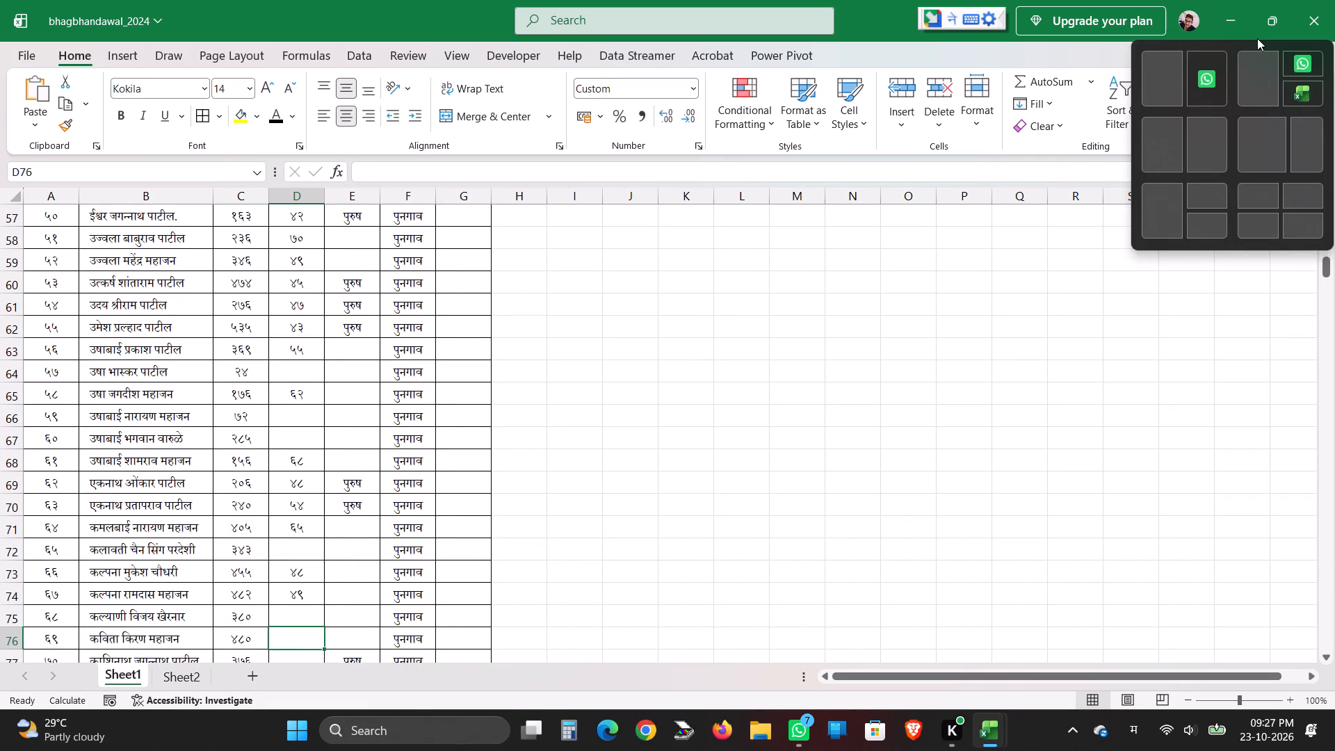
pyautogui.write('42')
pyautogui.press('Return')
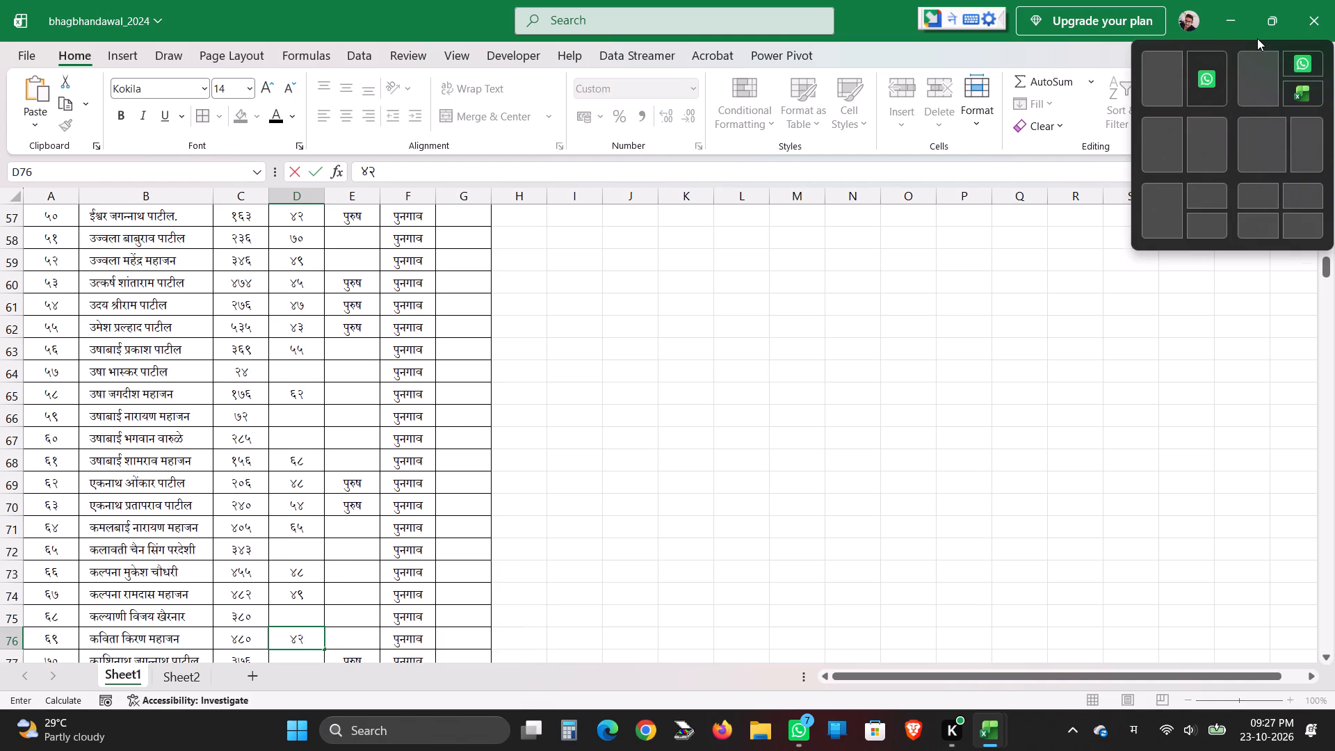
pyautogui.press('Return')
# Enter the ages 60, 58, 70 and 53 in cells D77 to D80.
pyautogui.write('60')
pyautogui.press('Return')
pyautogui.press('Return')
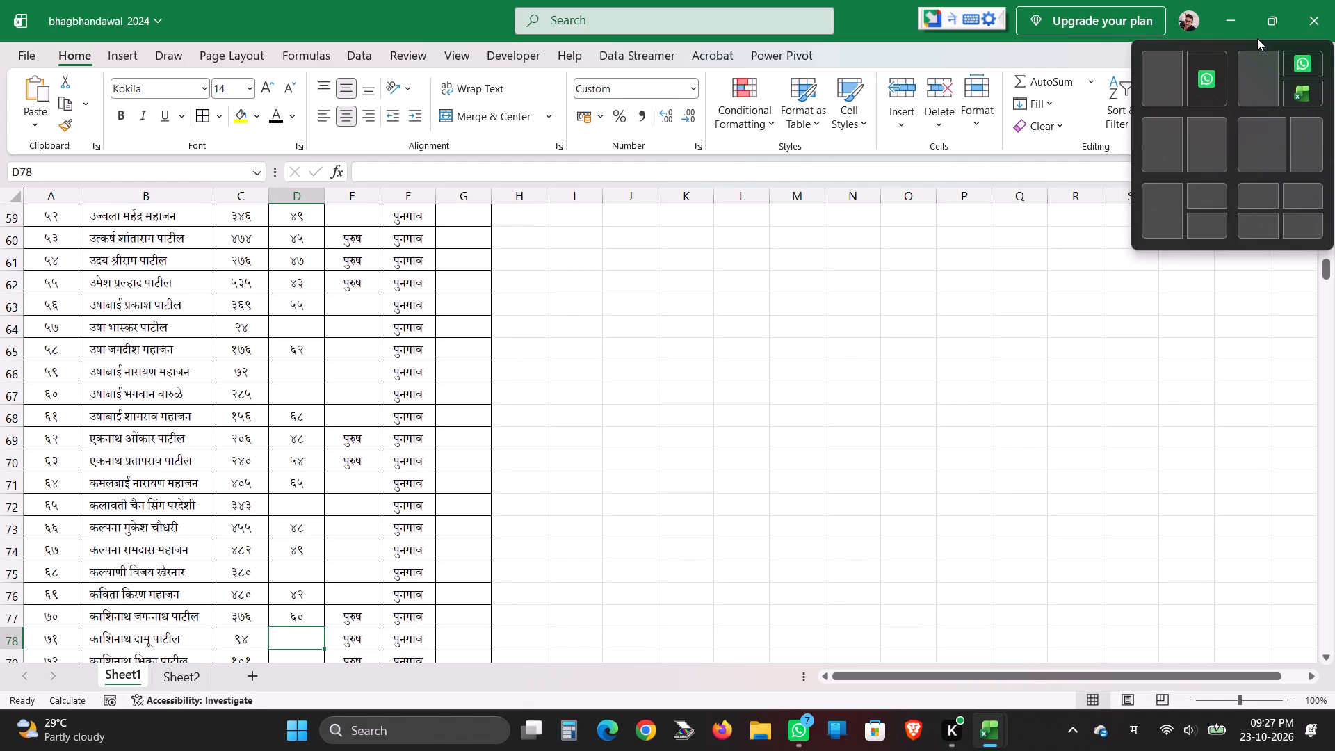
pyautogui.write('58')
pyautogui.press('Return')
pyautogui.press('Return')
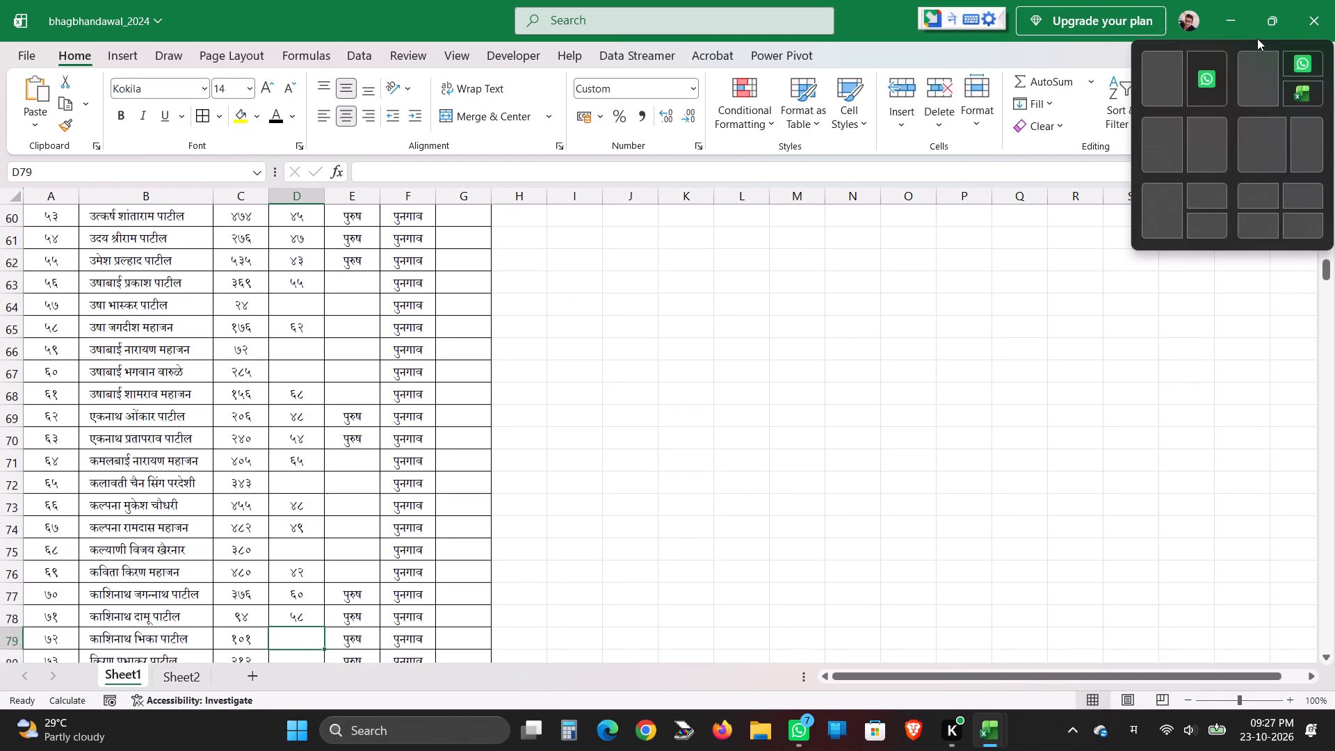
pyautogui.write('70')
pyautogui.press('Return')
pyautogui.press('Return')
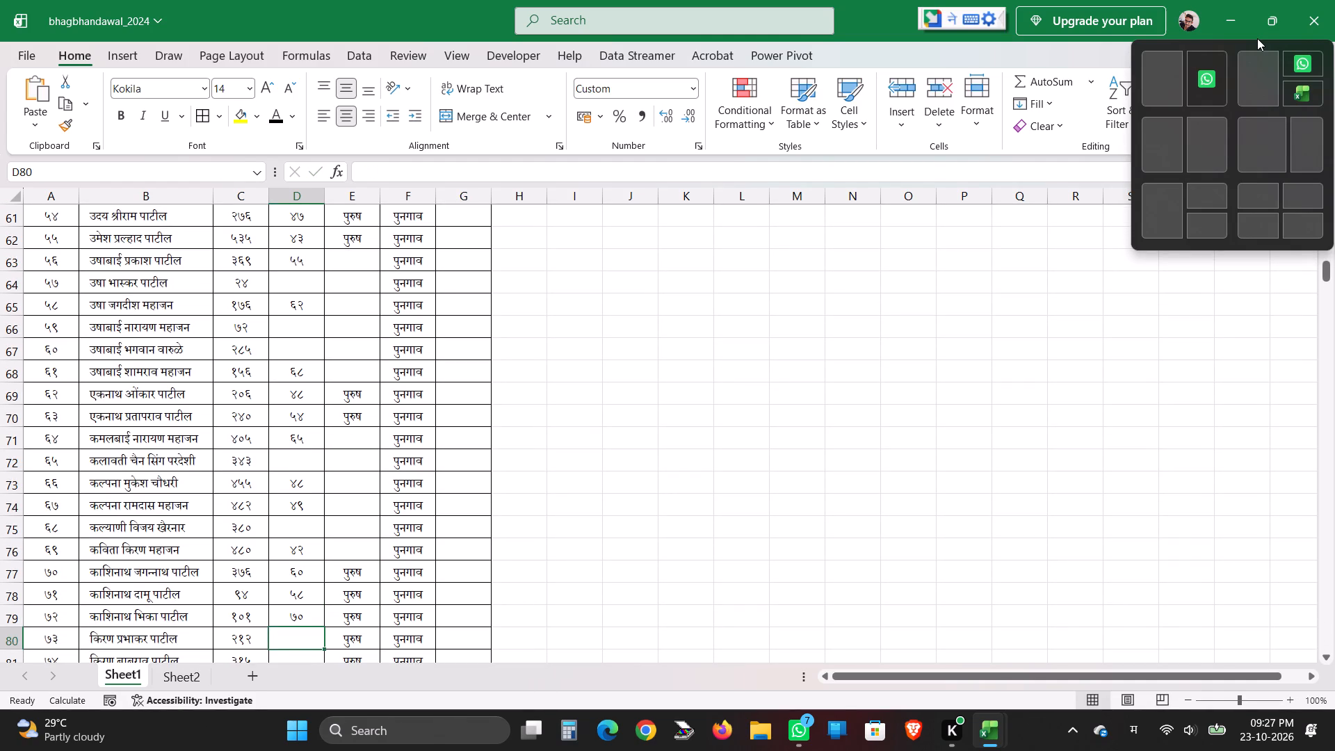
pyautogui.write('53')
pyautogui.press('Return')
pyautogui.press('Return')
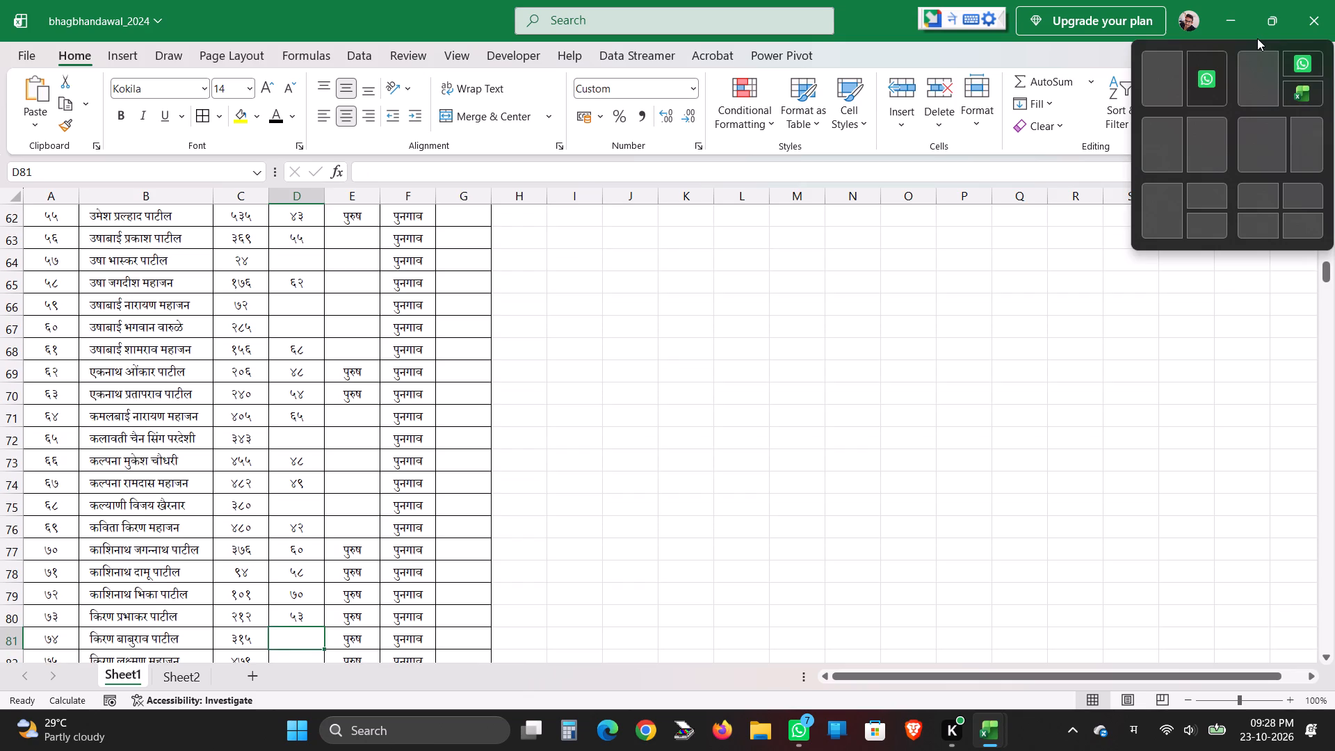
# Enter the ages 50, 45, 42 and 55 in cells D81 to D84.
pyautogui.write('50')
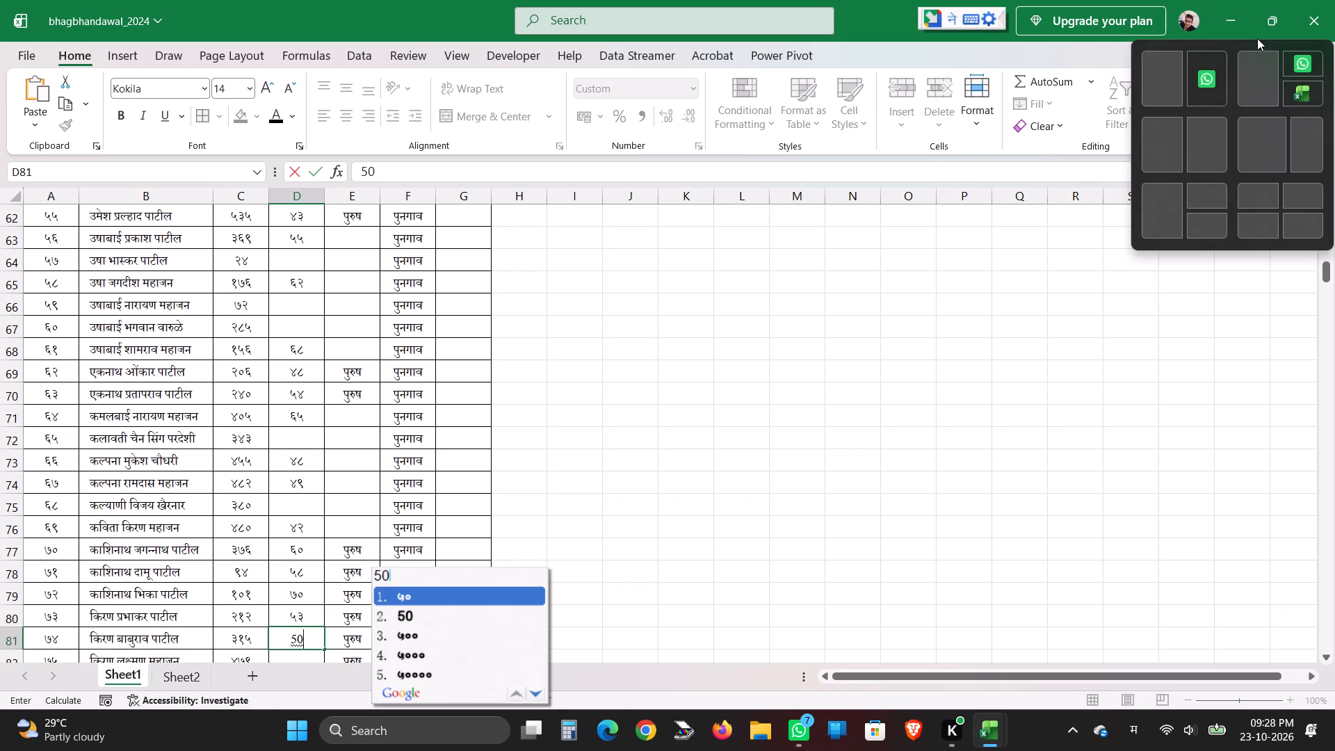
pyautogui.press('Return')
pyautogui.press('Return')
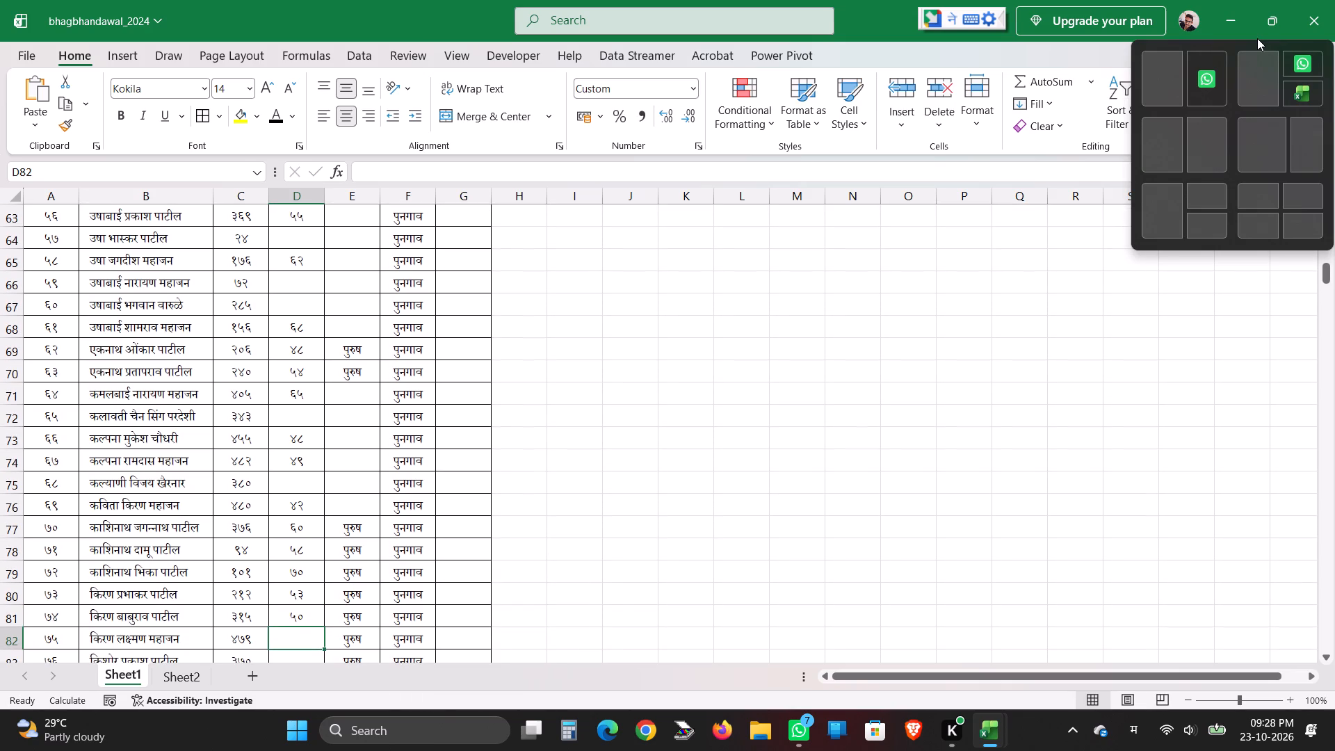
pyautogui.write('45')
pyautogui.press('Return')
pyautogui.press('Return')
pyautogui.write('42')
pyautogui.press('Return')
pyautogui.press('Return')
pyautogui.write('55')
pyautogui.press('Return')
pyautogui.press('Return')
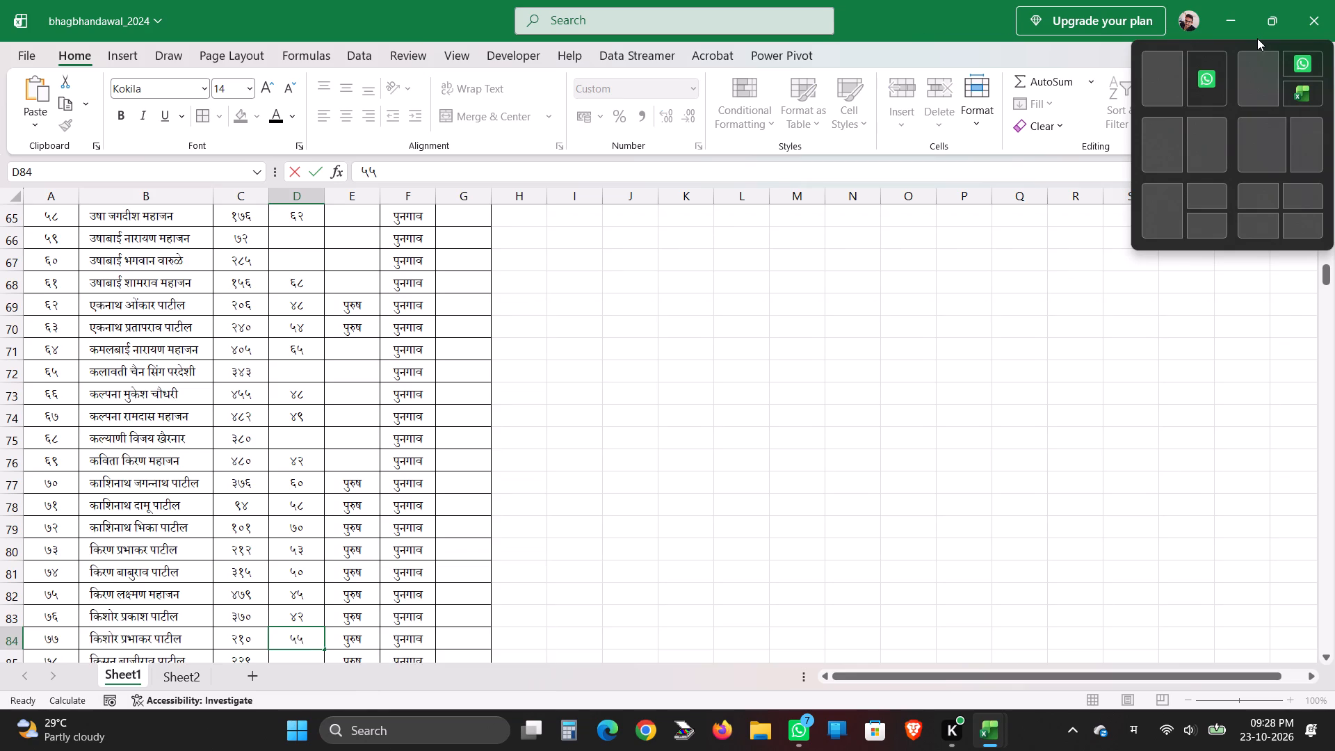
# Enter the ages 75, 50 and 48 in cells D85 to D87.
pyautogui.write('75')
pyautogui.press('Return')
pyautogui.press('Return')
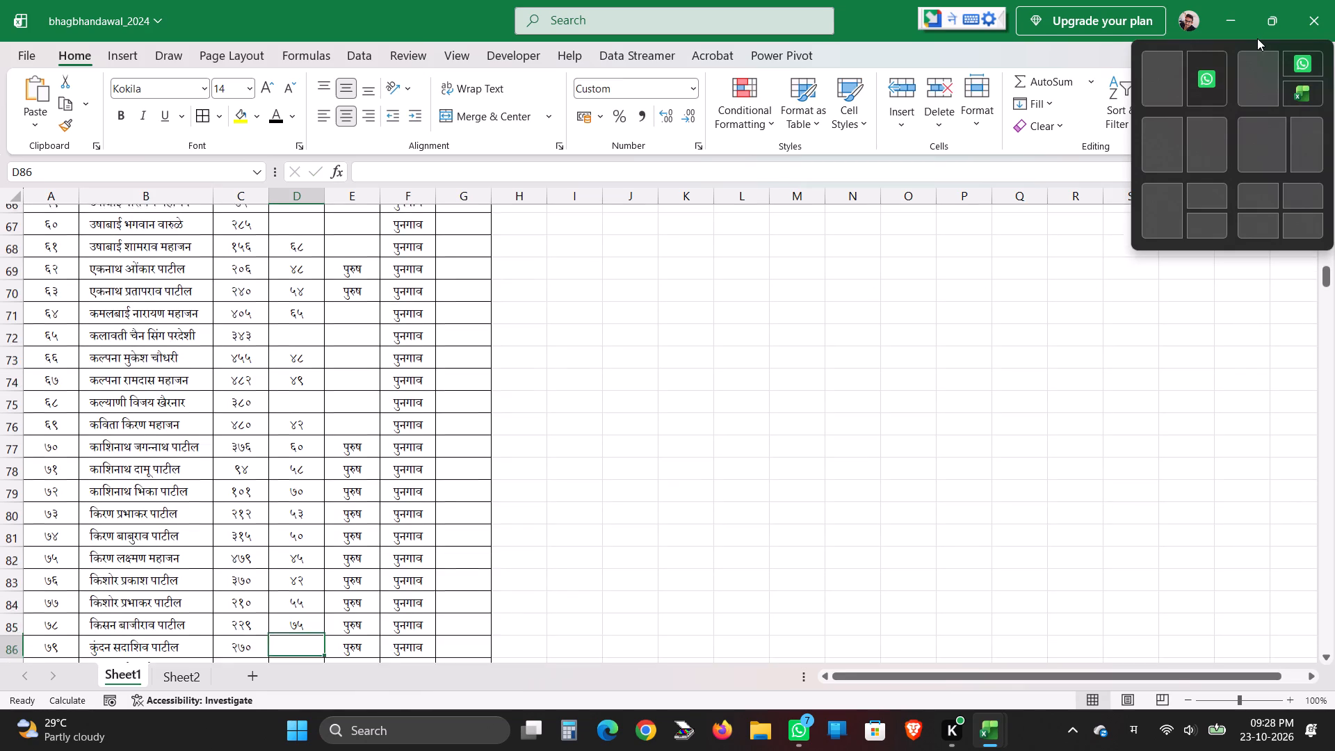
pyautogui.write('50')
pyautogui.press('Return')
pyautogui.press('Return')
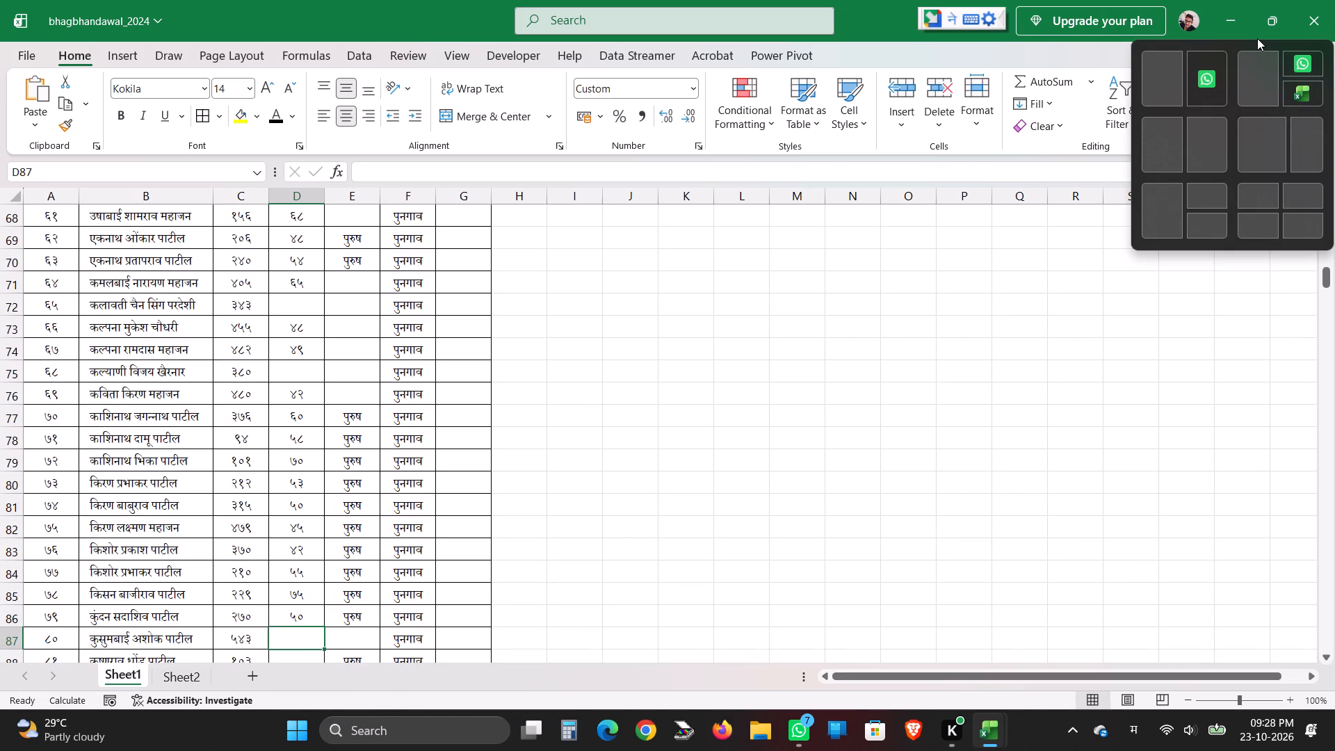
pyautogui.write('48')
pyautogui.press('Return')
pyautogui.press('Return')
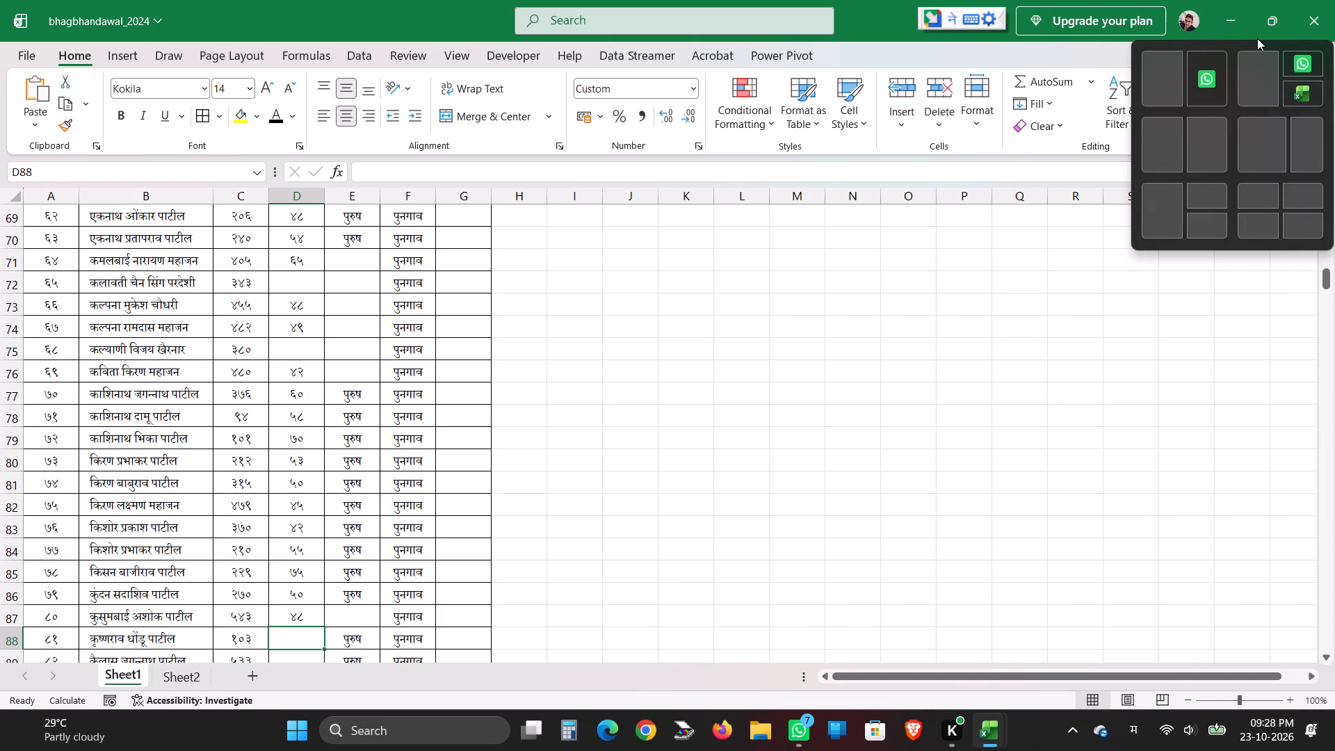
# Review the names and entered ages between rows 57 and 76, checking column D row by row from D68 to D76.
pyautogui.click(283, 304)
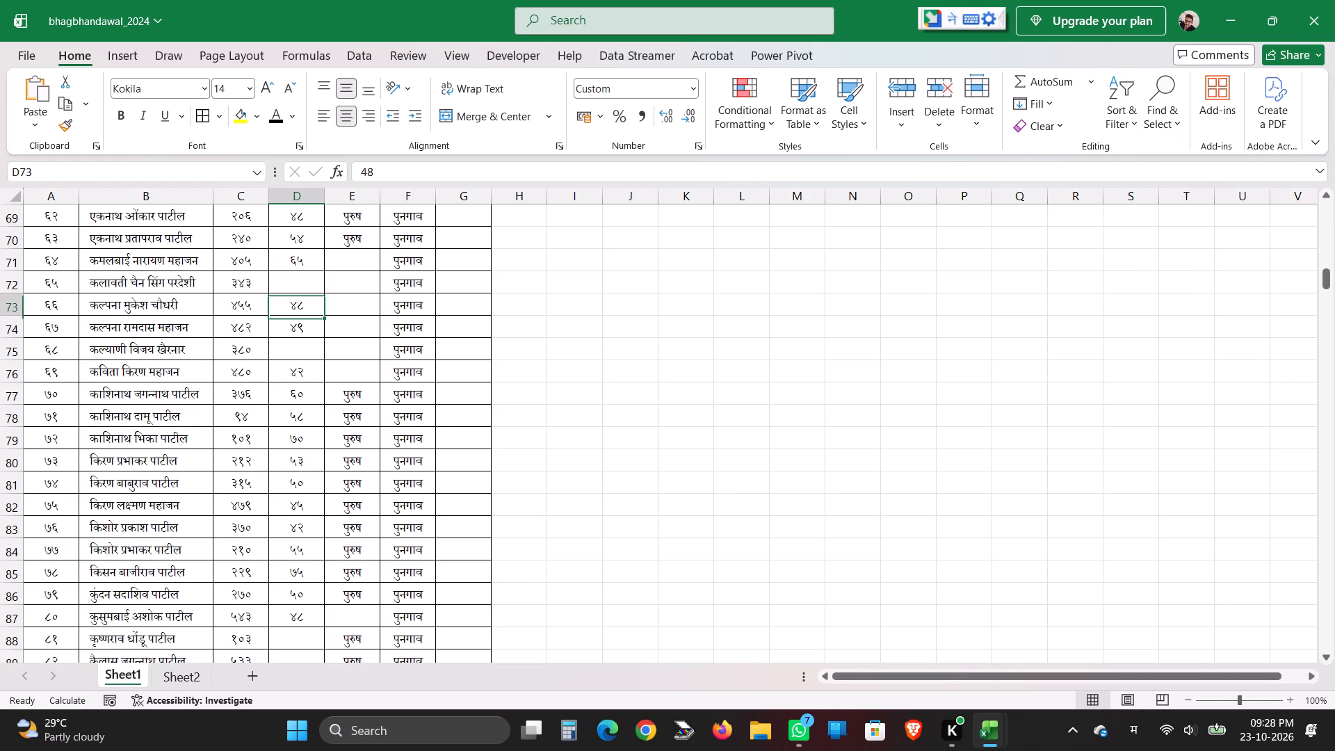
pyautogui.scroll(1, 151, 462)
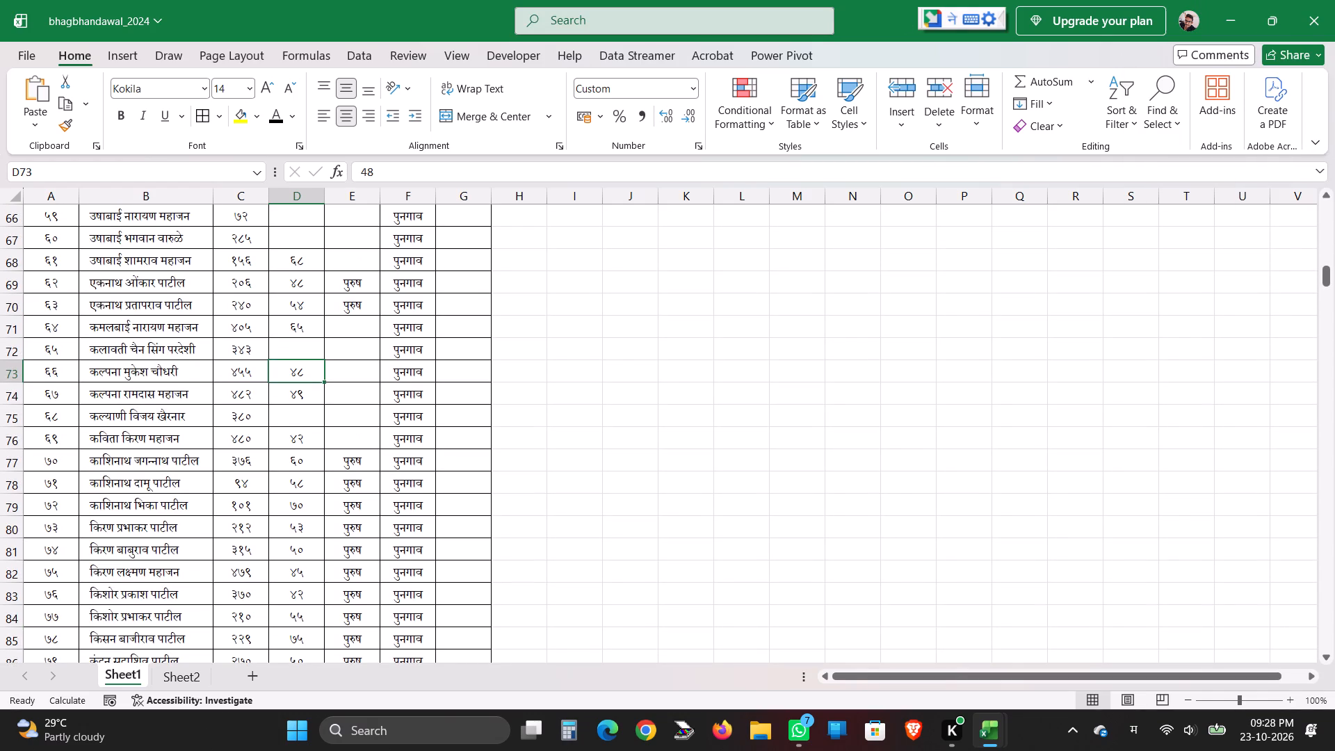
pyautogui.click(281, 268)
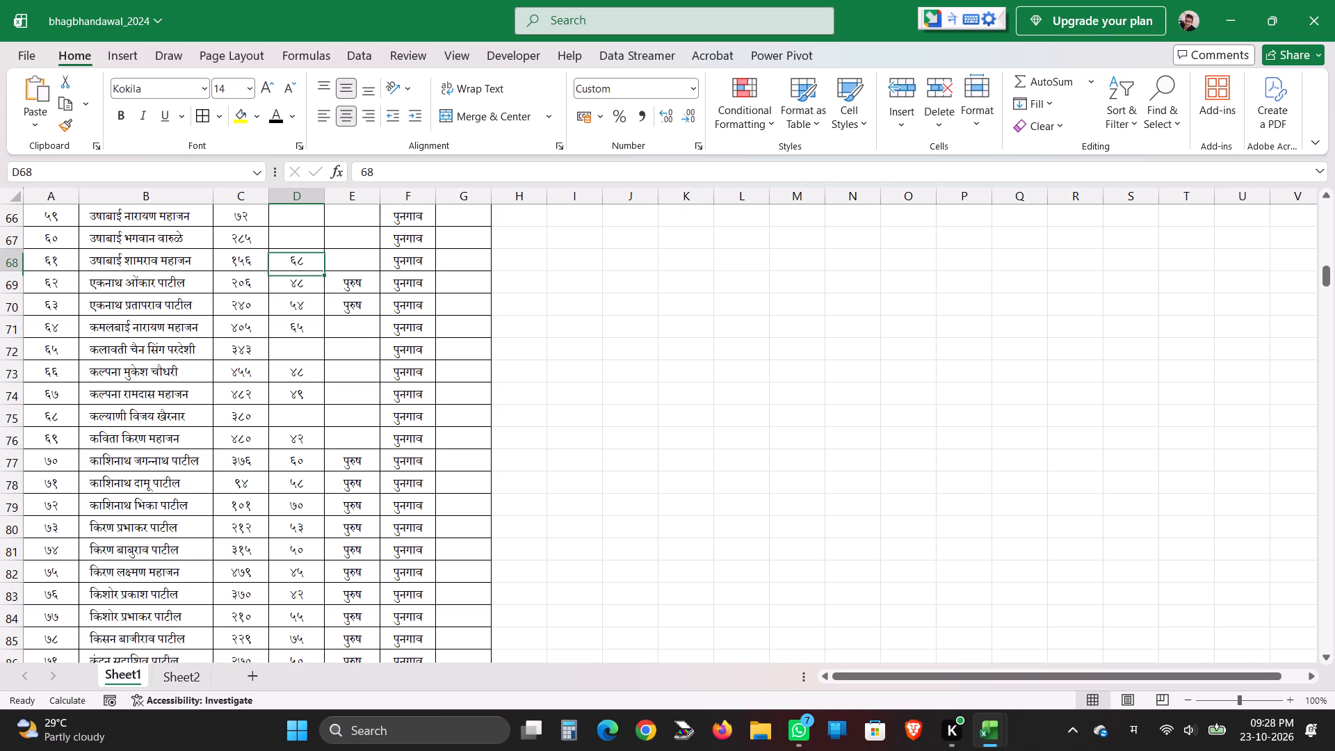
pyautogui.click(291, 286)
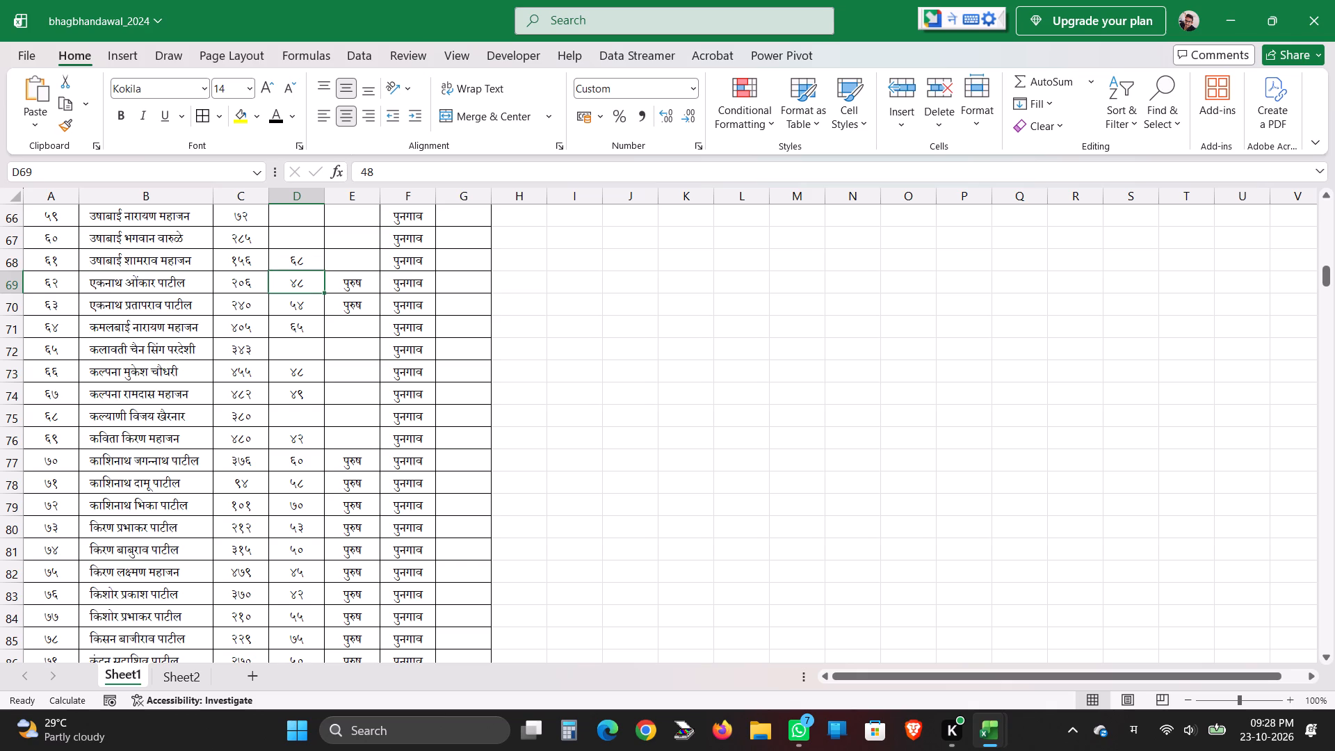
pyautogui.scroll(1, 288, 338)
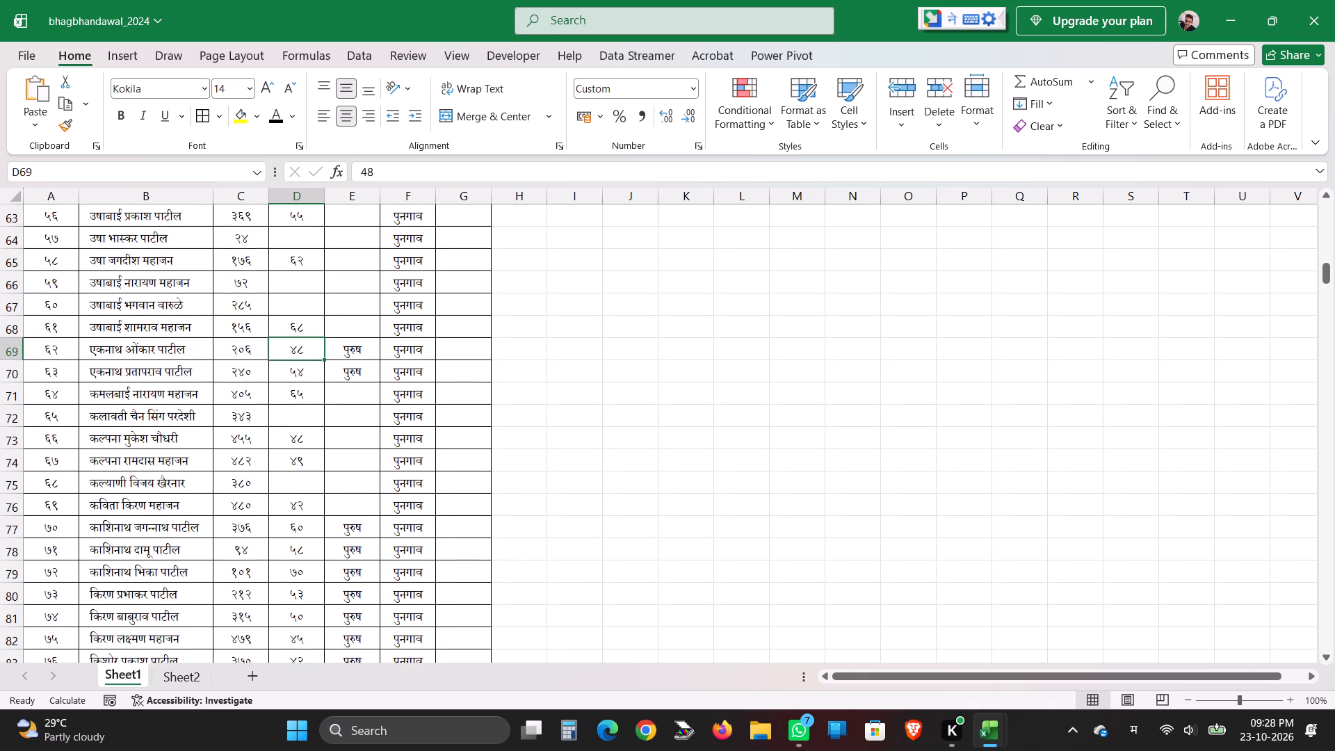
pyautogui.scroll(2, 154, 288)
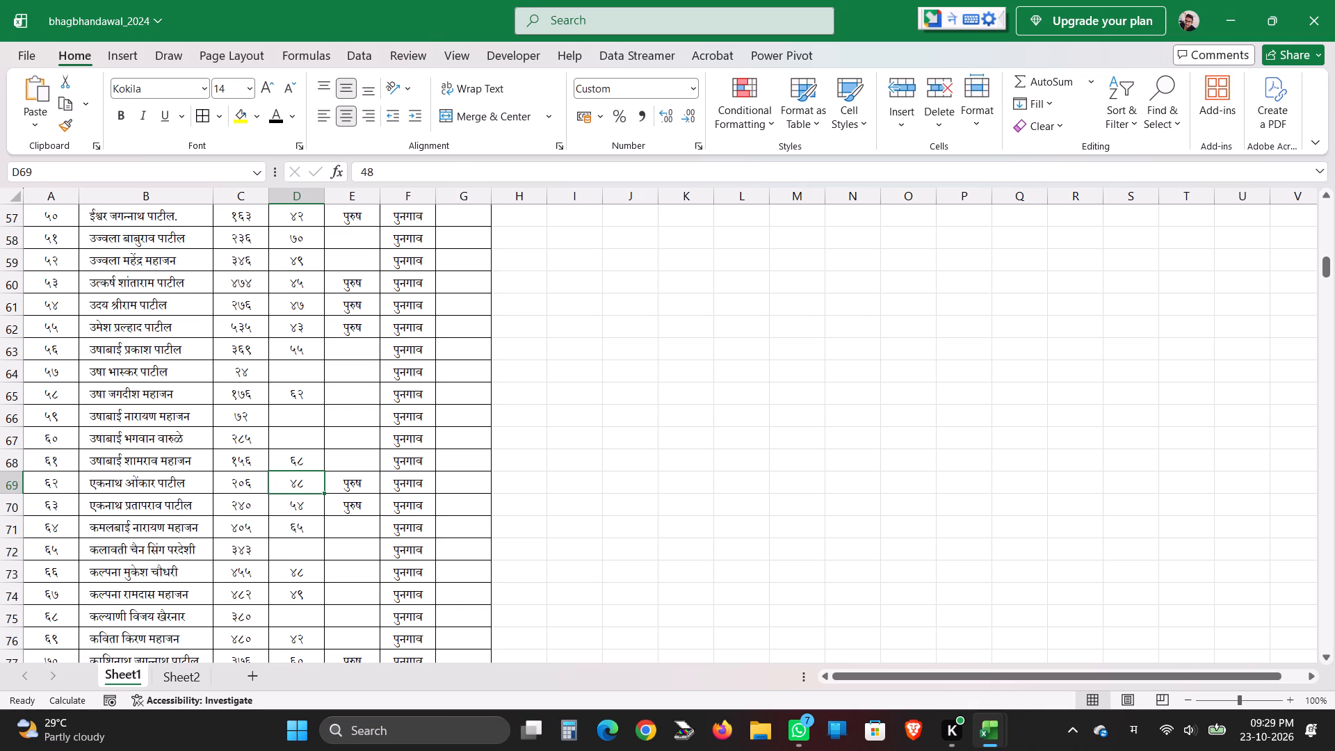
pyautogui.click(187, 244)
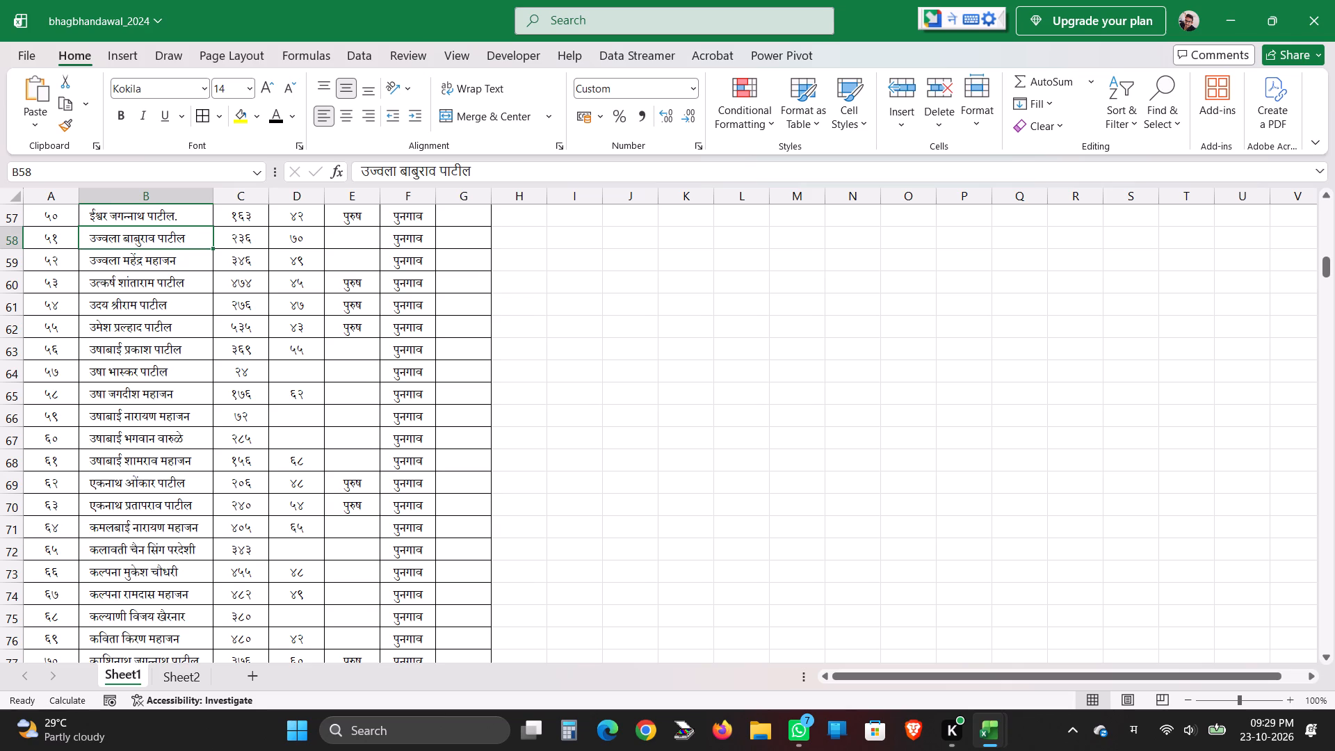
pyautogui.click(306, 455)
pyautogui.press('Right')
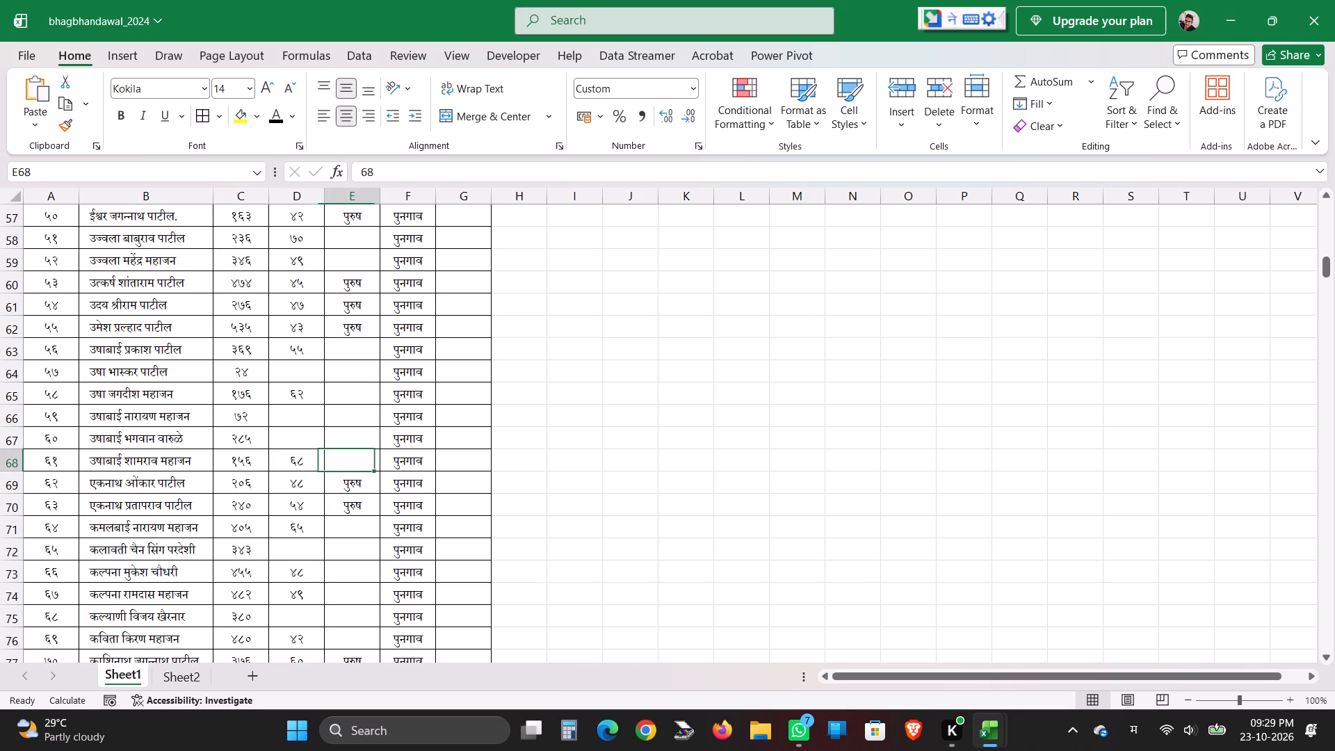
pyautogui.press('Left')
pyautogui.press('Down')
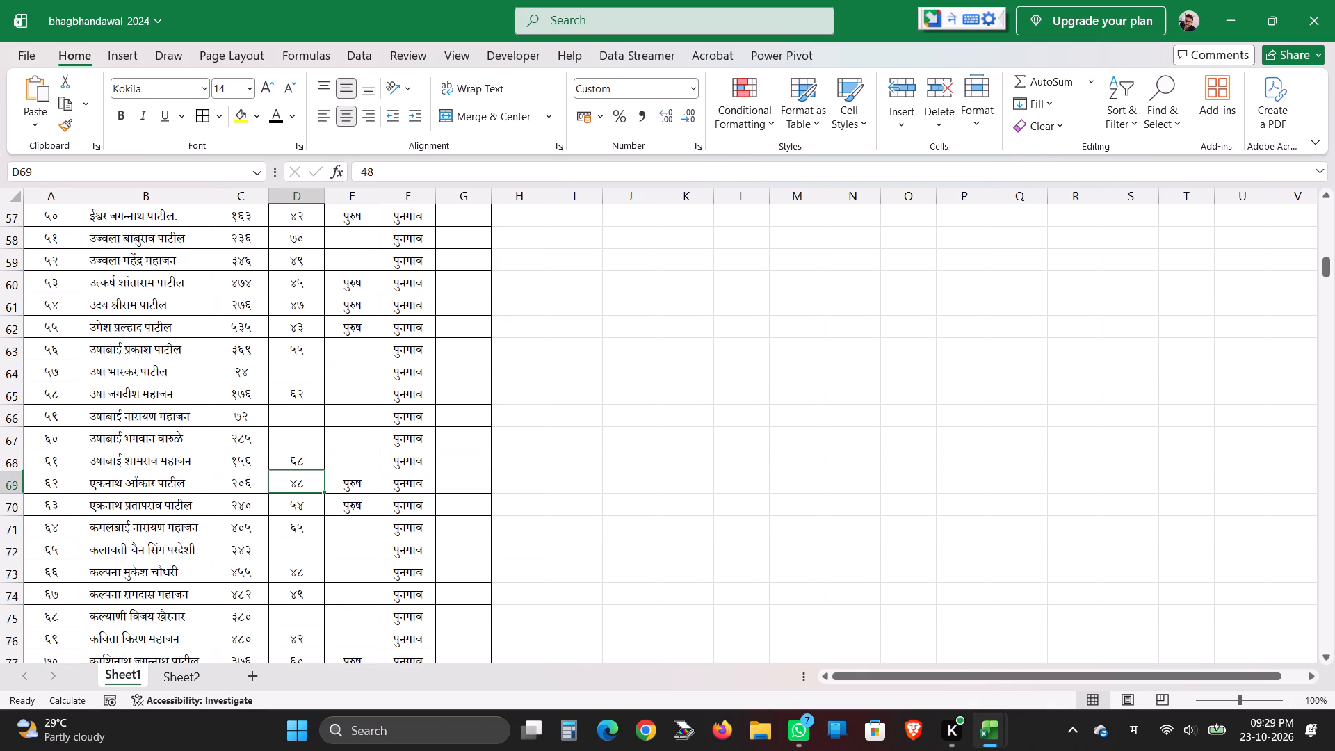
pyautogui.press('Return')
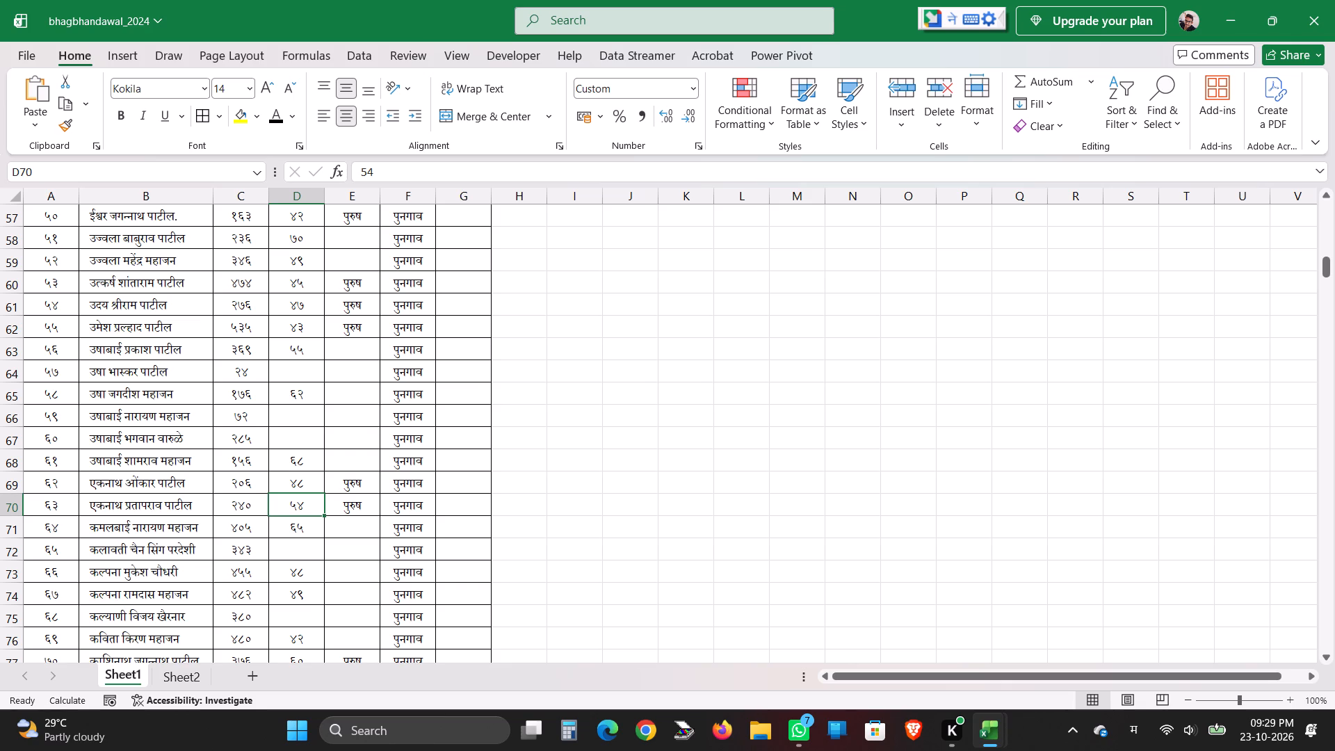
pyautogui.press('Return')
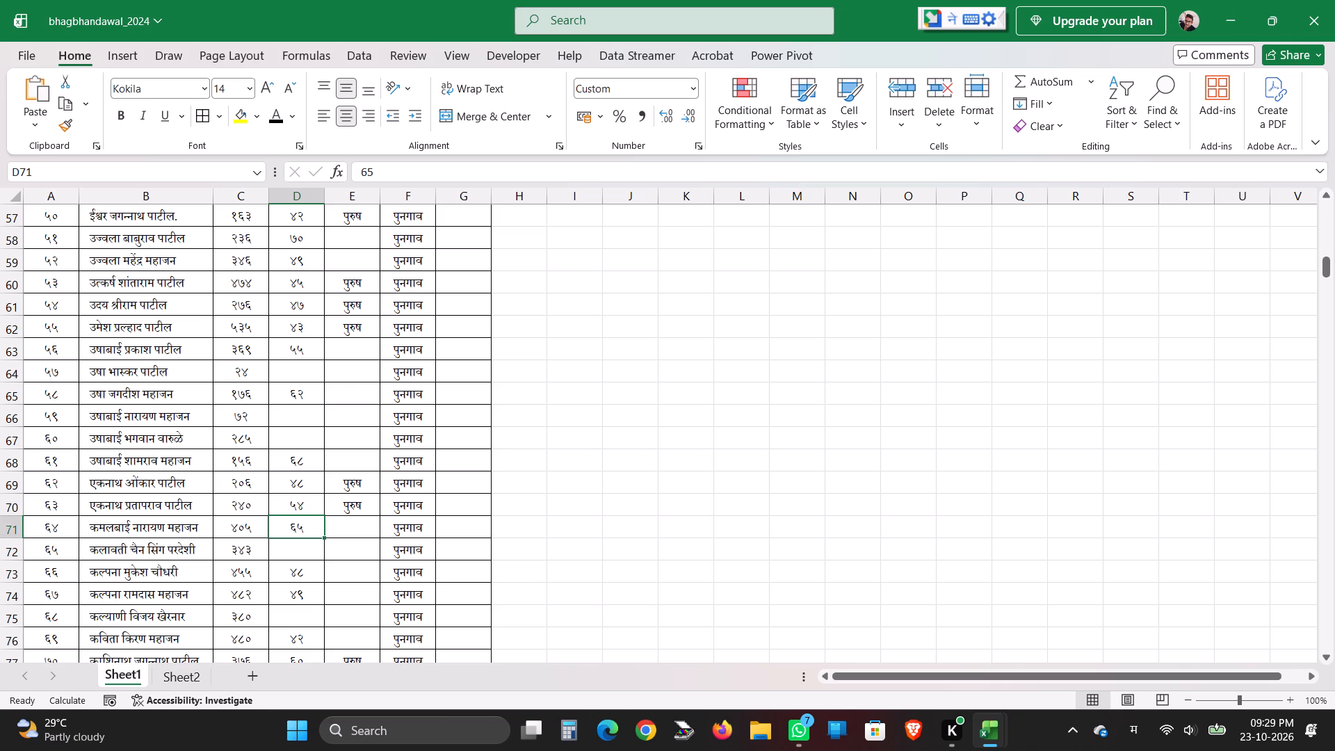
pyautogui.press('Return')
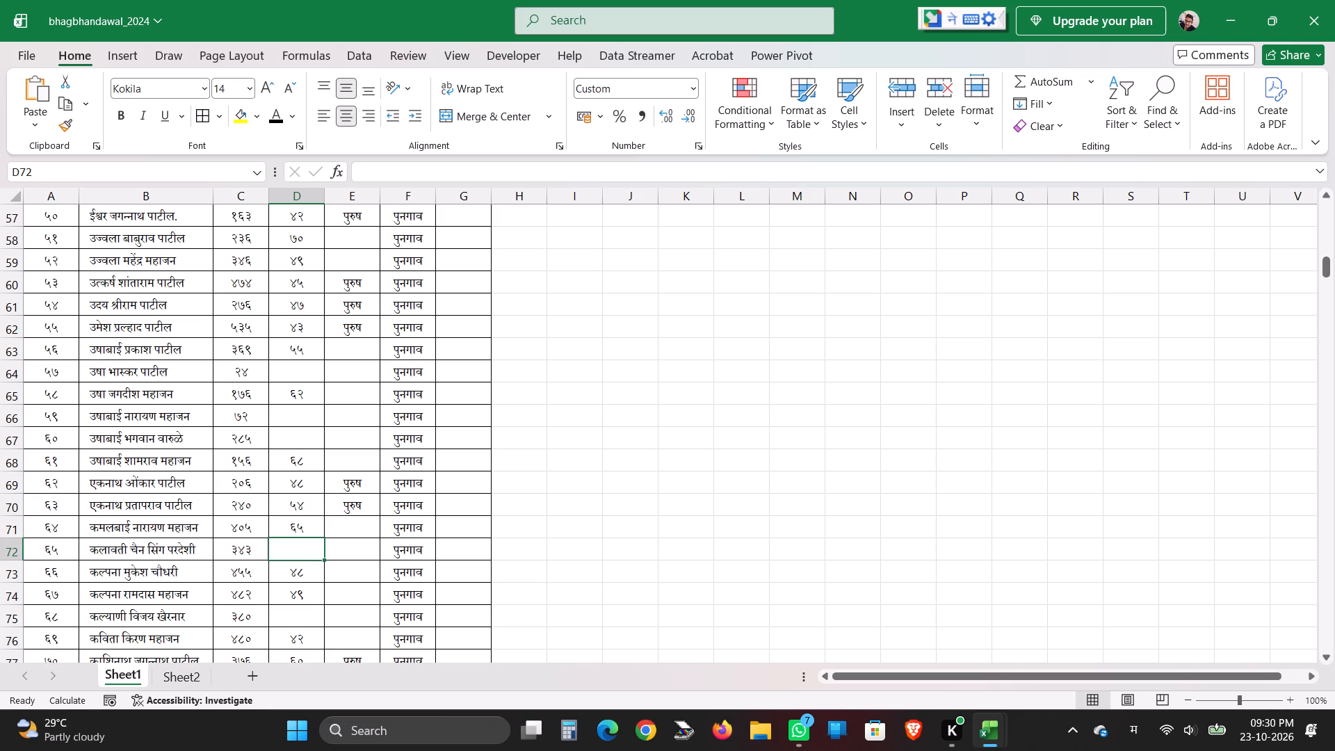
pyautogui.press('Return')
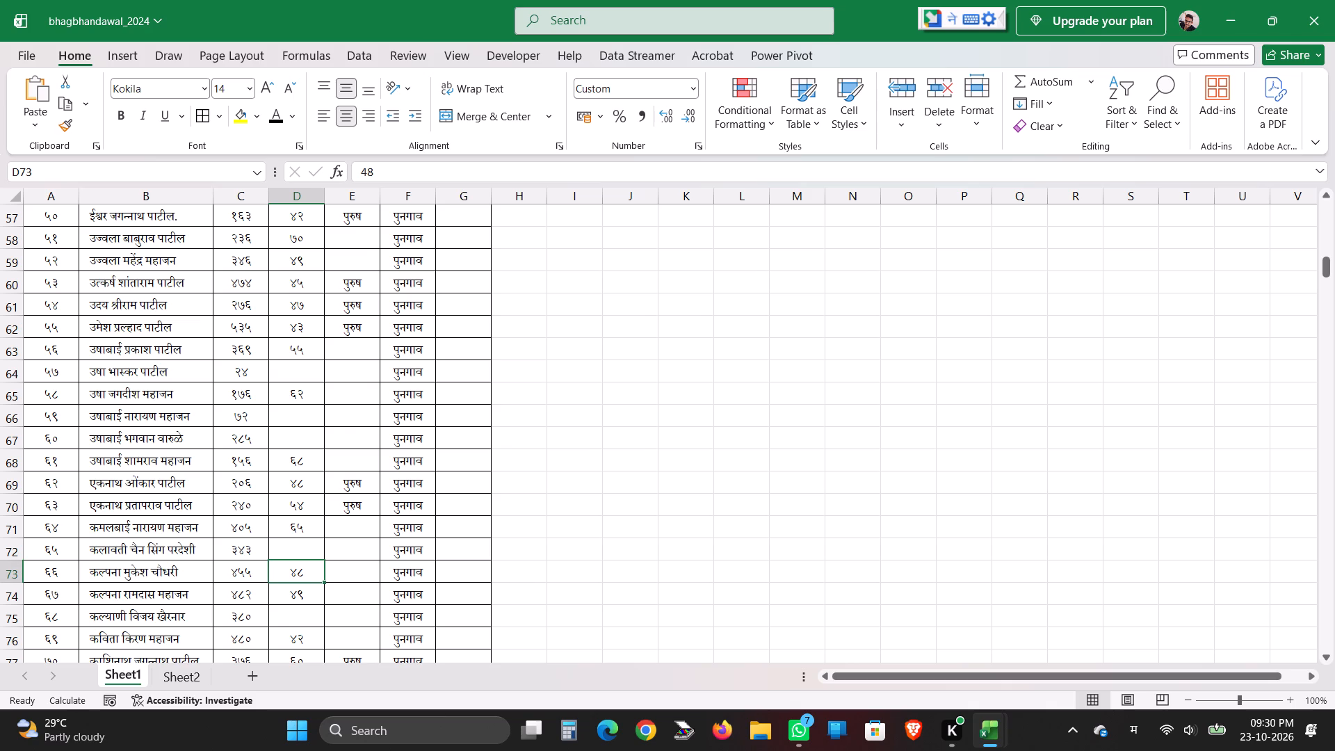
pyautogui.press('Return')
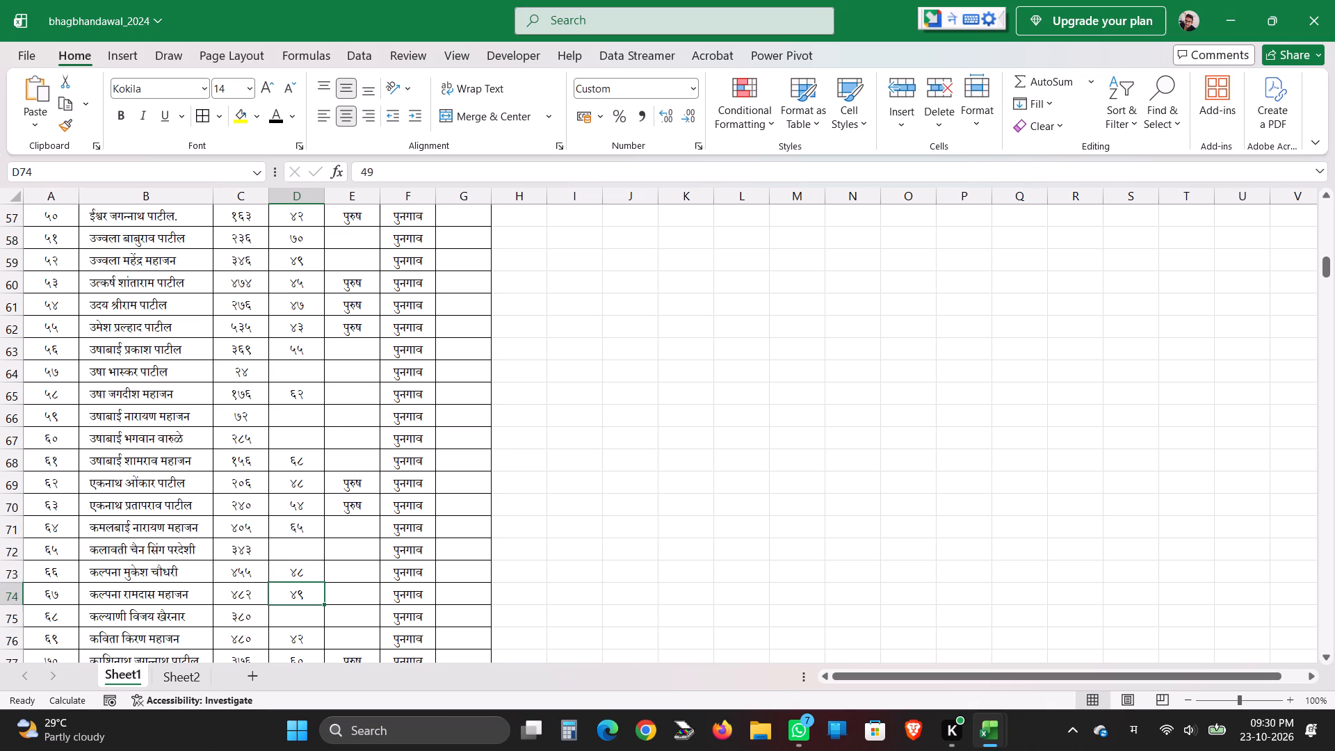
pyautogui.press('Return')
pyautogui.press('Return')
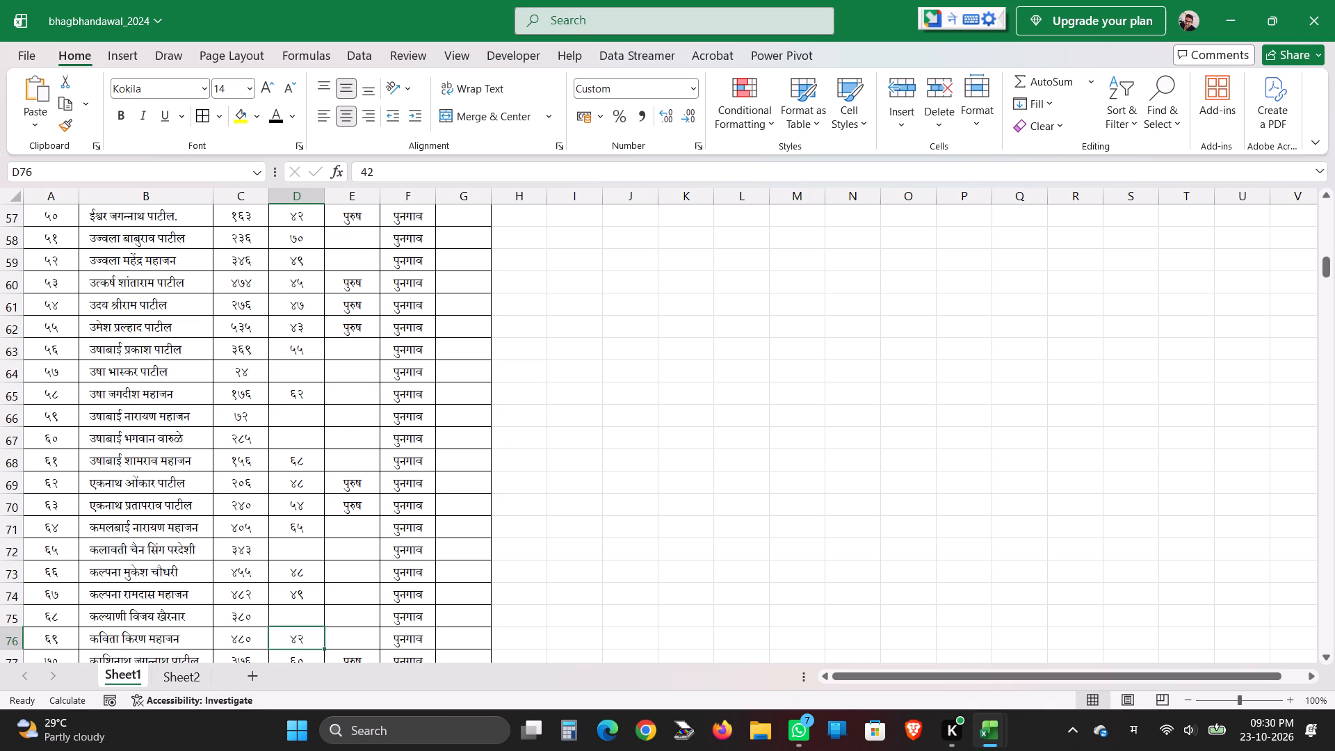
# Check the ages in column D from row 77 down and set the age in cell D83 to 48.
pyautogui.press('Return')
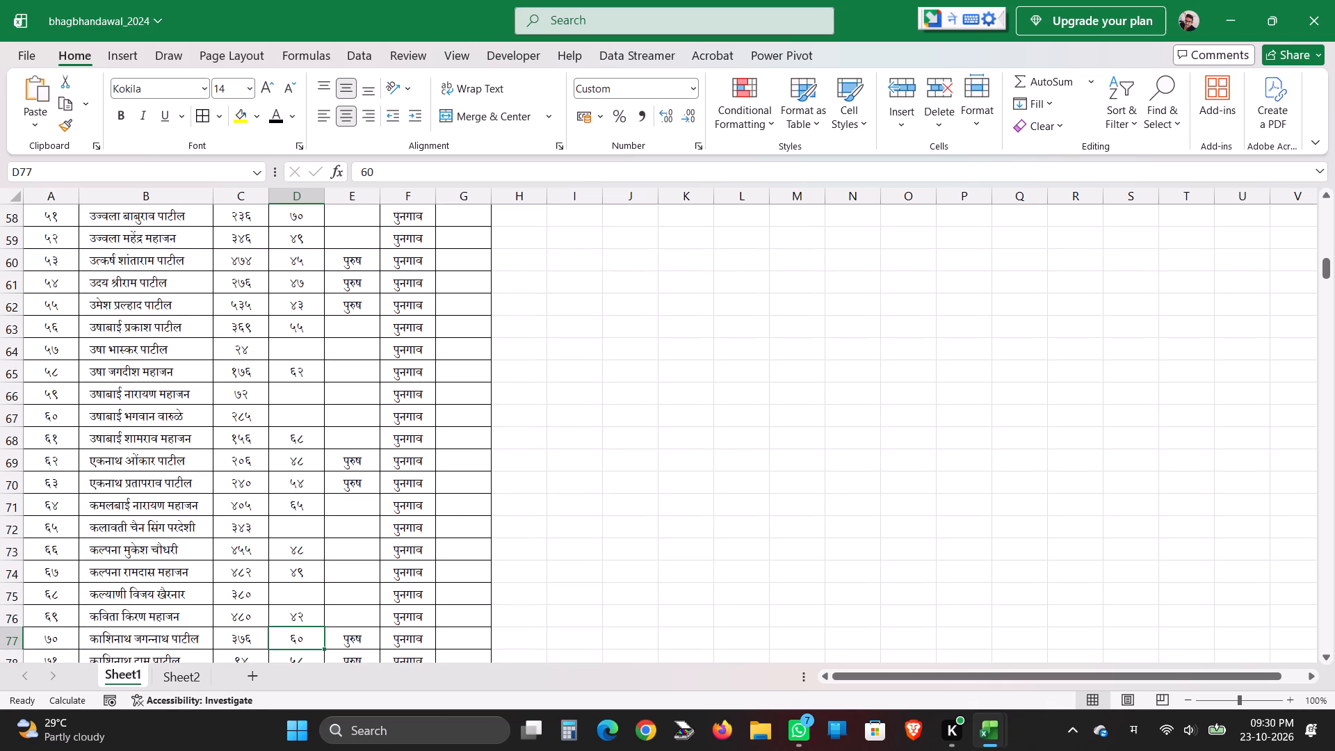
pyautogui.press('Return')
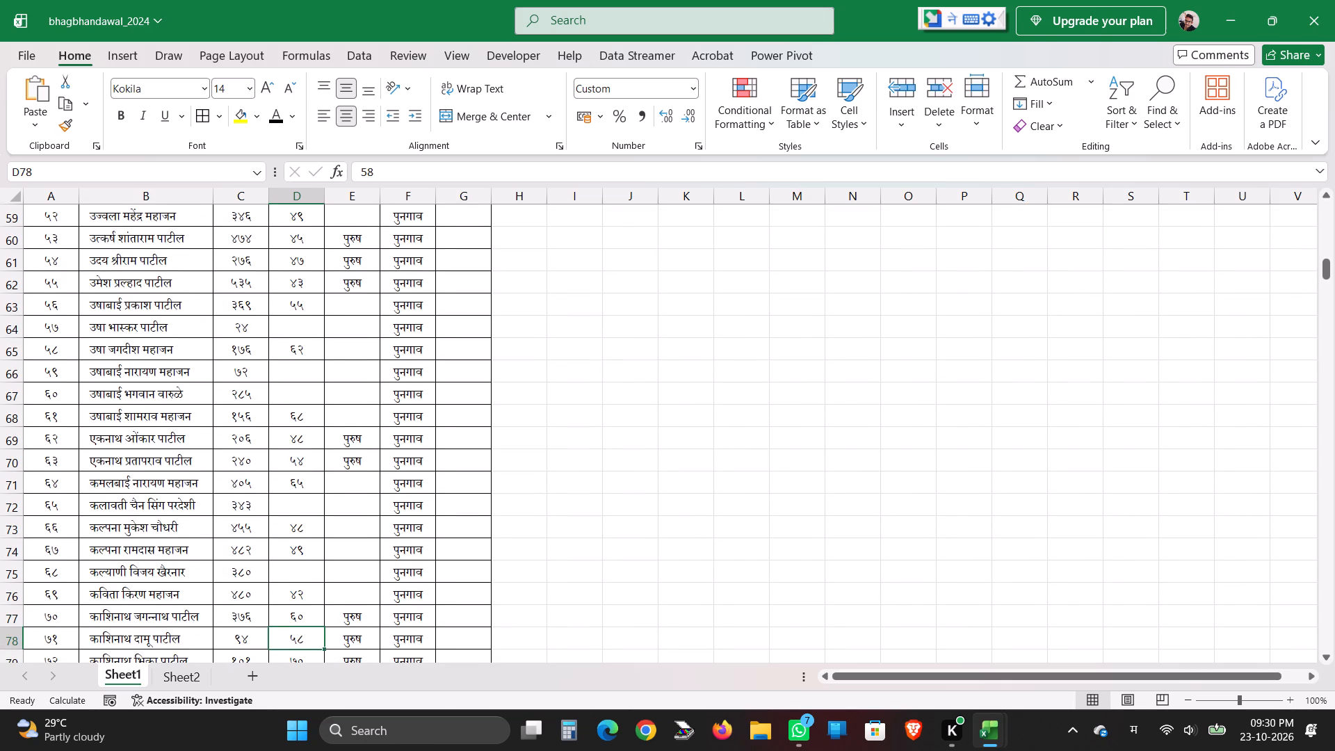
pyautogui.press('Return')
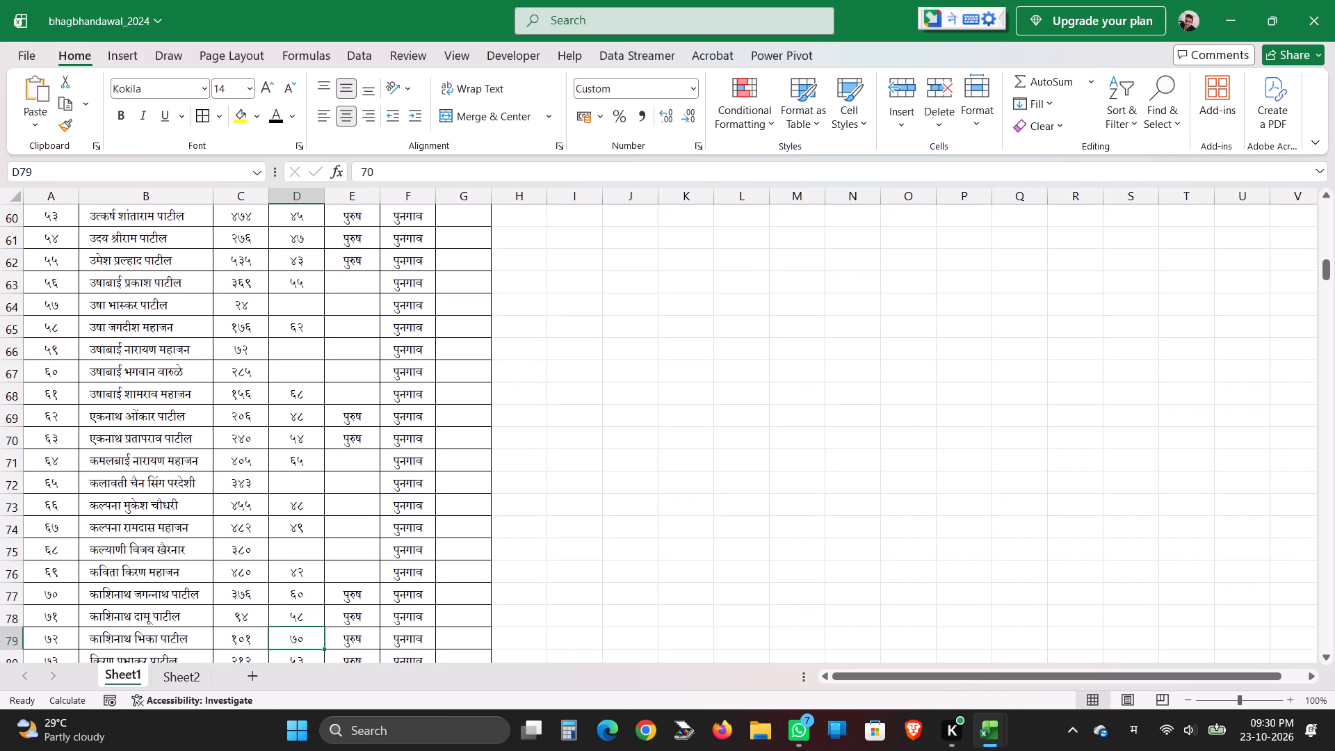
pyautogui.press('Return')
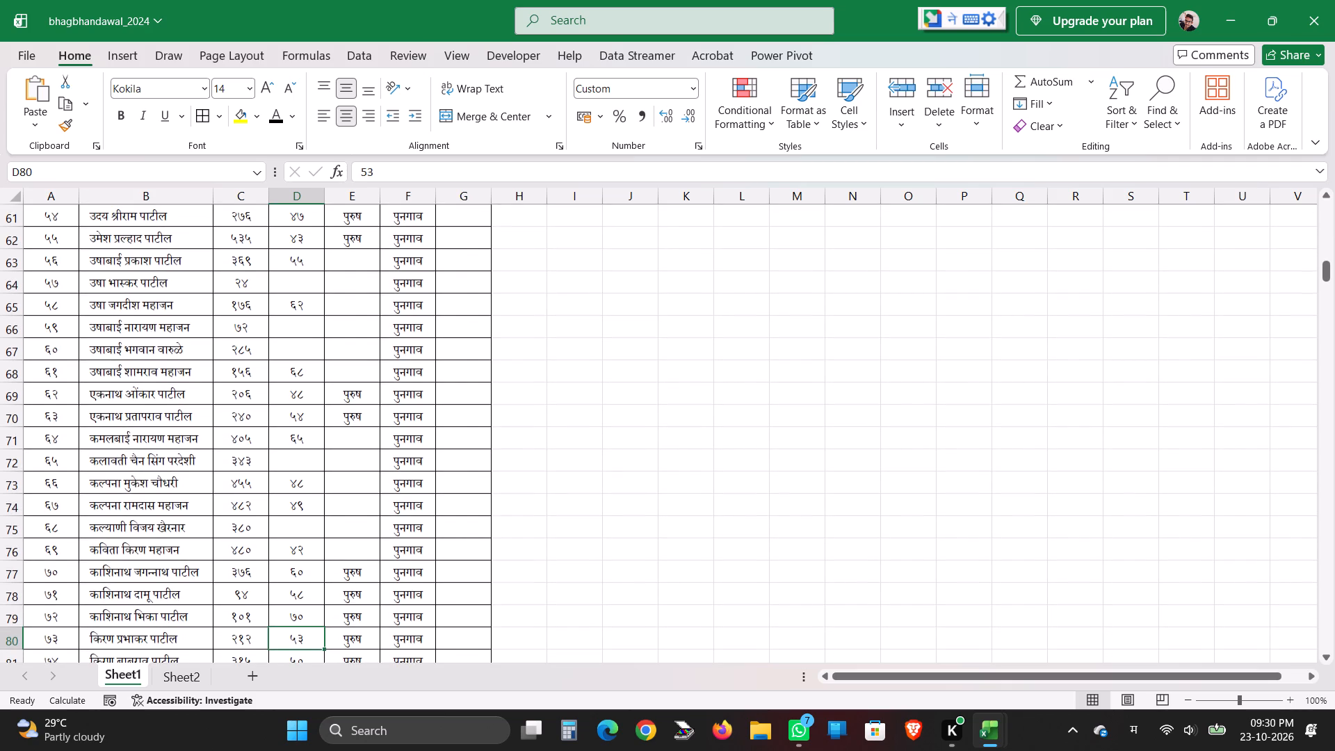
pyautogui.press('Return')
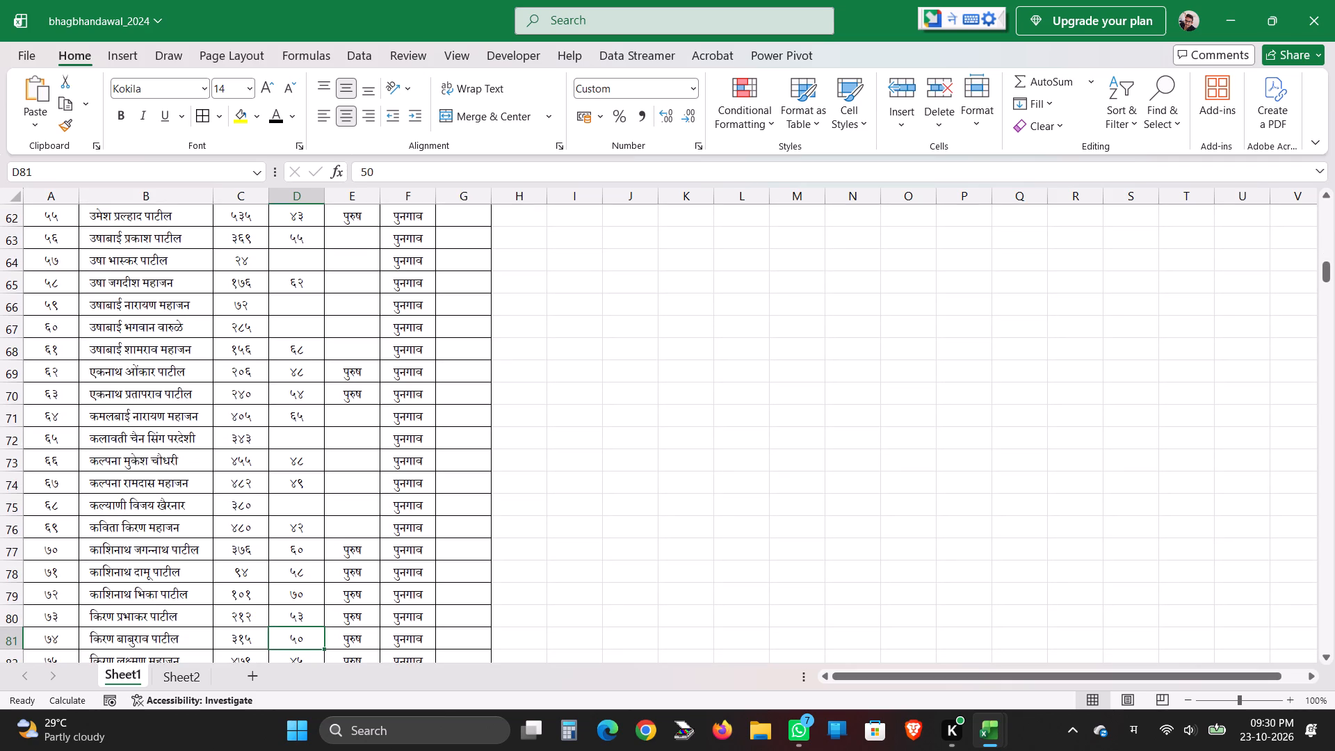
pyautogui.press('Return')
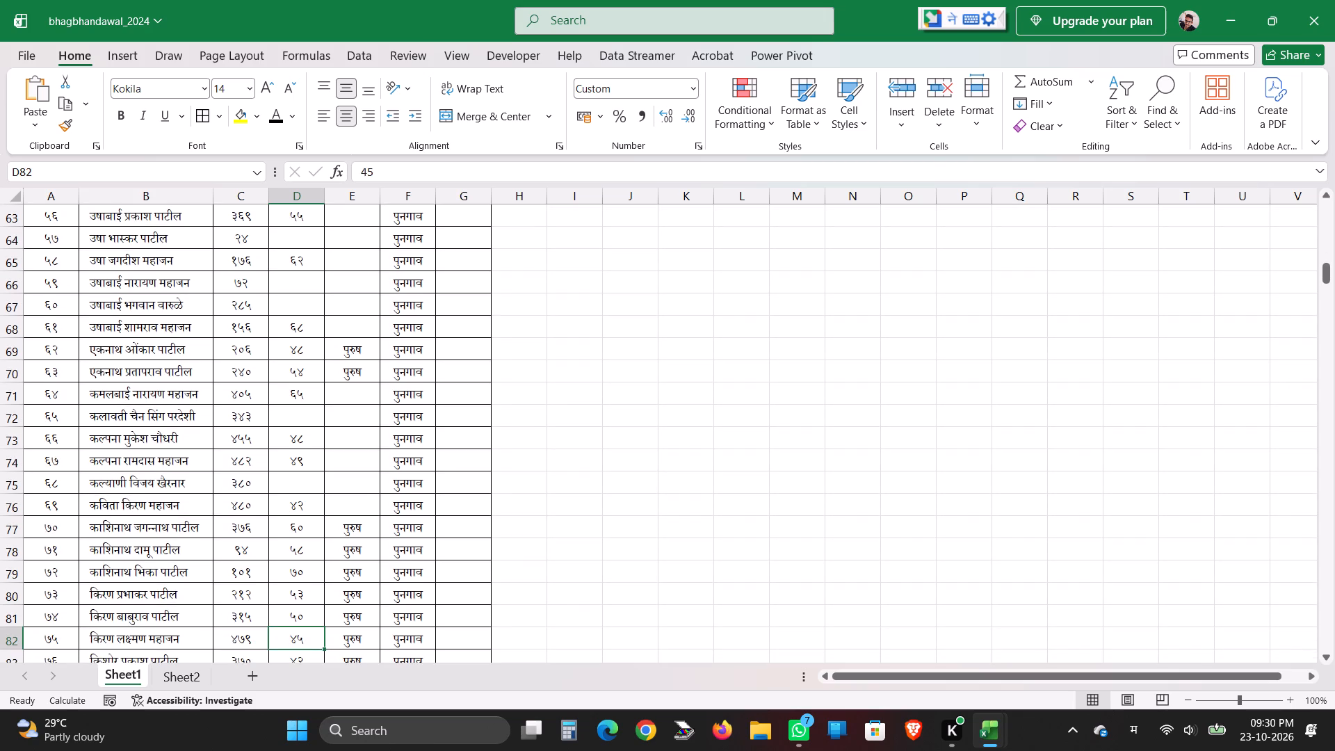
pyautogui.press('Return')
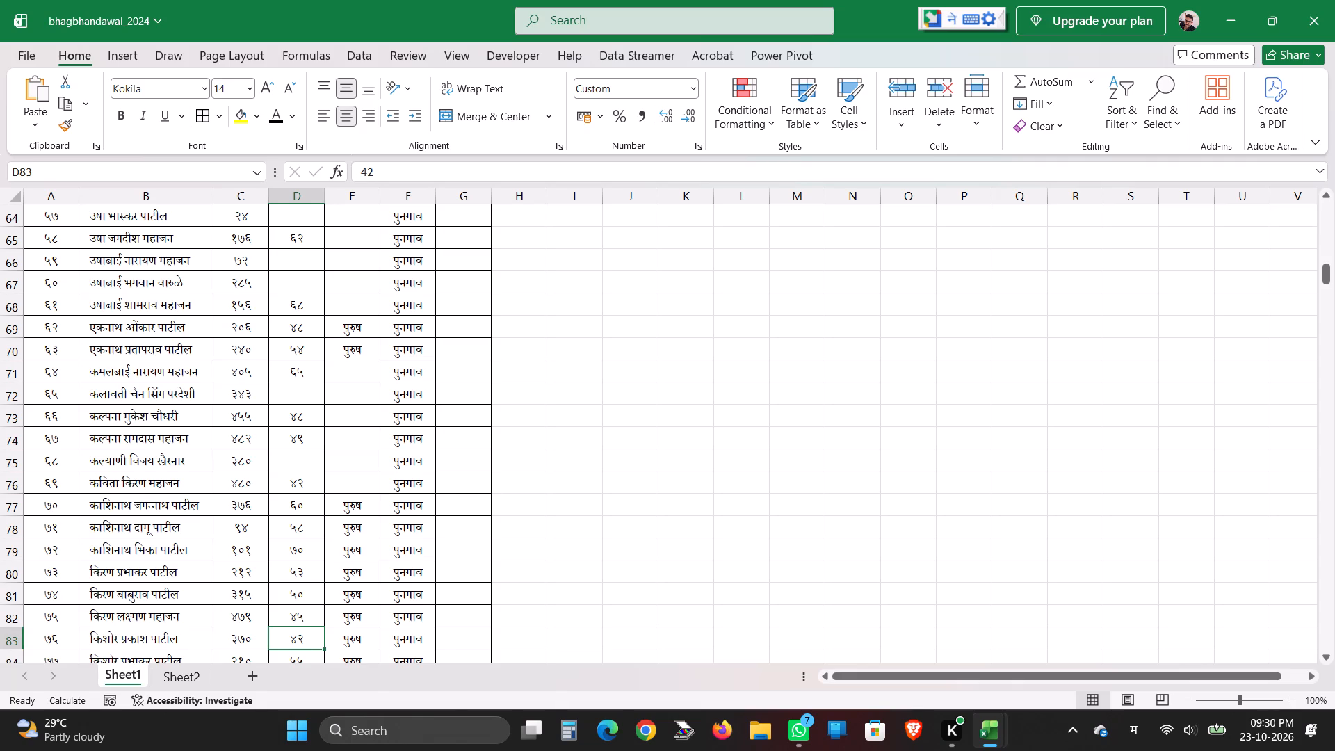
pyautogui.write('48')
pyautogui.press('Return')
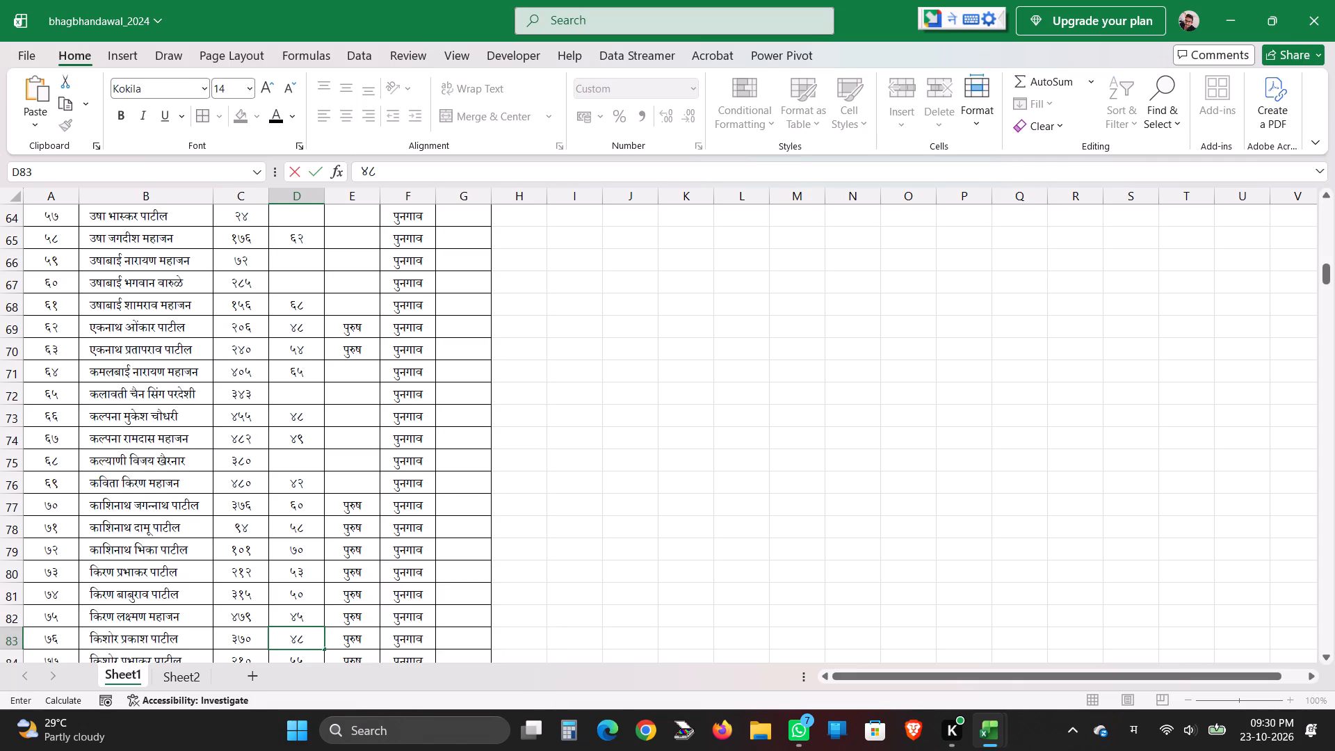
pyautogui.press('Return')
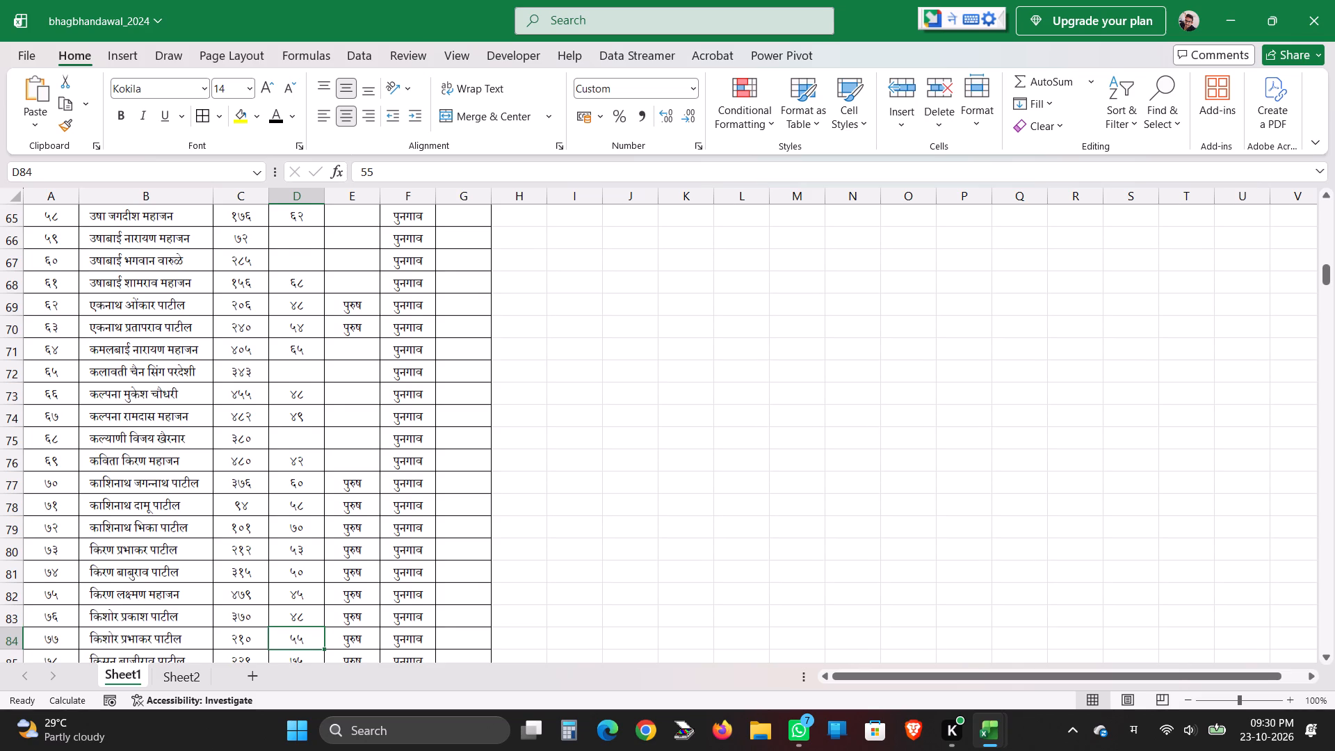
# Review the ages and names row by row from row 85 to row 97, checking where ages are missing.
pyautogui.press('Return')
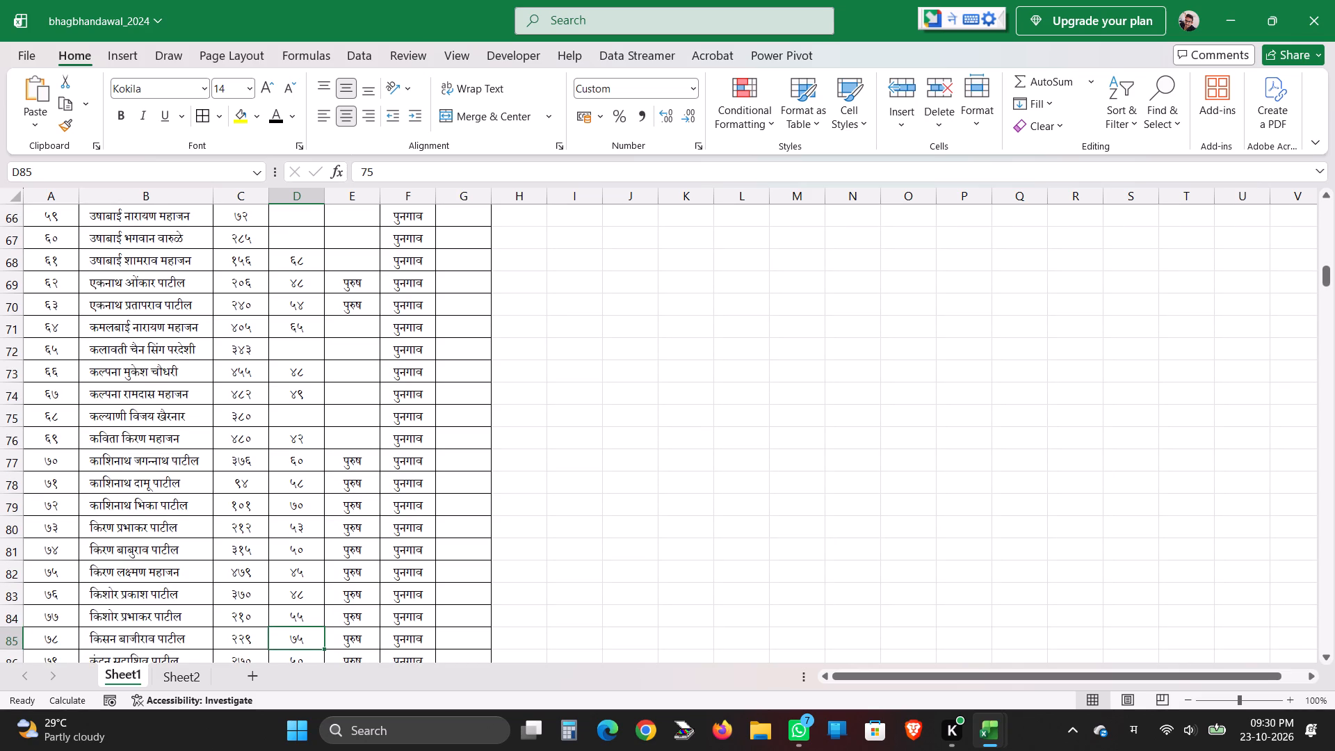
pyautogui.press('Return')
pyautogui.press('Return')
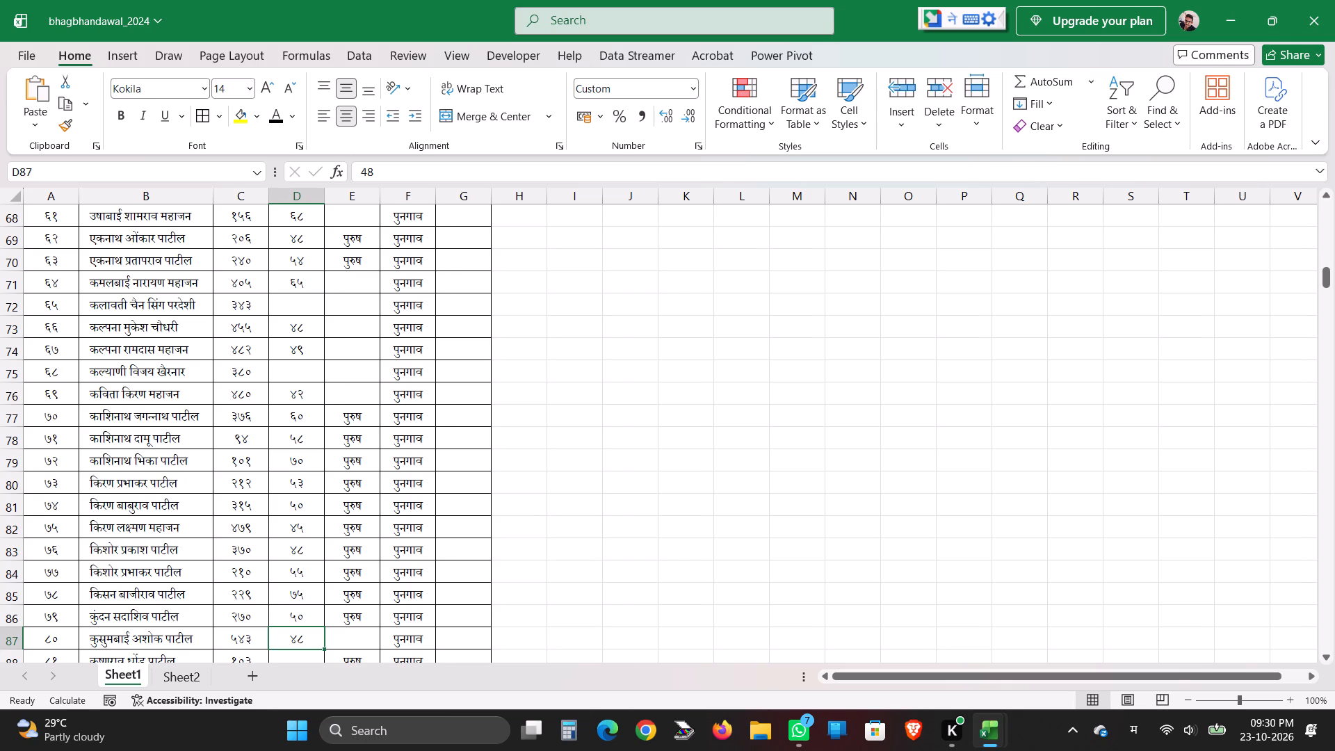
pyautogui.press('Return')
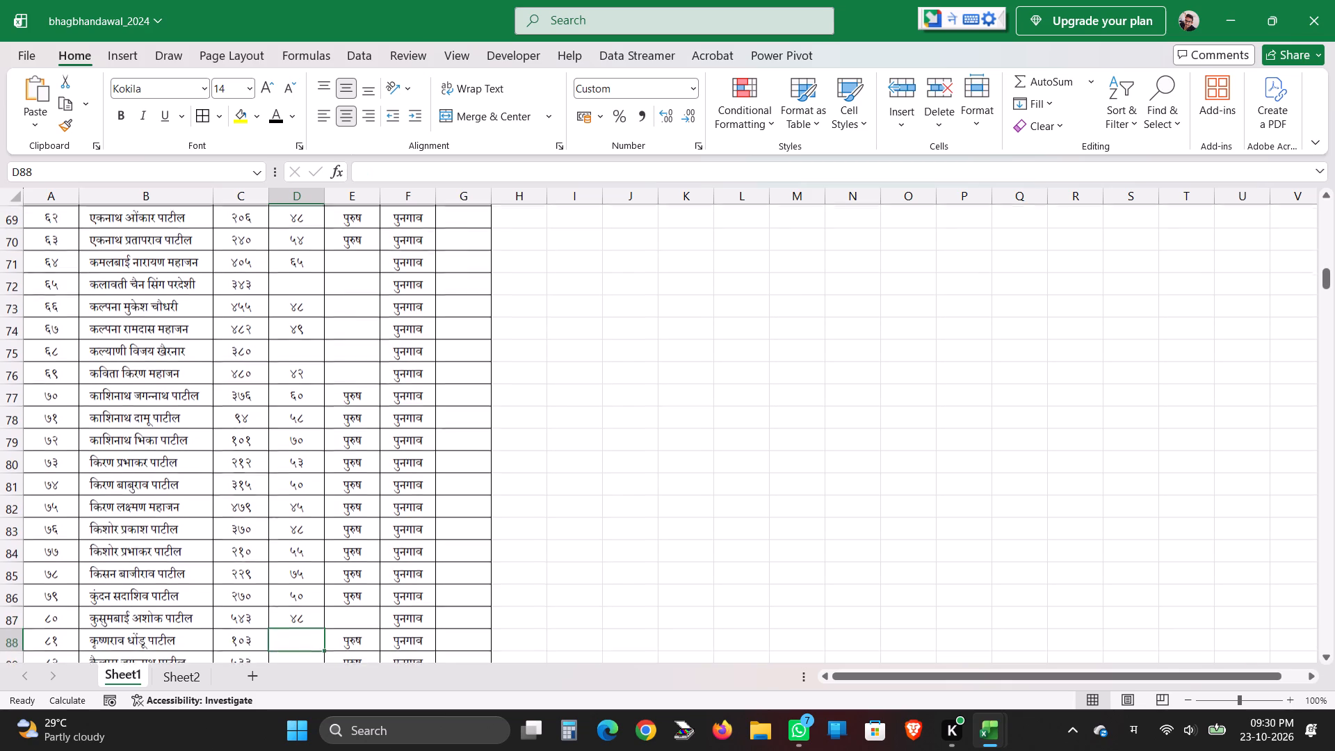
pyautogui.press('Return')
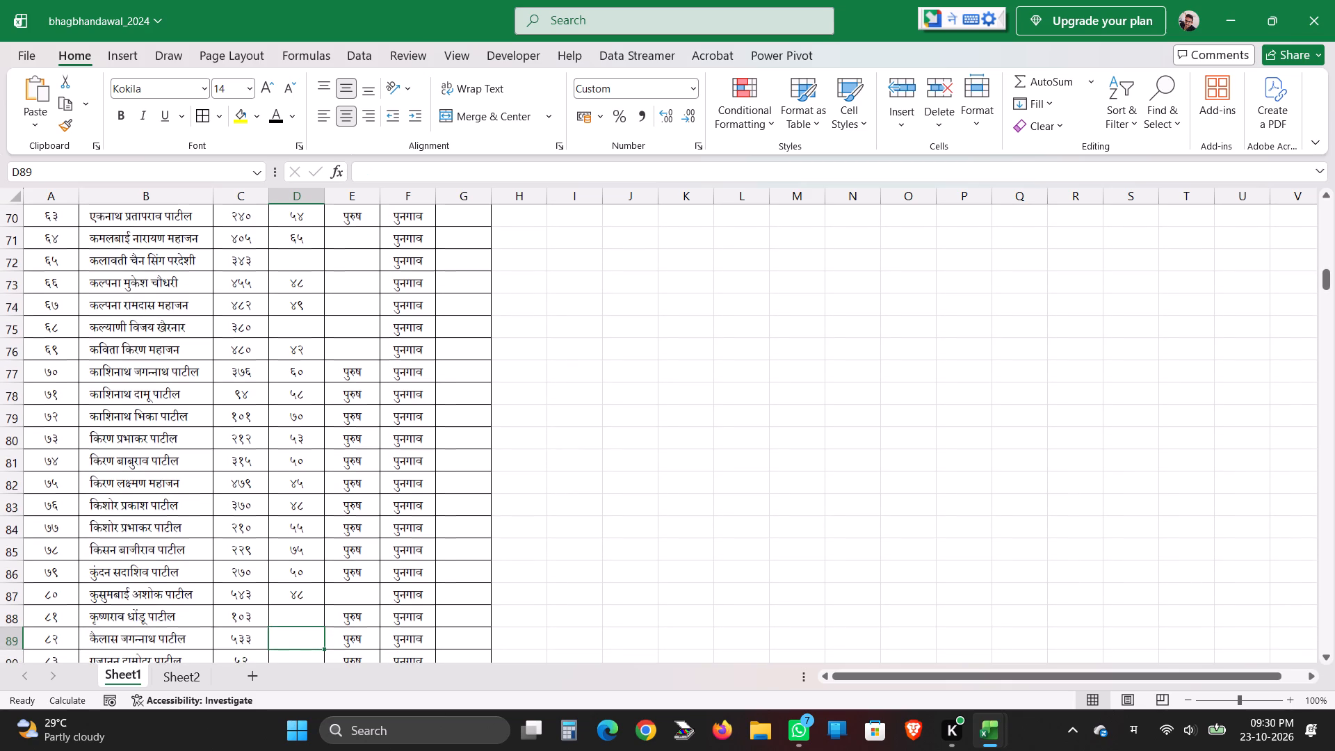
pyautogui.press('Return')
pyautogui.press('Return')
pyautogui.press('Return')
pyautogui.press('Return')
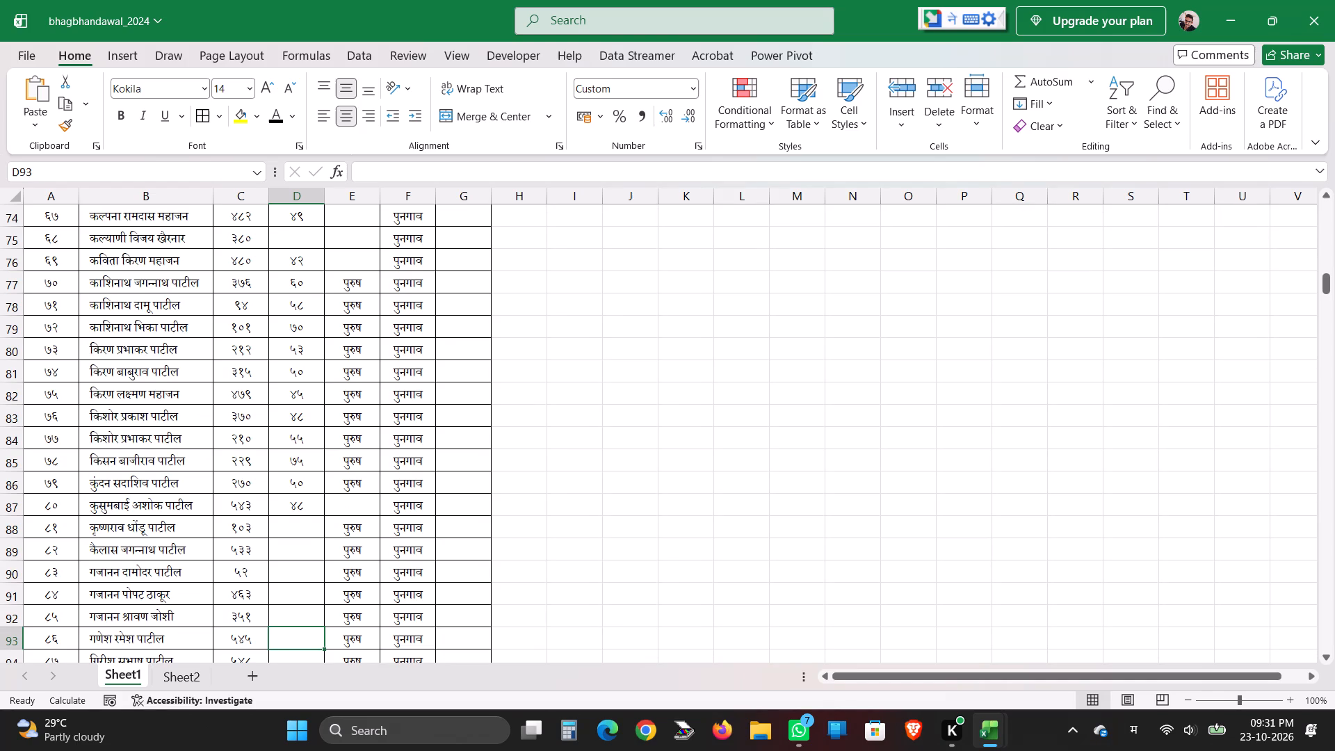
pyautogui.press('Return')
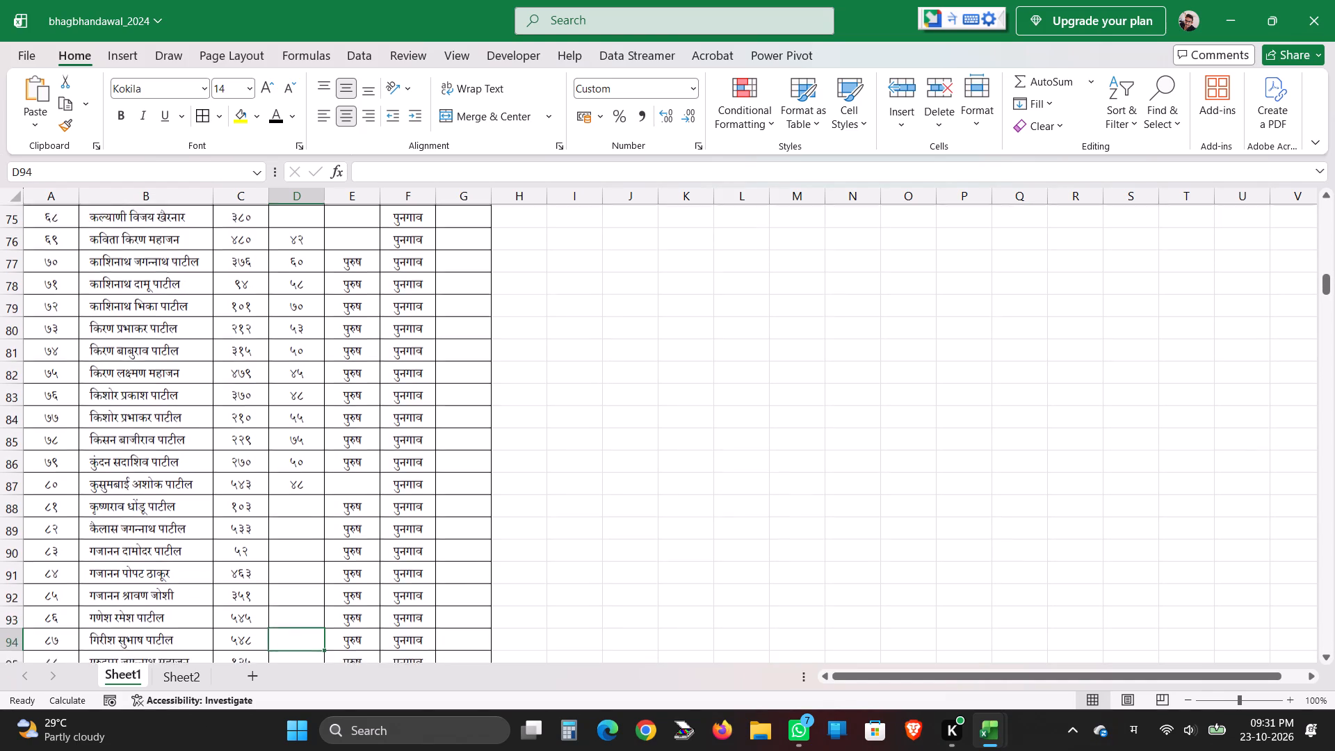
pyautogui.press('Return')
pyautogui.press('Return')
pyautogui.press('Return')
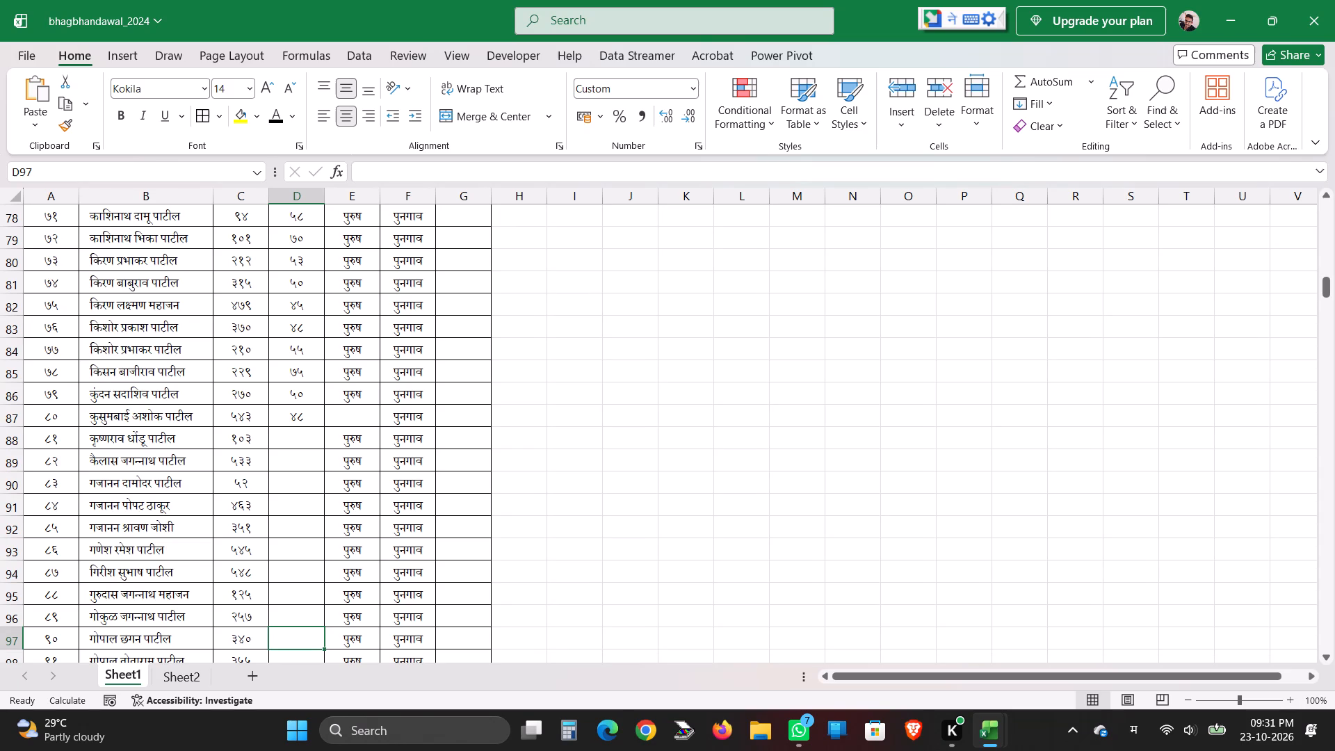
# Skip cell D88 and enter the ages 49, 83 and 52 in cells D89 to D91.
pyautogui.click(316, 434)
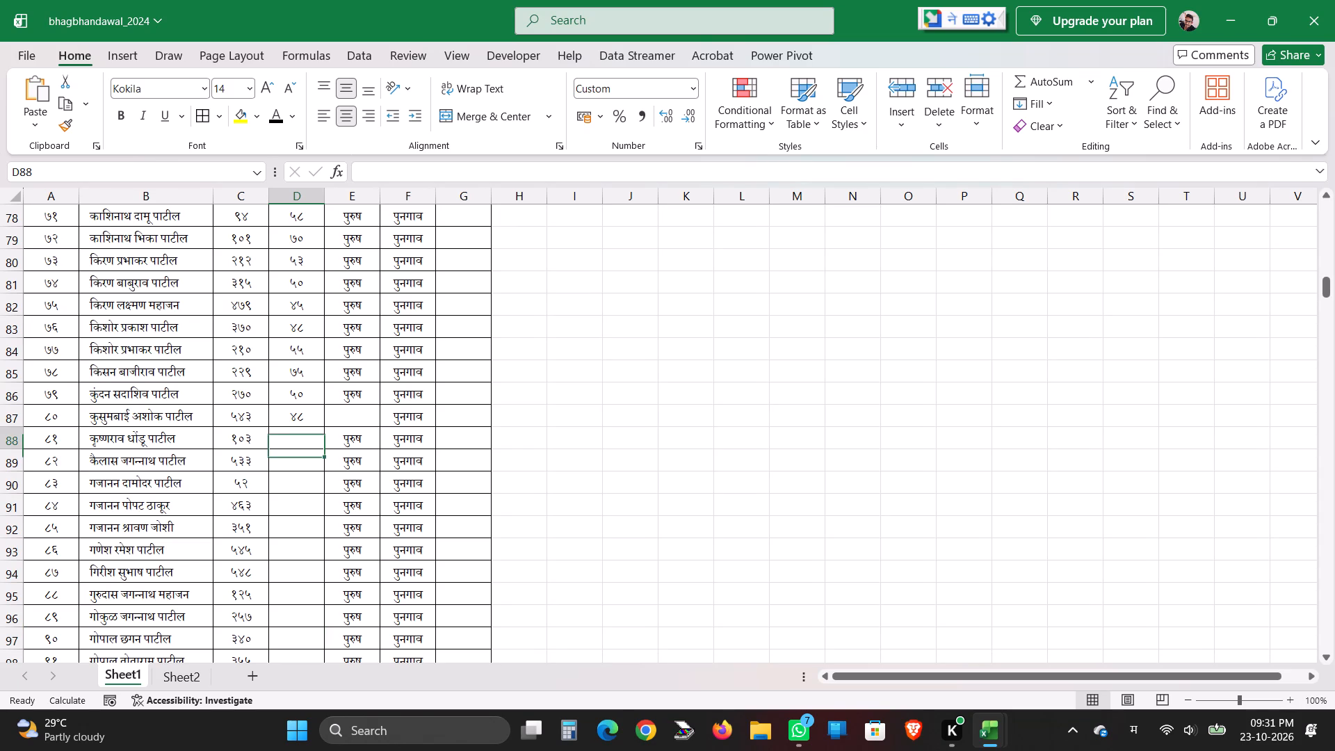
pyautogui.press('Return')
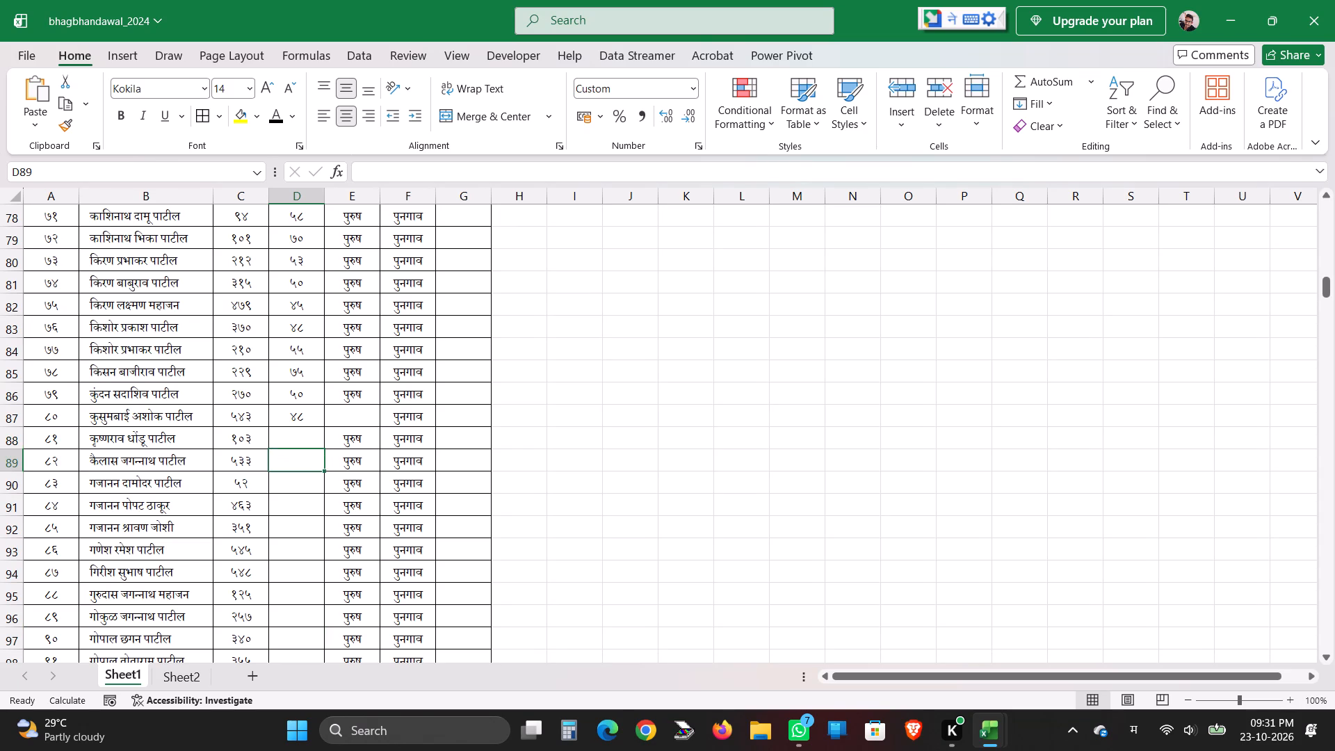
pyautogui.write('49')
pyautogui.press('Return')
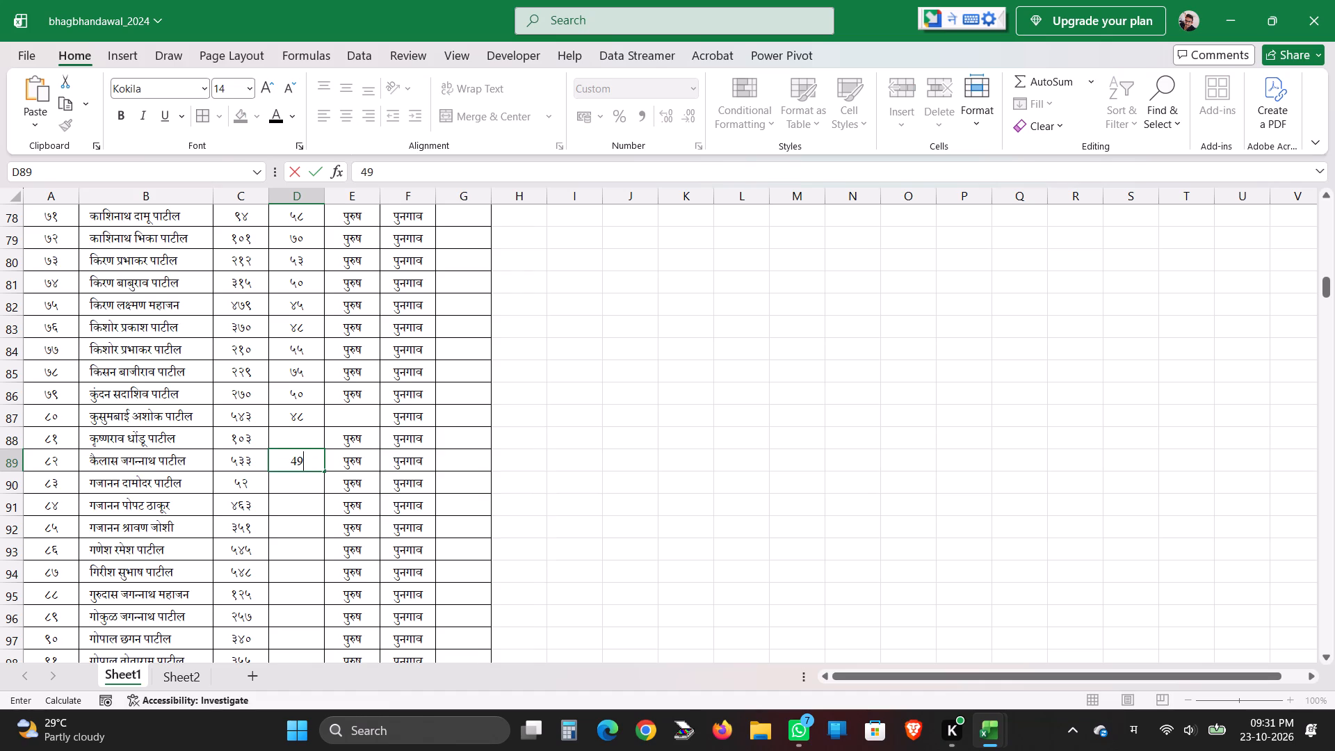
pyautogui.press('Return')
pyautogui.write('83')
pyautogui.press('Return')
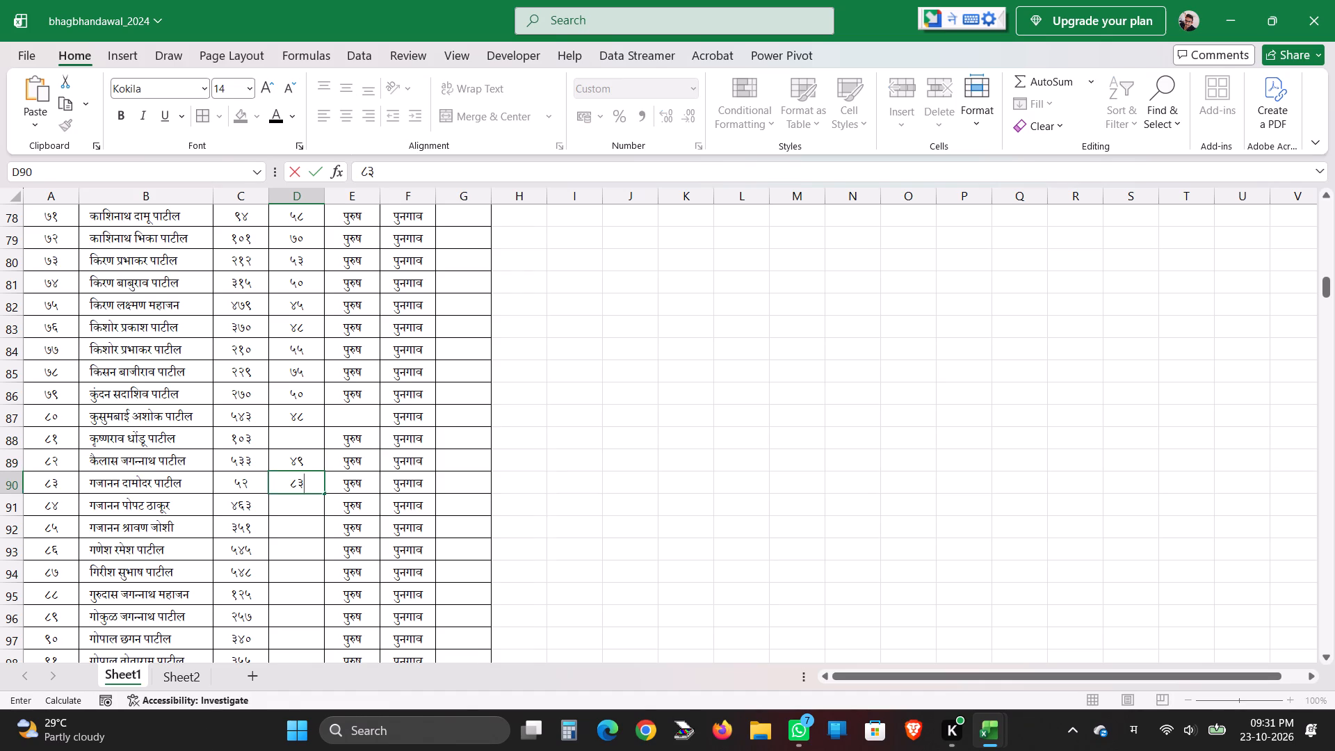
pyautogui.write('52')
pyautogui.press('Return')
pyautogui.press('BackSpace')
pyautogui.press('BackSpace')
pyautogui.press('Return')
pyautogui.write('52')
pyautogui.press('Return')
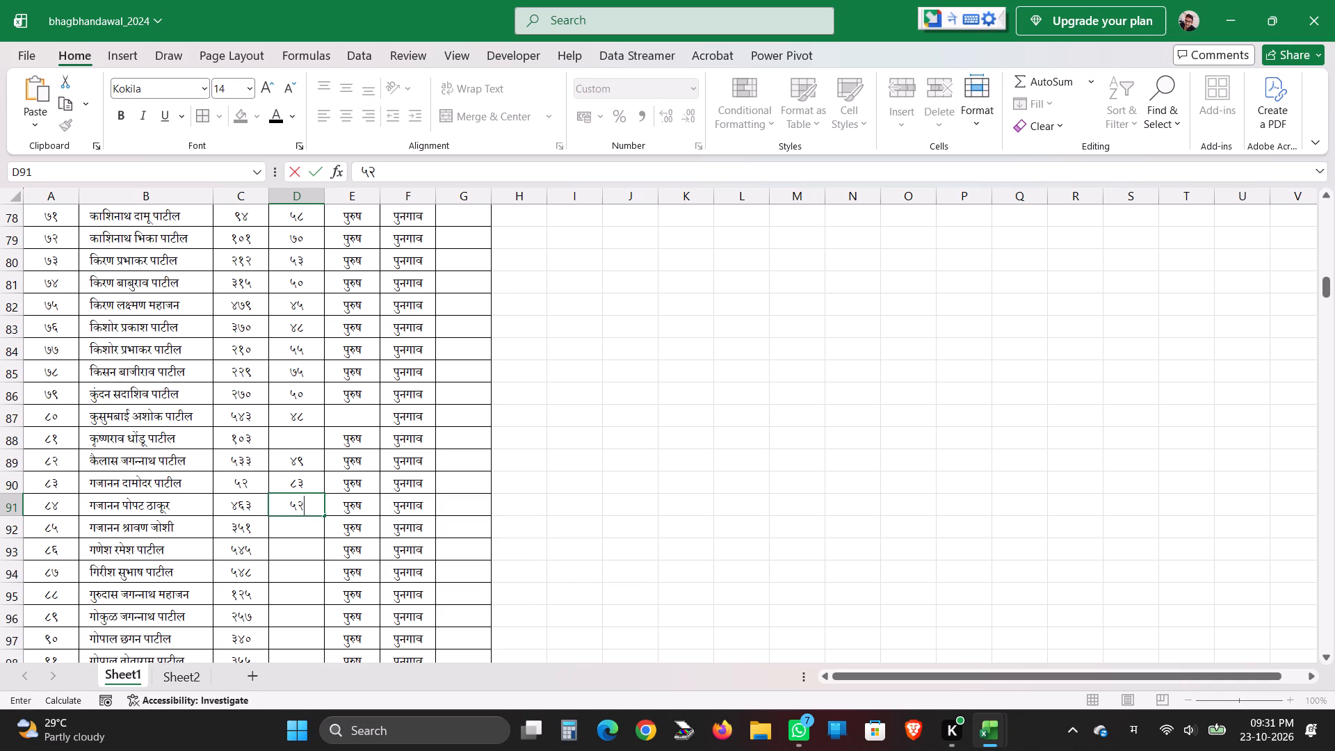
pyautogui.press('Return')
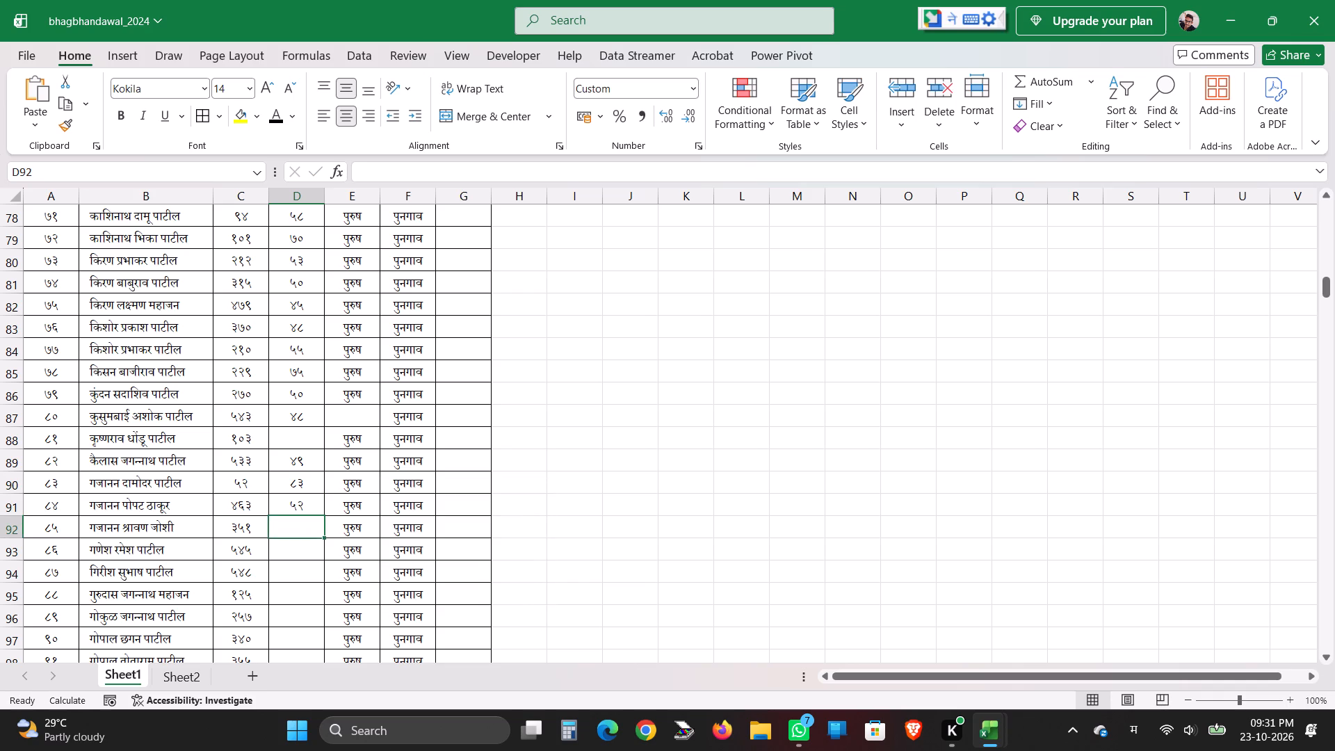
# Skip cells D92 and D93 and enter the ages 53 and 58 in cells D94 and D95.
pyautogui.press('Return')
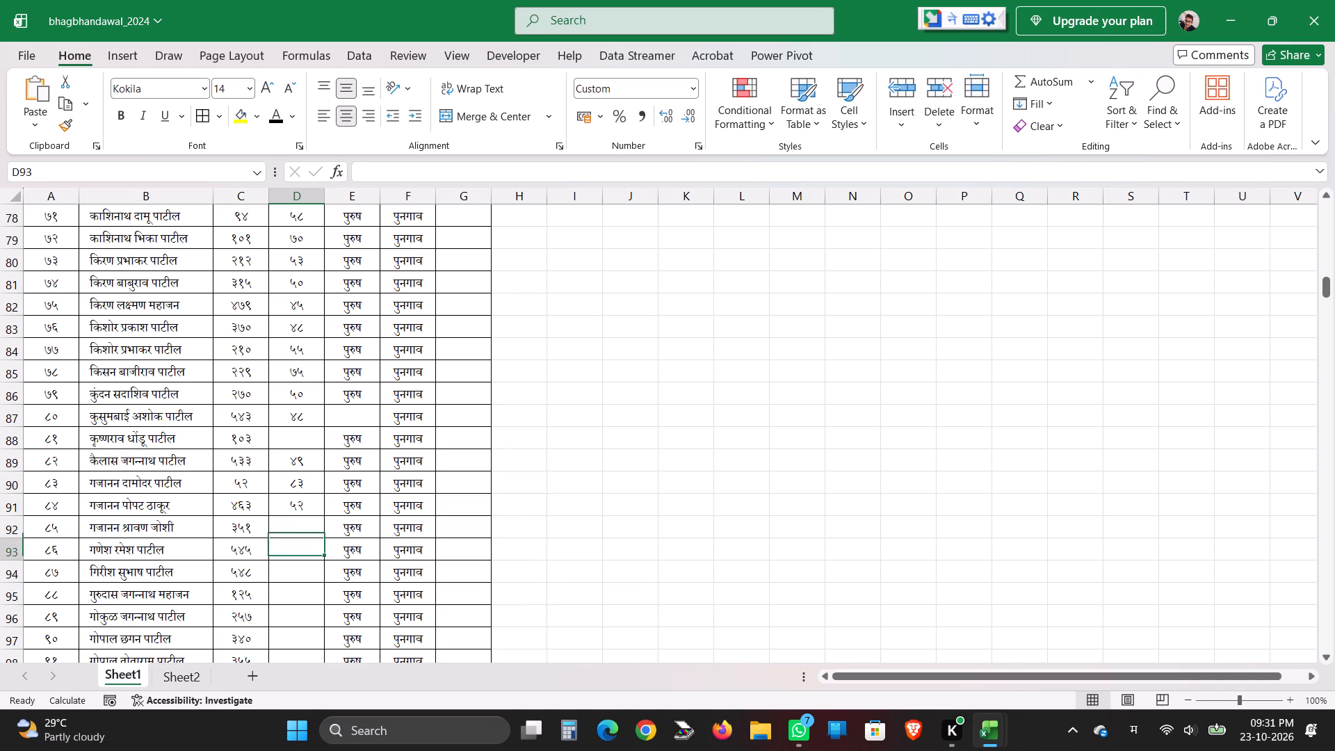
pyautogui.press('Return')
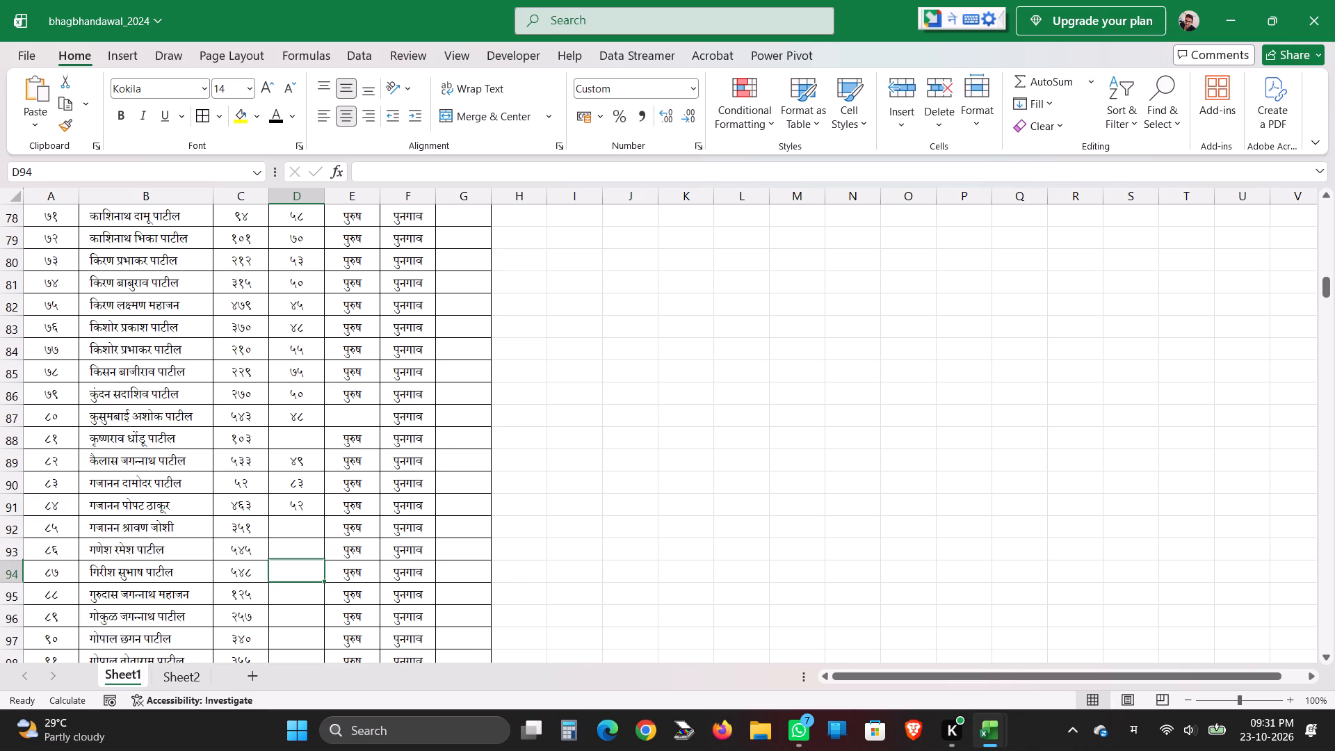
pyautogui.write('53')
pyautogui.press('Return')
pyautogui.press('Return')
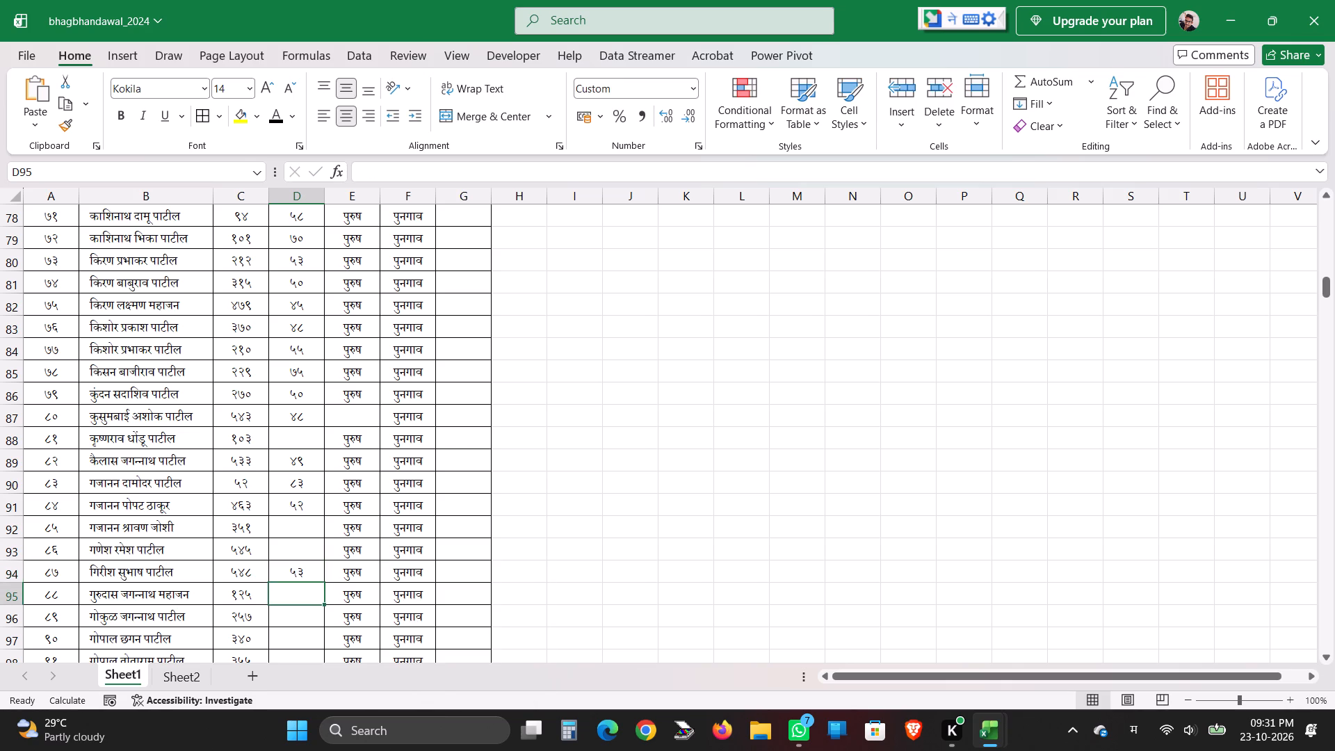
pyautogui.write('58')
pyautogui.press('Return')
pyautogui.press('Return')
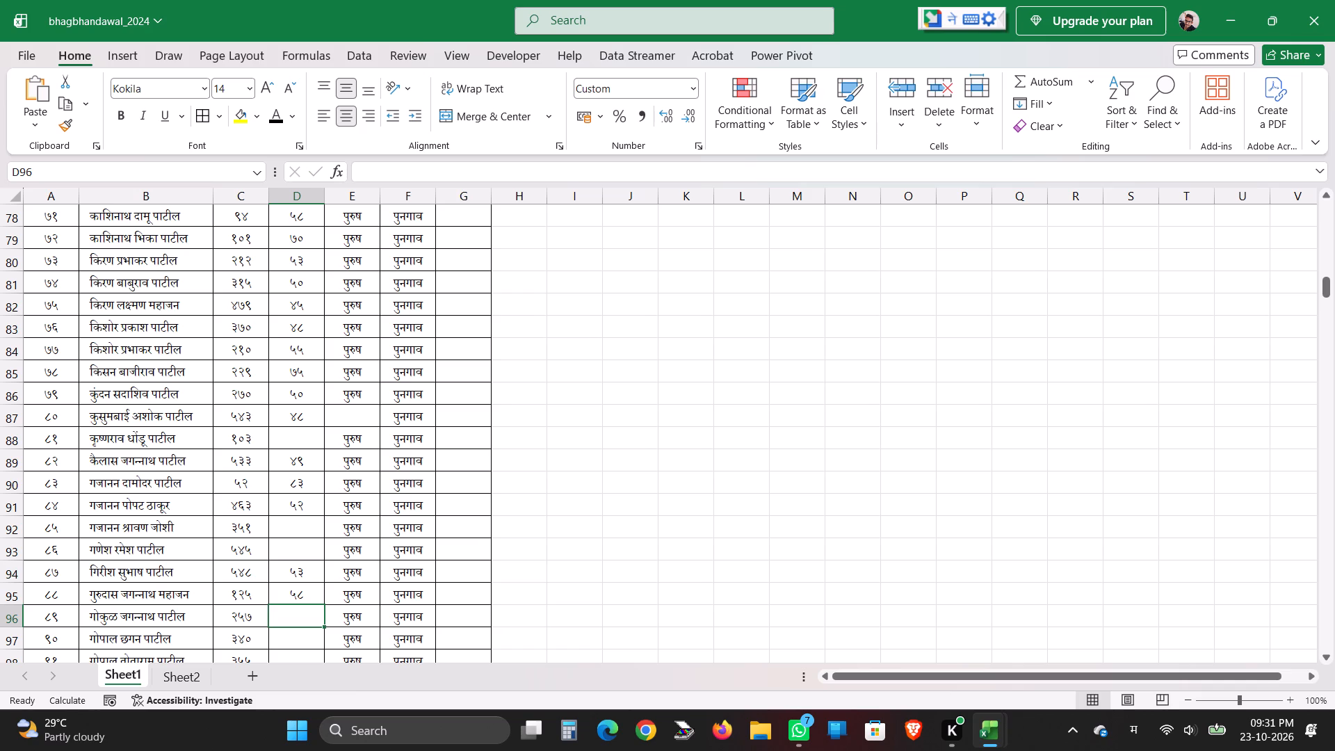
# Skip cell D96 and enter the ages 52 and 60 in cells D97 and D98.
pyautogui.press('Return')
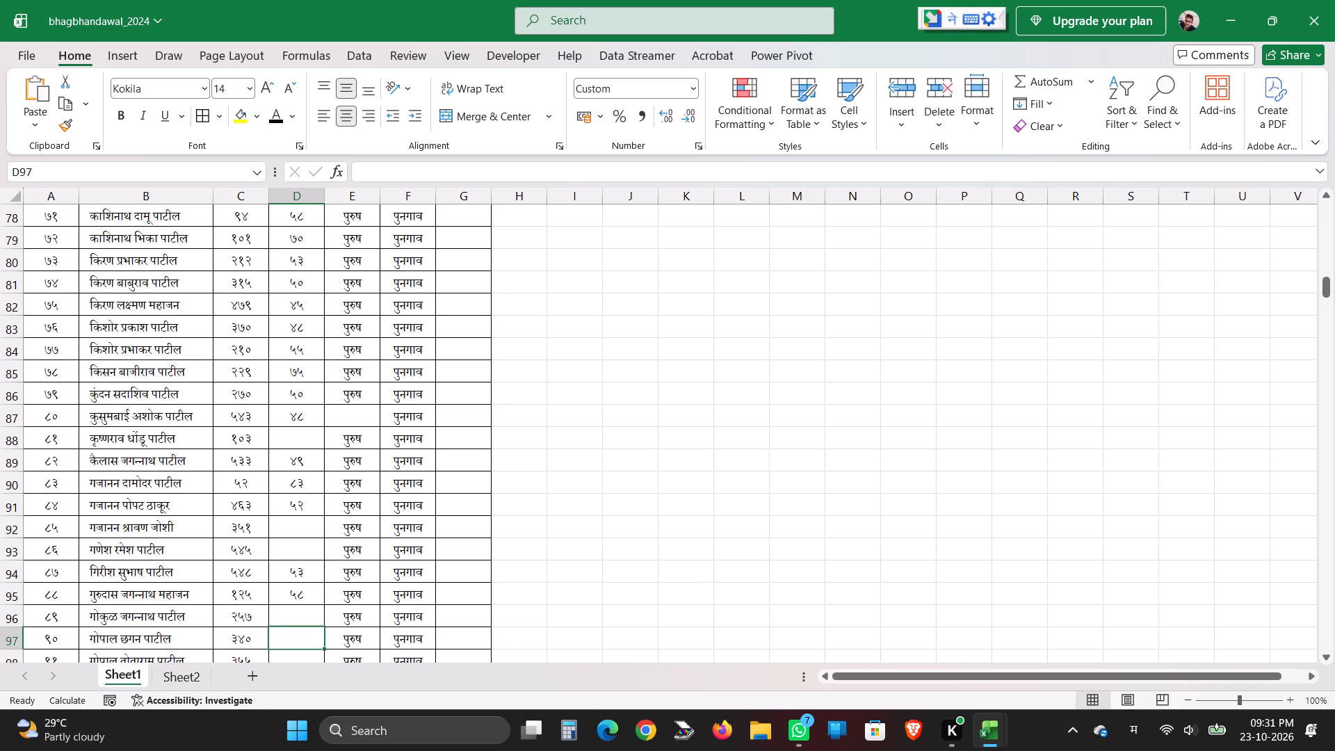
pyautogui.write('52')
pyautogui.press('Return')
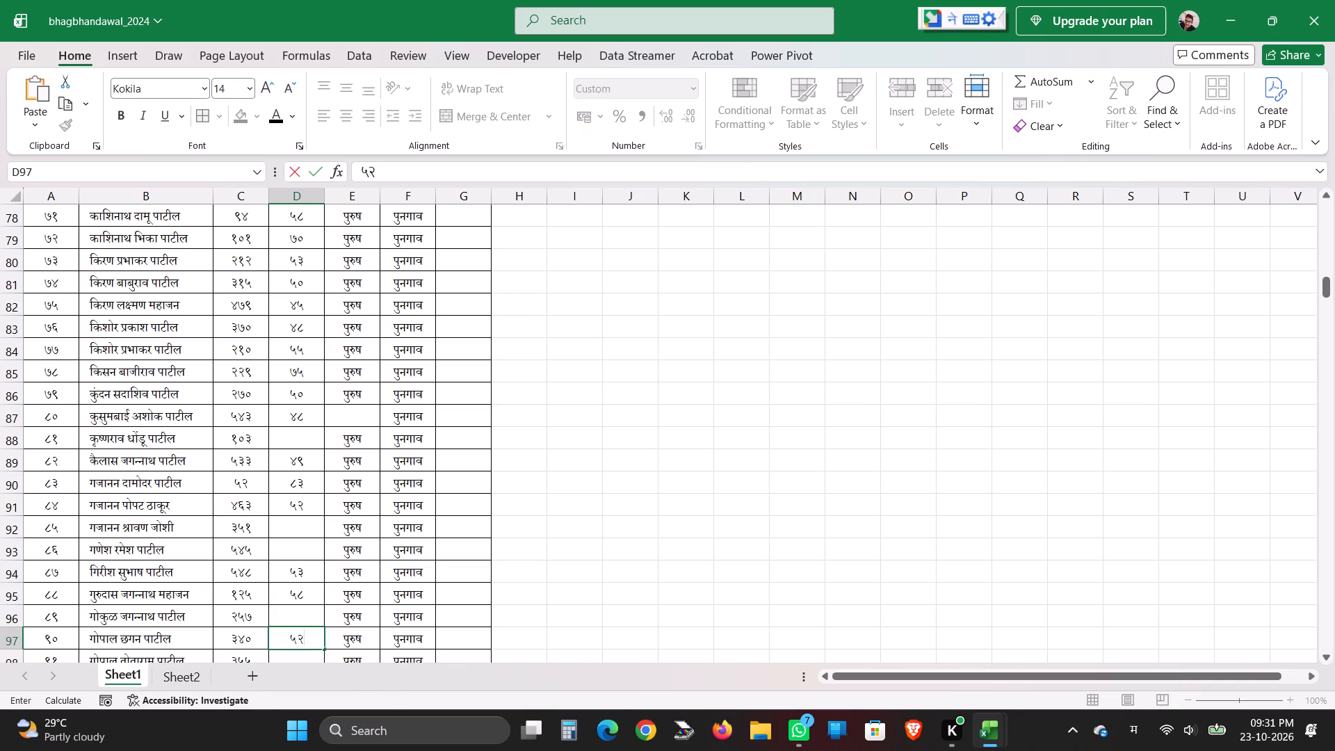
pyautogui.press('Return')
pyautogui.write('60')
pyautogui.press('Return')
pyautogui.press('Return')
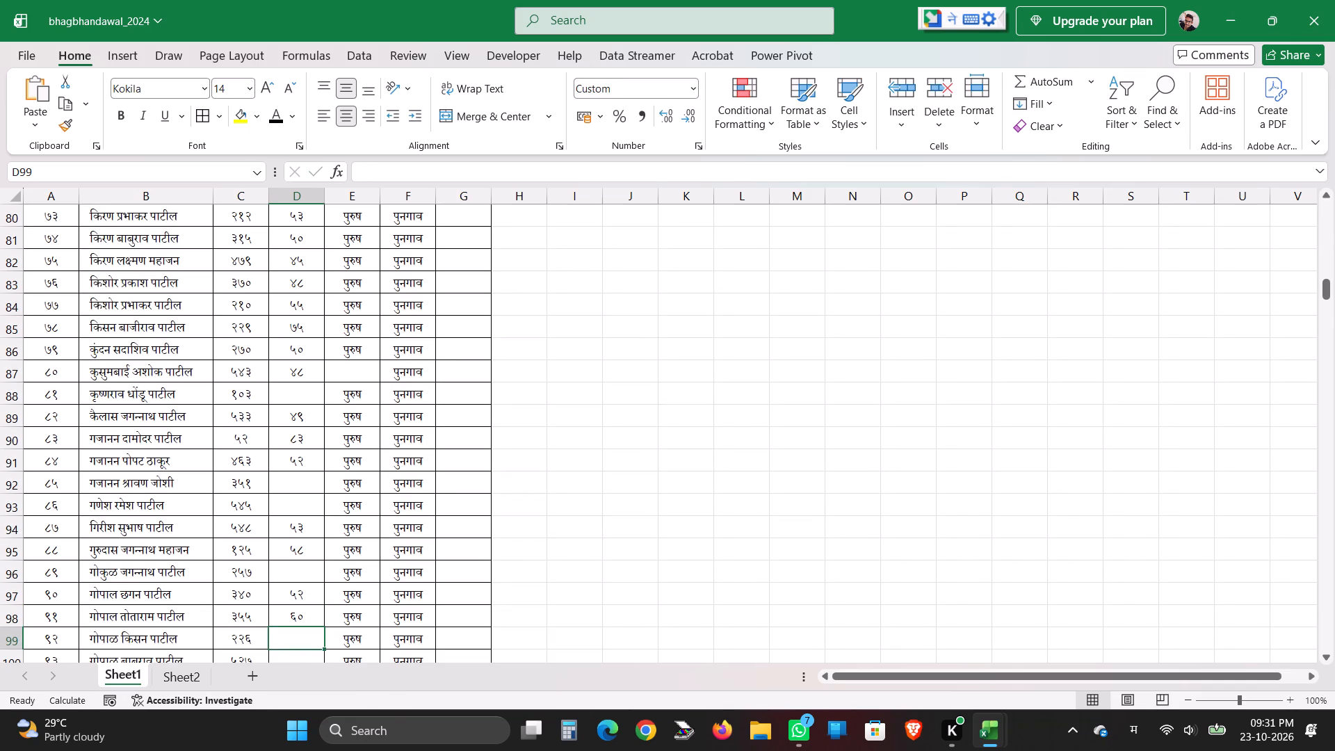
# Enter the ages 51 and 53 in cells D99 and D100.
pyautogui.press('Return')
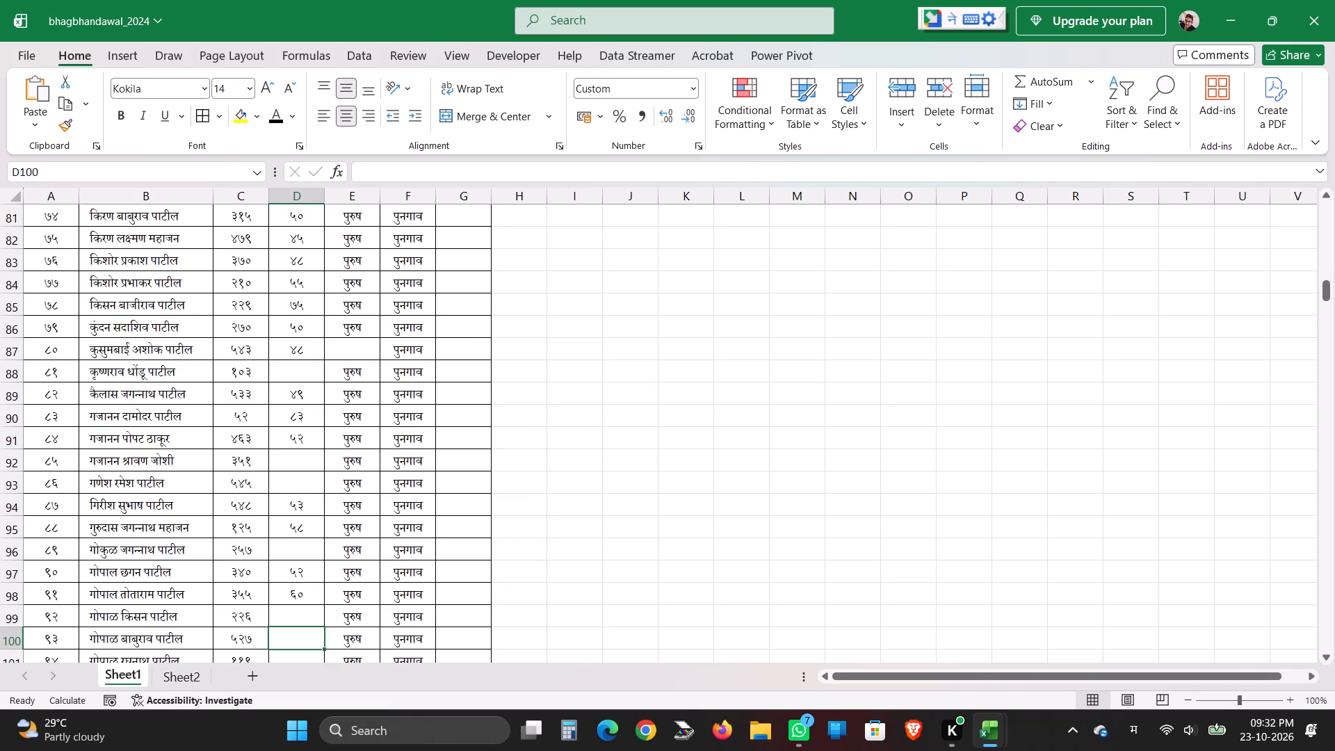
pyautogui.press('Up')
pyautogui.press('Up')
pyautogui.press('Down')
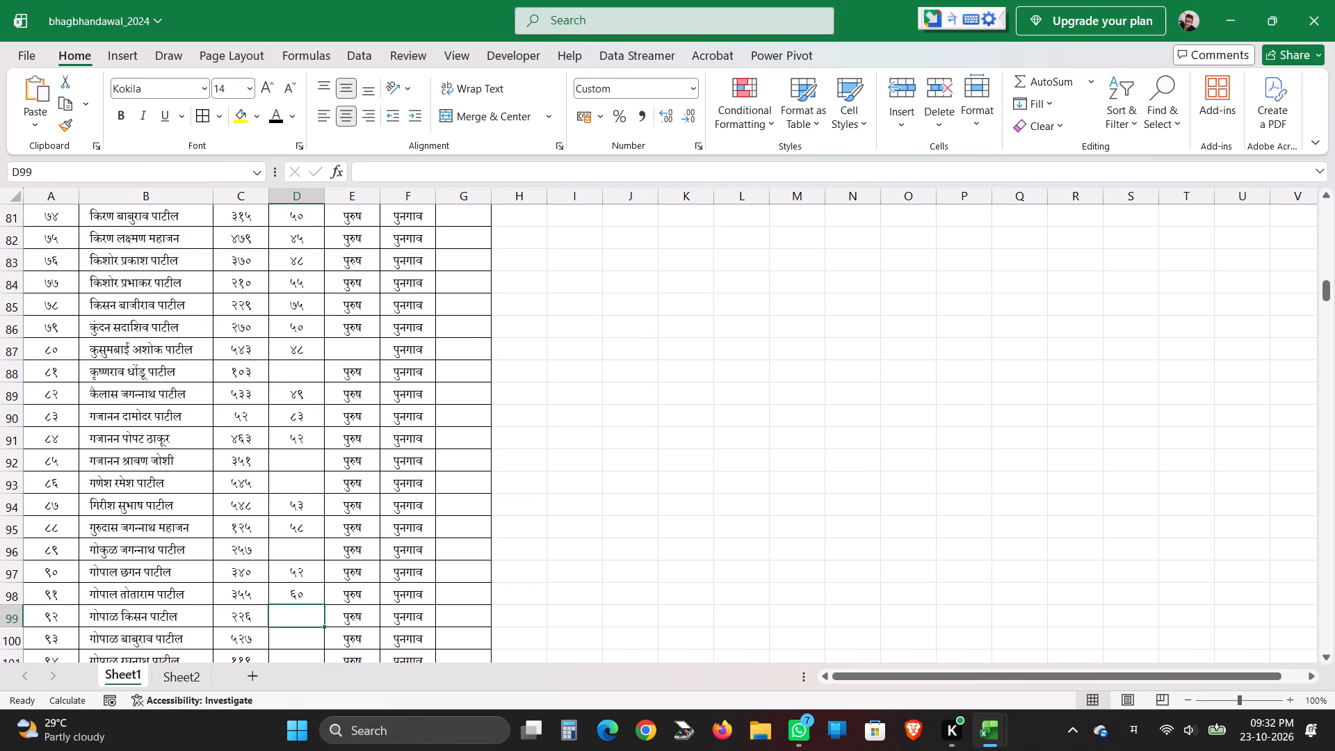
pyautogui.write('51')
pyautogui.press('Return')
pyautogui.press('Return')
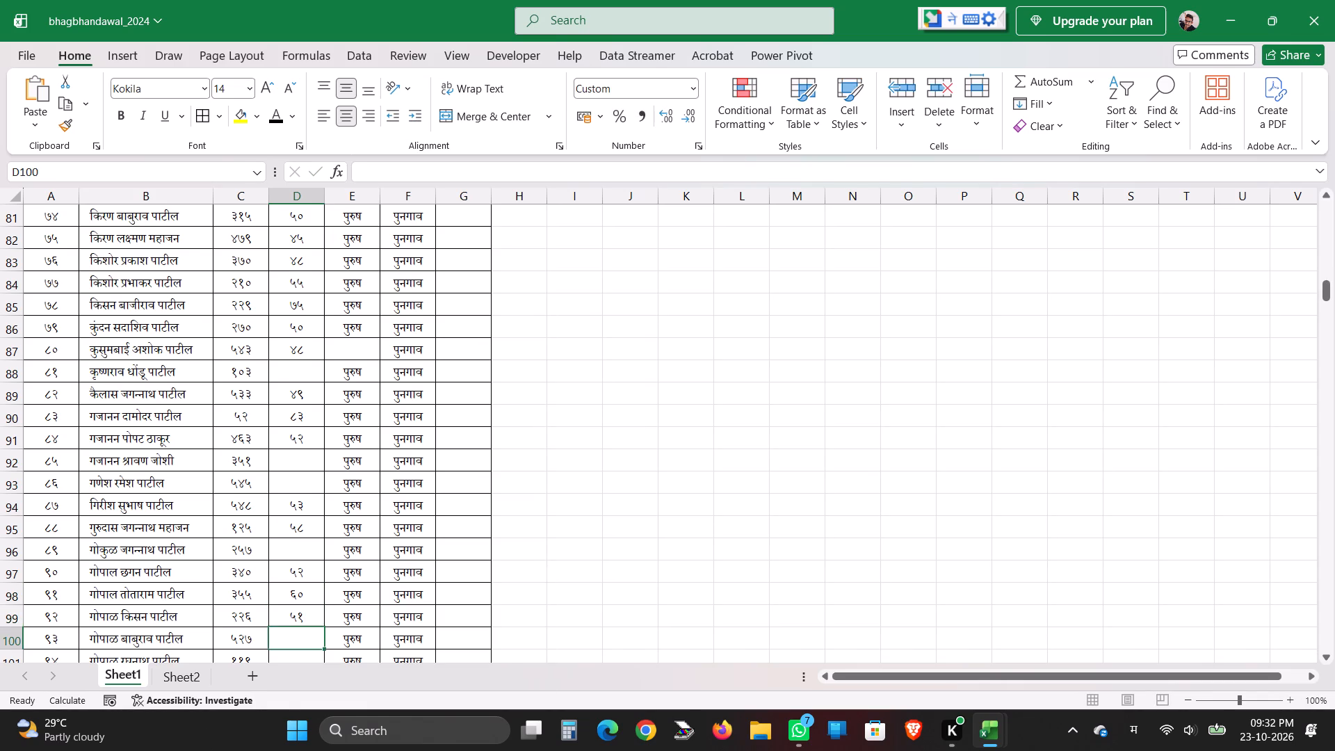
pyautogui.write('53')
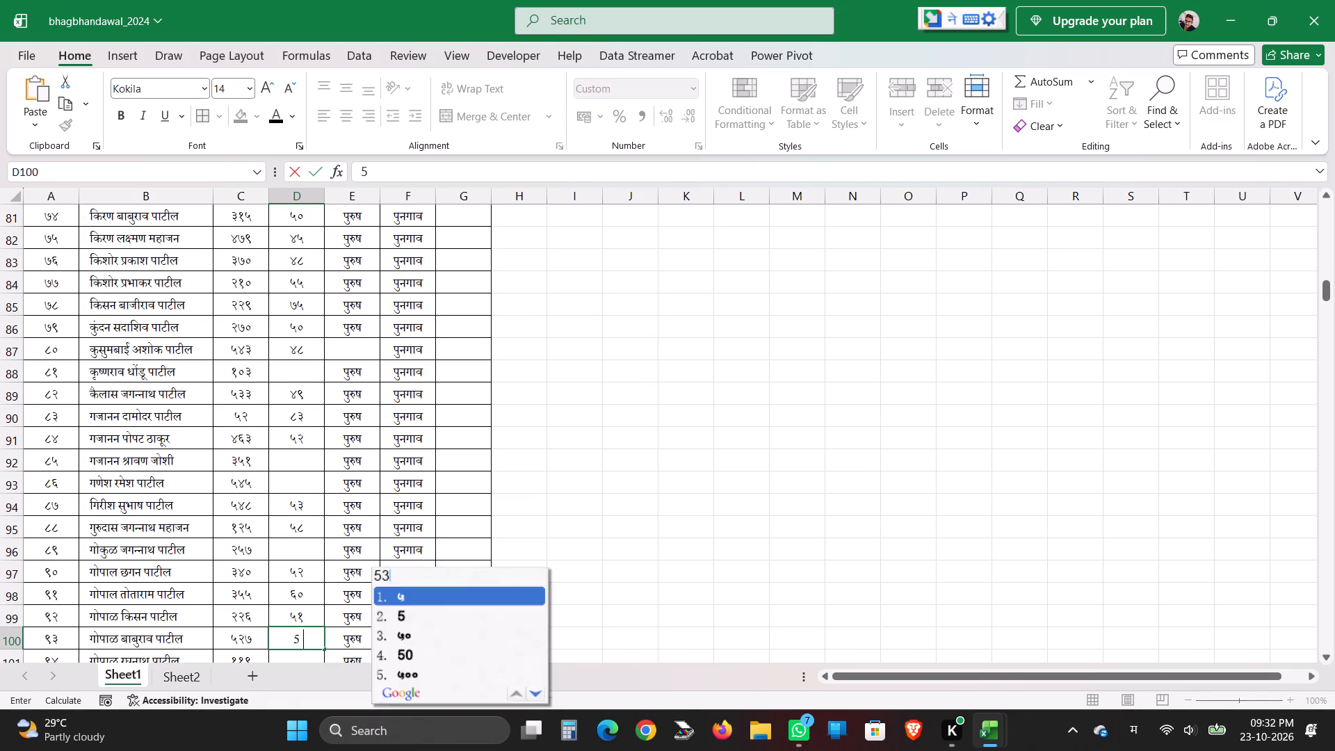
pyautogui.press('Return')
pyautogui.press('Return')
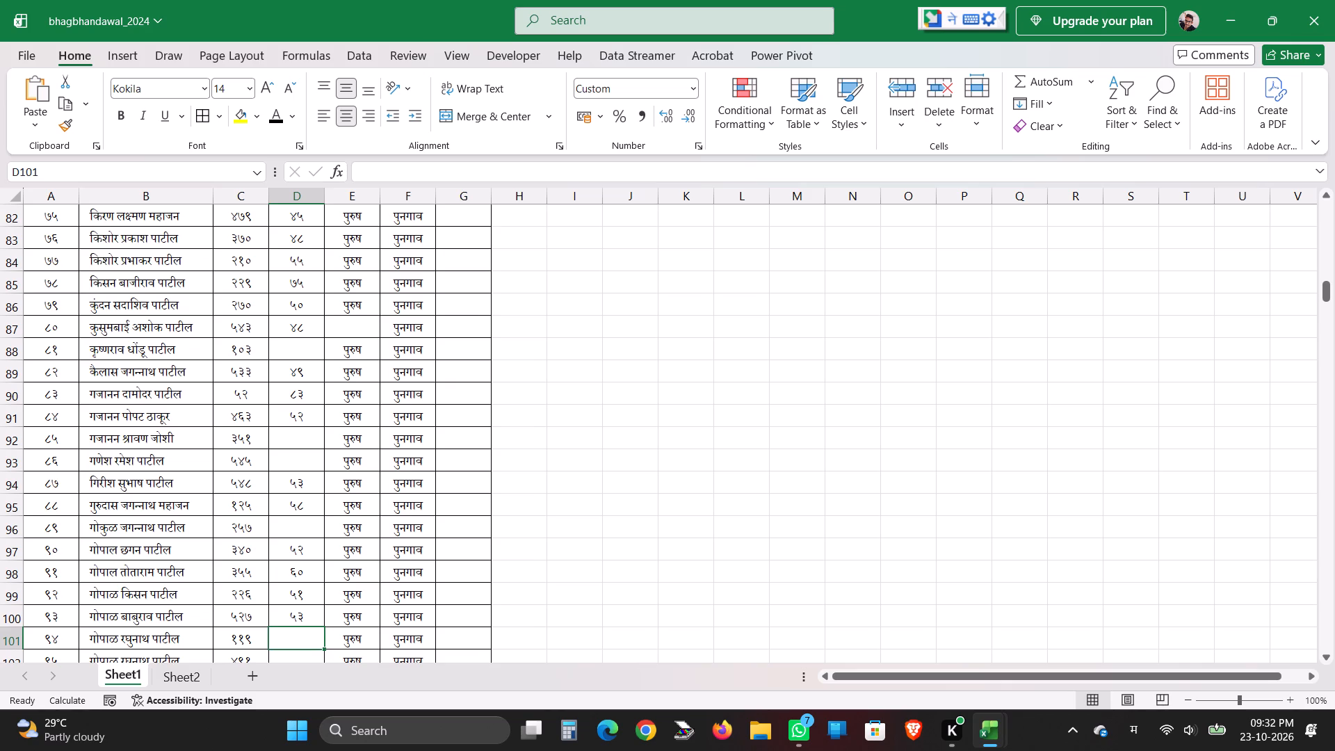
# Enter the ages 48 and 58 in cells D101 and D102.
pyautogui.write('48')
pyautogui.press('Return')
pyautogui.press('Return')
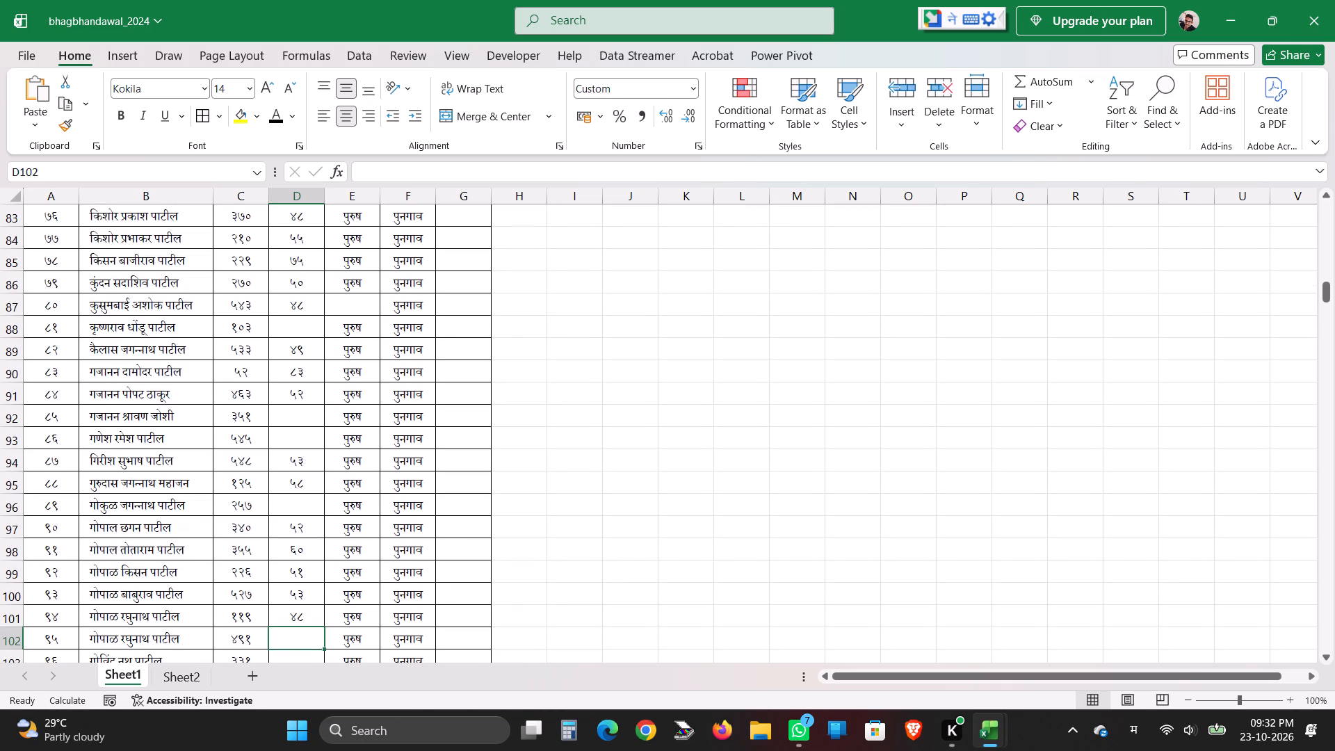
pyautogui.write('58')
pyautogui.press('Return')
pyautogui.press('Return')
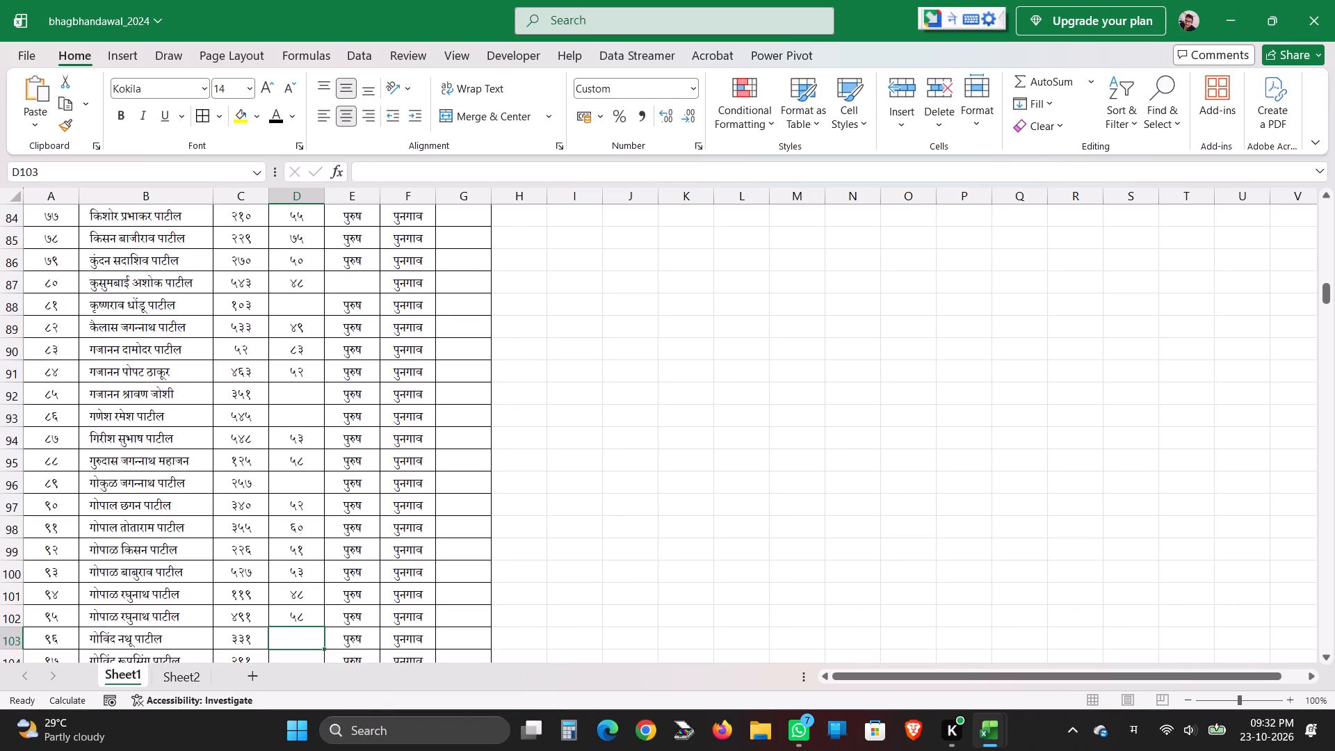
# Skip cell D103 and enter the ages 54, 55 and 53 in cells D104 to D106.
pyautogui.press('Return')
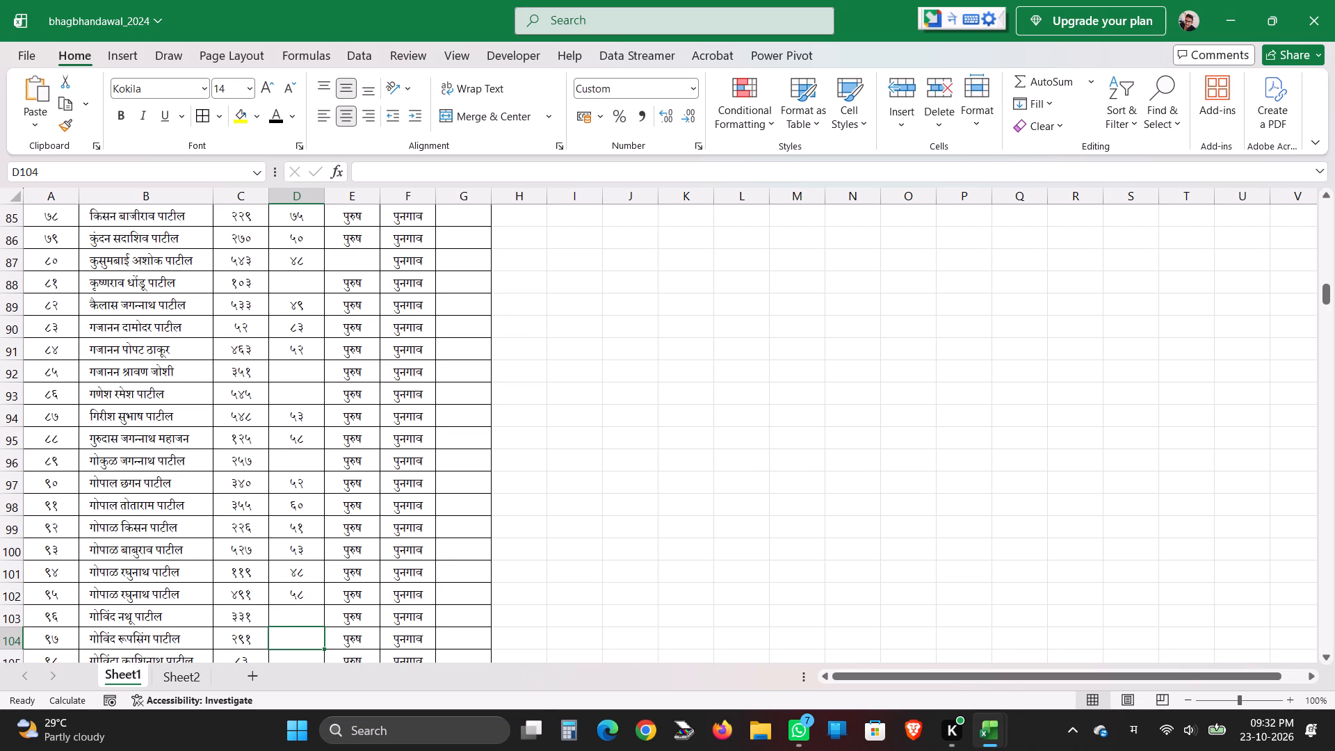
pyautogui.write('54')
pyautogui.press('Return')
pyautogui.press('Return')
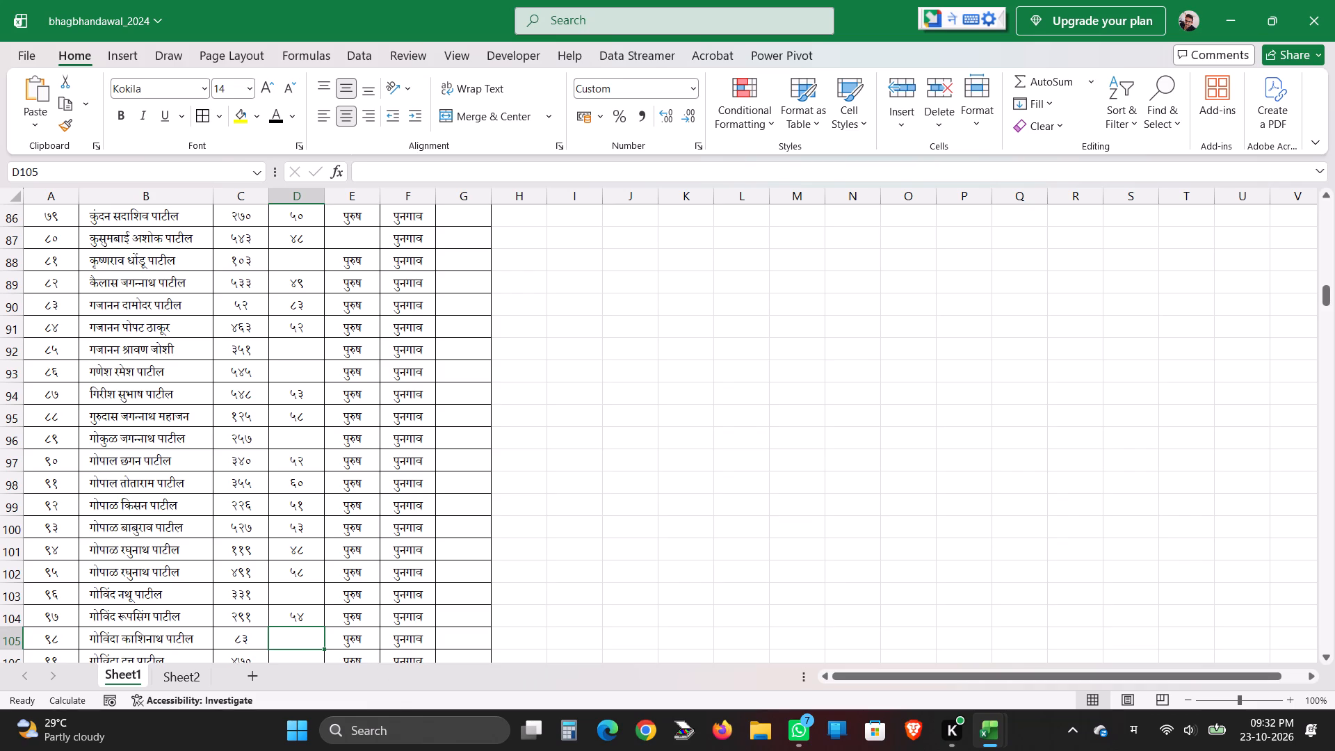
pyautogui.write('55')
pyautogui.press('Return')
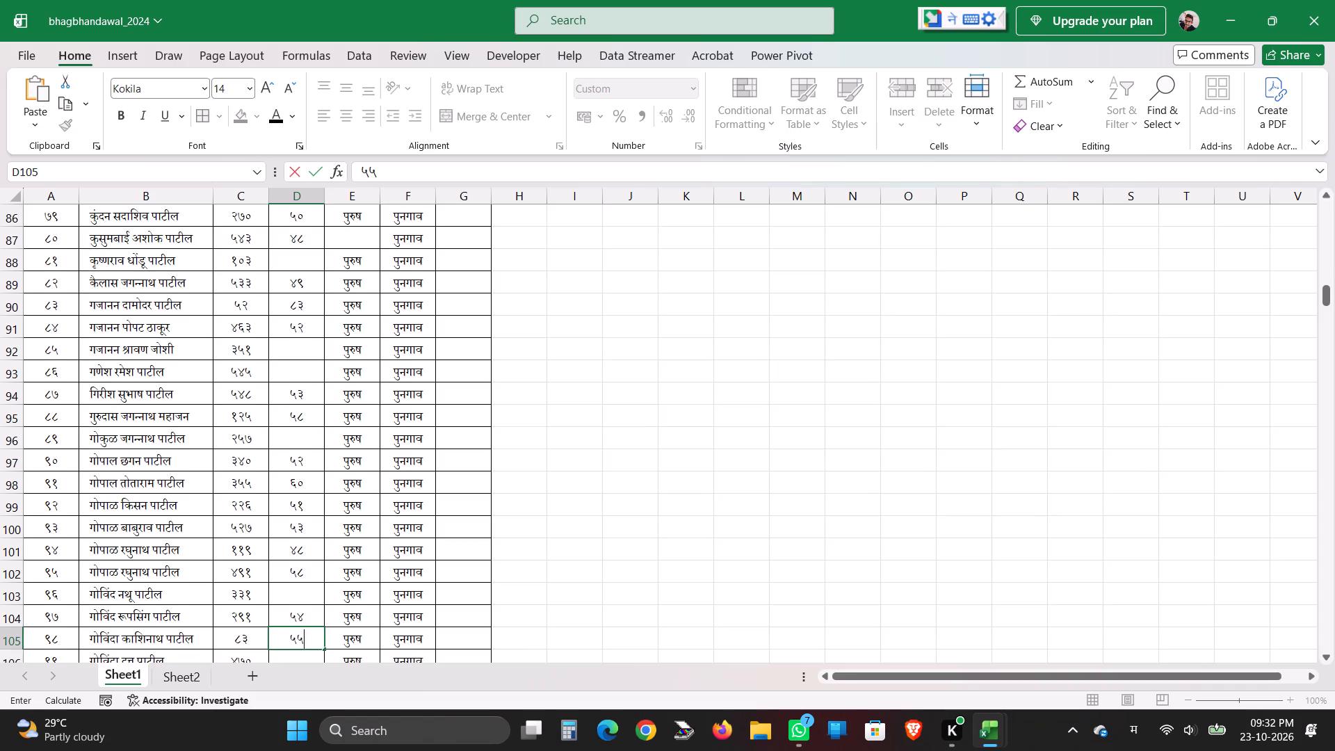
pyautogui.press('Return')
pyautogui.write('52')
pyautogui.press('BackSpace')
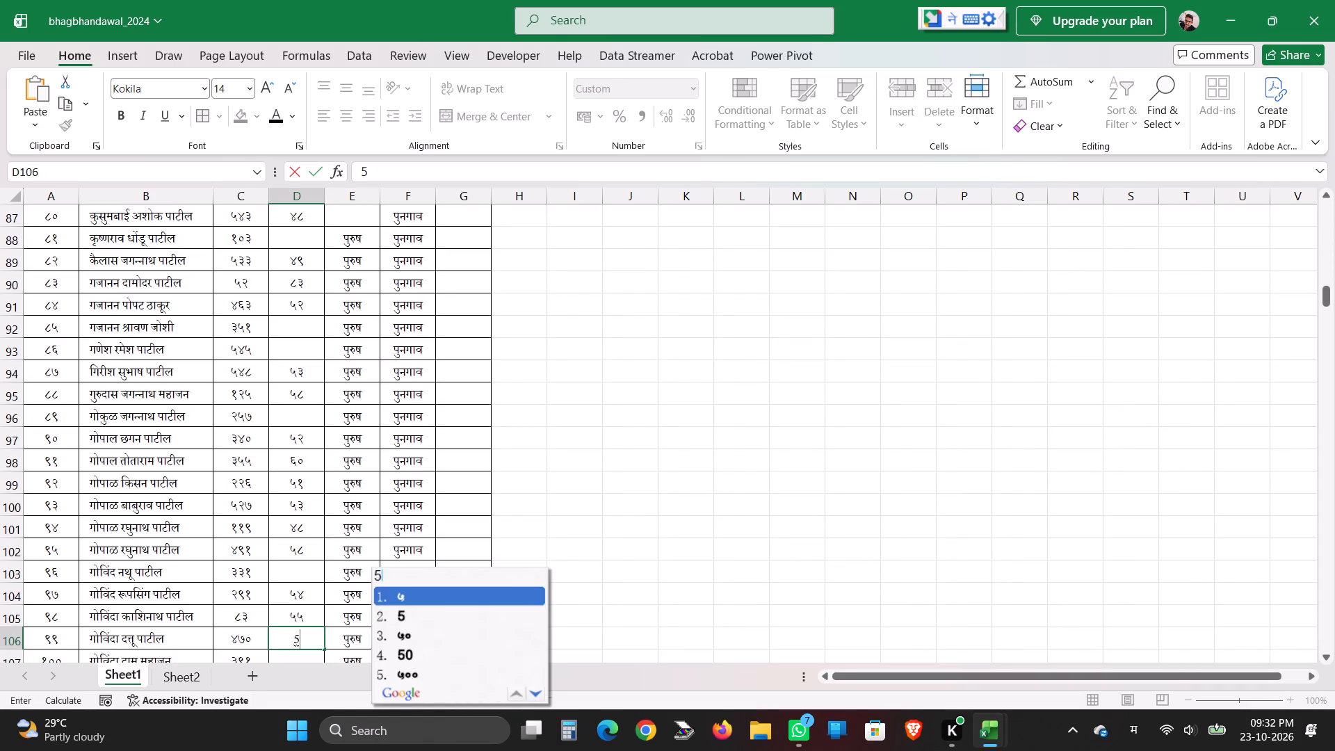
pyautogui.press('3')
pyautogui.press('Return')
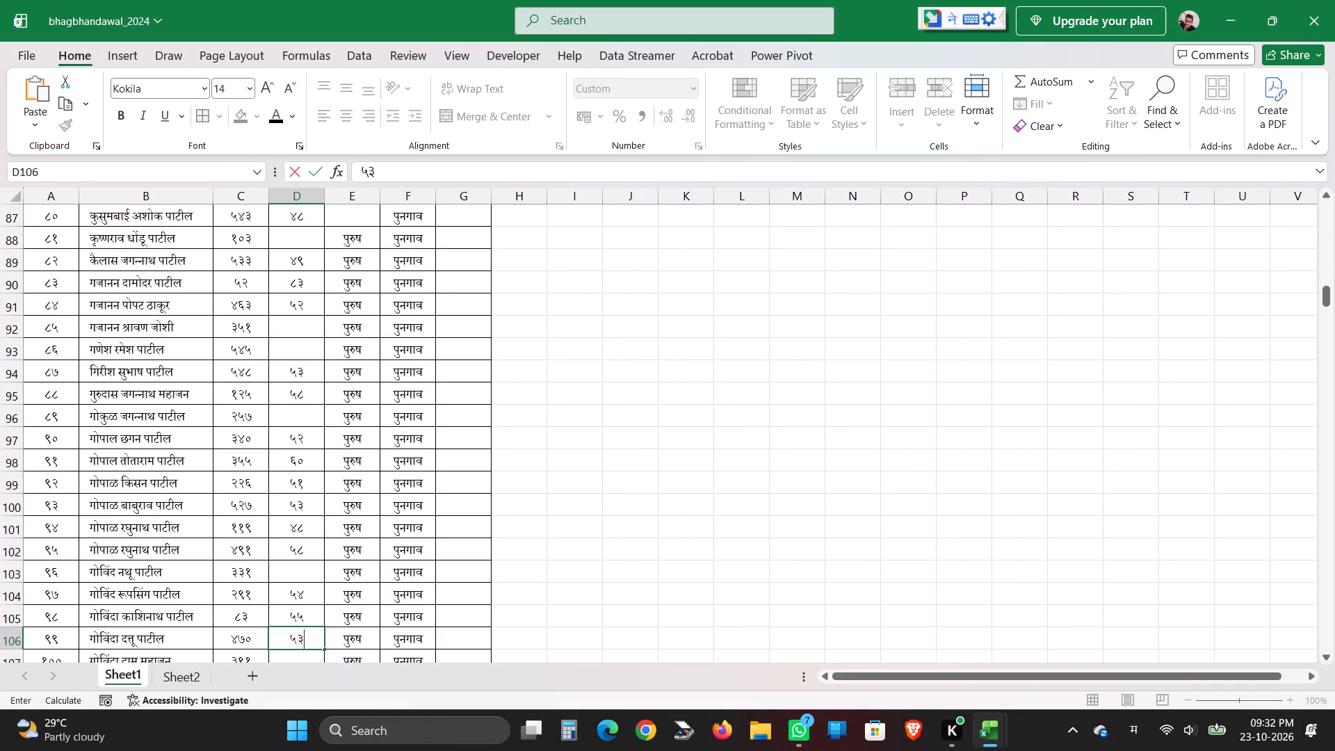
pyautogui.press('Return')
# Enter the ages 56, 60, 72 and 56 in cells D107 to D110.
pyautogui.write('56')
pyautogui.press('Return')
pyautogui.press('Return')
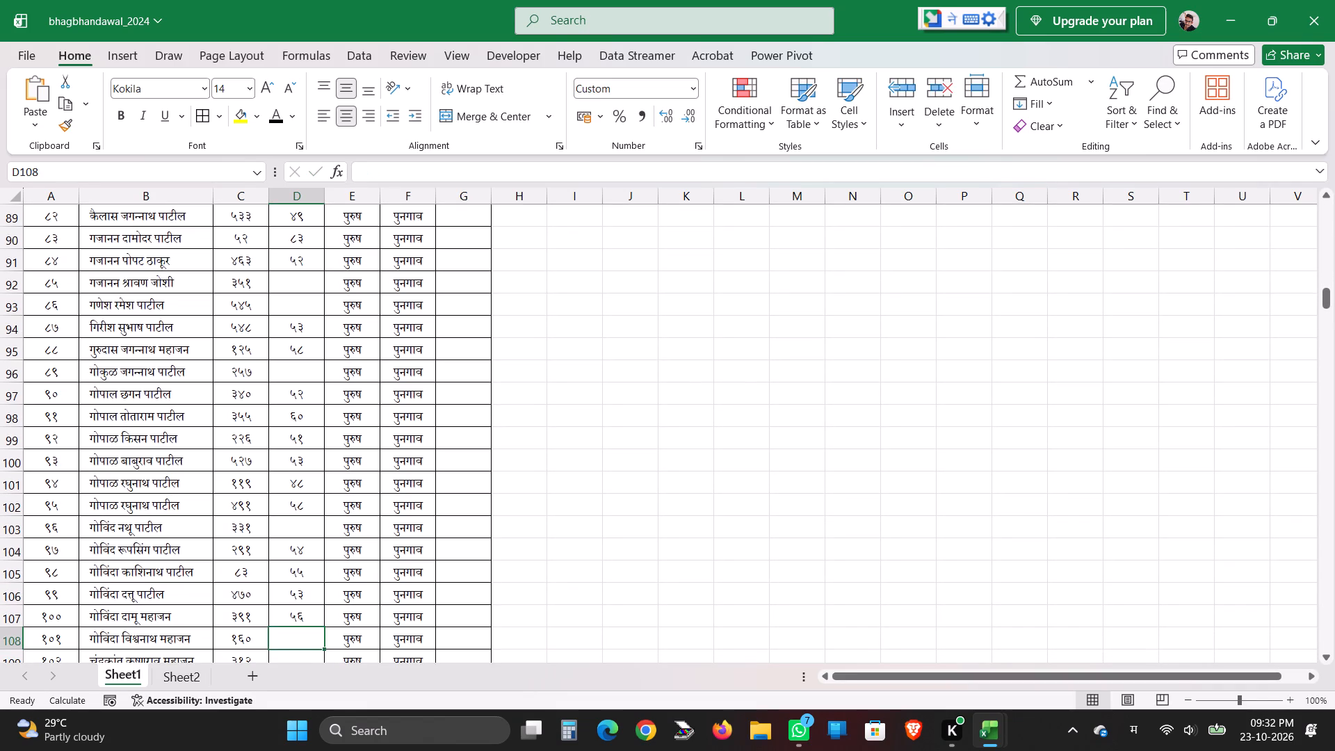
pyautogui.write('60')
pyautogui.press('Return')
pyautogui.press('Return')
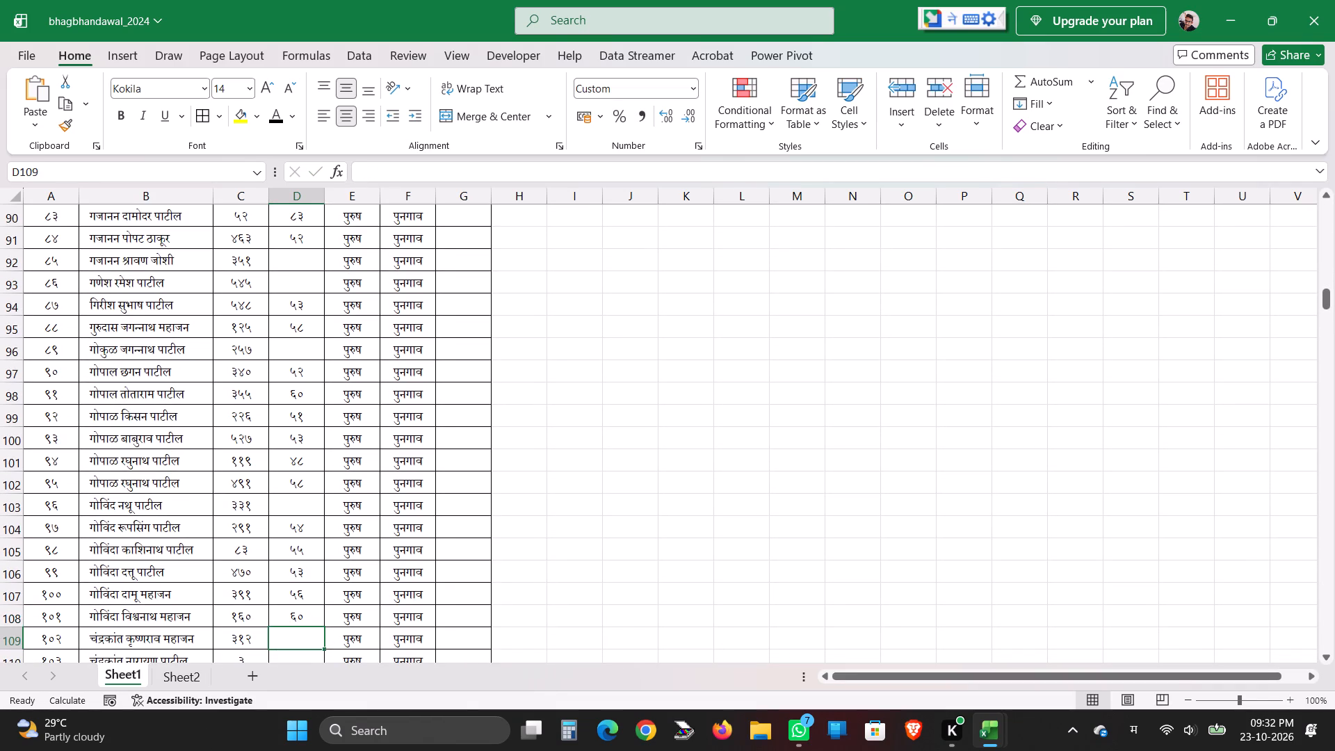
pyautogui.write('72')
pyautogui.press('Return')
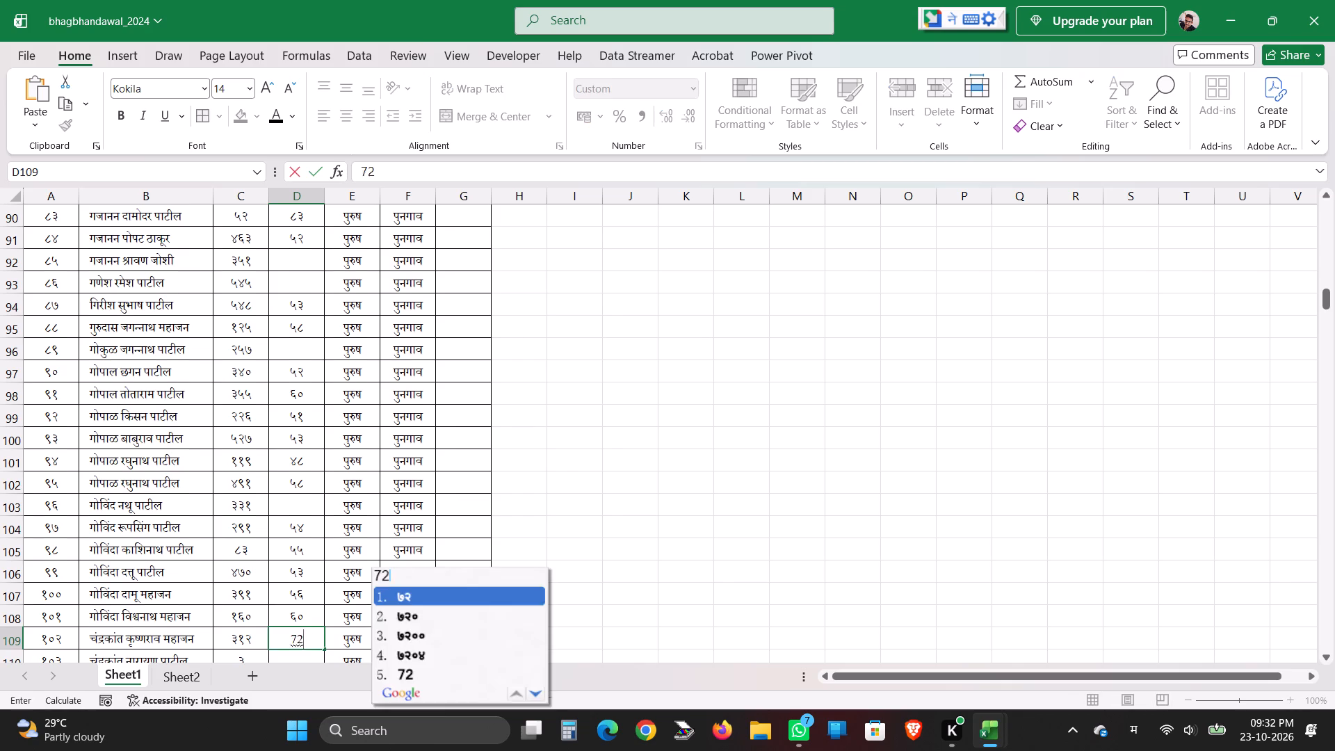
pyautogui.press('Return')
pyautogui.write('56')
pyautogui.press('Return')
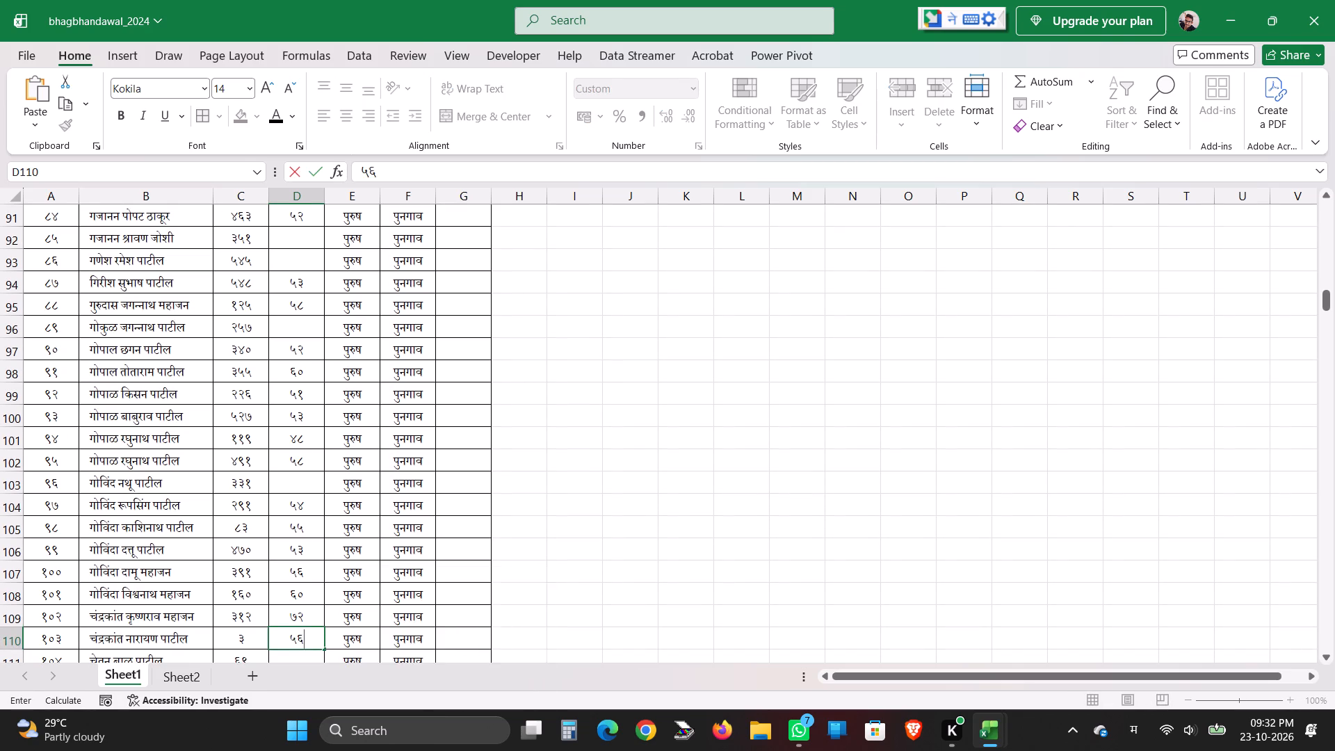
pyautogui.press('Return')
# Enter the ages 50, 72 and 70 in cells D111 to D113.
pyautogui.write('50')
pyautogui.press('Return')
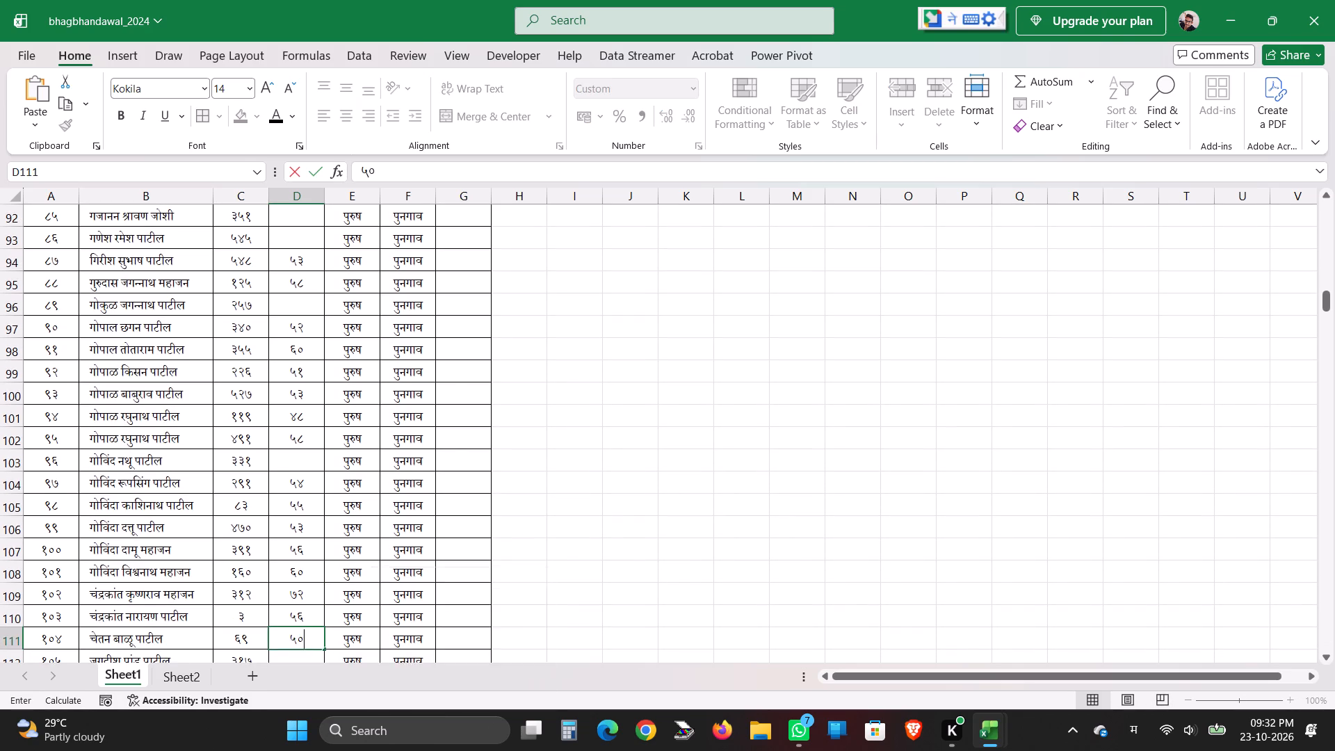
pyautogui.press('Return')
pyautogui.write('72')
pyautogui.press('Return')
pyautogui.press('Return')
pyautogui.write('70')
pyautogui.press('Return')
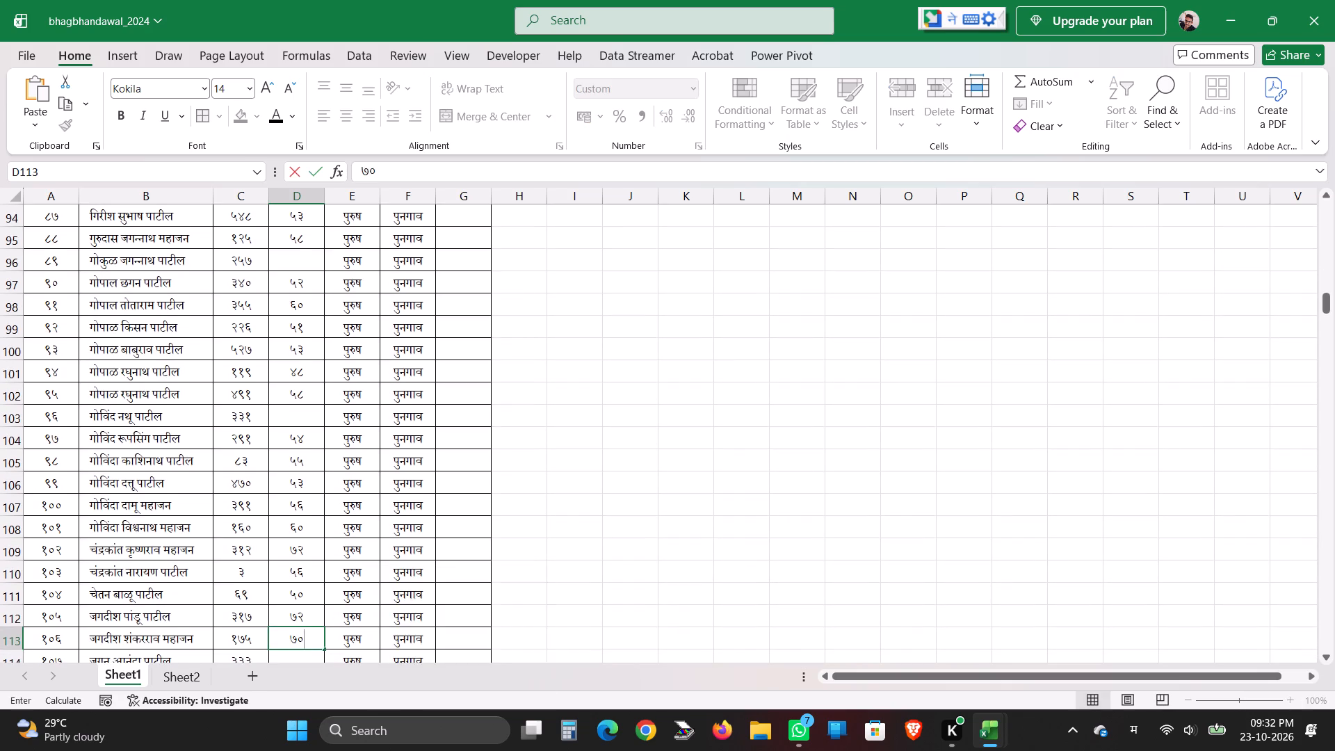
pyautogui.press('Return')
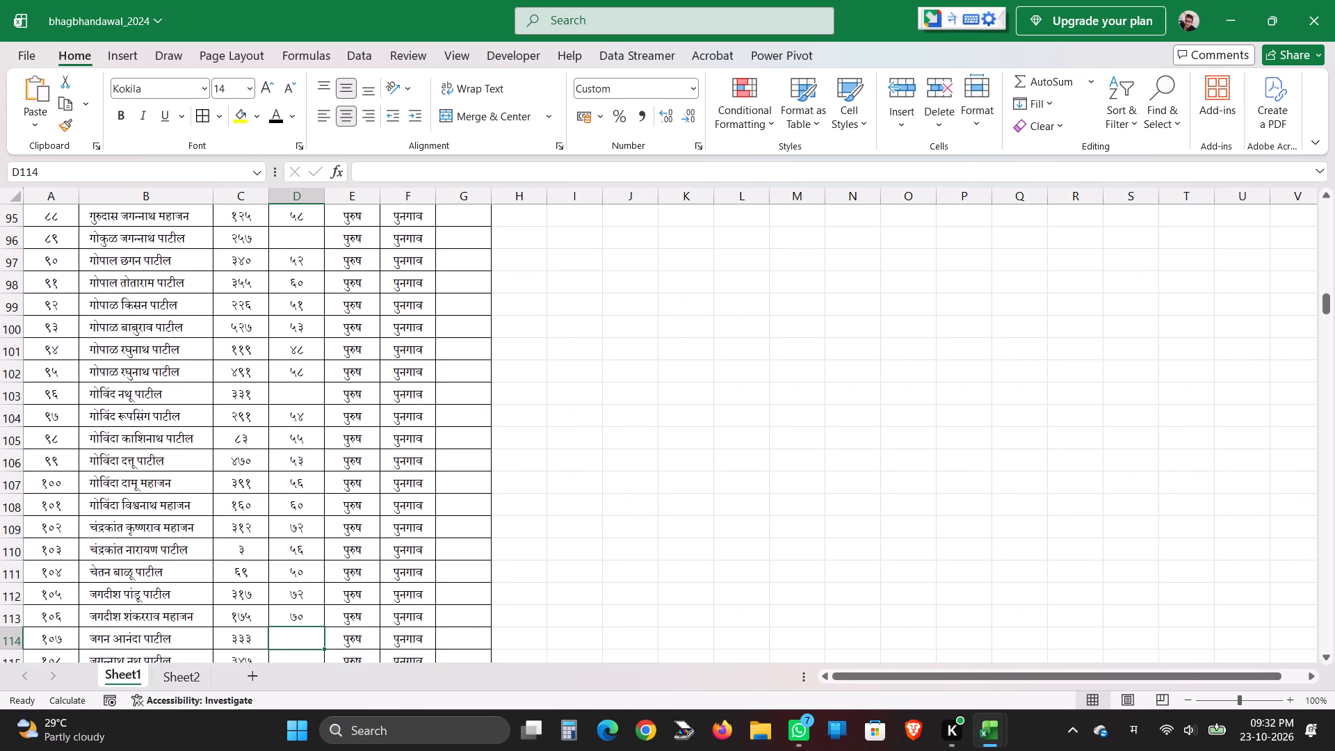
# Skip cells D114 and D115 and enter the ages 62 and 70 in cells D116 and D117.
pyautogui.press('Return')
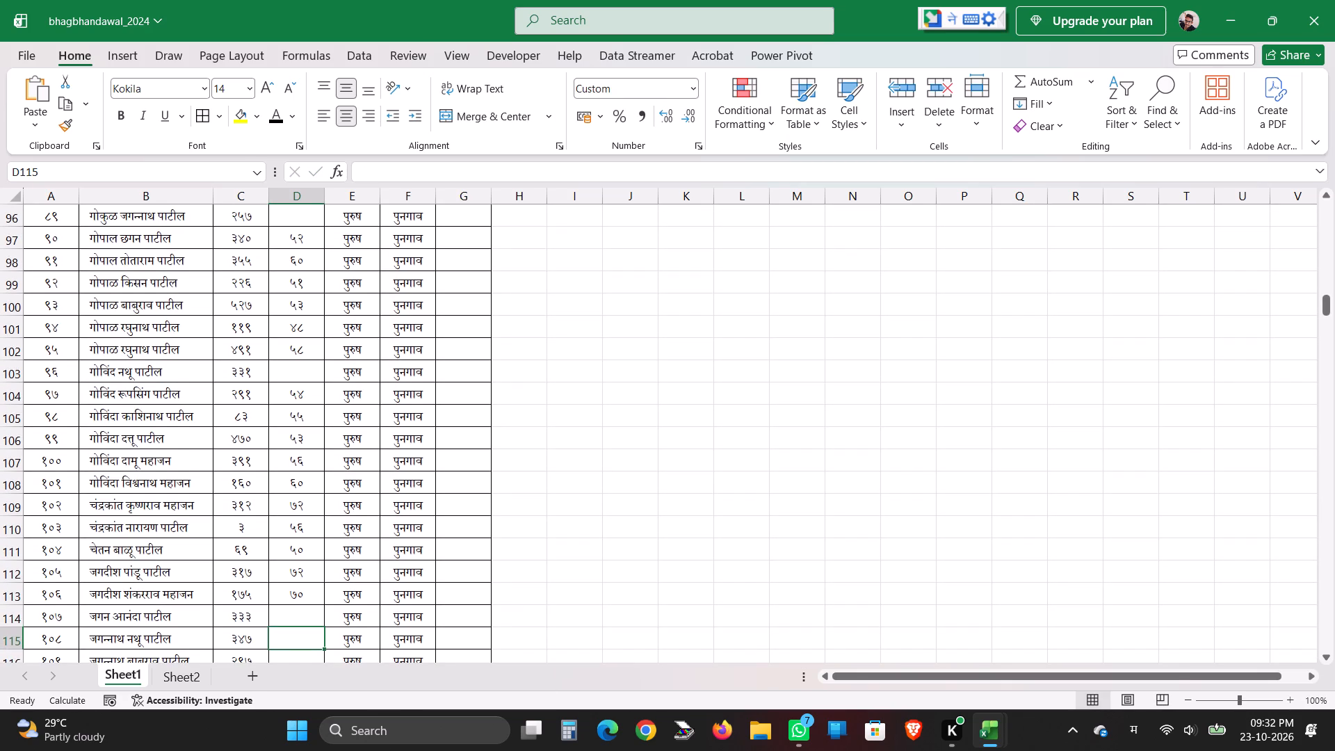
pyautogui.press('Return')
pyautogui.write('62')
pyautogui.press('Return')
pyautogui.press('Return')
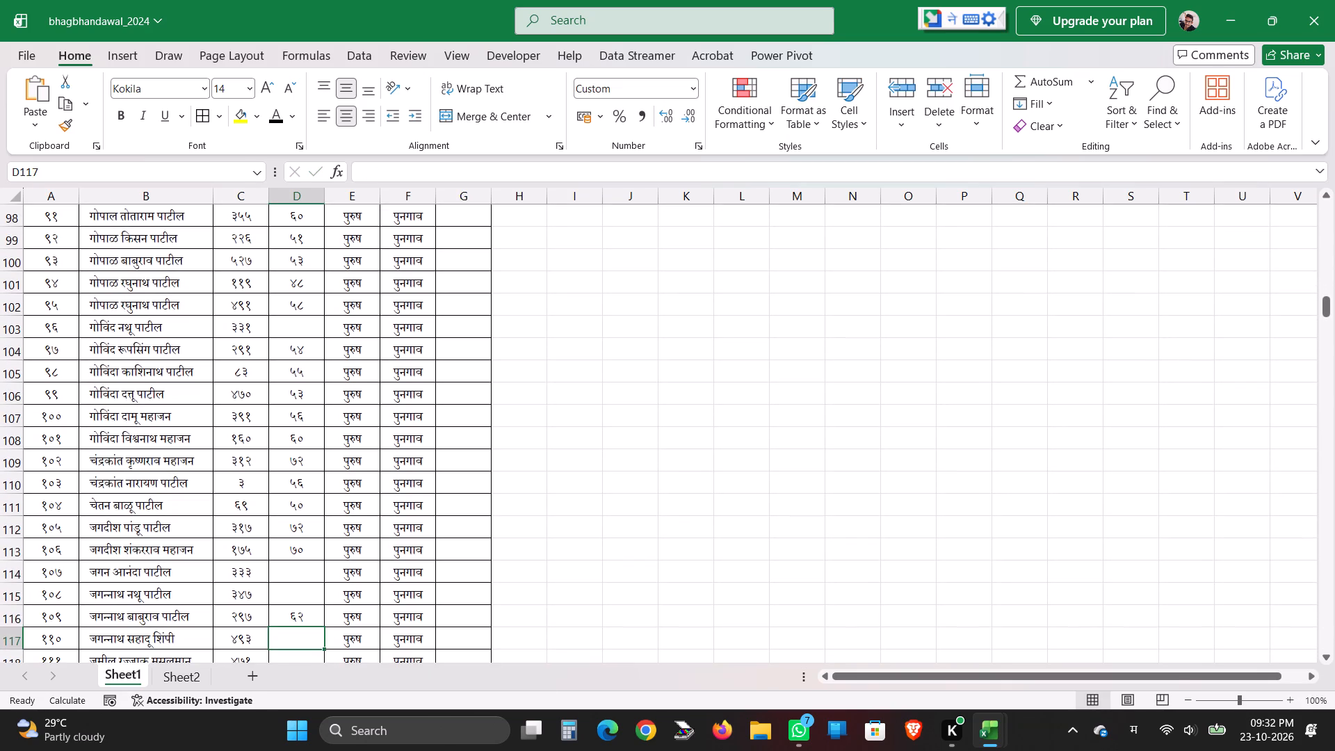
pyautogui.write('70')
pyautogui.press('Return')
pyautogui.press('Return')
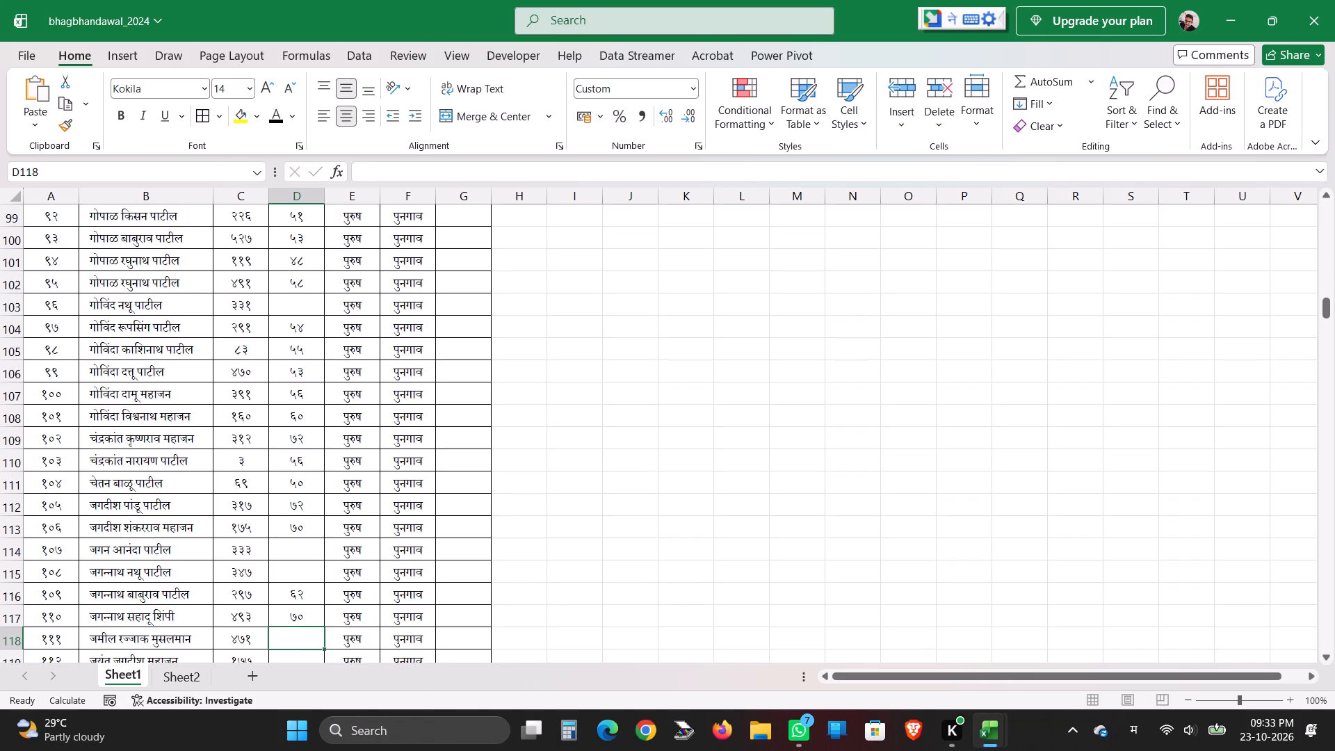
# Enter the ages 55 and 56 in cells D118 and D119.
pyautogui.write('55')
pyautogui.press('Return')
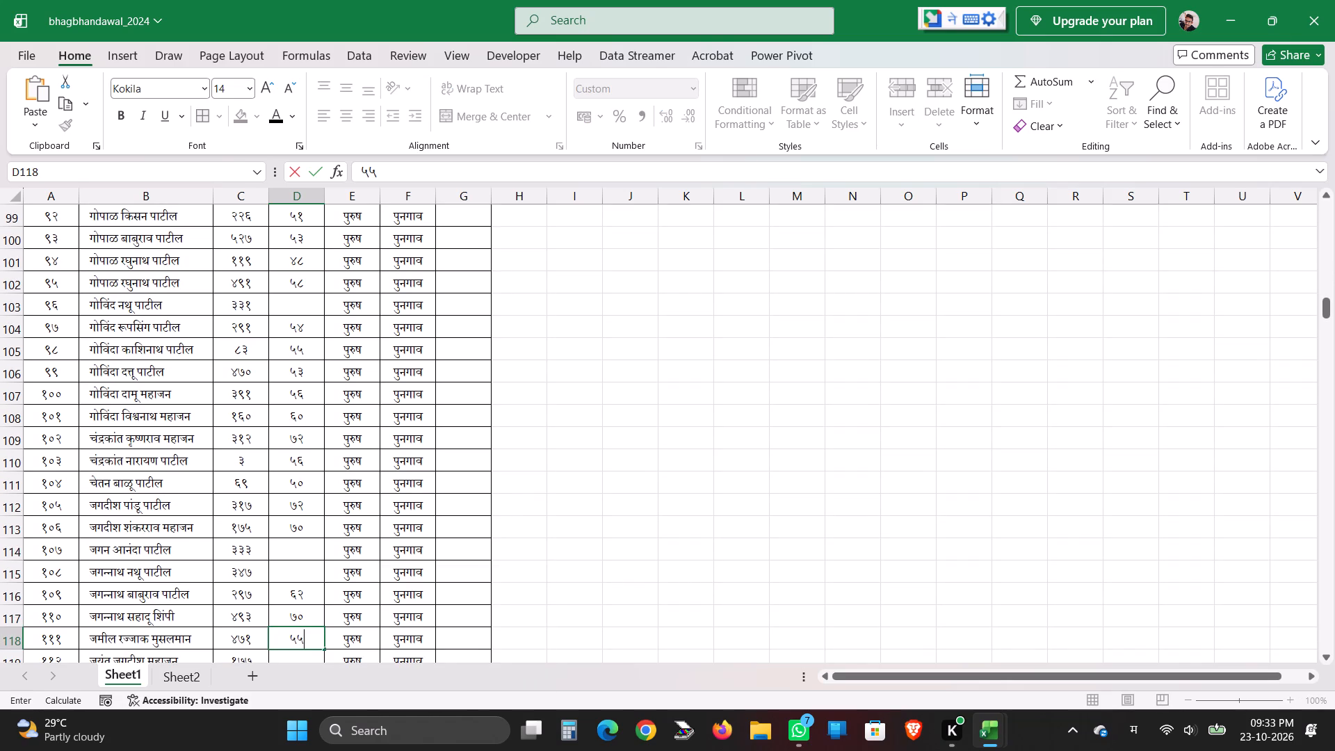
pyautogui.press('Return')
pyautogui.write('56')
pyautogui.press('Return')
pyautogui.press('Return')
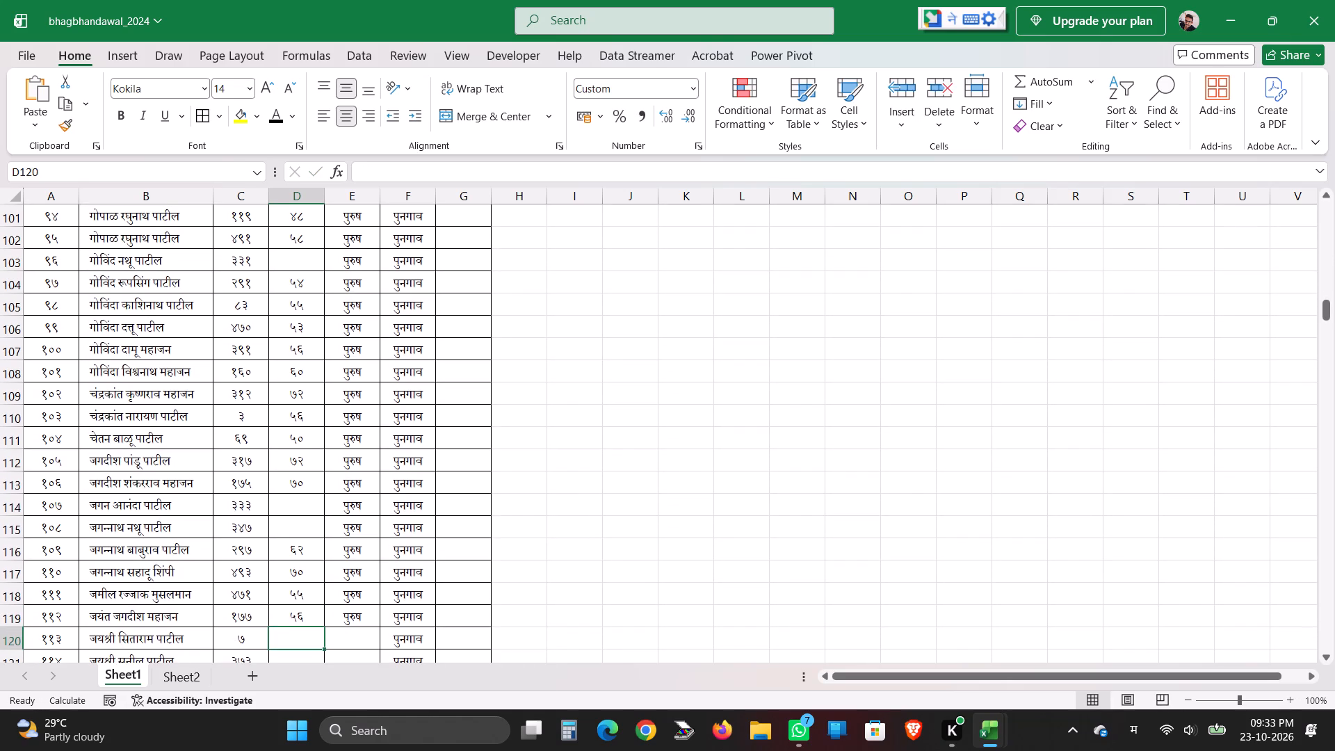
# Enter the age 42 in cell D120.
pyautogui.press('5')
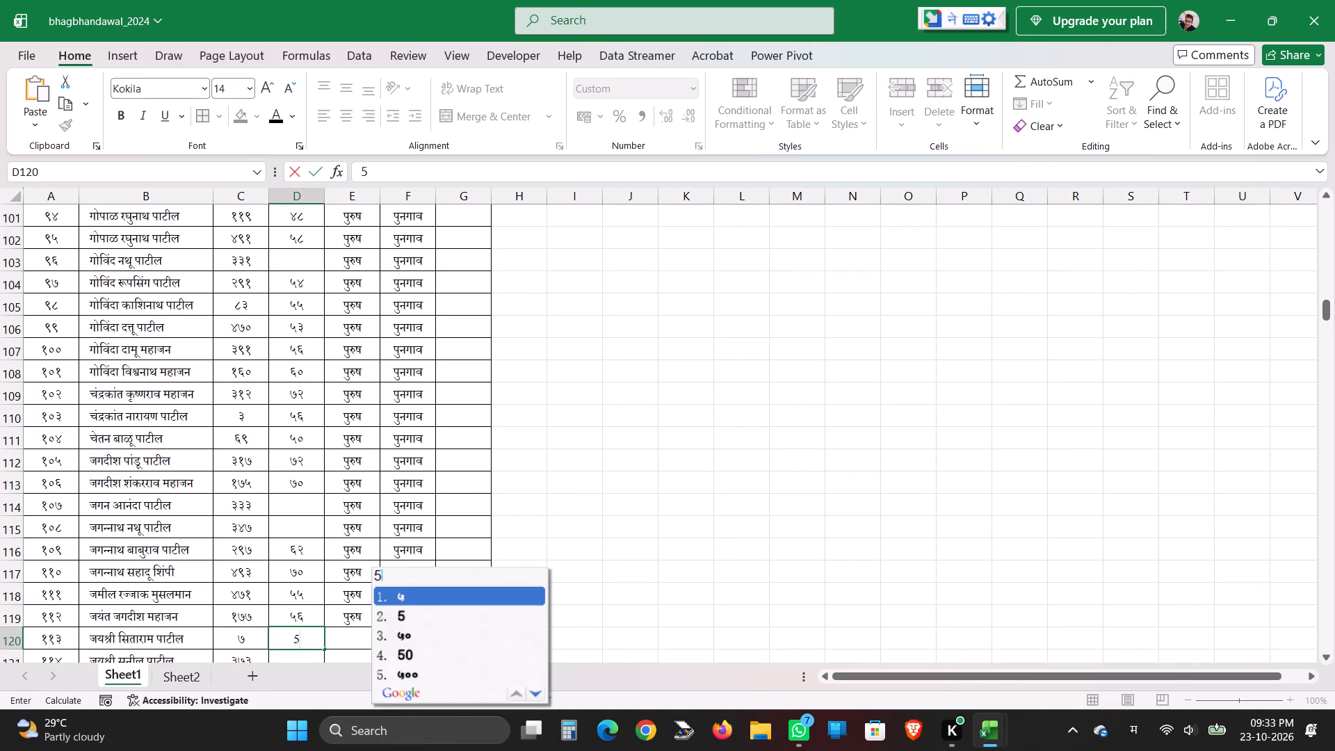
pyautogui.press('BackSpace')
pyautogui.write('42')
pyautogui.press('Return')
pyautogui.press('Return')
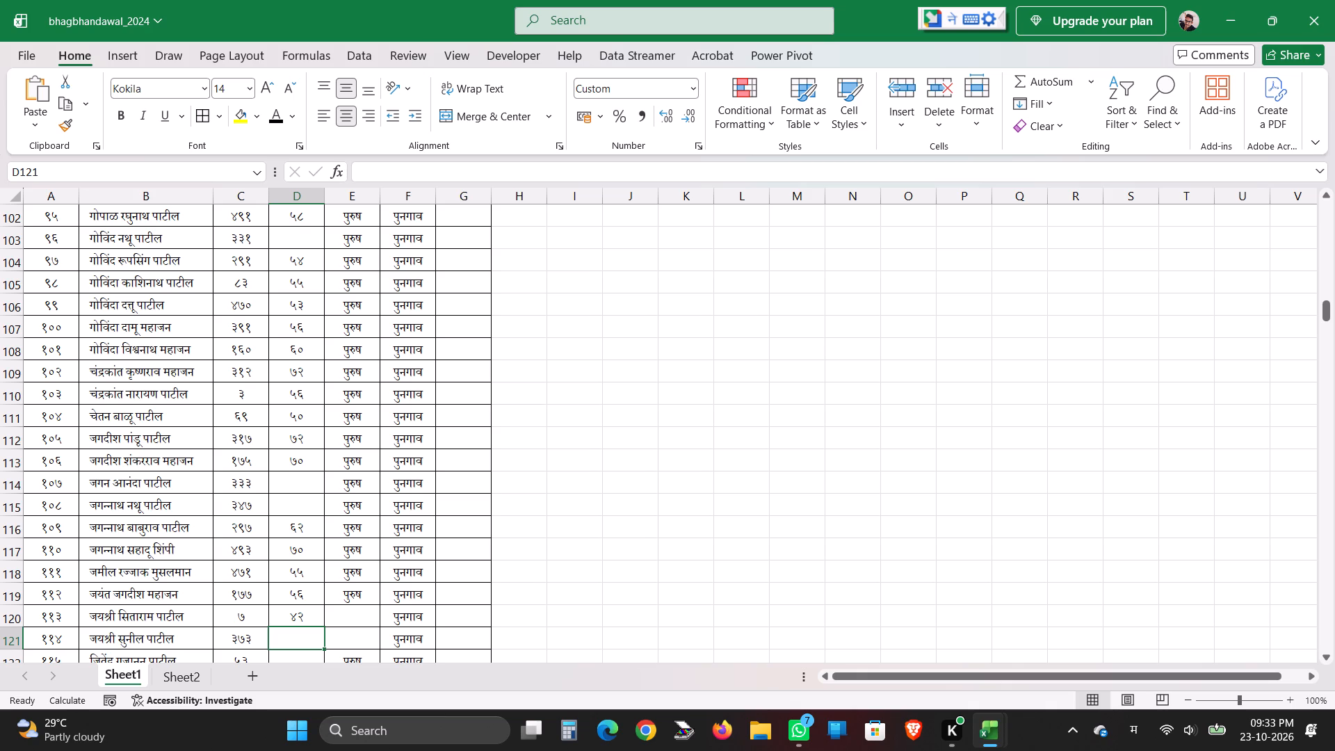
# Replace the age in cell D120 with 48 and enter the age 43 in cell D121.
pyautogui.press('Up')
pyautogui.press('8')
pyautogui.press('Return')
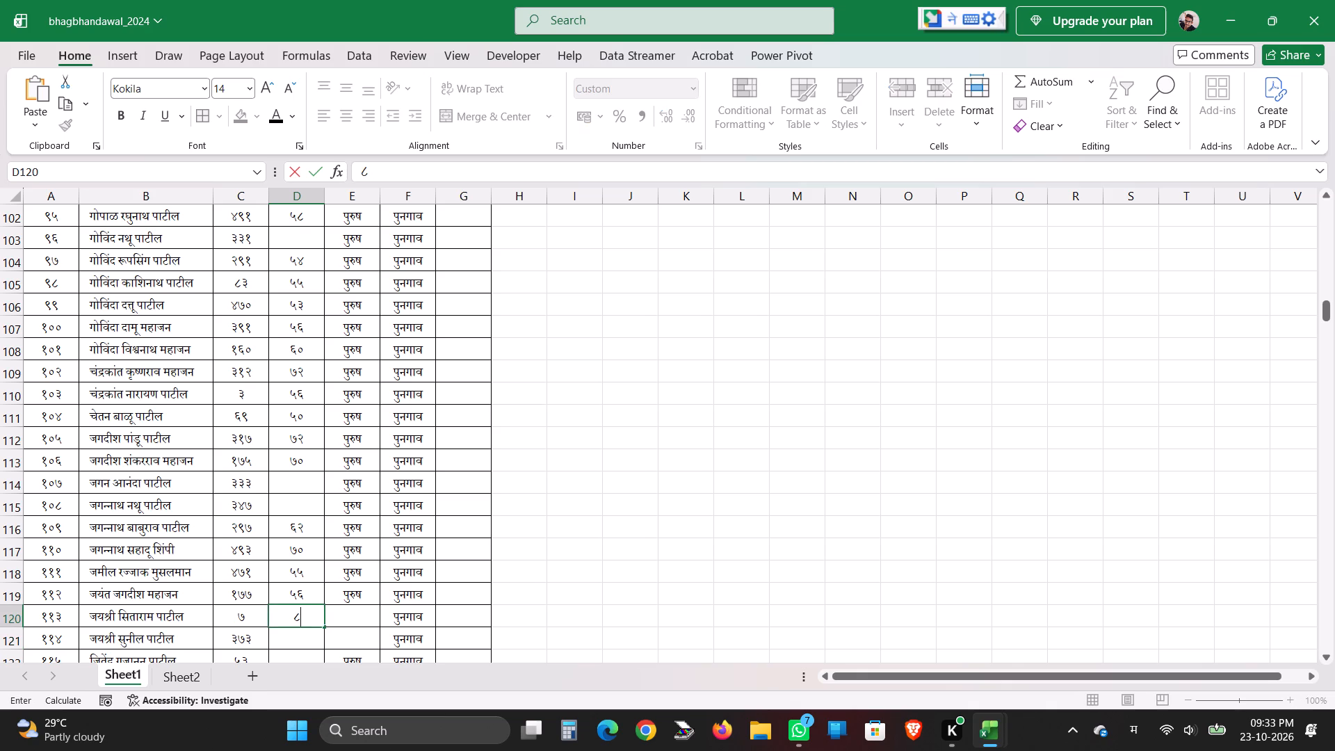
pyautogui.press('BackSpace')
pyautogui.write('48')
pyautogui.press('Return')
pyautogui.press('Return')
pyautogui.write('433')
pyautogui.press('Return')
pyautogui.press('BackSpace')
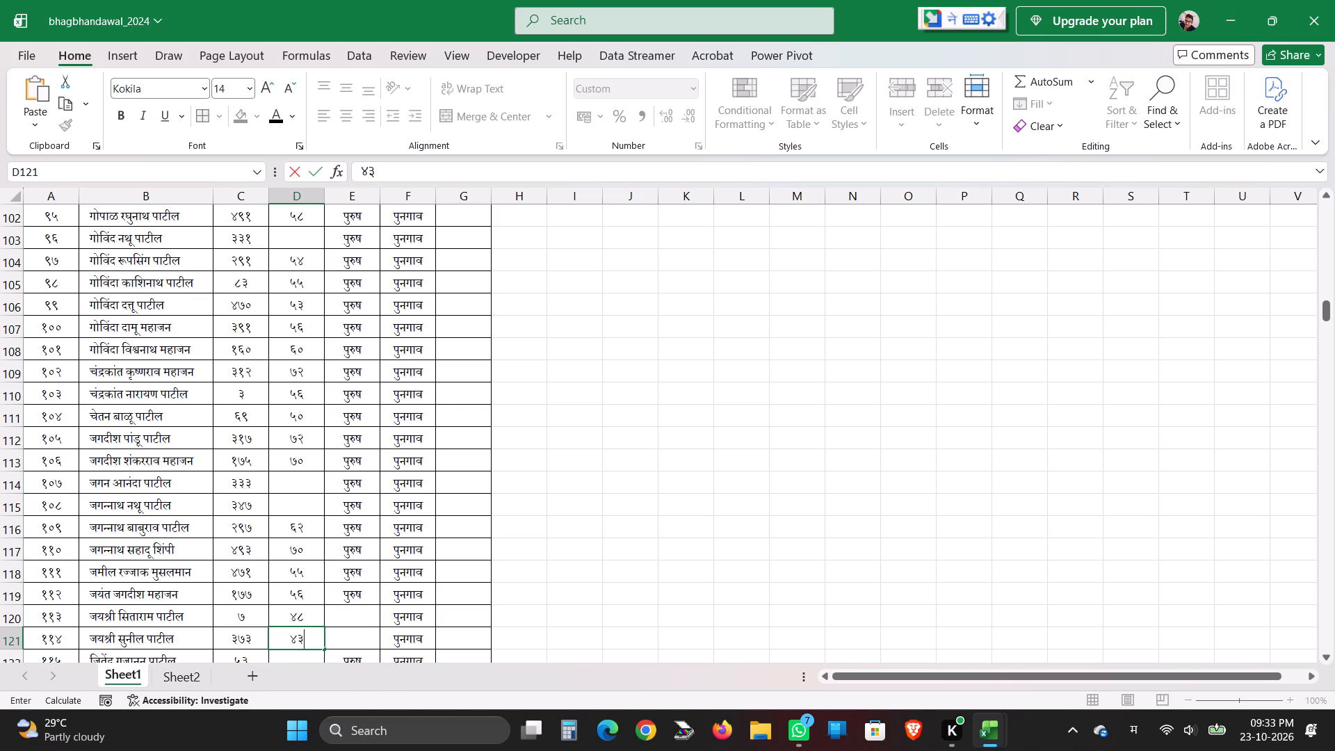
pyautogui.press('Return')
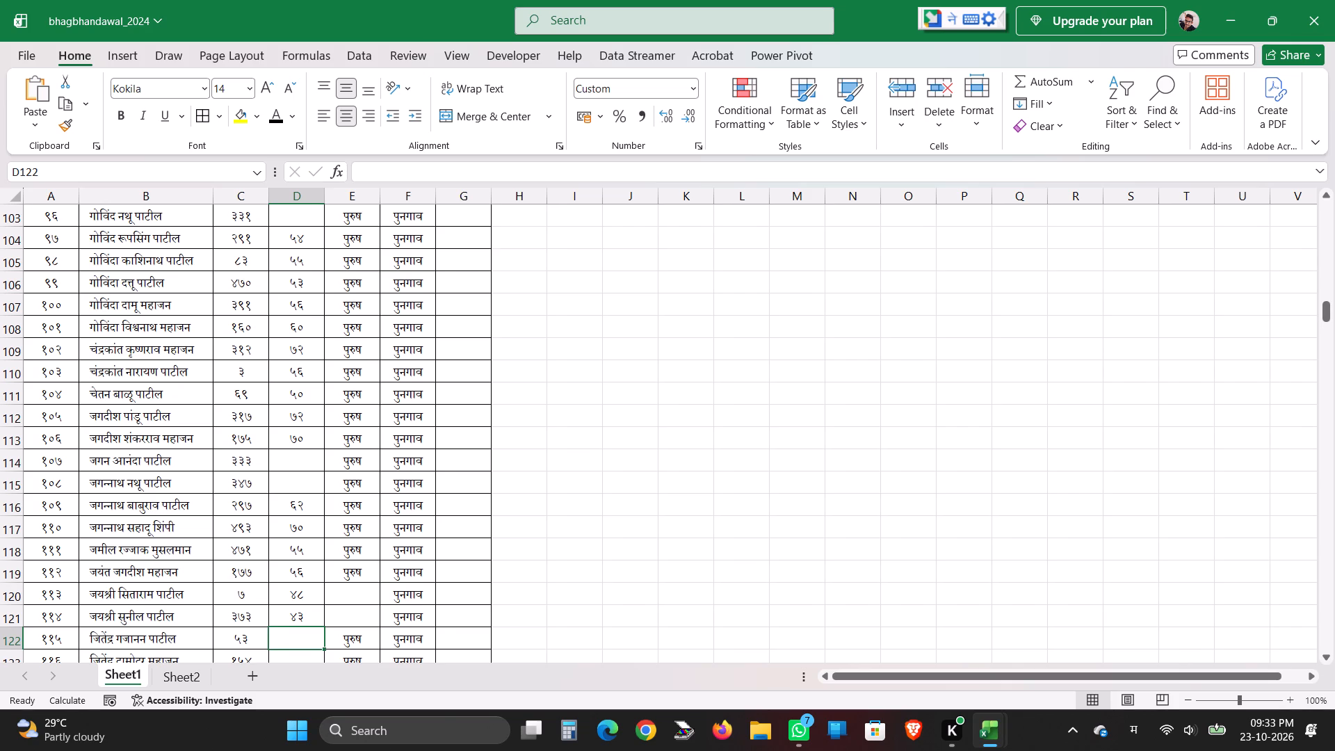
# Enter the ages 55, 53, 48 and 66 in cells D122 to D125.
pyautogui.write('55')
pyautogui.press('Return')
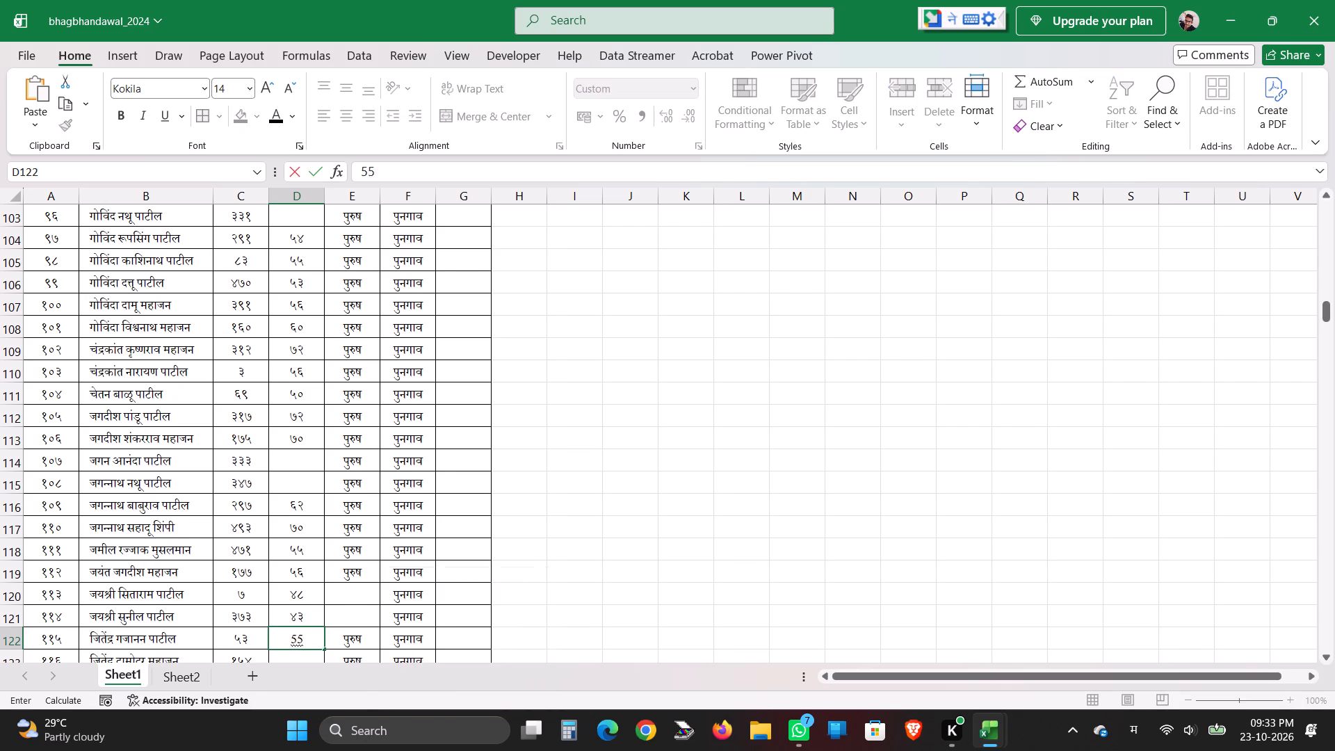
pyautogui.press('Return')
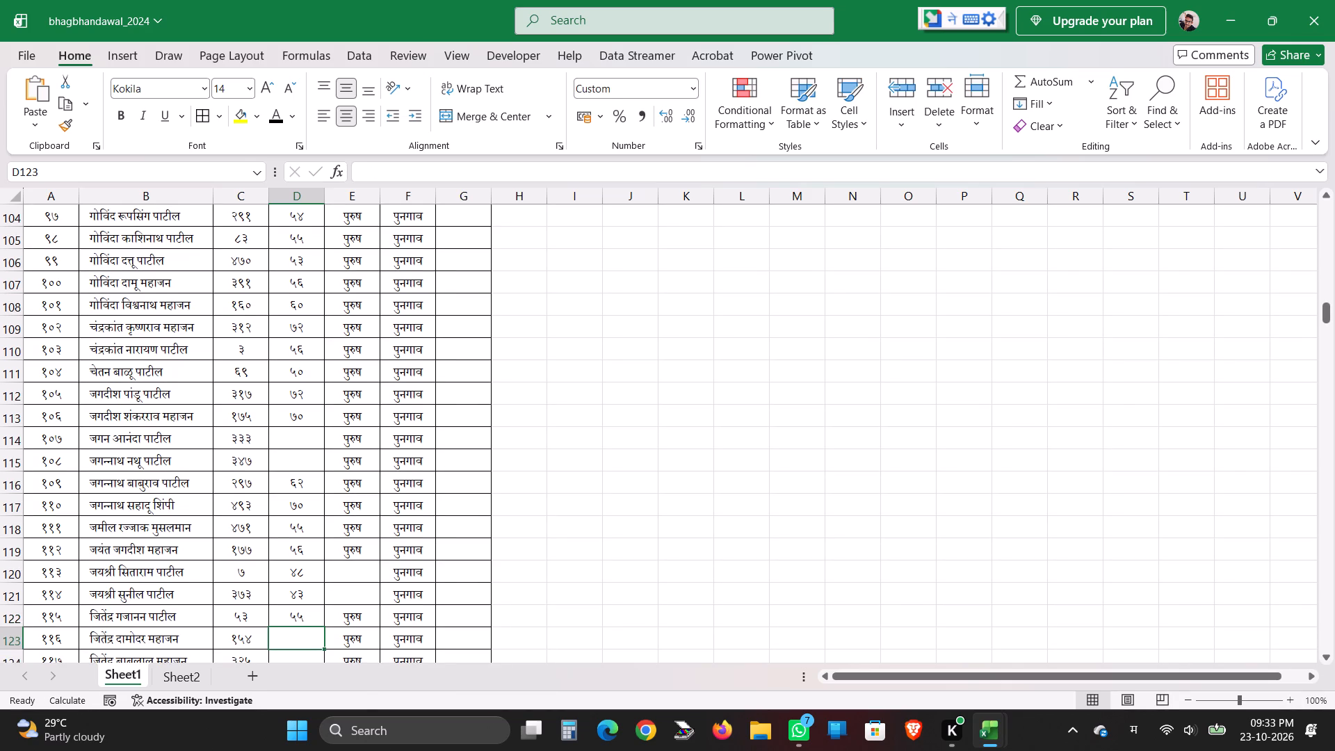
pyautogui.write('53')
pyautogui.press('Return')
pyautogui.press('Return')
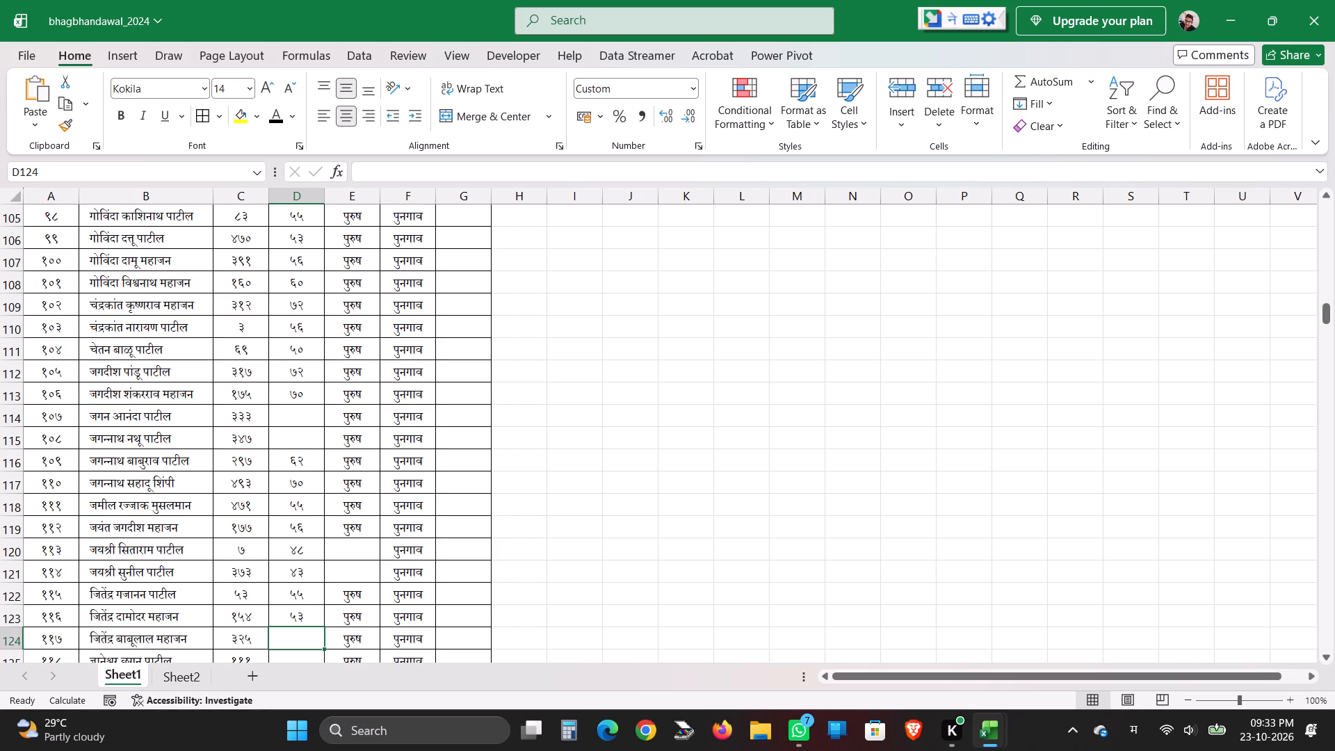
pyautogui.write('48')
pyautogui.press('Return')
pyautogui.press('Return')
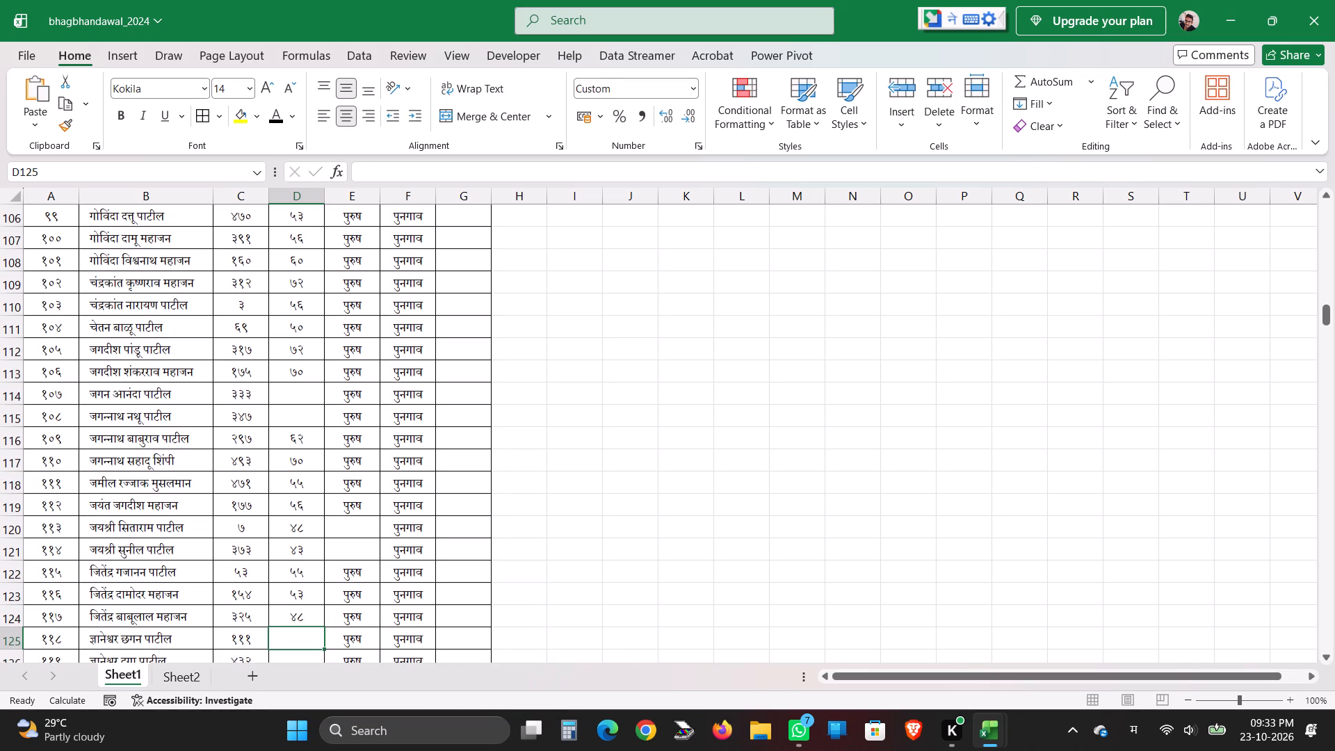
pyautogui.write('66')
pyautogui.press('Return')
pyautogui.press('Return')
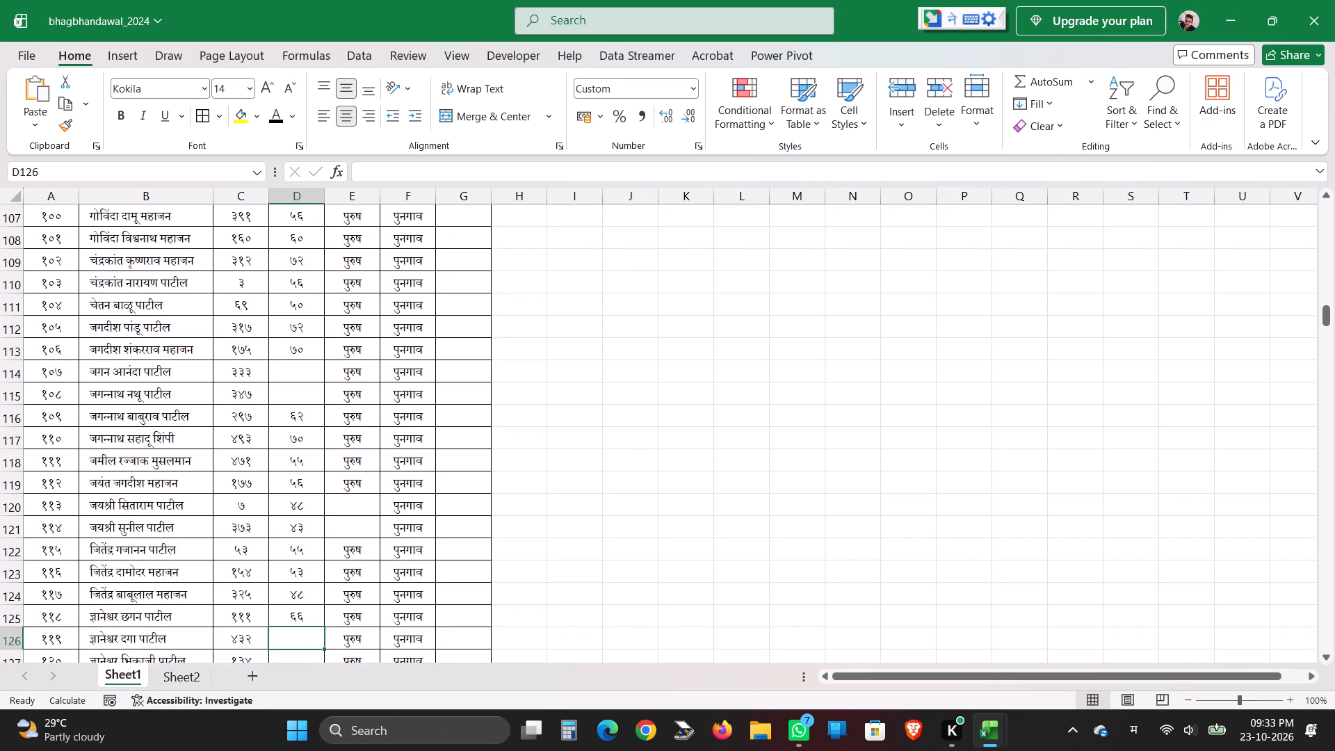
# Enter the ages 54 and 52 in cells D126 and D127.
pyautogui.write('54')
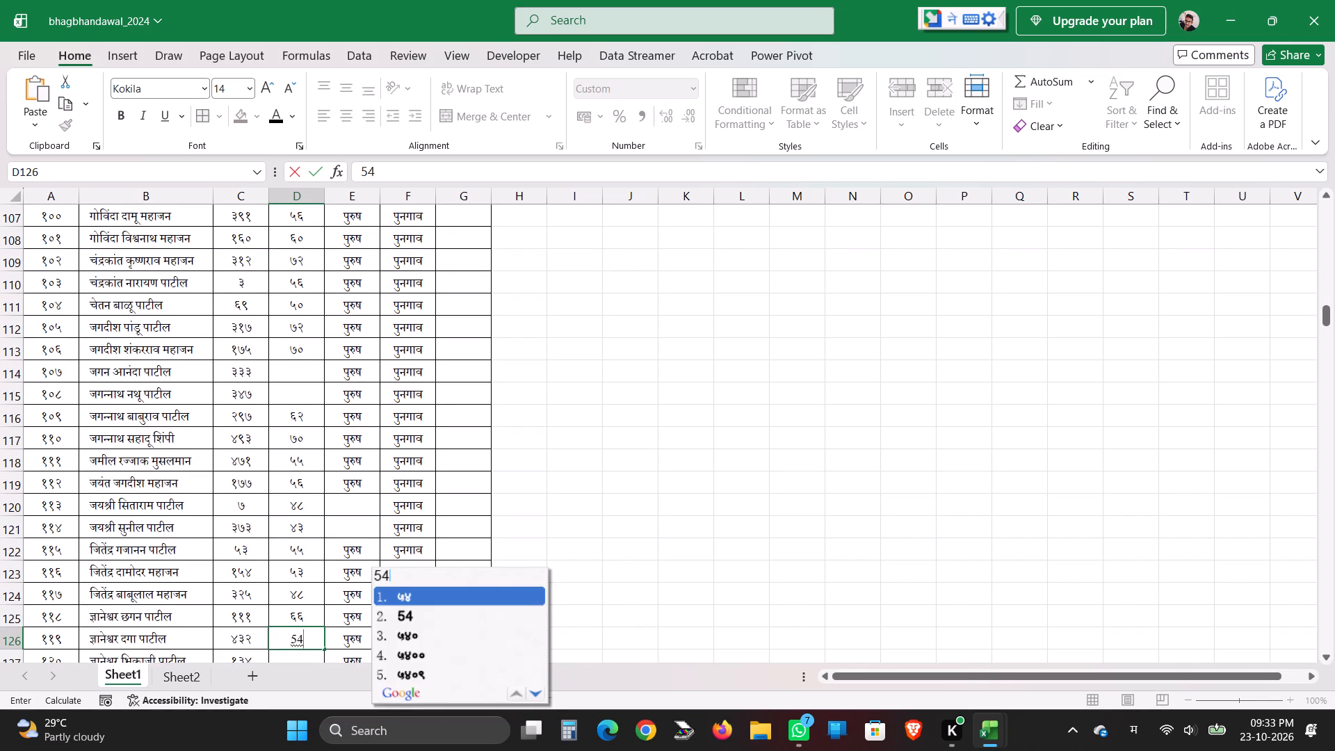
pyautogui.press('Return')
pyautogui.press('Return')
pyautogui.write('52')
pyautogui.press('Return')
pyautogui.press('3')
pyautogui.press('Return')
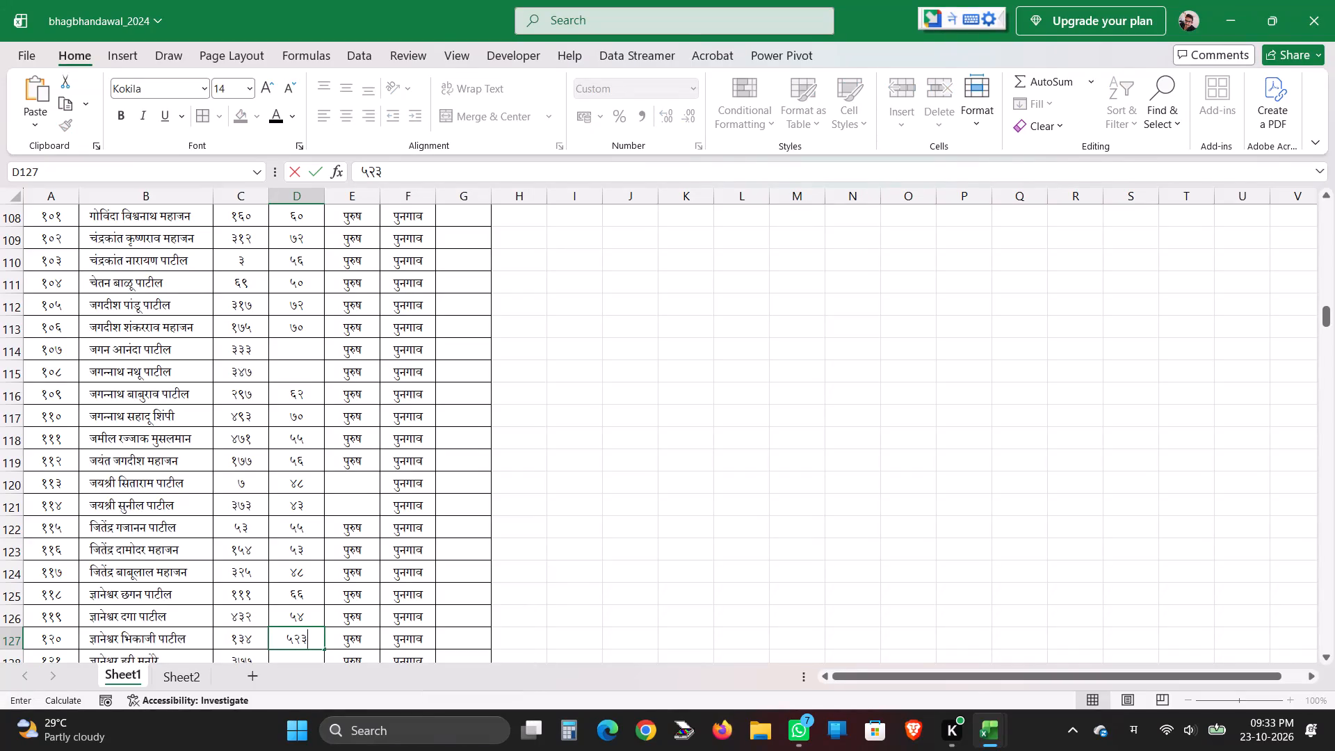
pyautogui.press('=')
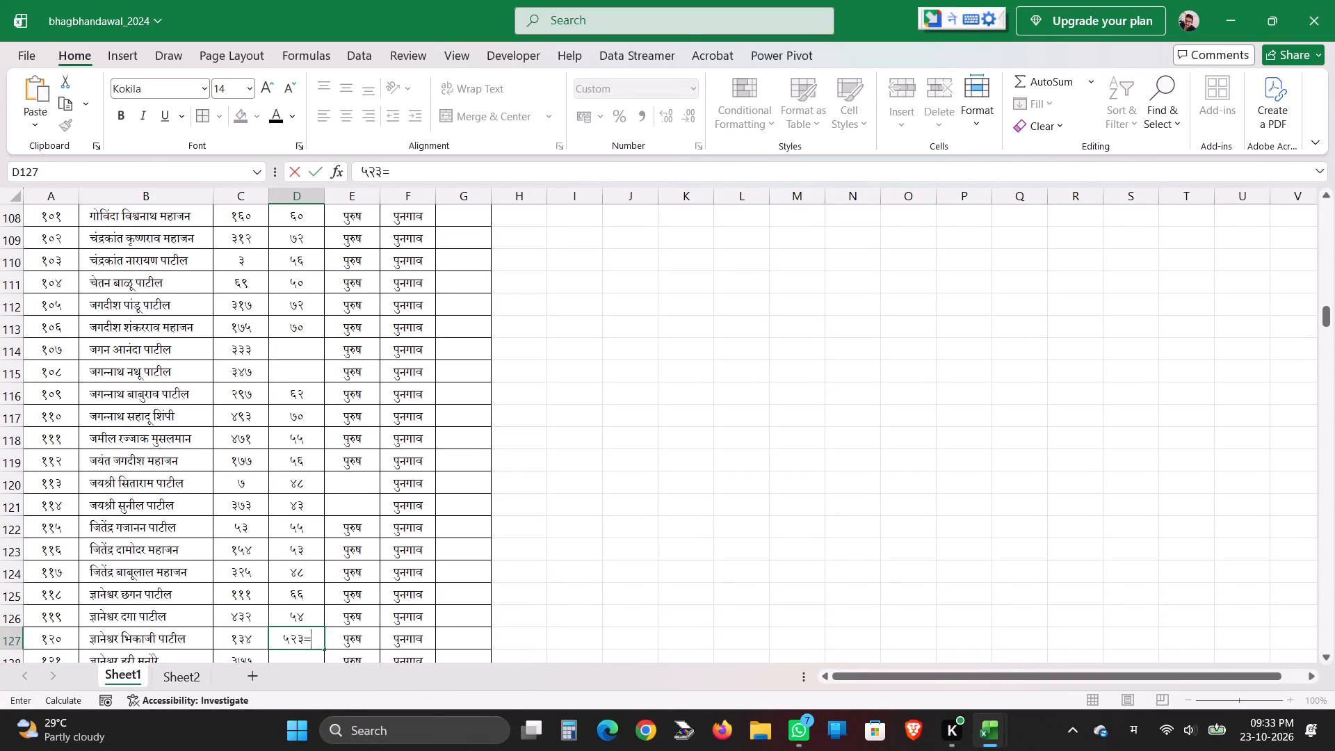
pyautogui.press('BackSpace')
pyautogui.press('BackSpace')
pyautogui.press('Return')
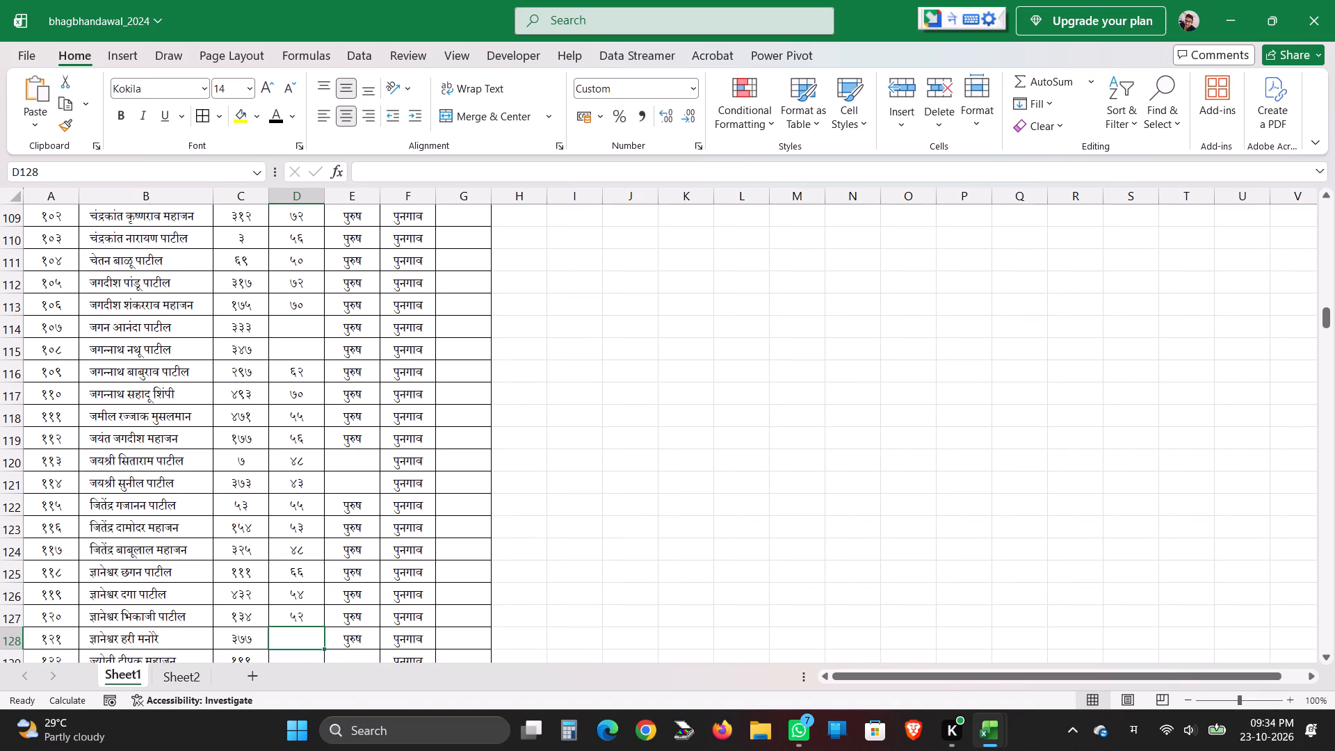
# Enter the ages 53, 54 and 58 in cells D128 to D130.
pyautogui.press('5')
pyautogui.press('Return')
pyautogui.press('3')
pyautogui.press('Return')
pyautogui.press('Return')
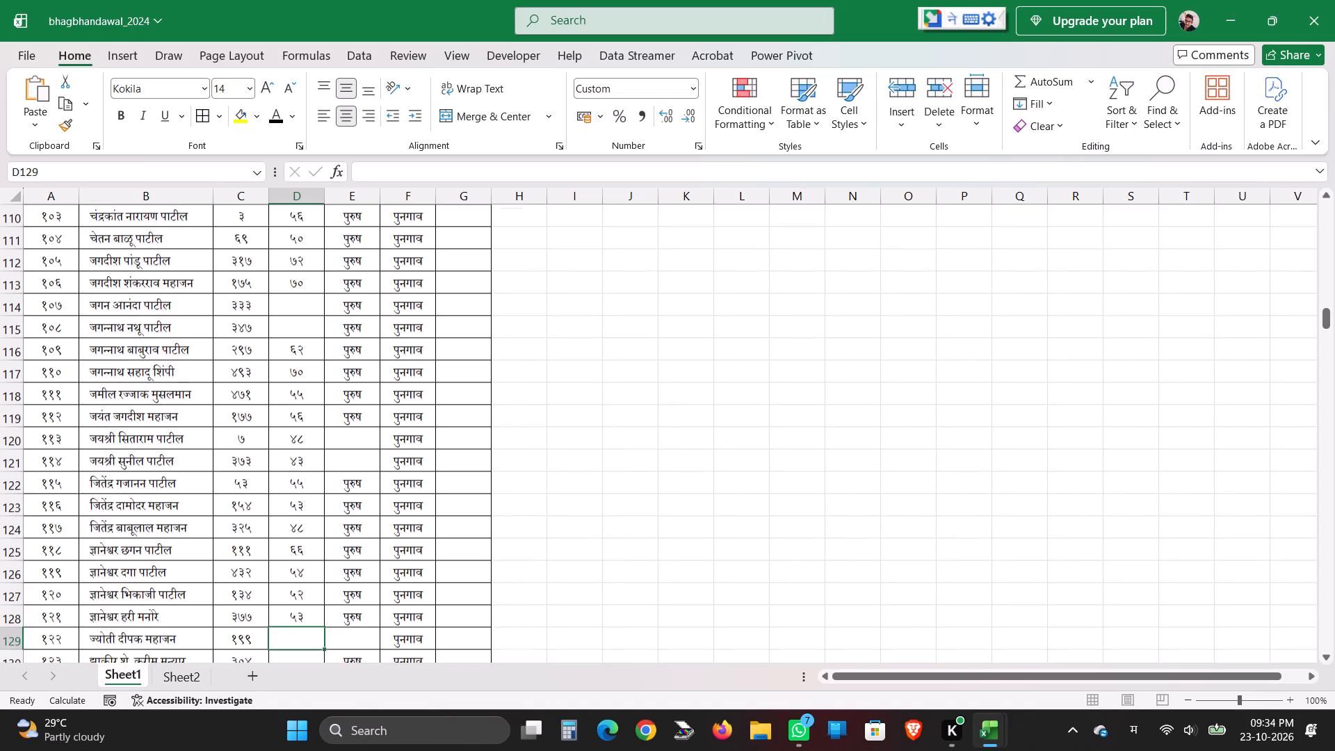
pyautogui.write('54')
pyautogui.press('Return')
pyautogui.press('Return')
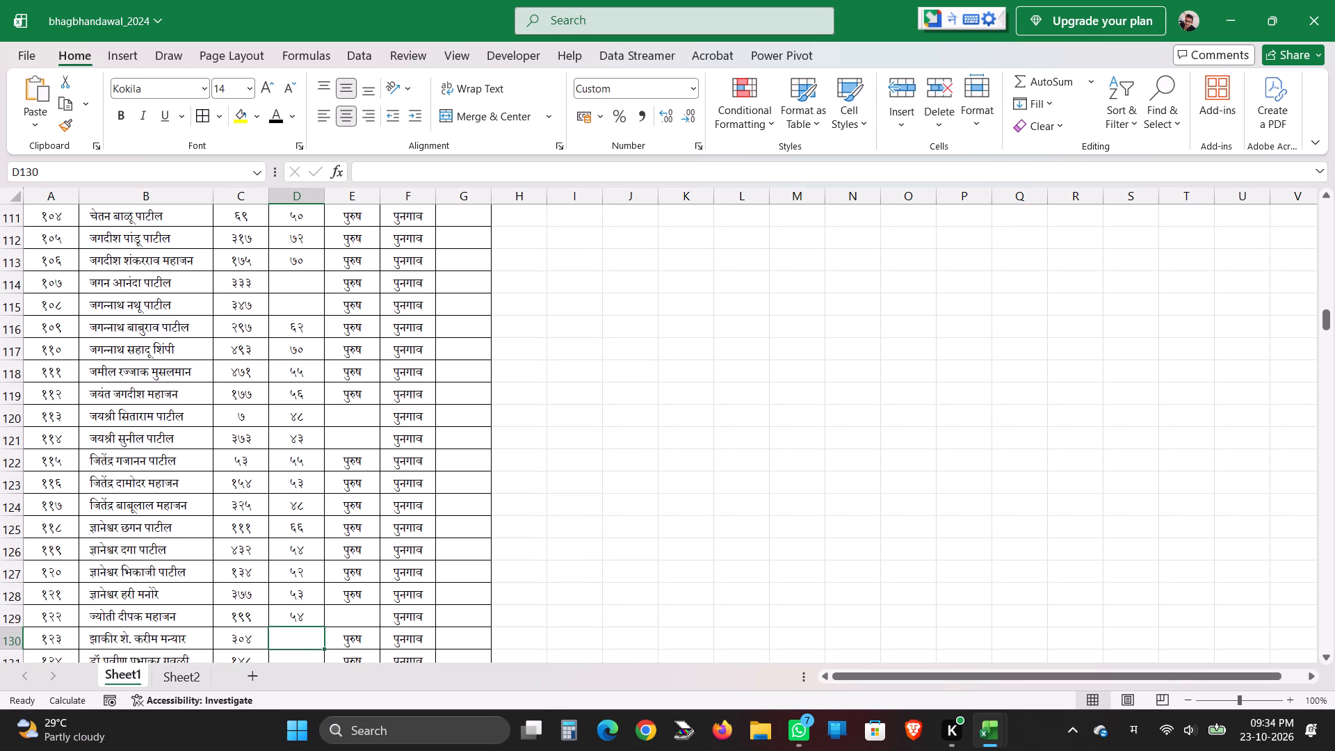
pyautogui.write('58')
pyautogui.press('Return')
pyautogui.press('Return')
# Enter the ages 55, 54, 56 and 61 in cells D131 to D134.
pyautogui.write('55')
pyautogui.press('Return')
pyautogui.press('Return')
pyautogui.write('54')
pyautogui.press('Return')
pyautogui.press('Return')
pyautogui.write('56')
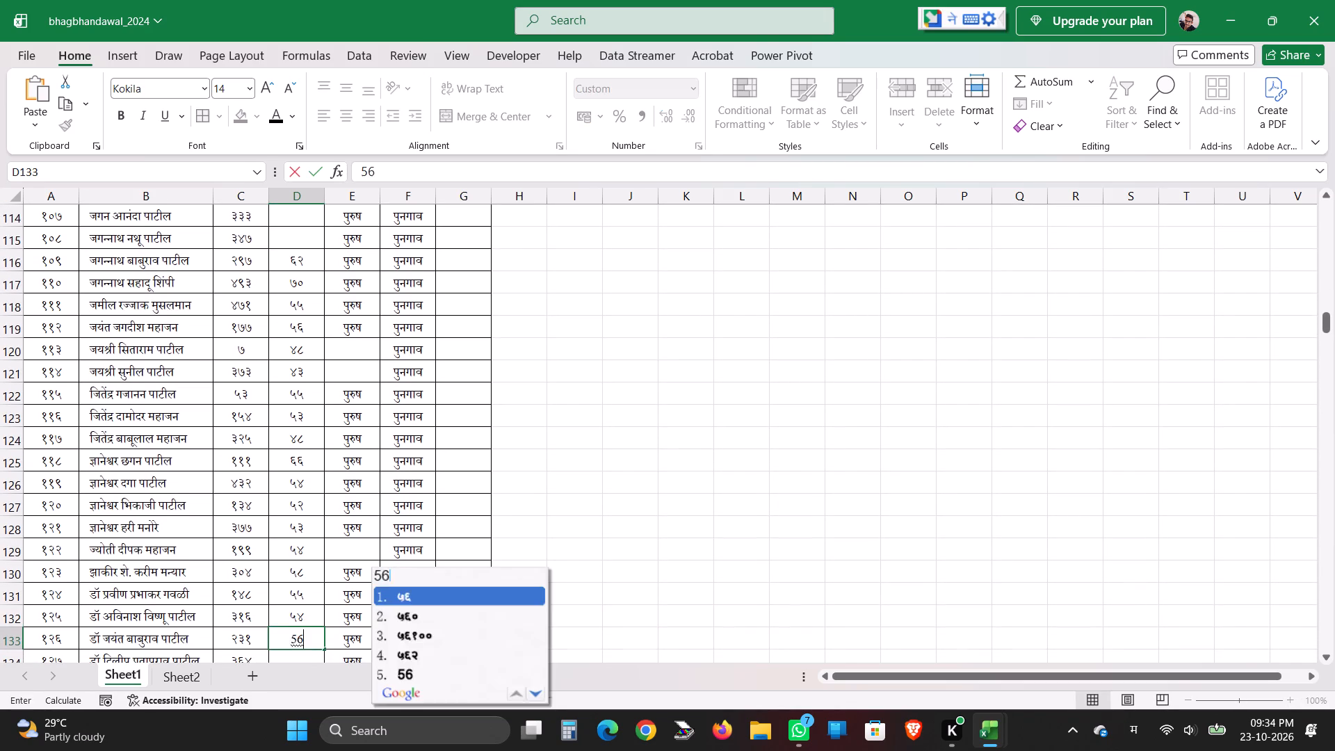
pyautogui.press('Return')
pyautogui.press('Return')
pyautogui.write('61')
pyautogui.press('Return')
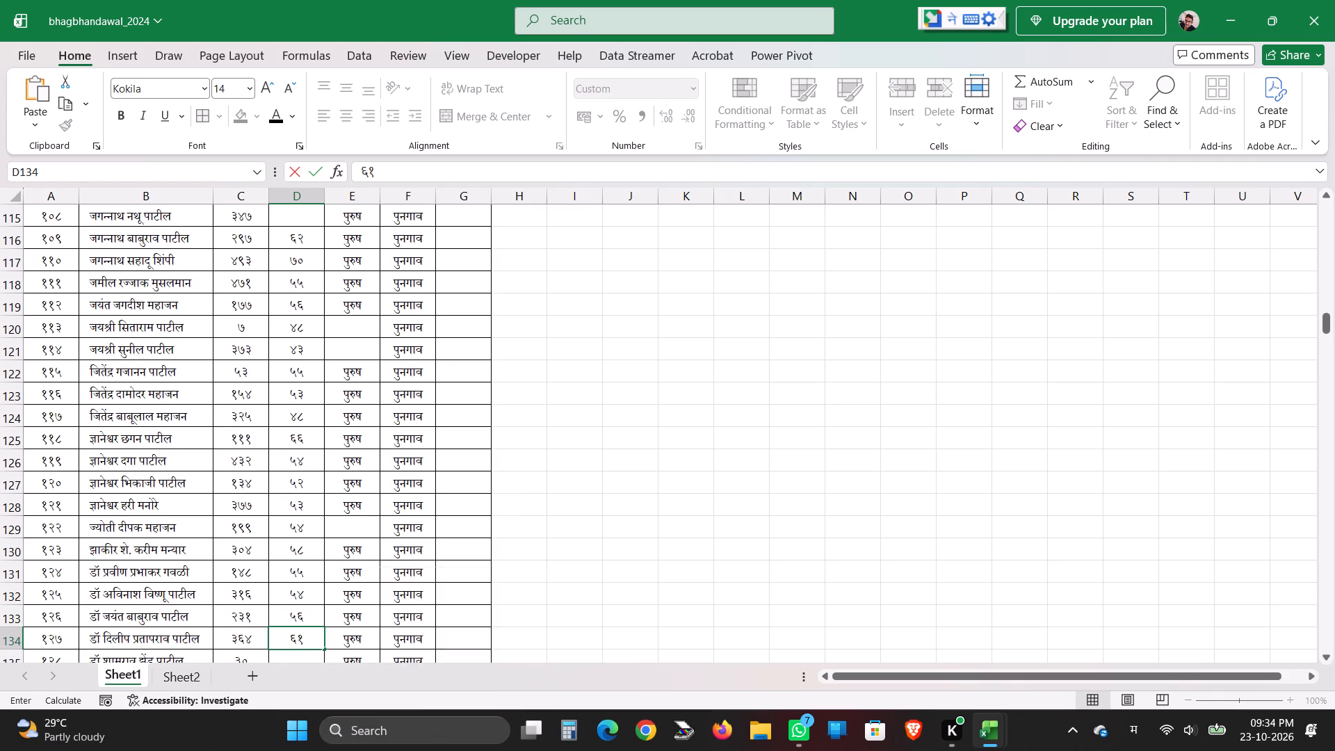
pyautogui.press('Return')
# Enter the age 75 in cell D135, leave D136 blank, and enter 71 and 57 in cells D137 and D138.
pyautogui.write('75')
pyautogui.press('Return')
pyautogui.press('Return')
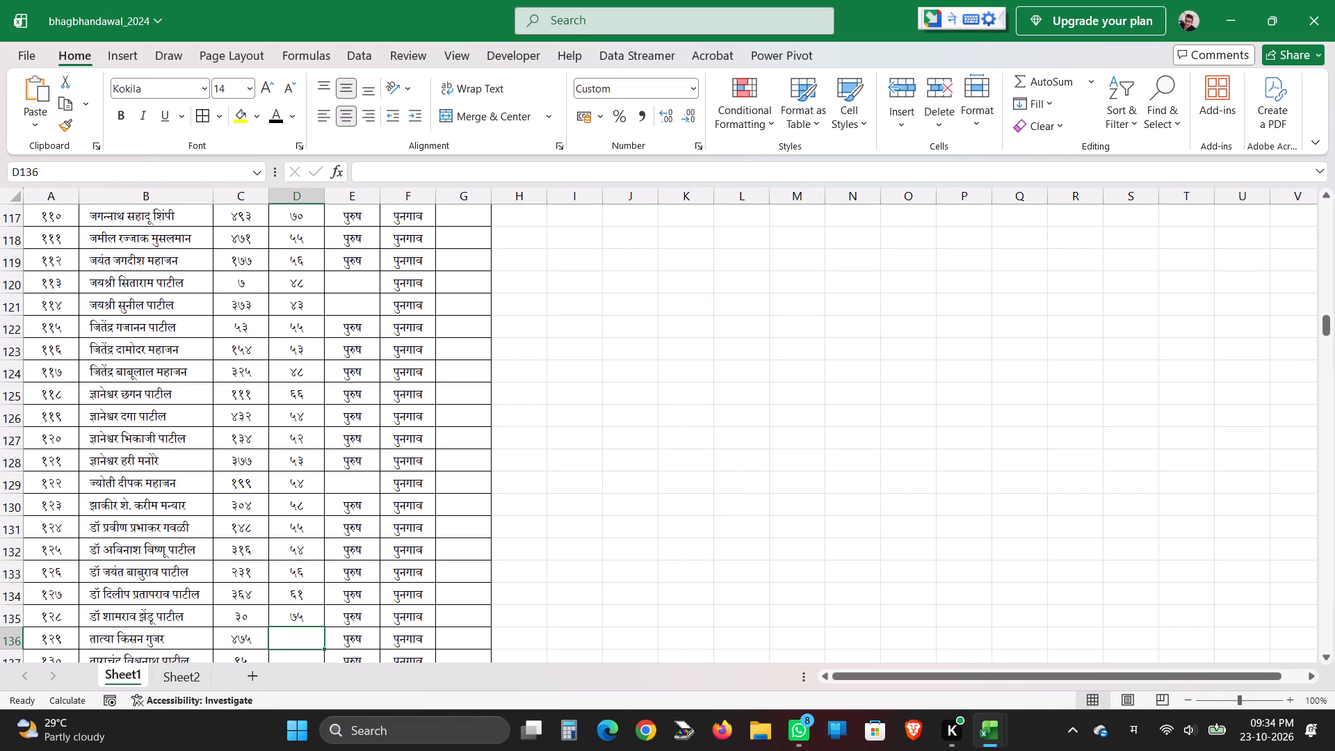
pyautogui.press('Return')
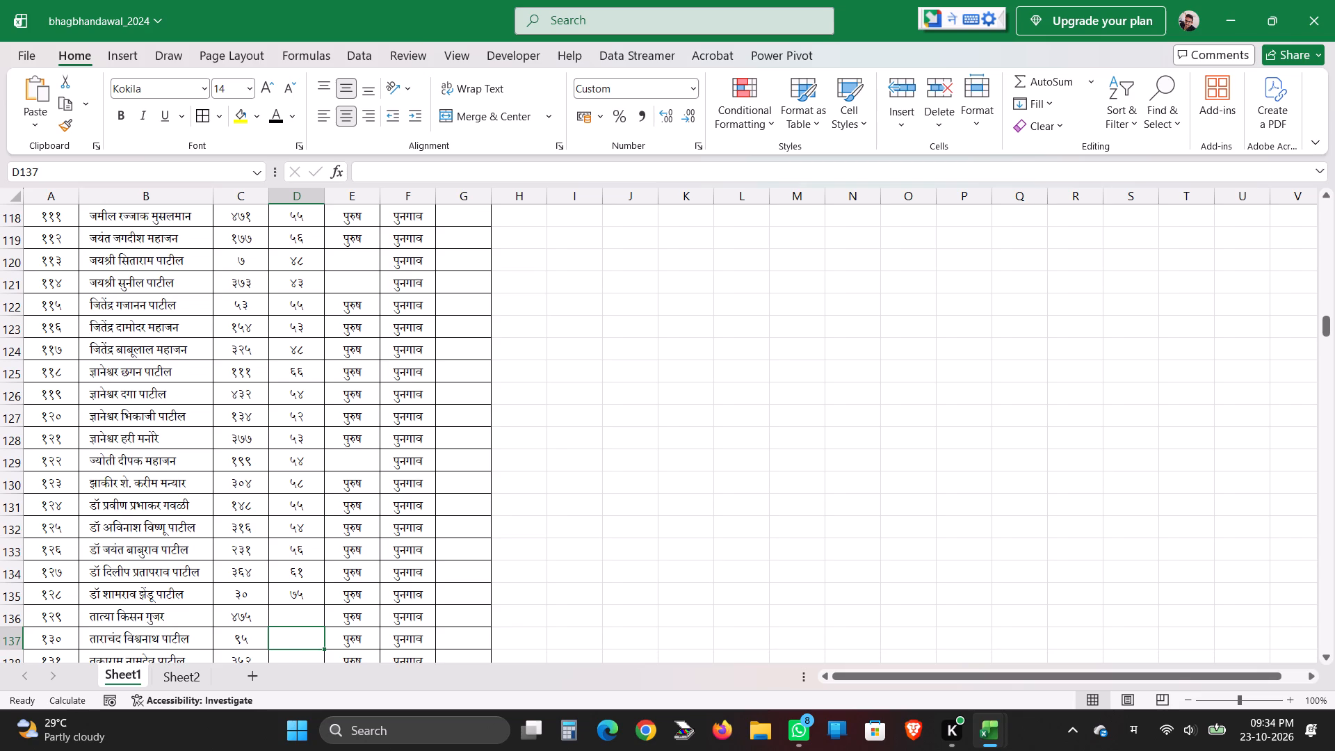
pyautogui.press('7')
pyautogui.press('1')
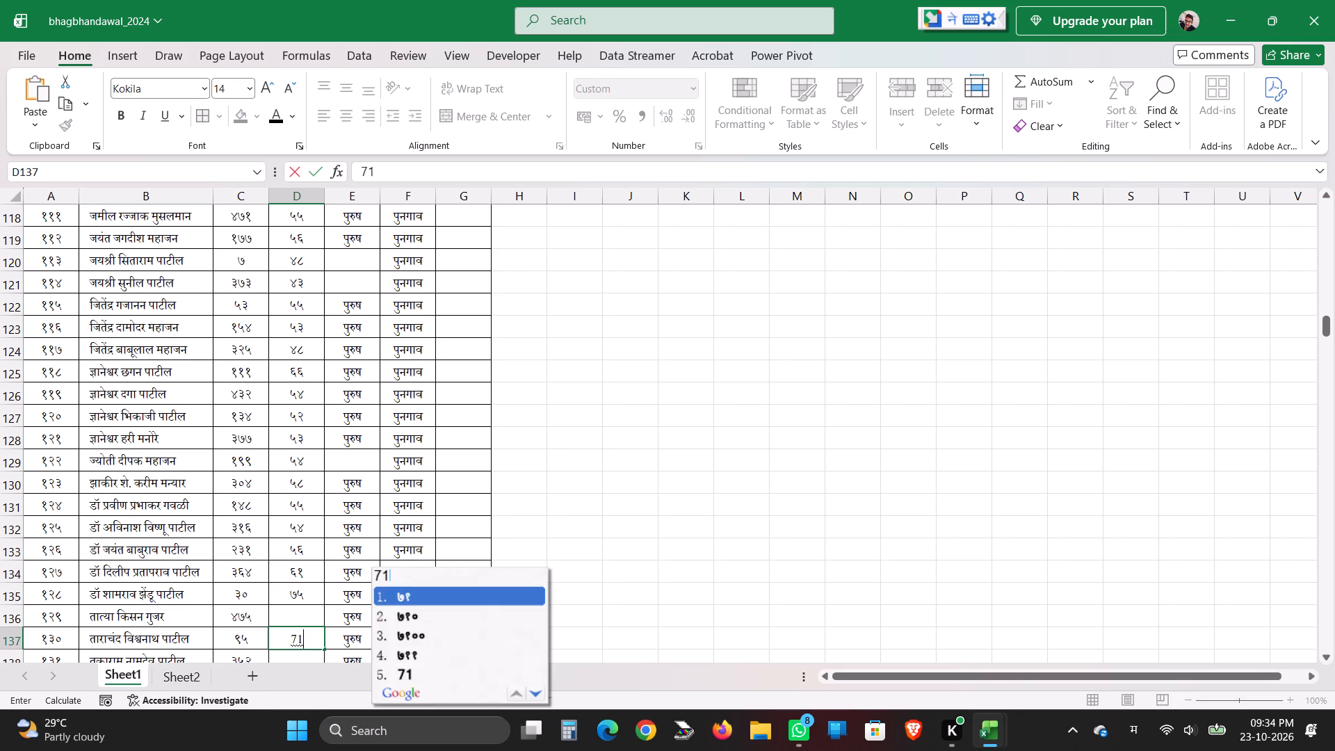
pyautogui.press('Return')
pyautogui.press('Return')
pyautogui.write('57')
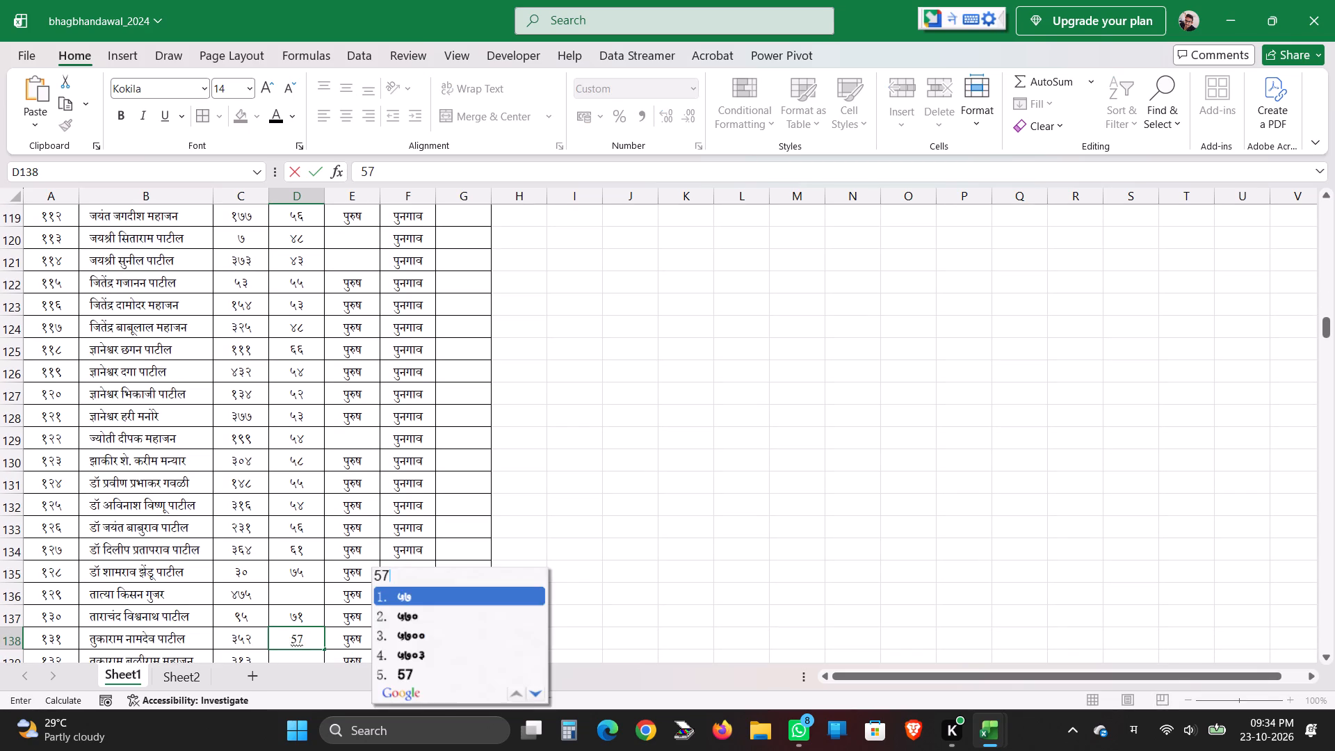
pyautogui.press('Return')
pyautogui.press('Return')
# Enter the ages 73, 45 and 47 in cells D139 to D141.
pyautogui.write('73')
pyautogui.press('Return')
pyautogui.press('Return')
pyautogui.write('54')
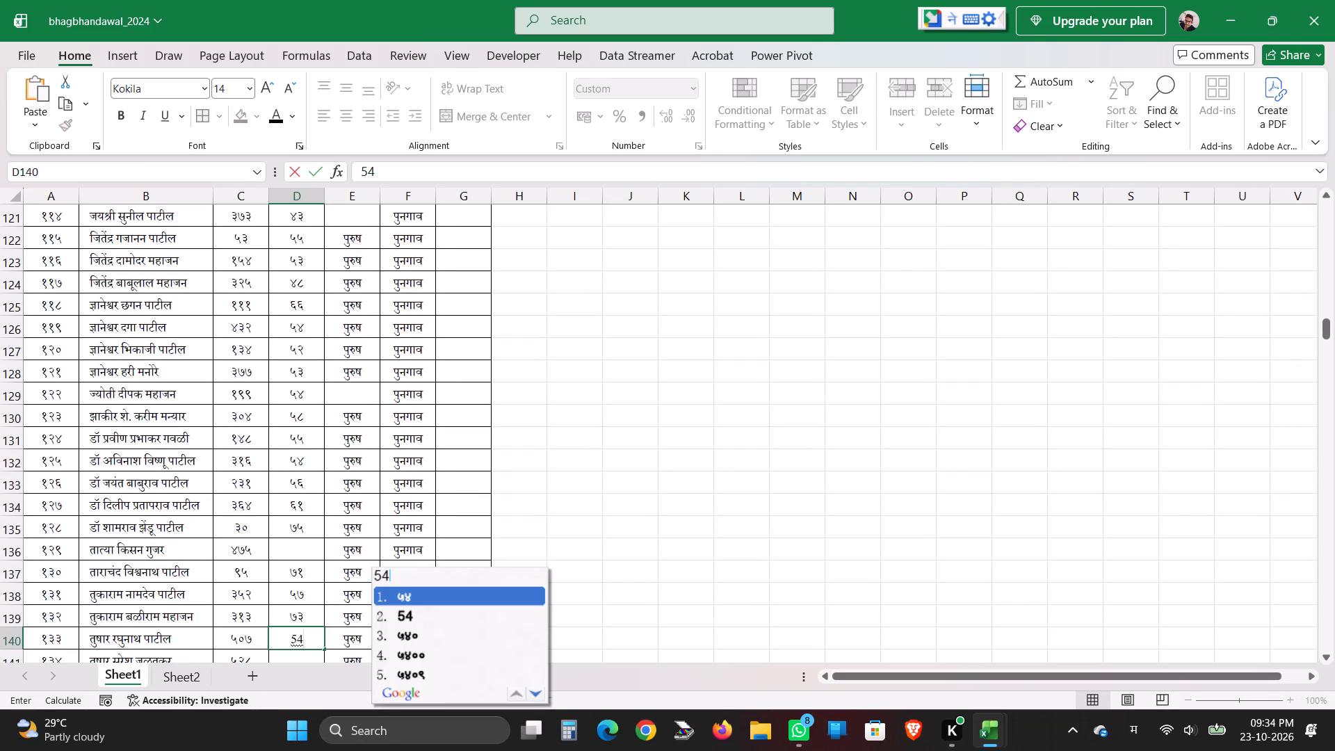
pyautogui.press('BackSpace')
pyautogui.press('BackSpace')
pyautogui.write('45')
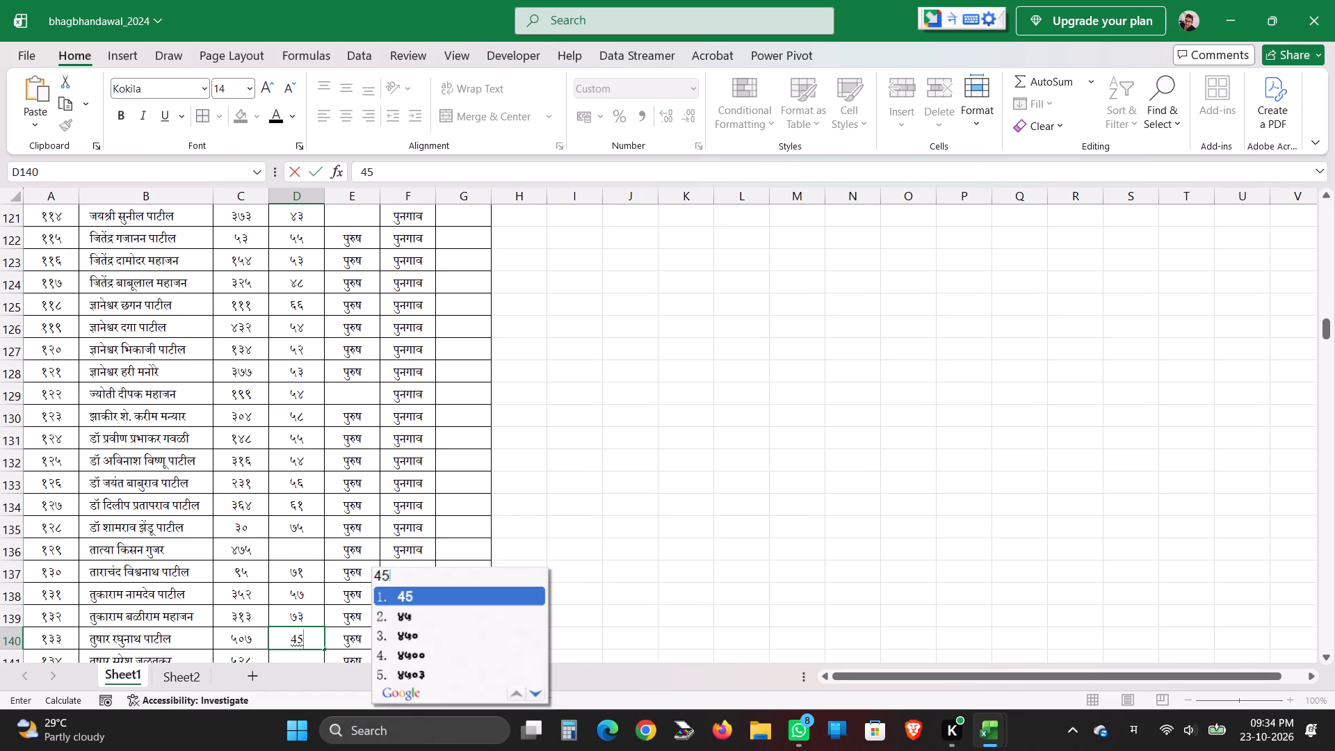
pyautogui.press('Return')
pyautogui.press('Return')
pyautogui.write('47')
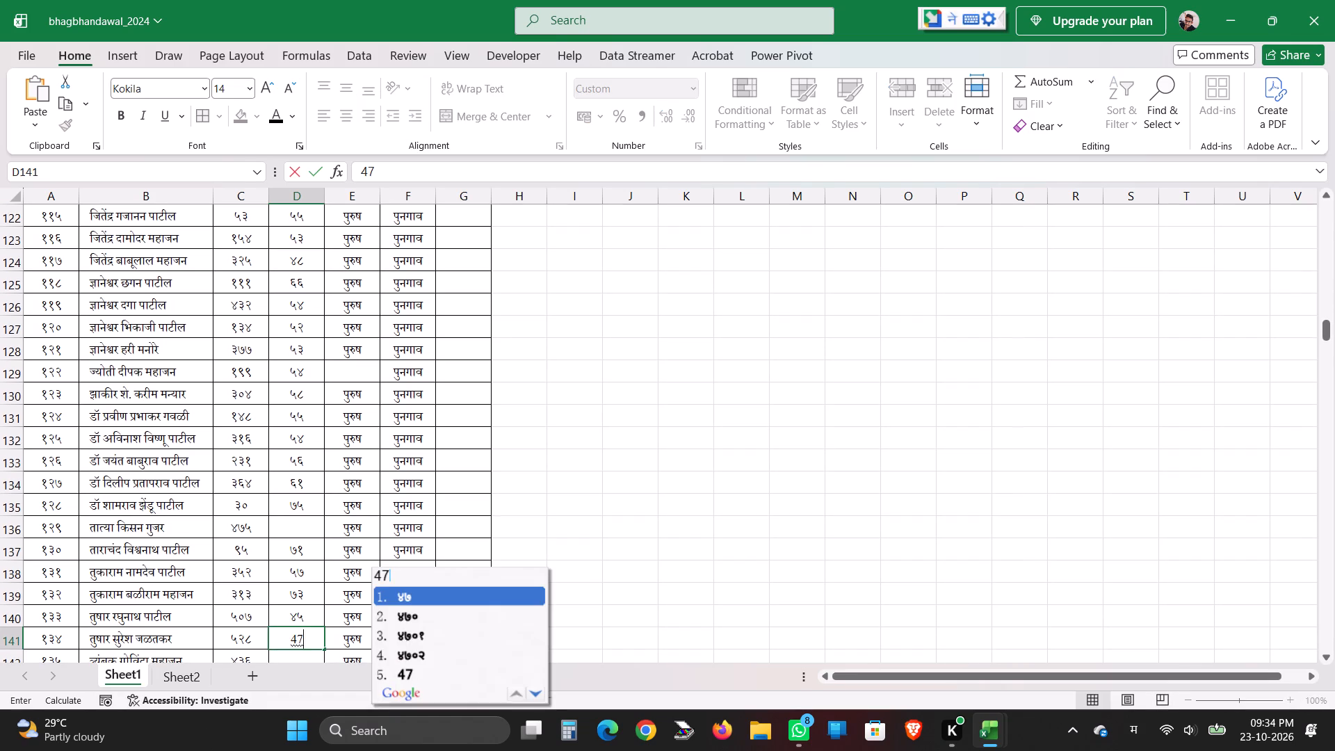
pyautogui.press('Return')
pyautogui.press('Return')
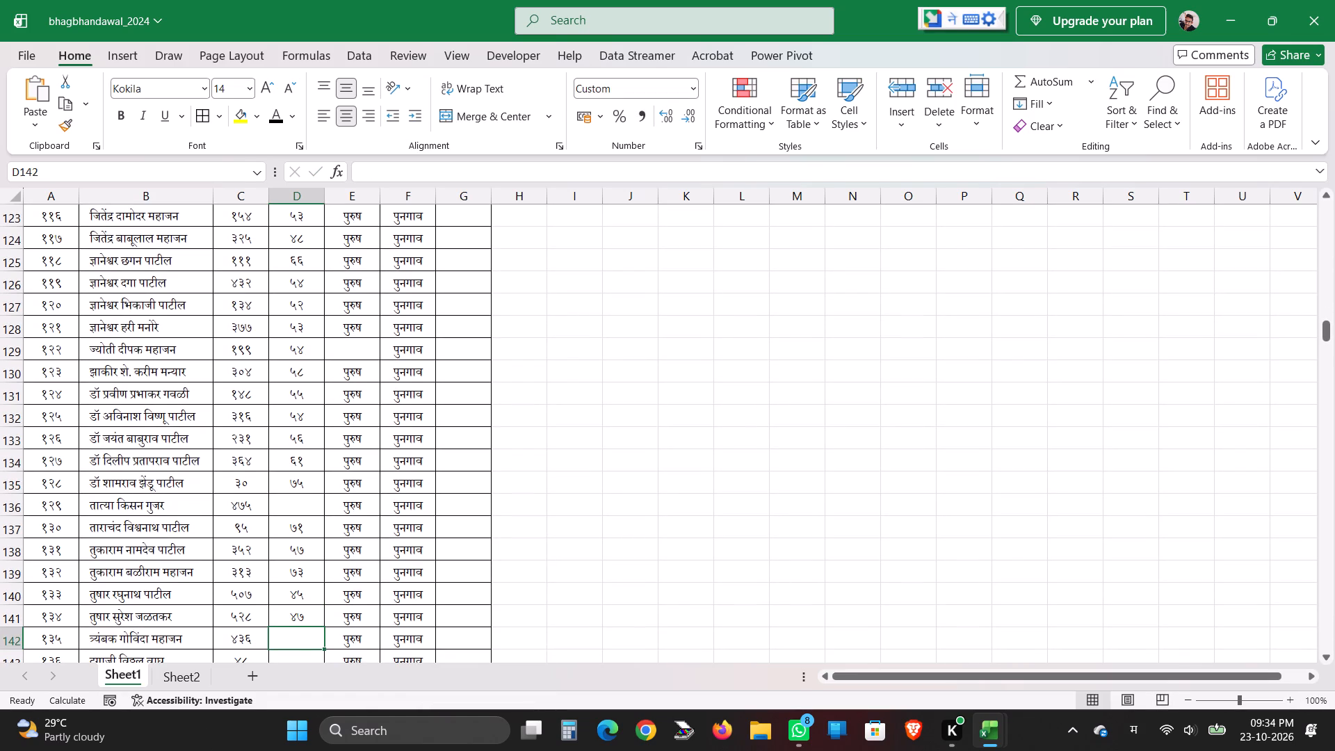
# Enter the ages 55, 58, 63 and 72 in cells D142 to D145.
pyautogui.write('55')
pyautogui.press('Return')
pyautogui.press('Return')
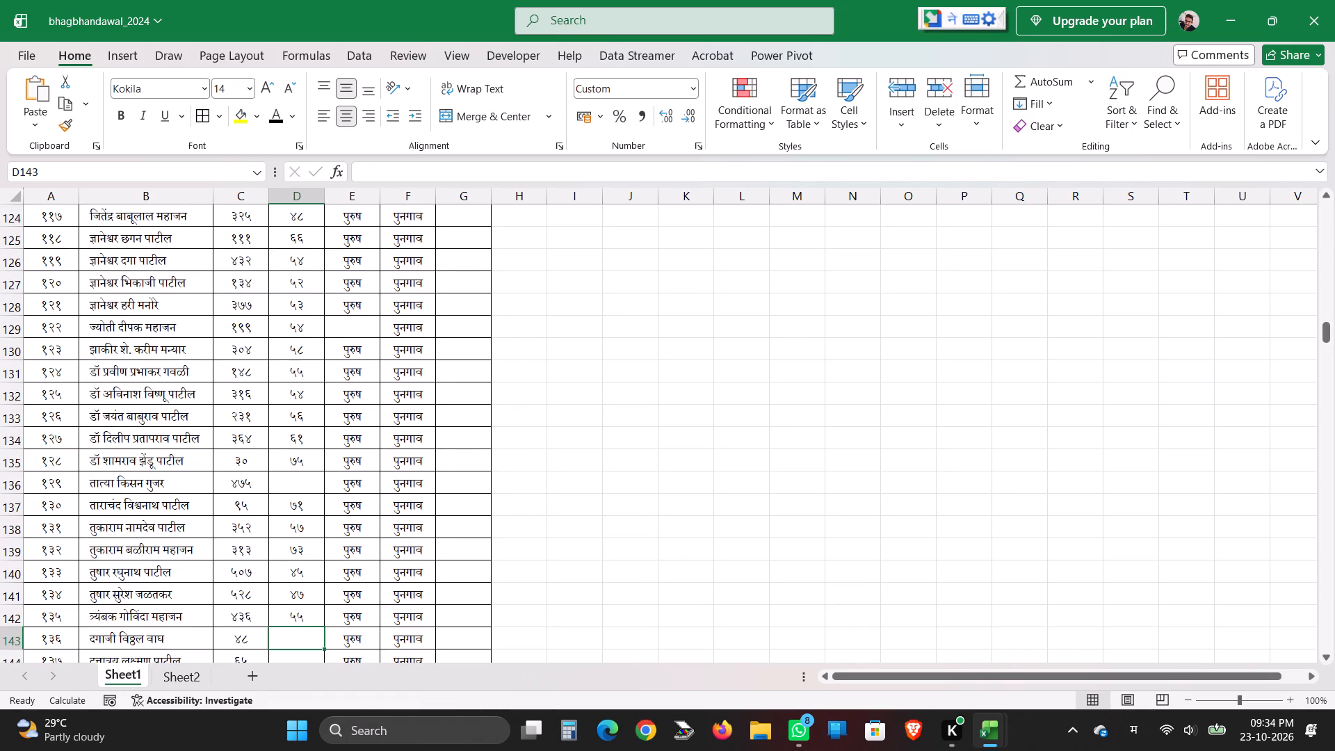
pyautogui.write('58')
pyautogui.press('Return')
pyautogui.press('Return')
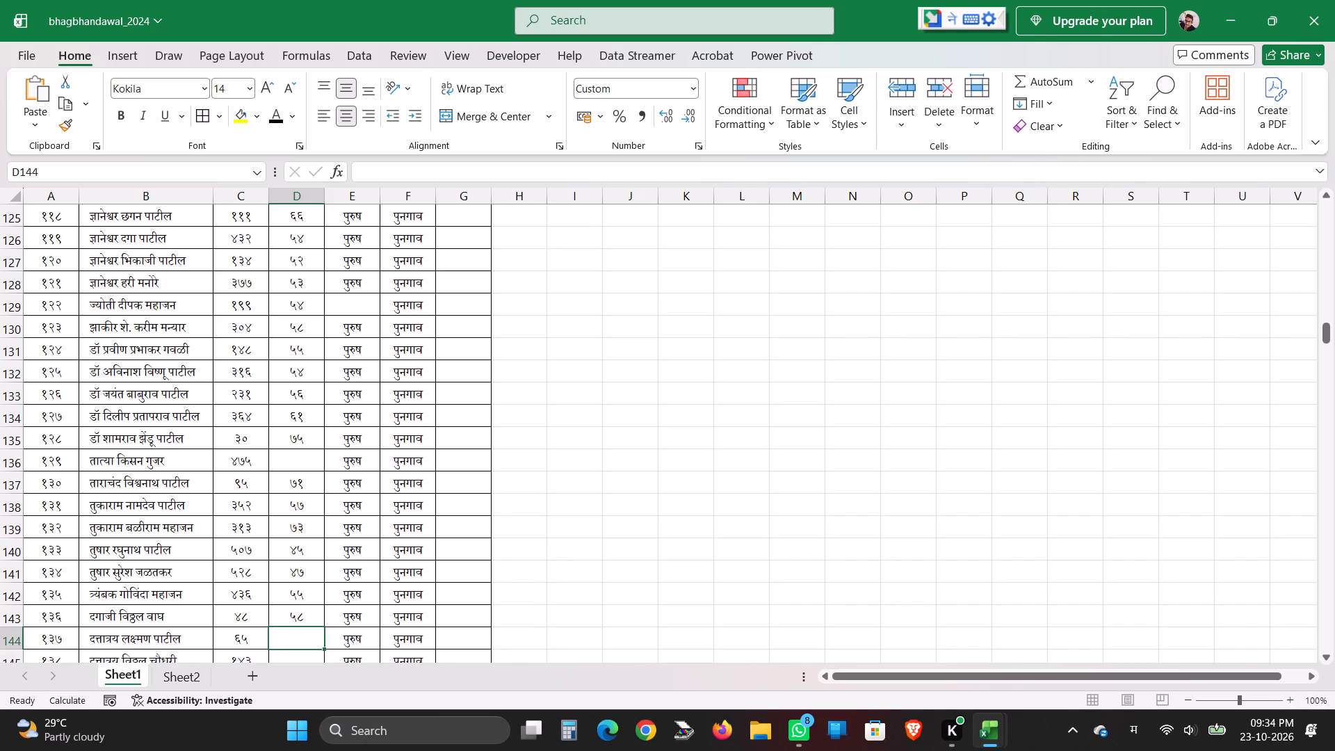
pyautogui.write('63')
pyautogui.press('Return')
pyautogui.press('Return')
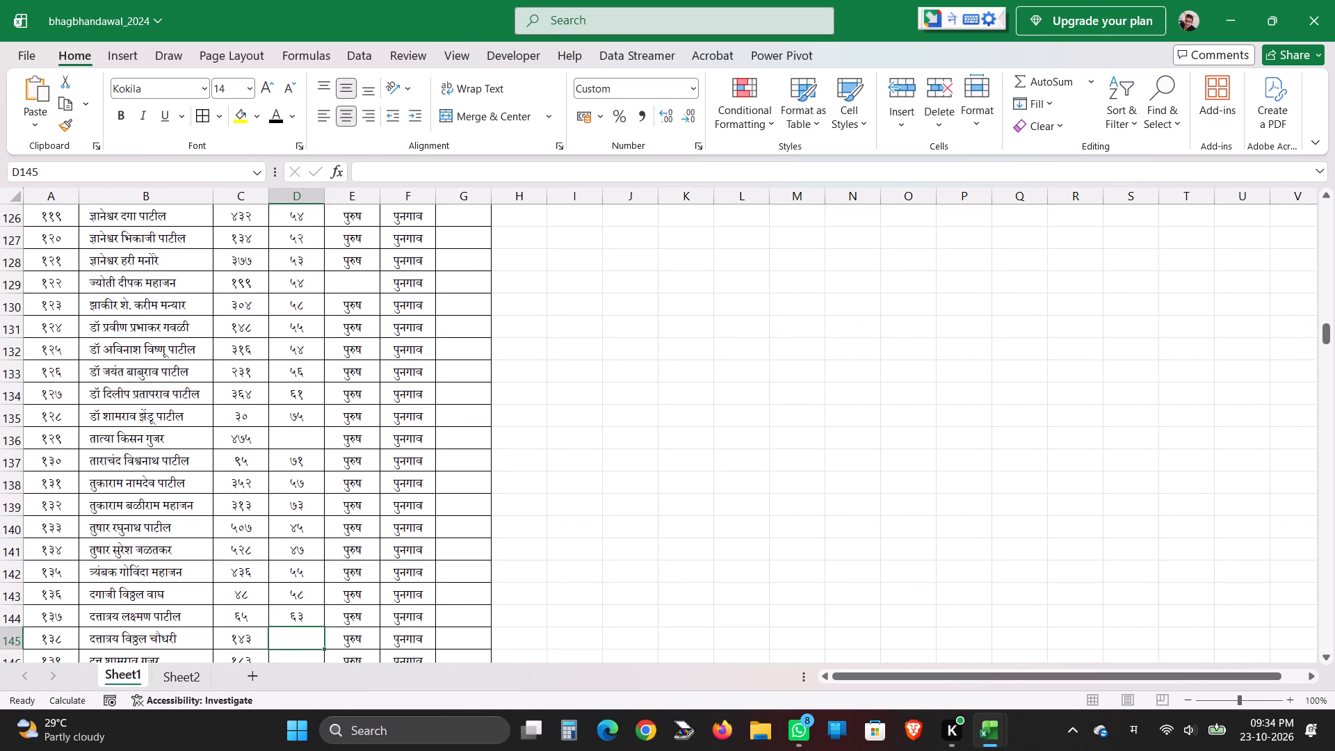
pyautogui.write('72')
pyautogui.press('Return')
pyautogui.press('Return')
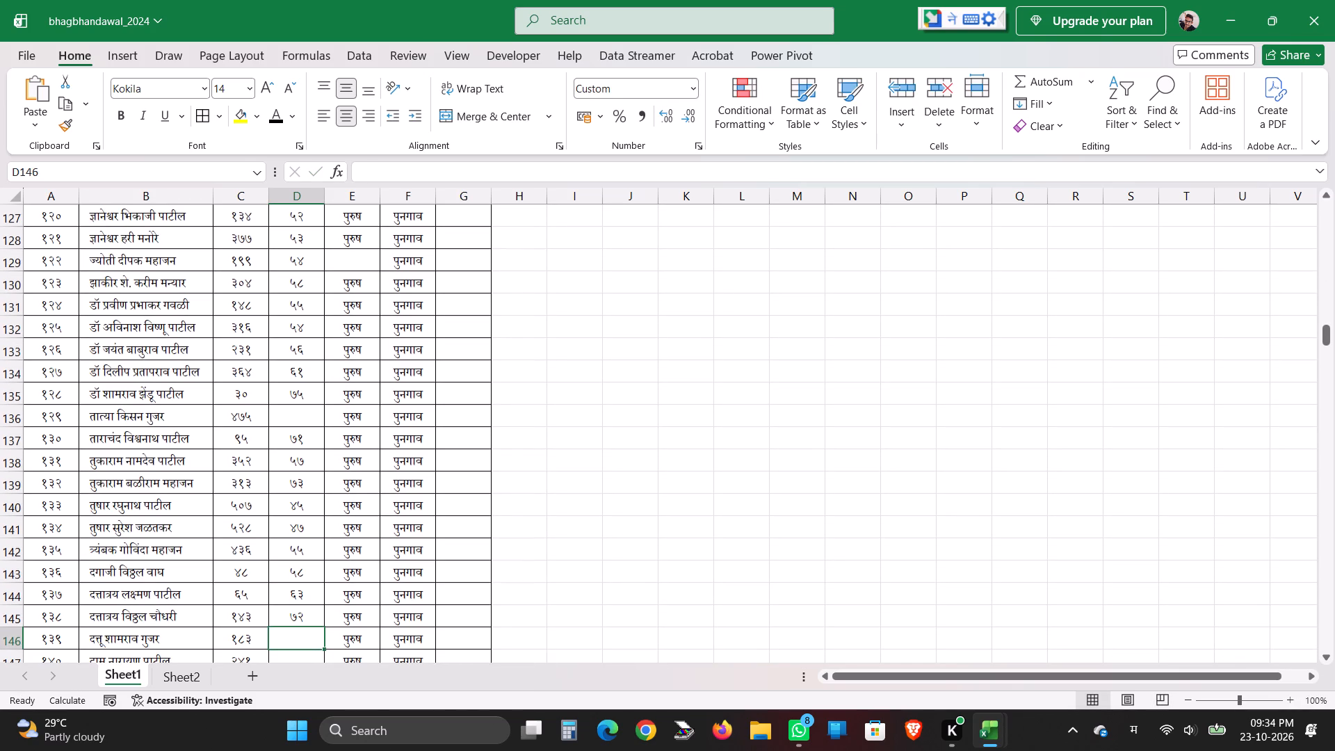
# Enter the ages 70, 75, 73 and 65 in cells D146 to D149.
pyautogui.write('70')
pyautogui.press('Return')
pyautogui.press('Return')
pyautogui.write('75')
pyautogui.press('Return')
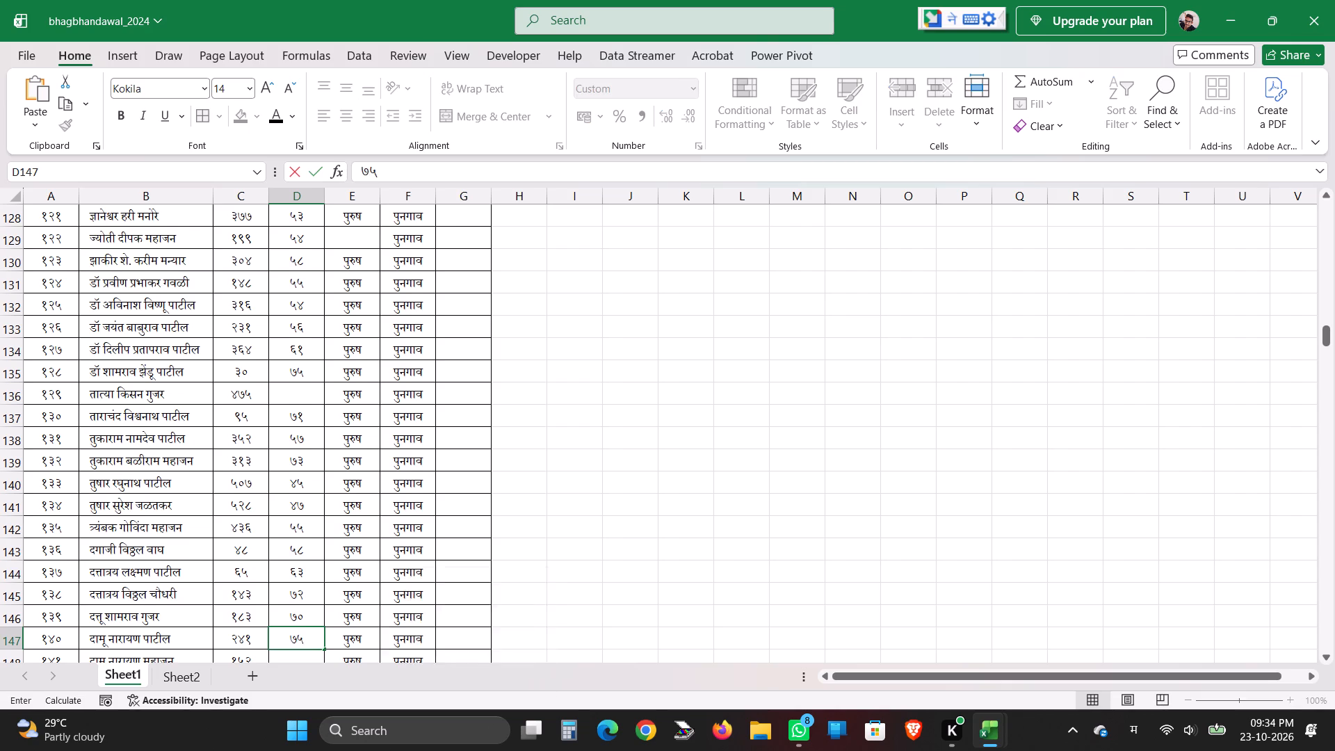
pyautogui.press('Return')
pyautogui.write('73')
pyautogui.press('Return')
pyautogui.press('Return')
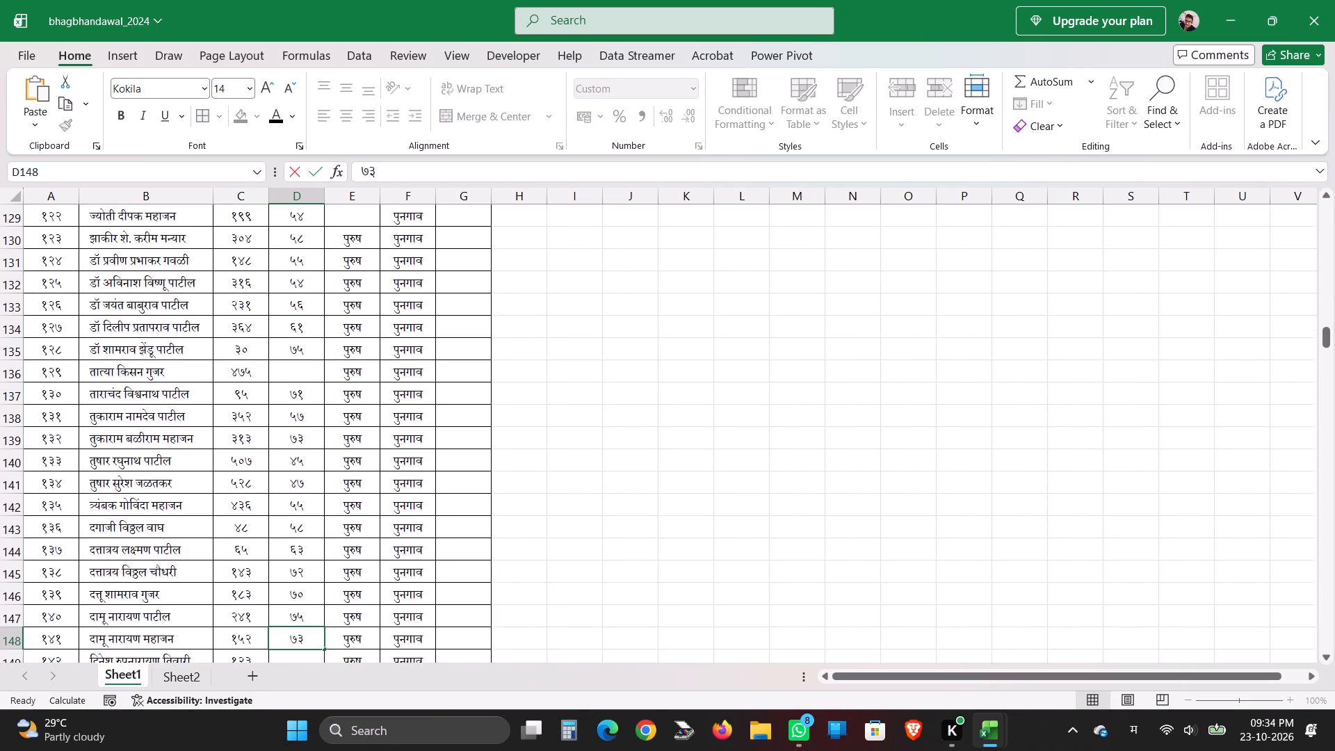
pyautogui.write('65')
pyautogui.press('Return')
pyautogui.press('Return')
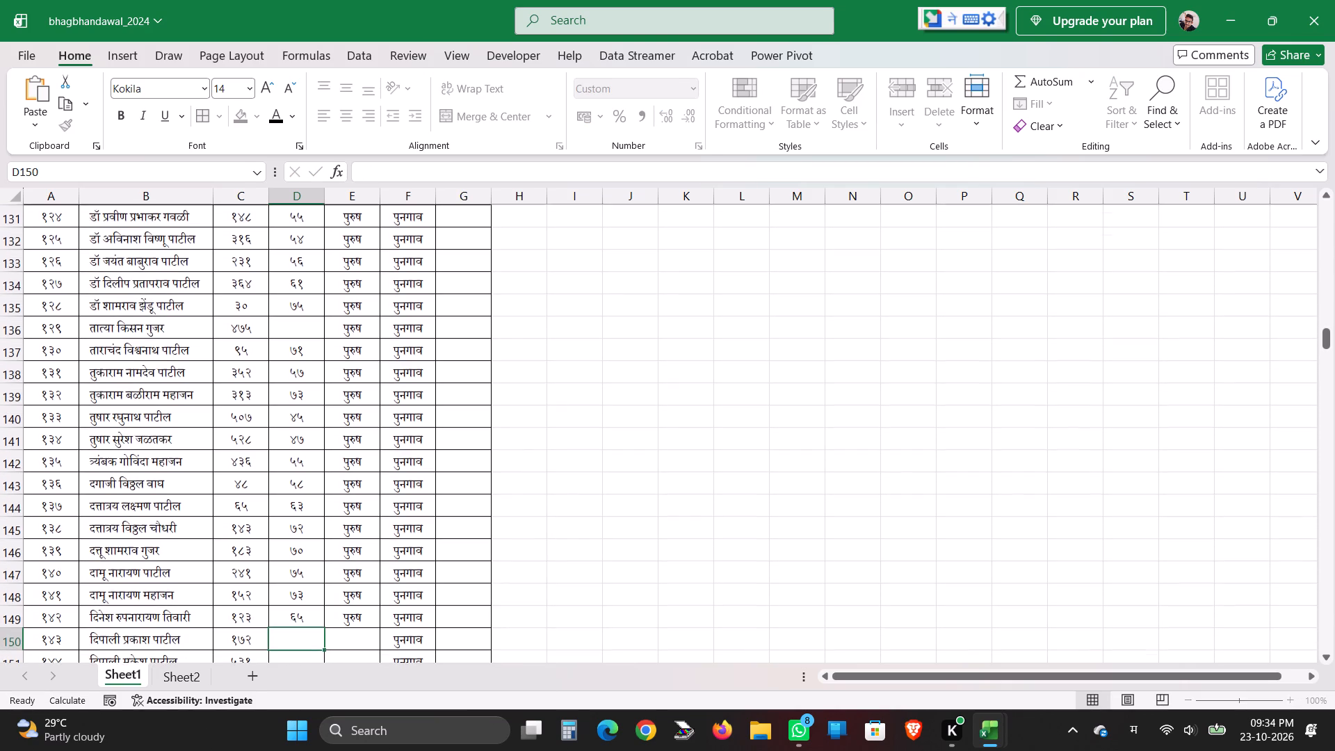
# Enter the ages 45, 44 and 48 in cells D150 to D152.
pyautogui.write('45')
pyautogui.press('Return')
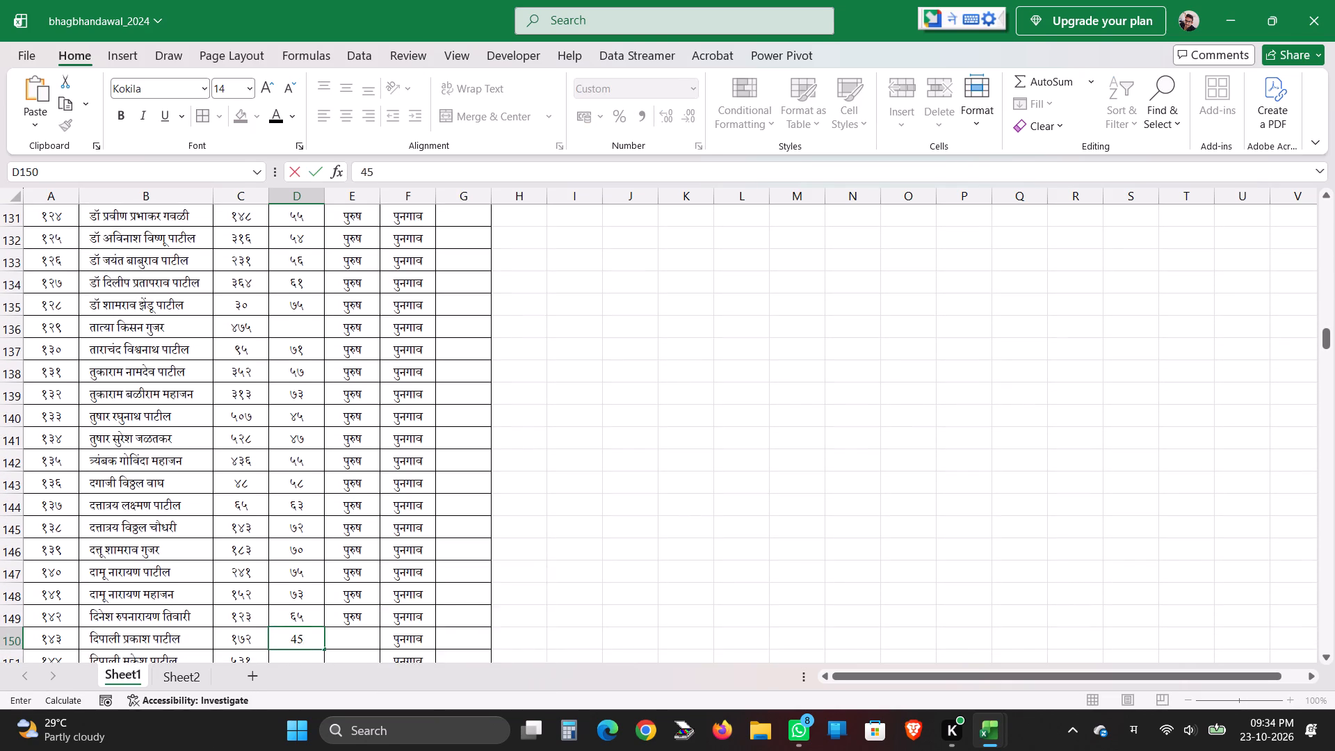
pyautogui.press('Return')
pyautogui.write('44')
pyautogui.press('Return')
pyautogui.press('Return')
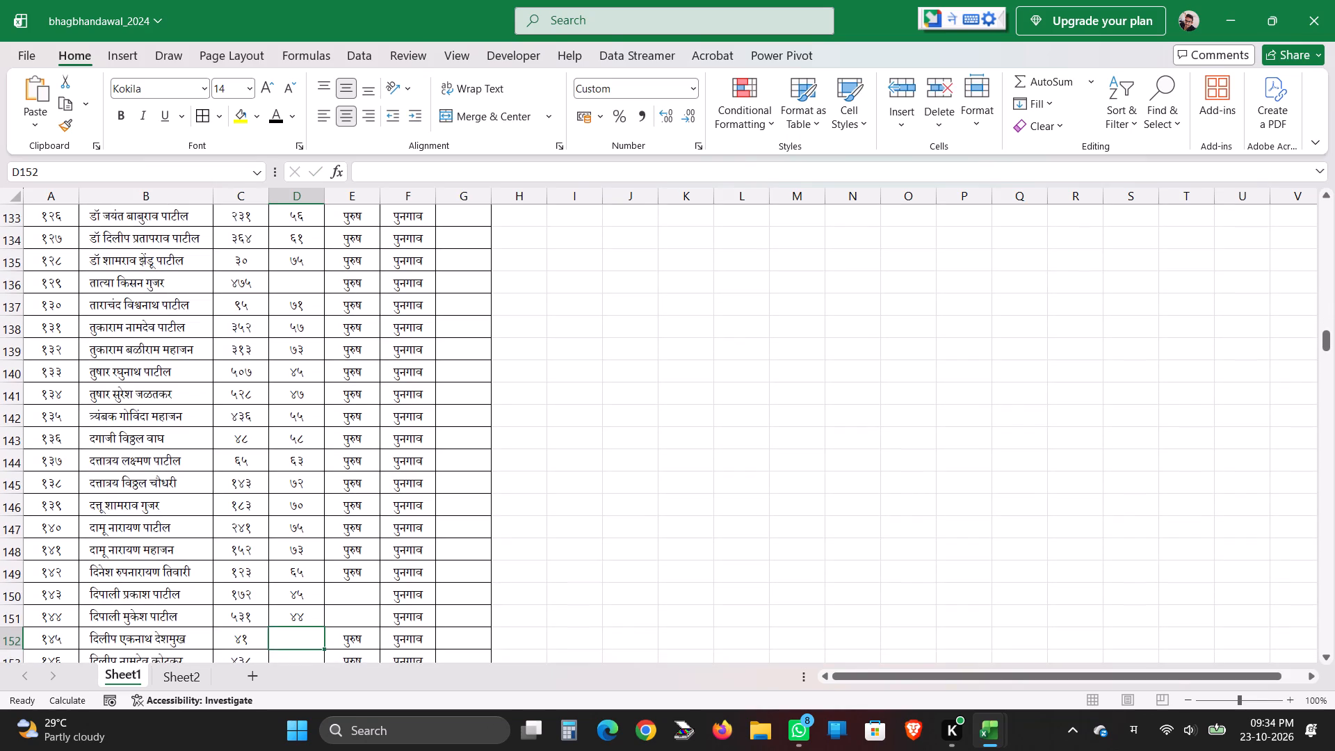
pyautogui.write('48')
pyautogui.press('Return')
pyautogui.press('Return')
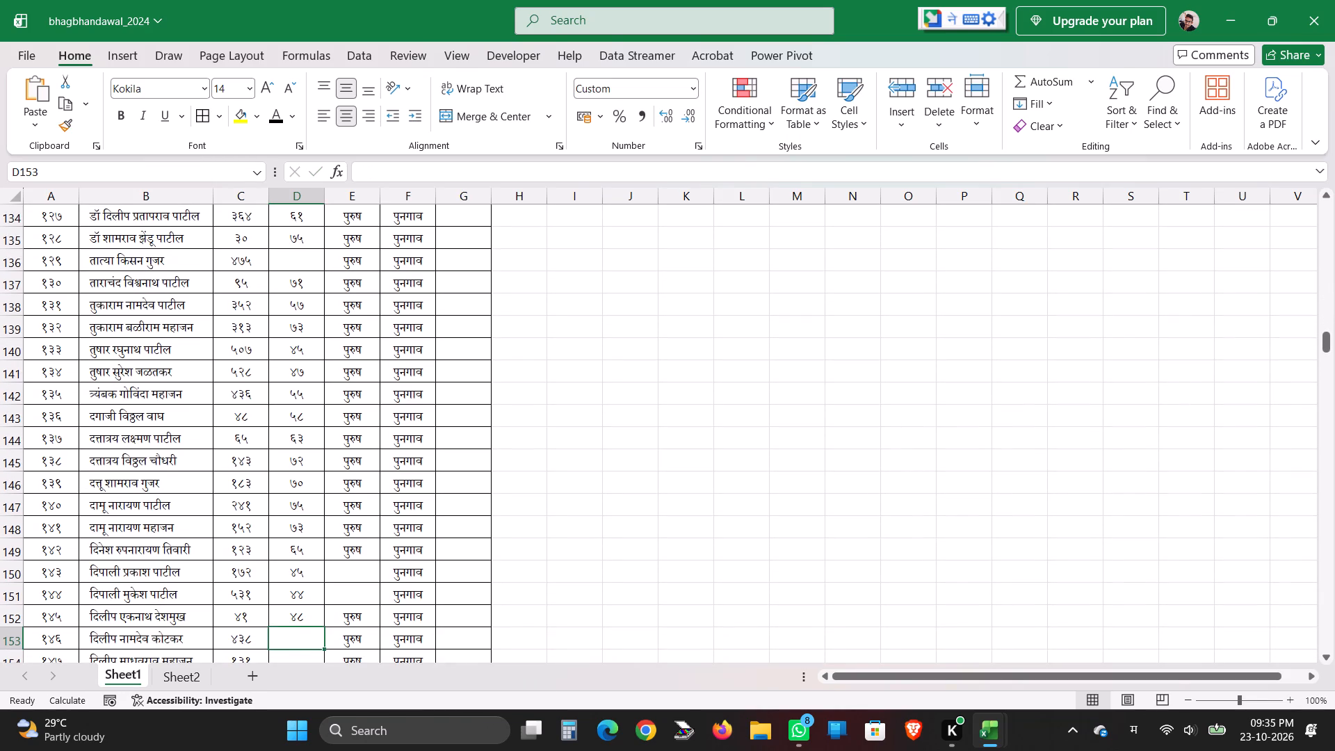
# Enter the ages 46 and 55 in cells D153 and D154.
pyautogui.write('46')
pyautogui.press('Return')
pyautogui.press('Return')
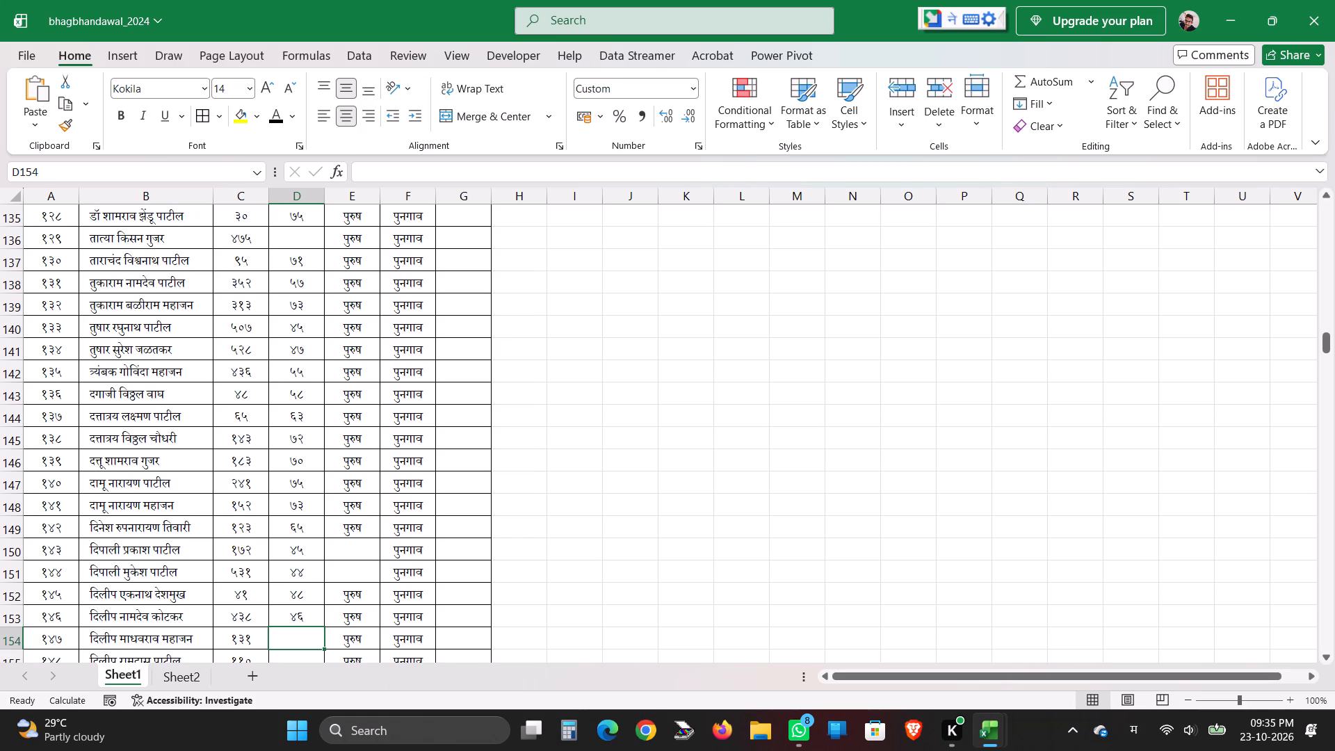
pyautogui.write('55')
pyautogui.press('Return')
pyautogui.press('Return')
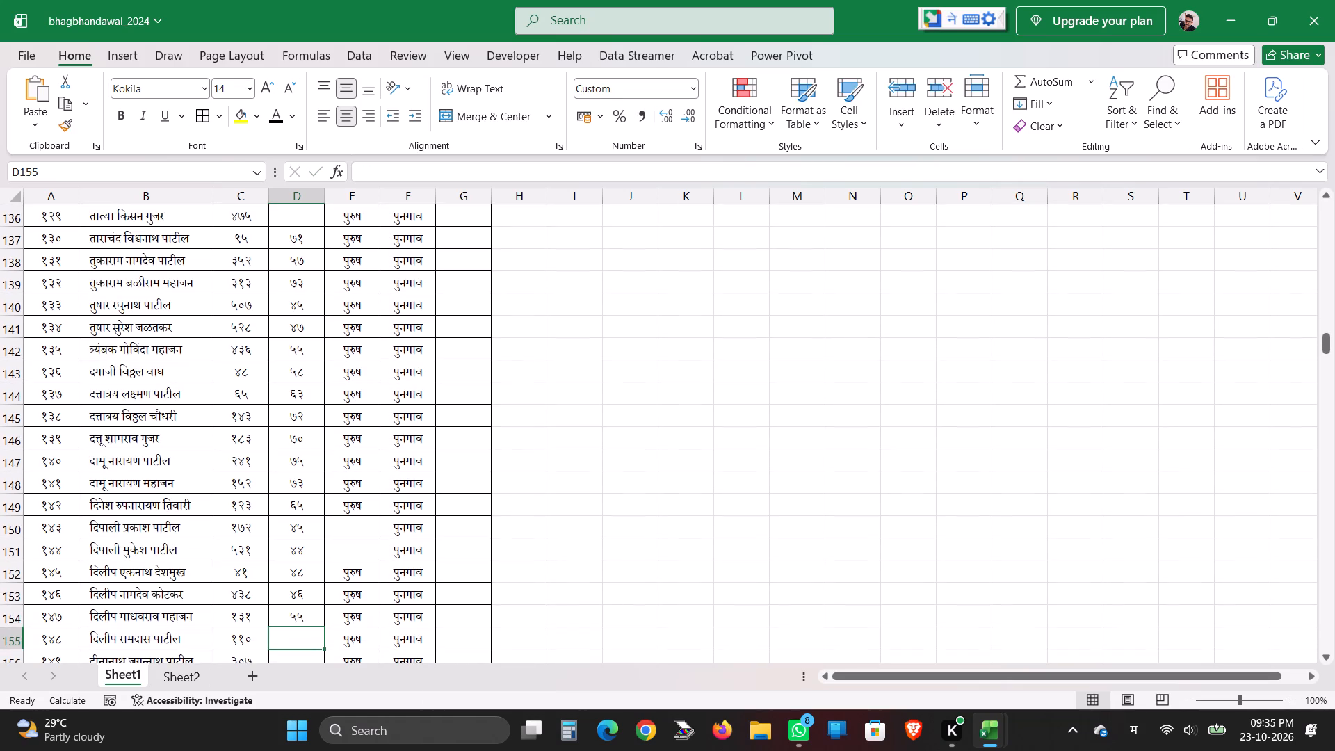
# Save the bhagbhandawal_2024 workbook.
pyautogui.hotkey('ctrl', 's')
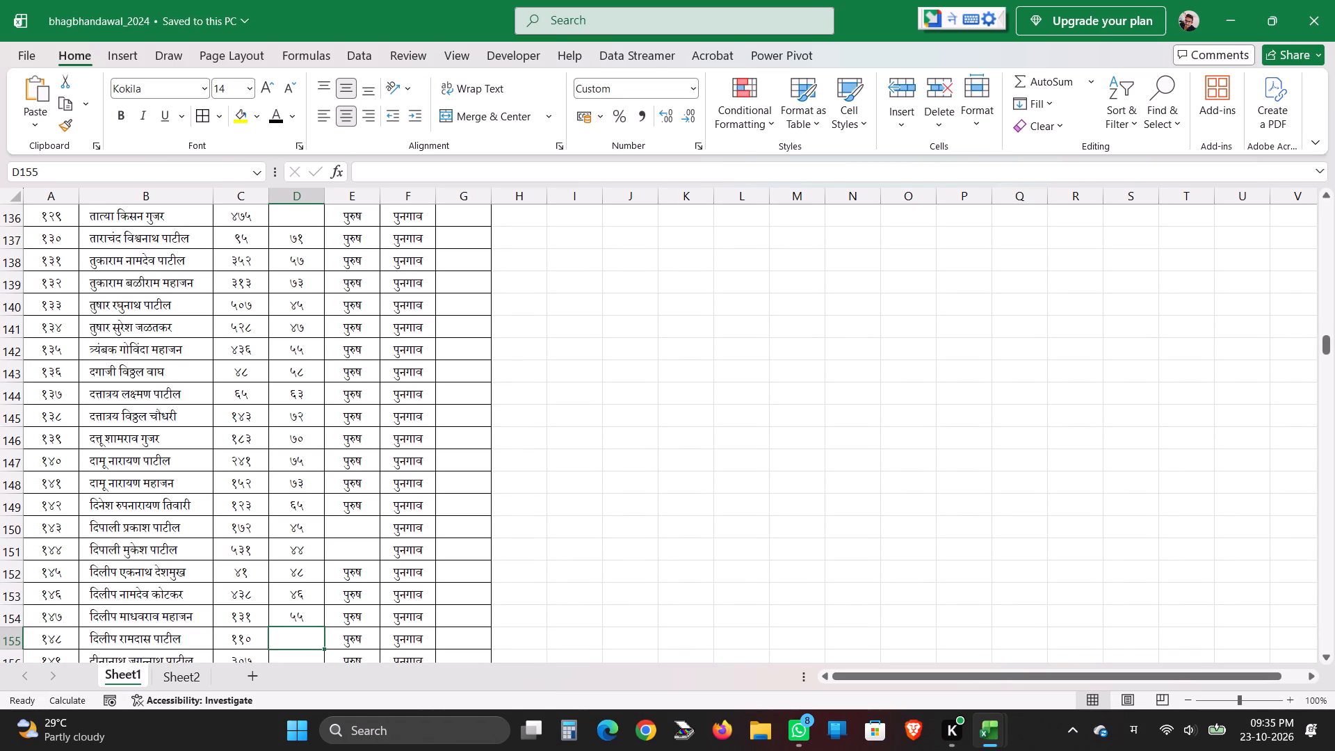
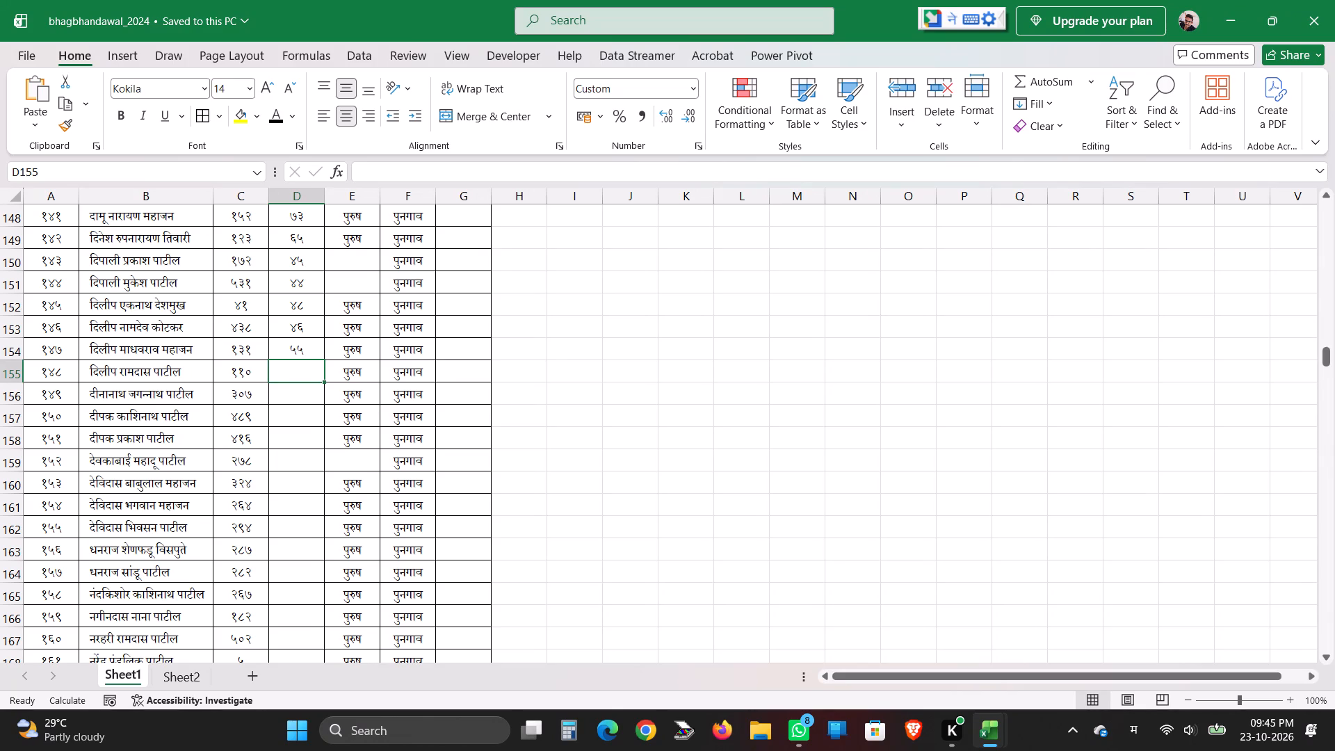
# Enter the ages 53, 48 and 45 in cells D155, D157 and D158, skipping D156.
pyautogui.write('53')
pyautogui.press('Return')
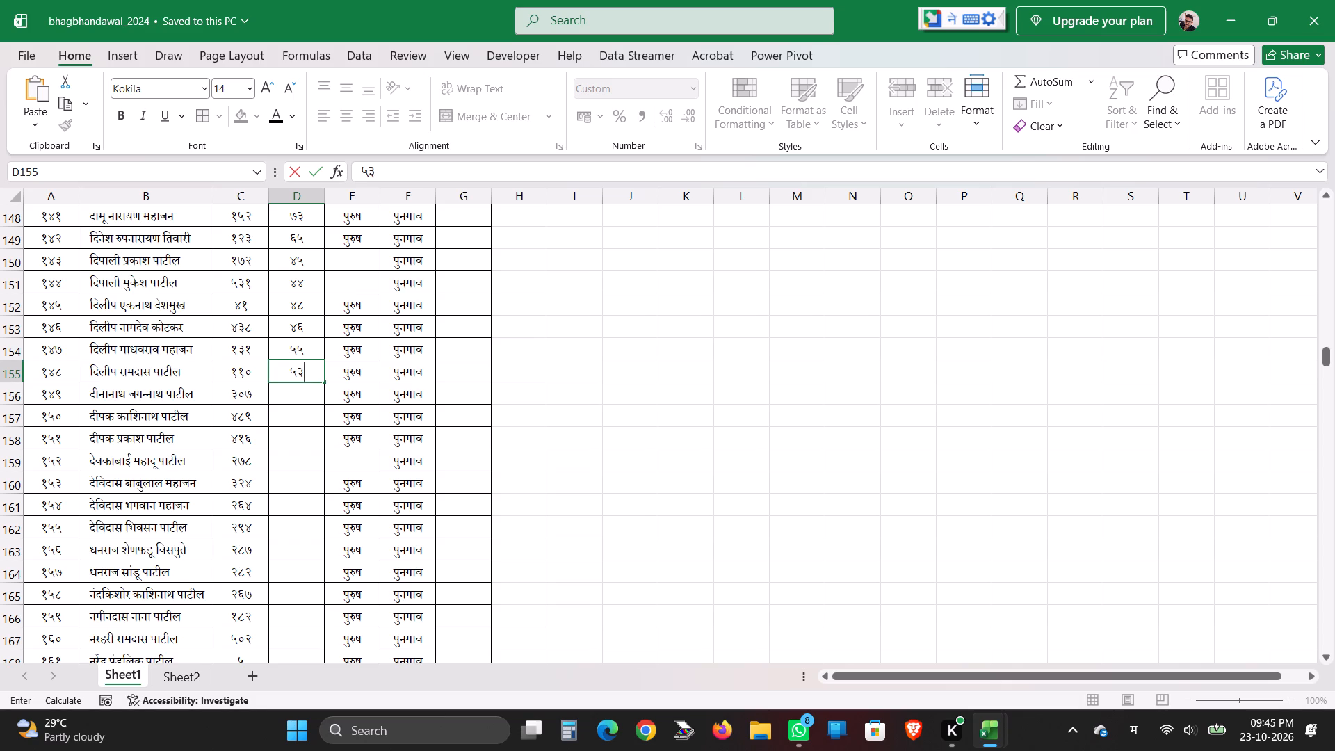
pyautogui.press('Return')
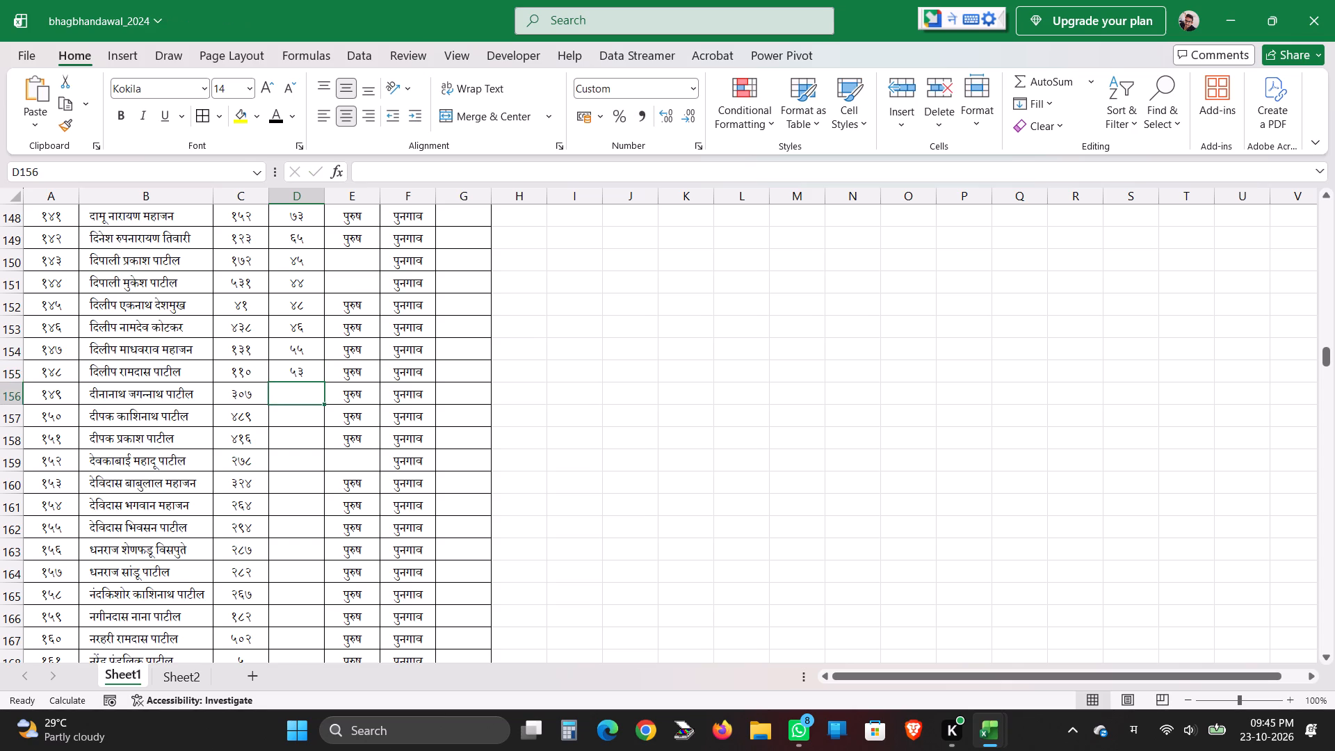
pyautogui.press('Return')
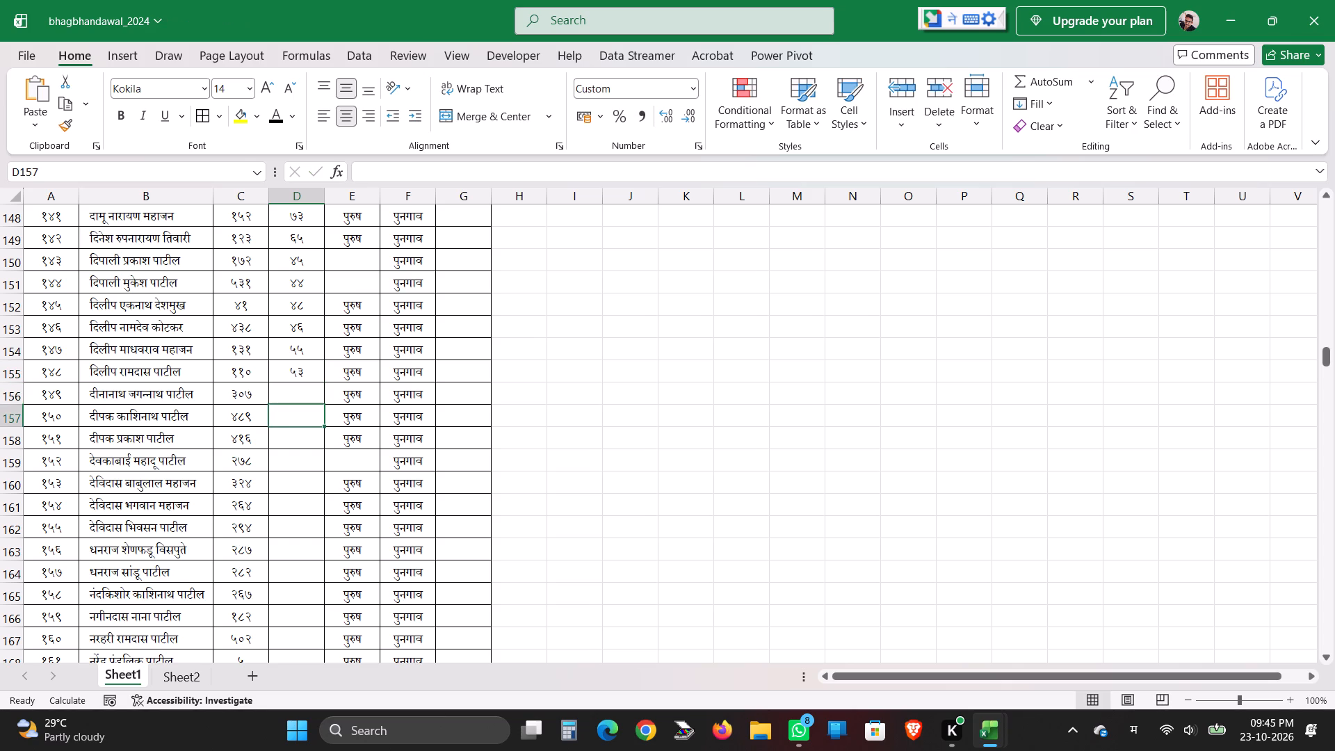
pyautogui.write('48')
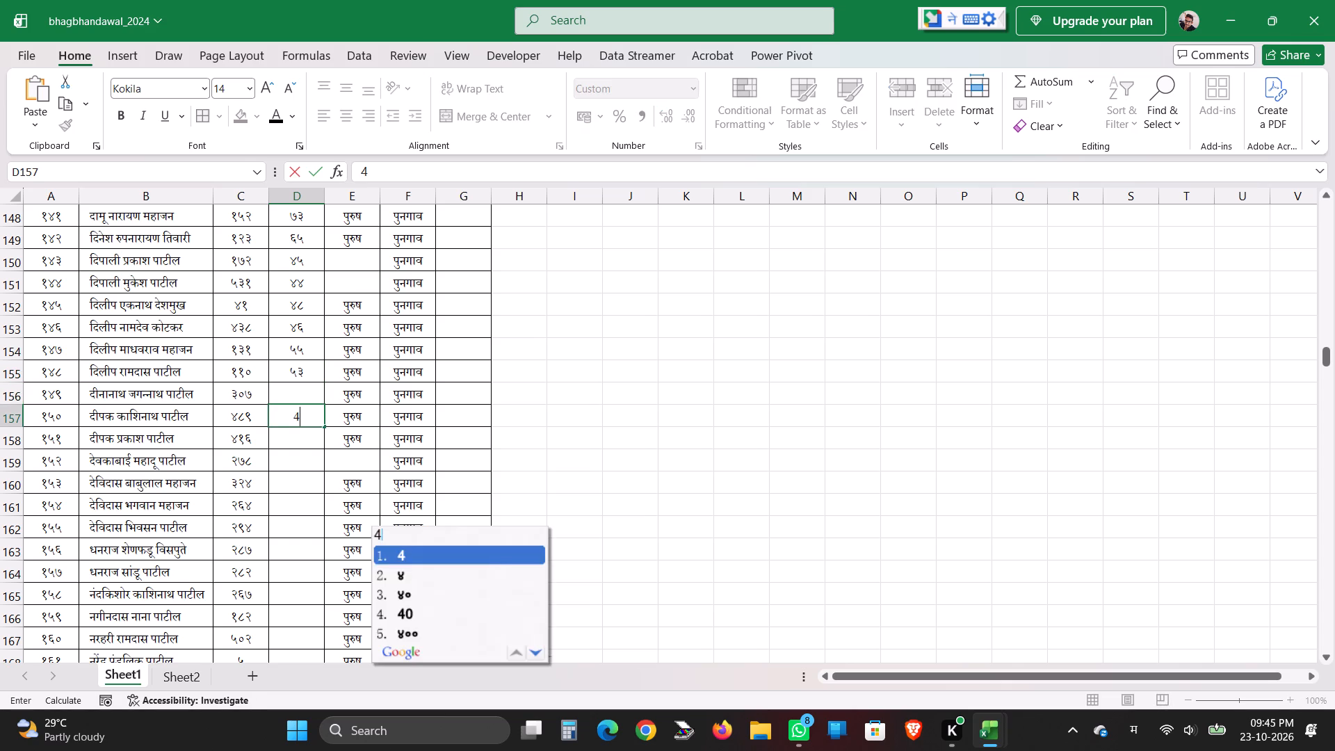
pyautogui.press('Return')
pyautogui.press('Return')
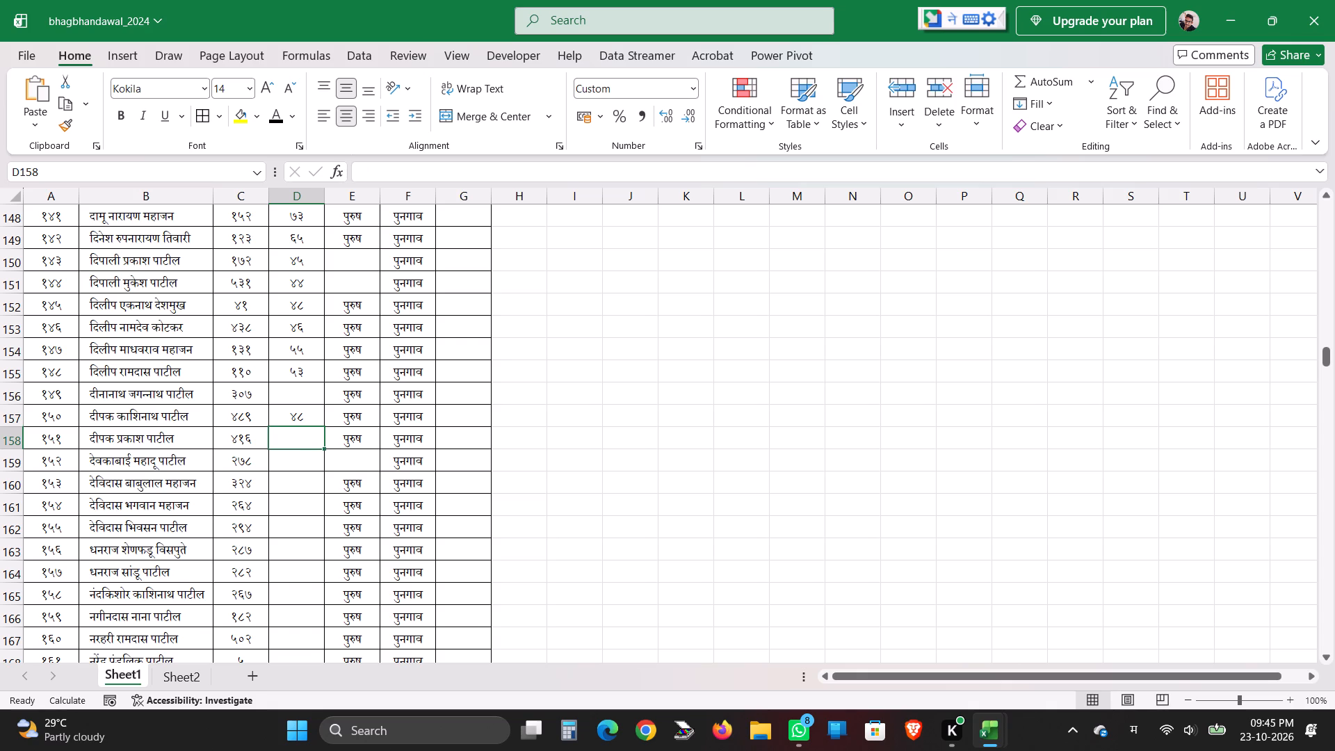
pyautogui.write('45')
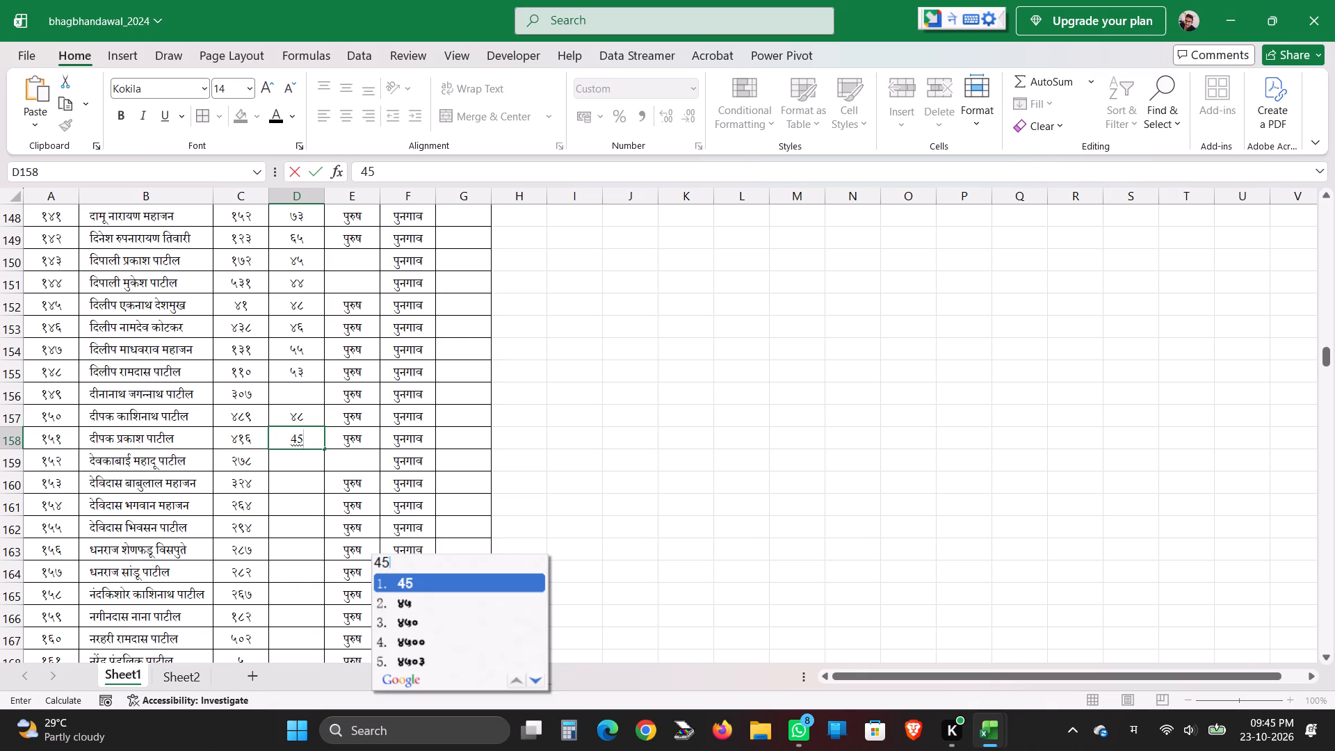
pyautogui.press('Return')
pyautogui.press('Return')
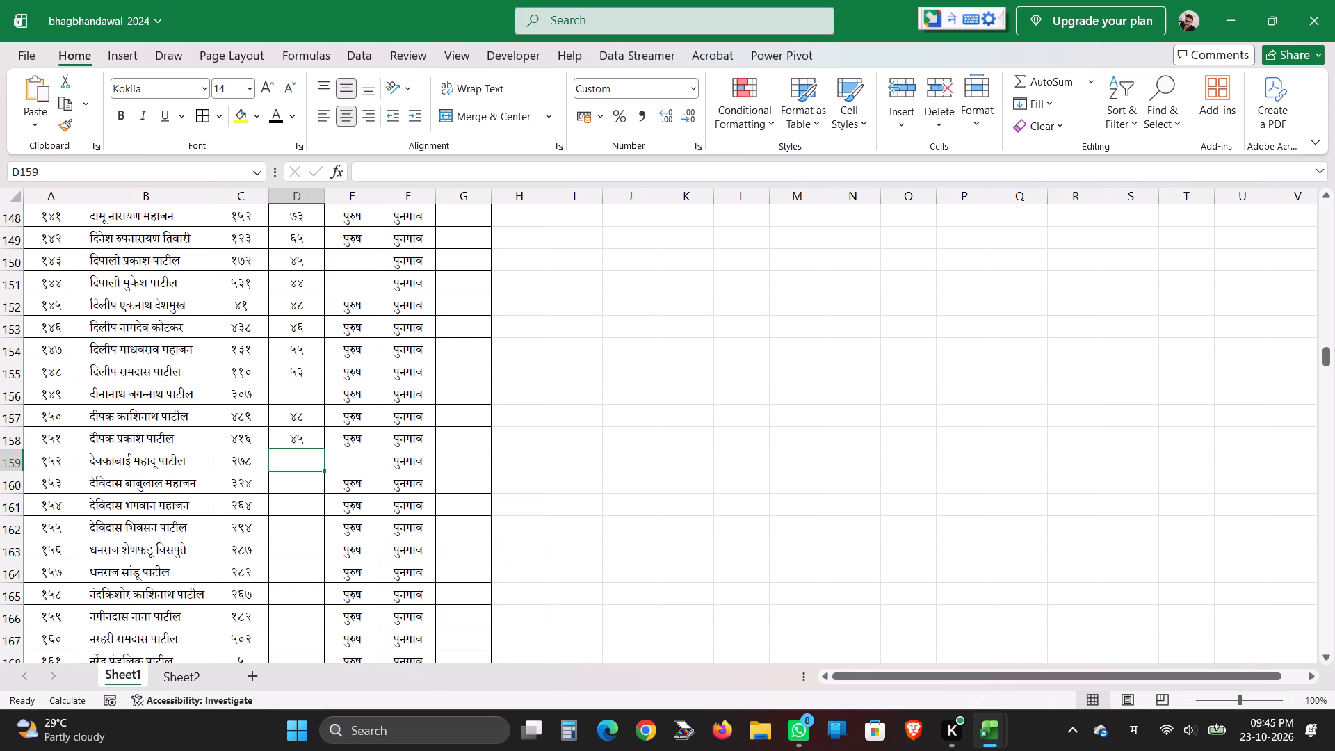
# Enter the ages 65, 46 and 61 in cells D160, D162 and D163, skipping D159 and D161.
pyautogui.press('Return')
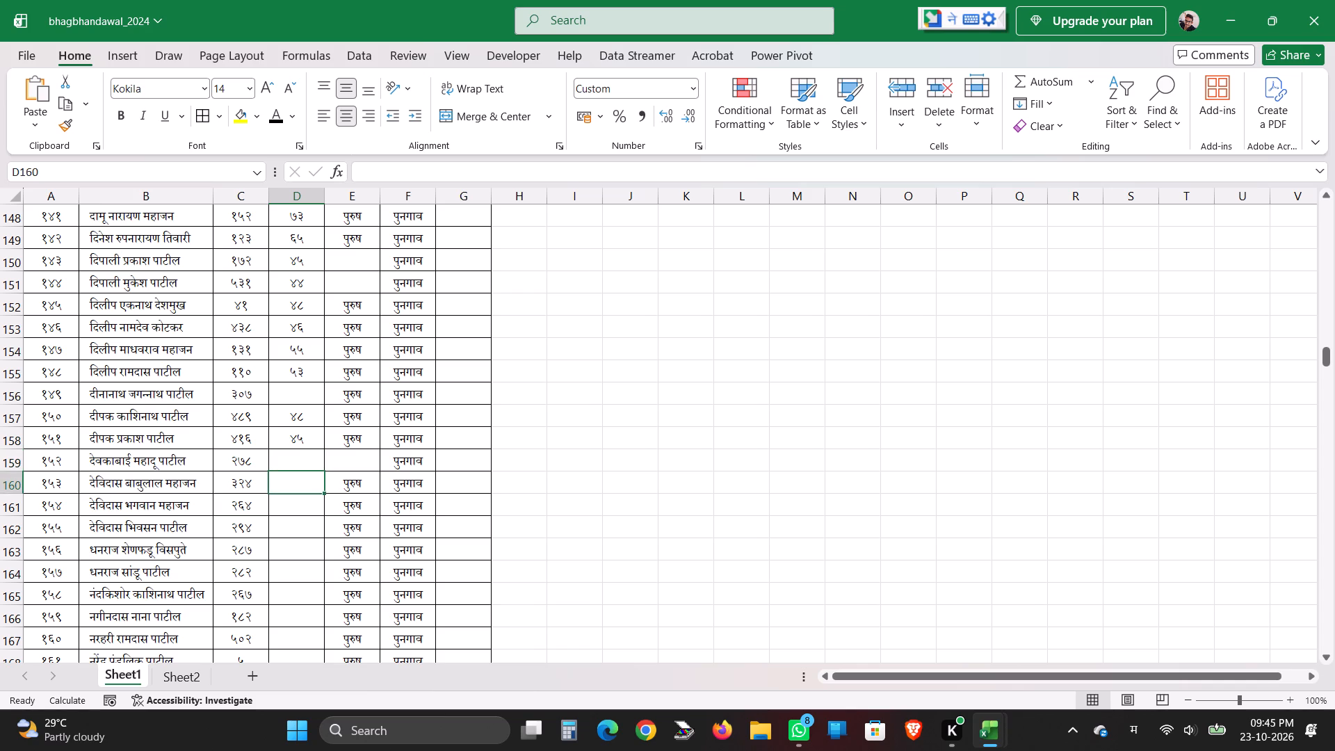
pyautogui.write('65')
pyautogui.press('Return')
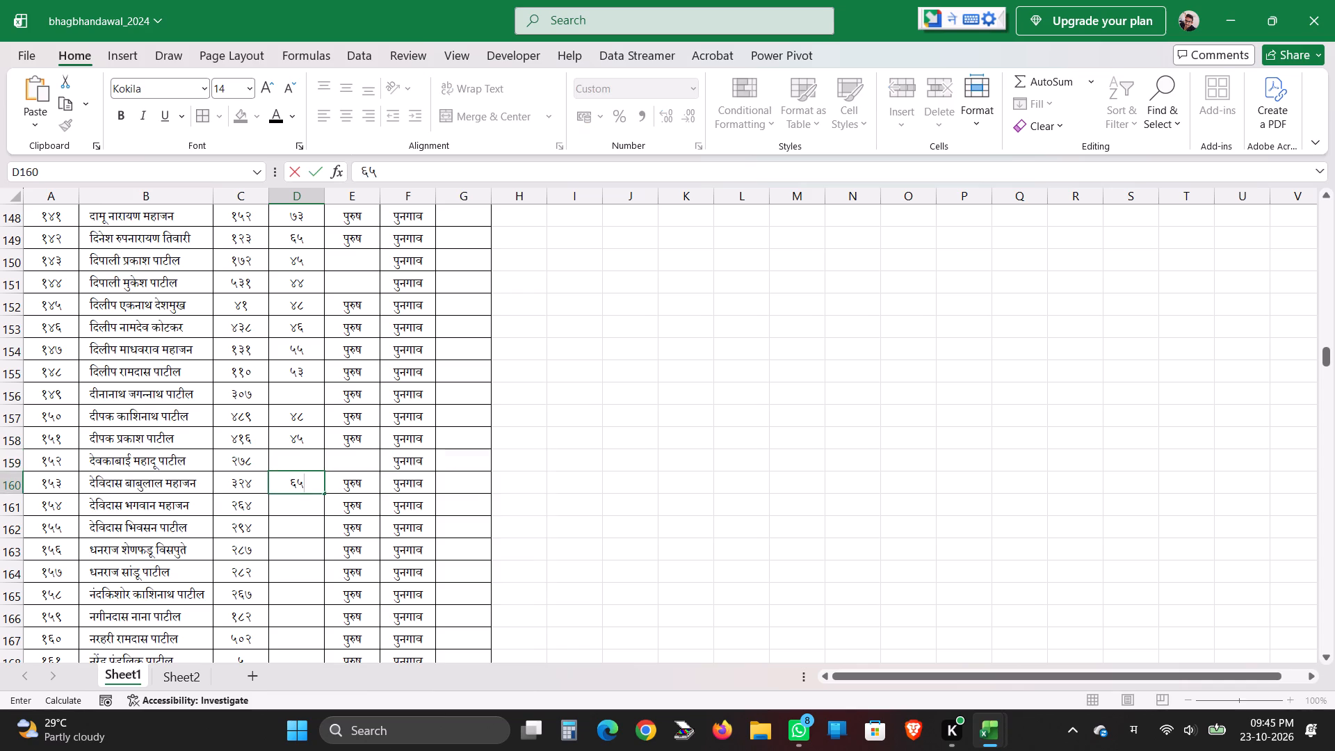
pyautogui.press('Return')
pyautogui.press('Return')
pyautogui.write('46')
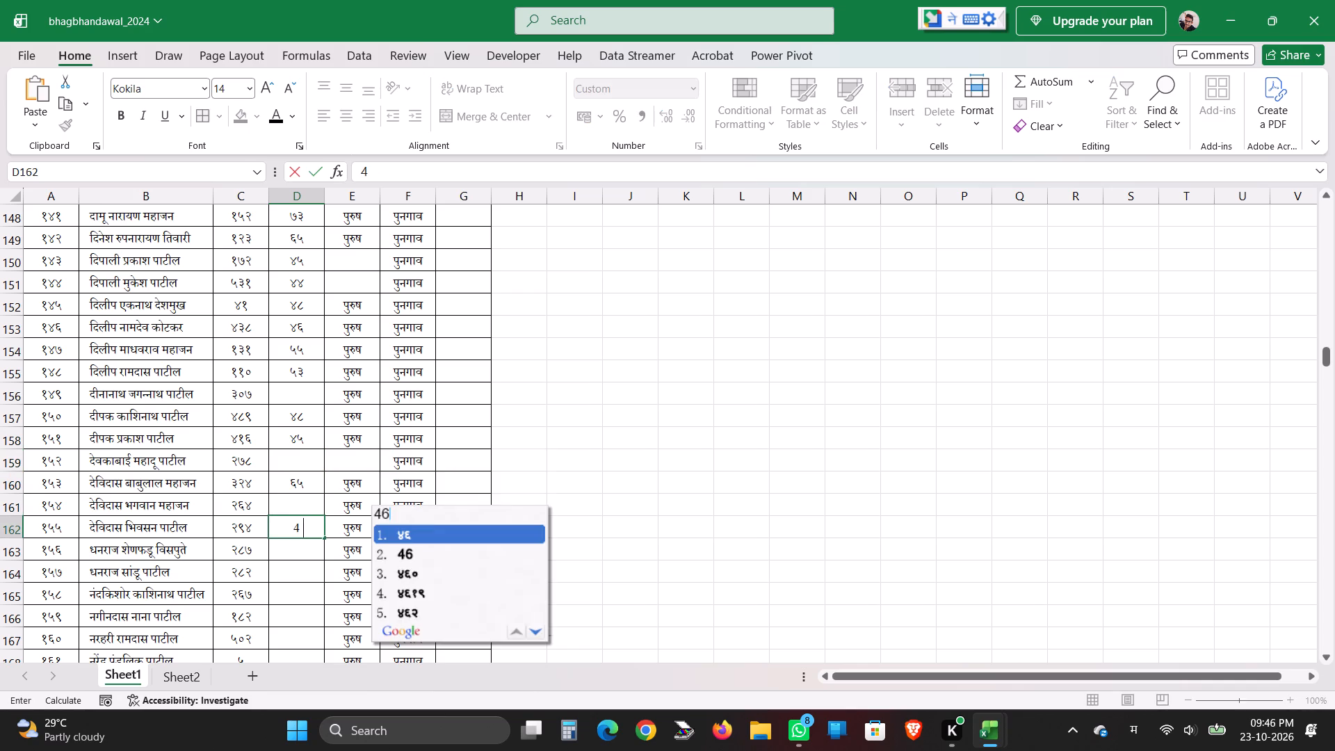
pyautogui.press('Return')
pyautogui.press('Return')
pyautogui.write('61')
pyautogui.press('Return')
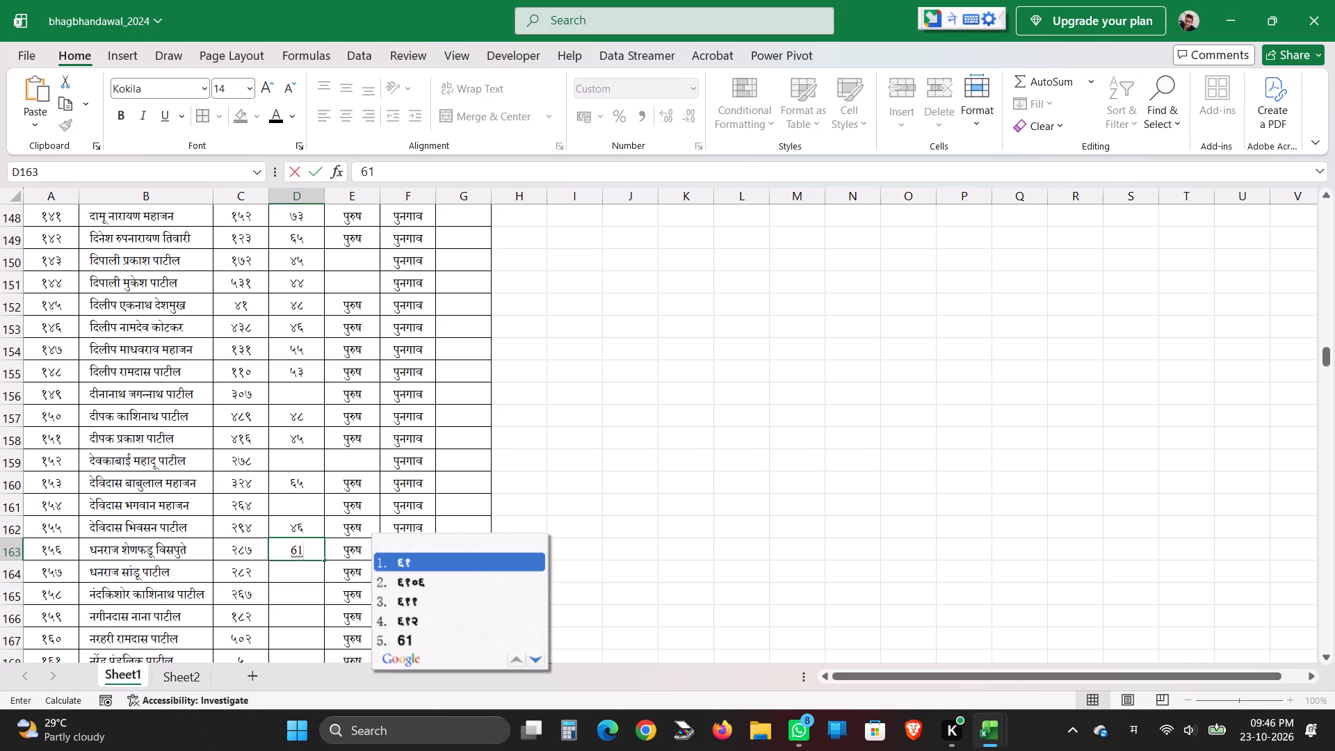
pyautogui.press('Return')
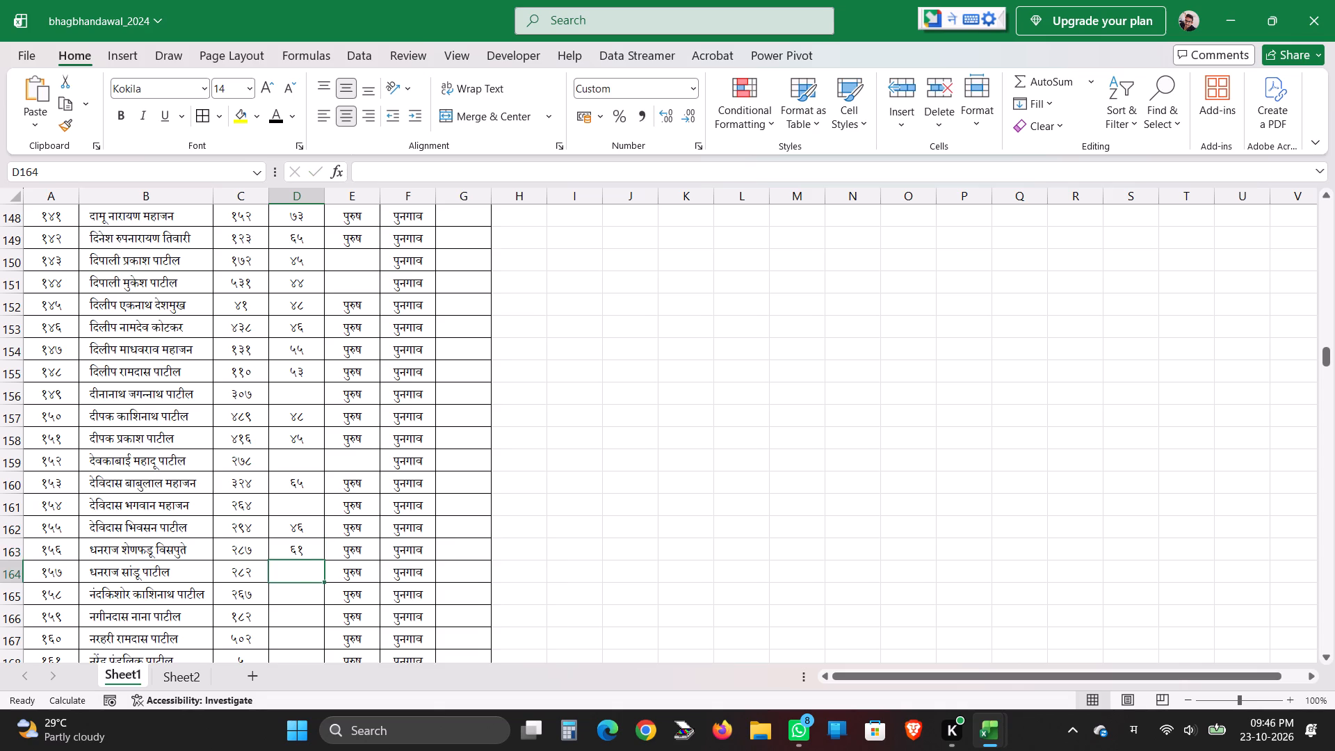
# Enter the ages 63, 65 and 68 in cells D164, D165 and D167, skipping D166.
pyautogui.write('63')
pyautogui.press('Return')
pyautogui.press('Return')
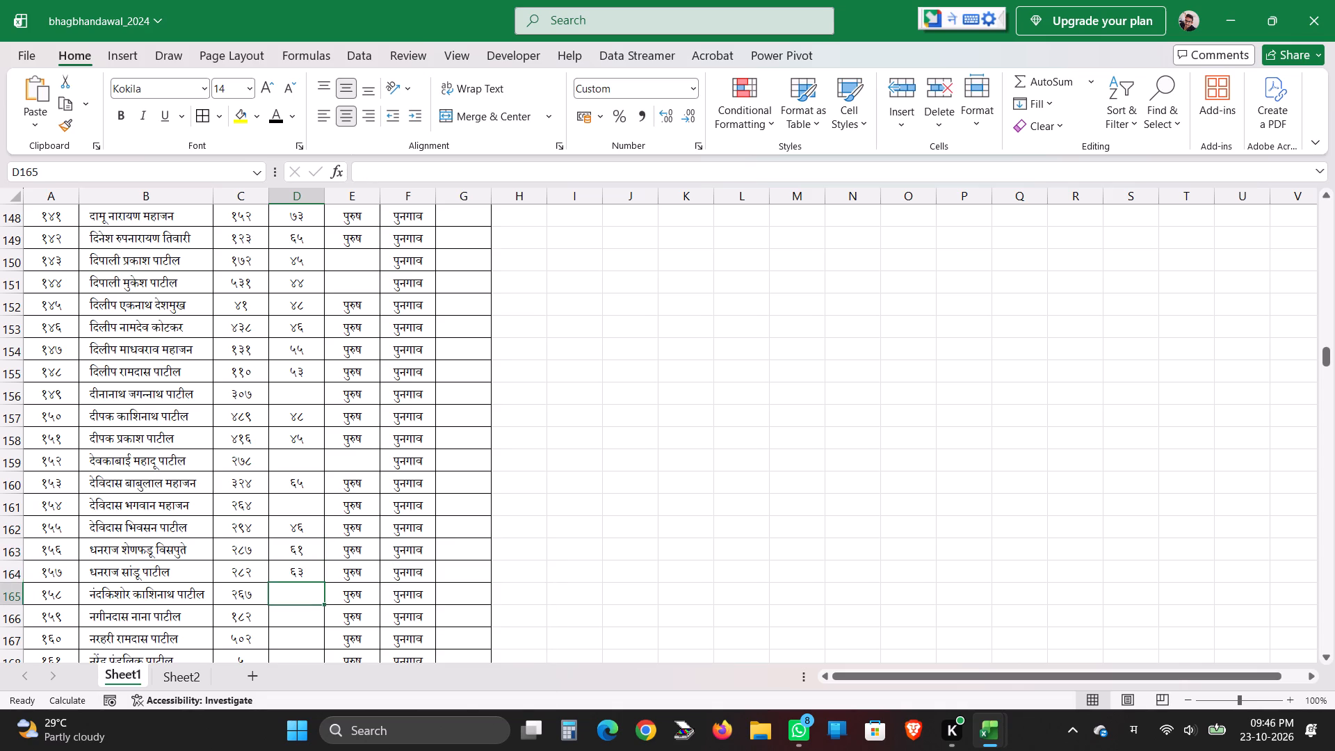
pyautogui.write('65')
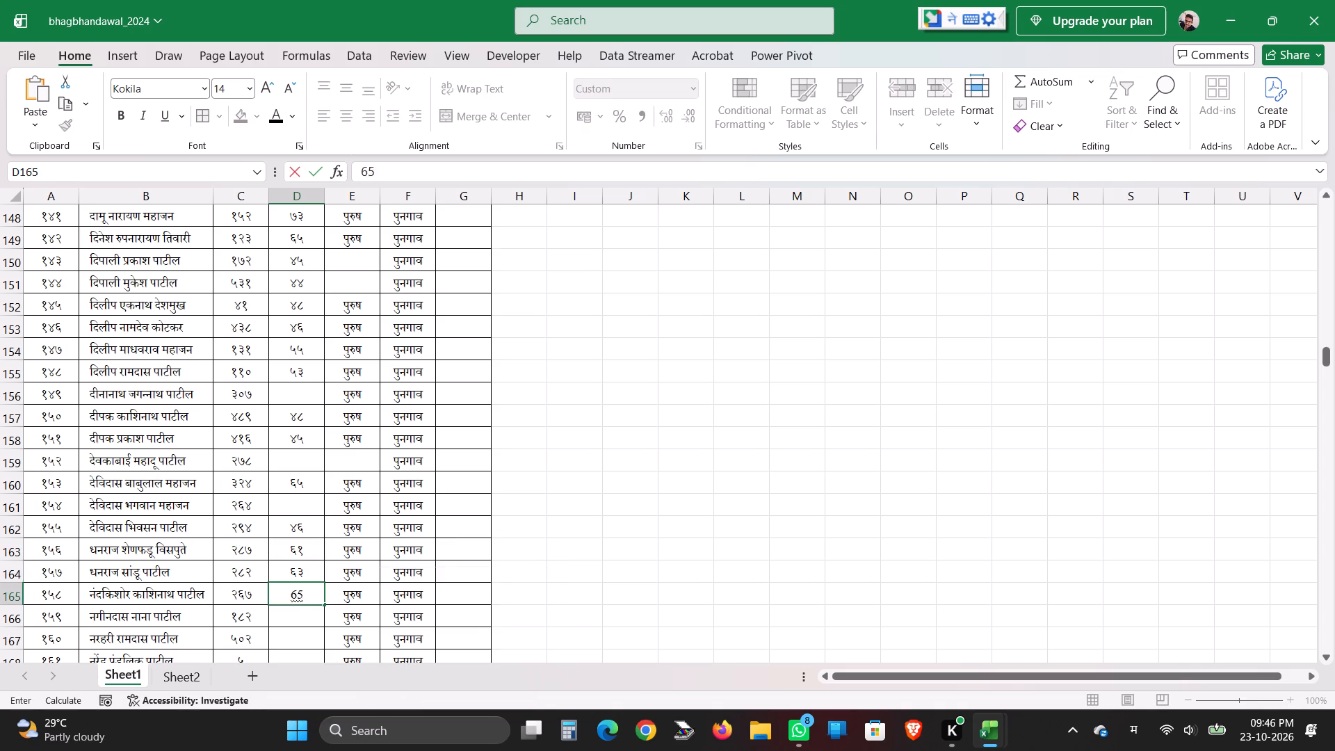
pyautogui.press('Return')
pyautogui.press('Return')
pyautogui.press('Return')
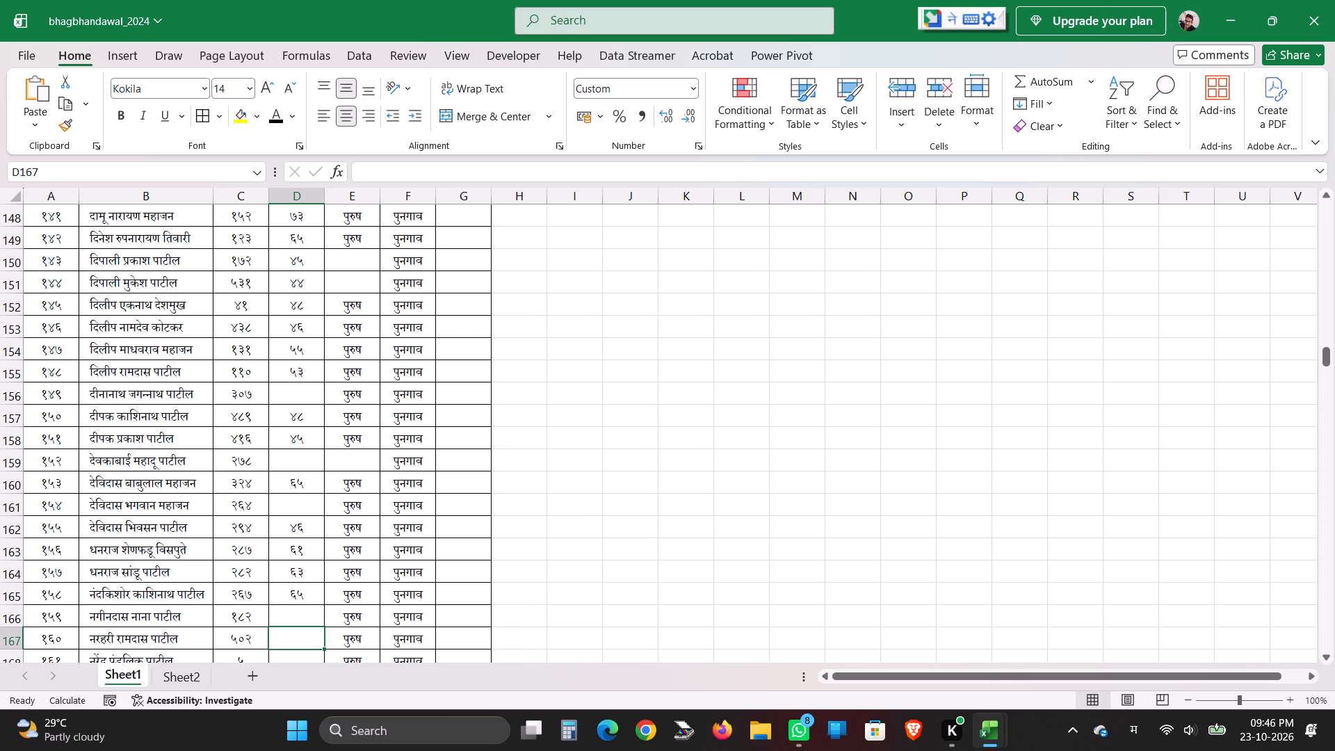
pyautogui.write('68')
pyautogui.press('Return')
pyautogui.press('Return')
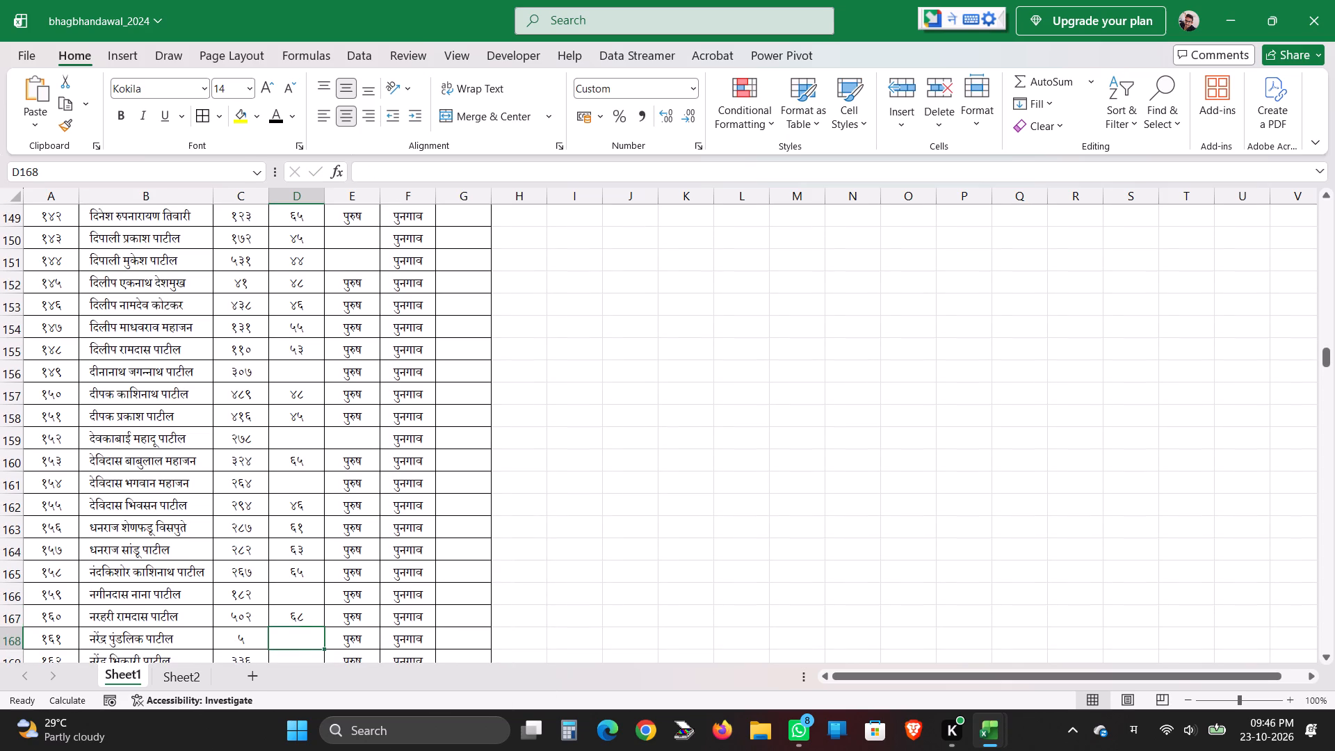
# Enter the ages 55, 52 and 55 in cells D168 to D170.
pyautogui.press('5')
pyautogui.press('Return')
pyautogui.press('5')
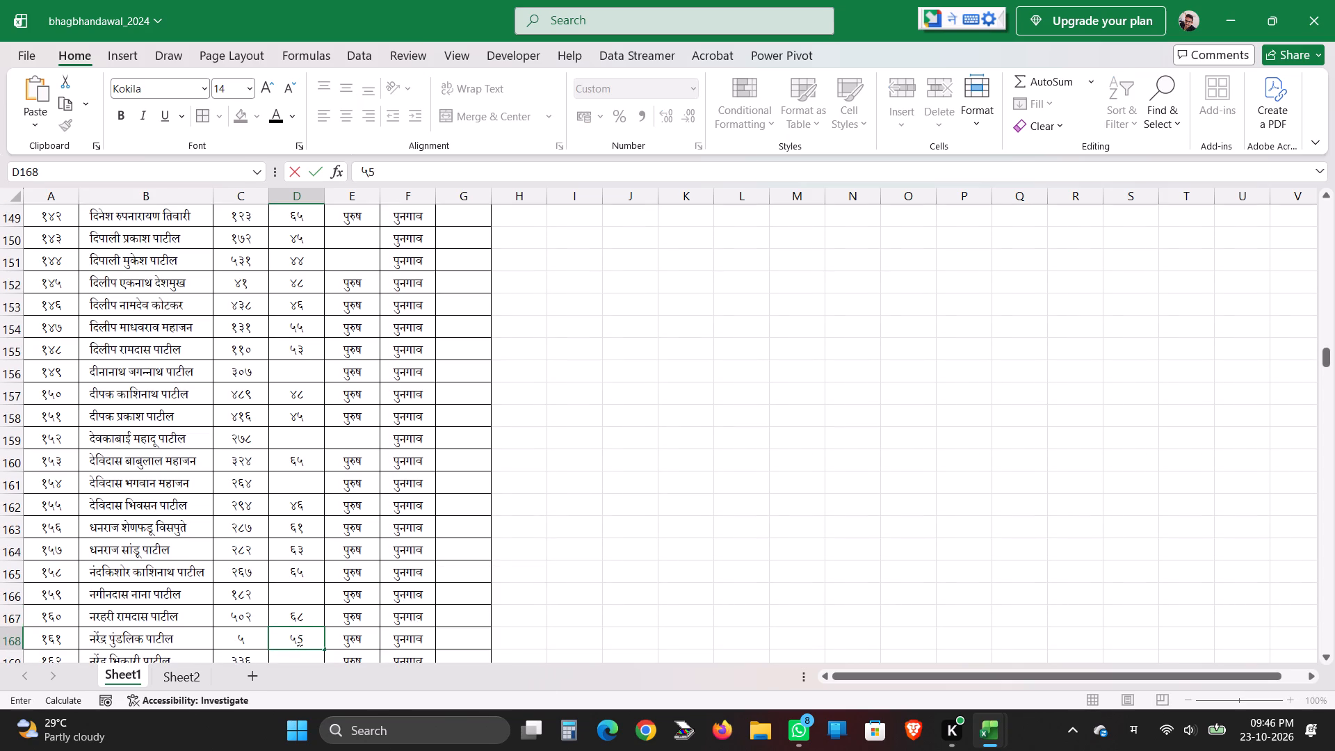
pyautogui.press('Return')
pyautogui.press('Return')
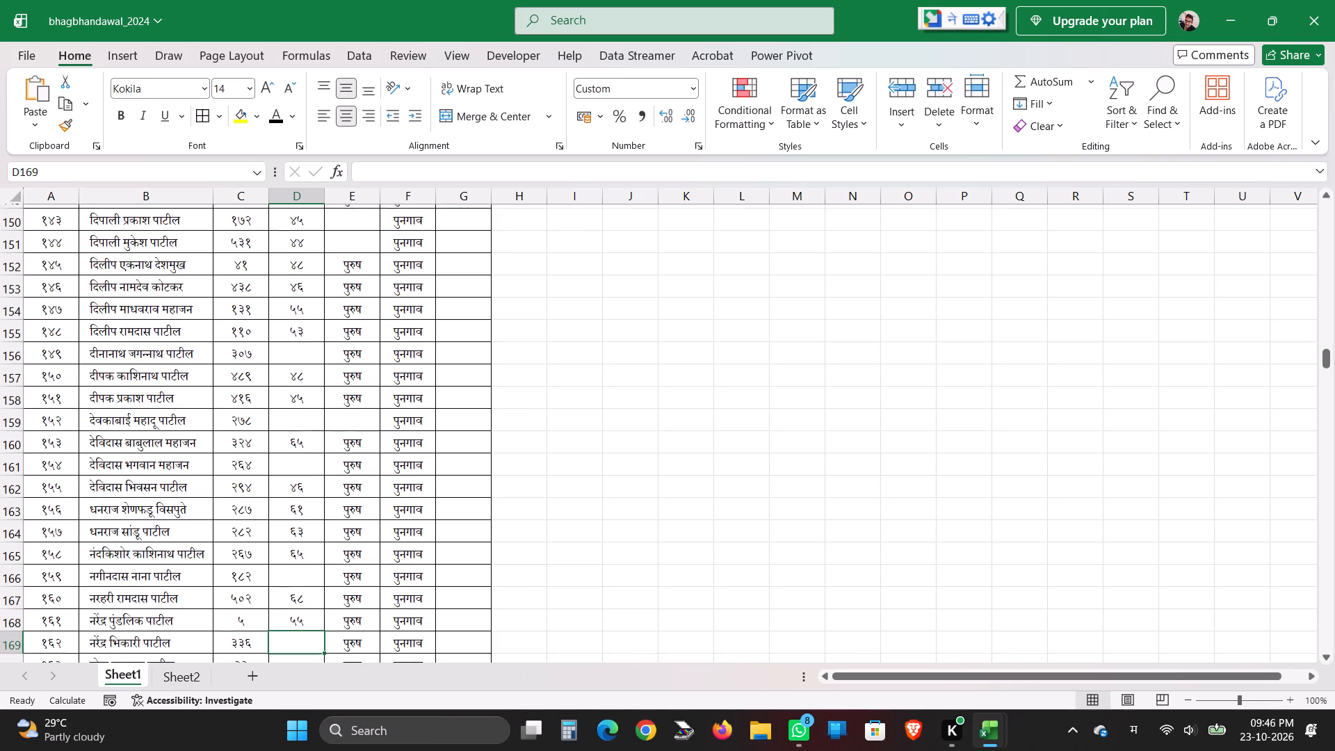
pyautogui.write('52')
pyautogui.press('Return')
pyautogui.press('Return')
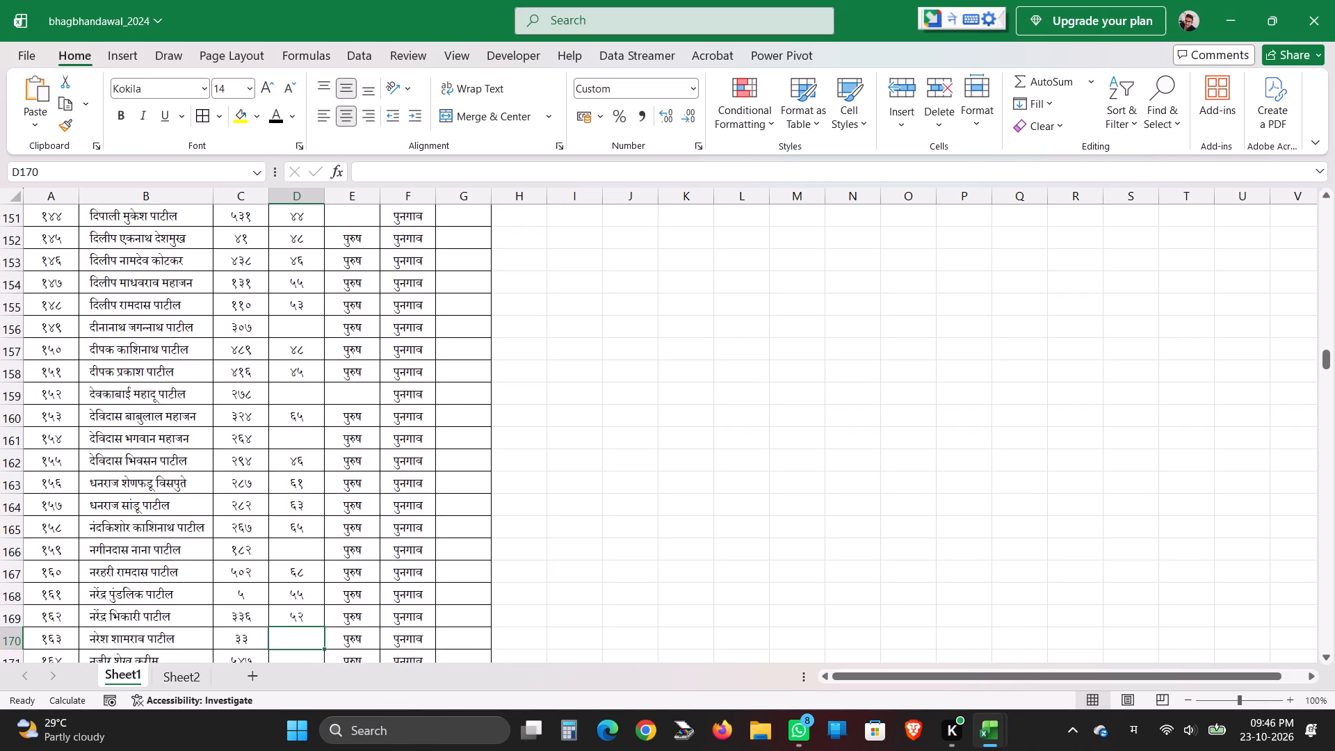
pyautogui.write('55')
pyautogui.press('Return')
pyautogui.press('Return')
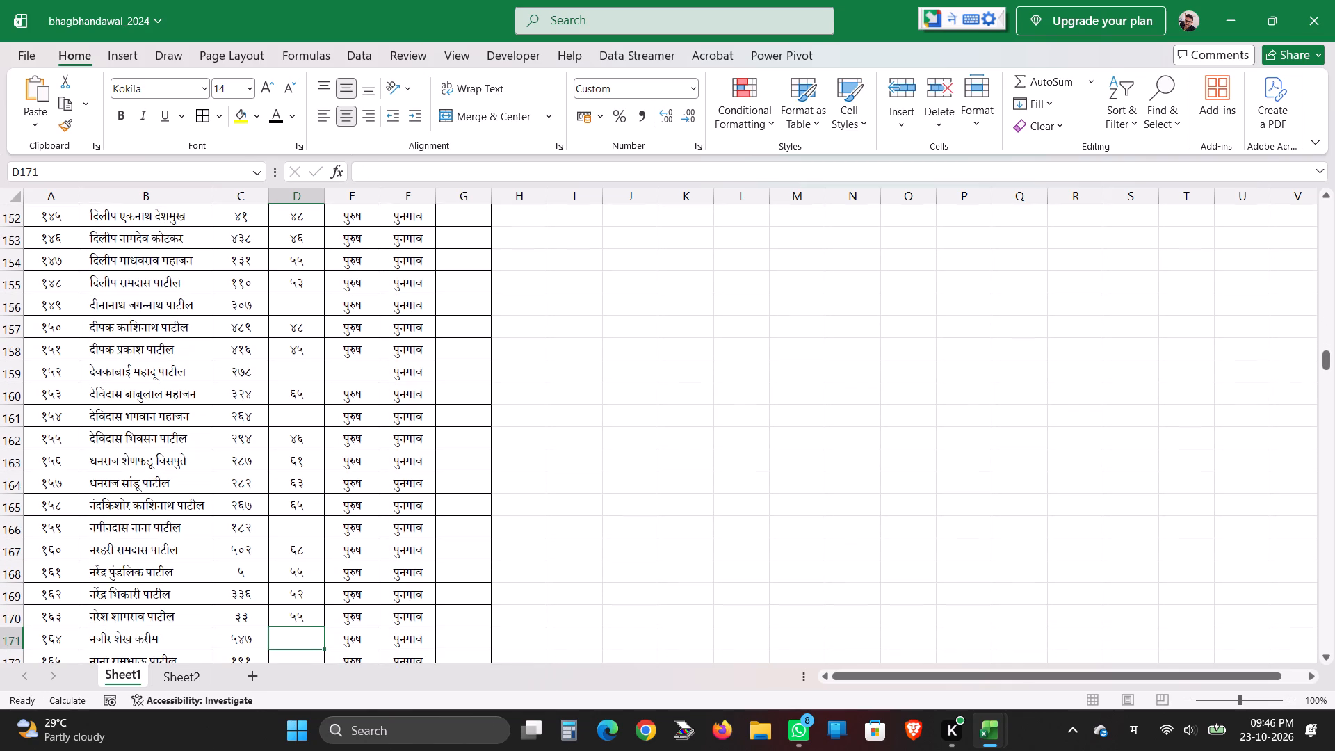
# Enter the ages 50, 60, 55 and 63 in cells D171 to D174.
pyautogui.write('50')
pyautogui.press('Return')
pyautogui.press('Return')
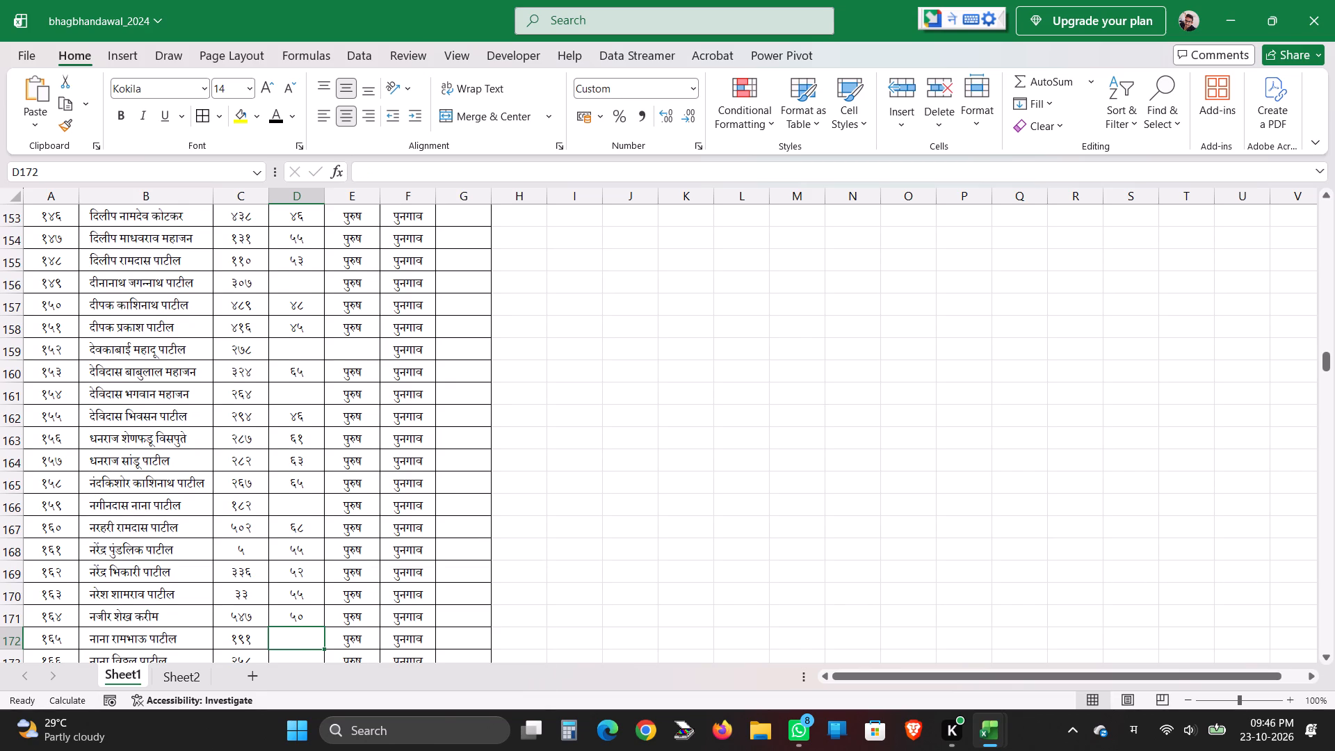
pyautogui.write('60')
pyautogui.press('Return')
pyautogui.press('Return')
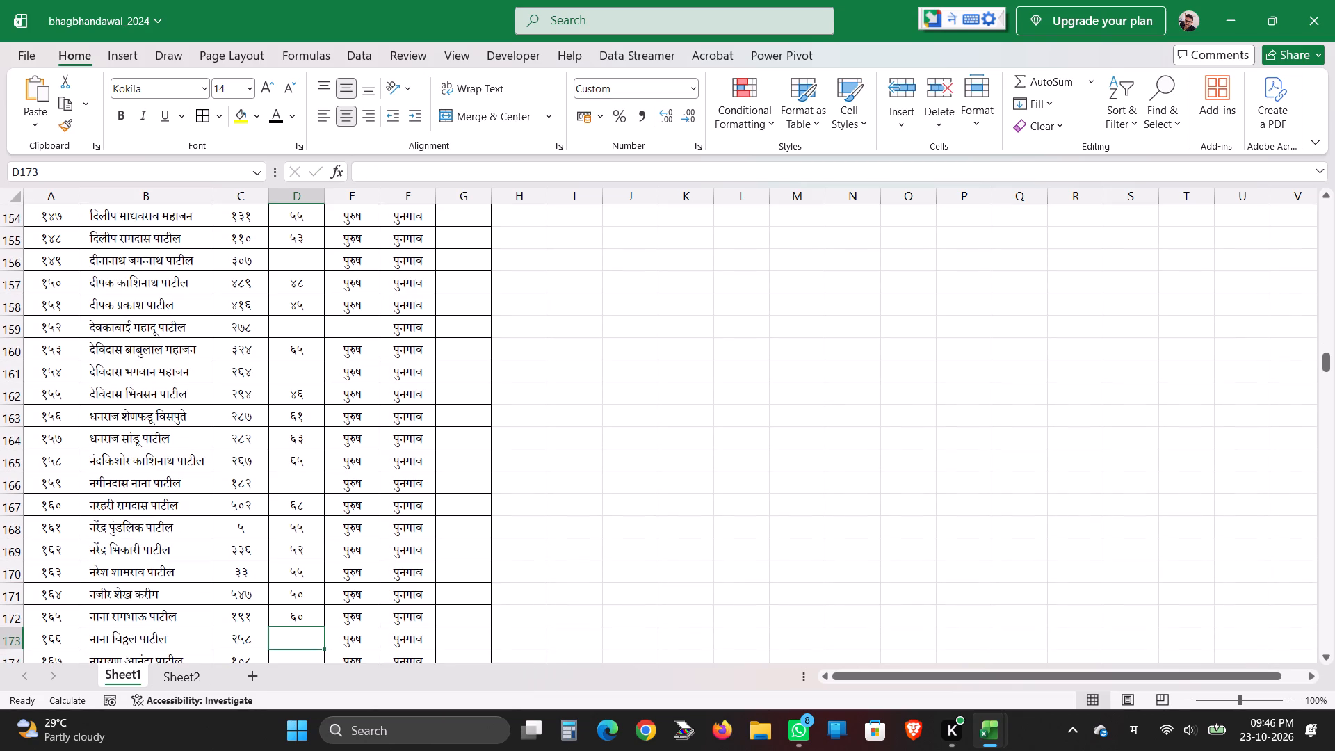
pyautogui.write('55')
pyautogui.press('Return')
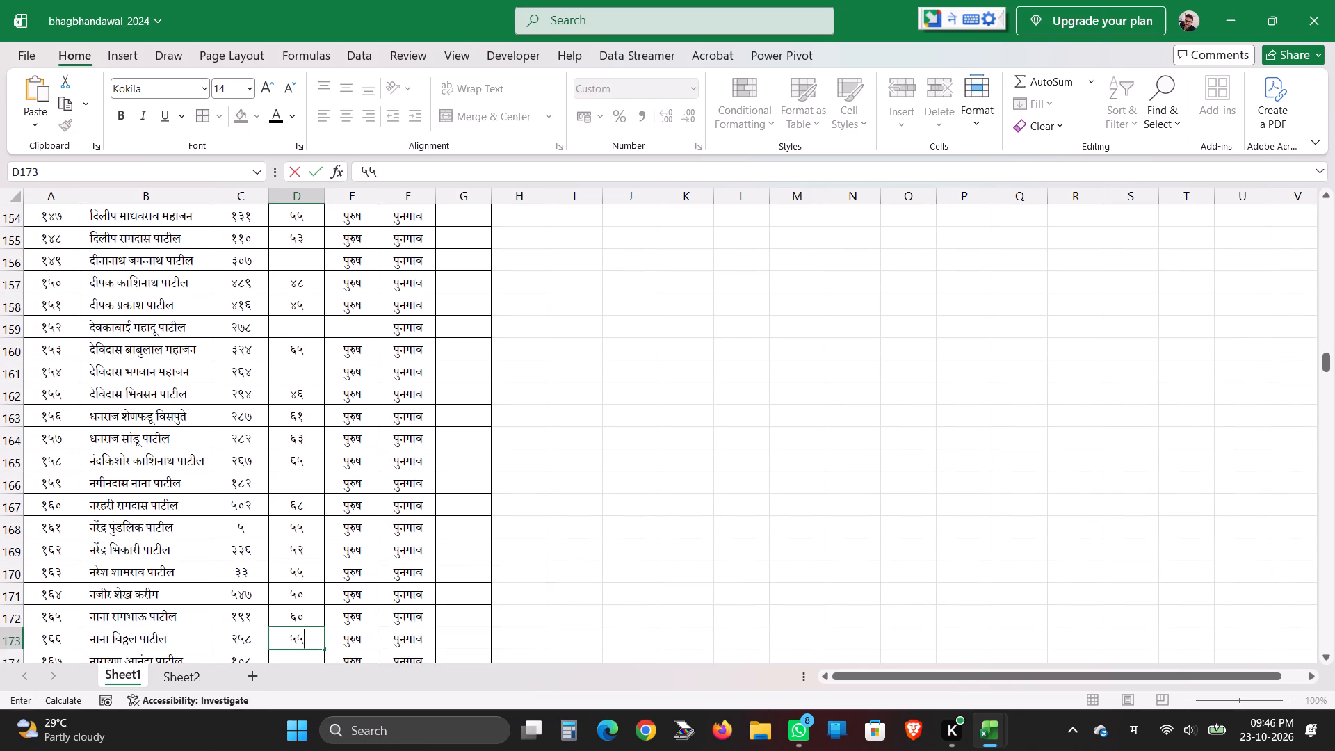
pyautogui.press('Return')
pyautogui.write('63')
pyautogui.press('Return')
pyautogui.press('Return')
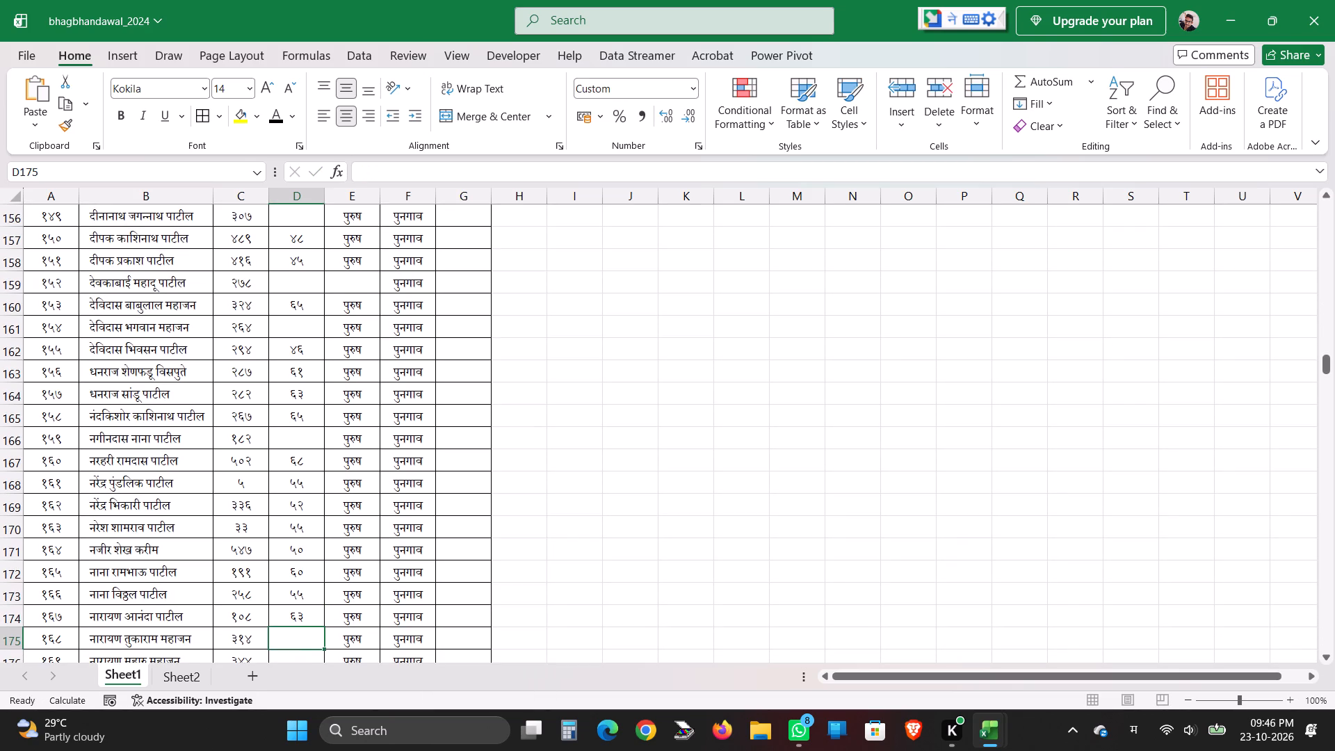
# Enter the ages 50, 73, 65 and 63 in cells D175 to D178.
pyautogui.write('50')
pyautogui.press('Return')
pyautogui.press('Return')
pyautogui.press('5')
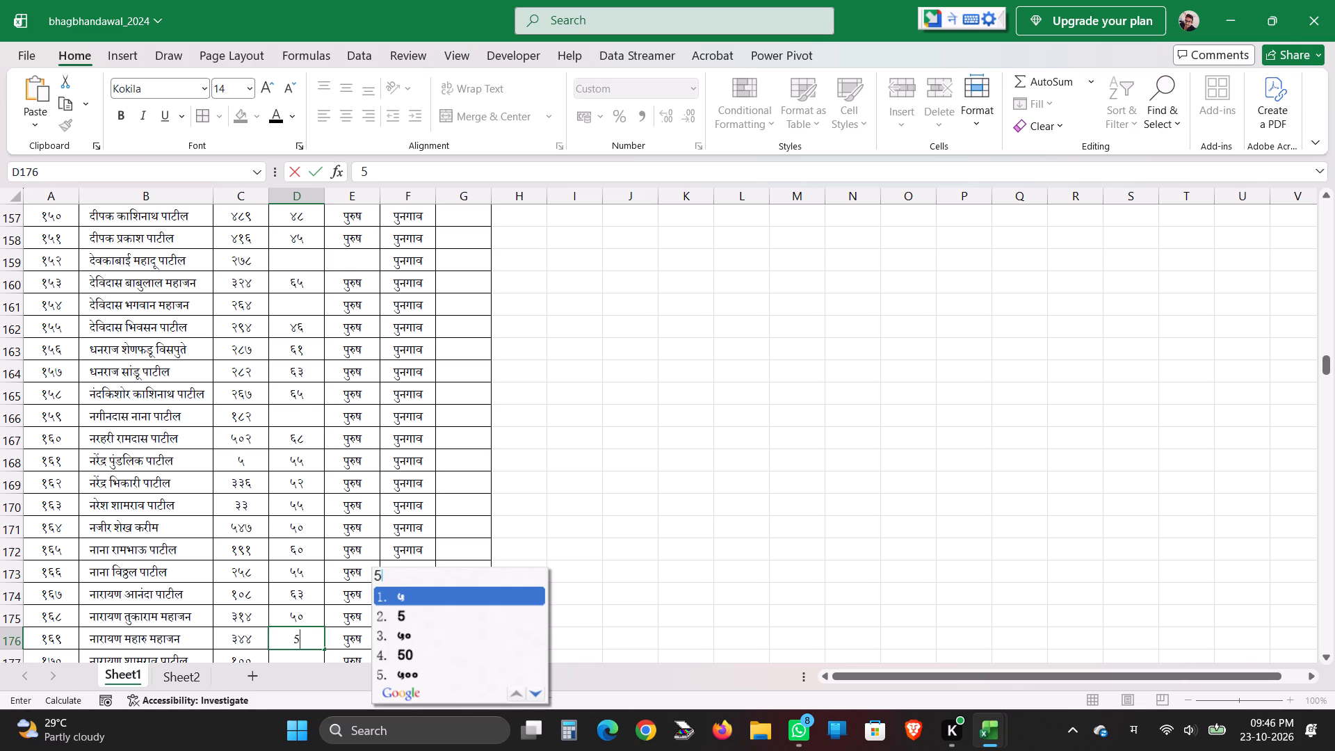
pyautogui.press('BackSpace')
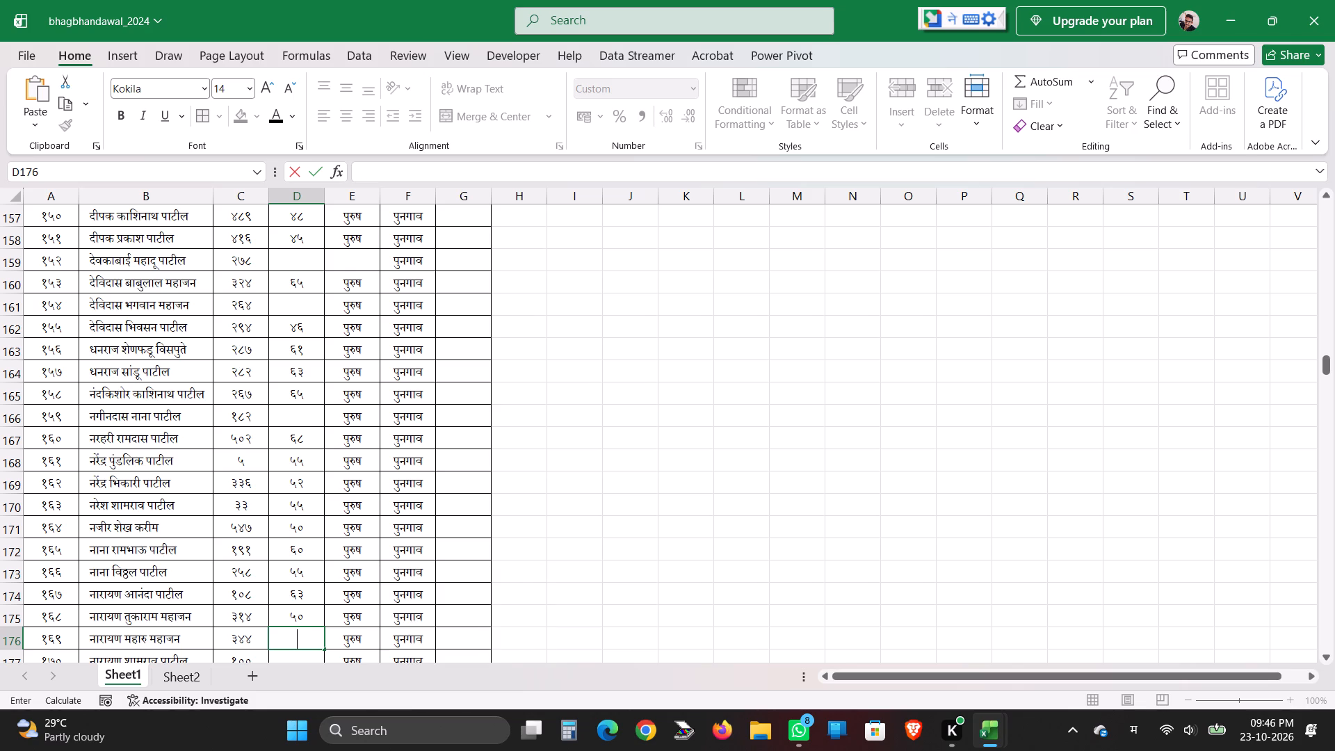
pyautogui.write('73')
pyautogui.press('Return')
pyautogui.press('Return')
pyautogui.write('65')
pyautogui.press('Return')
pyautogui.press('Return')
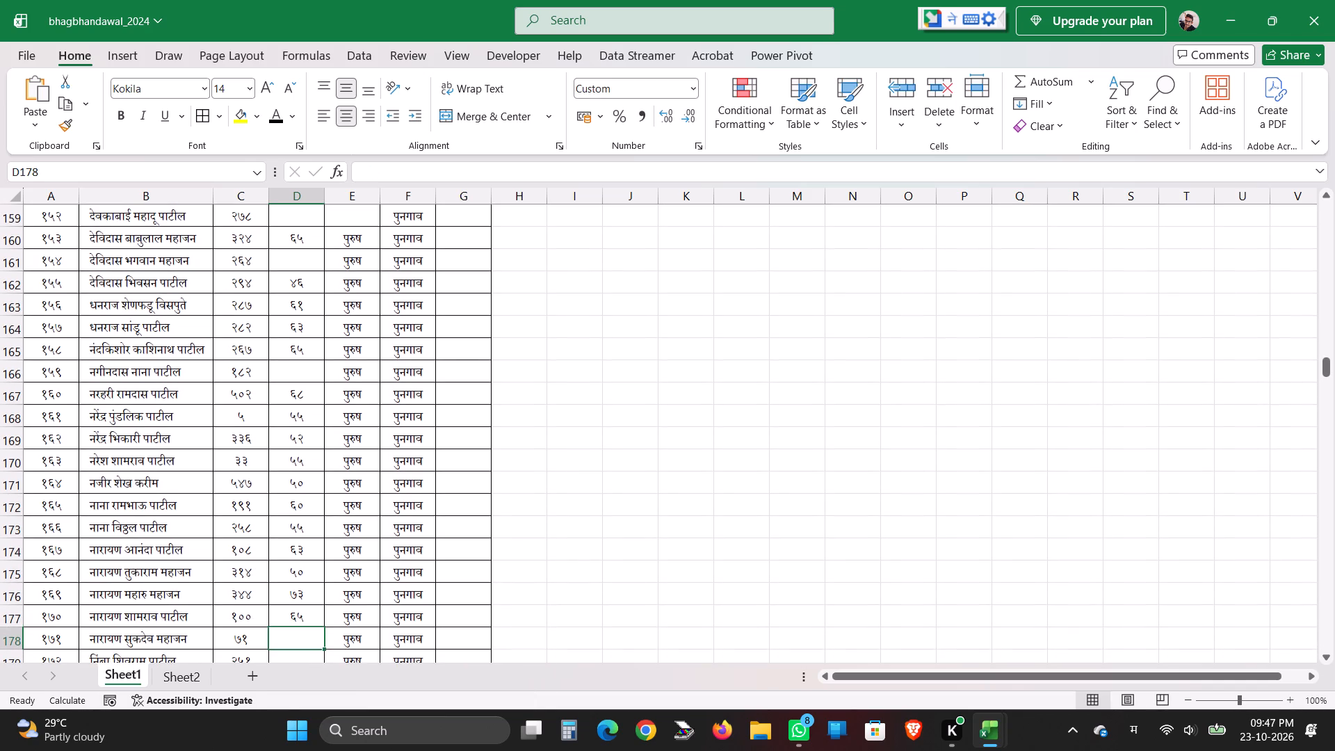
pyautogui.write('63')
pyautogui.press('Return')
pyautogui.press('Return')
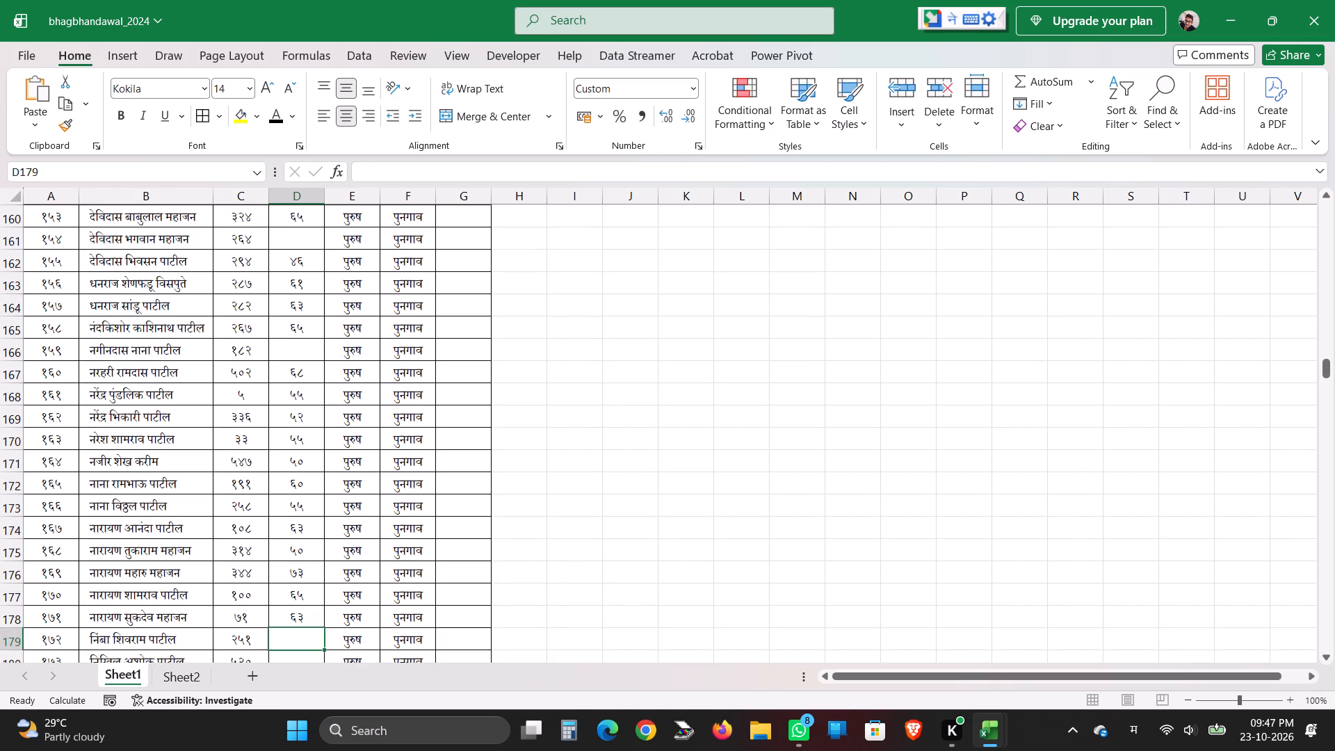
# Enter the ages 37, 55 and 58 in cells D180 to D182, skipping D179.
pyautogui.press('Return')
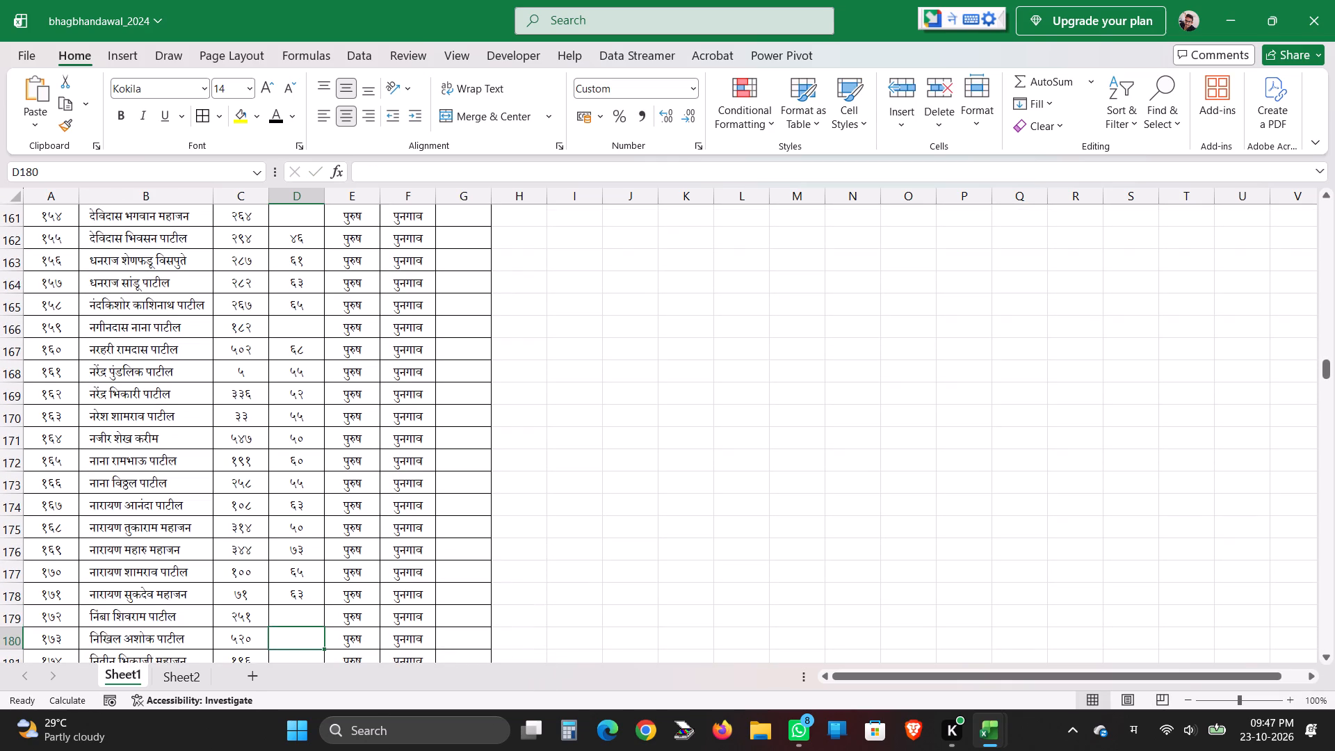
pyautogui.write('37')
pyautogui.press('Return')
pyautogui.press('Return')
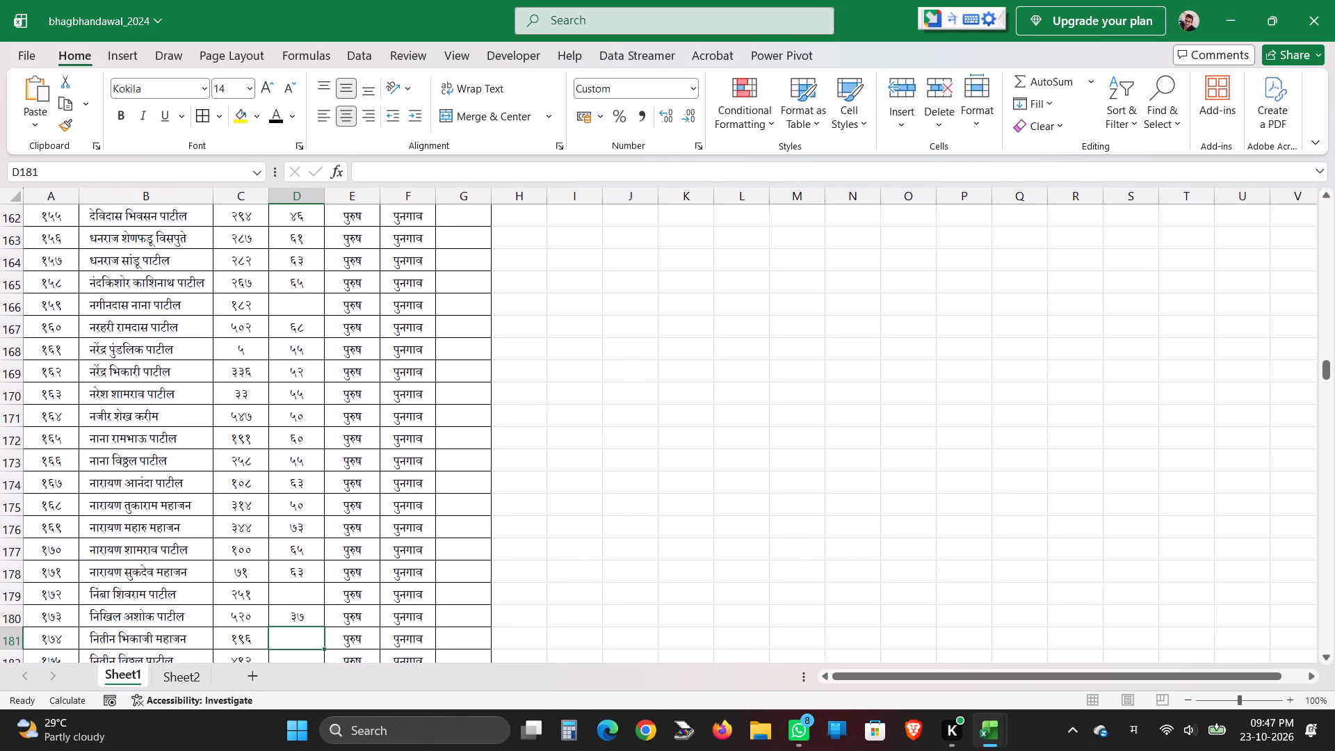
pyautogui.write('55')
pyautogui.press('Return')
pyautogui.press('Return')
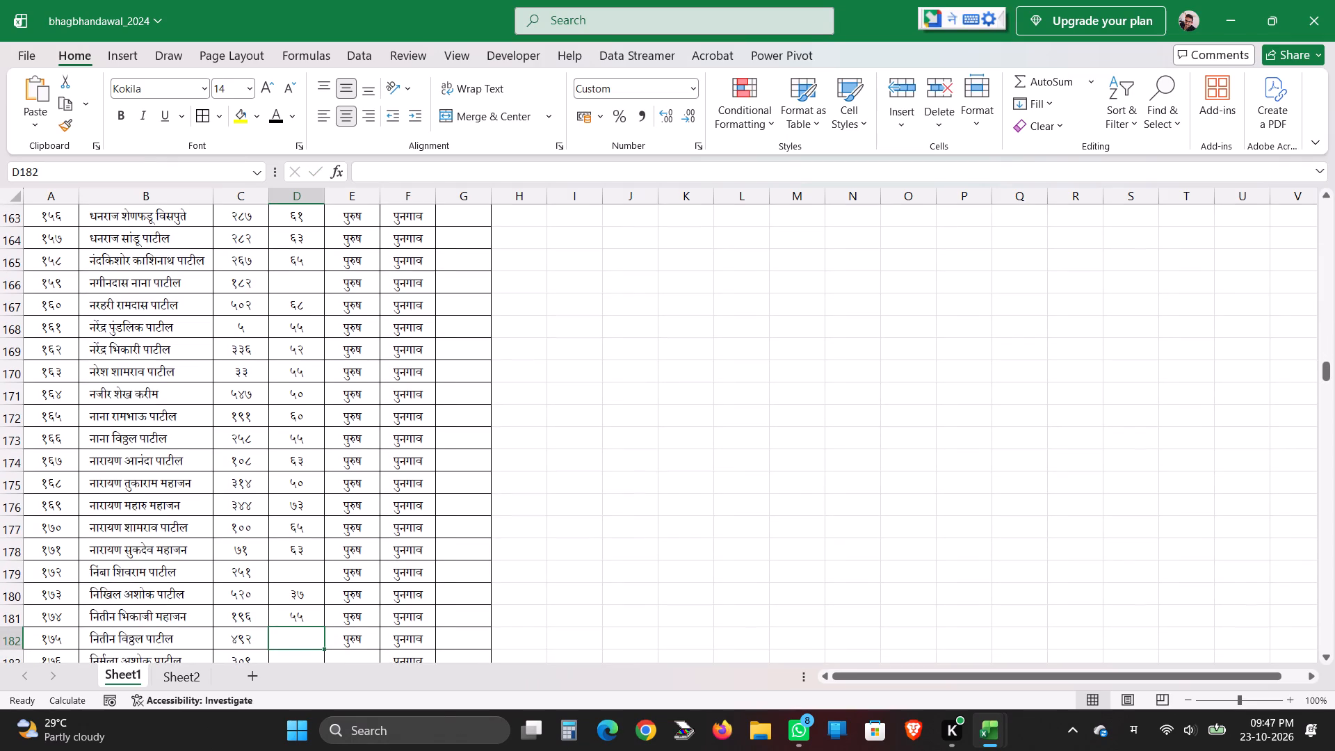
pyautogui.write('58')
pyautogui.press('Return')
pyautogui.press('Return')
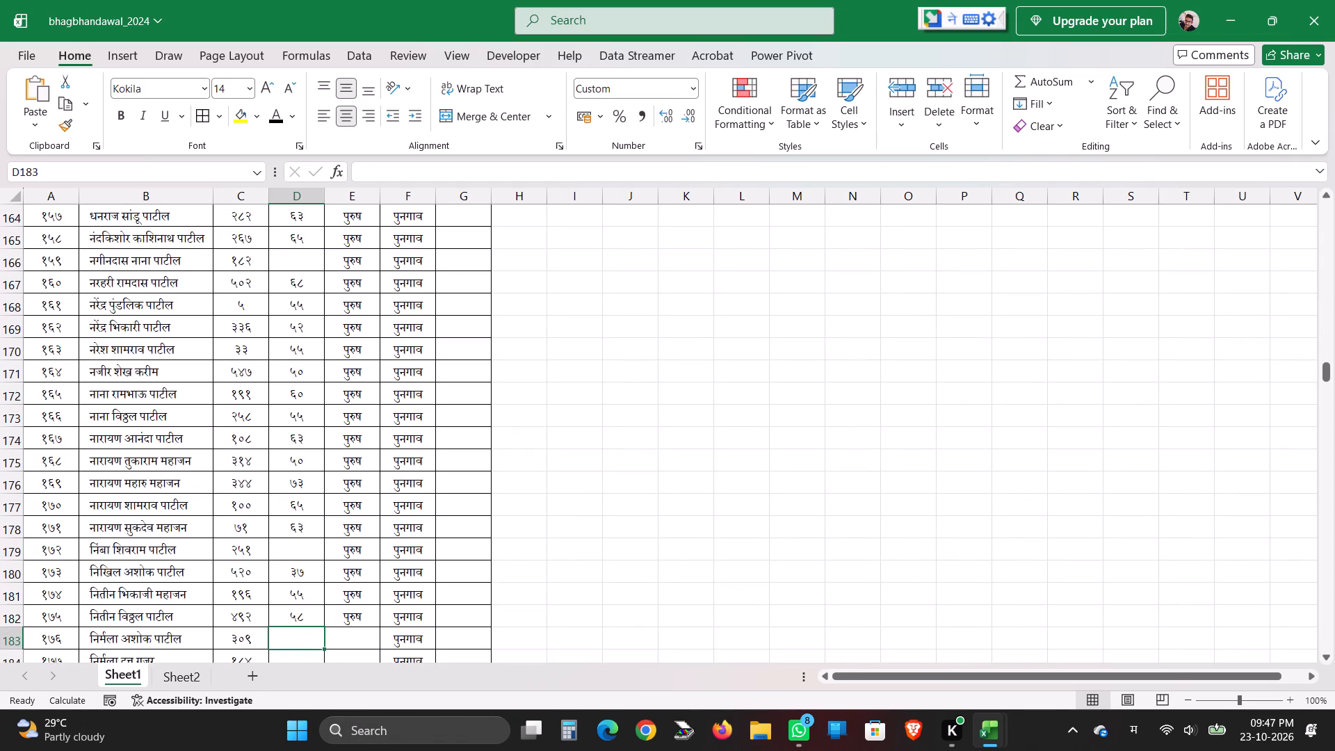
# Enter the ages 56, 54 and 50 in cells D183, D185 and D186, skipping D184.
pyautogui.write('56')
pyautogui.press('Return')
pyautogui.press('Return')
pyautogui.press('Return')
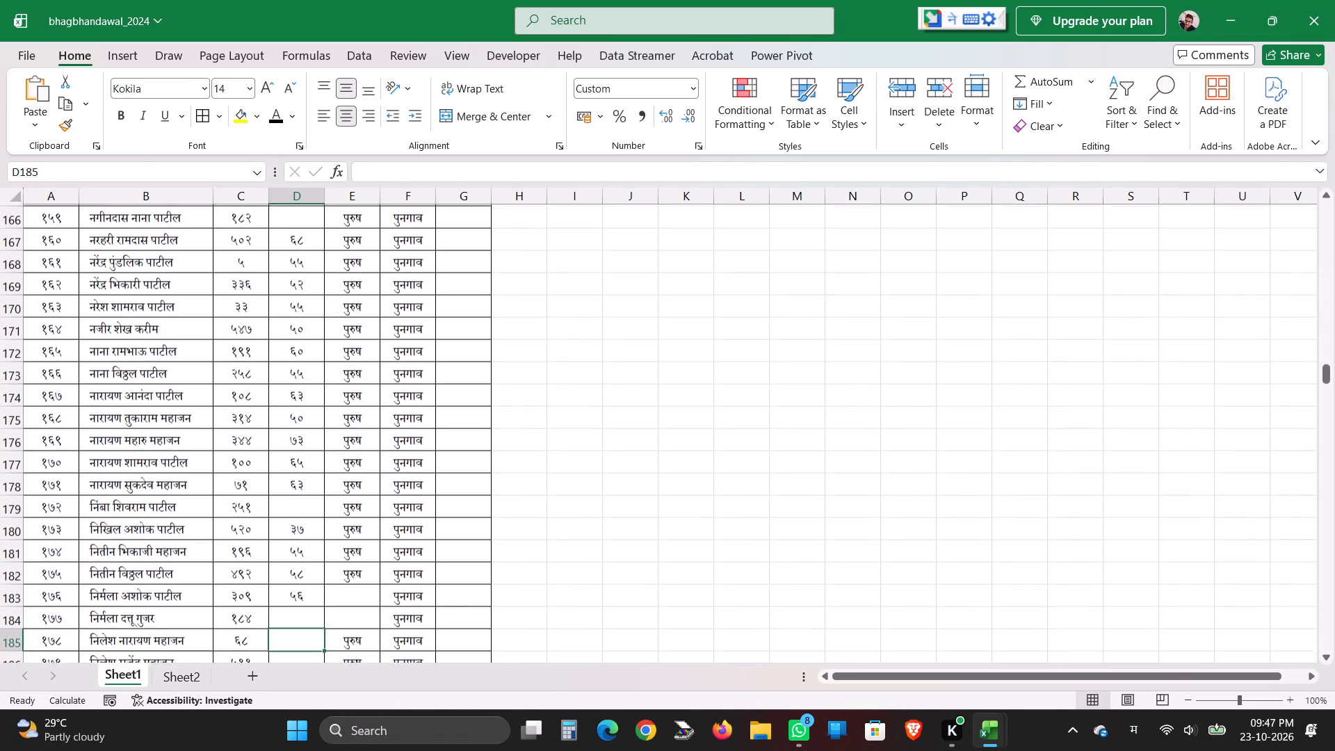
pyautogui.write('54')
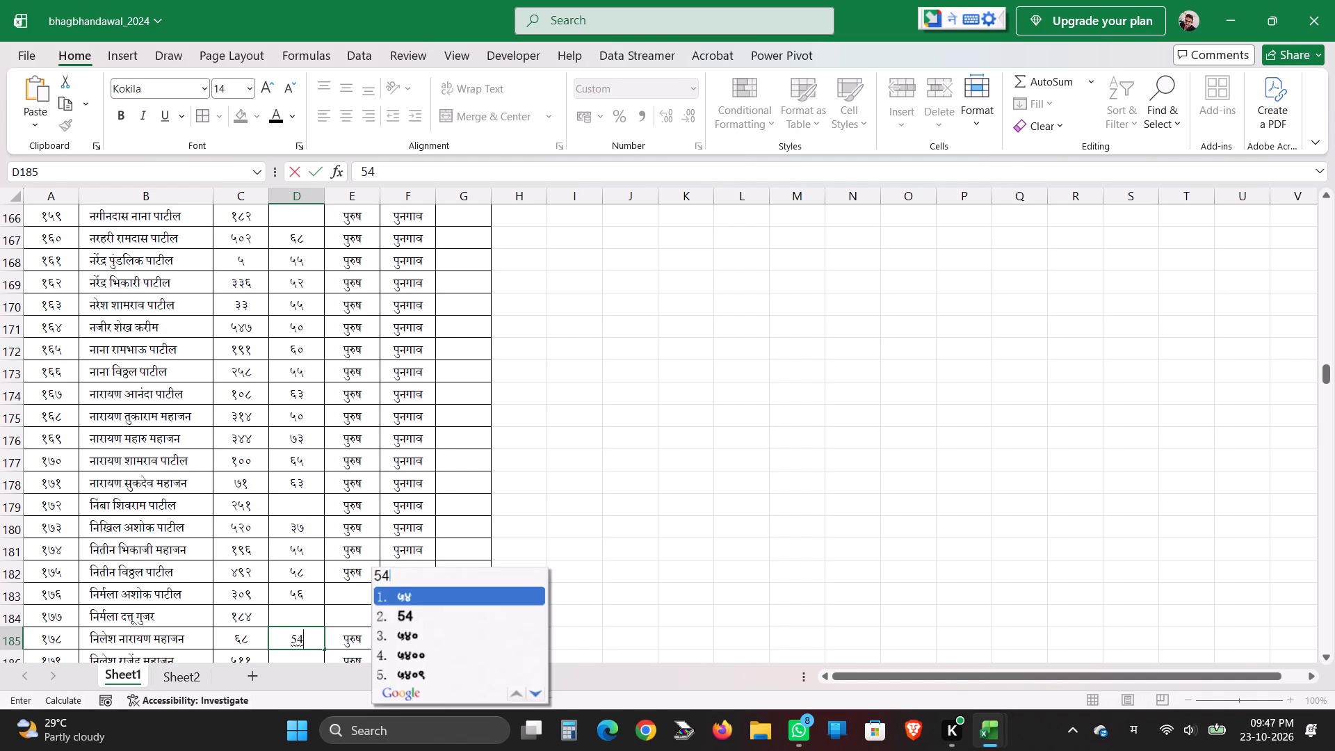
pyautogui.press('Return')
pyautogui.press('Return')
pyautogui.write('50')
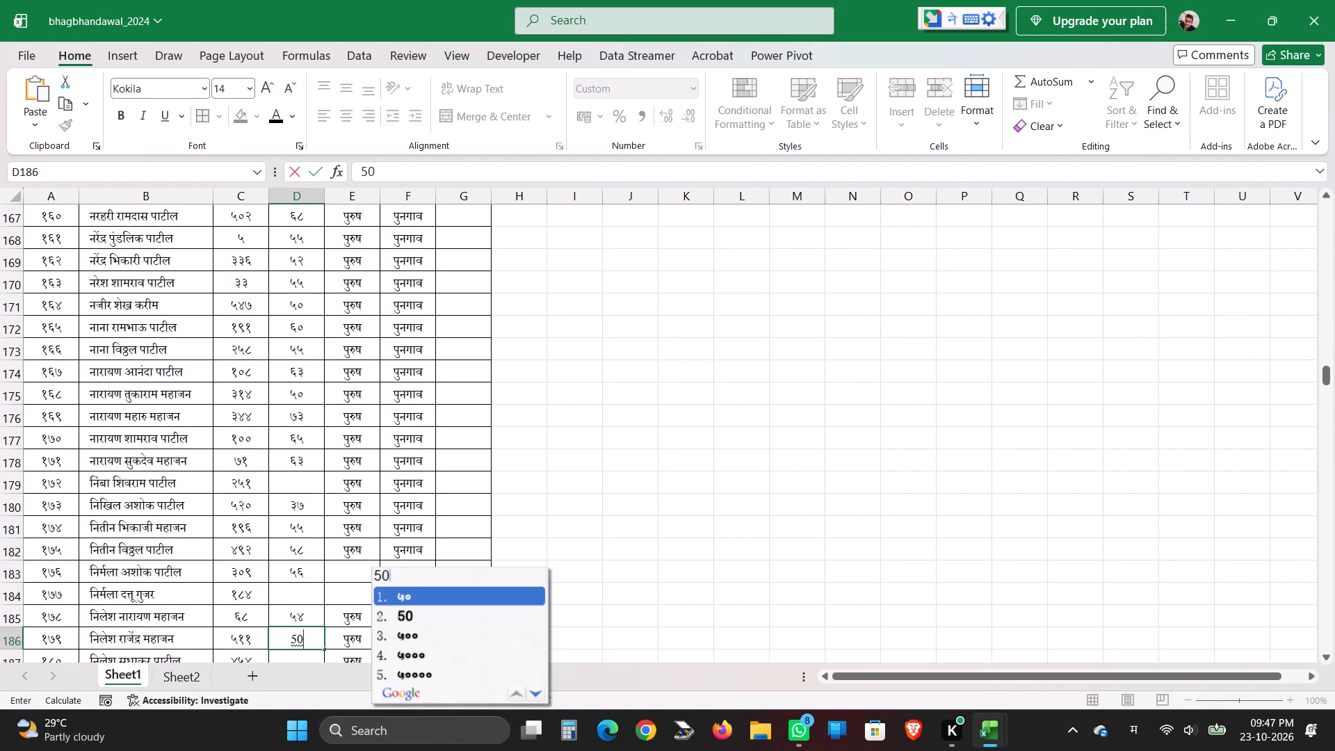
pyautogui.press('Return')
pyautogui.press('Return')
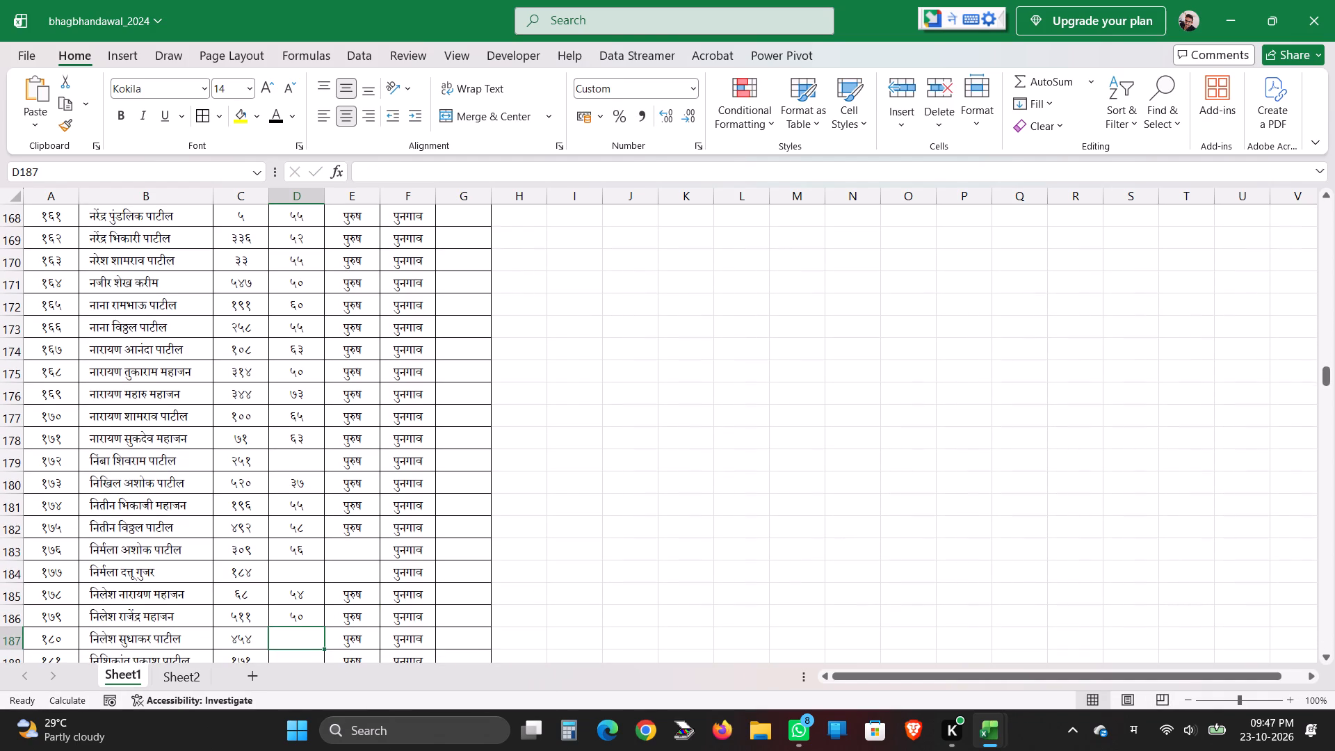
# Enter the ages 55, 57 and 54 in cells D187 to D189.
pyautogui.write('55')
pyautogui.press('Return')
pyautogui.press('Return')
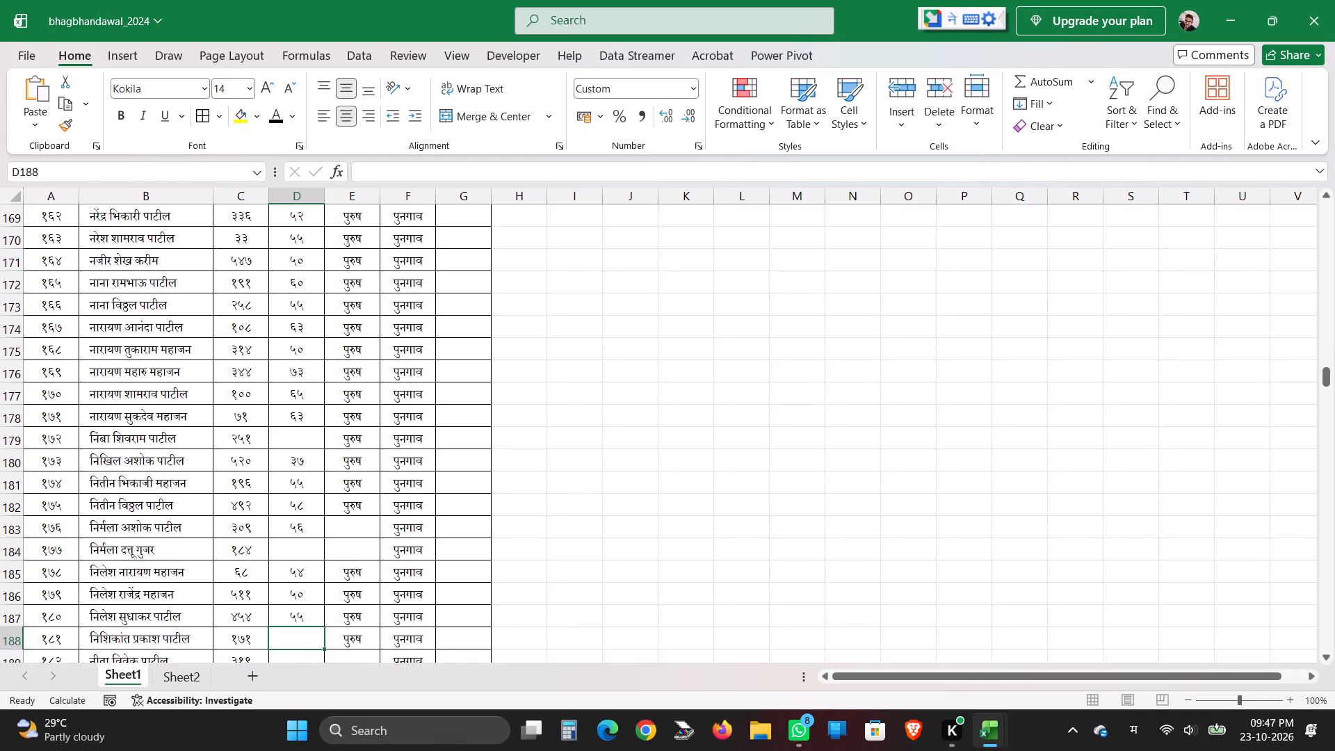
pyautogui.write('57')
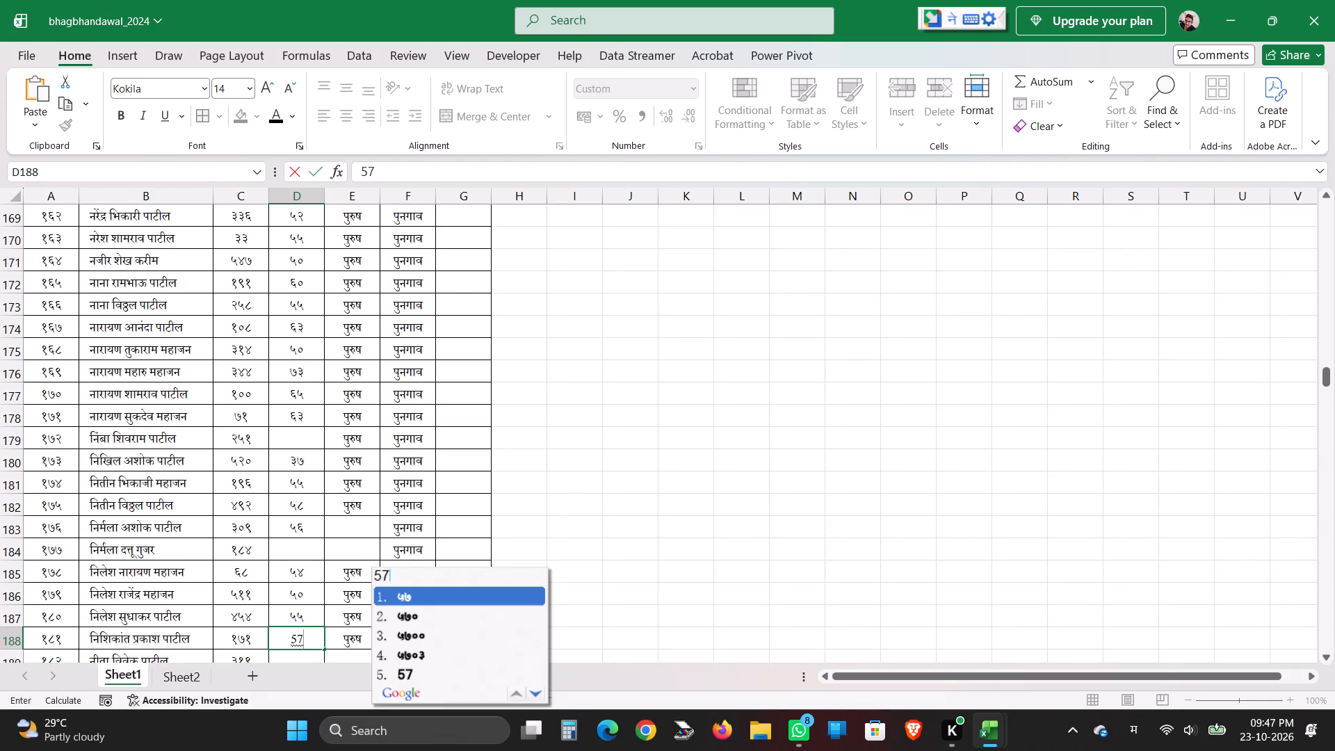
pyautogui.press('Return')
pyautogui.press('Return')
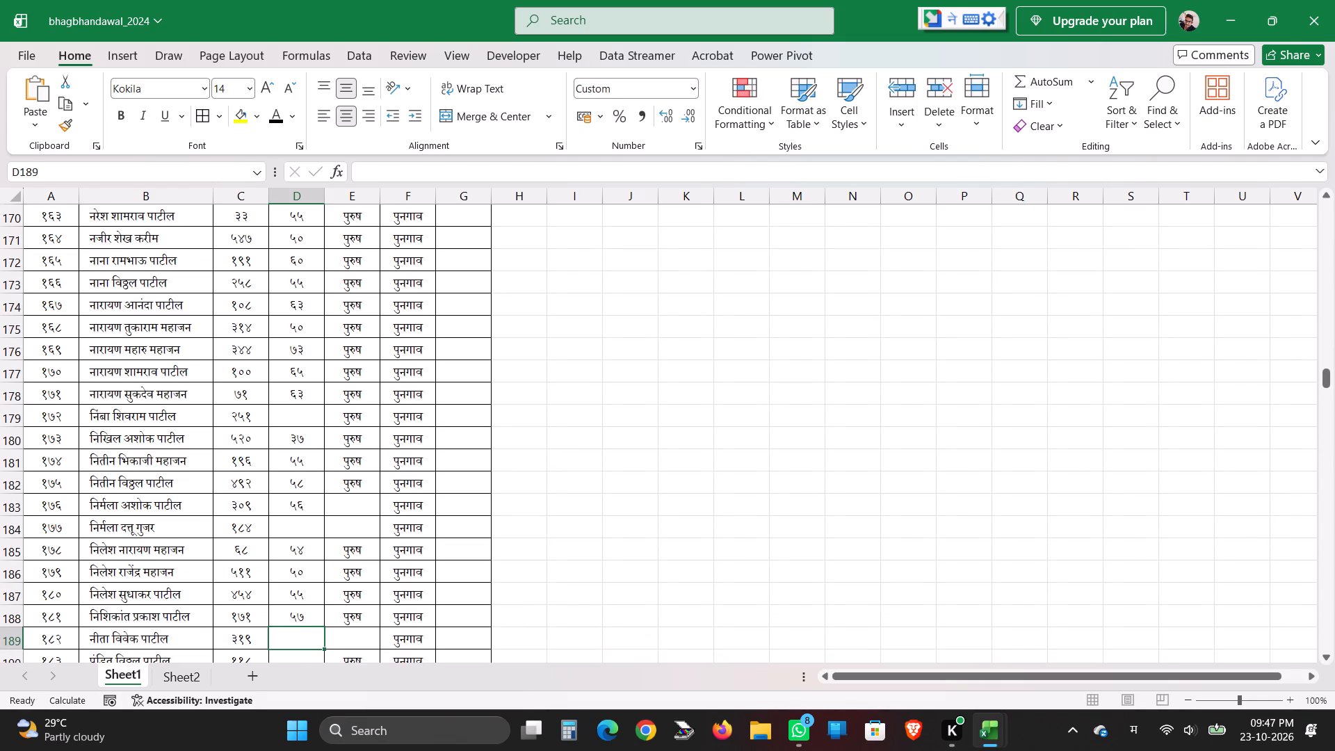
pyautogui.write('54')
pyautogui.press('Return')
pyautogui.press('Return')
pyautogui.press('Return')
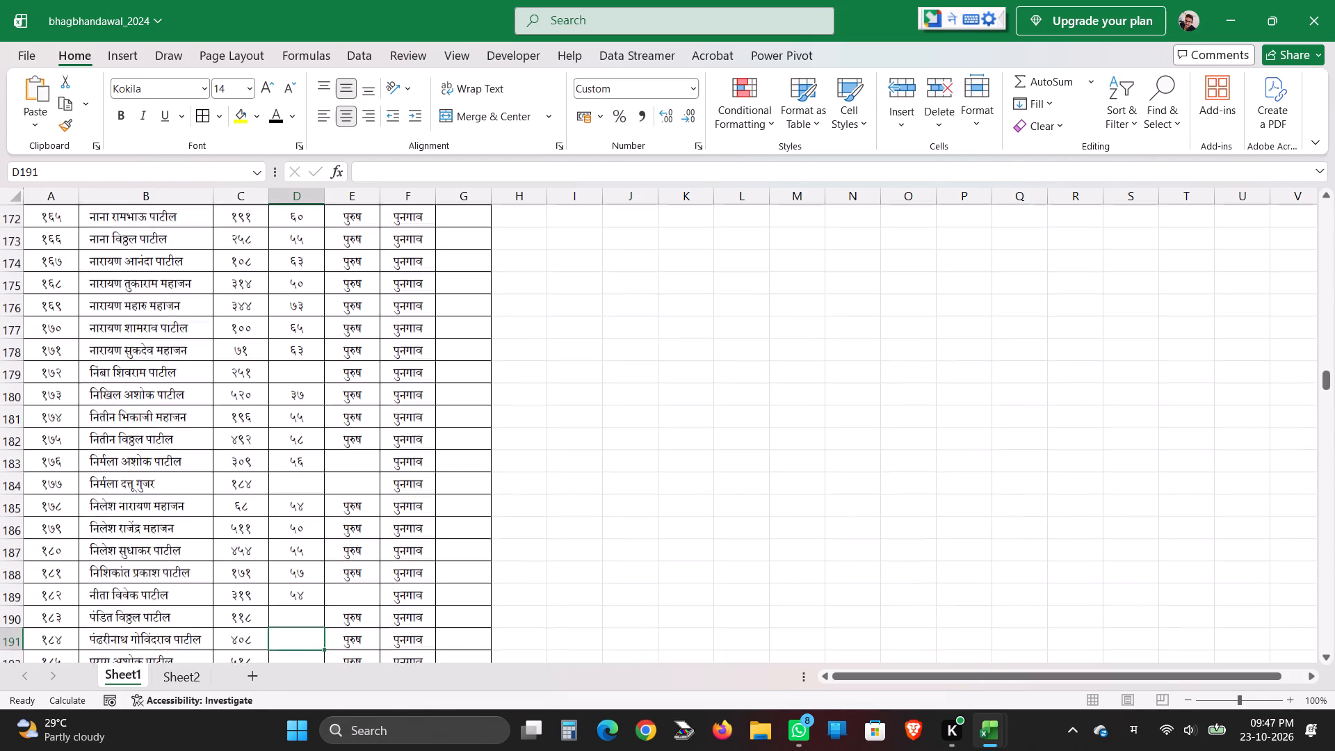
# Enter the ages 60, 39, 58 and 38 in cells D191 to D194, leaving D190 blank.
pyautogui.write('60')
pyautogui.press('Return')
pyautogui.press('Return')
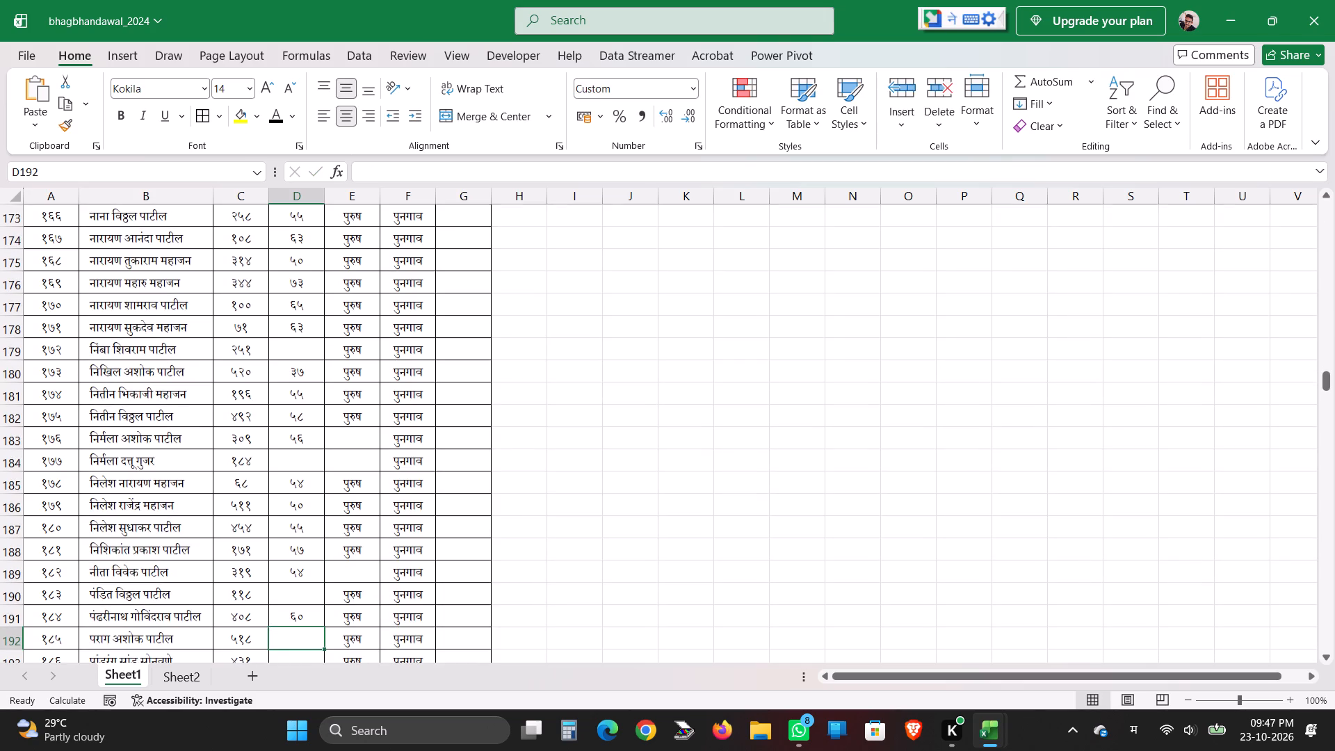
pyautogui.press('3')
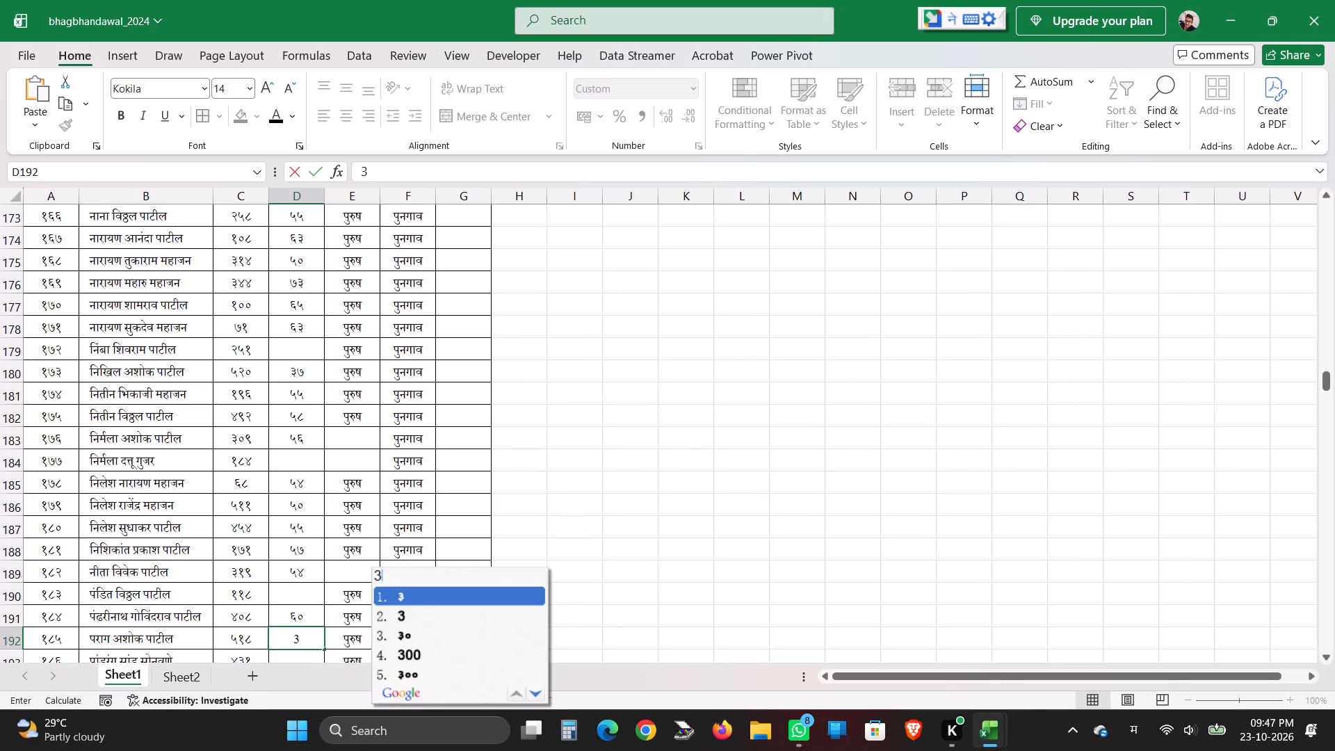
pyautogui.press('9')
pyautogui.press('Return')
pyautogui.press('Return')
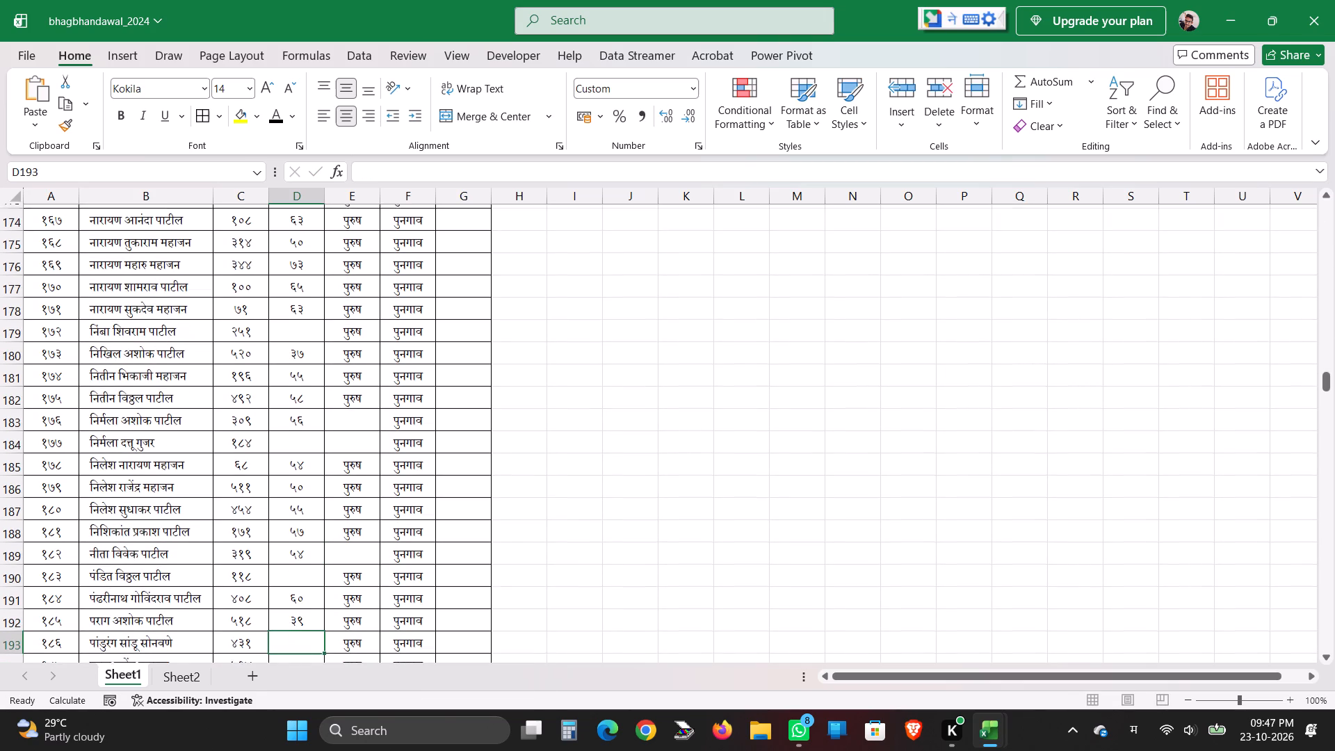
pyautogui.write('58')
pyautogui.press('Return')
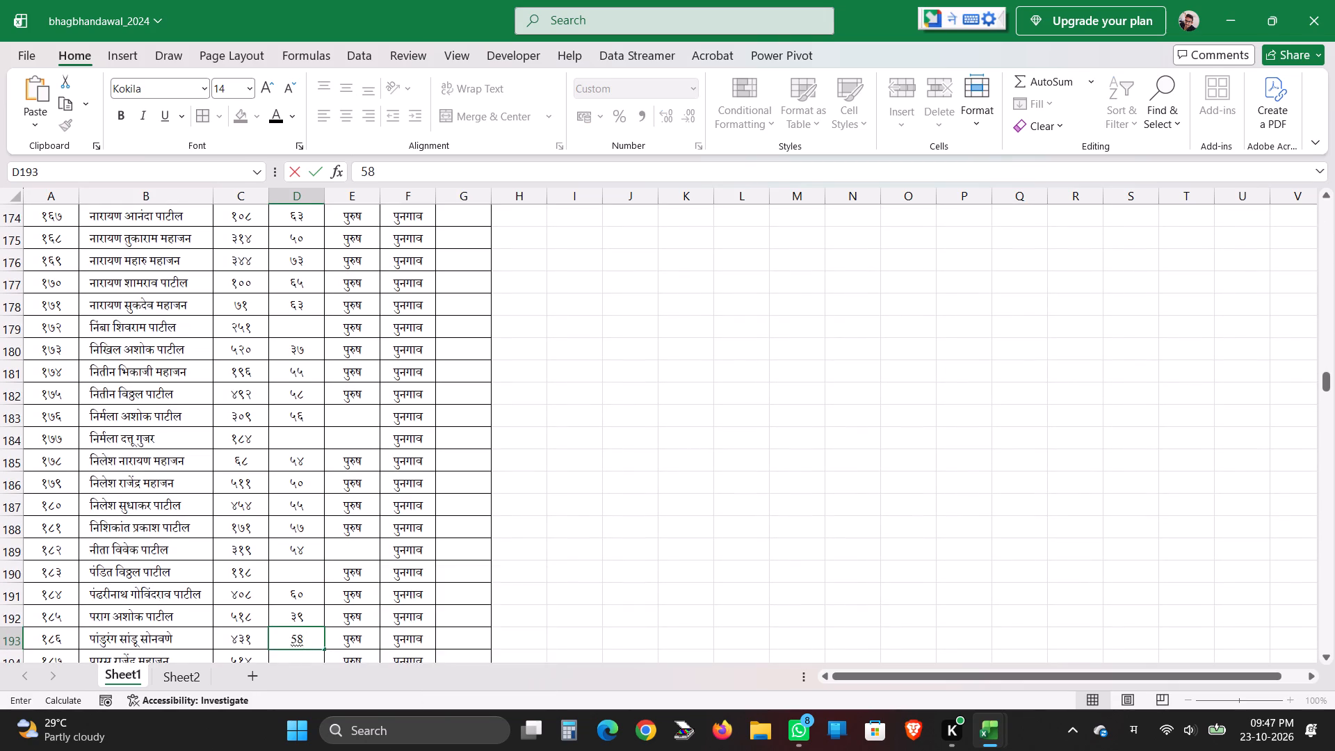
pyautogui.press('Return')
pyautogui.write('38')
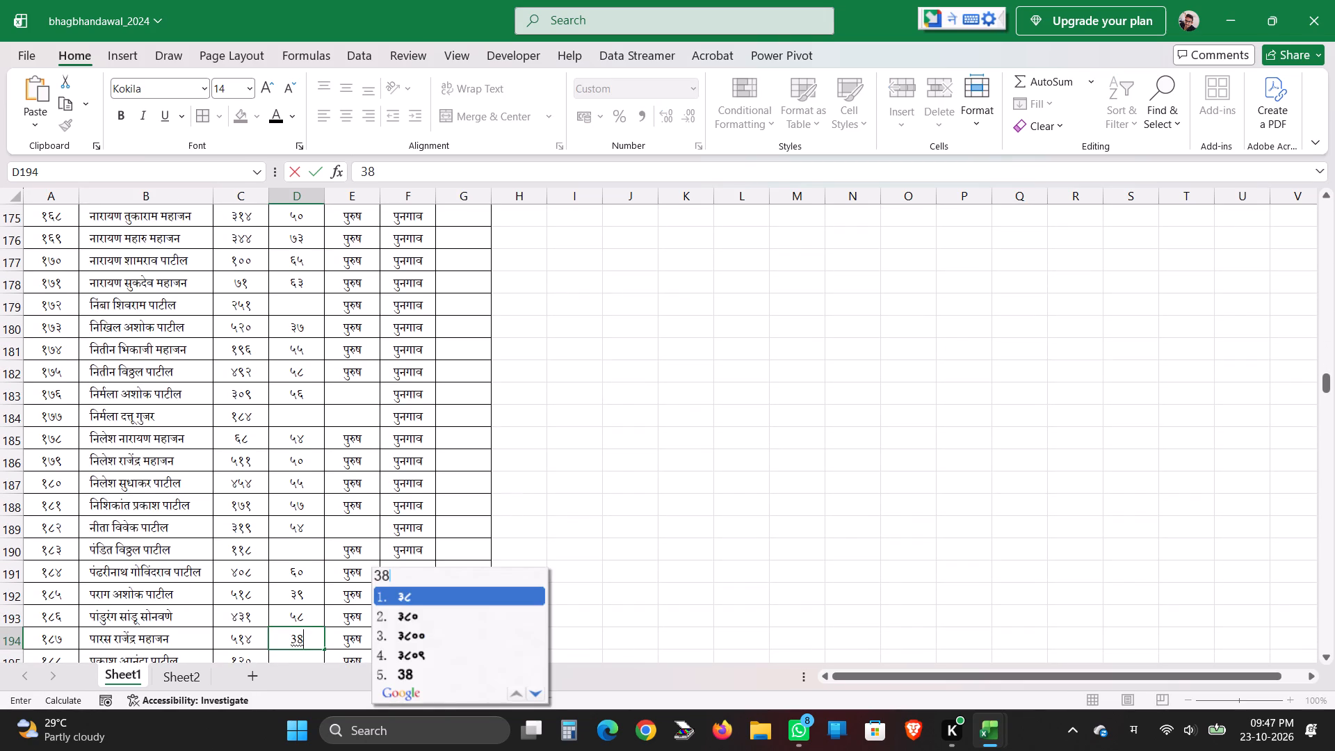
pyautogui.press('Return')
pyautogui.press('Return')
# Enter the ages 66, 65 and 72 in cells D195 to D197.
pyautogui.write('66')
pyautogui.press('Return')
pyautogui.press('Return')
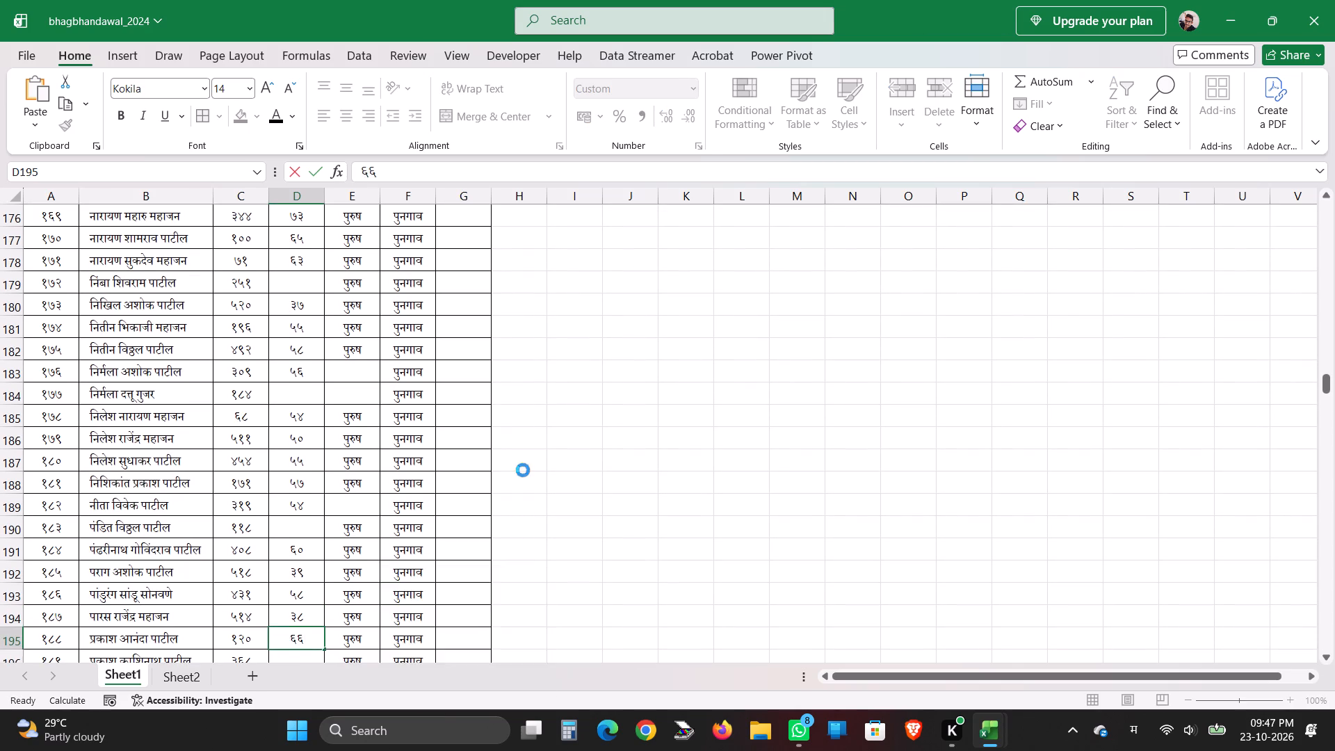
pyautogui.write('65')
pyautogui.press('Return')
pyautogui.press('Return')
pyautogui.write('72')
pyautogui.press('Return')
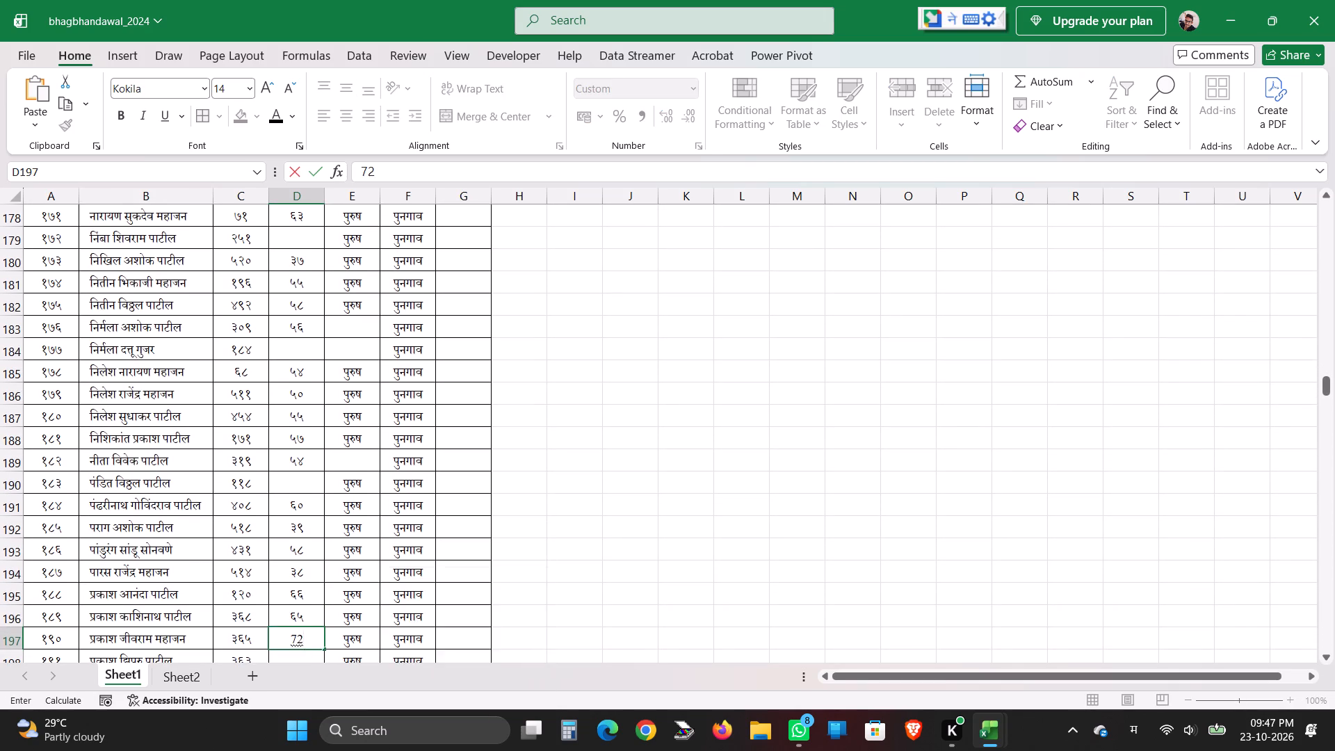
pyautogui.press('Return')
pyautogui.press('Return')
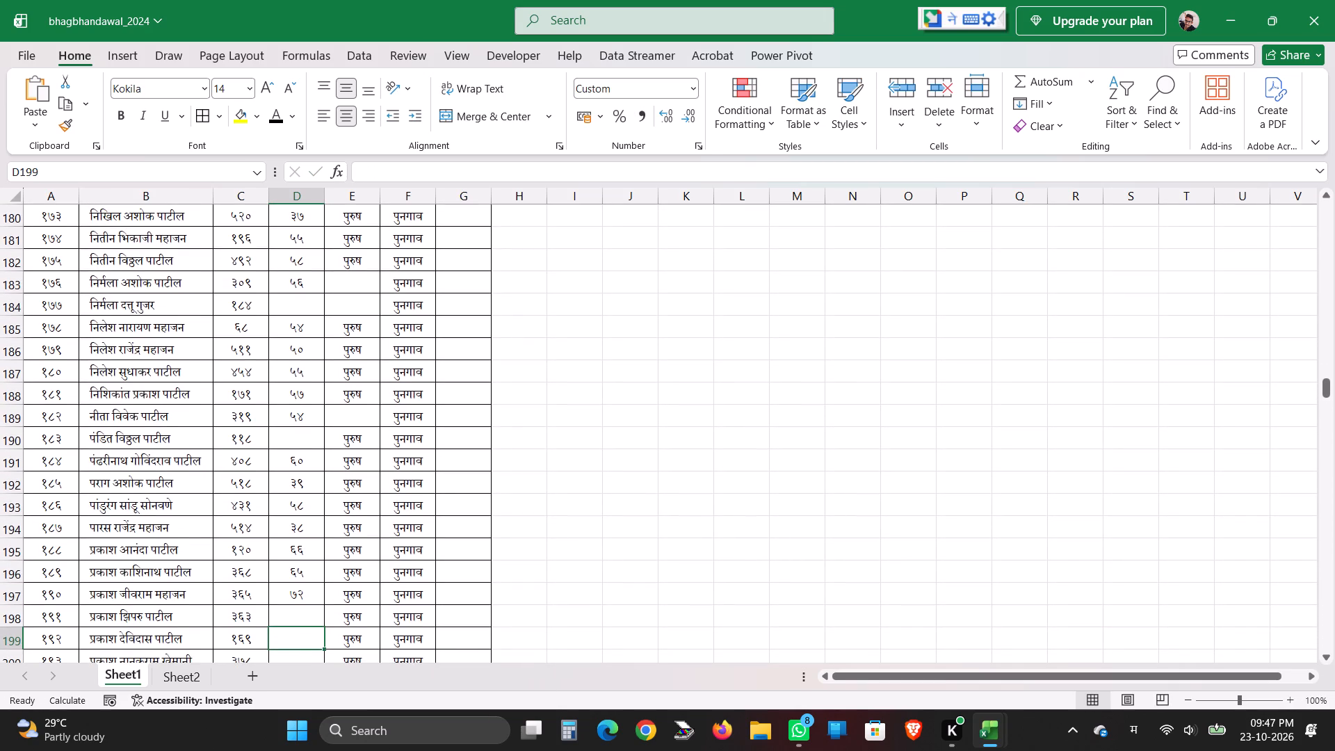
# Enter the ages 70, 52 and 60 in cells D199 to D201, leaving D198 blank.
pyautogui.write('70')
pyautogui.press('Return')
pyautogui.press('Return')
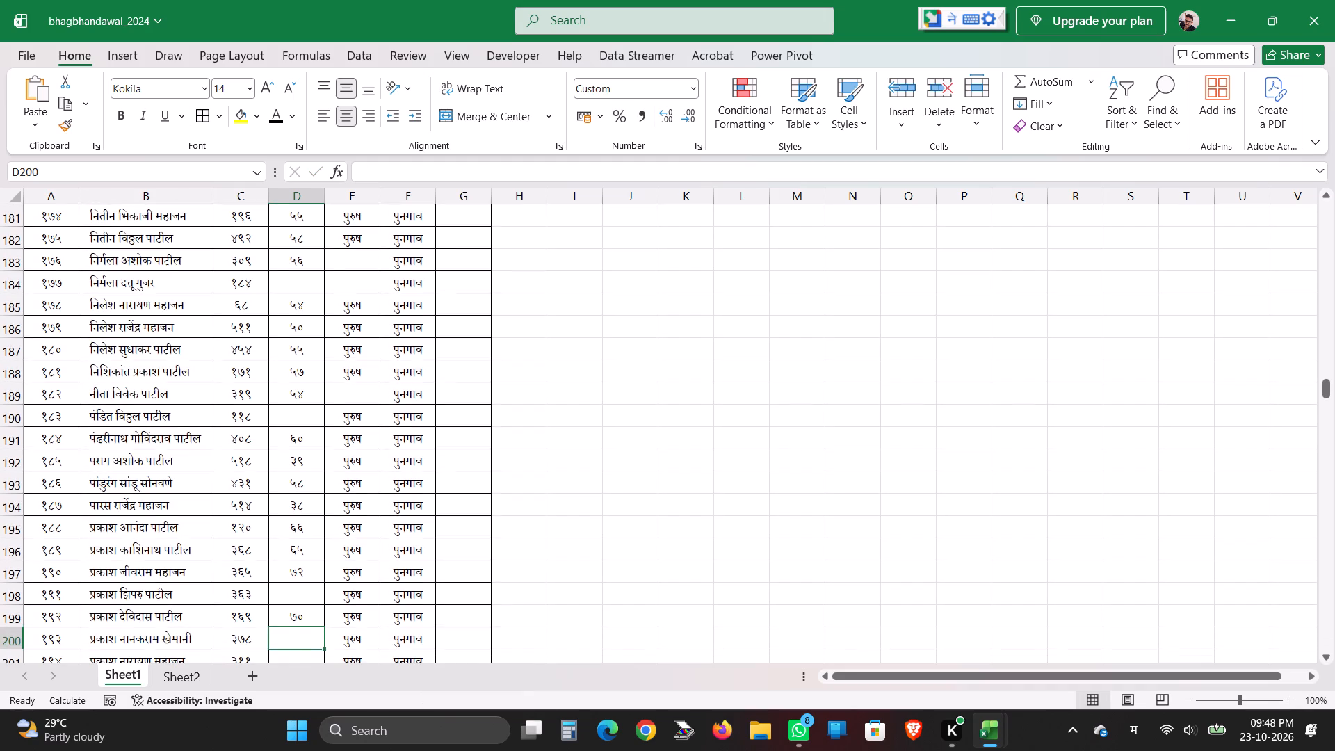
pyautogui.write('52')
pyautogui.press('Return')
pyautogui.press('Return')
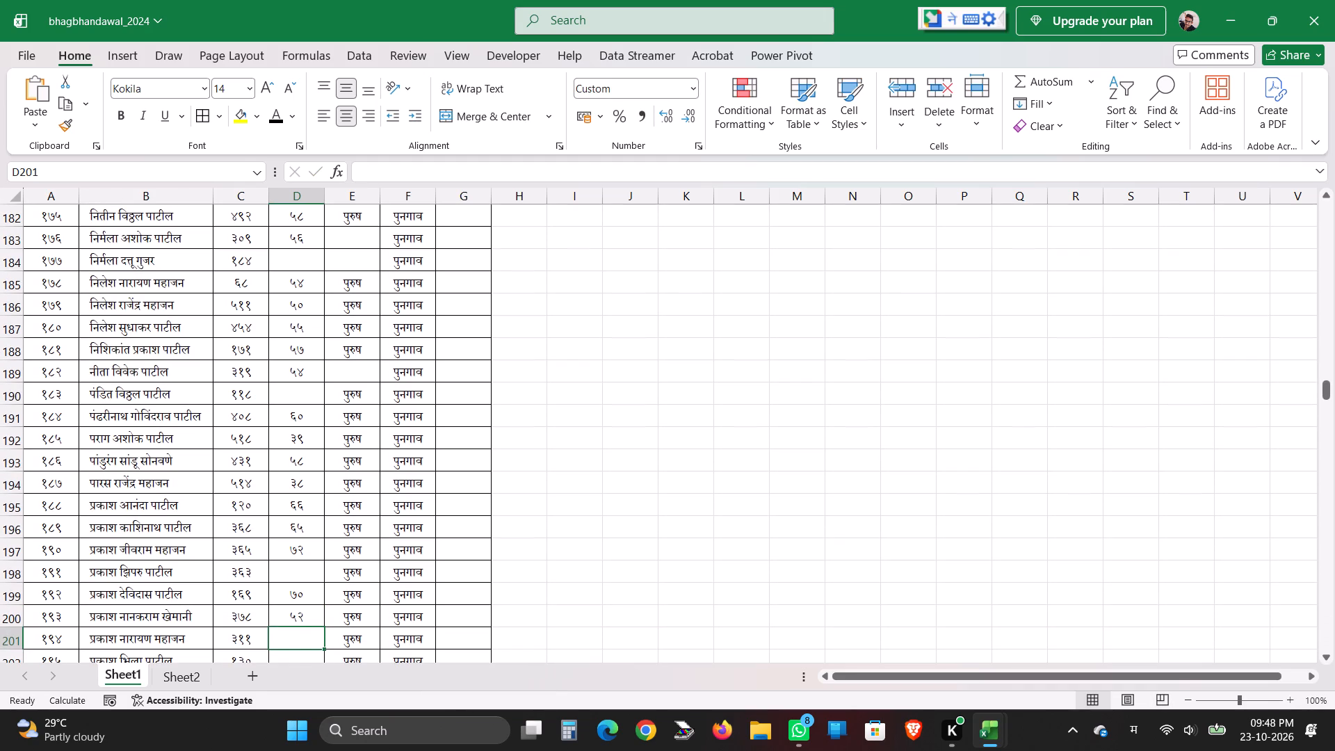
pyautogui.write('60')
pyautogui.press('Return')
pyautogui.press('Return')
# Enter the ages 61, 50 and 47 in cells D202 to D204.
pyautogui.write('61')
pyautogui.press('Return')
pyautogui.press('Return')
pyautogui.write('50')
pyautogui.press('Return')
pyautogui.press('Return')
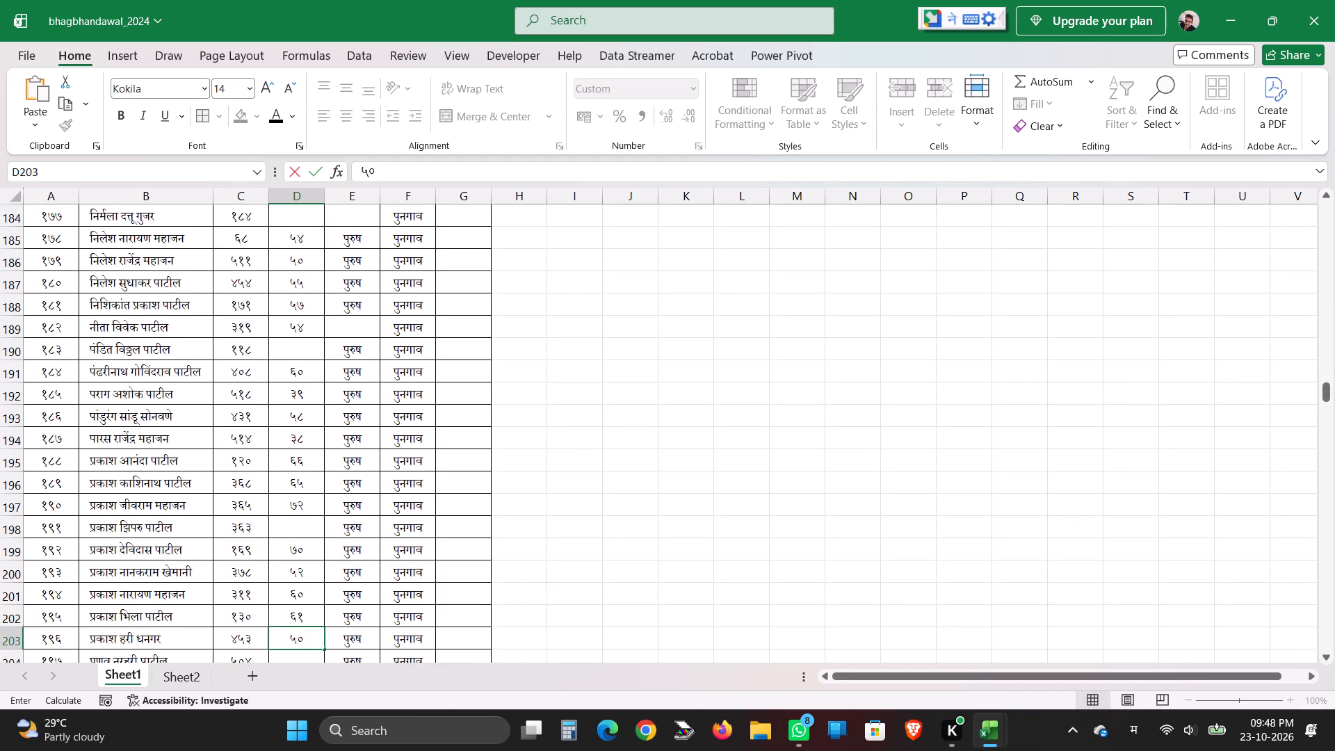
pyautogui.write('47')
pyautogui.press('Return')
pyautogui.press('Return')
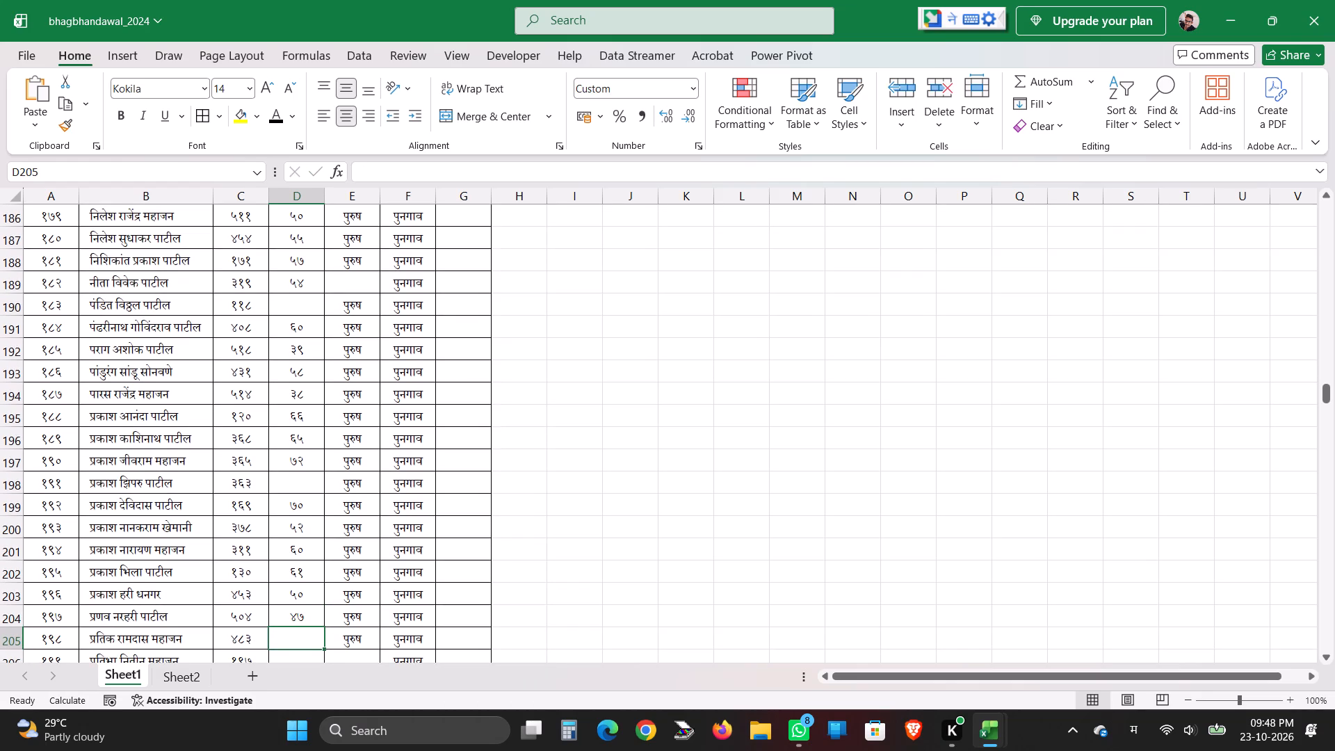
# Enter the ages 45 and 48 in cells D205 and D206.
pyautogui.scroll(-2, 523, 470)
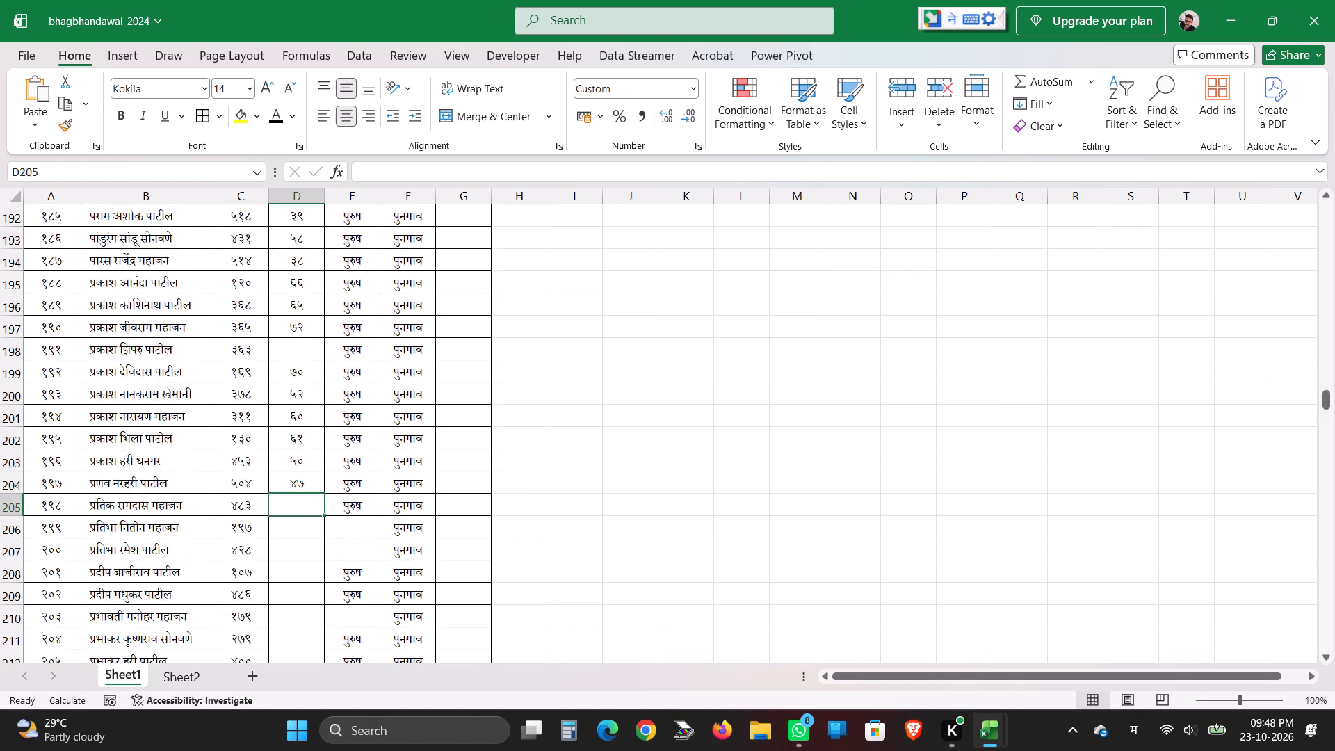
pyautogui.scroll(-1, 522, 469)
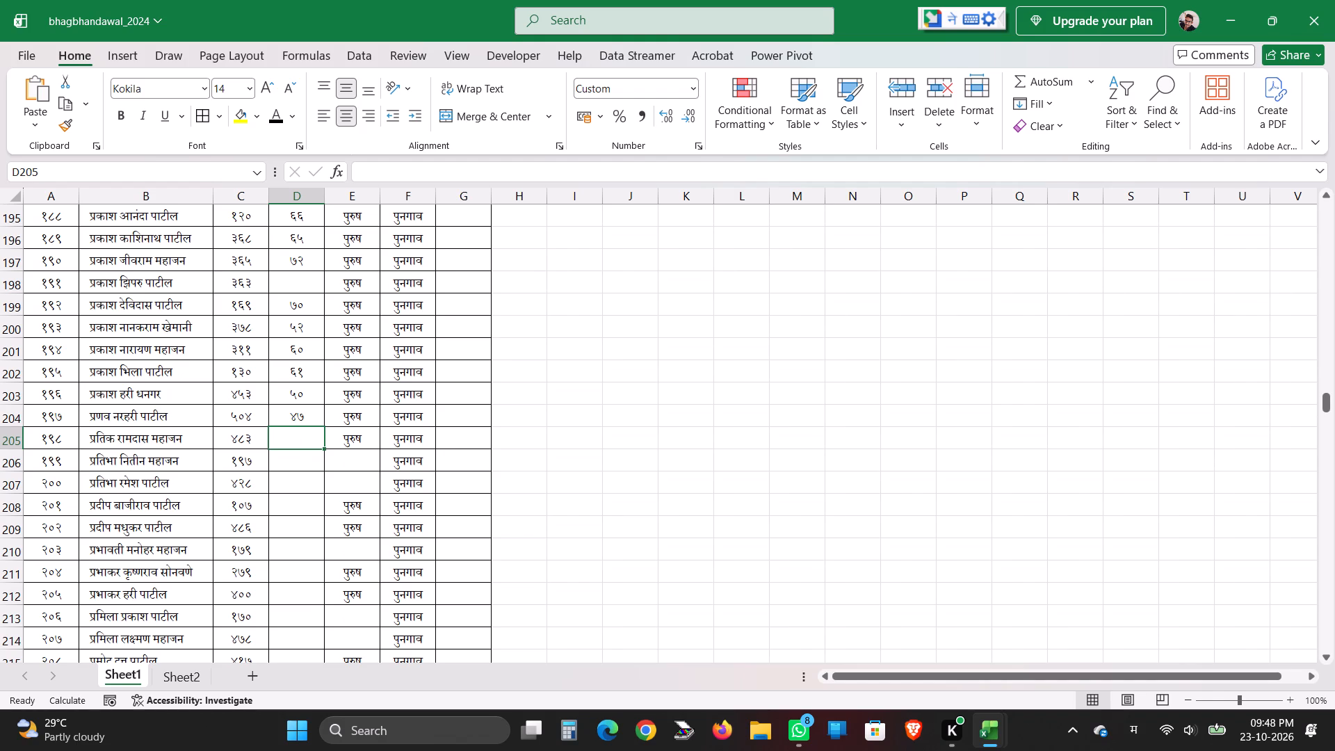
pyautogui.scroll(-3, 510, 461)
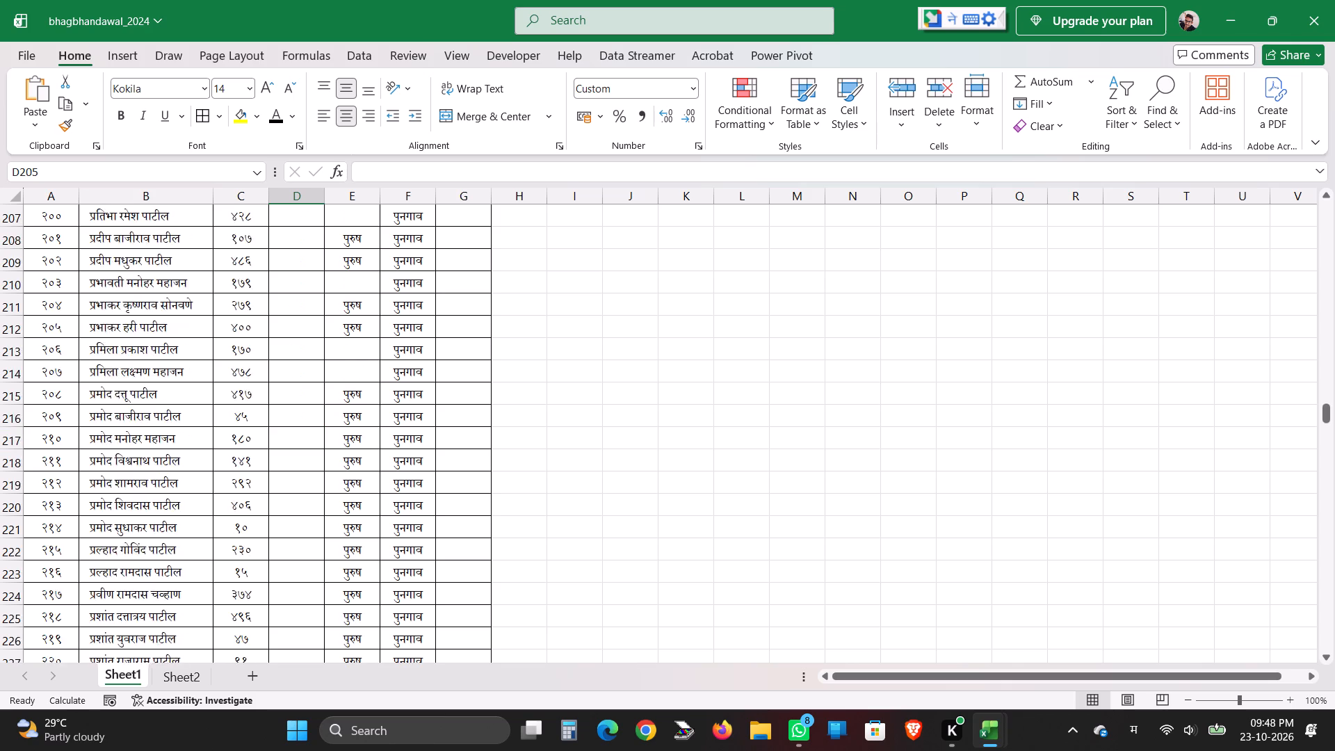
pyautogui.scroll(-4, 510, 461)
pyautogui.scroll(6, 505, 460)
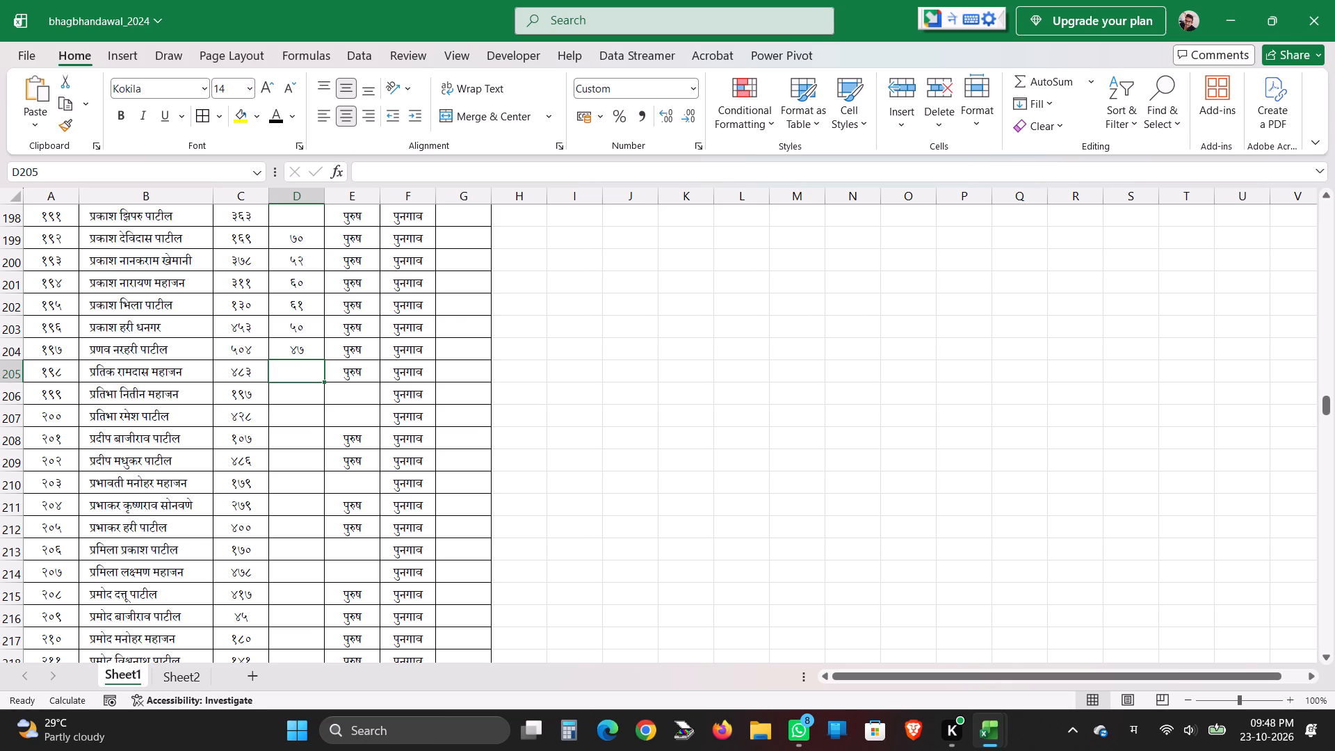
pyautogui.write('45')
pyautogui.press('Return')
pyautogui.press('Return')
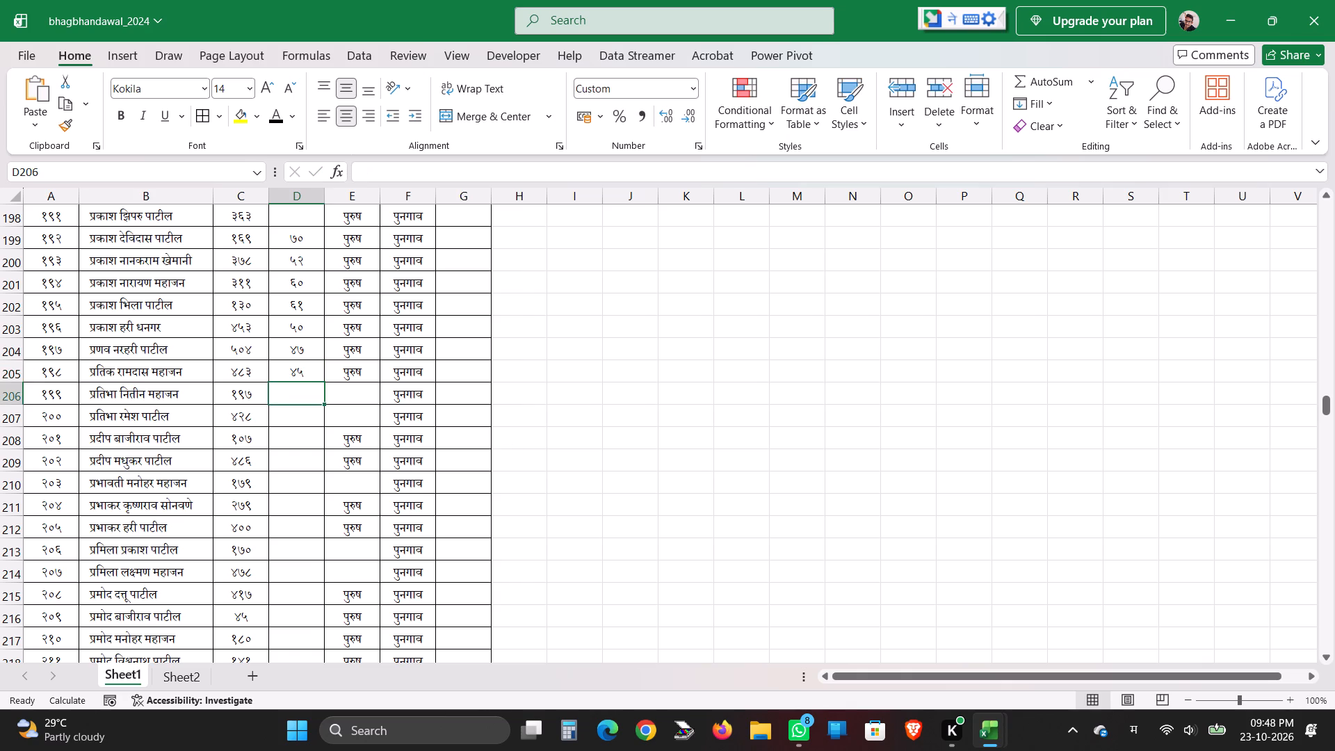
pyautogui.write('48')
pyautogui.press('Return')
pyautogui.press('Return')
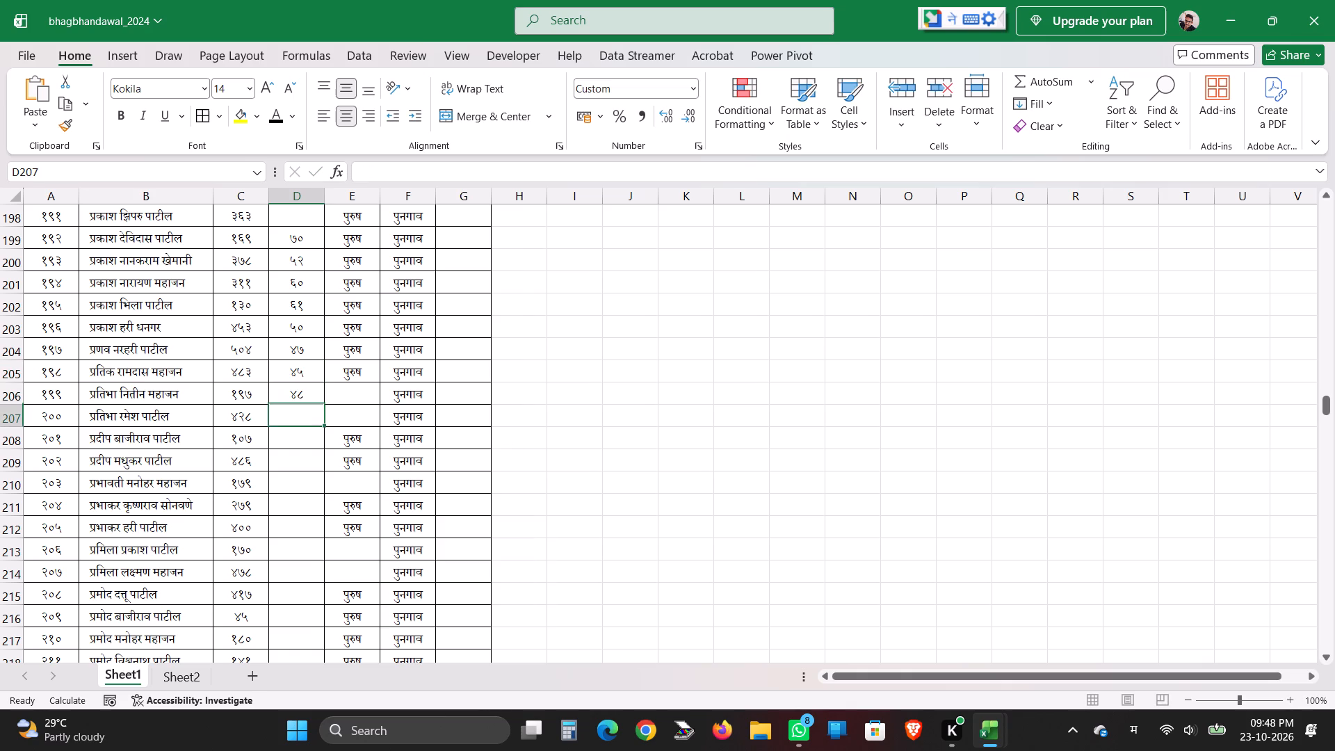
# Enter the ages 43, 53, 51 and 65 in cells D207 to D210.
pyautogui.write('43')
pyautogui.press('Return')
pyautogui.press('Return')
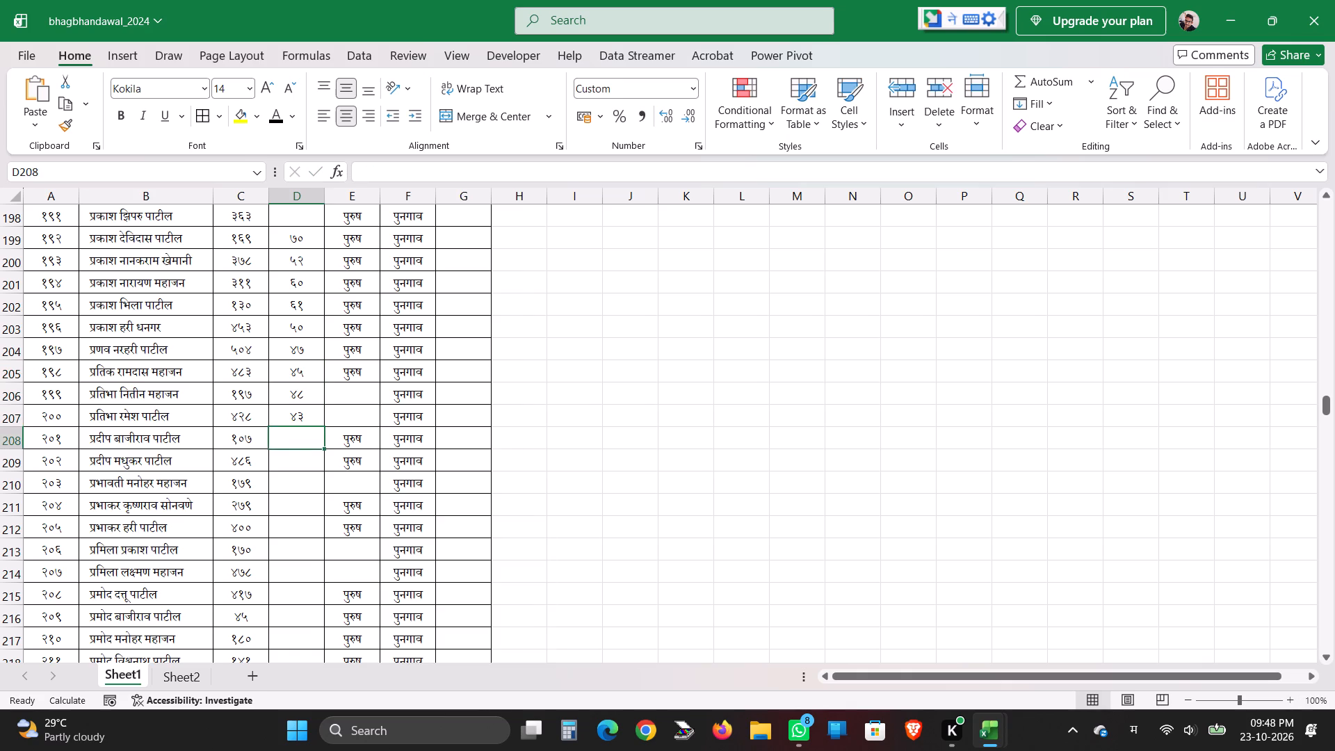
pyautogui.write('53')
pyautogui.press('Return')
pyautogui.press('Return')
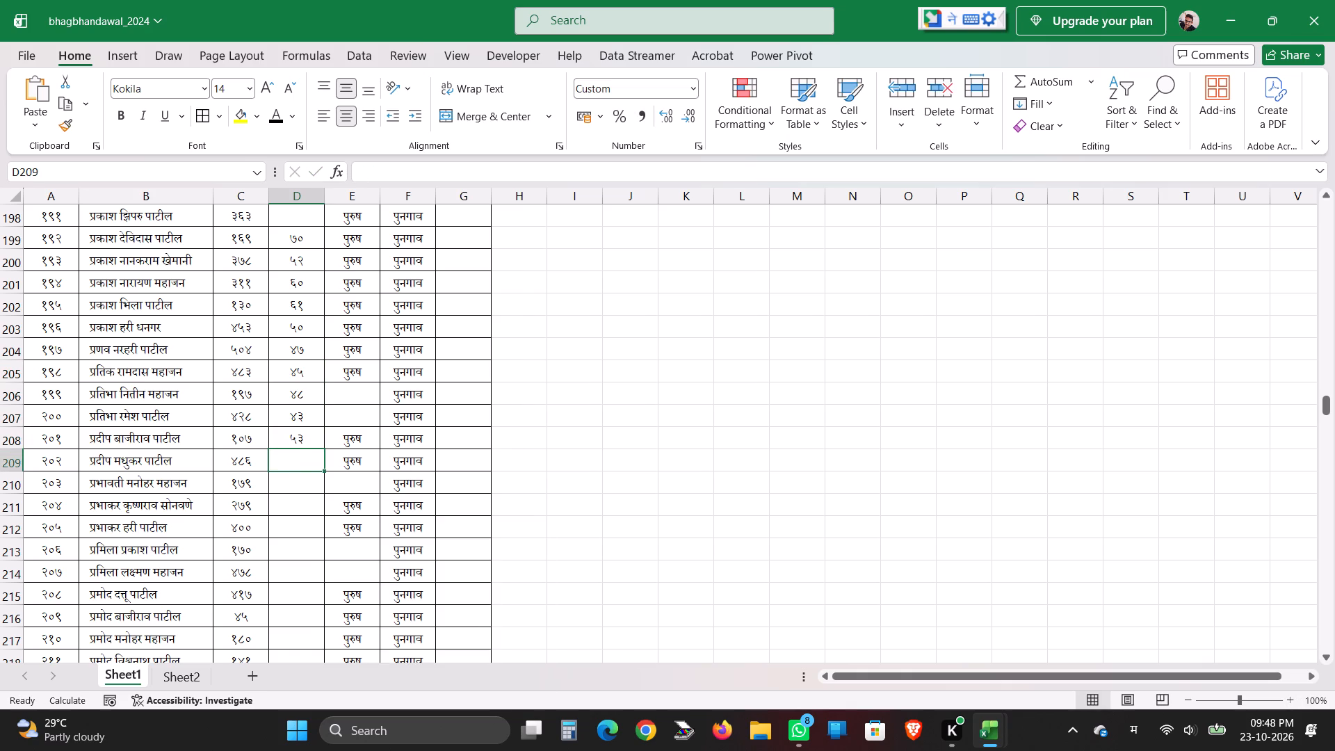
pyautogui.write('51')
pyautogui.press('Return')
pyautogui.press('Return')
pyautogui.write('65')
pyautogui.press('Return')
pyautogui.press('Return')
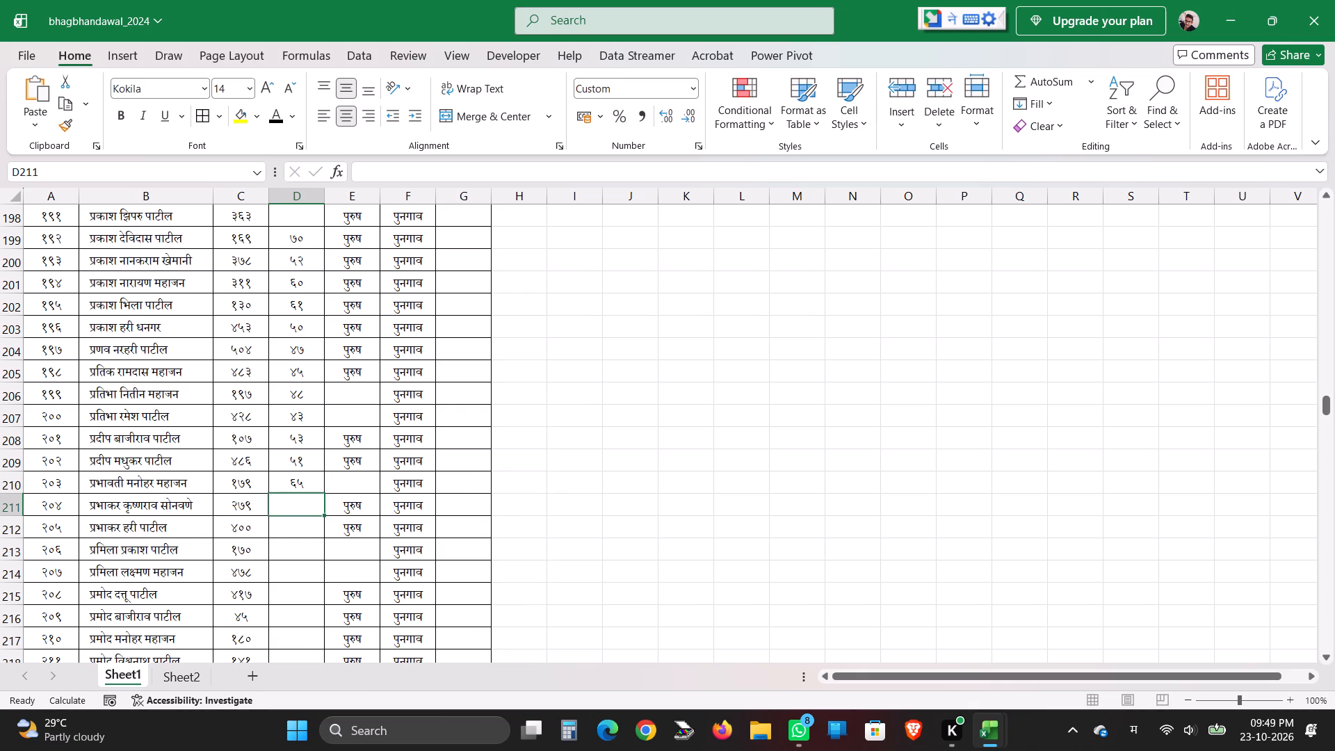
# Enter the ages 63, 60, 58 and 55 in cells D211 to D214.
pyautogui.write('63')
pyautogui.press('Return')
pyautogui.press('Return')
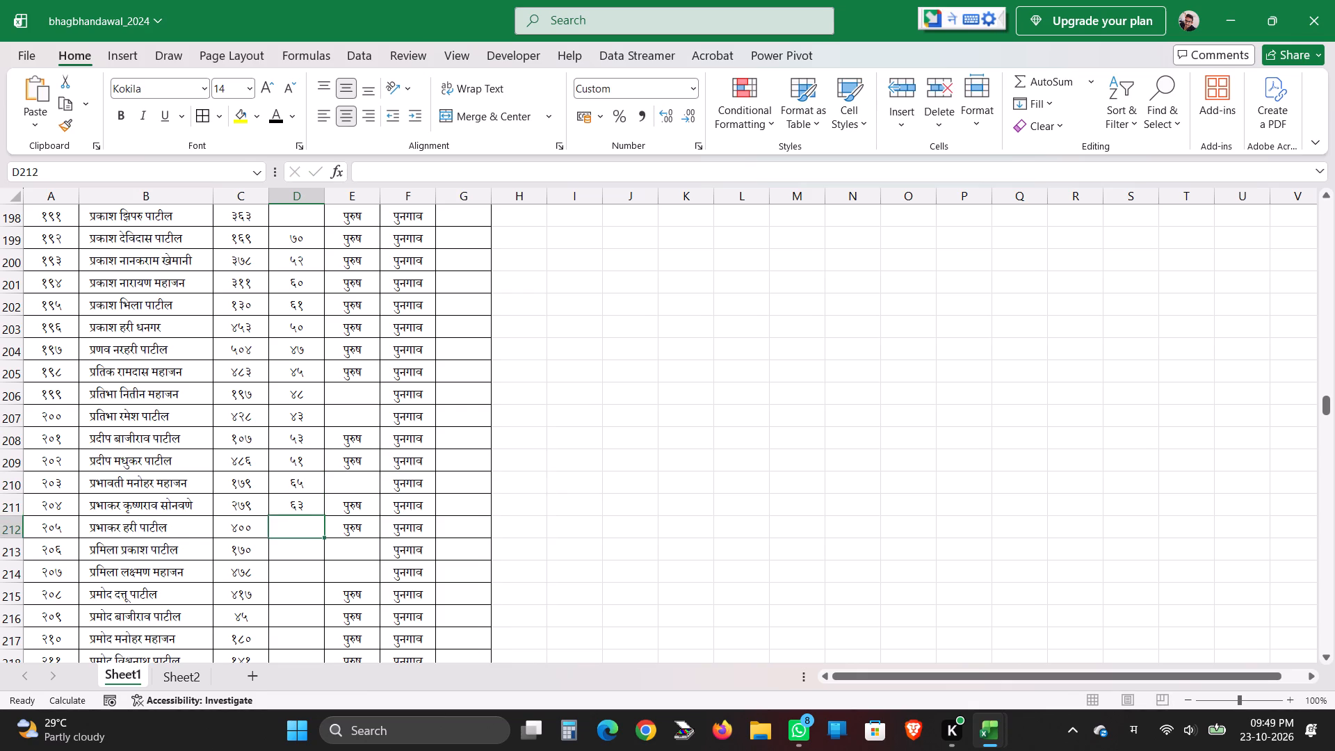
pyautogui.write('60')
pyautogui.press('Return')
pyautogui.press('Return')
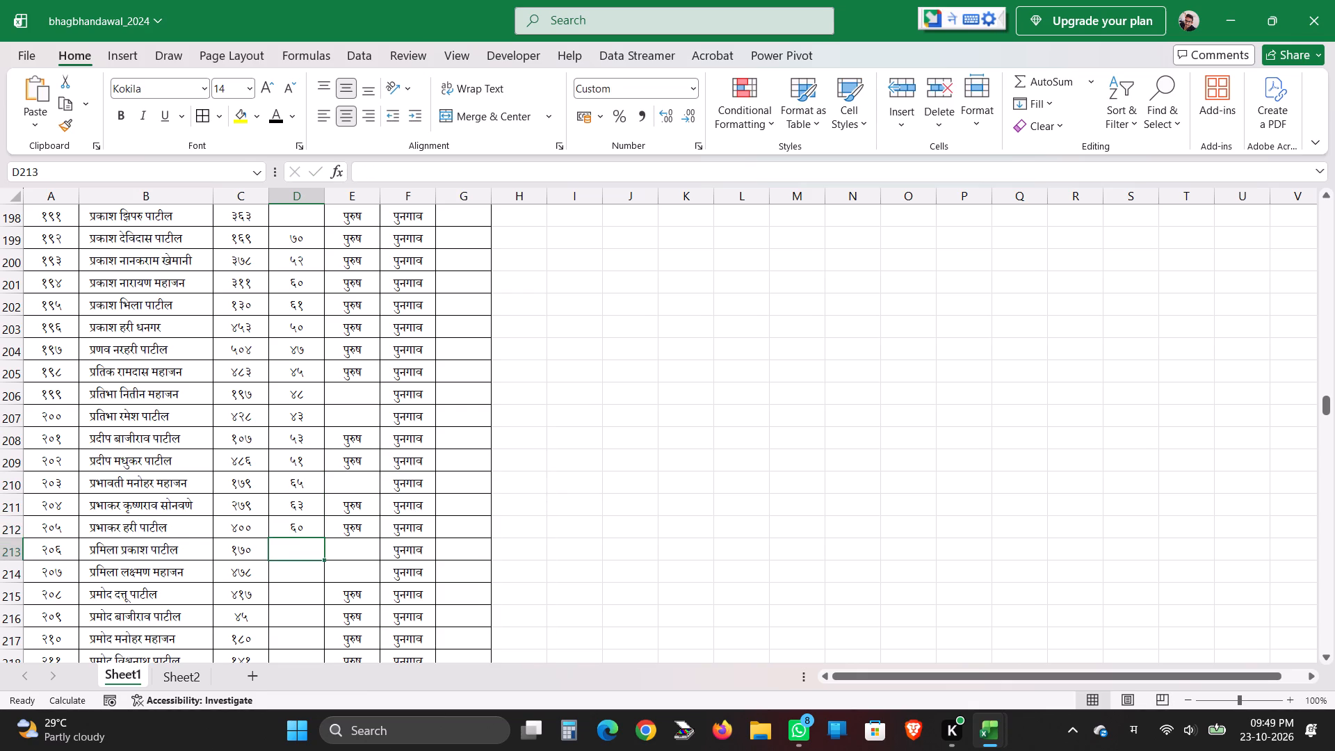
pyautogui.write('58')
pyautogui.press('Return')
pyautogui.press('Return')
pyautogui.write('55')
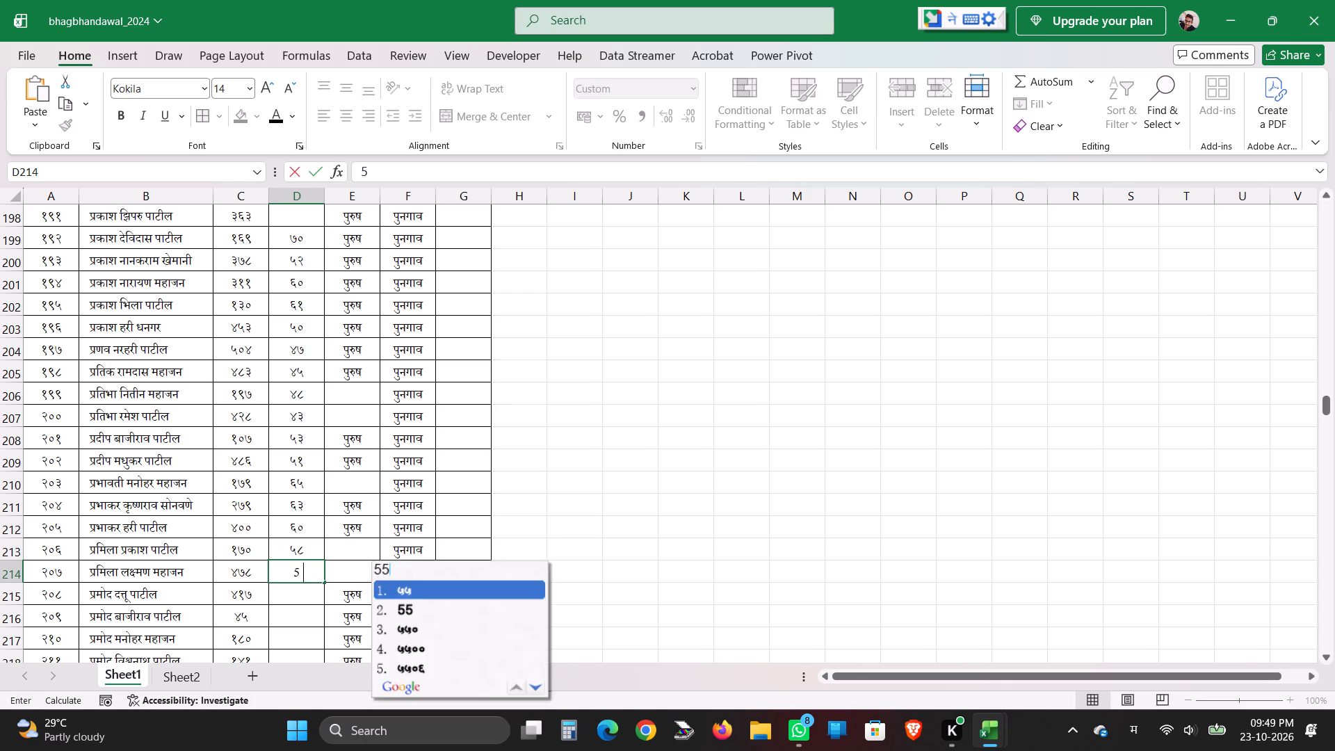
pyautogui.press('Return')
pyautogui.press('Return')
pyautogui.press('Return')
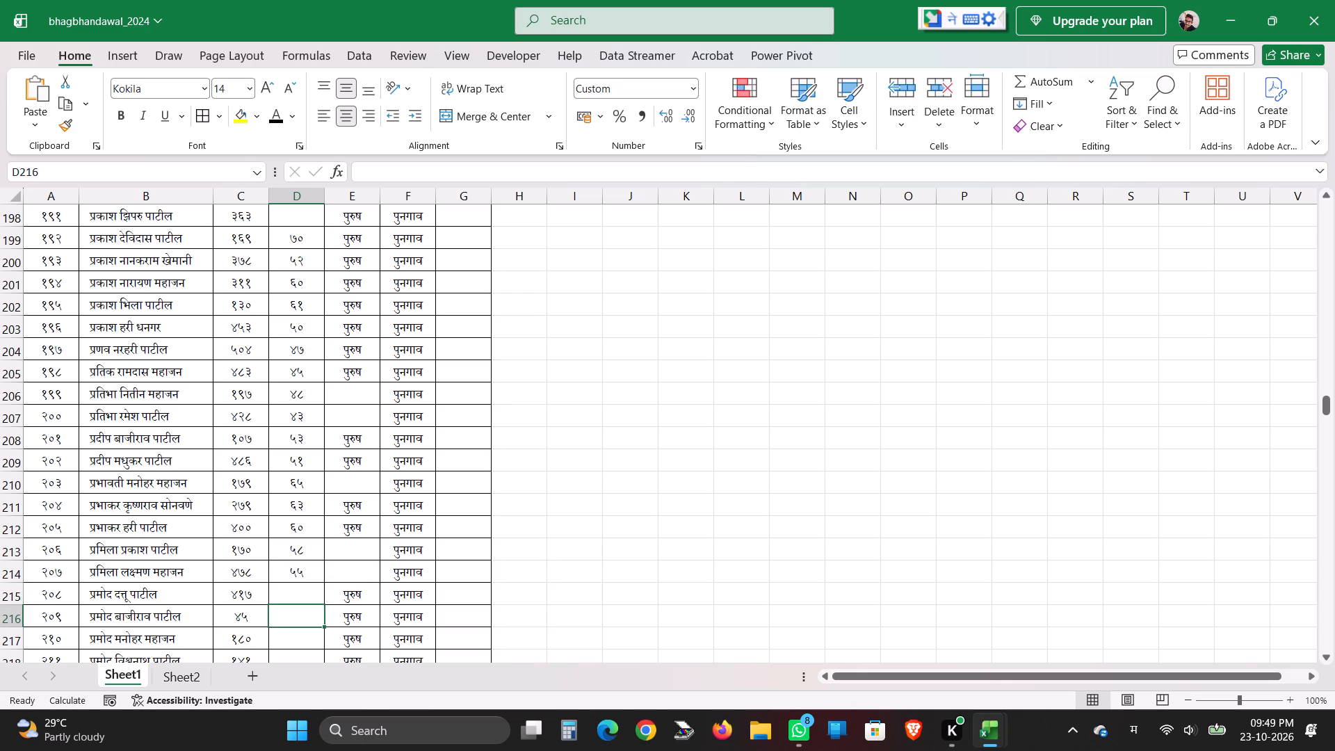
# Enter the ages 48 and 47 in cells D216 and D217, leaving D215 blank.
pyautogui.write('48')
pyautogui.press('Return')
pyautogui.press('Return')
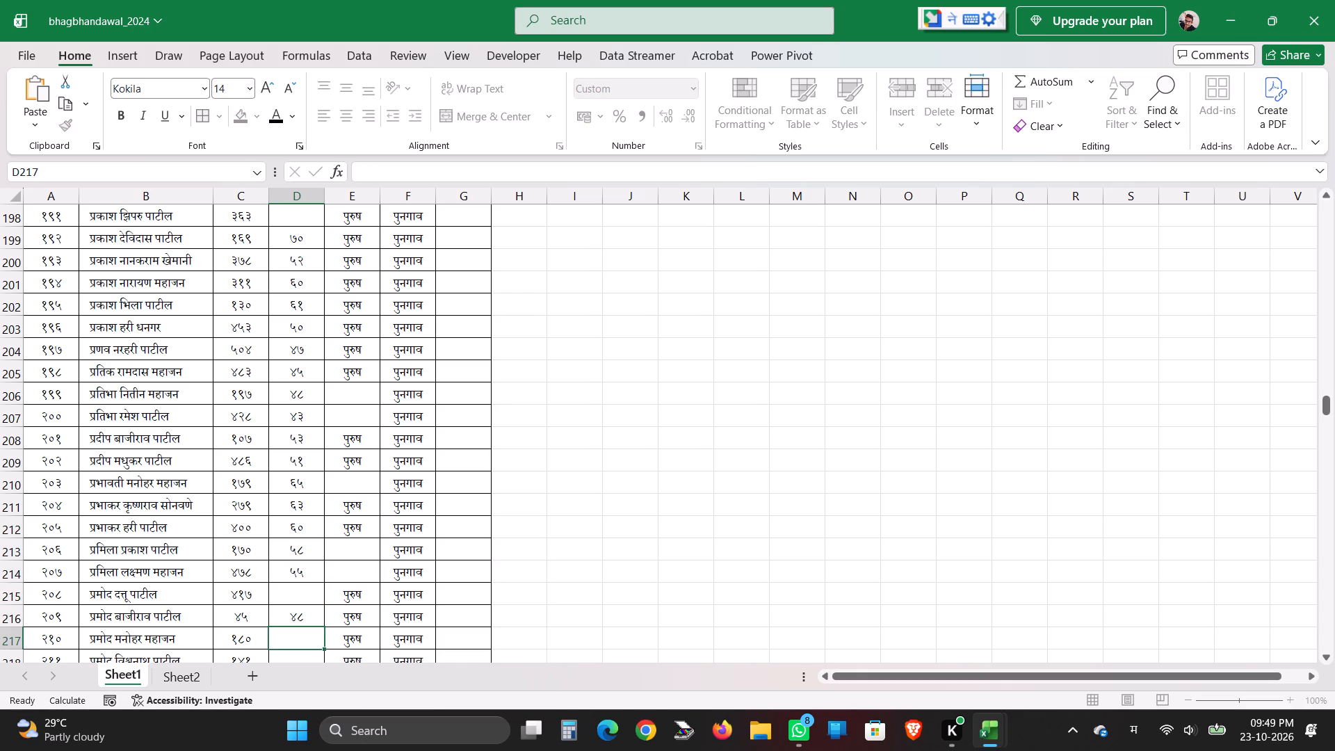
pyautogui.write('47')
pyautogui.press('Return')
pyautogui.press('Return')
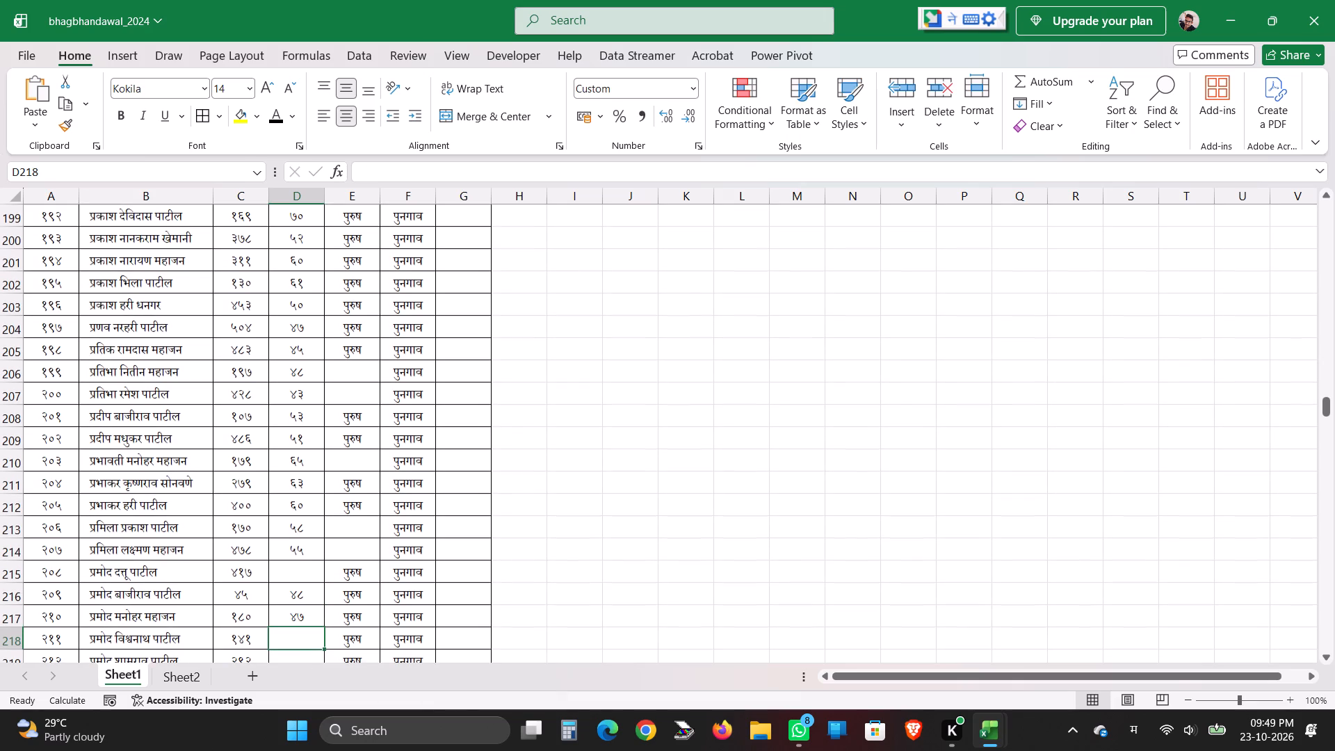
# Enter the ages 45, 59, 53 and 55 in cells D218 to D221.
pyautogui.write('45')
pyautogui.press('Return')
pyautogui.press('Return')
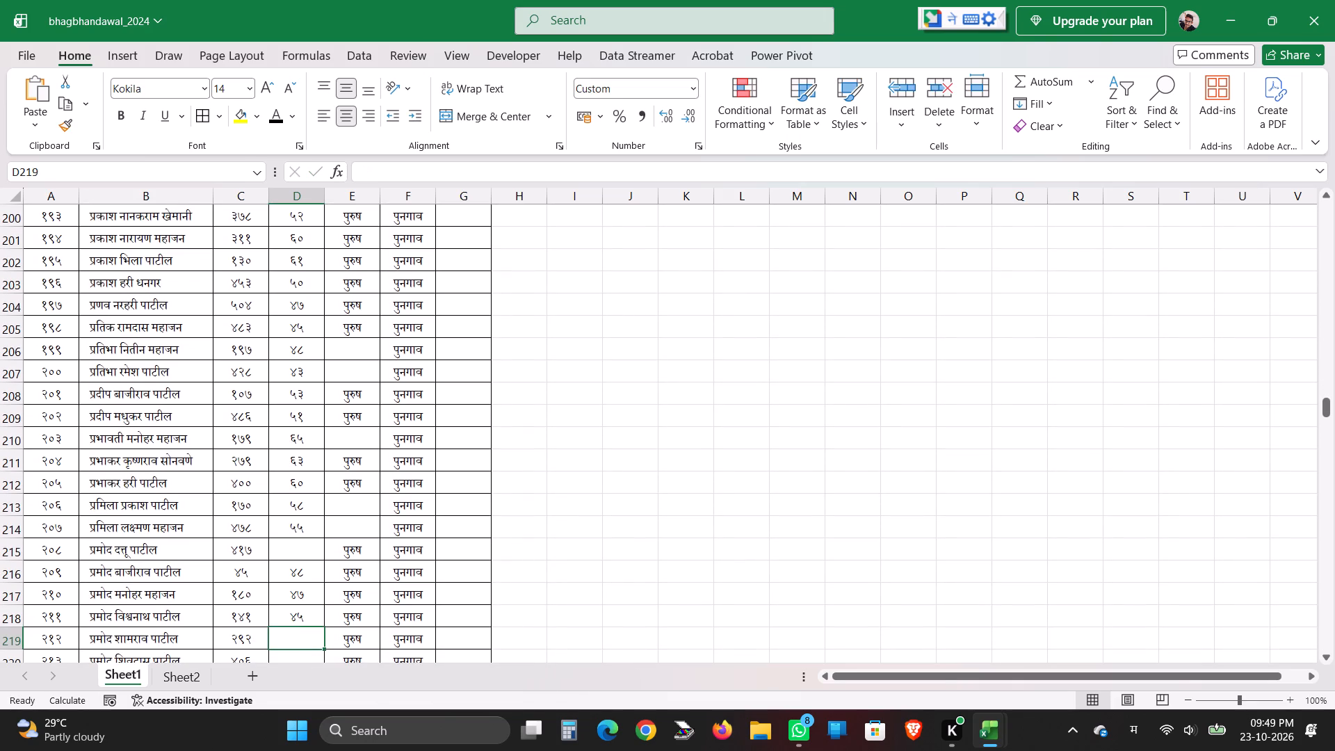
pyautogui.write('59')
pyautogui.press('Return')
pyautogui.press('Return')
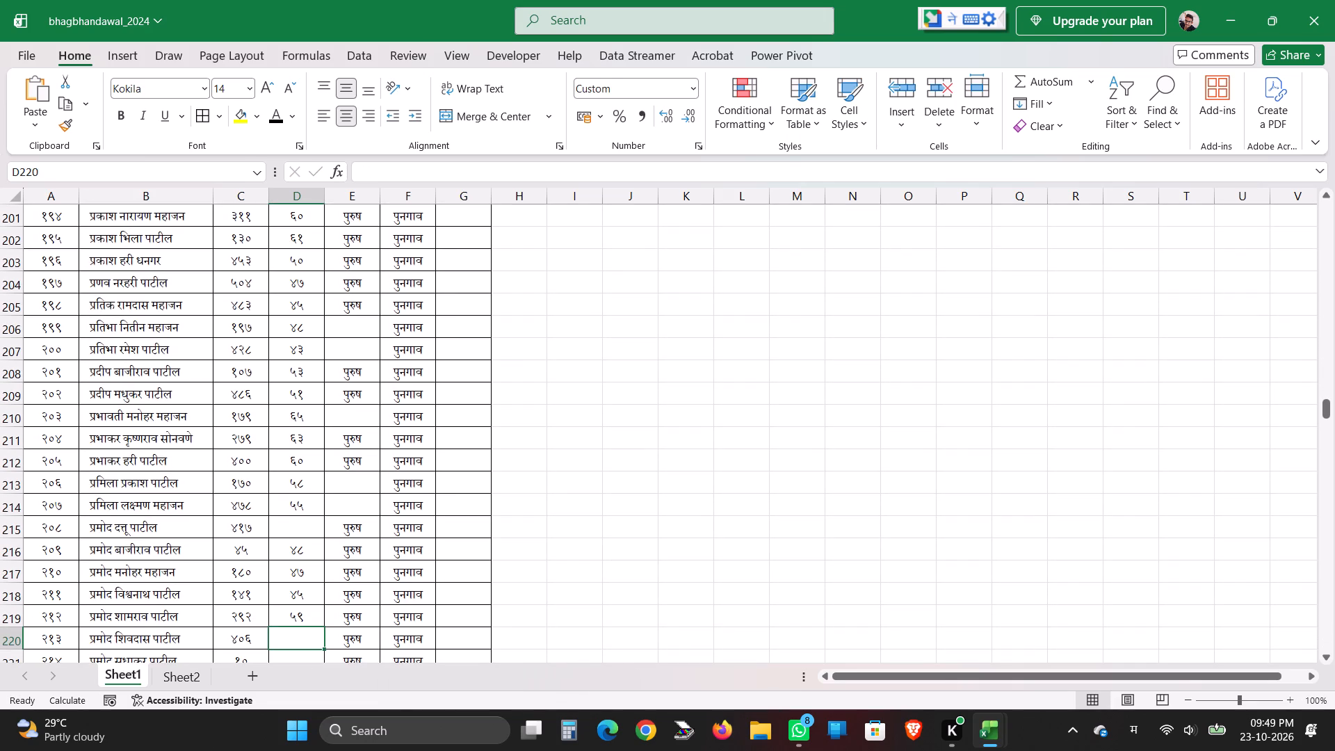
pyautogui.write('53')
pyautogui.press('Return')
pyautogui.press('Return')
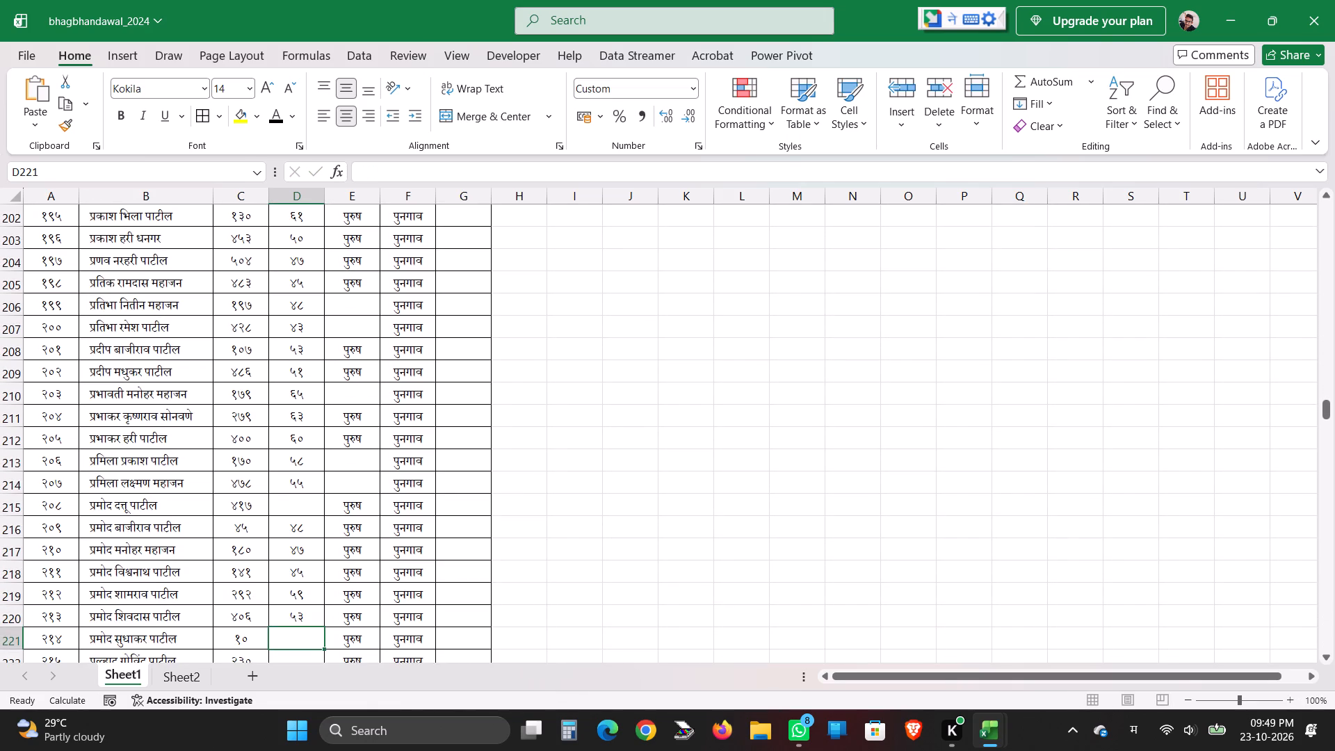
pyautogui.write('55')
pyautogui.press('Return')
pyautogui.press('Return')
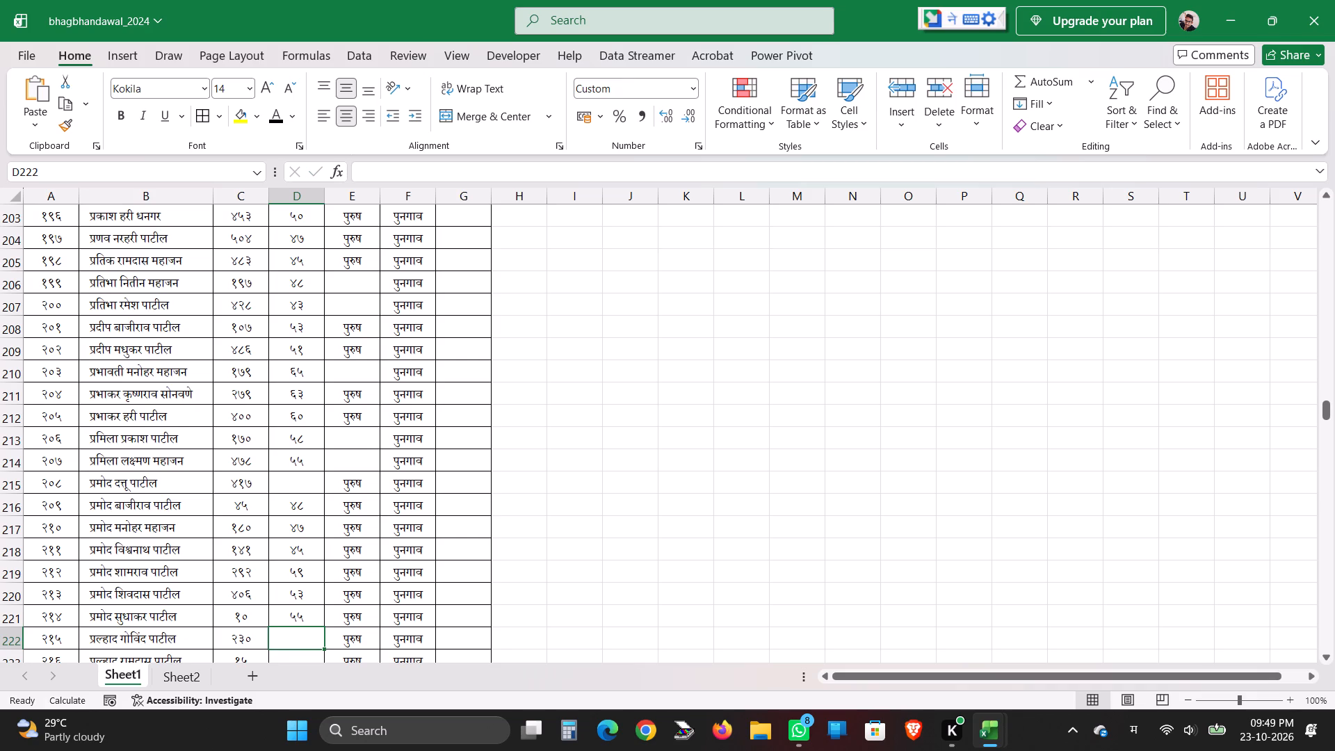
# Enter the ages 54, 65, 48 and 55 in cells D222 to D225.
pyautogui.write('54')
pyautogui.press('Return')
pyautogui.press('Return')
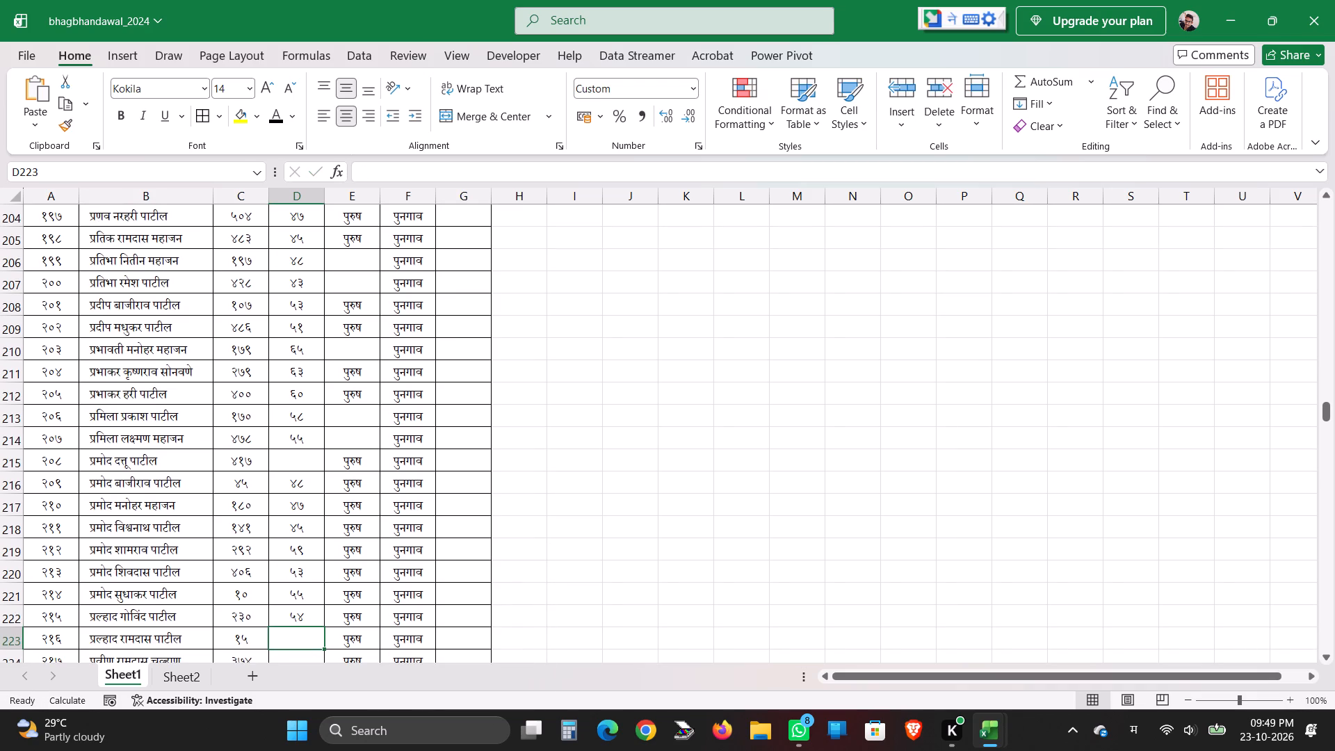
pyautogui.write('65')
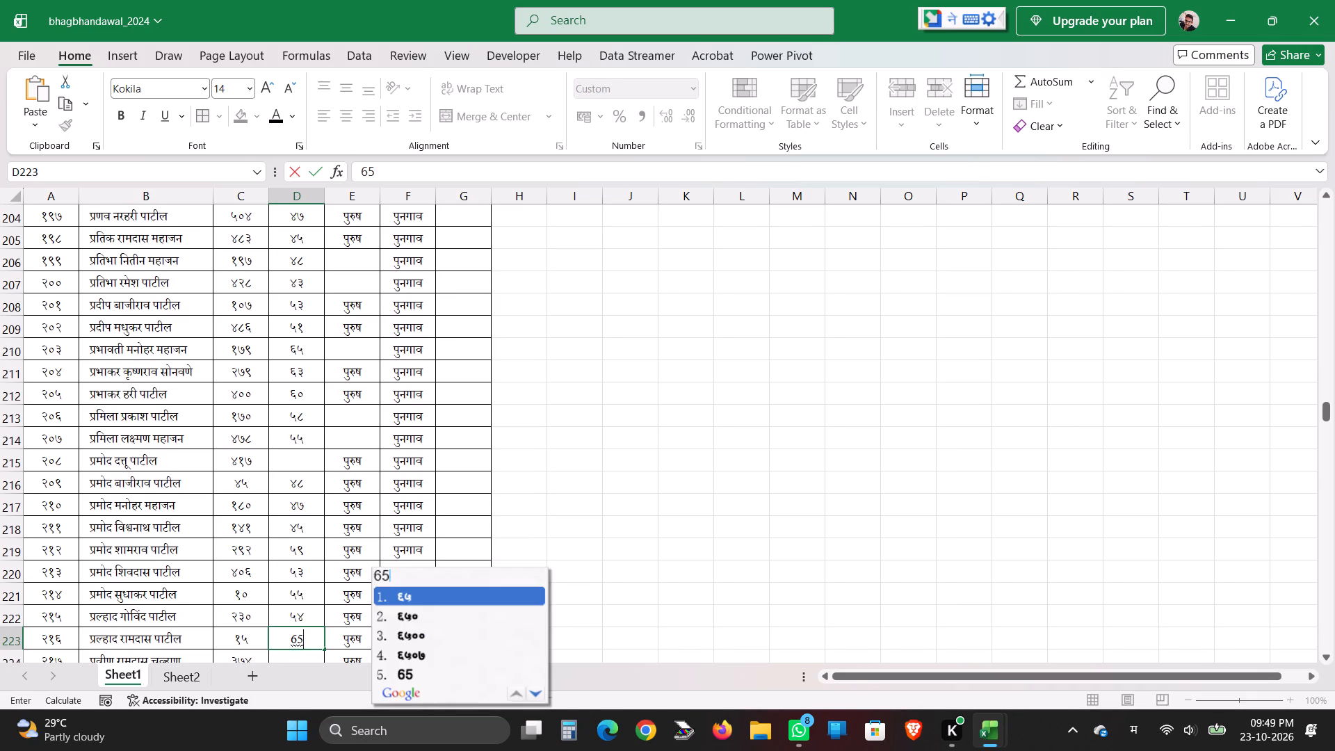
pyautogui.press('Return')
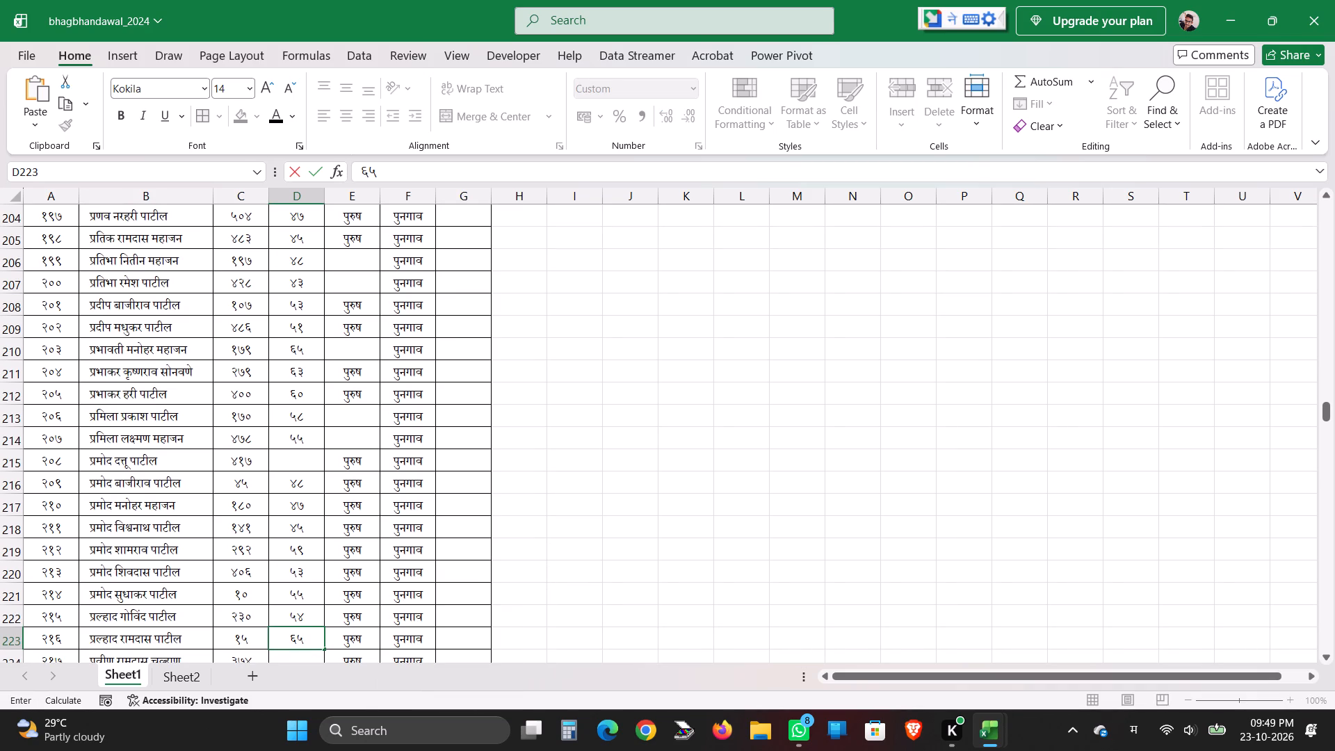
pyautogui.press('Return')
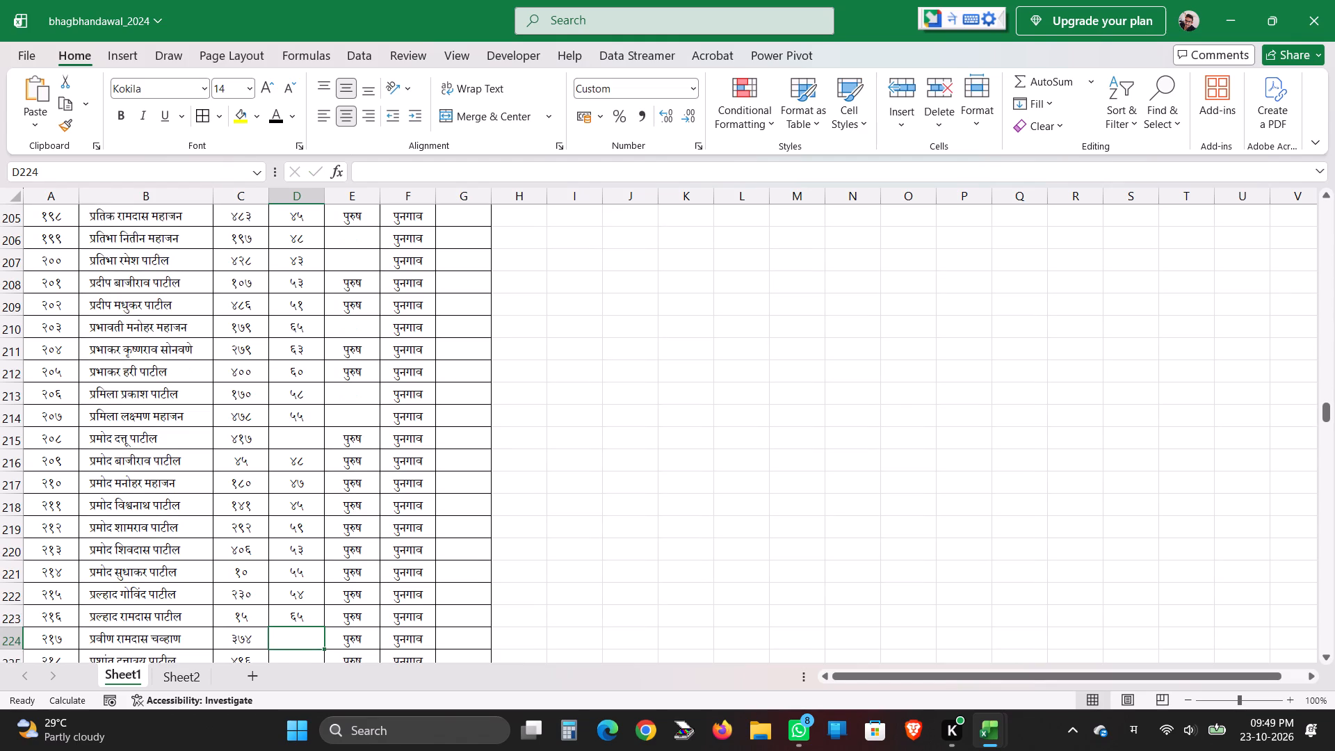
pyautogui.write('48')
pyautogui.press('Return')
pyautogui.press('Return')
pyautogui.write('55')
pyautogui.press('Return')
pyautogui.press('Return')
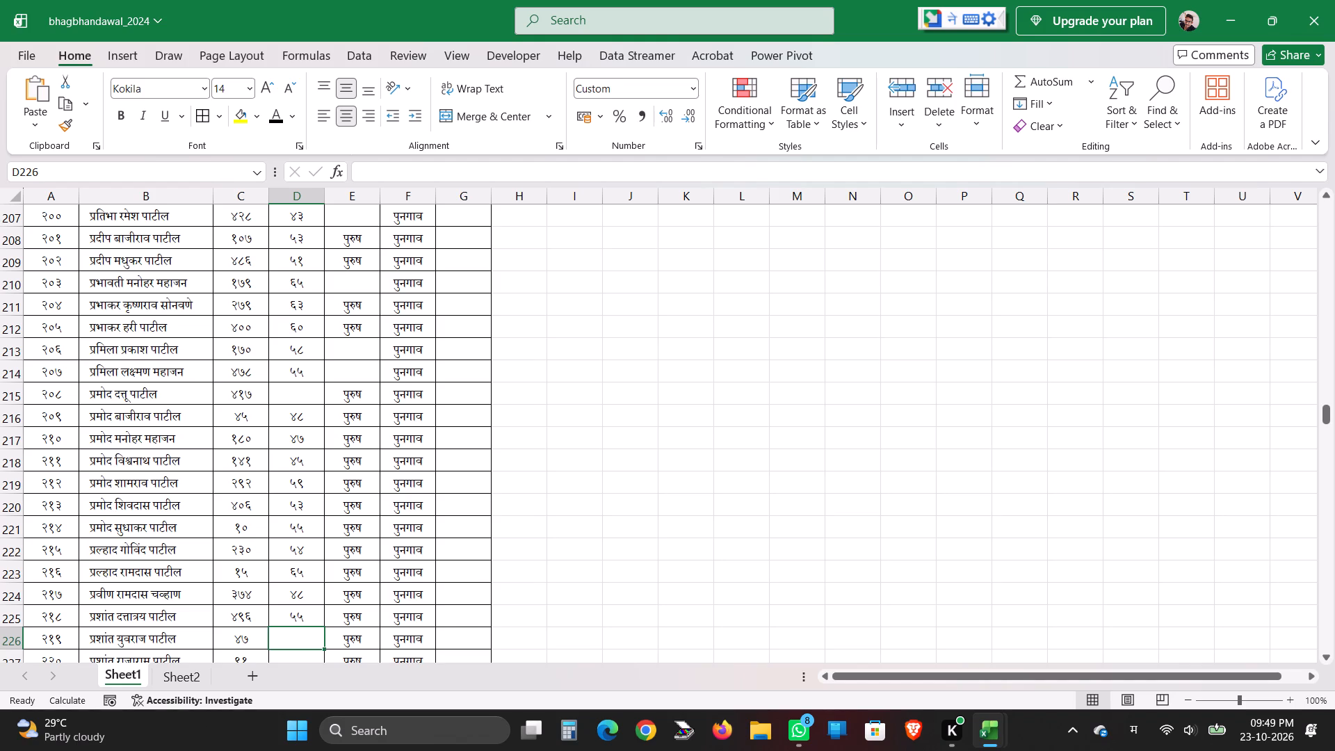
# Enter the ages 50, 51, 56 and 43 in cells D226 to D229.
pyautogui.write('50')
pyautogui.press('Return')
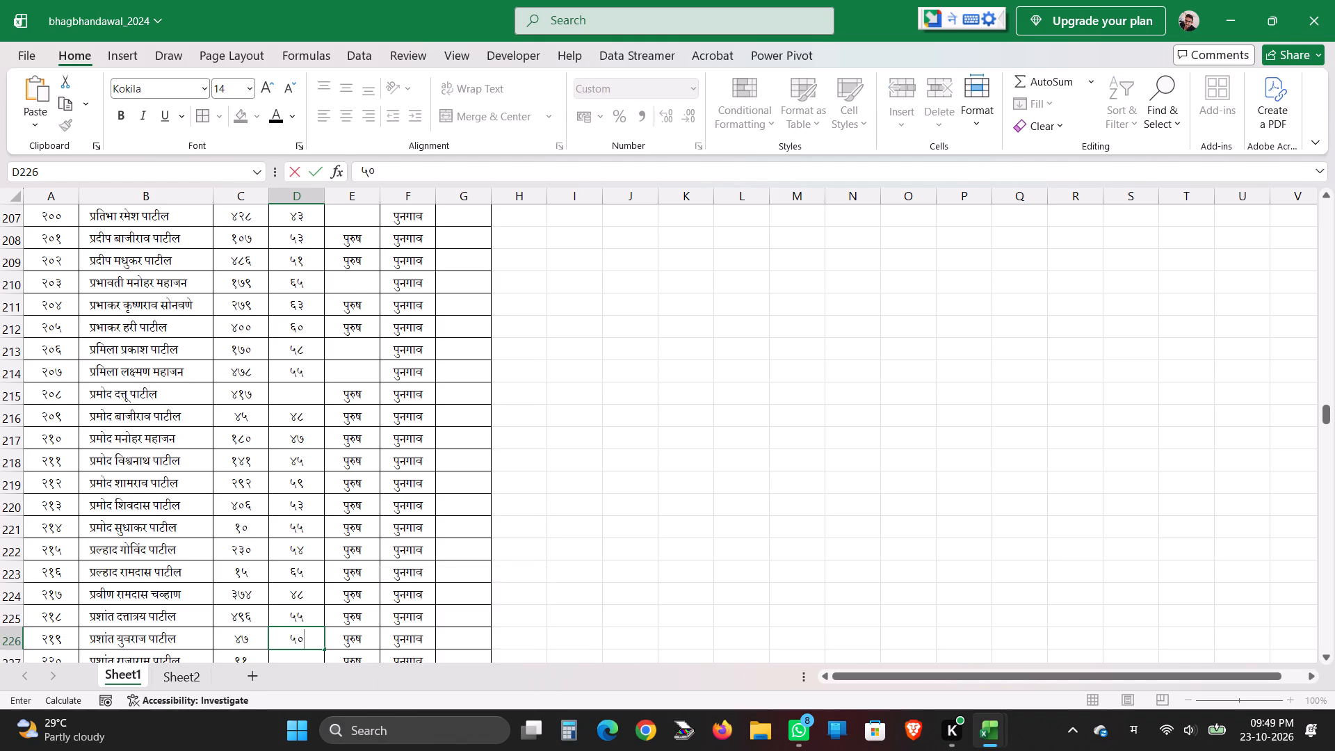
pyautogui.press('Return')
pyautogui.write('51')
pyautogui.press('Return')
pyautogui.press('Return')
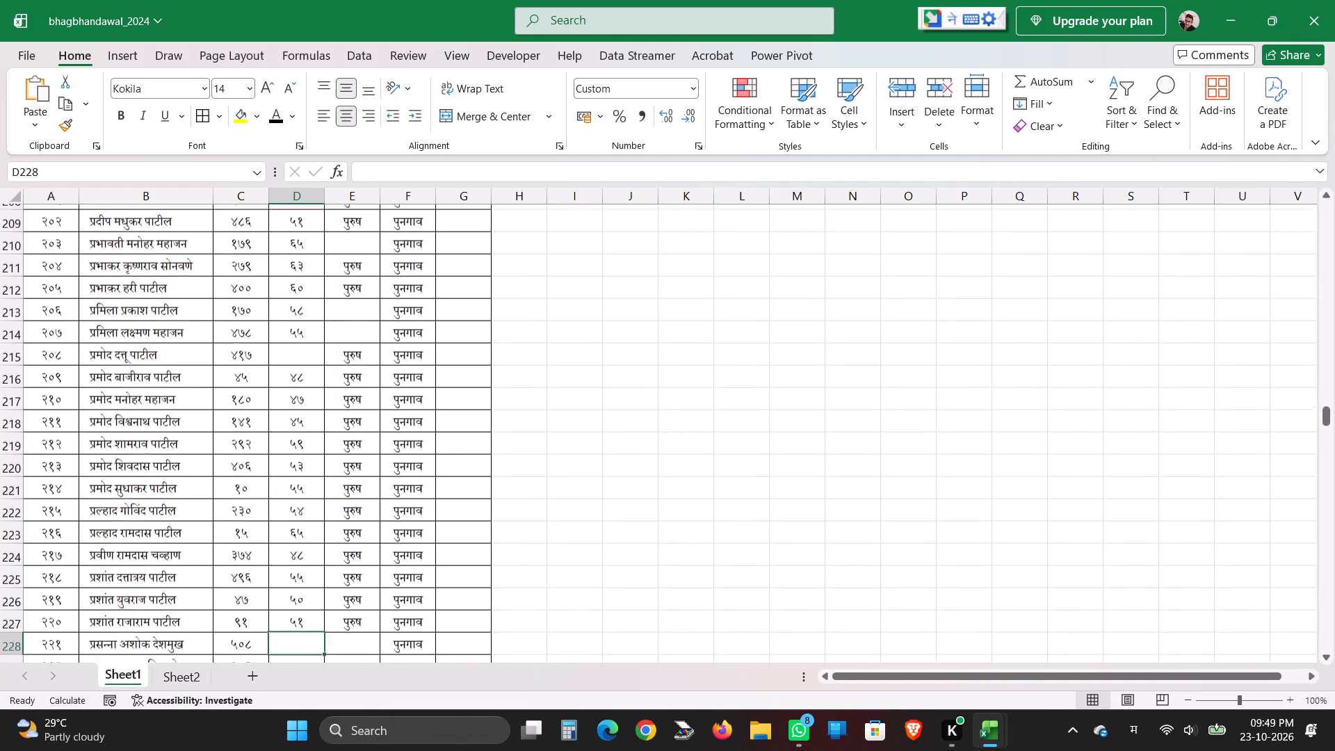
pyautogui.write('56')
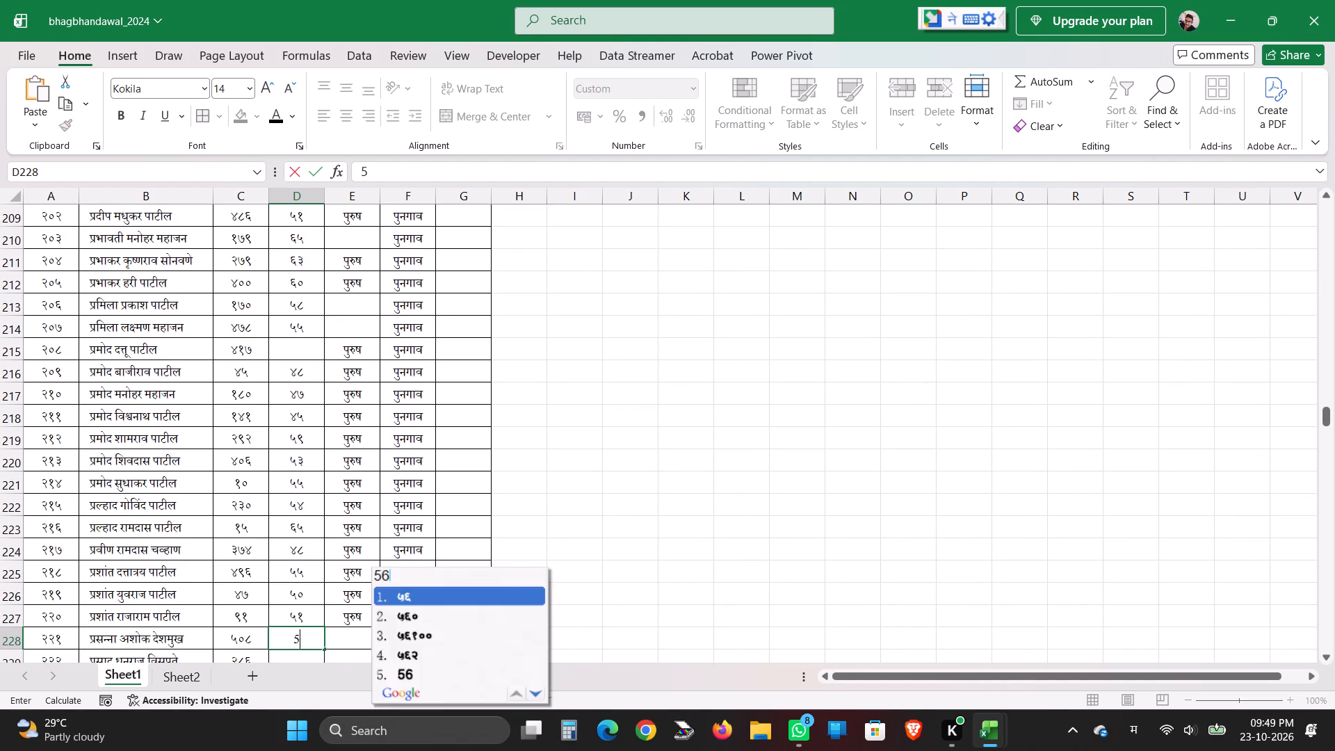
pyautogui.press('Return')
pyautogui.press('Return')
pyautogui.write('43')
pyautogui.press('Return')
pyautogui.press('Return')
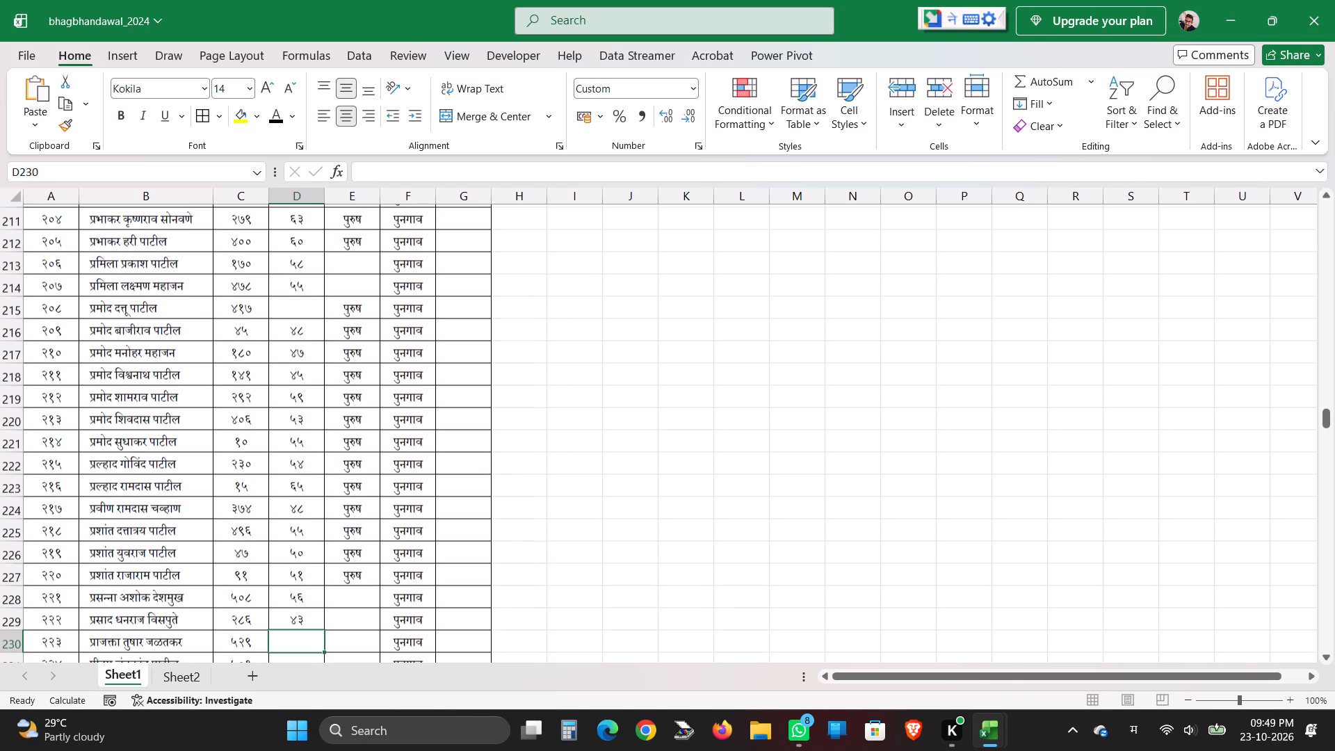
# Enter the ages 55, 40, 71 and 75 in cells D230 to D233.
pyautogui.write('55')
pyautogui.press('Return')
pyautogui.press('Return')
pyautogui.write('40')
pyautogui.press('Return')
pyautogui.press('Return')
pyautogui.write('71')
pyautogui.press('Return')
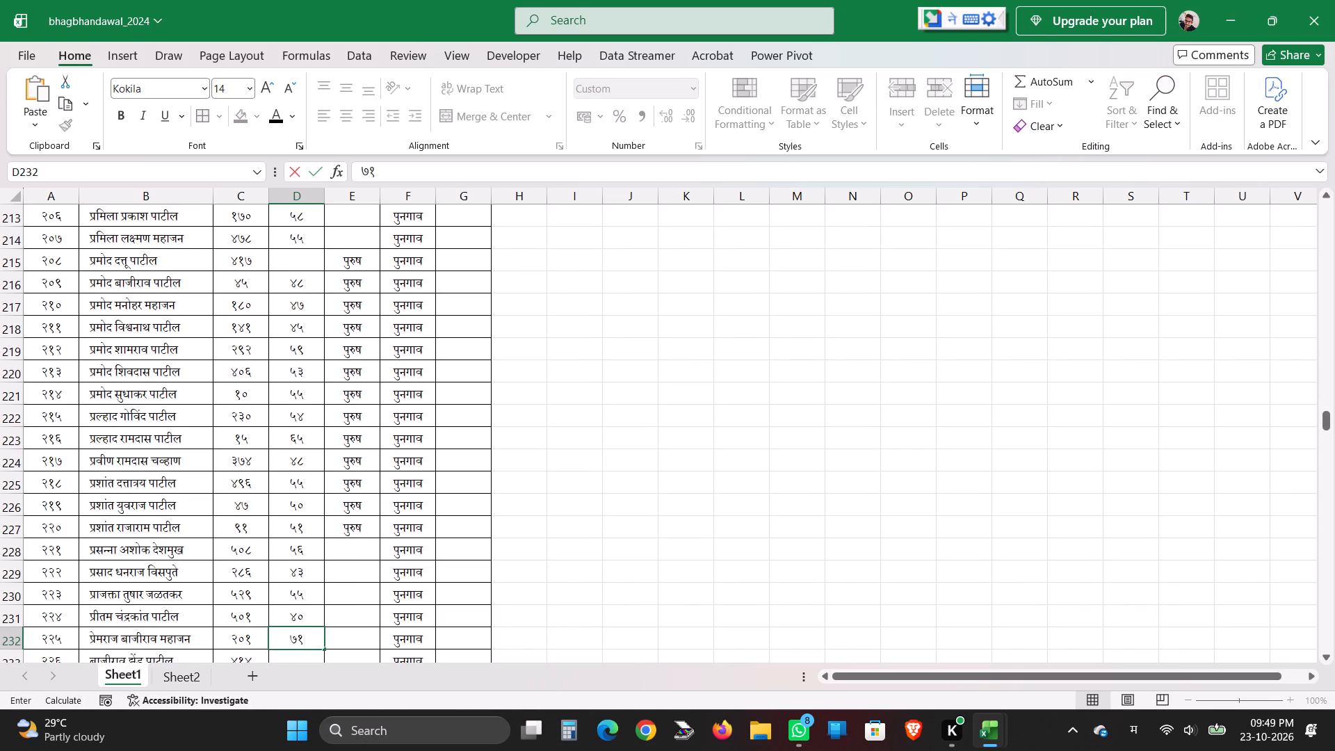
pyautogui.press('Return')
pyautogui.write('75')
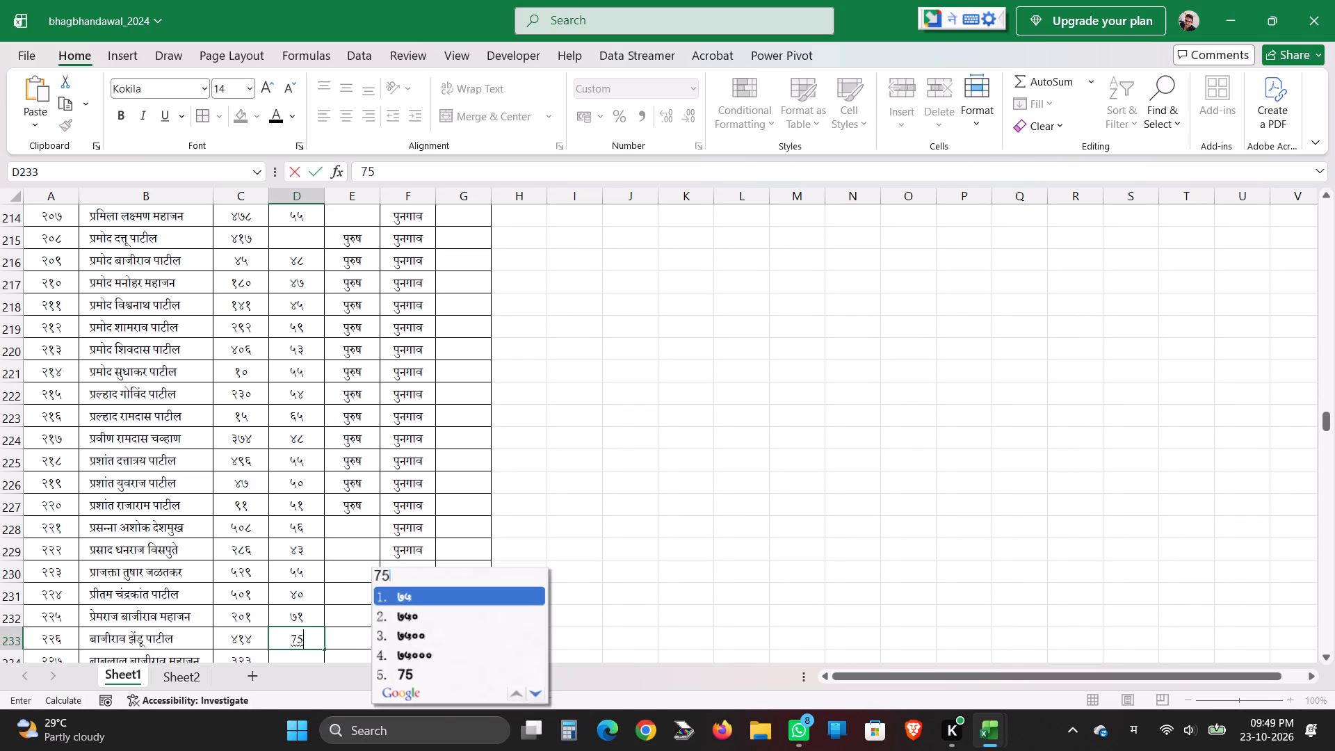
pyautogui.press('Return')
pyautogui.press('Return')
# Enter the ages 55, 63, 62 and 60 in cells D234 to D237.
pyautogui.write('55')
pyautogui.press('Return')
pyautogui.press('Return')
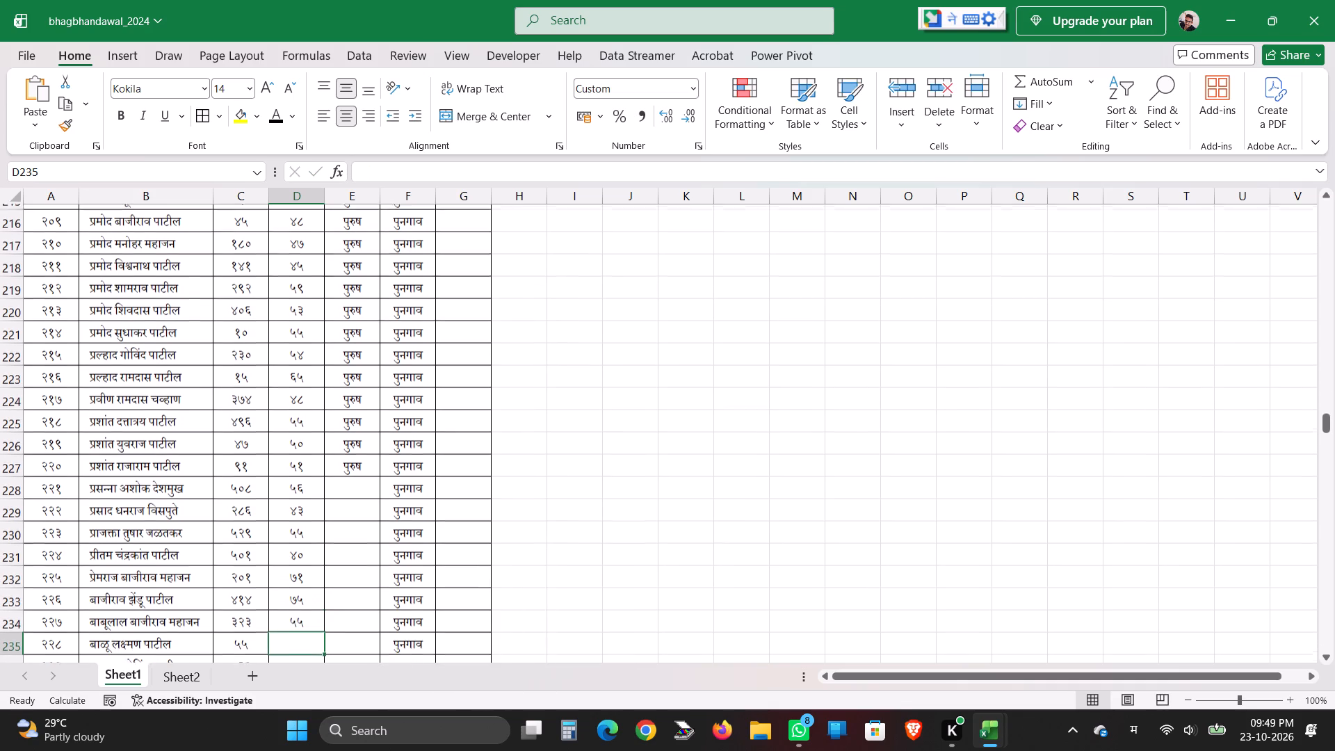
pyautogui.press('3')
pyautogui.press('BackSpace')
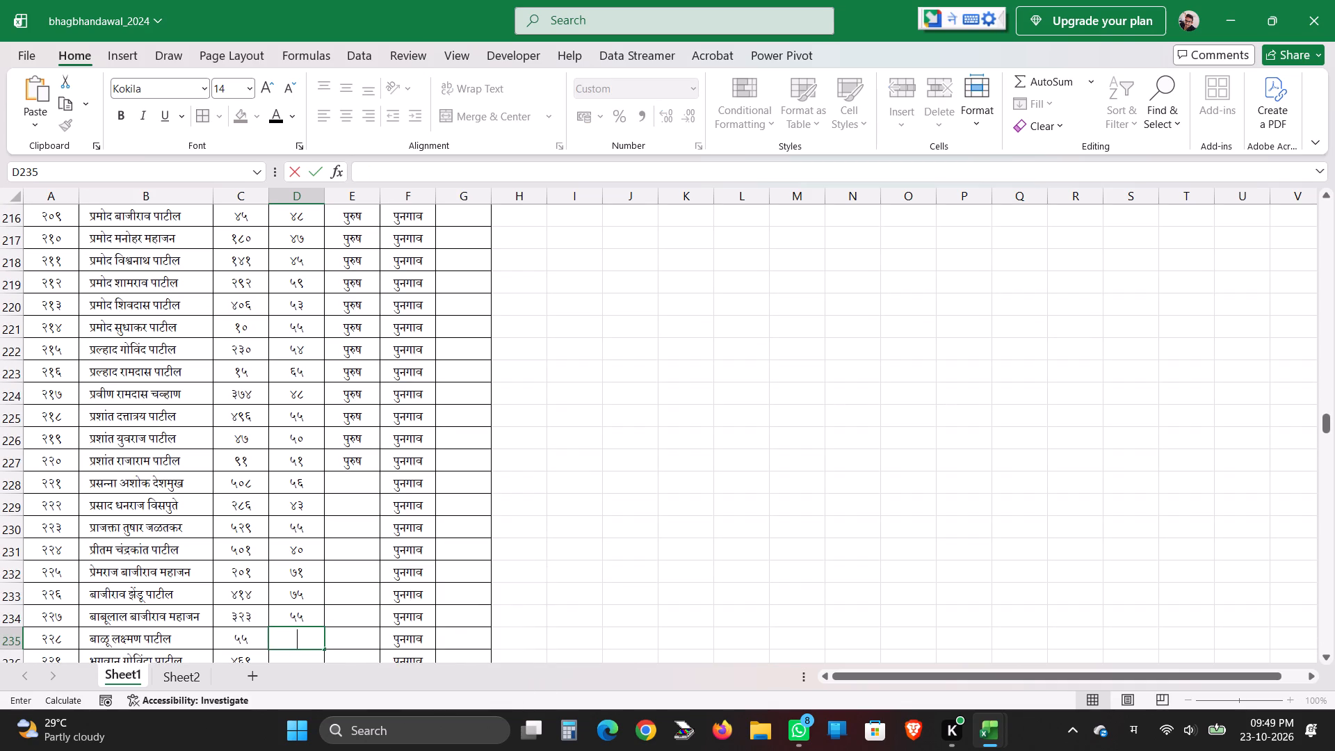
pyautogui.write('63')
pyautogui.press('Return')
pyautogui.press('Return')
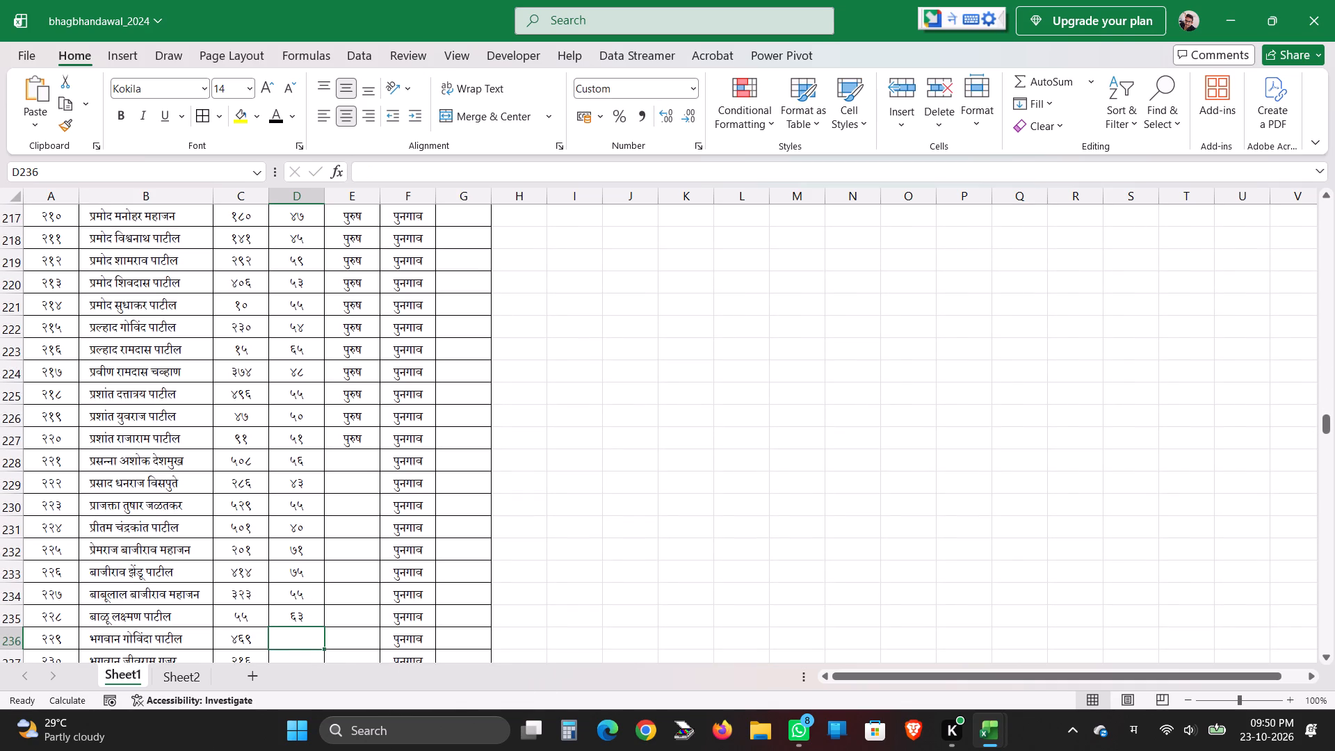
pyautogui.write('62')
pyautogui.press('Return')
pyautogui.press('Return')
pyautogui.write('60')
pyautogui.press('Return')
pyautogui.press('Return')
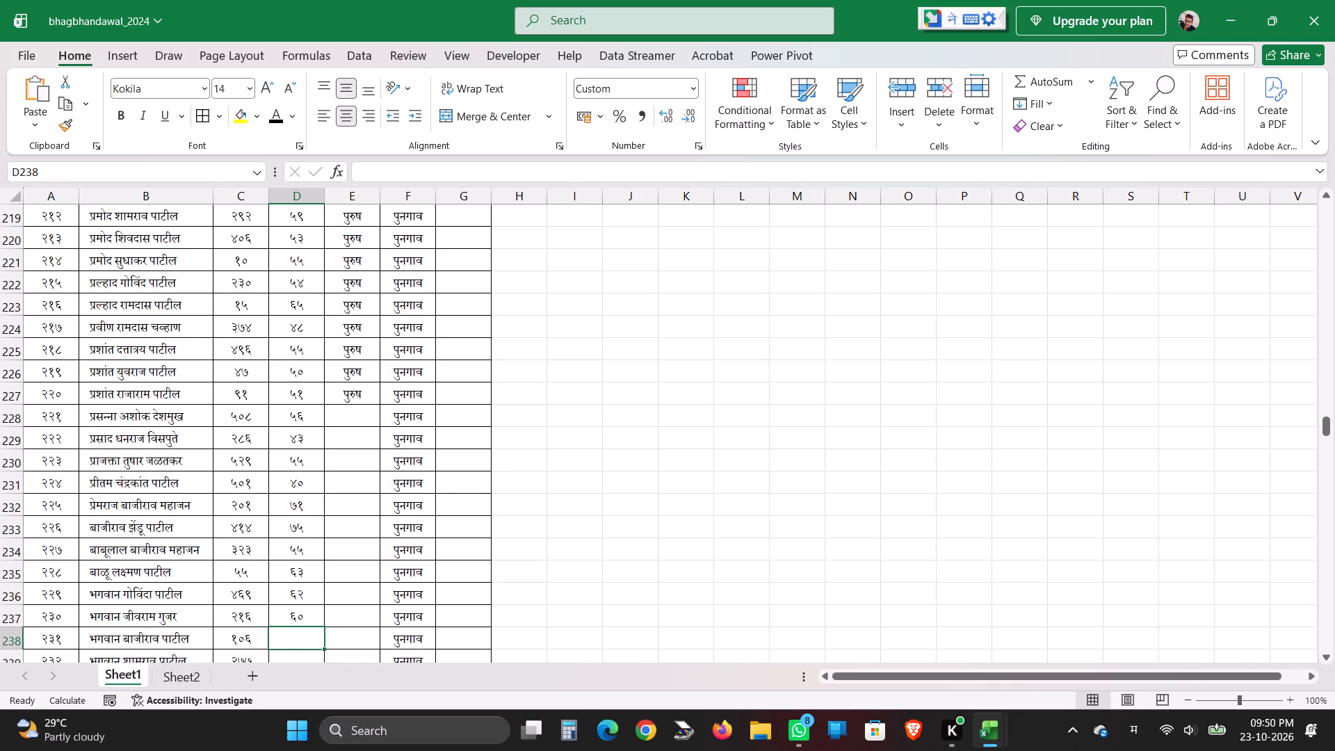
# Enter the ages 71, 66, 60 and 63 in cells D238 to D241.
pyautogui.write('71')
pyautogui.press('Return')
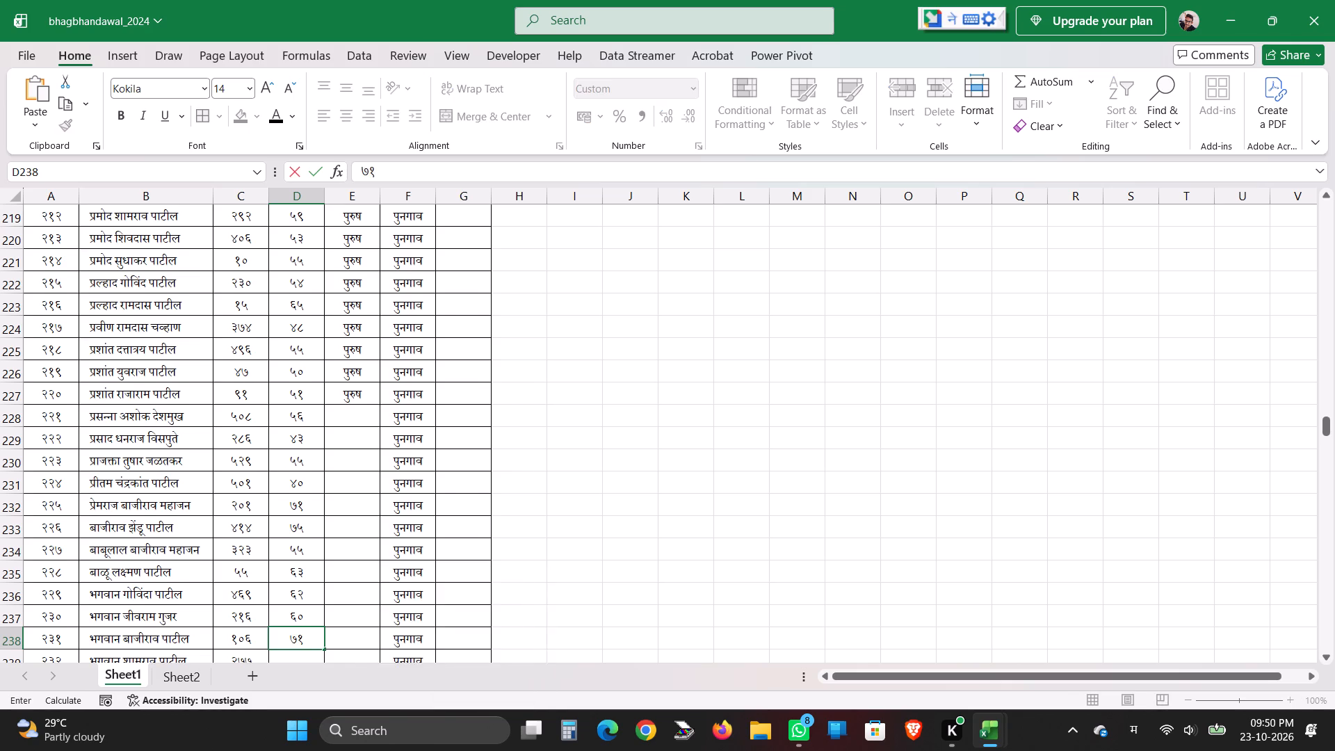
pyautogui.press('Return')
pyautogui.write('66')
pyautogui.press('Return')
pyautogui.press('Return')
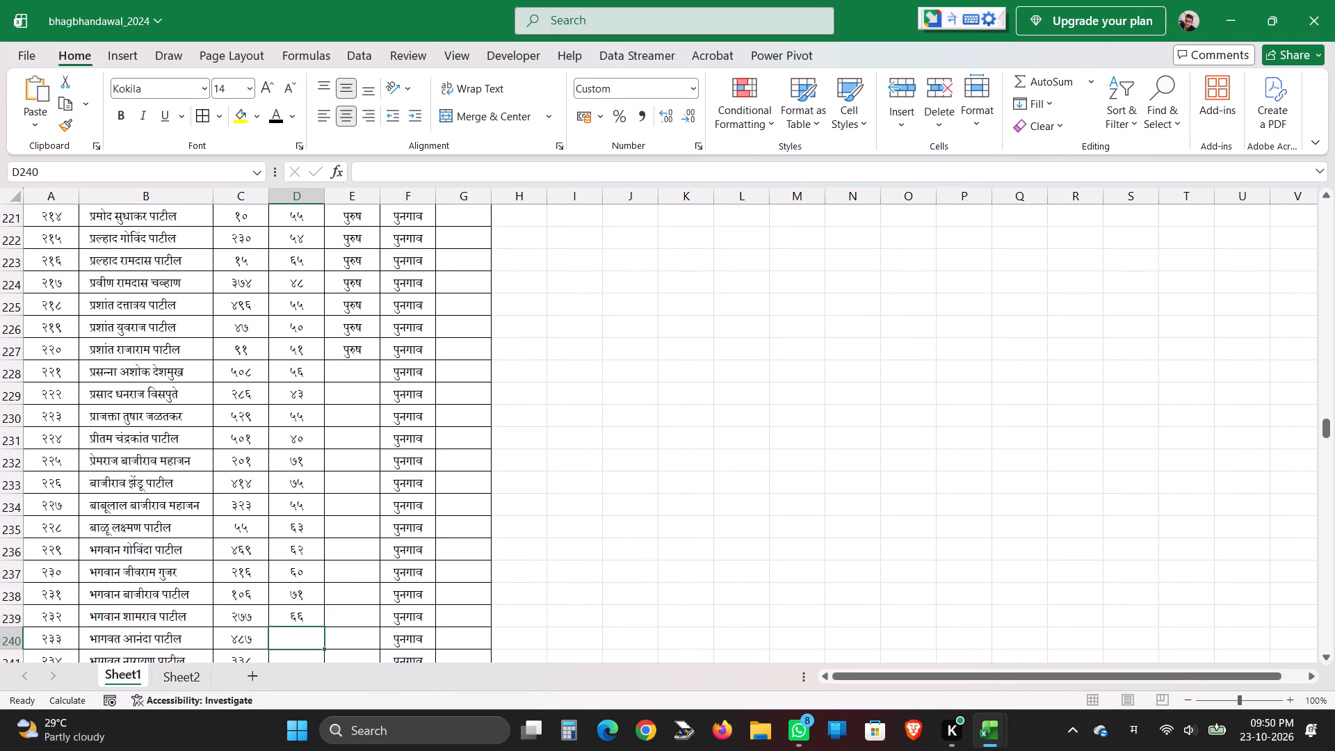
pyautogui.write('60')
pyautogui.press('Return')
pyautogui.press('Return')
pyautogui.write('63')
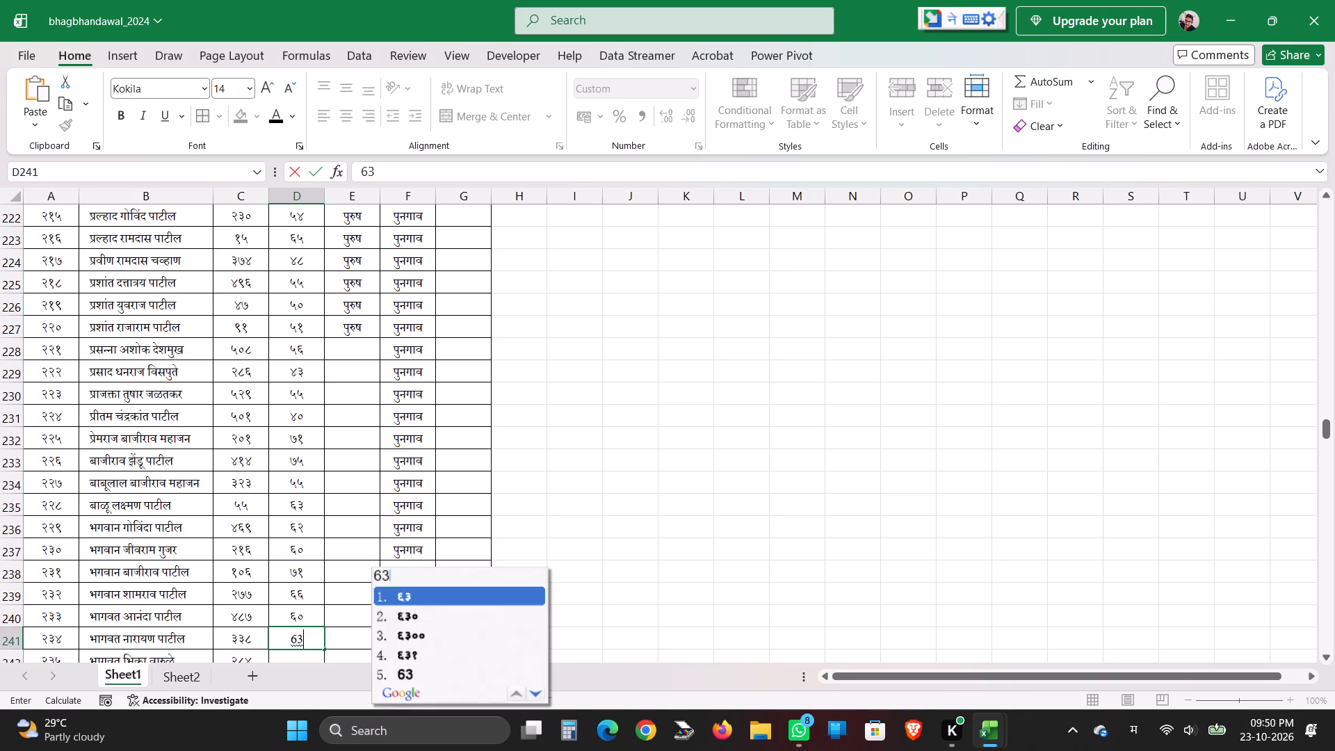
pyautogui.press('Return')
pyautogui.press('Return')
# Enter the ages 35, 63 and 75 in cells D244 to D246, leaving D242 and D243 blank.
pyautogui.press('Return')
pyautogui.press('Return')
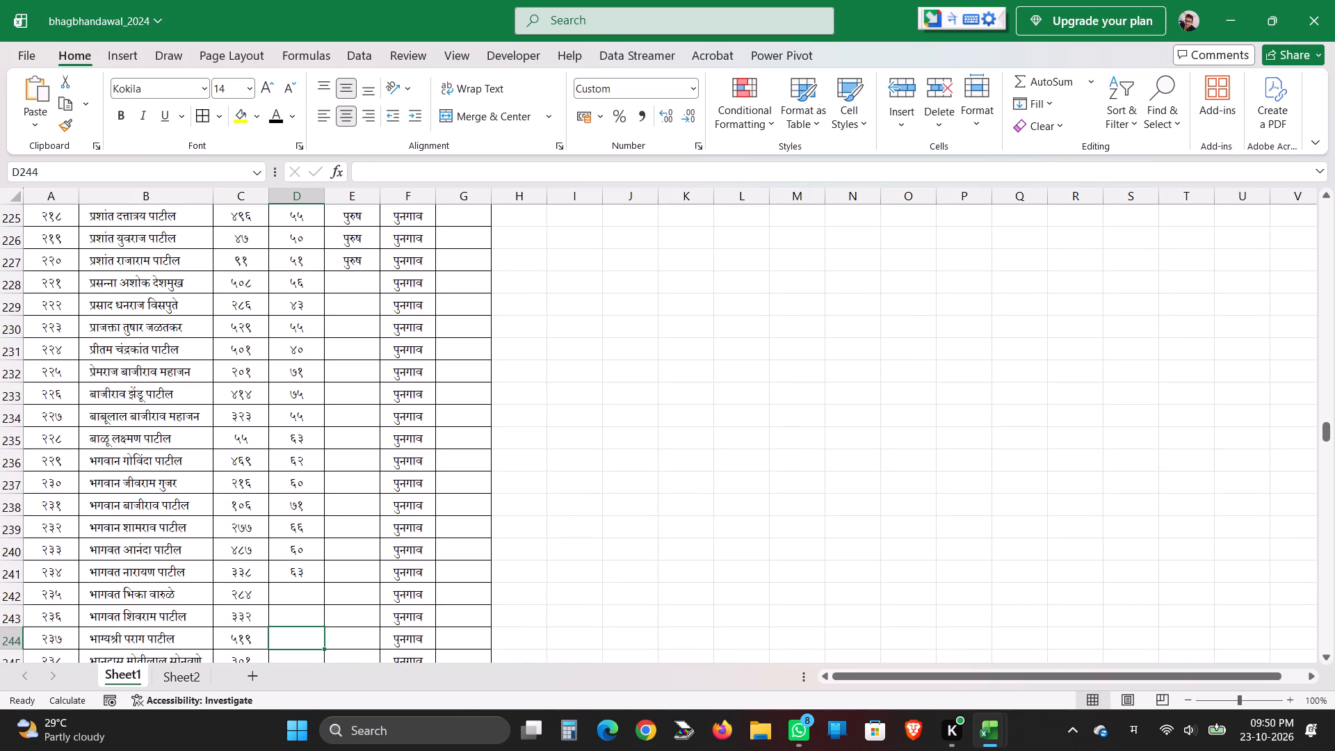
pyautogui.write('35')
pyautogui.press('Return')
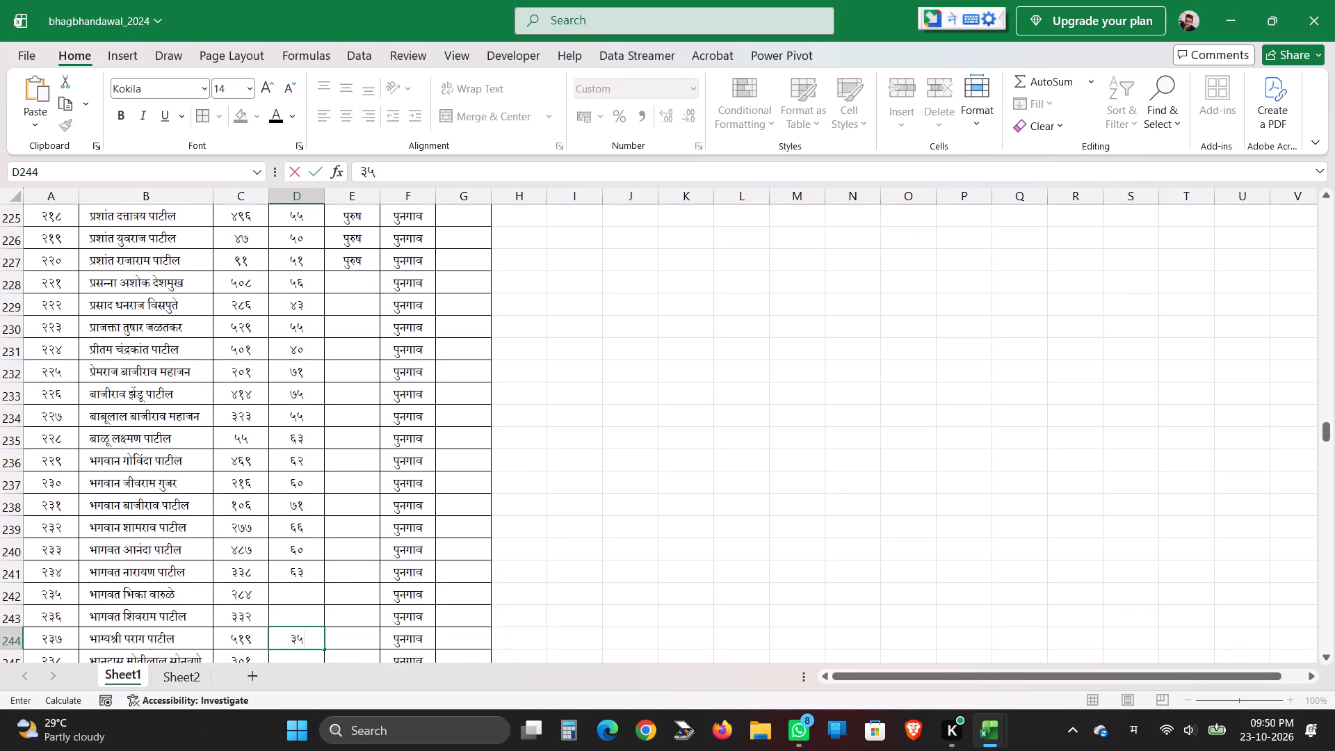
pyautogui.press('Return')
pyautogui.write('63')
pyautogui.press('Return')
pyautogui.press('Return')
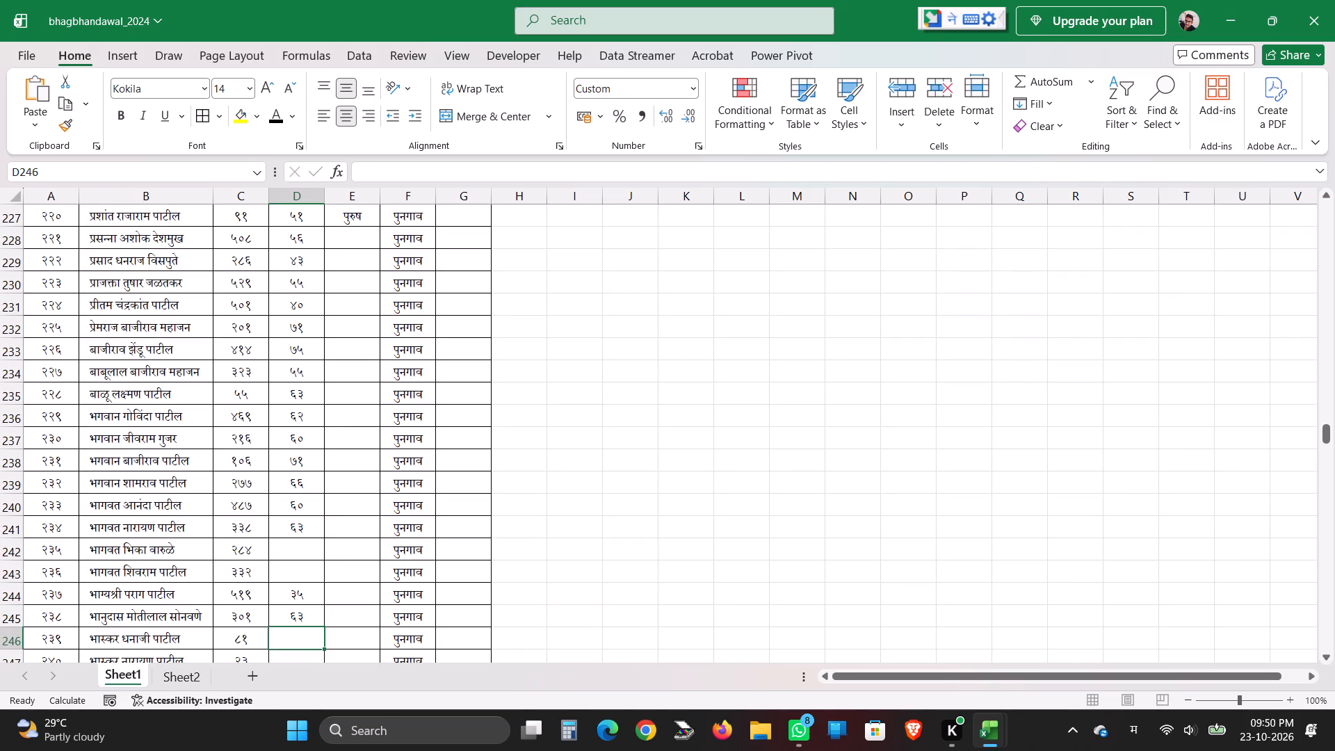
pyautogui.write('75')
pyautogui.press('Return')
pyautogui.press('Return')
# Enter the ages 60, 58, 54 and 57 in cells D247 to D250.
pyautogui.write('60')
pyautogui.press('Return')
pyautogui.press('Return')
pyautogui.write('58')
pyautogui.press('Return')
pyautogui.press('Return')
pyautogui.write('54')
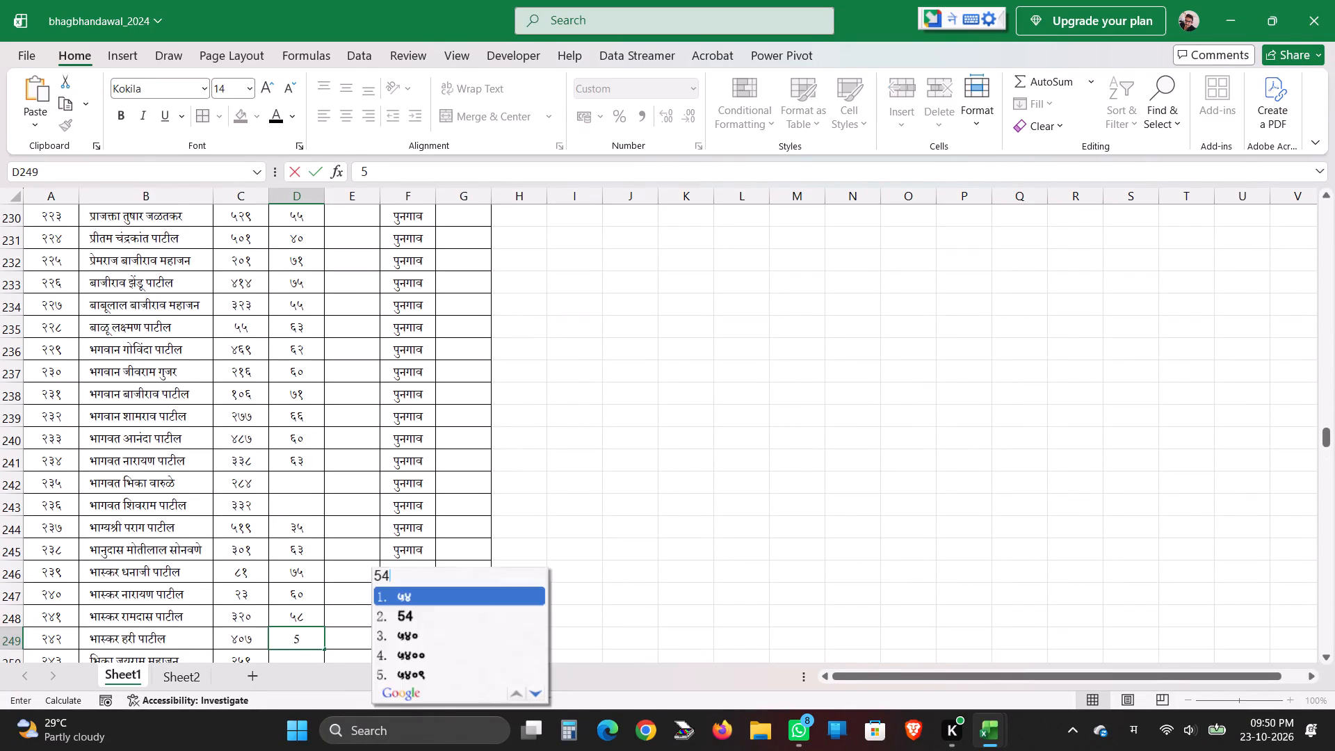
pyautogui.press('Return')
pyautogui.press('Return')
pyautogui.write('57')
pyautogui.press('Return')
pyautogui.press('Return')
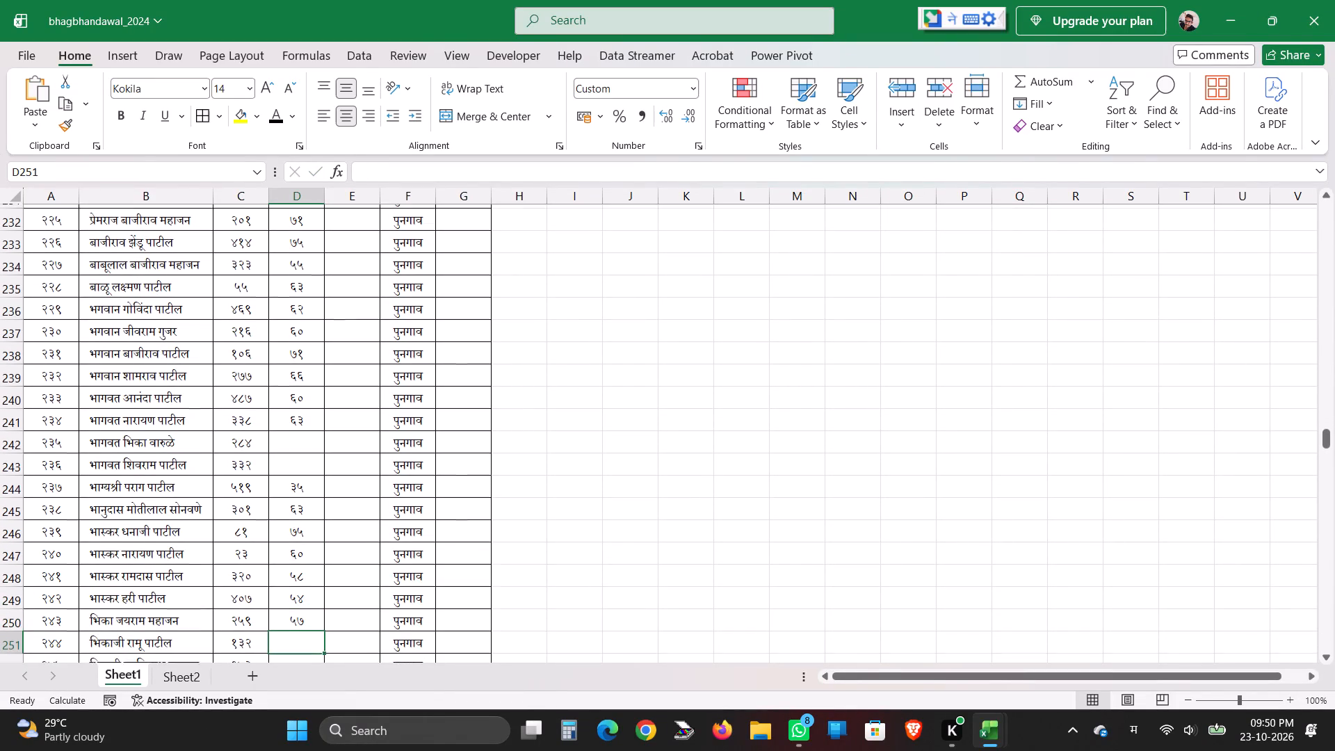
# Enter the ages 58, 73 and 55 in cells D252 to D254, leaving D251 blank.
pyautogui.press('Return')
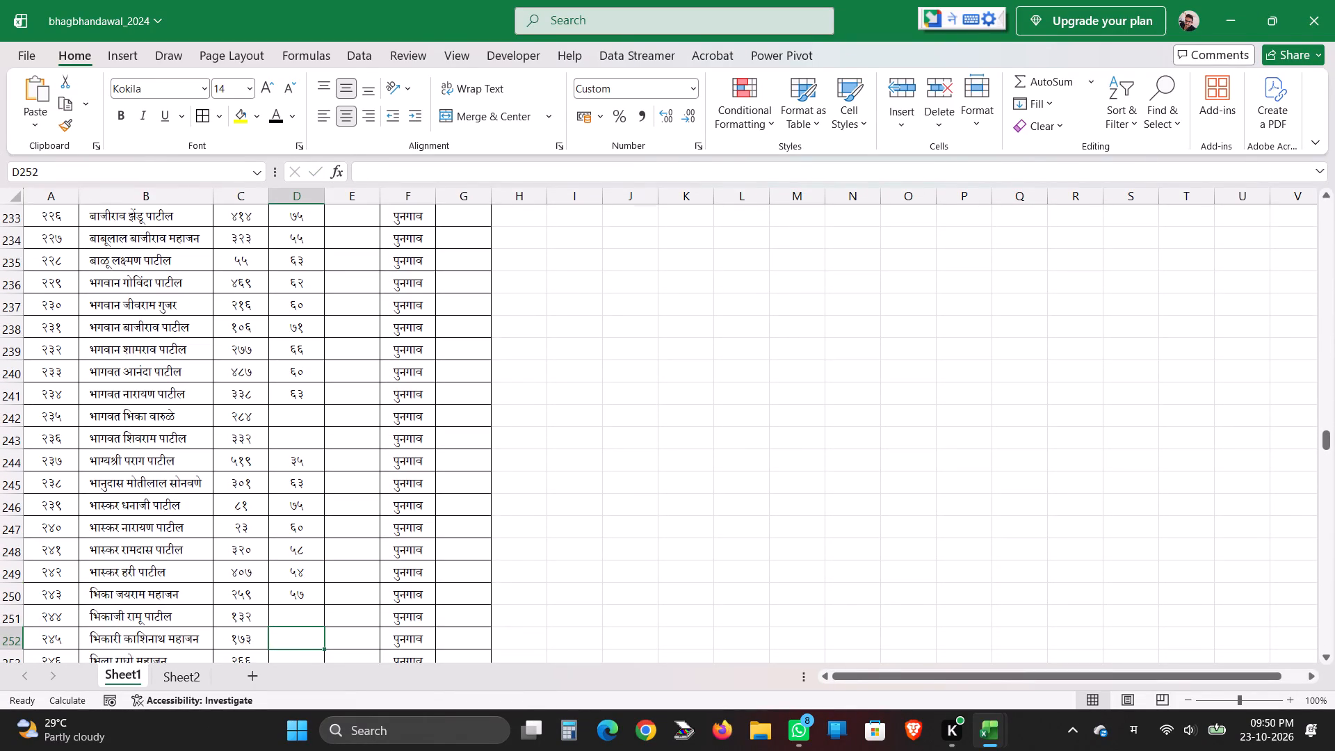
pyautogui.write('58')
pyautogui.press('Return')
pyautogui.press('Return')
pyautogui.write('73')
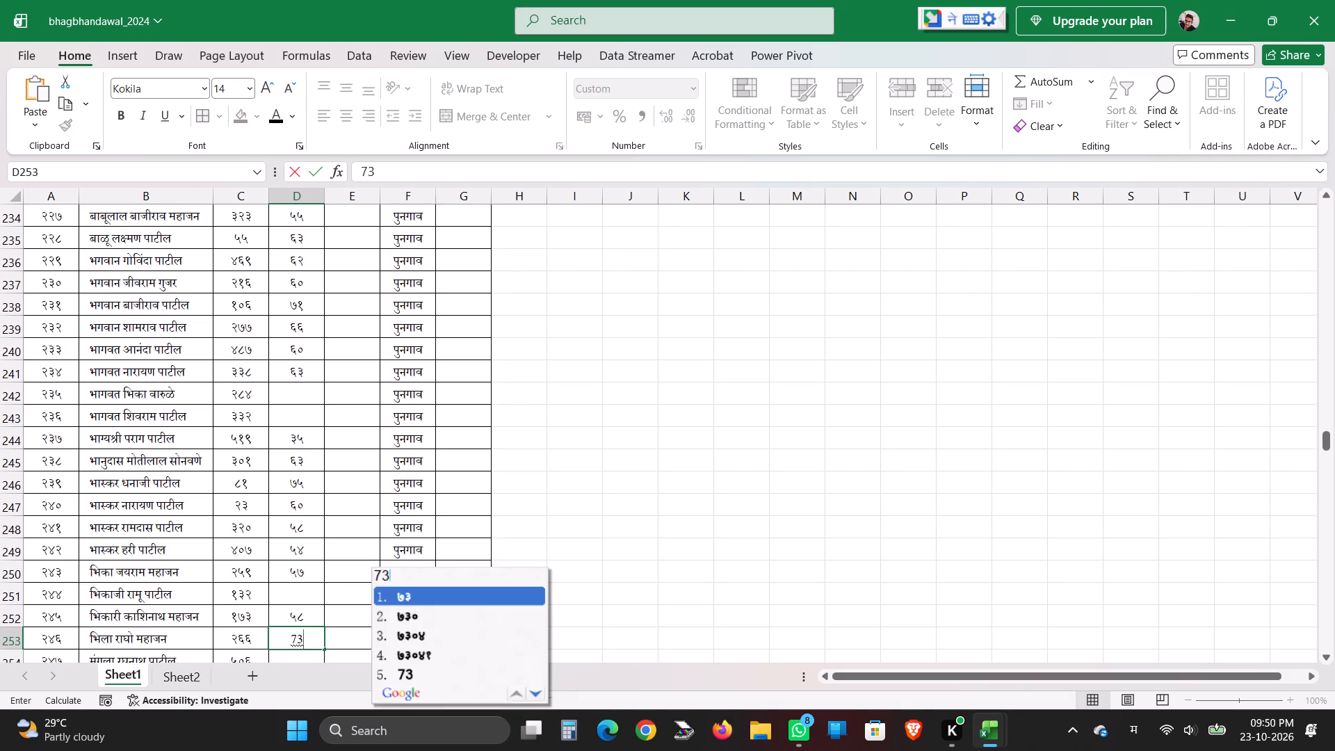
pyautogui.press('Return')
pyautogui.press('Return')
pyautogui.write('55')
pyautogui.press('Return')
pyautogui.press('Return')
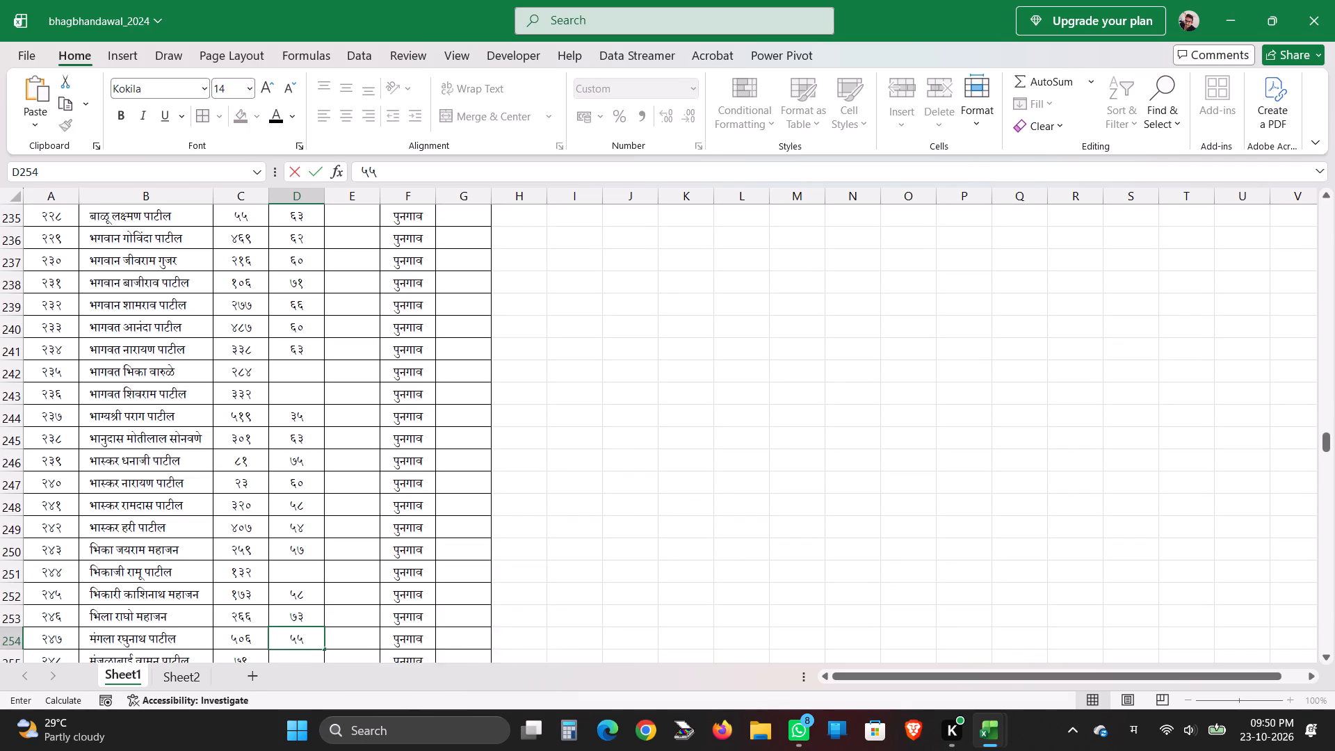
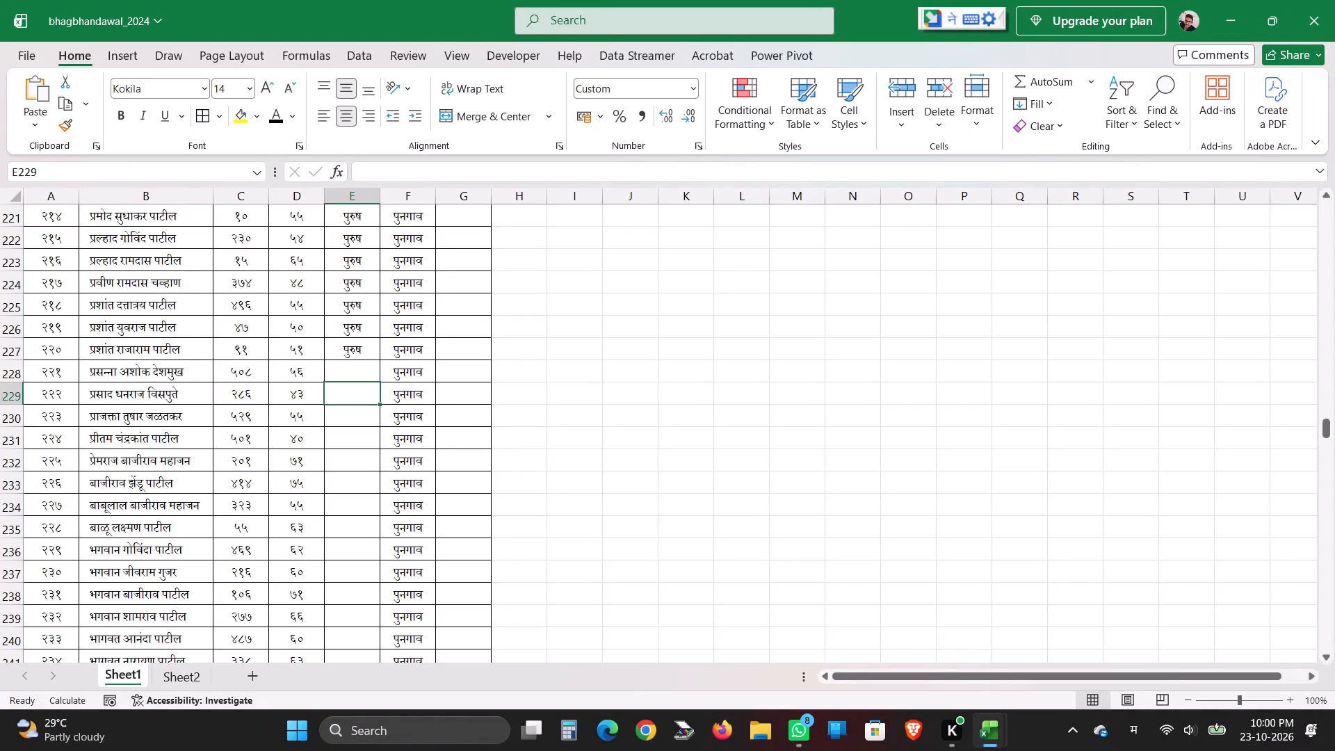
# Enter the gender पुरुष in cell E229 and cells E231 to E243, leaving E230 blank.
pyautogui.click(348, 378)
pyautogui.click(348, 396)
pyautogui.hotkey('ctrl', 'v')
pyautogui.hotkey('ctrl', 'v')
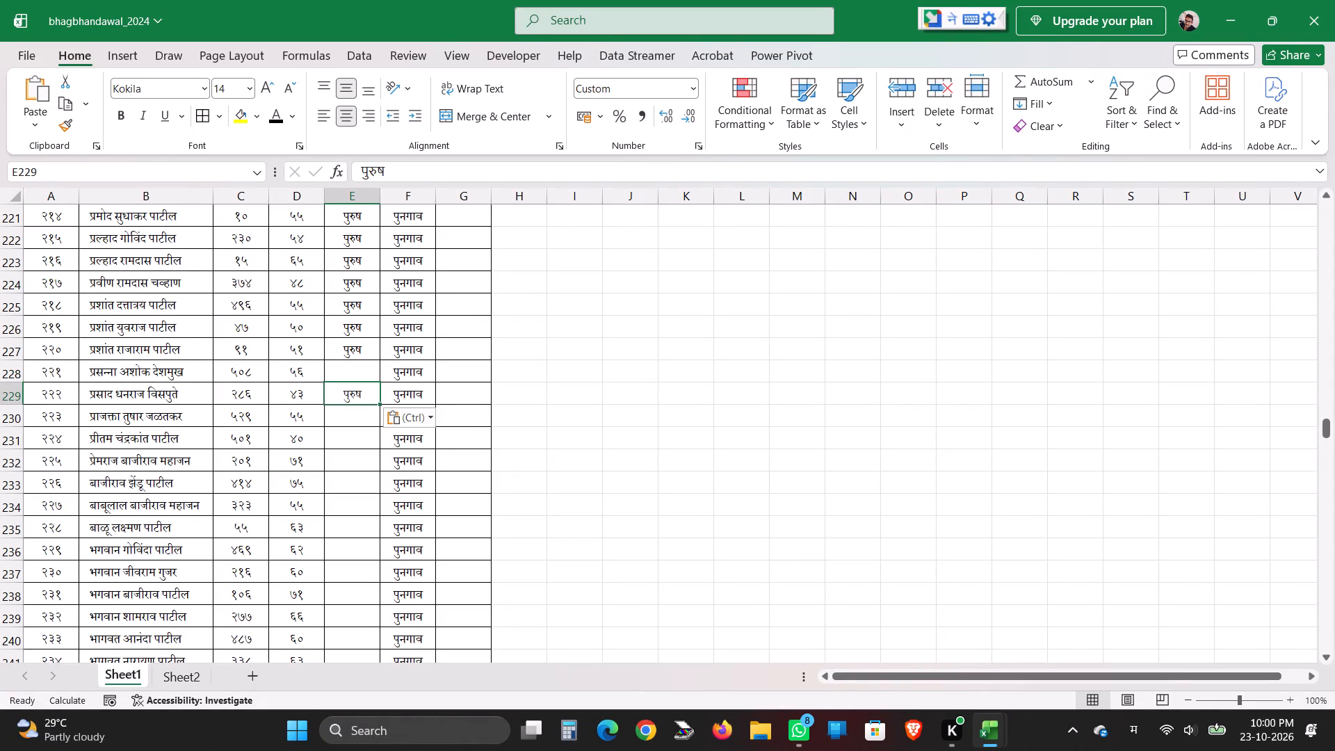
pyautogui.click(351, 449)
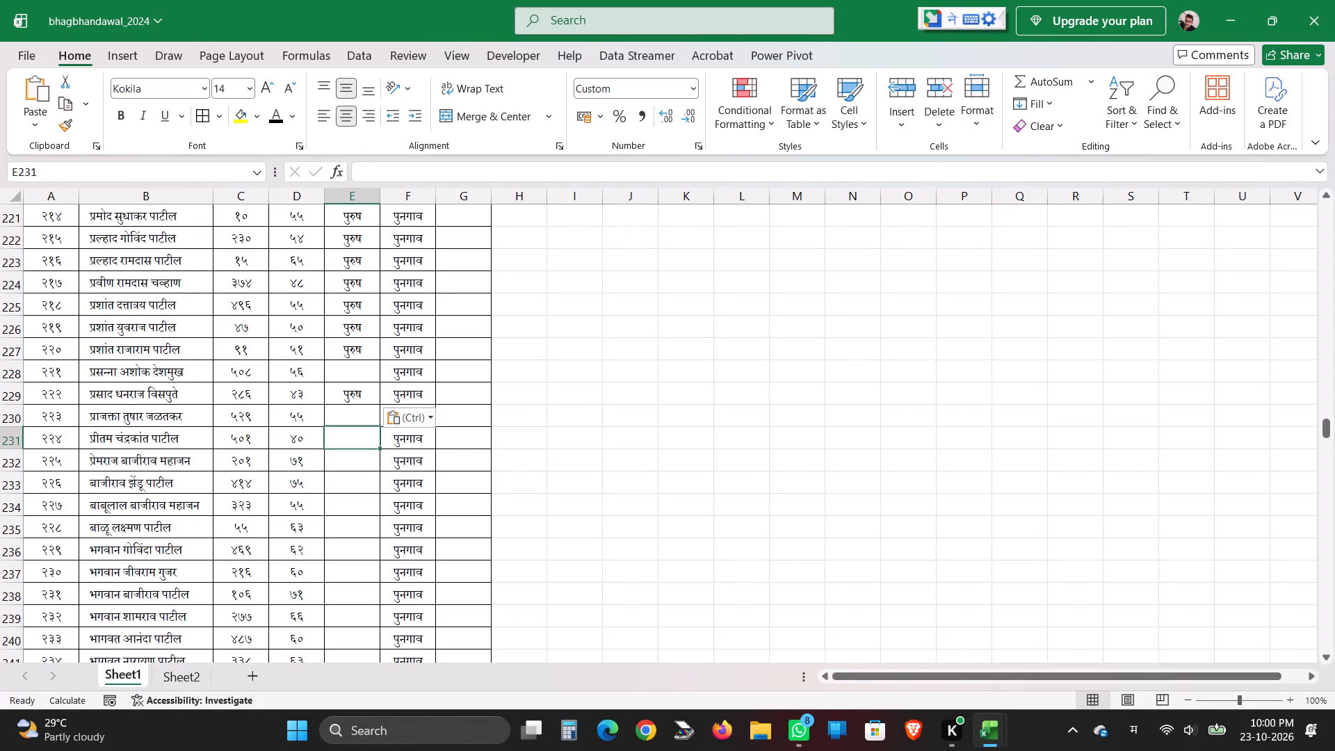
pyautogui.hotkey('ctrl', 'v')
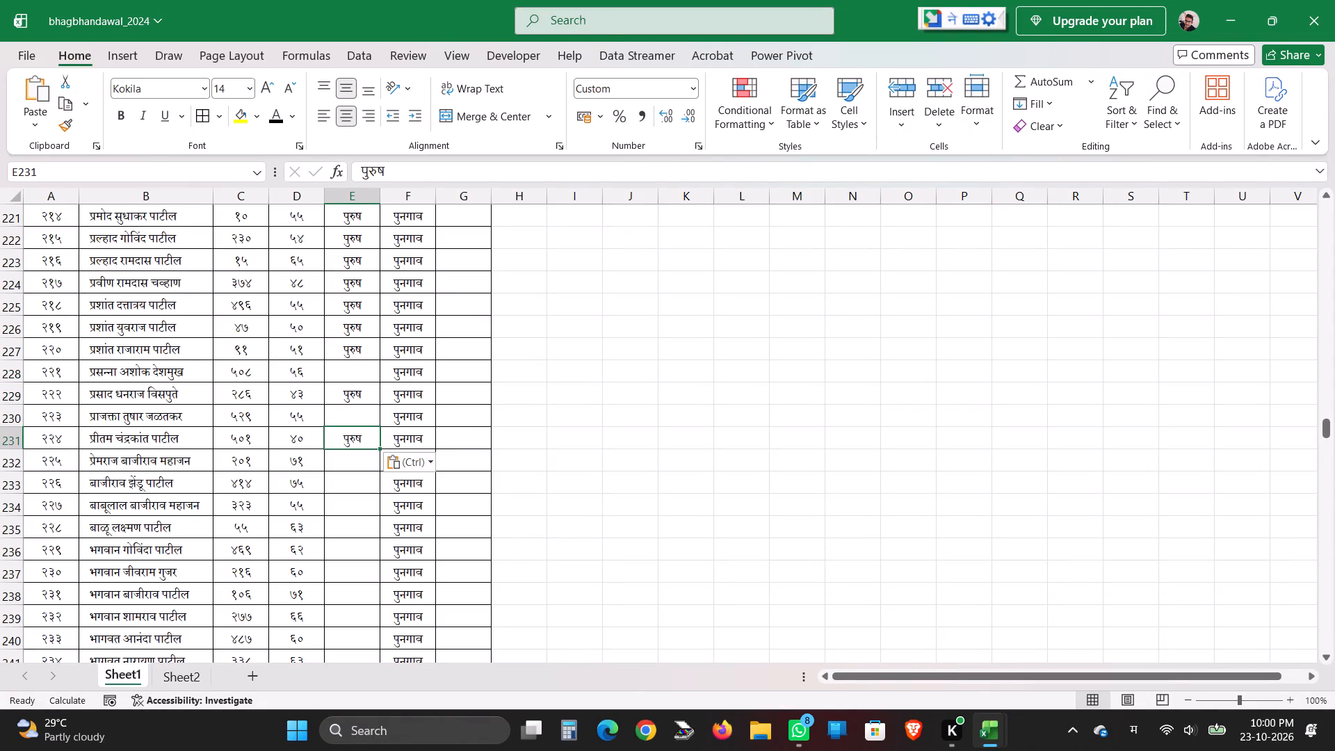
pyautogui.click(361, 439)
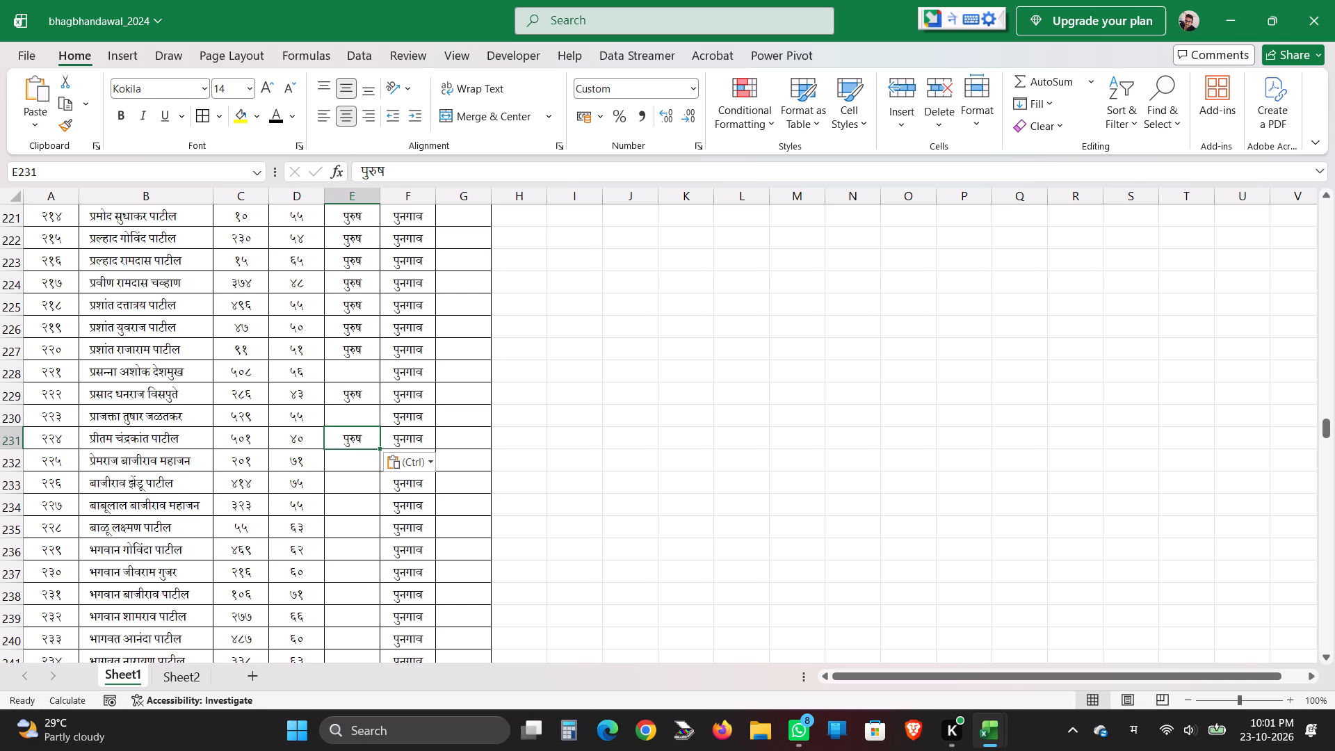
pyautogui.moveTo(380, 450); pyautogui.dragTo(375, 483)
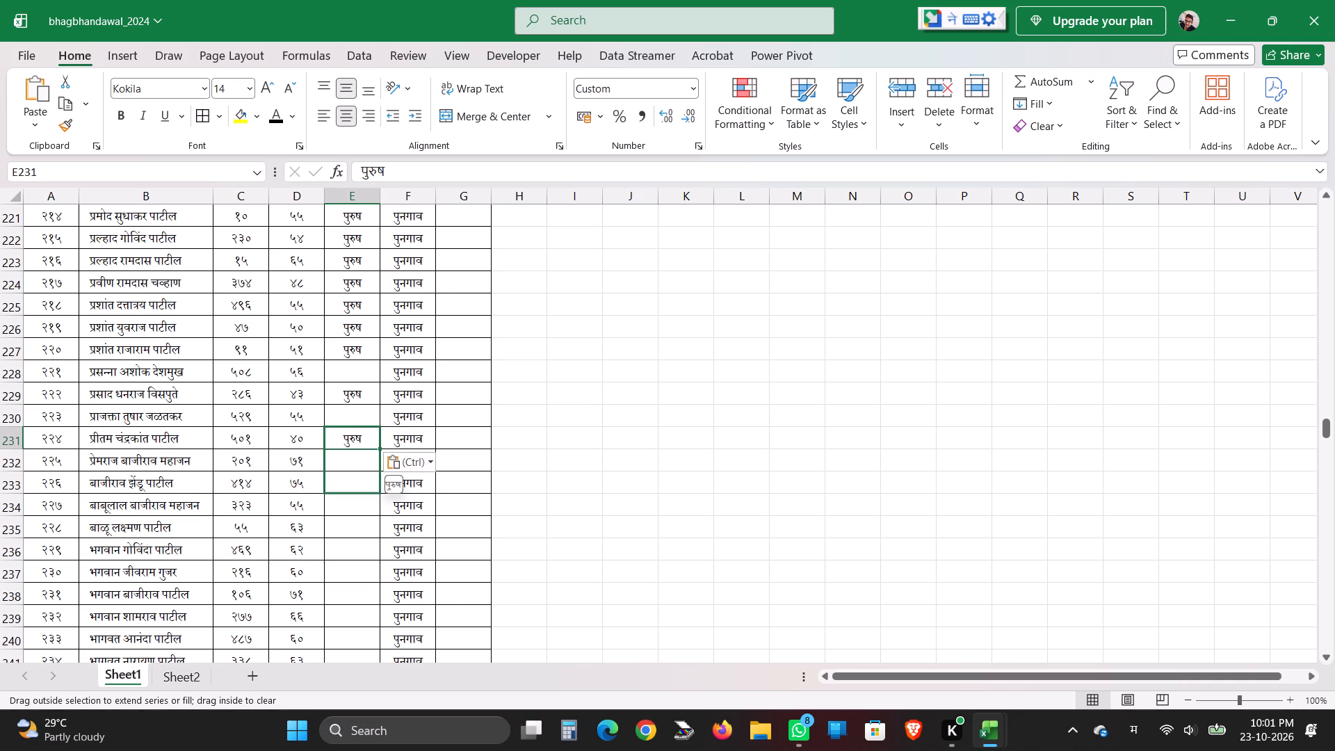
pyautogui.moveTo(375, 483); pyautogui.dragTo(356, 606)
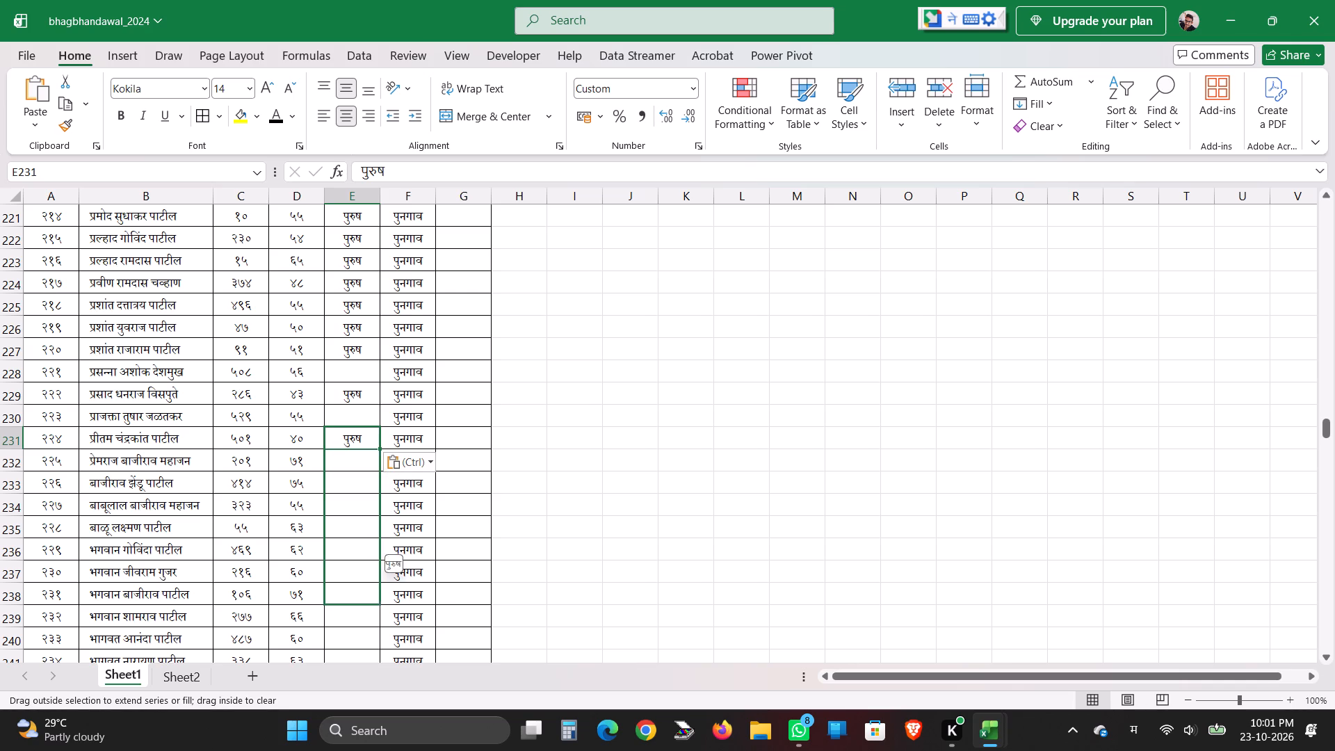
pyautogui.moveTo(356, 606); pyautogui.dragTo(326, 529)
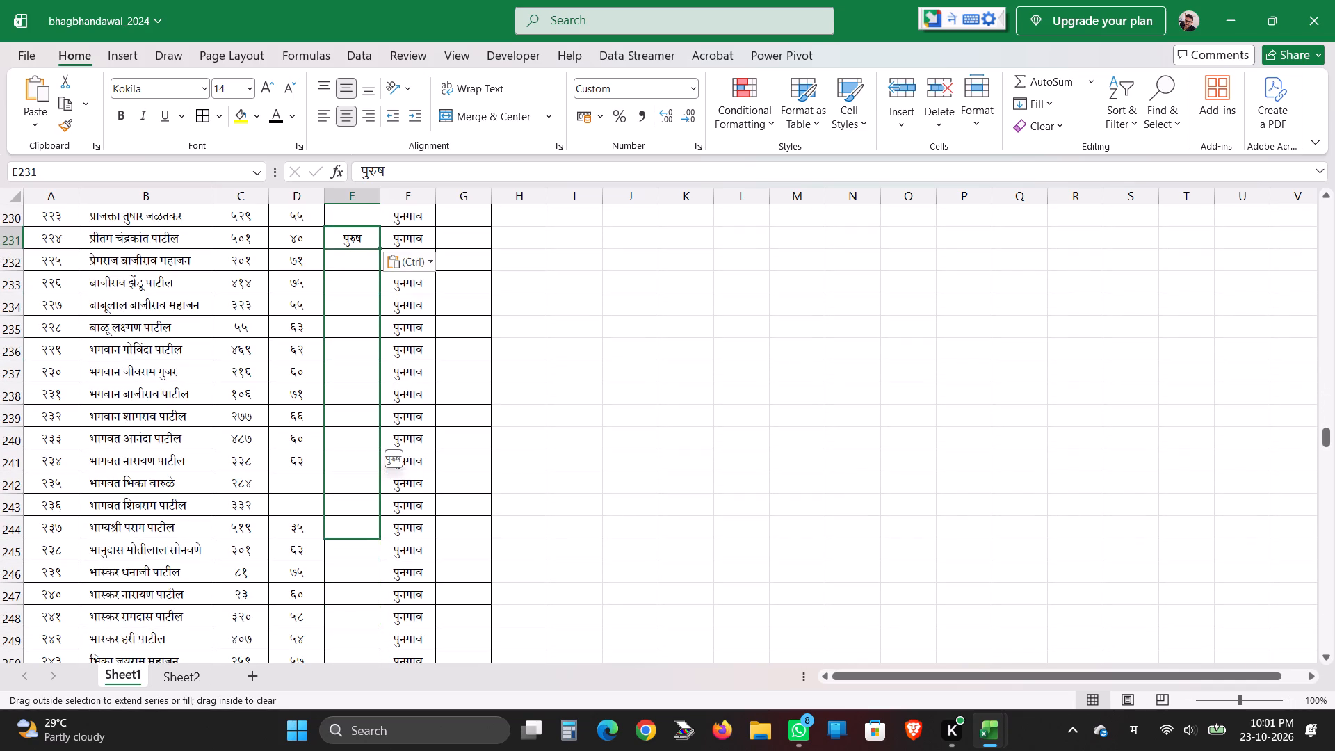
pyautogui.moveTo(326, 529); pyautogui.dragTo(318, 513)
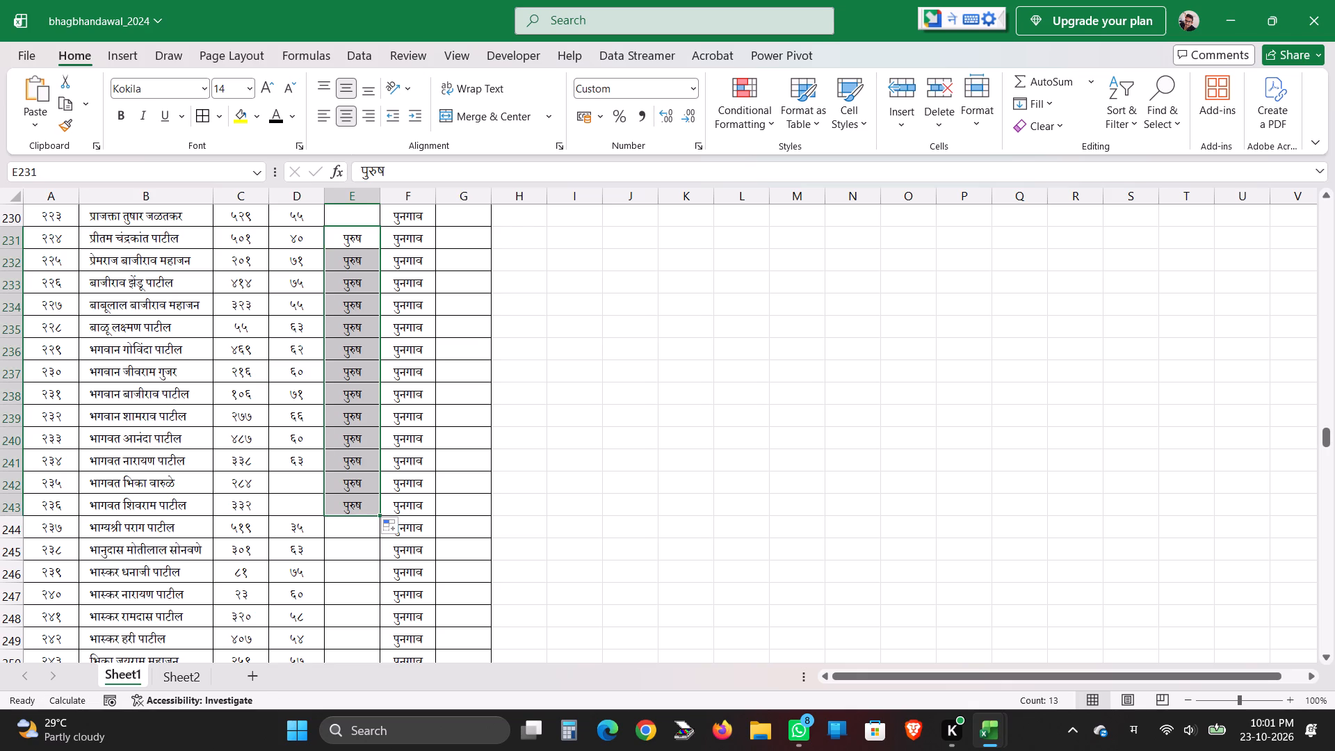
# Enter the gender पुरुष in cells E245 to E253, leaving E244 blank.
pyautogui.click(339, 552)
pyautogui.hotkey('ctrl', 'v')
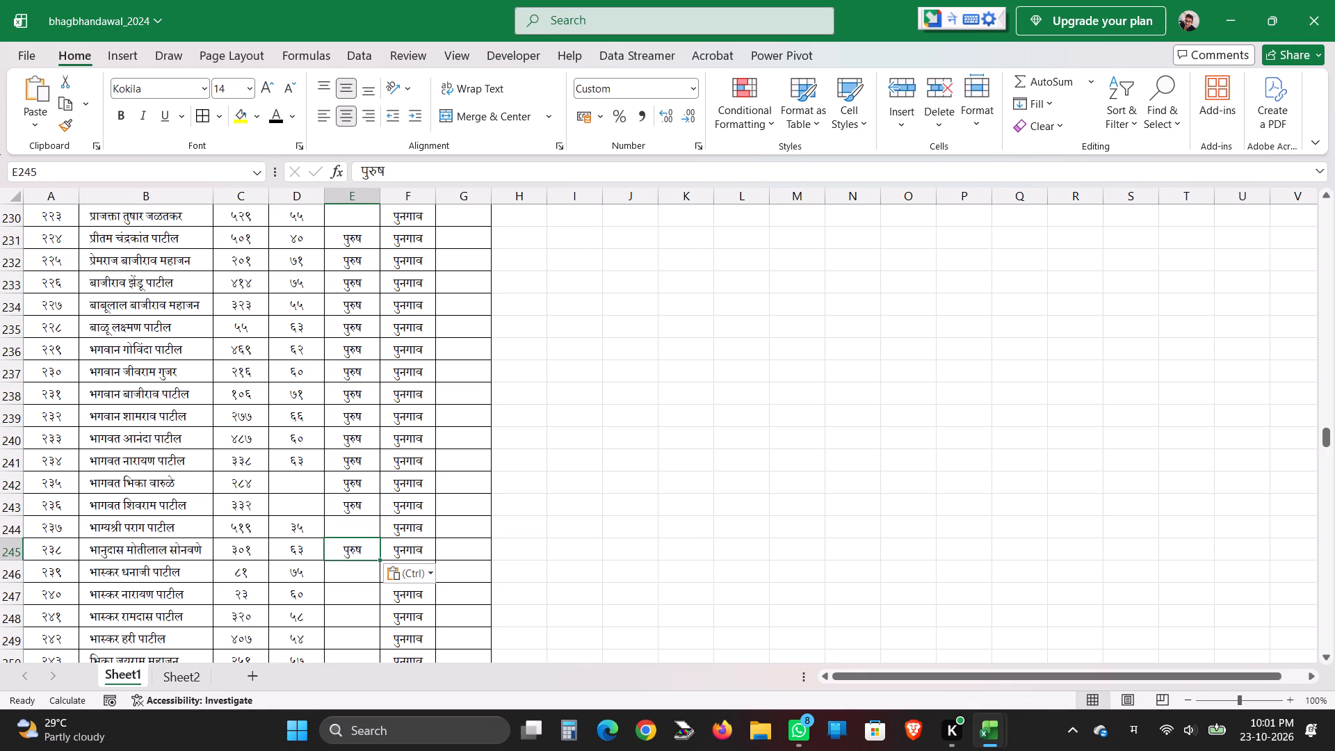
pyautogui.scroll(-2, 319, 589)
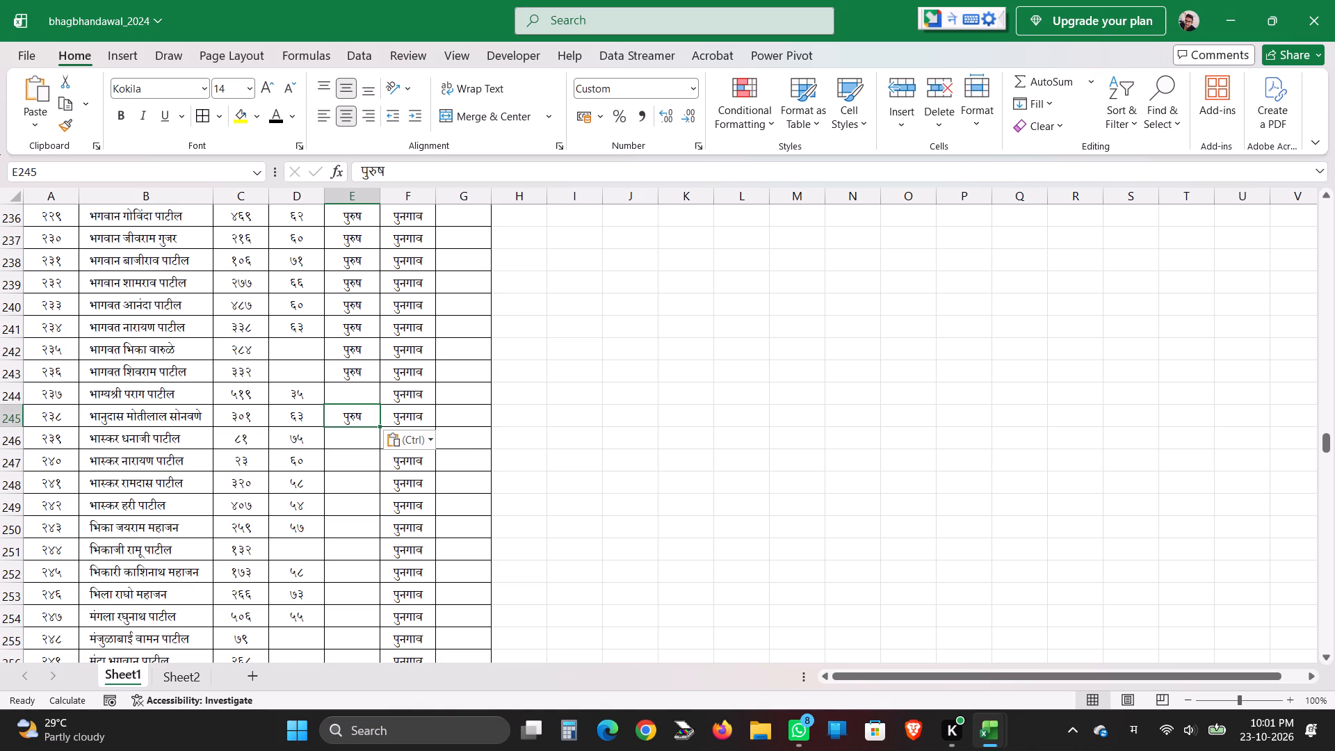
pyautogui.moveTo(380, 427); pyautogui.dragTo(371, 502)
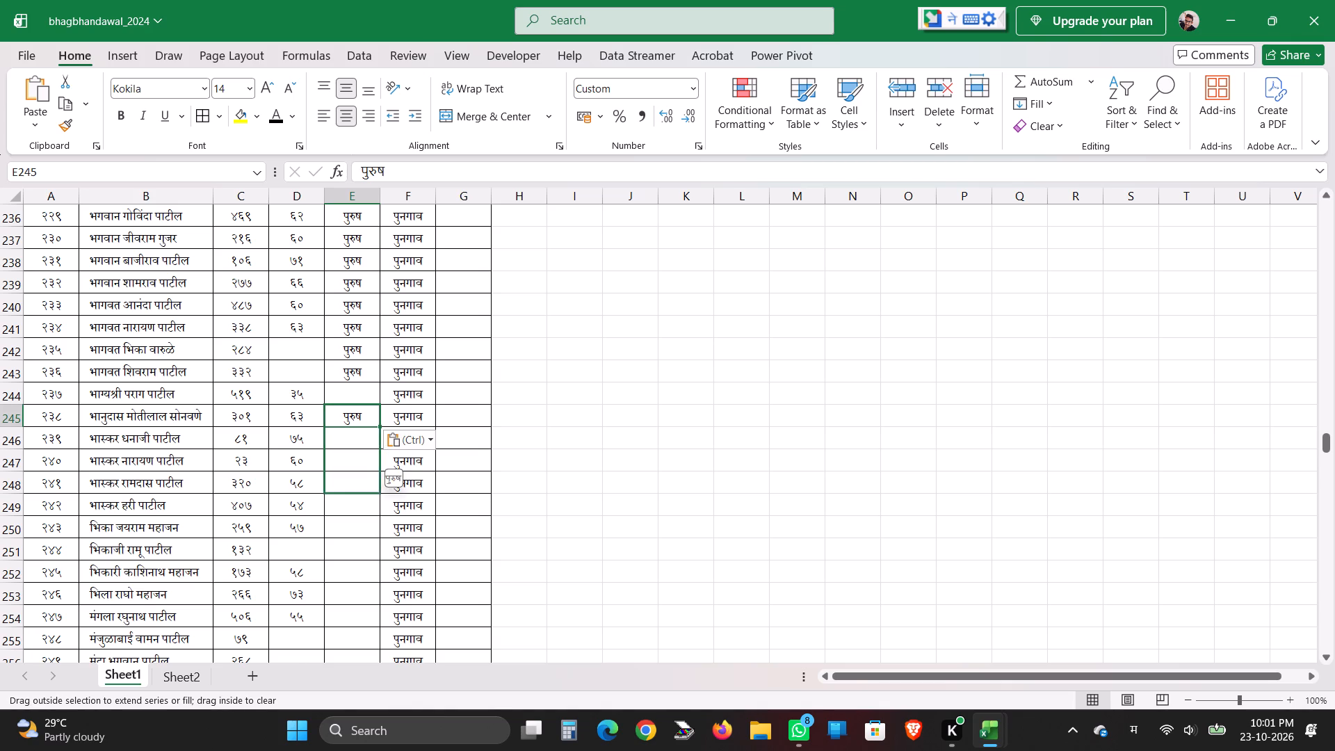
pyautogui.moveTo(371, 502); pyautogui.dragTo(353, 598)
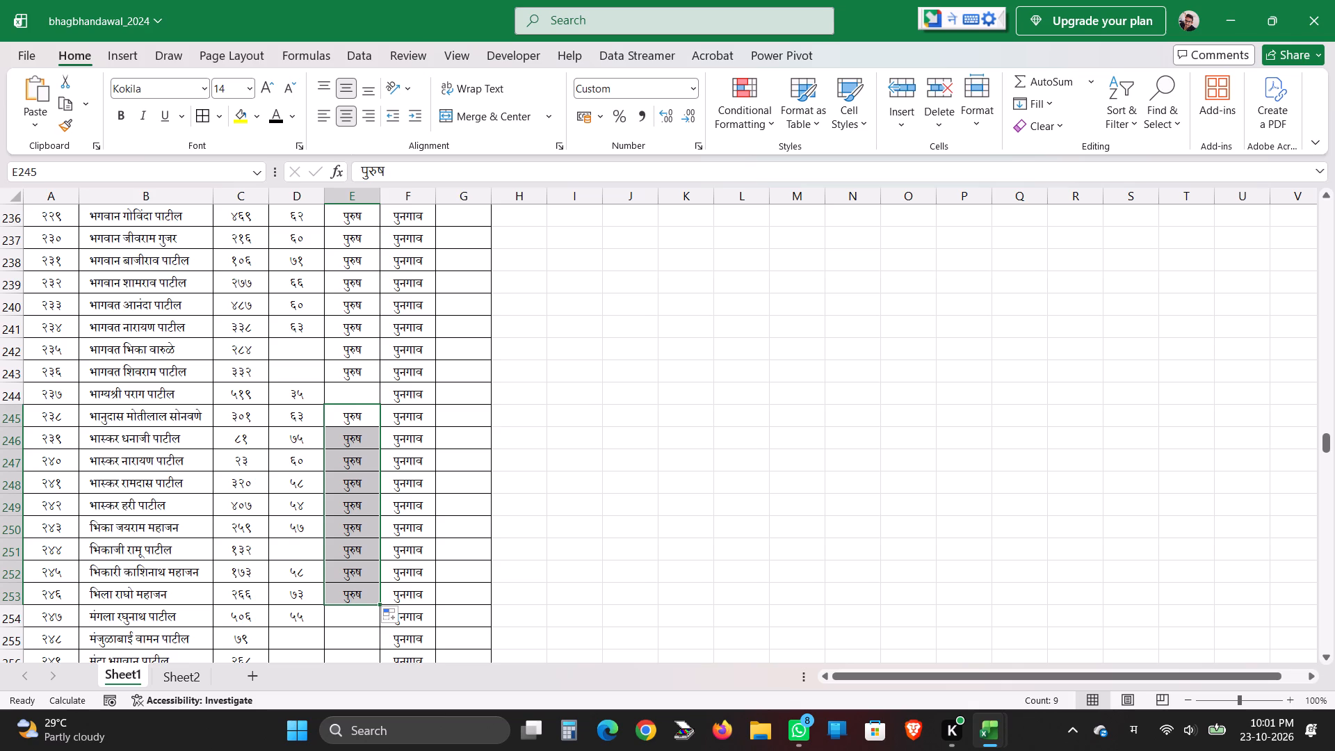
# Enter the gender पुरुष in cells E258 to E264, leaving E254 to E257 blank.
pyautogui.scroll(-2, 246, 499)
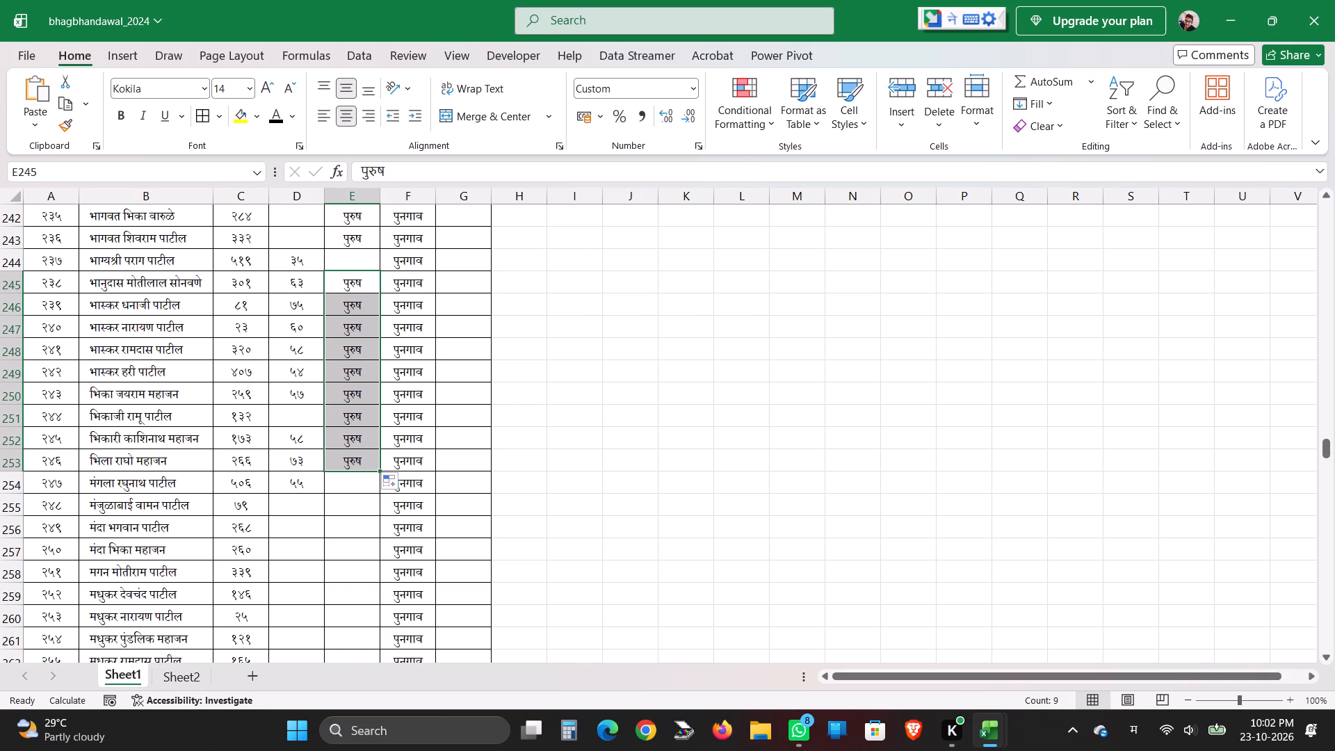
pyautogui.click(308, 583)
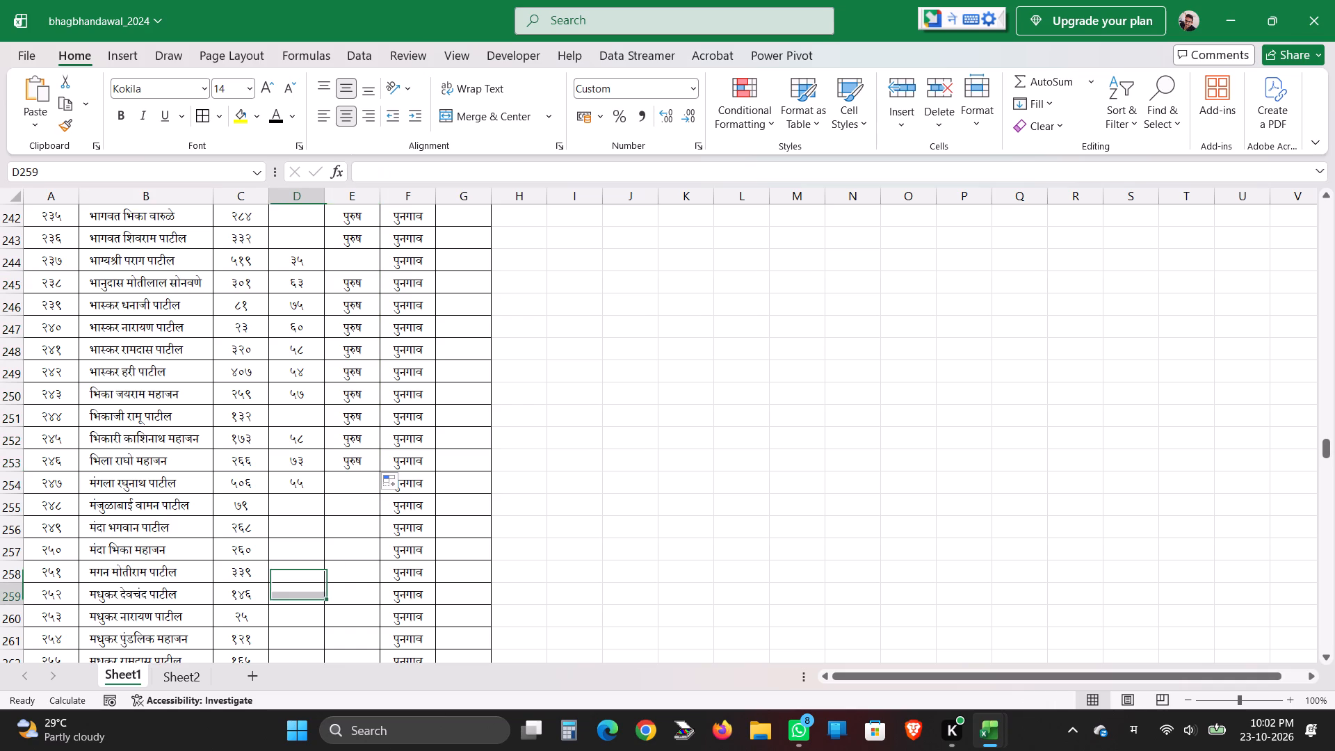
pyautogui.click(343, 575)
pyautogui.hotkey('ctrl', 'v')
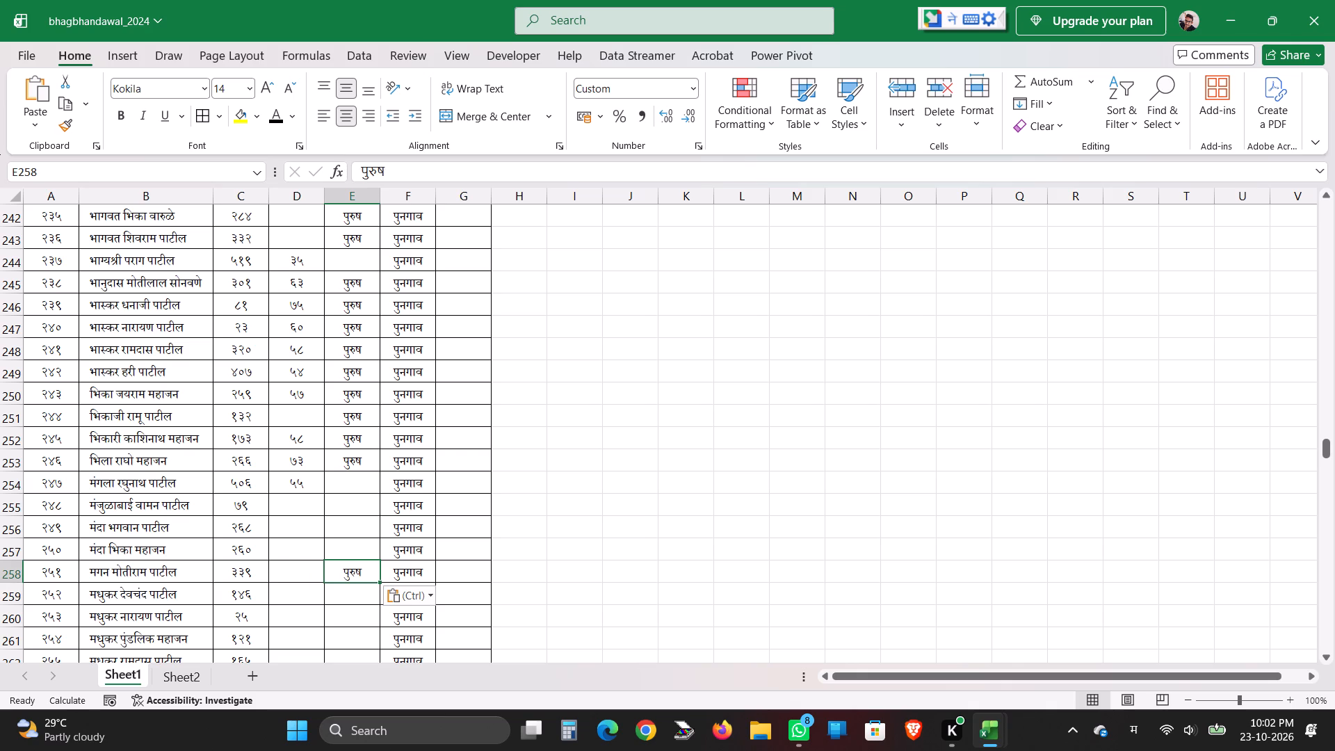
pyautogui.scroll(-3, 359, 557)
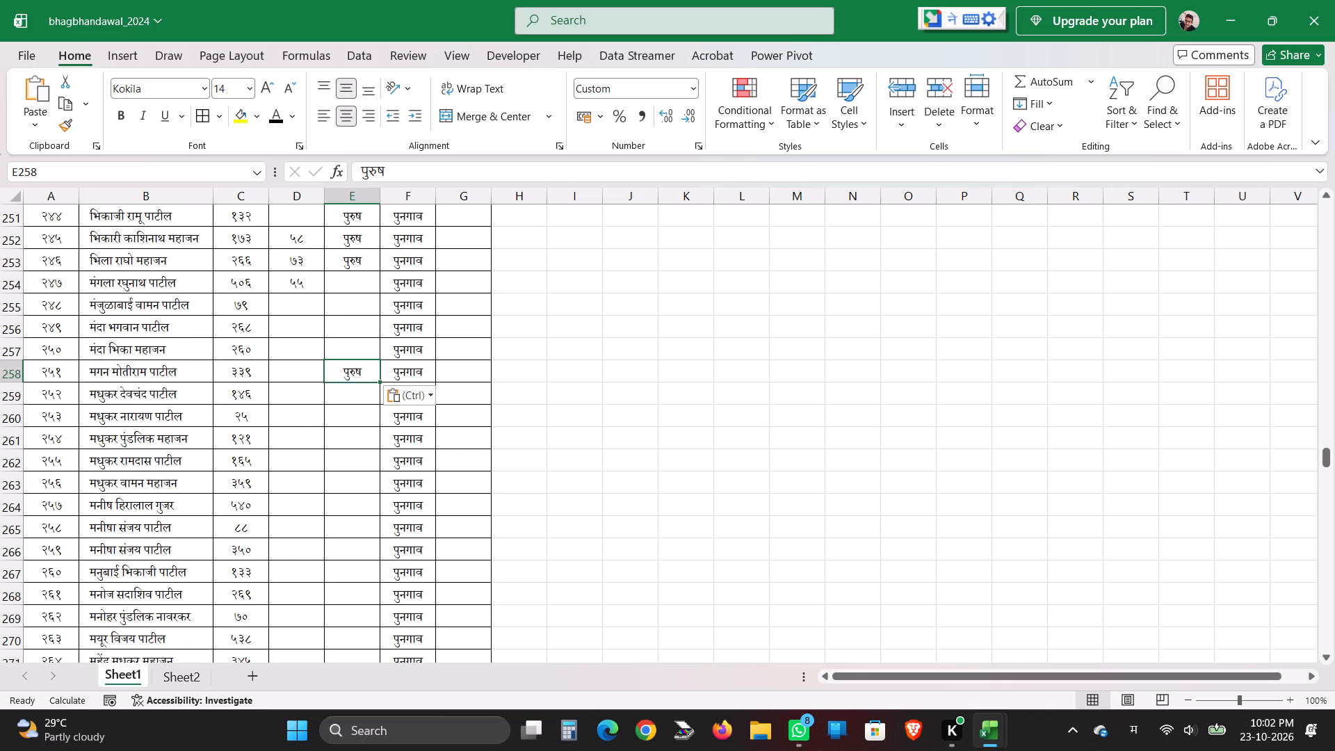
pyautogui.moveTo(378, 380); pyautogui.dragTo(383, 492)
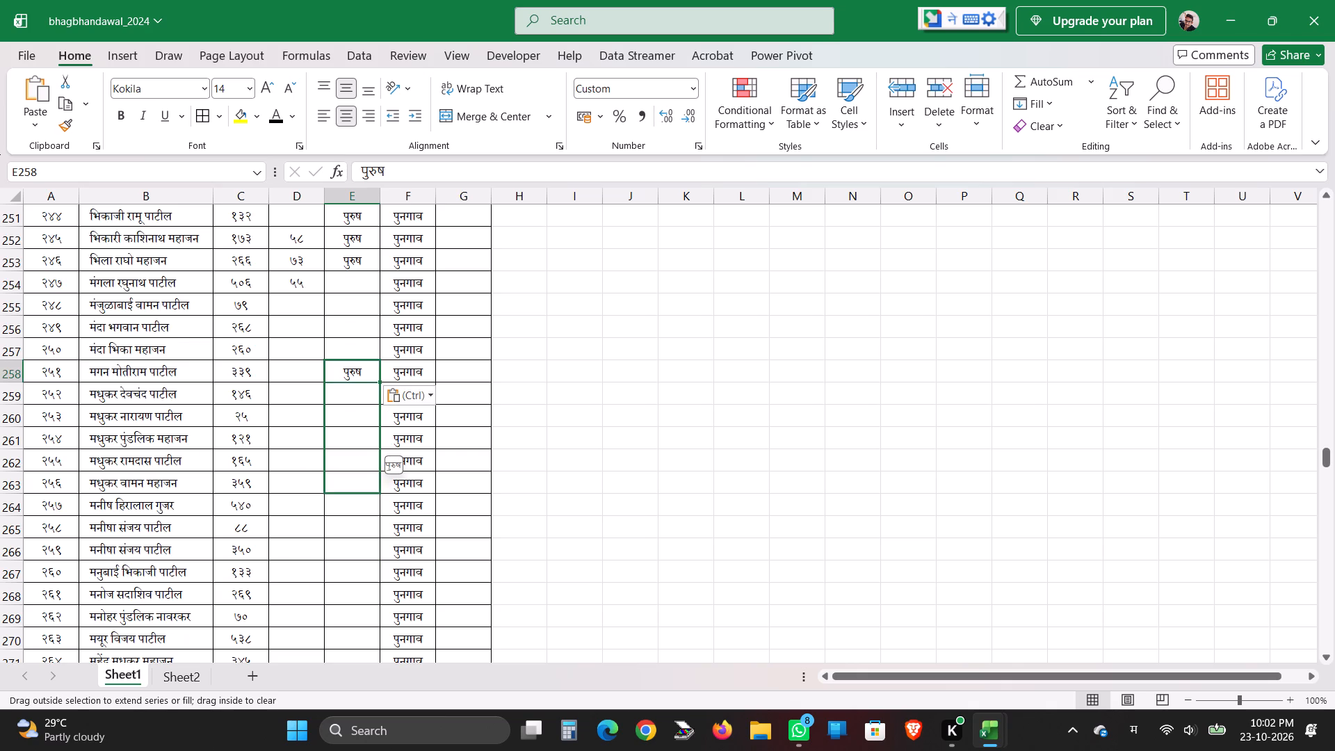
pyautogui.moveTo(383, 492); pyautogui.dragTo(383, 510)
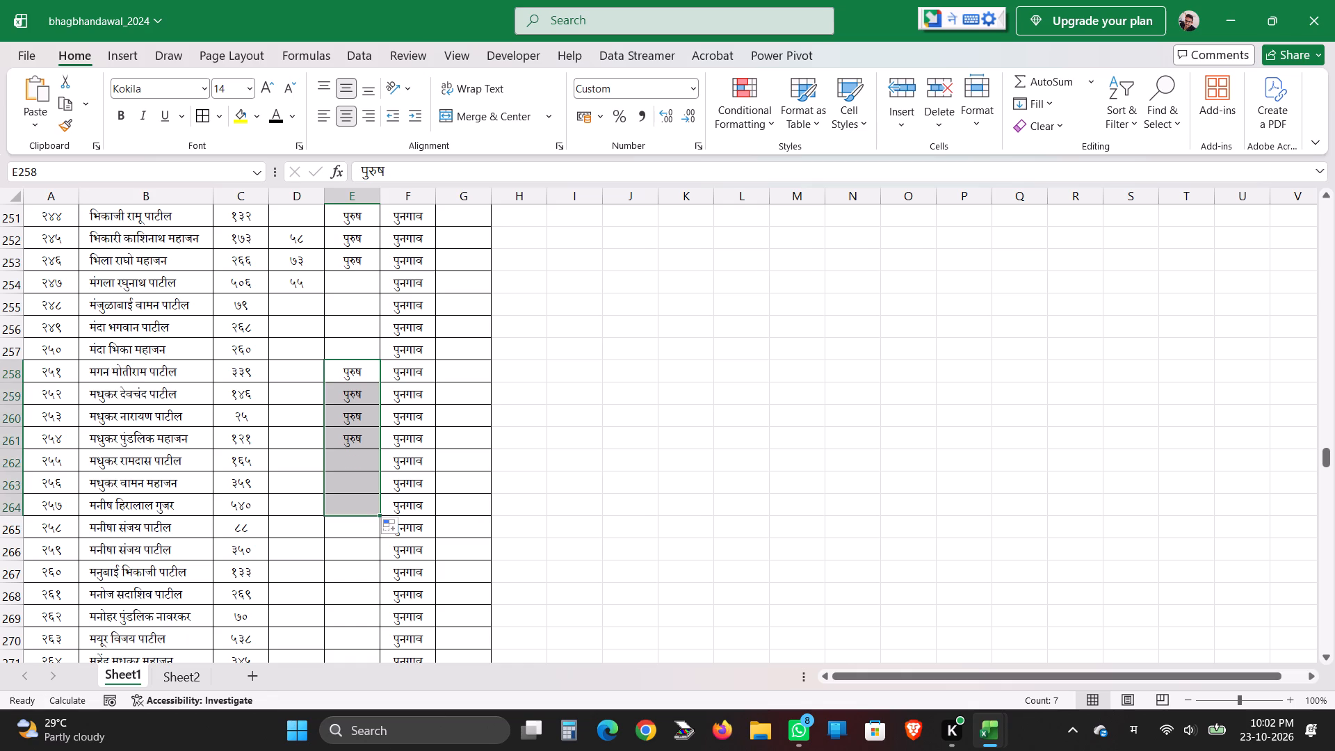
# Enter the gender पुरुष in cells E268 to E273, leaving E265 to E267 blank.
pyautogui.click(334, 601)
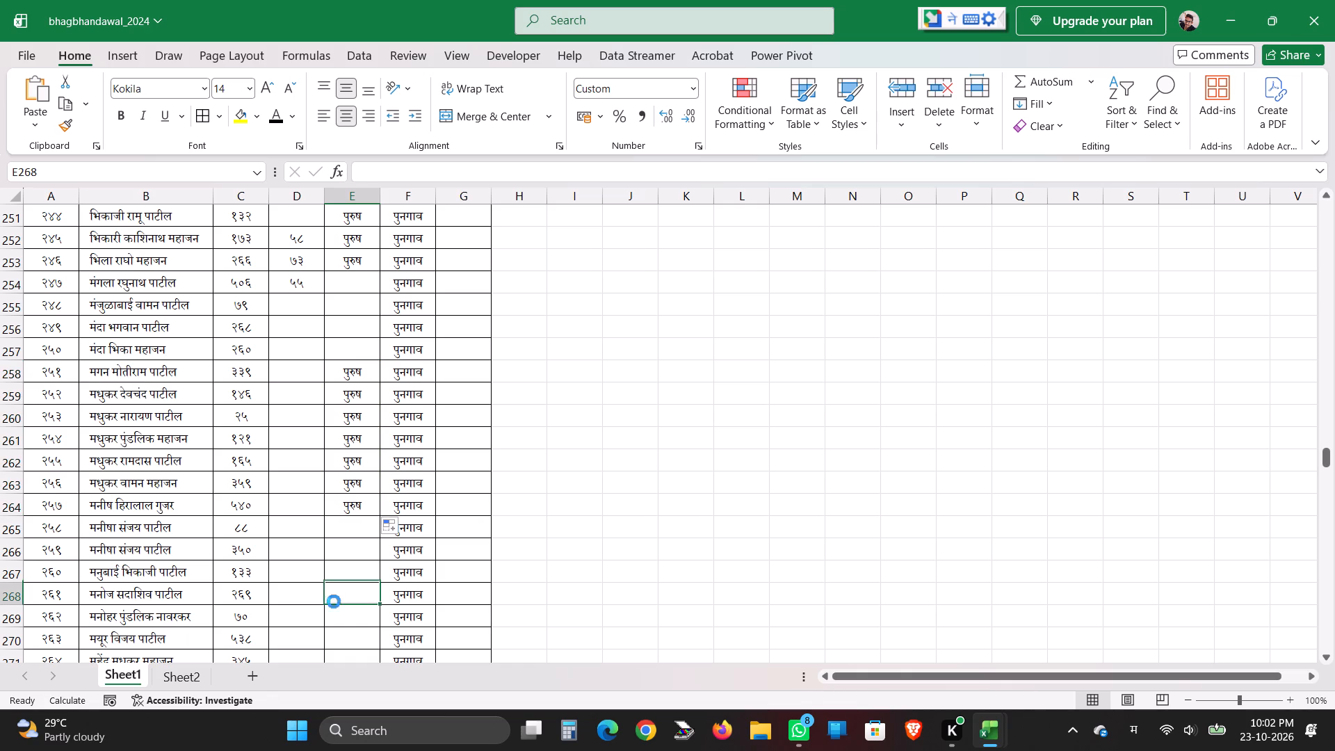
pyautogui.hotkey('ctrl', 'v')
pyautogui.scroll(-3, 333, 601)
pyautogui.click(362, 394)
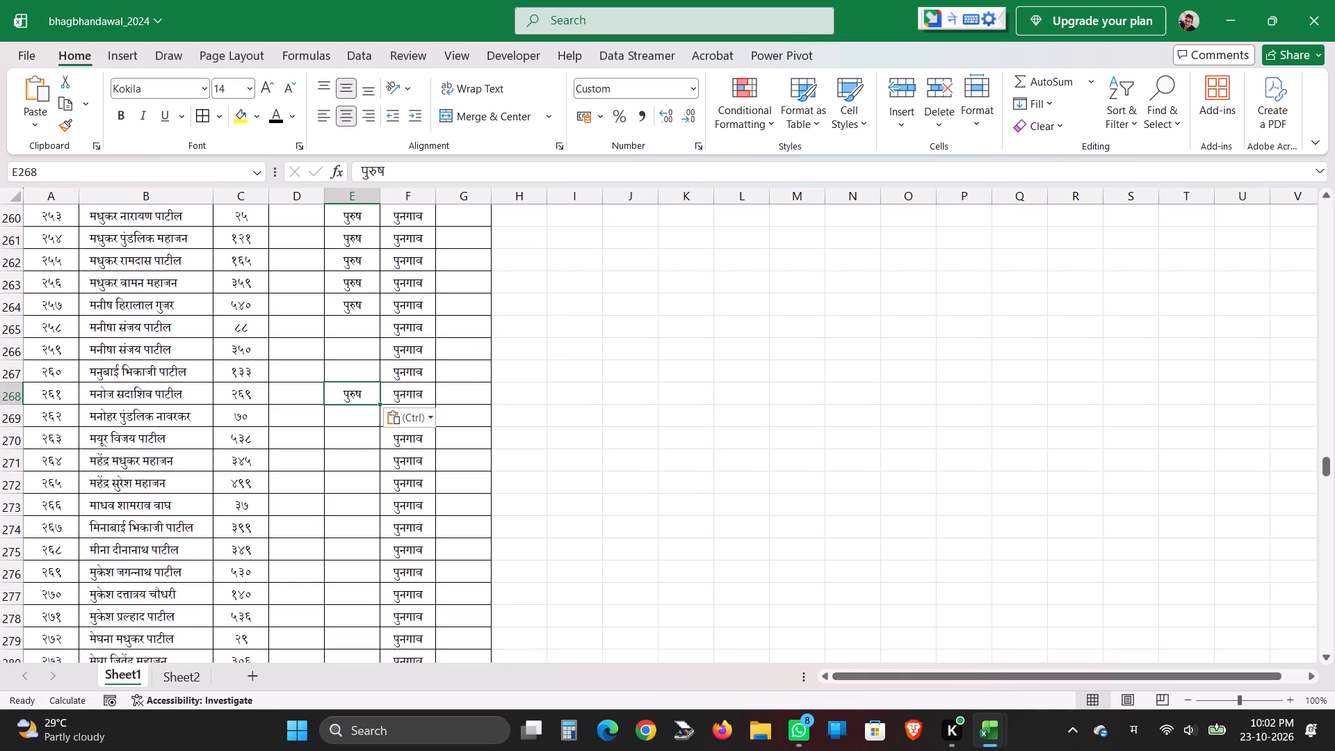
pyautogui.moveTo(379, 404); pyautogui.dragTo(379, 437)
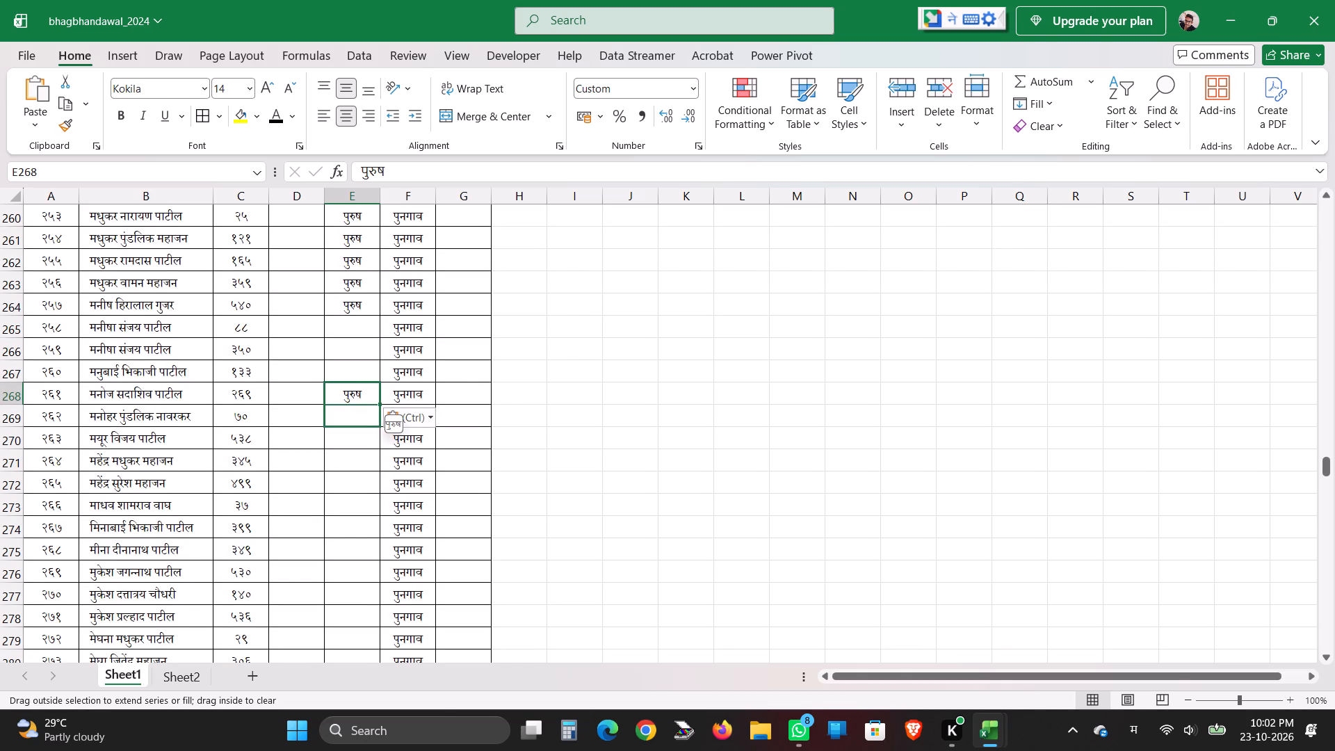
pyautogui.moveTo(379, 437); pyautogui.dragTo(376, 512)
# Enter the gender पुरुष in cells E276 to E278, leaving E274 and E275 blank.
pyautogui.click(362, 540)
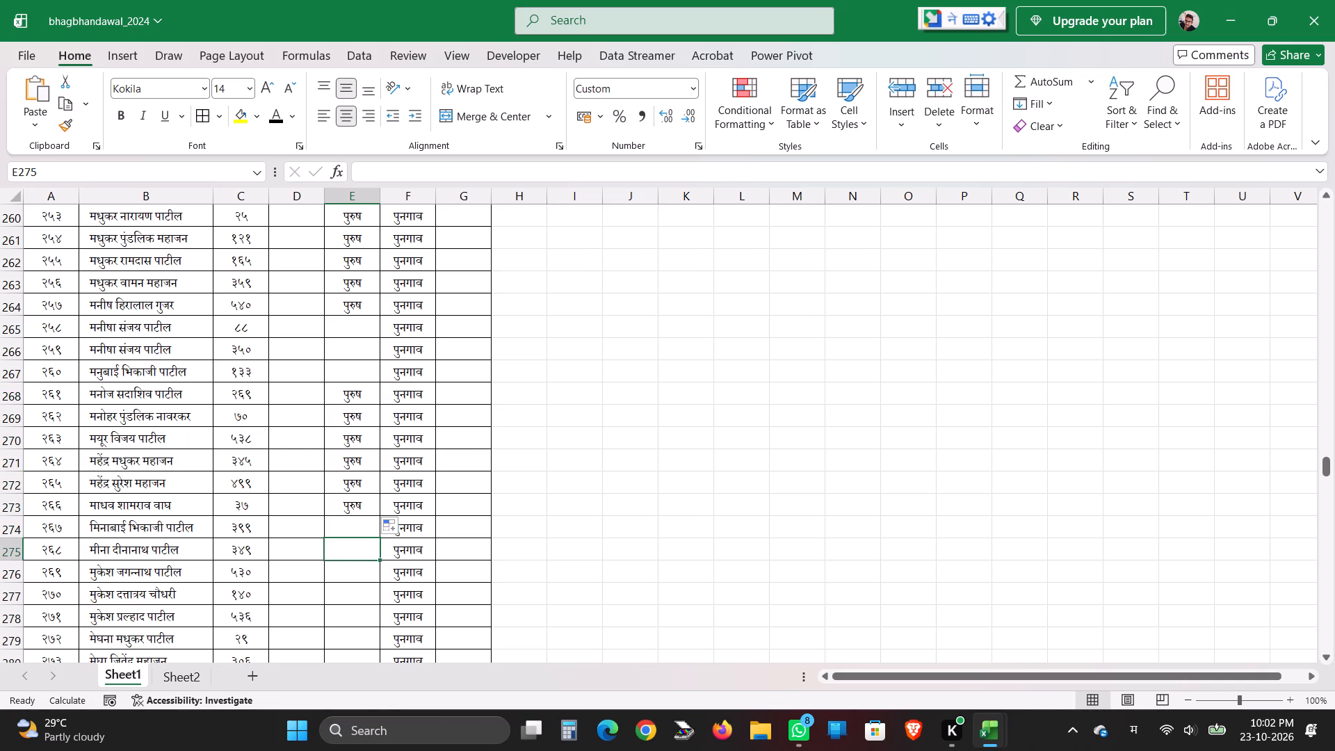
pyautogui.click(346, 581)
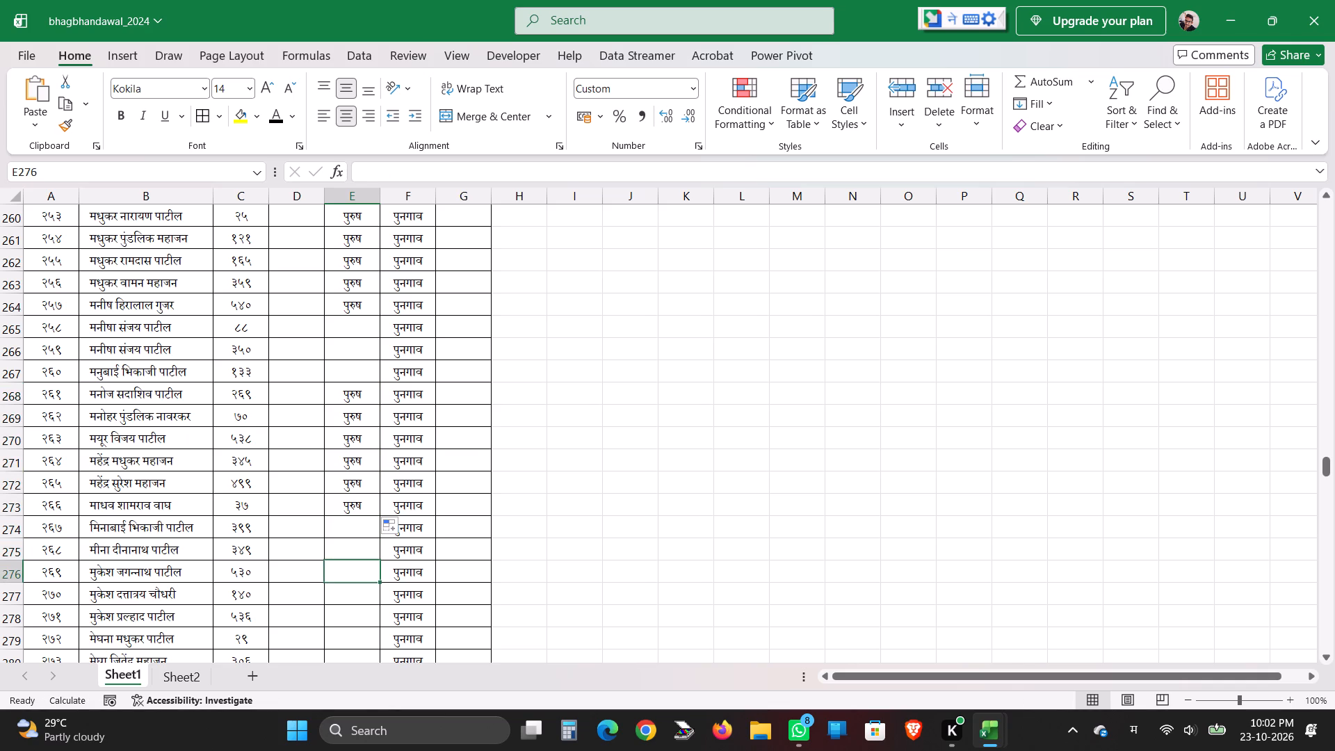
pyautogui.hotkey('ctrl', 'v')
pyautogui.scroll(-3, 346, 581)
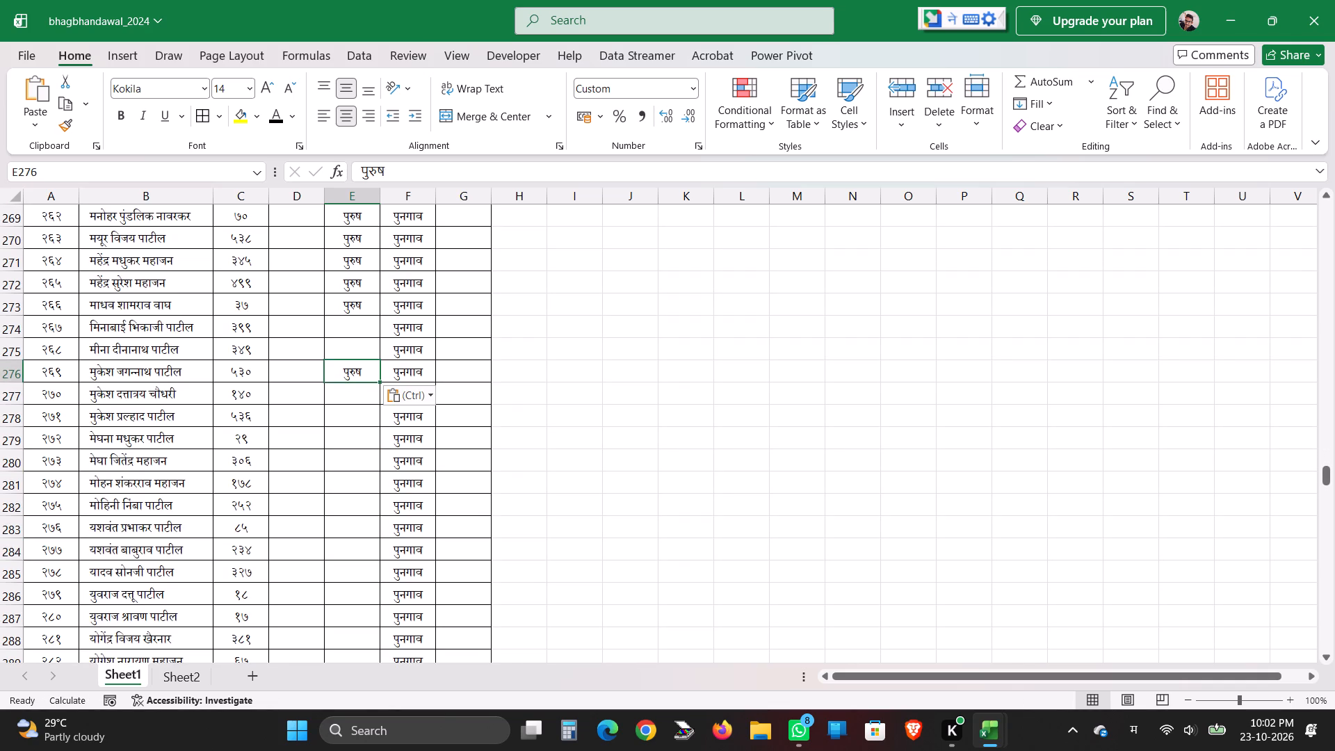
pyautogui.moveTo(380, 383); pyautogui.dragTo(382, 423)
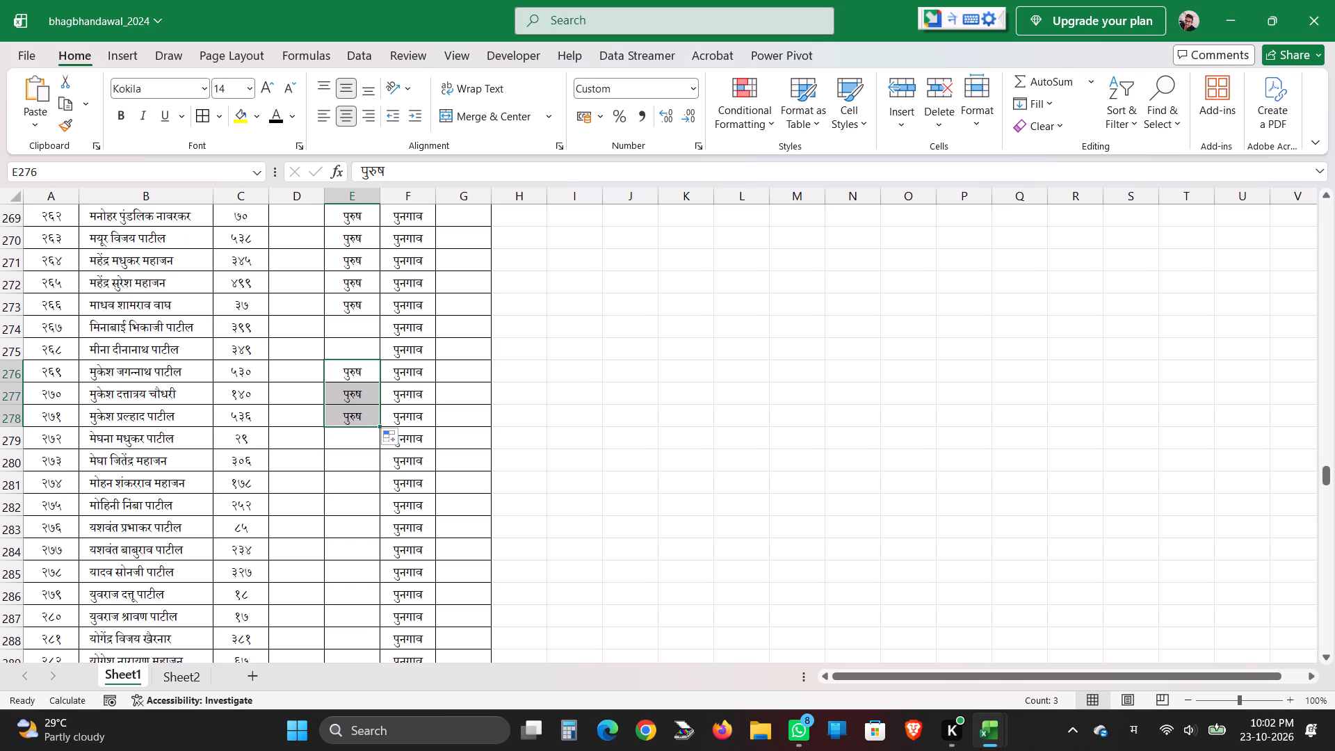
# Enter the gender पुरुष in cell E281 and cells E283 to E289, leaving E279, E280 and E282 blank.
pyautogui.click(356, 481)
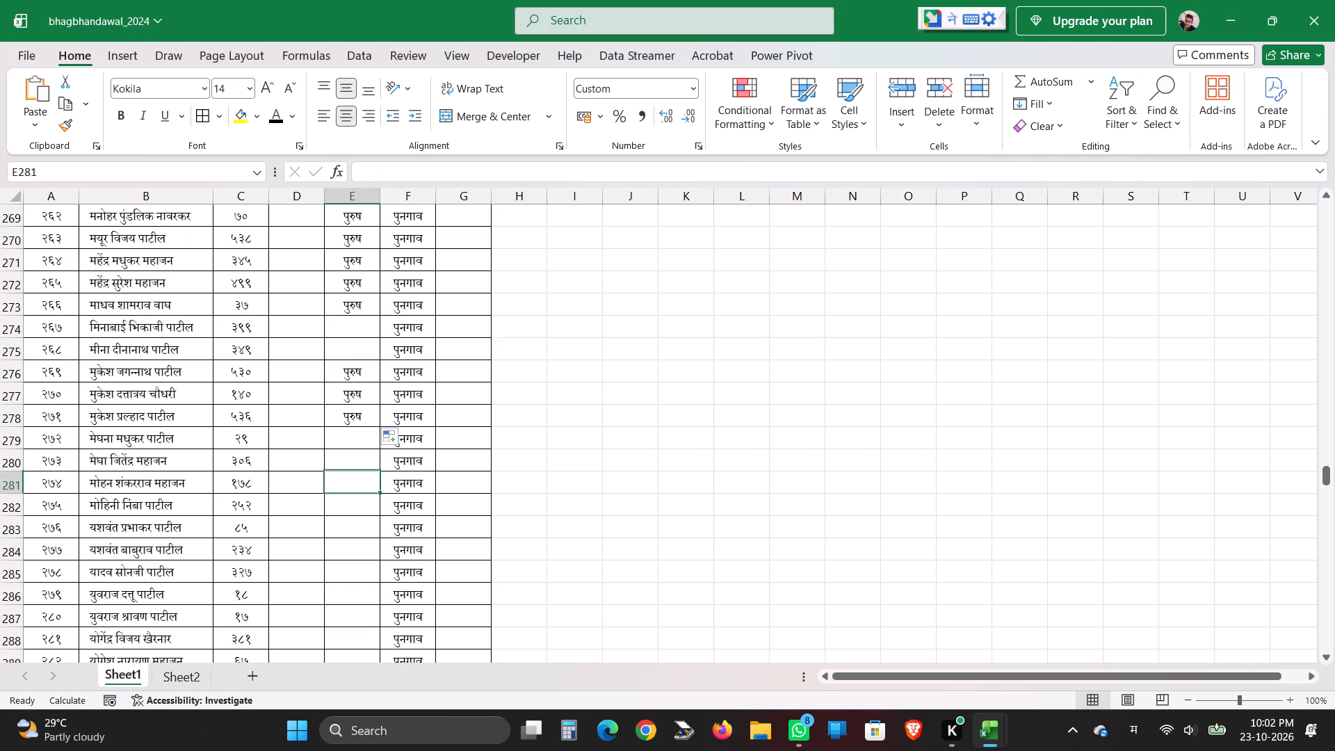
pyautogui.hotkey('ctrl', 'v')
pyautogui.click(357, 523)
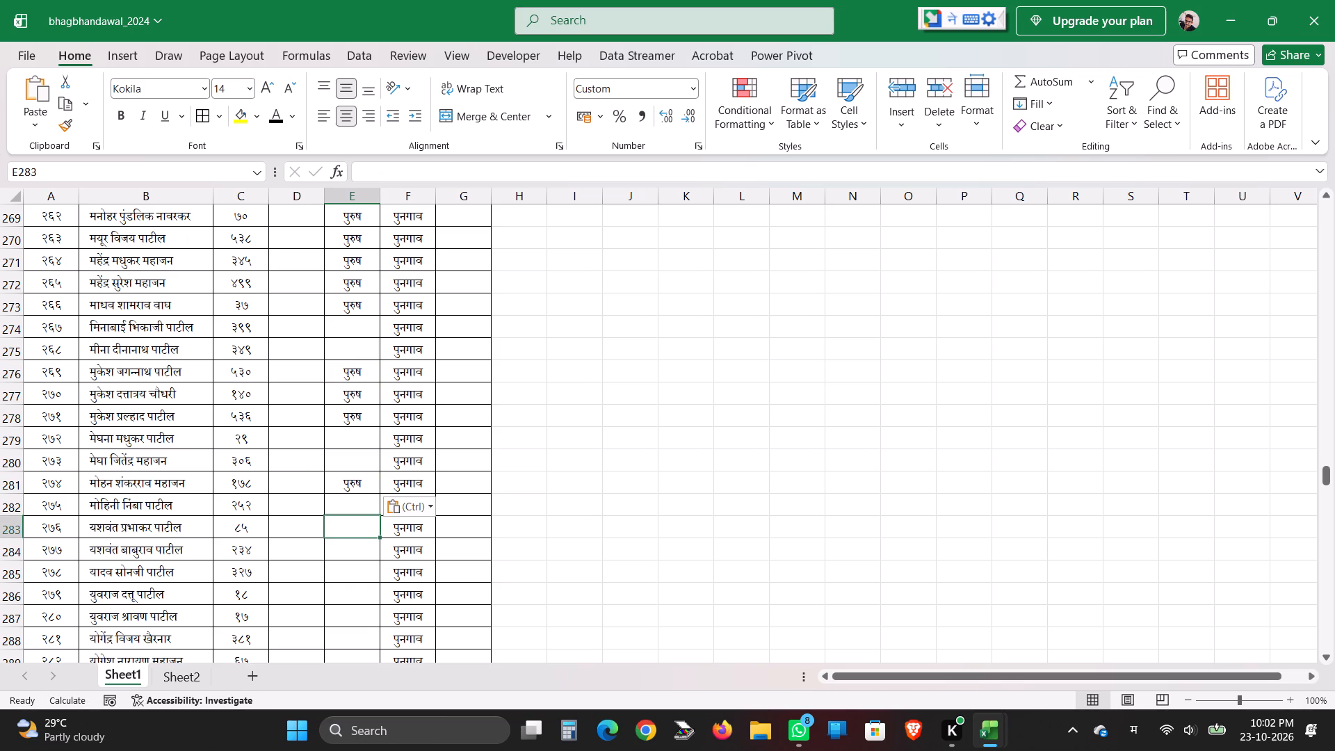
pyautogui.hotkey('ctrl', 'v')
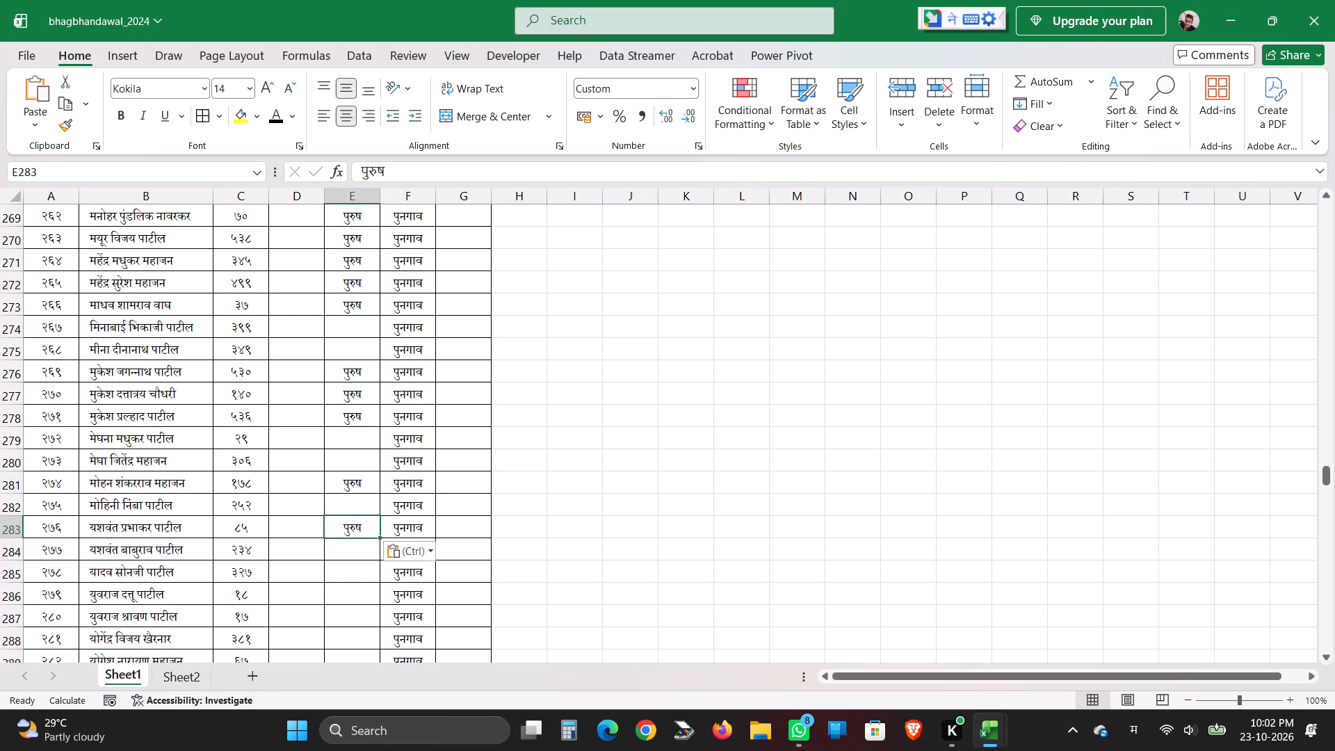
pyautogui.moveTo(380, 538); pyautogui.dragTo(361, 600)
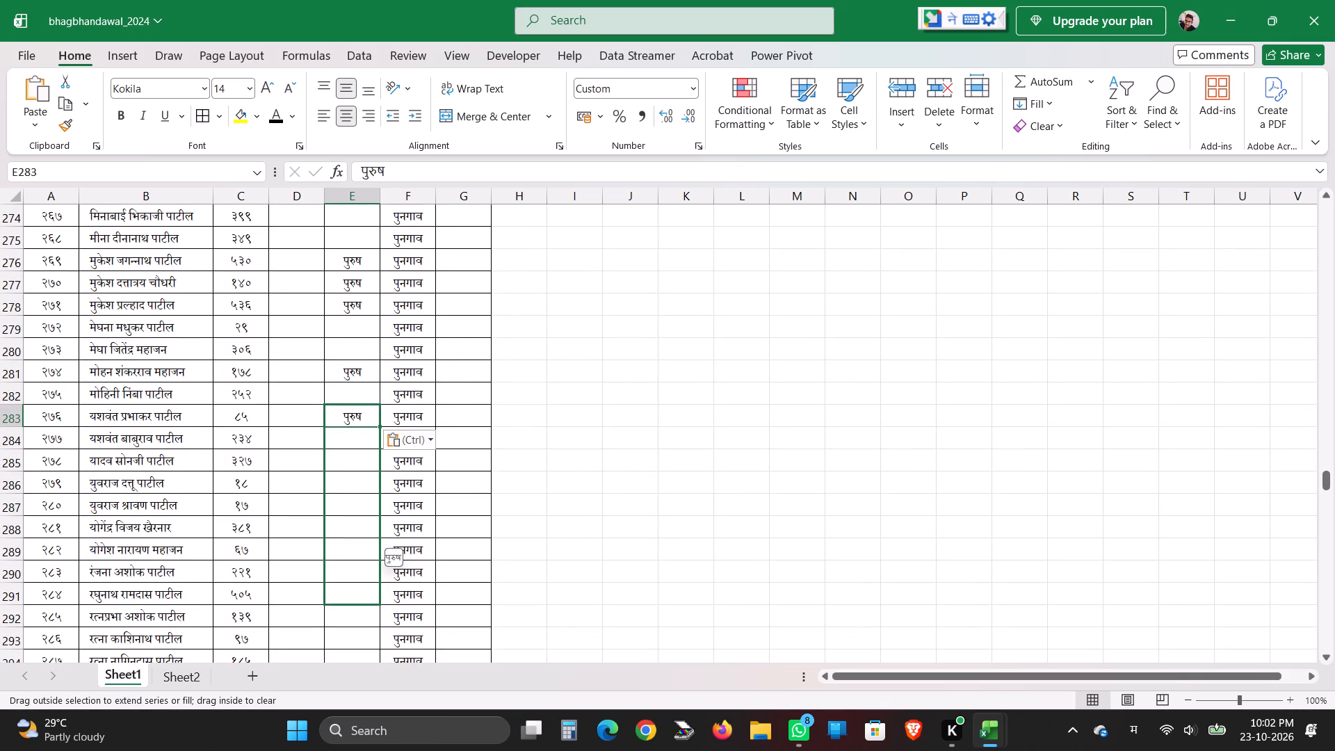
pyautogui.moveTo(361, 600); pyautogui.dragTo(354, 563)
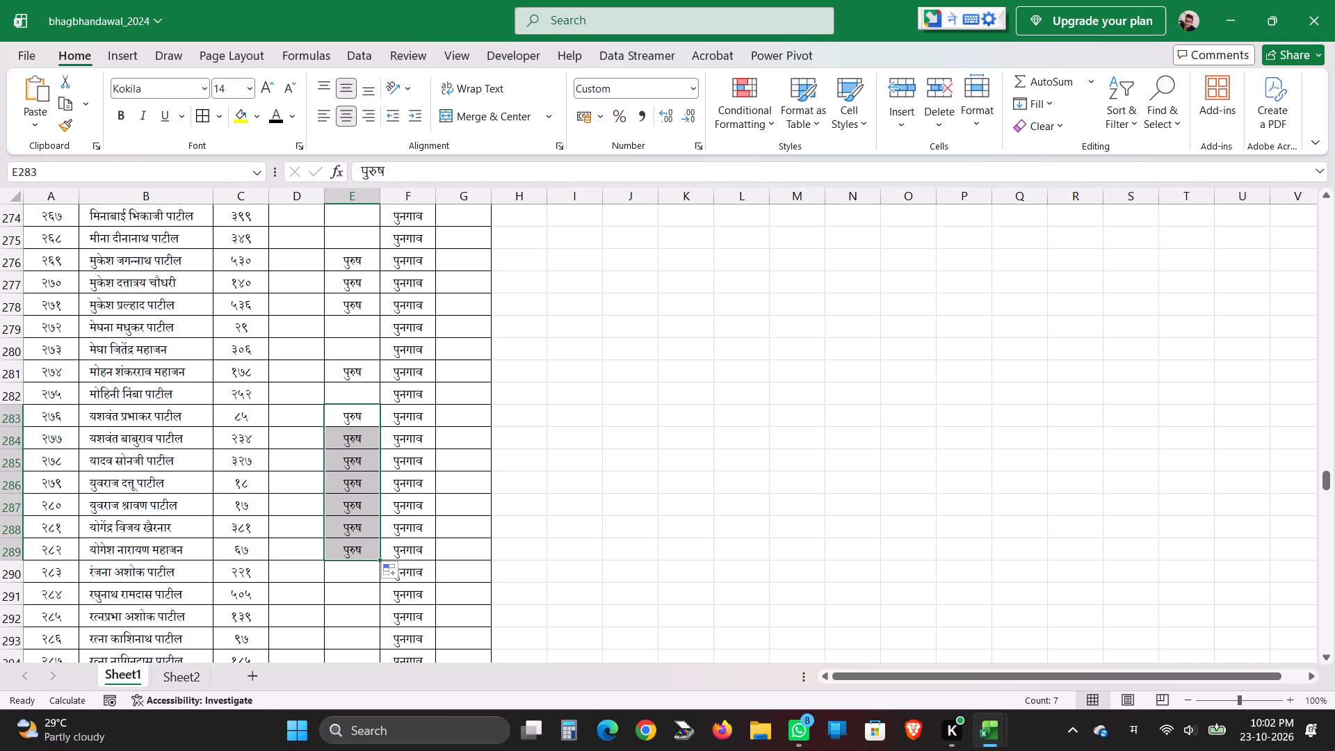
# Enter the gender पुरुष in cell E291, leaving E290 blank.
pyautogui.scroll(-3, 343, 564)
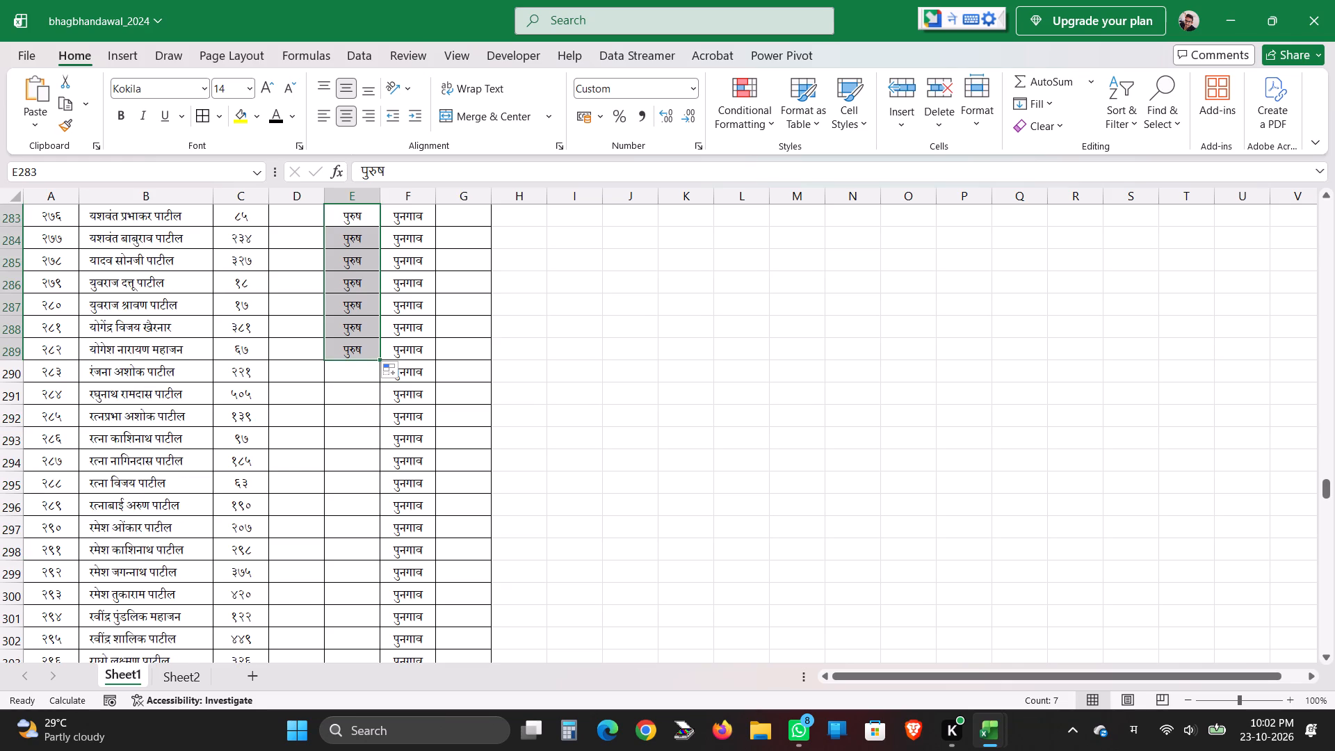
pyautogui.click(356, 400)
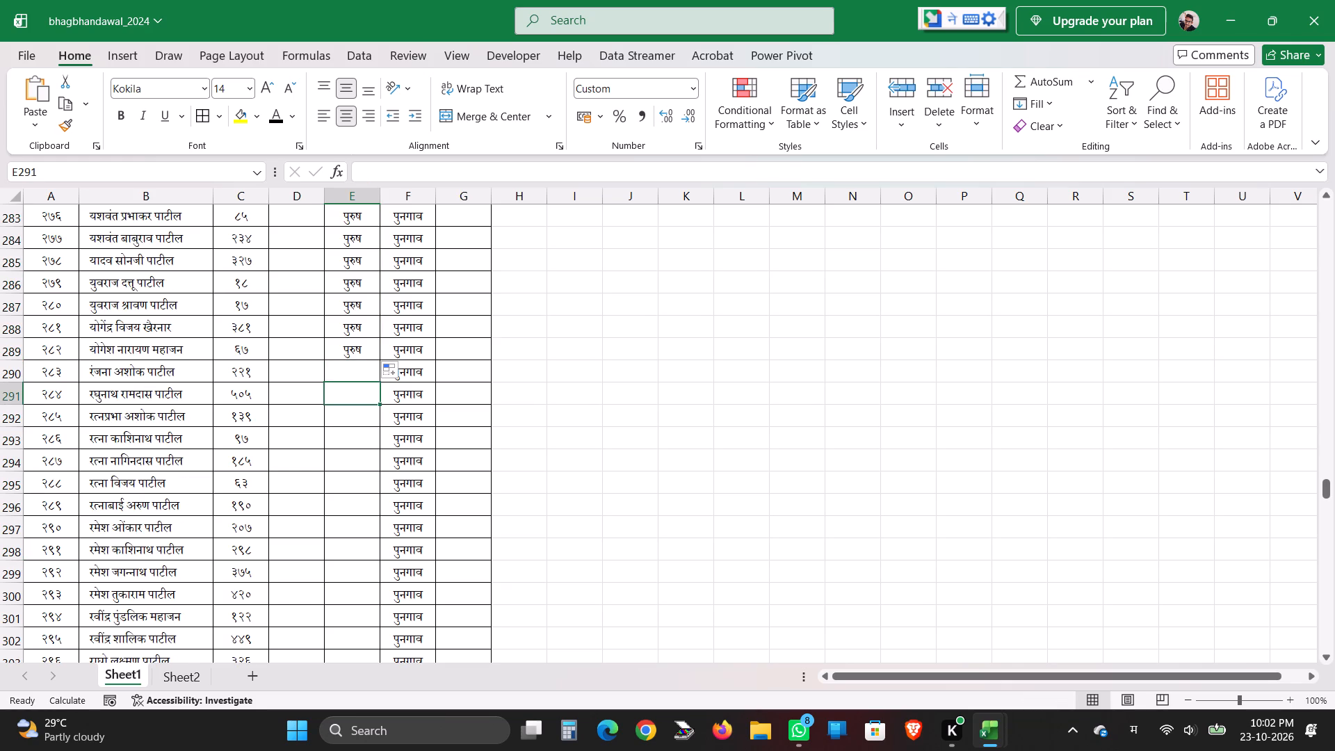
pyautogui.hotkey('ctrl', 'v')
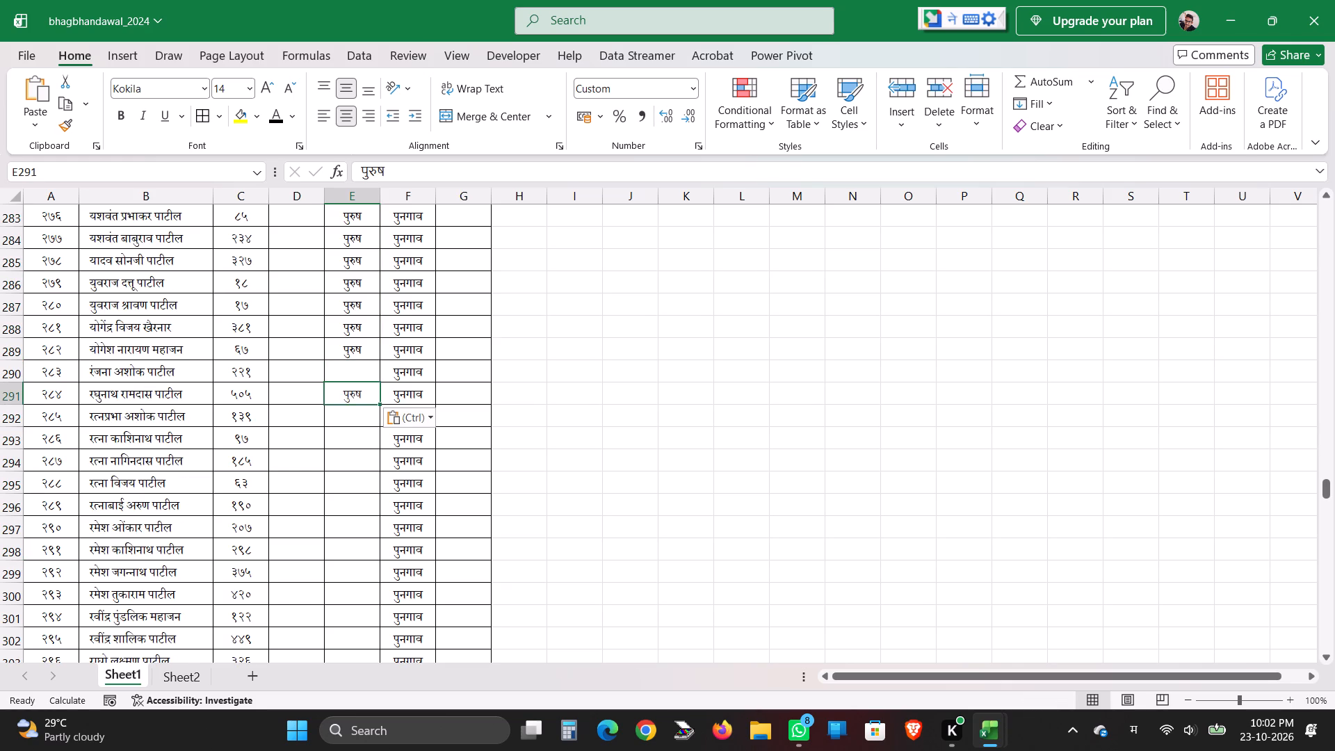
# Enter the gender पुरुष in cells E297 to E303, leaving E292 to E296 blank.
pyautogui.click(352, 528)
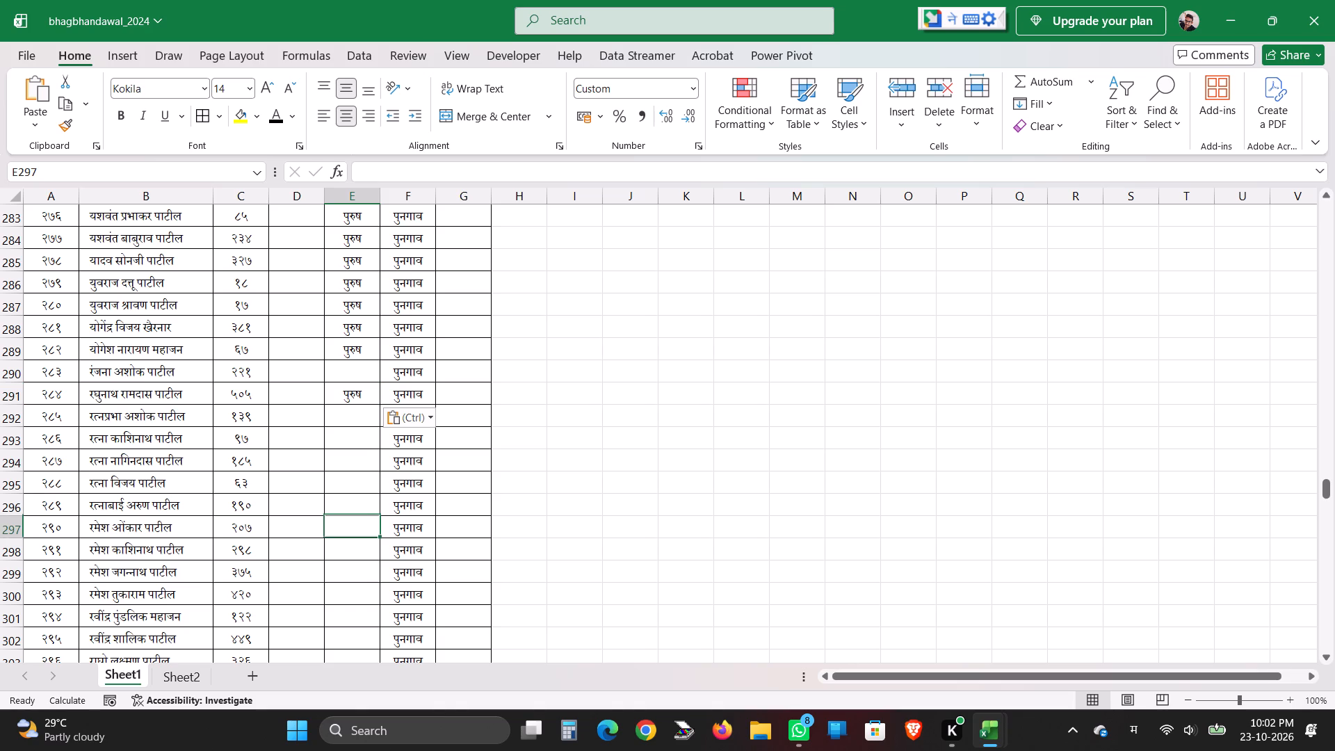
pyautogui.hotkey('ctrl', 'v')
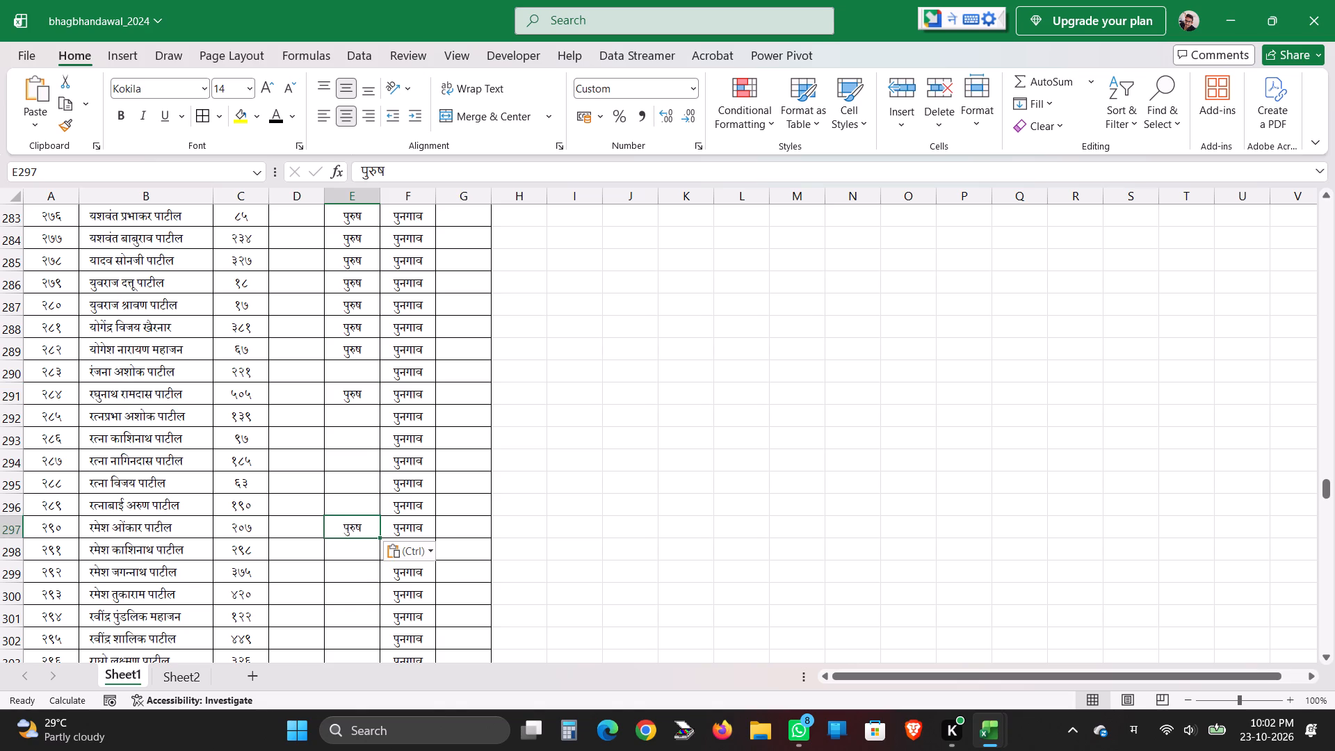
pyautogui.scroll(-2, 350, 527)
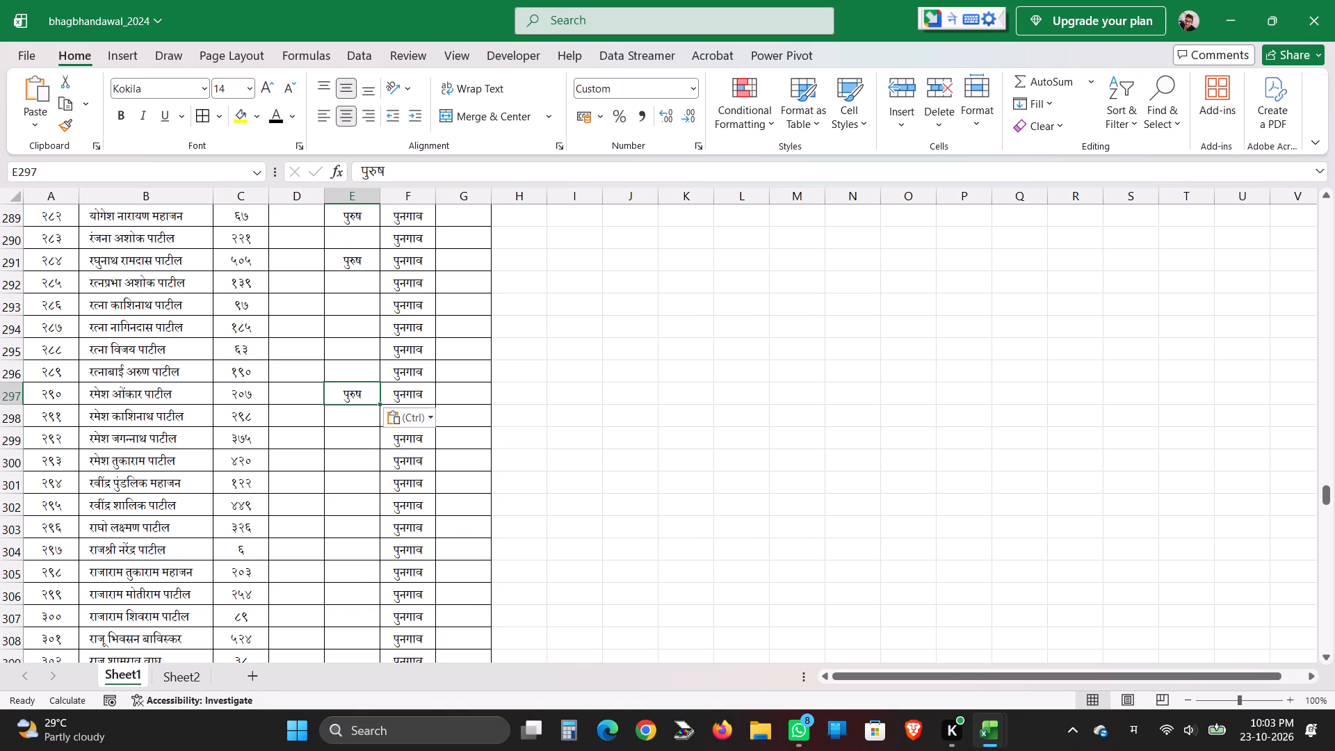
pyautogui.moveTo(379, 403); pyautogui.dragTo(374, 480)
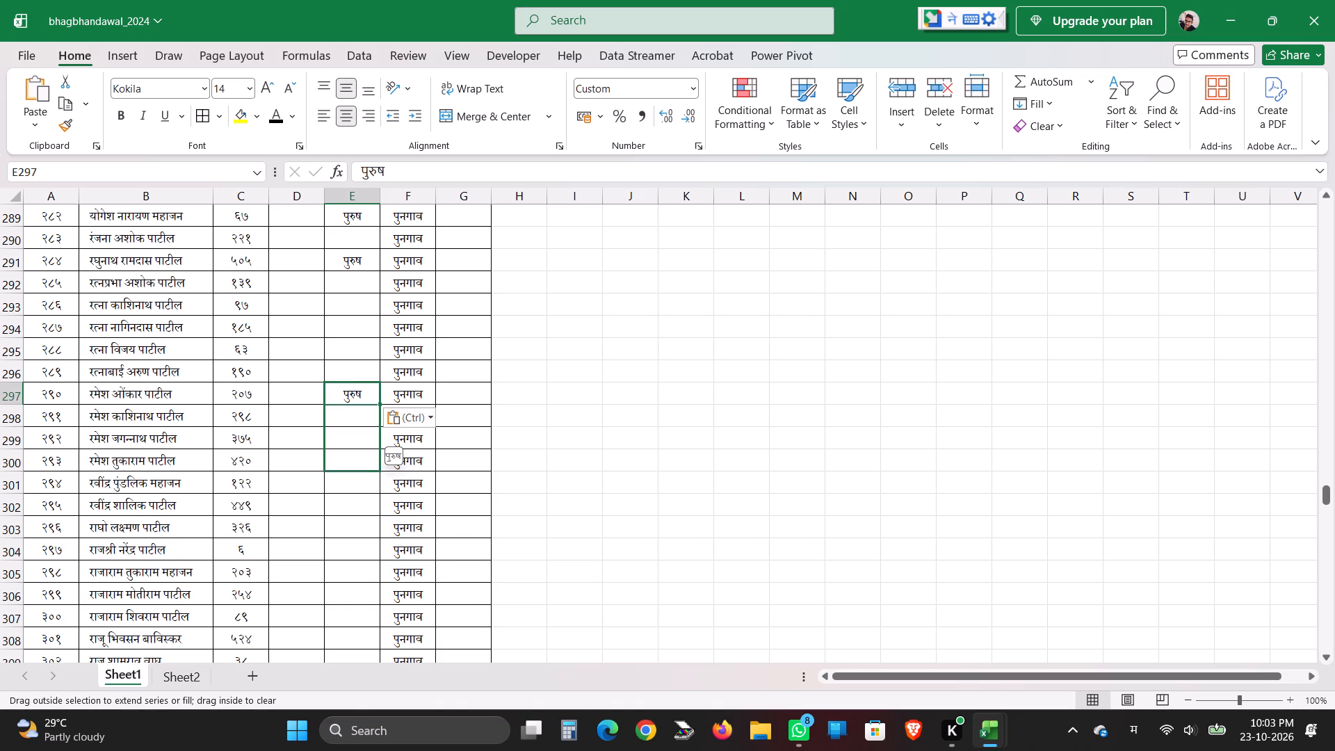
pyautogui.moveTo(374, 480); pyautogui.dragTo(370, 528)
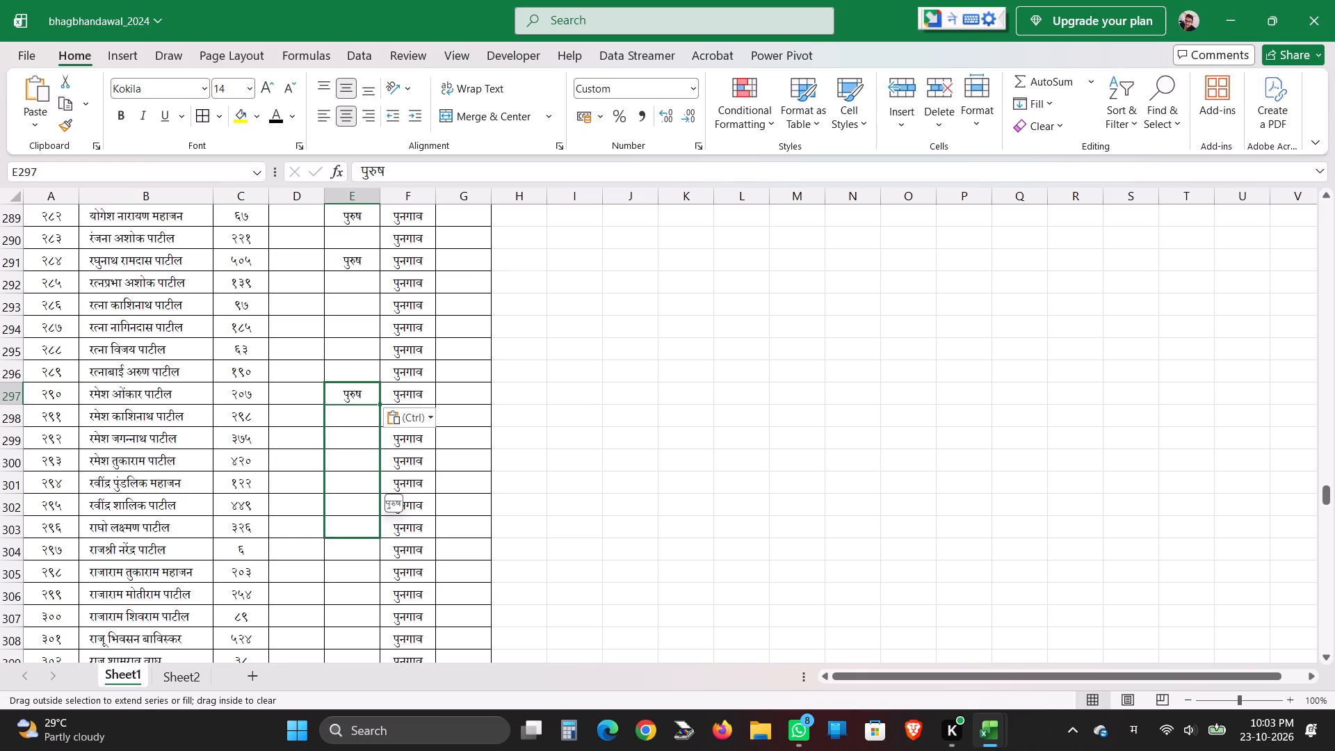
pyautogui.moveTo(370, 528); pyautogui.dragTo(370, 529)
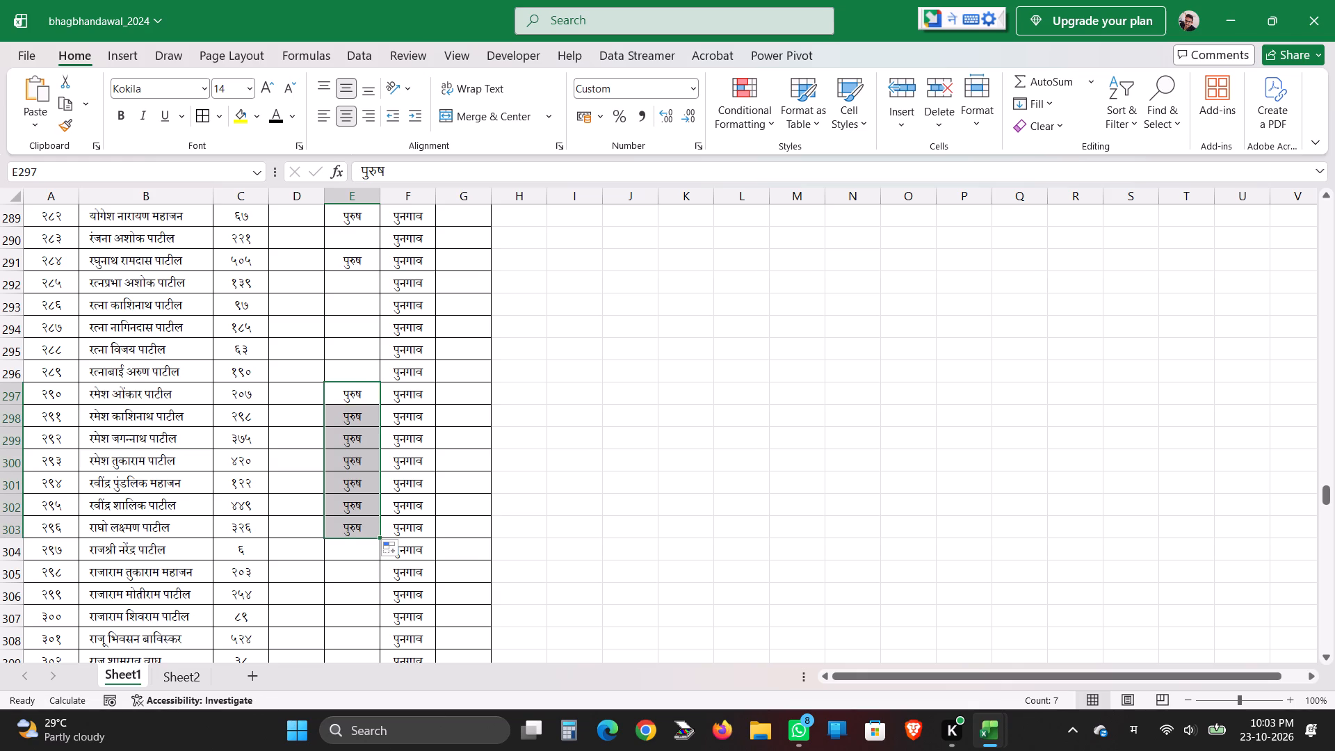
# Look through the remaining member rows below row 304 to the end of the list.
pyautogui.click(362, 549)
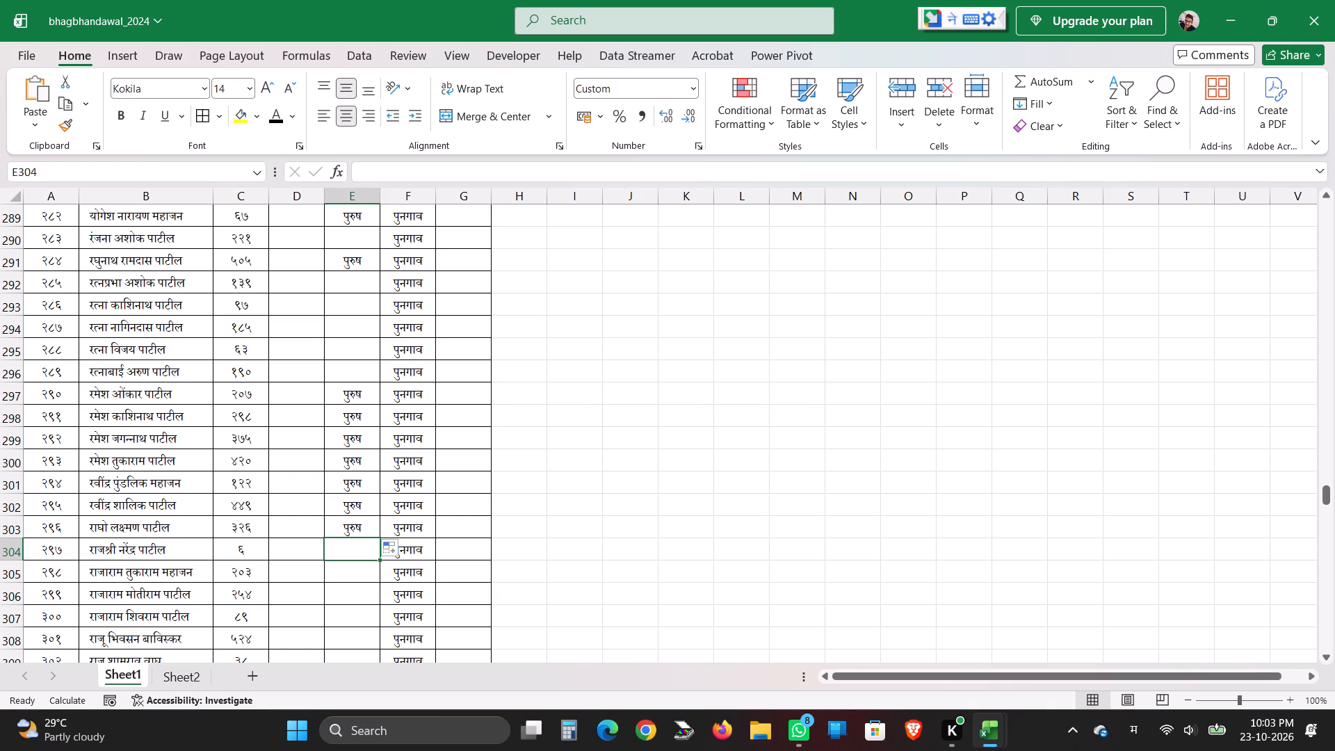
pyautogui.scroll(-15, 343, 539)
pyautogui.scroll(-7, 343, 539)
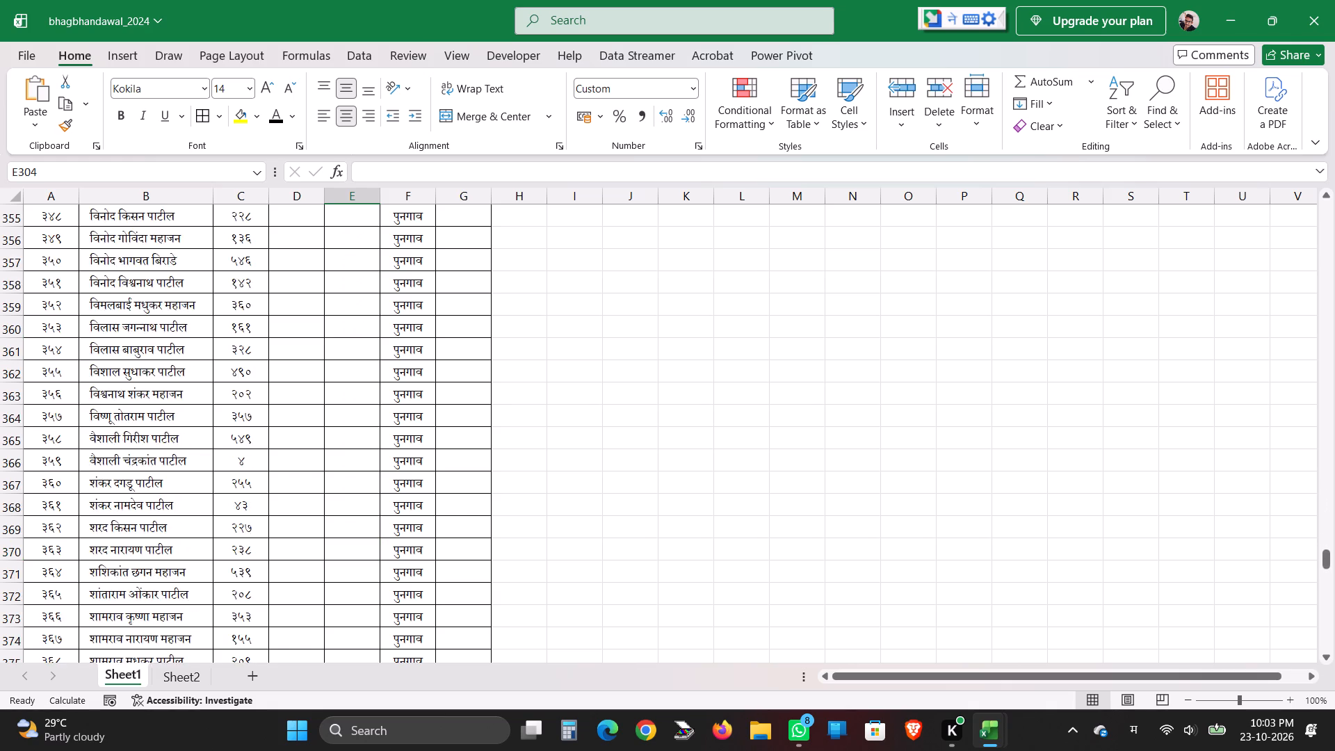
pyautogui.scroll(-7, 343, 539)
pyautogui.scroll(-15, 343, 540)
pyautogui.scroll(-7, 343, 541)
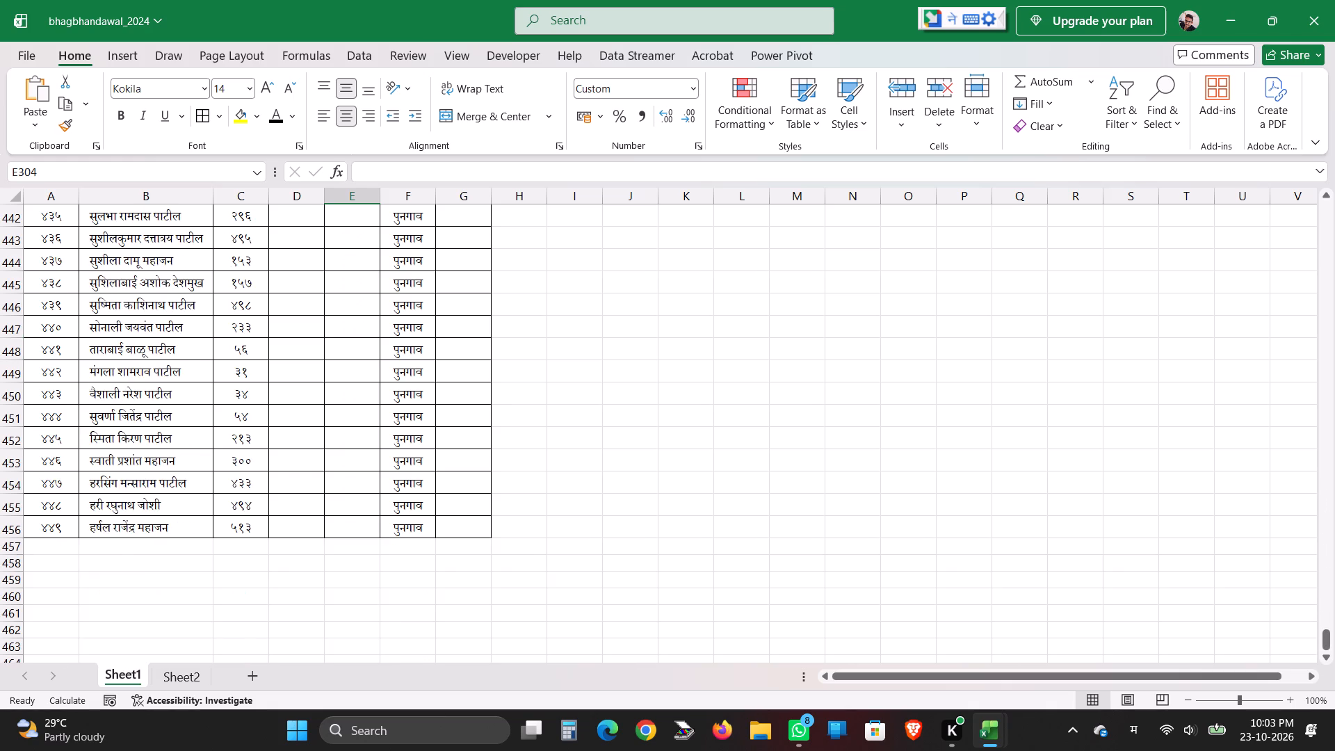
pyautogui.scroll(20, 343, 541)
pyautogui.scroll(16, 343, 541)
pyautogui.scroll(6, 343, 540)
pyautogui.scroll(7, 359, 328)
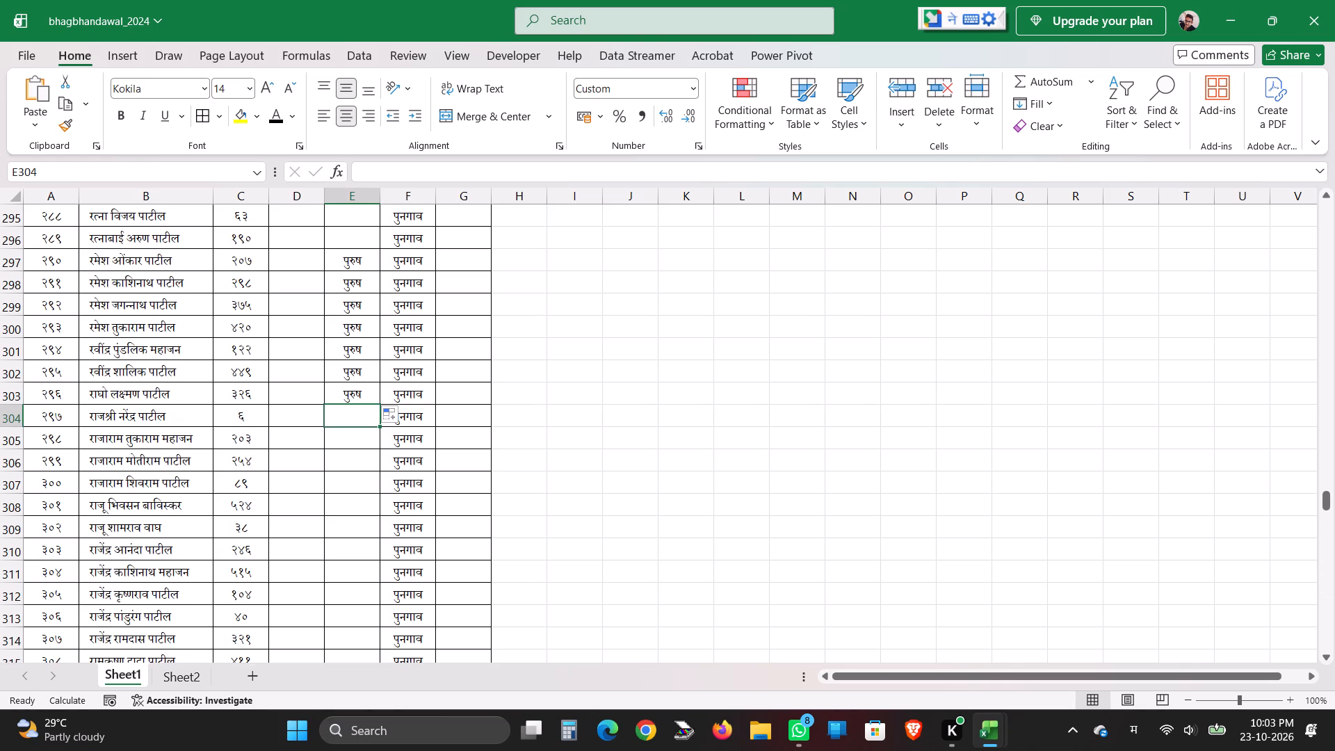
# Enter the gender पुरुष in cells E305 to E319, leaving E304 blank.
pyautogui.click(367, 447)
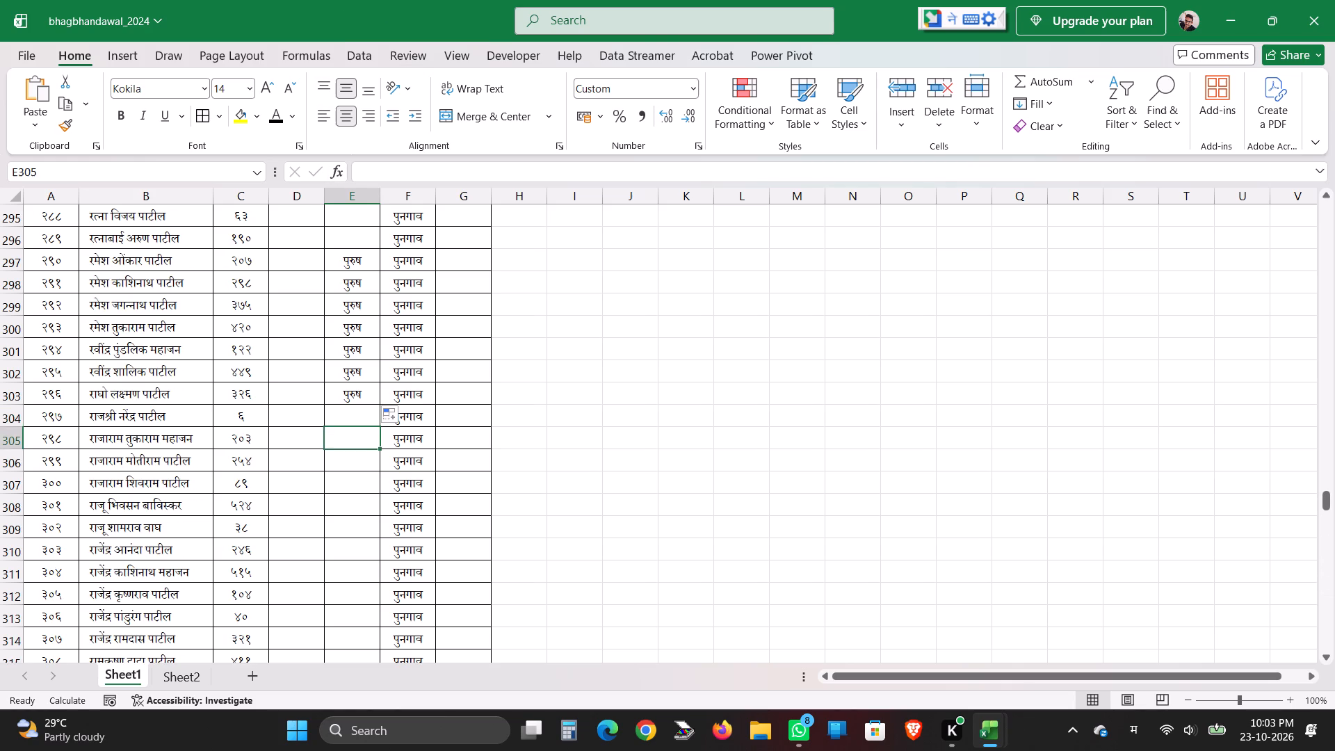
pyautogui.hotkey('ctrl', 'v')
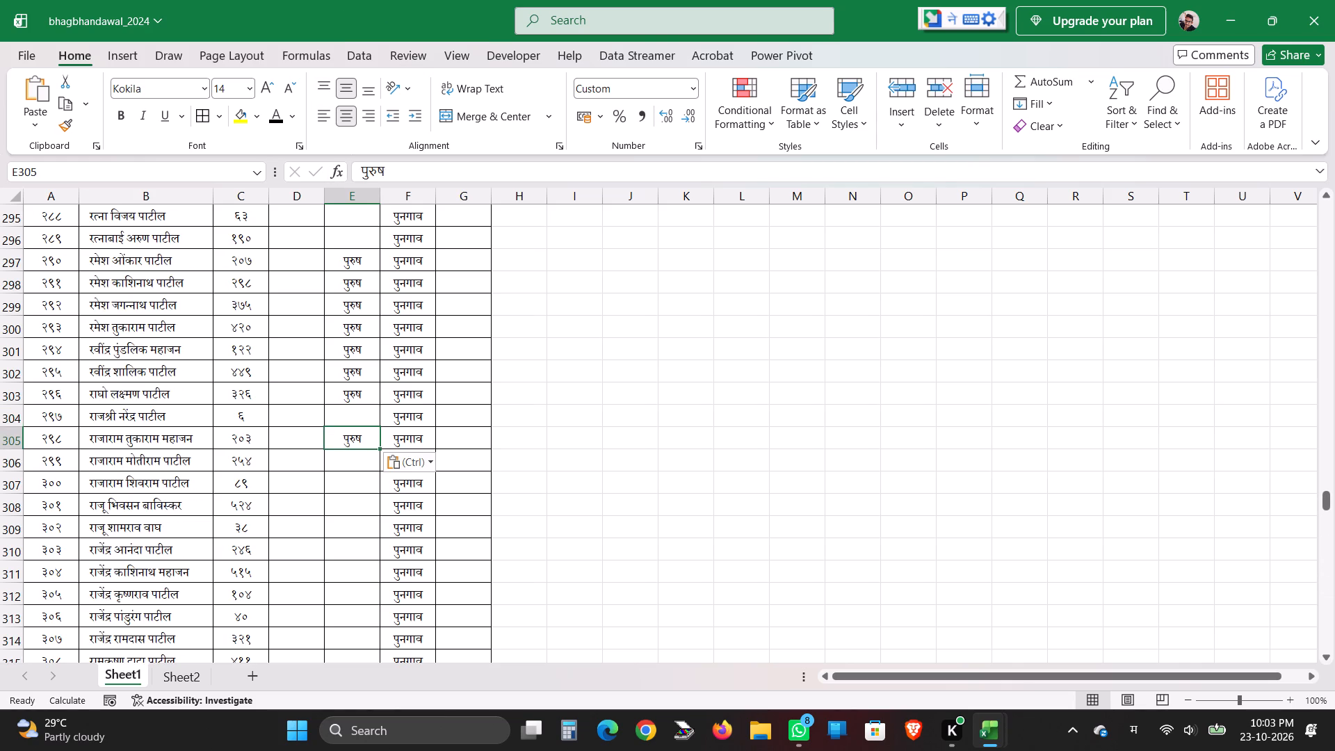
pyautogui.scroll(-2, 373, 457)
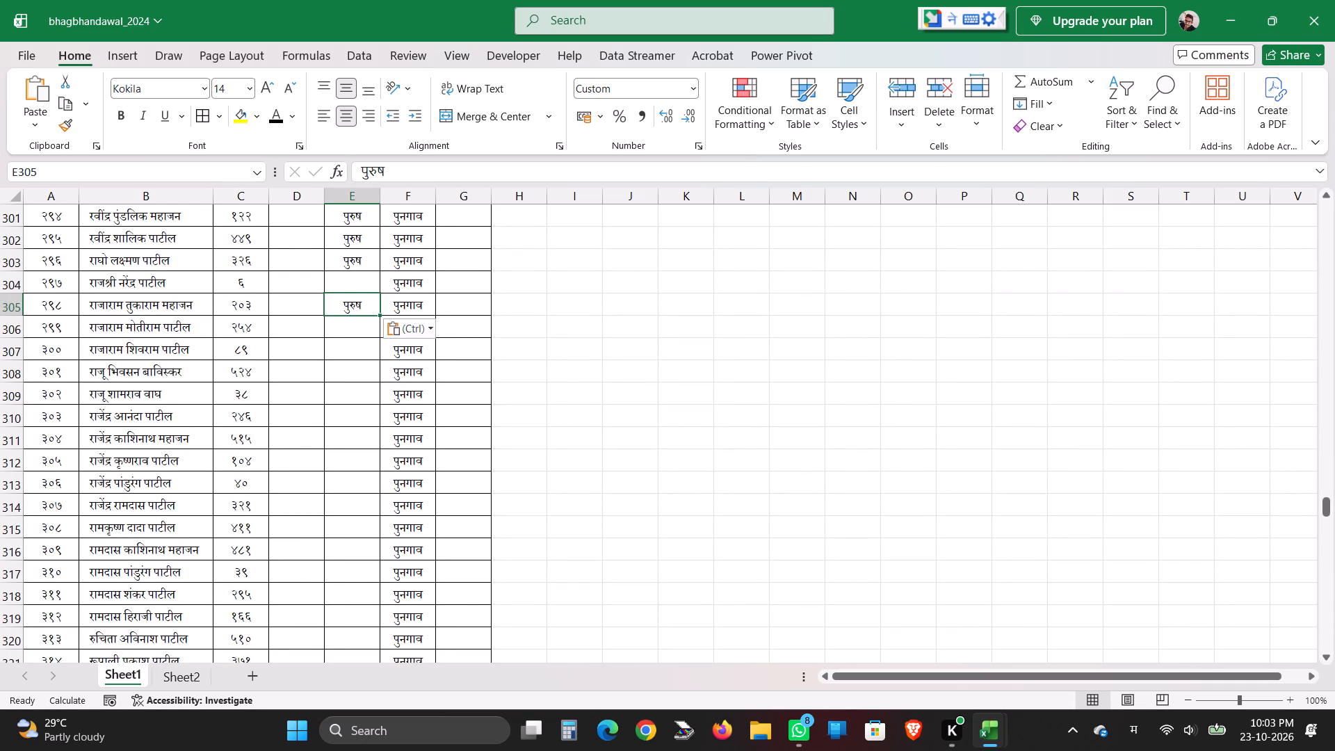
pyautogui.click(347, 613)
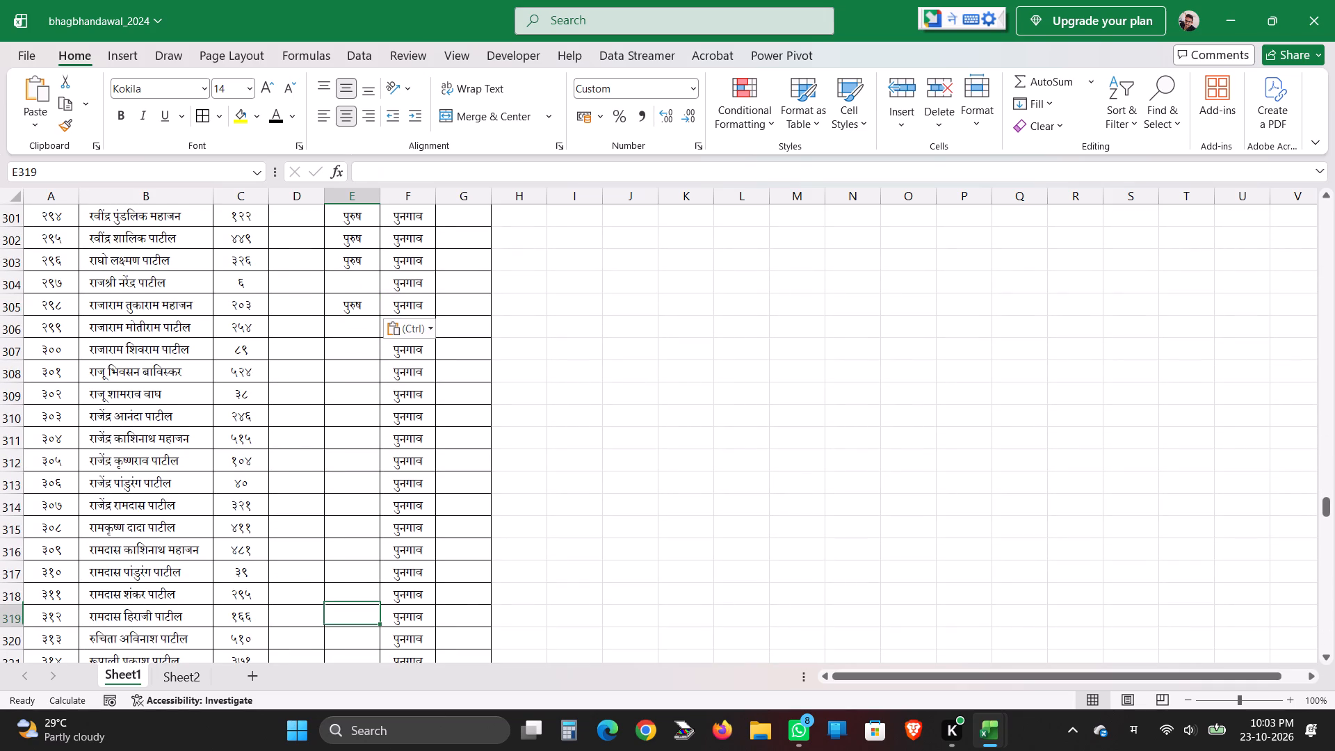
pyautogui.click(371, 309)
pyautogui.moveTo(379, 314); pyautogui.dragTo(339, 631)
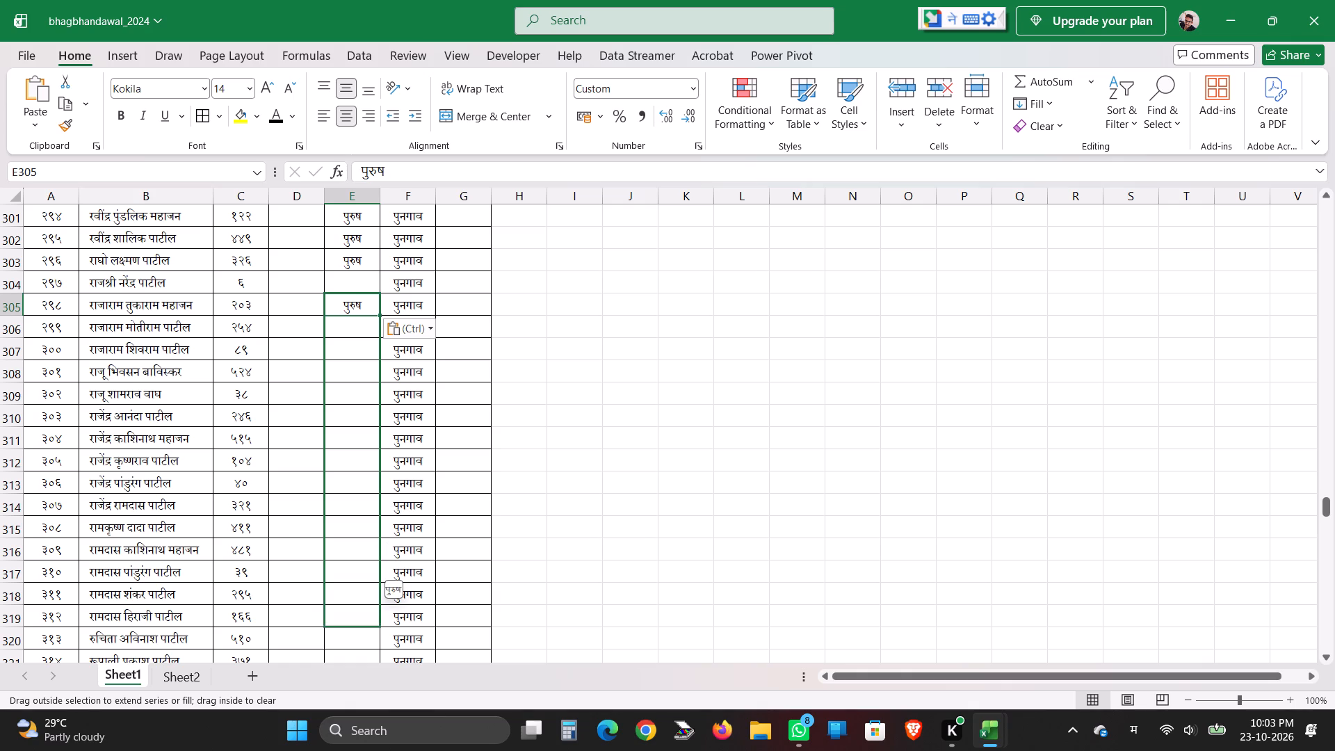
pyautogui.moveTo(339, 631); pyautogui.dragTo(343, 629)
# Enter the gender पुरुष in cells E324 to E326, leaving E320 to E323 blank.
pyautogui.scroll(-6, 347, 376)
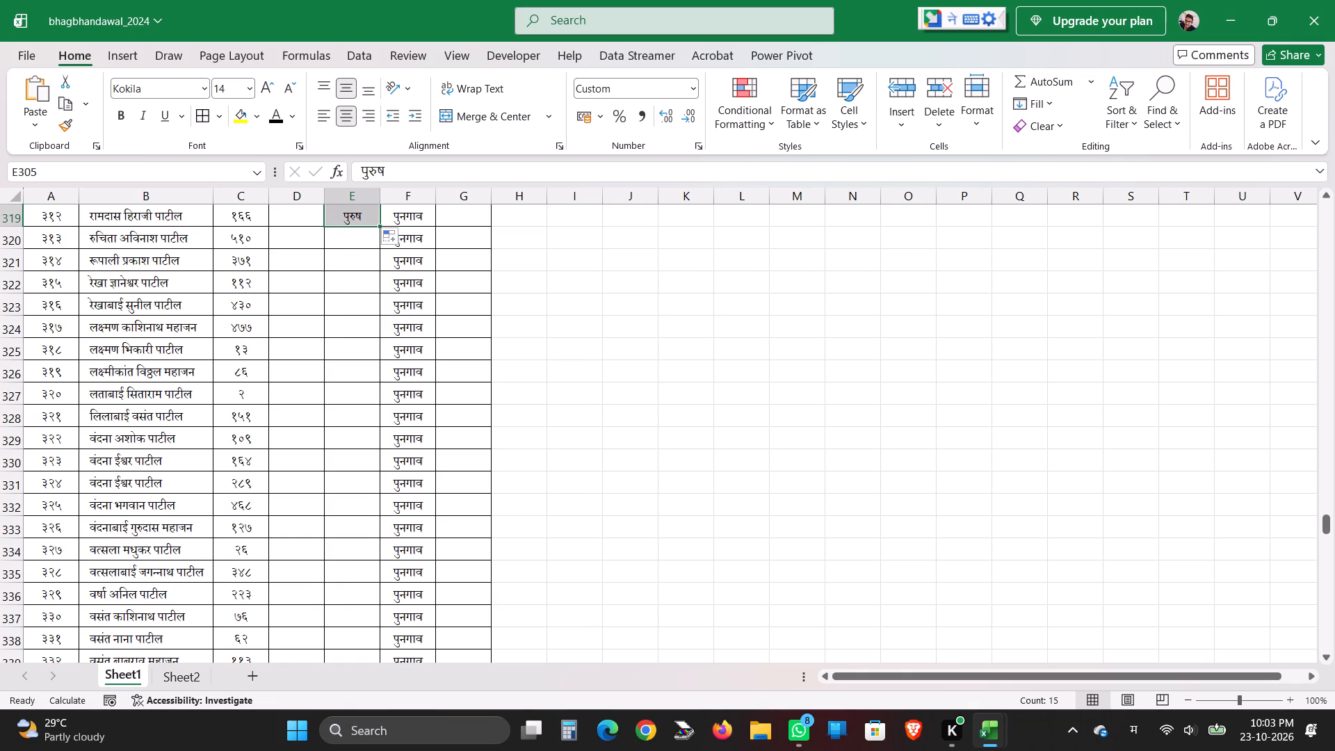
pyautogui.click(353, 330)
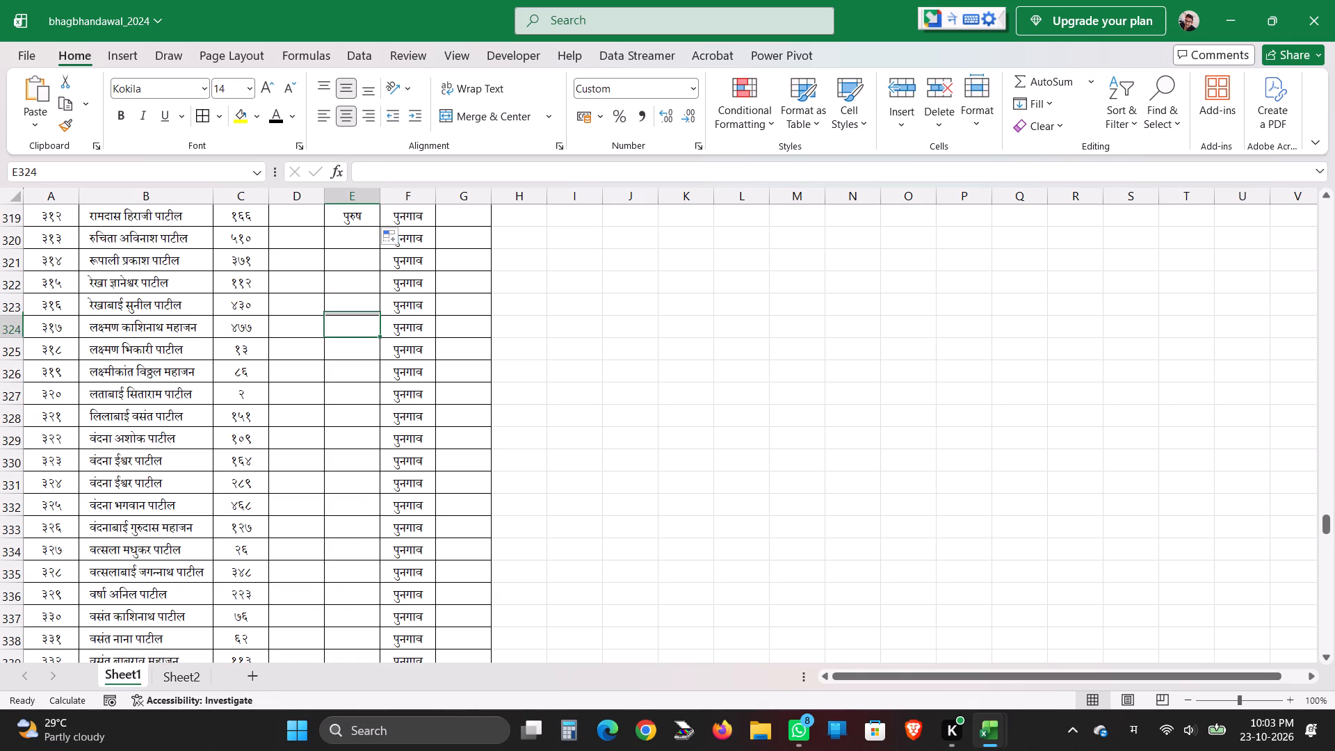
pyautogui.hotkey('ctrl', 'v')
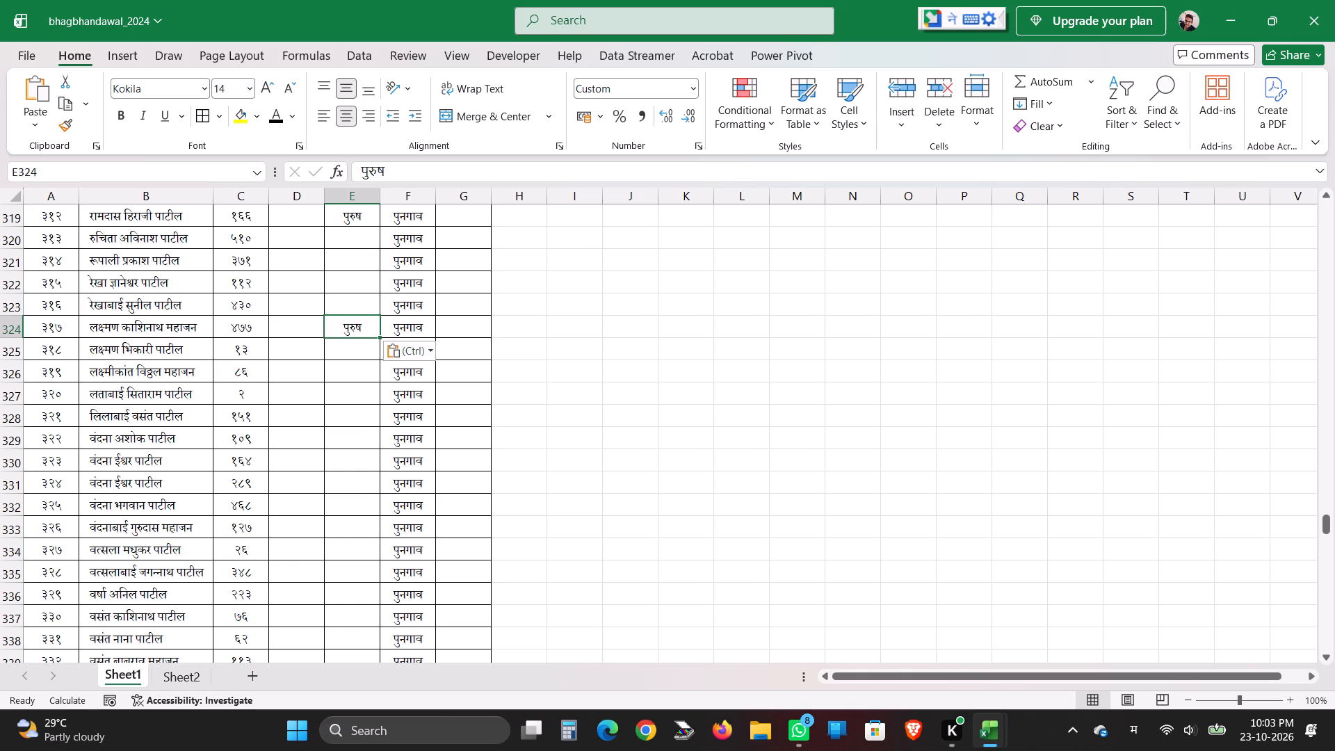
pyautogui.moveTo(382, 338); pyautogui.dragTo(383, 356)
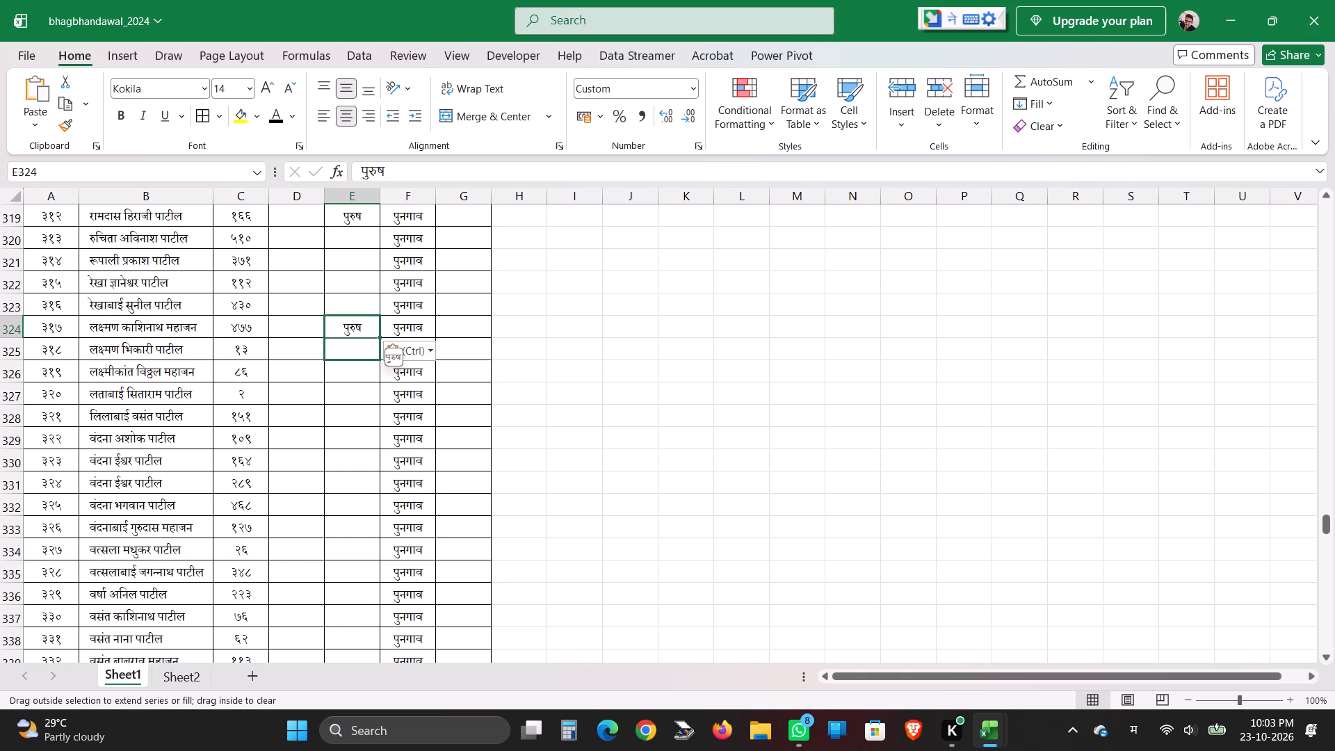
pyautogui.moveTo(383, 356); pyautogui.dragTo(383, 383)
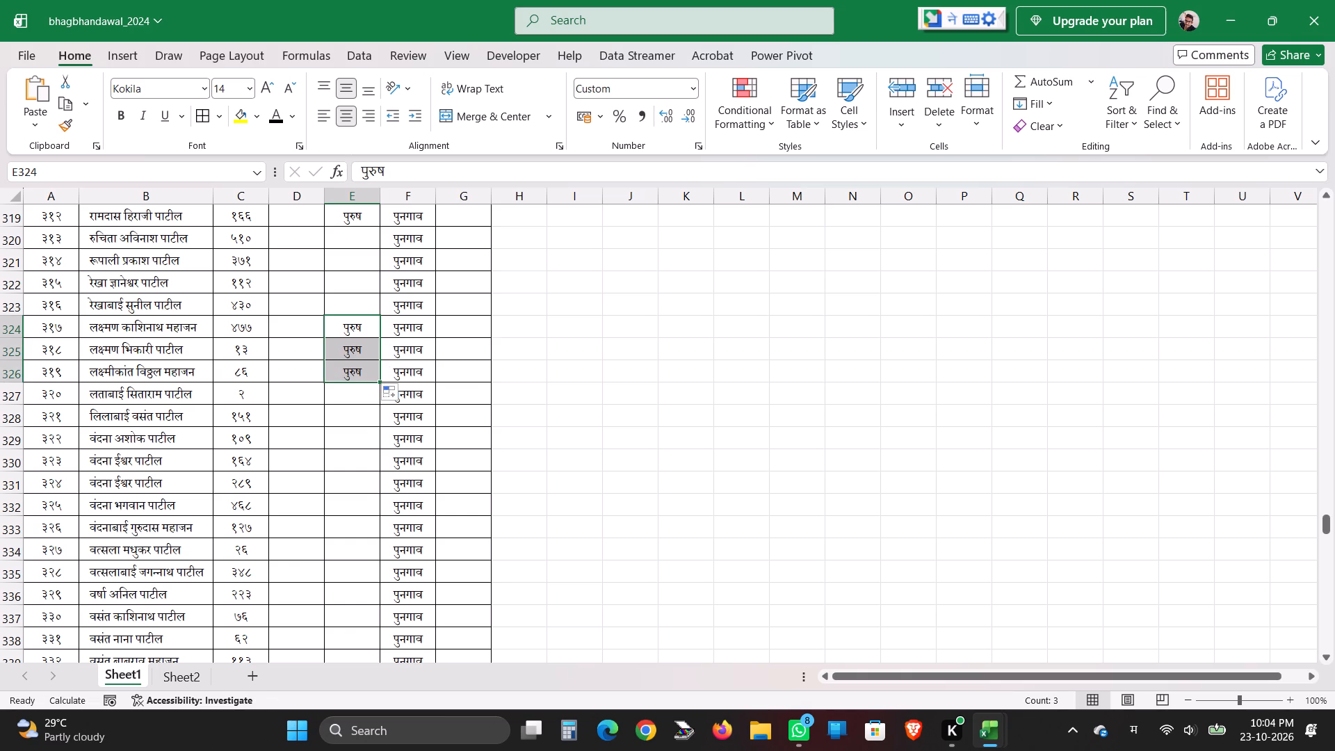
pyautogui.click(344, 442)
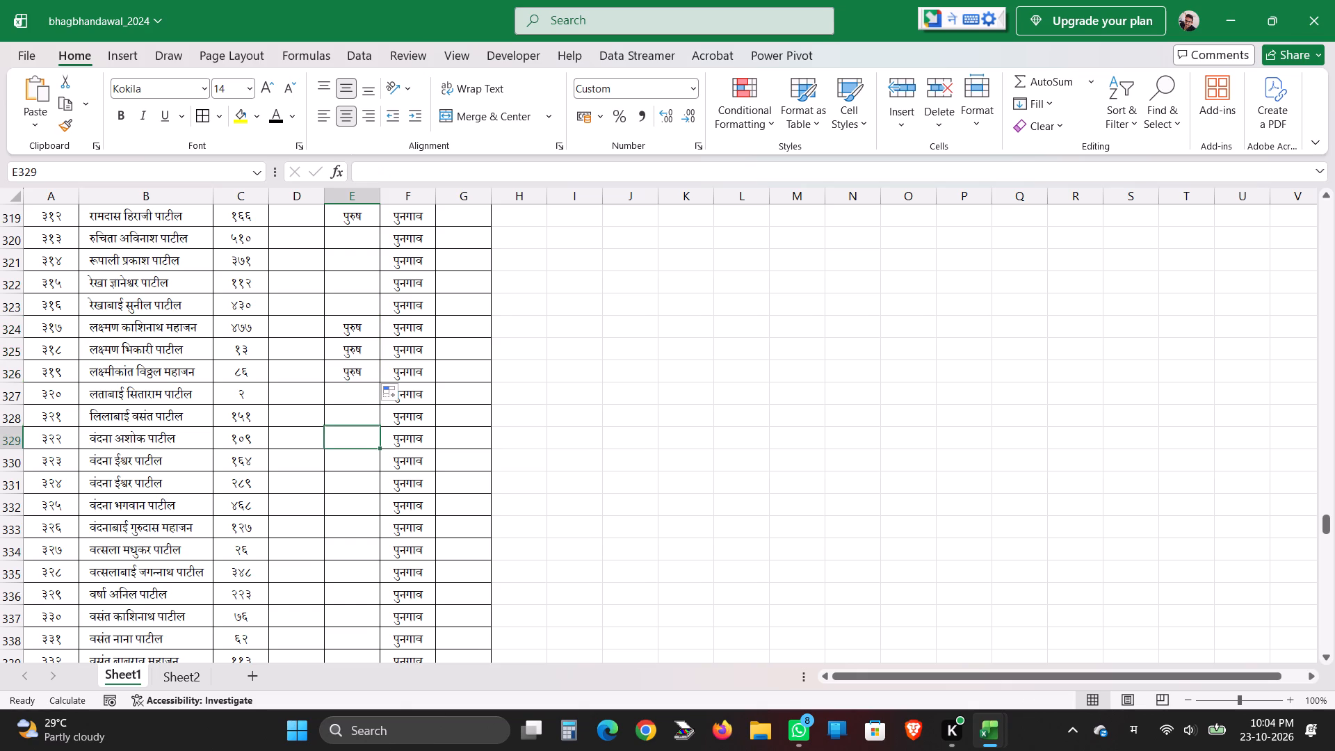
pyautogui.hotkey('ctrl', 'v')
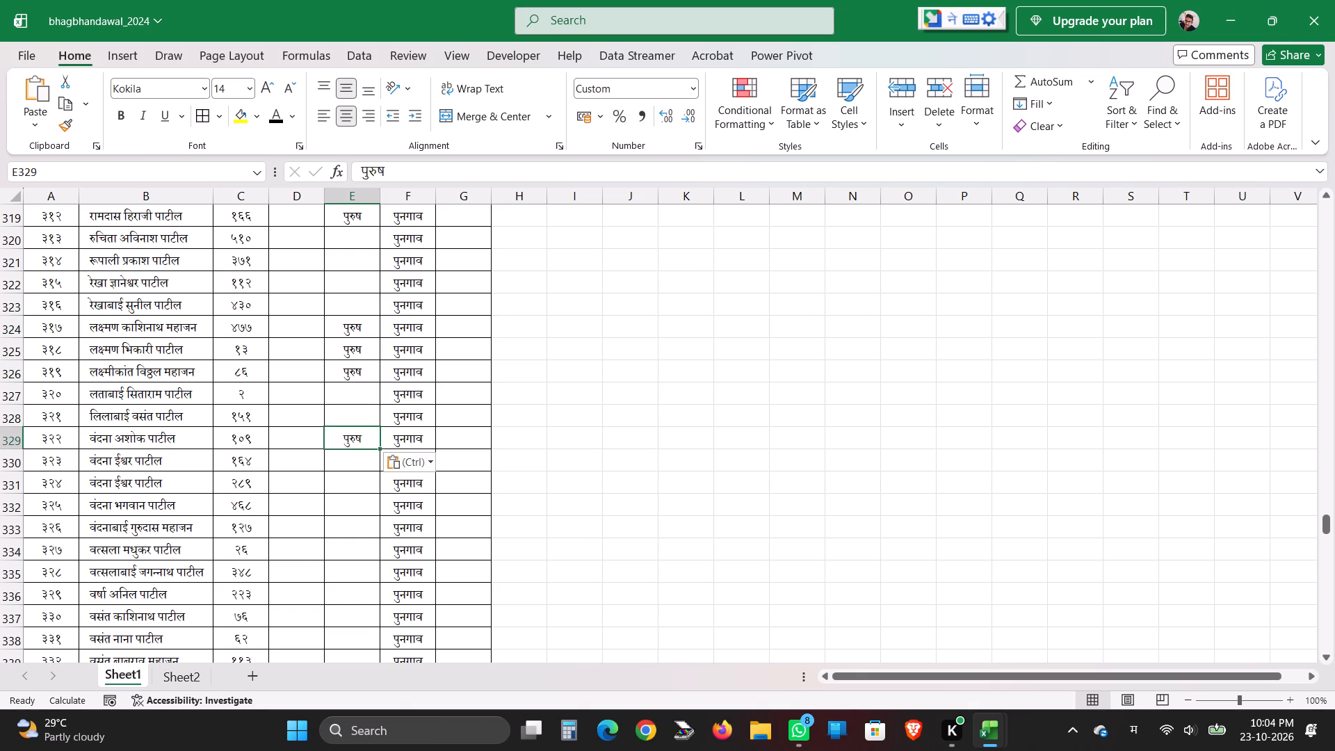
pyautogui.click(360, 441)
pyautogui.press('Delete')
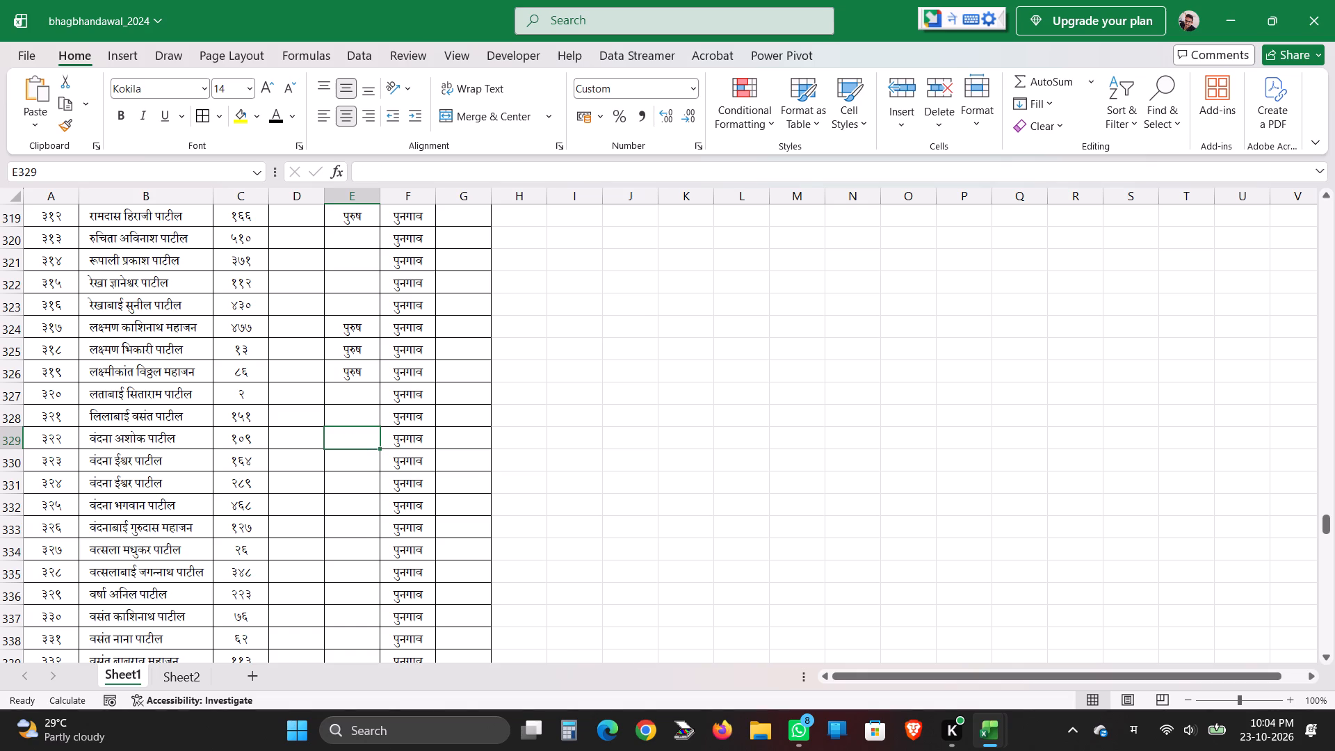
# Enter the gender पुरुष in cells E337 to E348, leaving E327 to E336 blank.
pyautogui.click(345, 619)
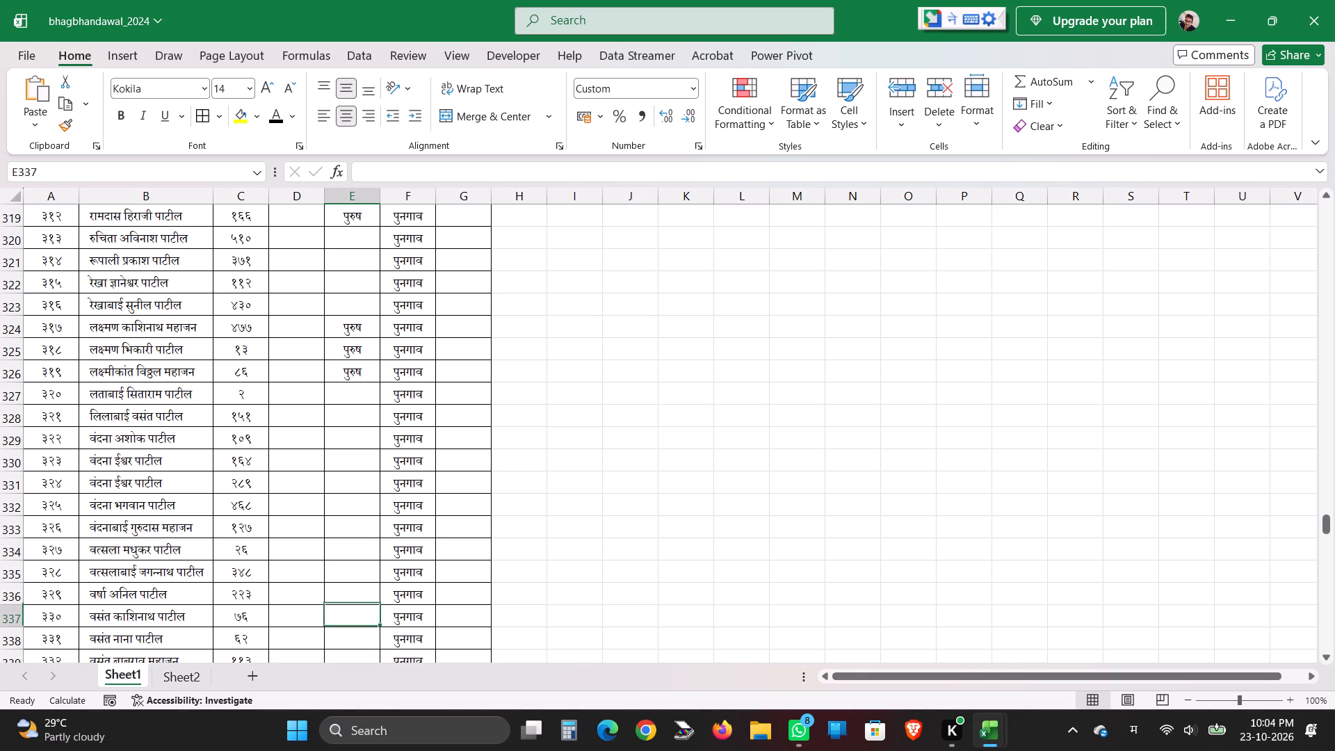
pyautogui.hotkey('ctrl', 'v')
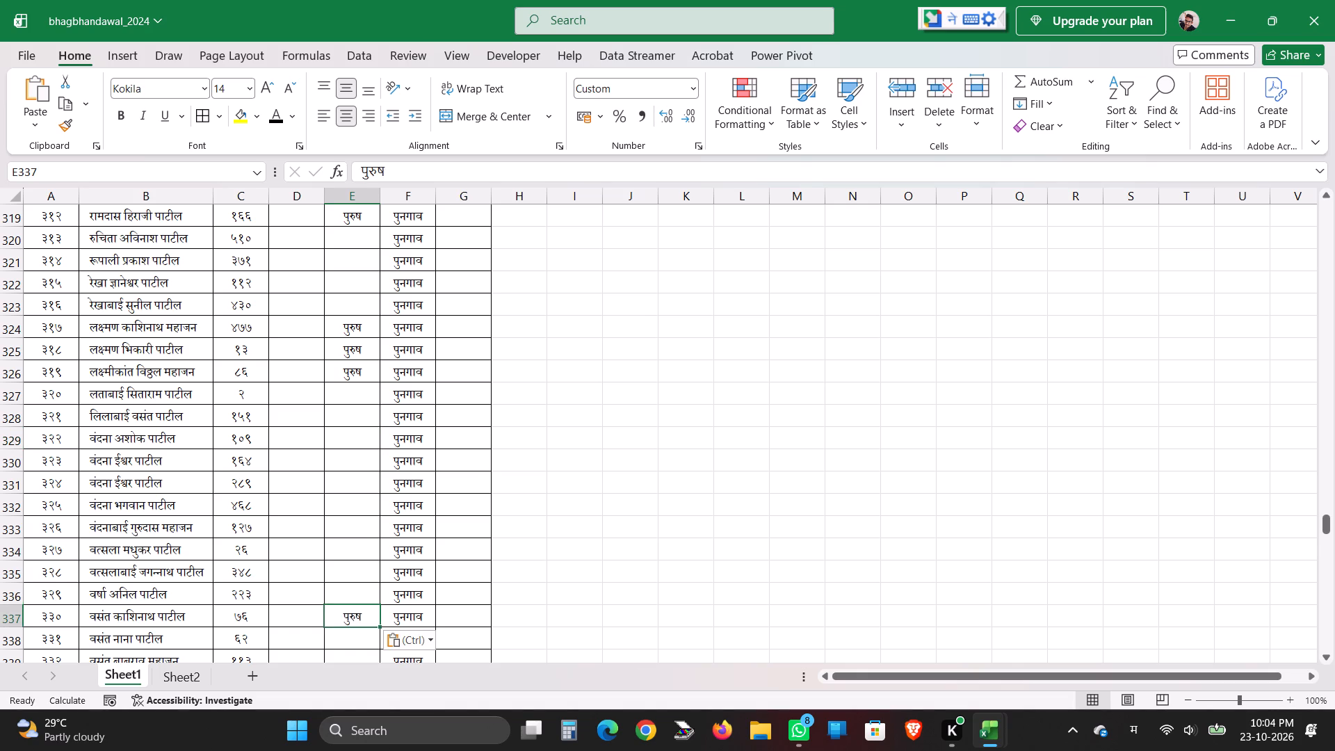
pyautogui.scroll(-4, 314, 471)
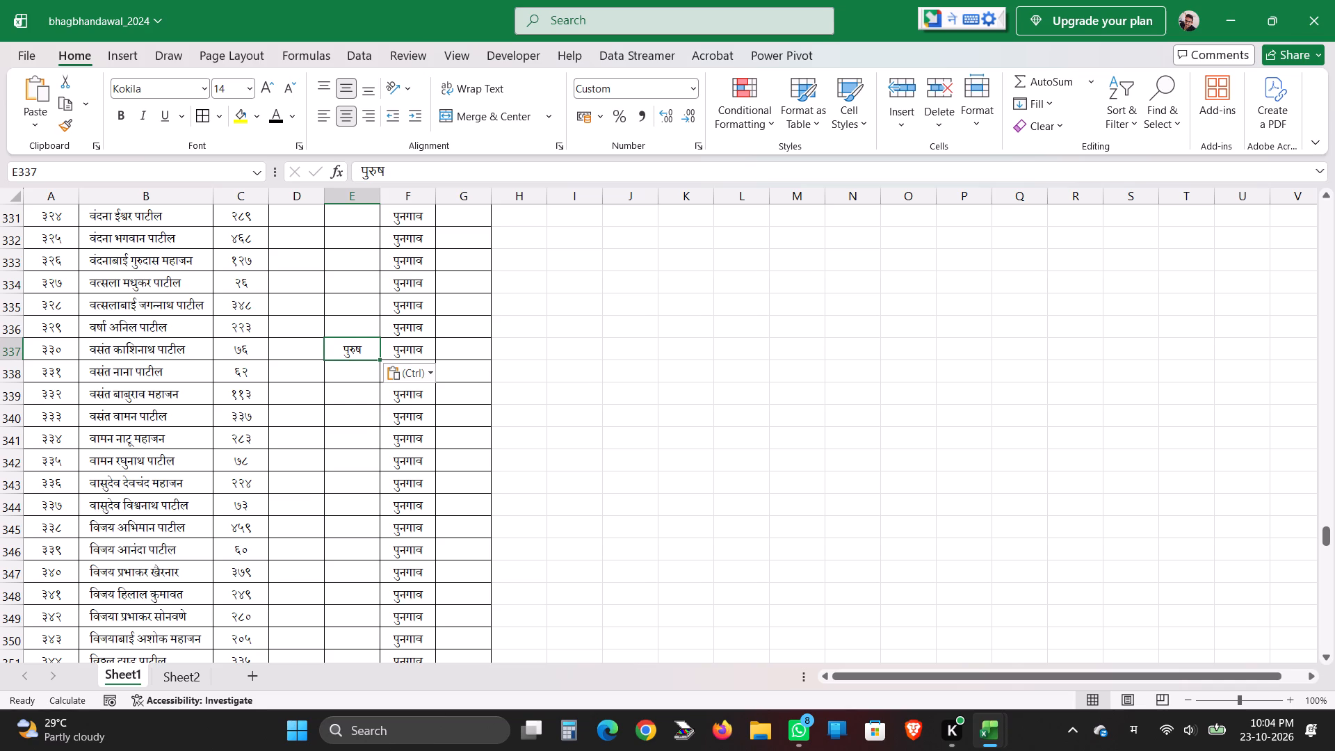
pyautogui.moveTo(380, 362); pyautogui.dragTo(354, 544)
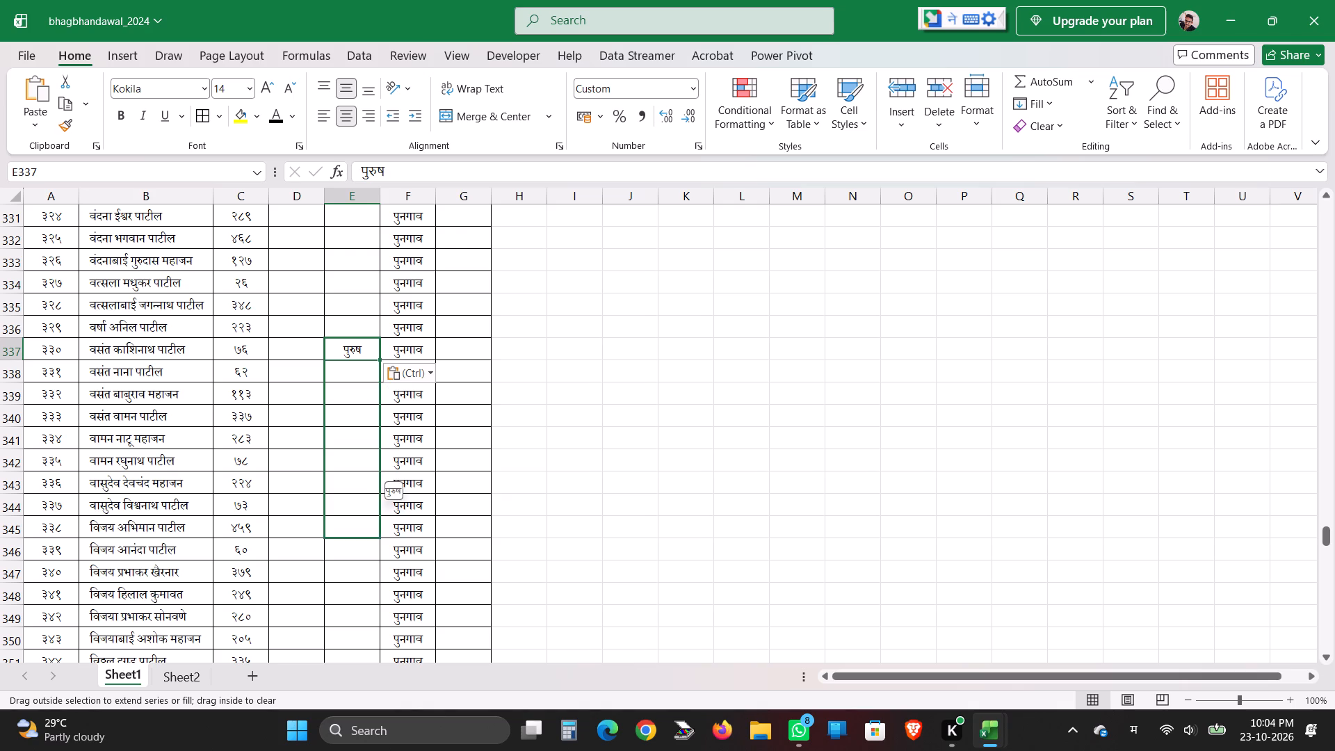
pyautogui.moveTo(354, 544); pyautogui.dragTo(344, 597)
# Enter the ages 70 in cell D255 and 50 in cell D256.
pyautogui.scroll(-2, 342, 439)
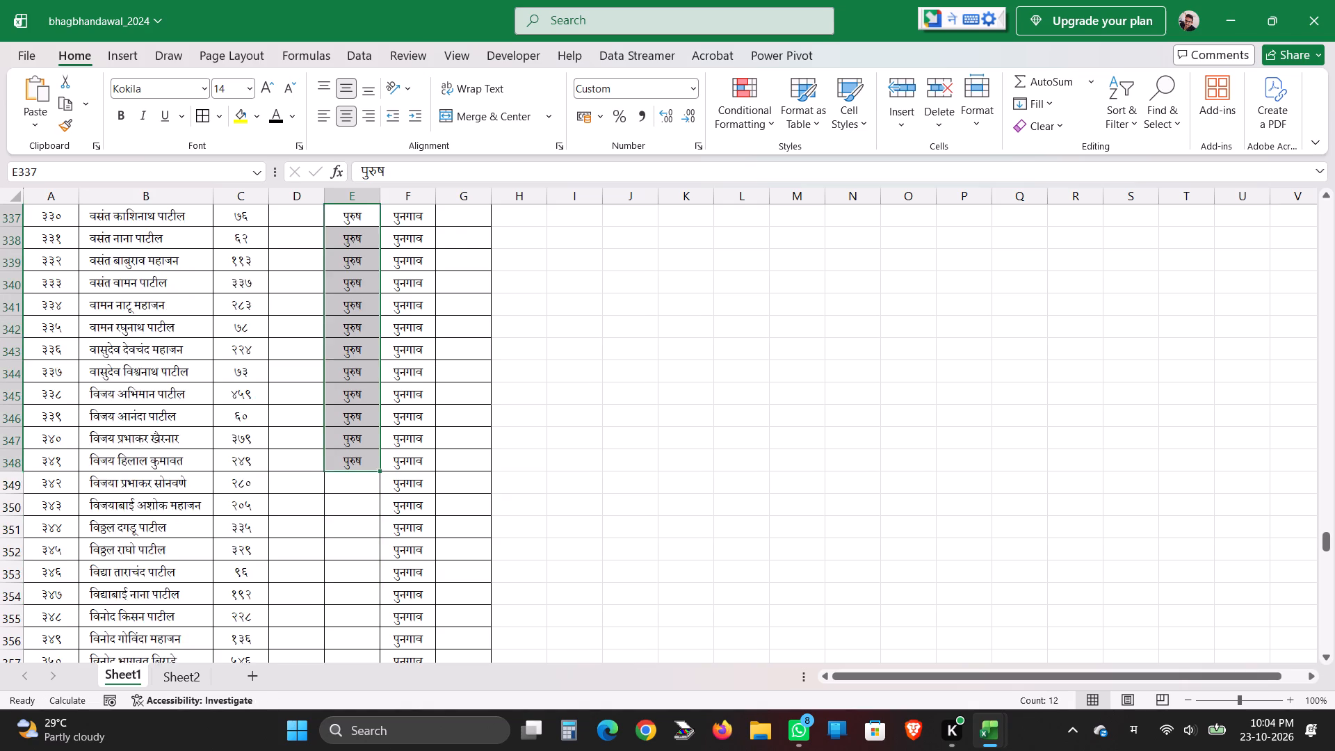
pyautogui.scroll(-1, 342, 439)
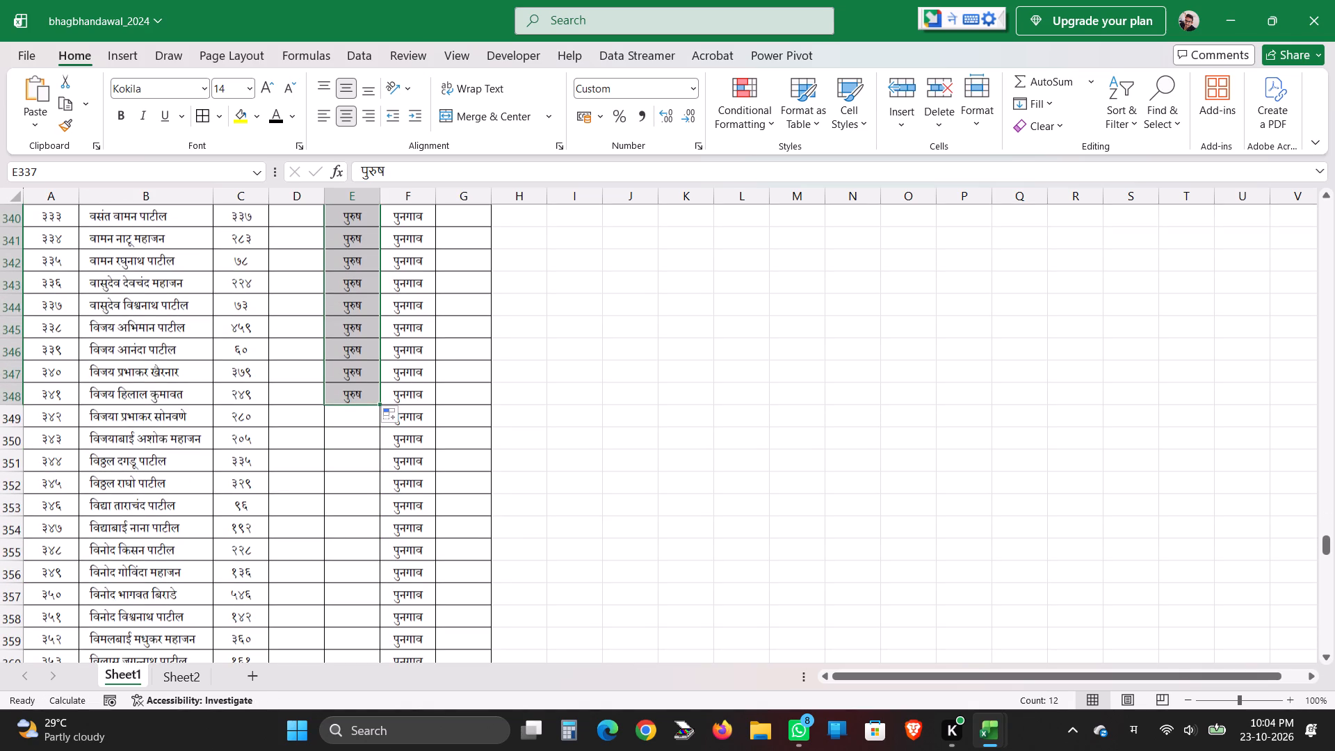
pyautogui.scroll(10, 346, 403)
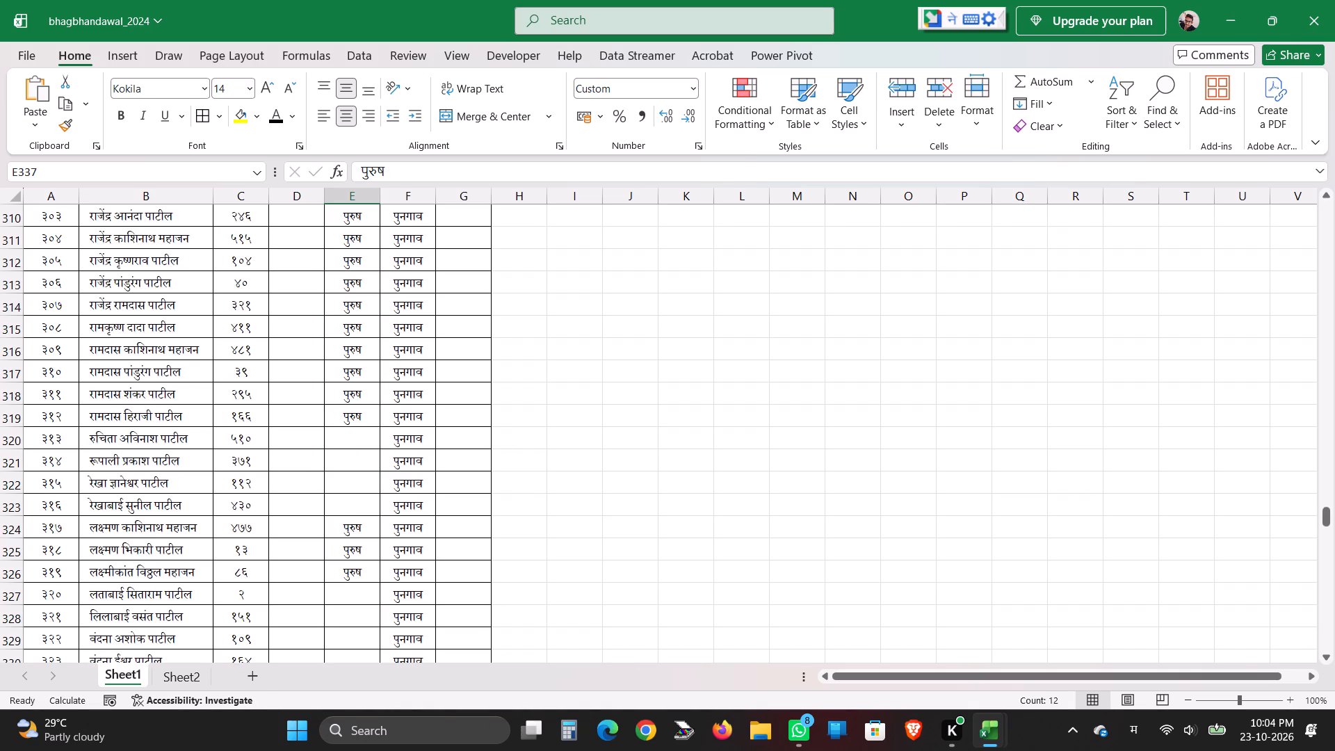
pyautogui.scroll(16, 346, 402)
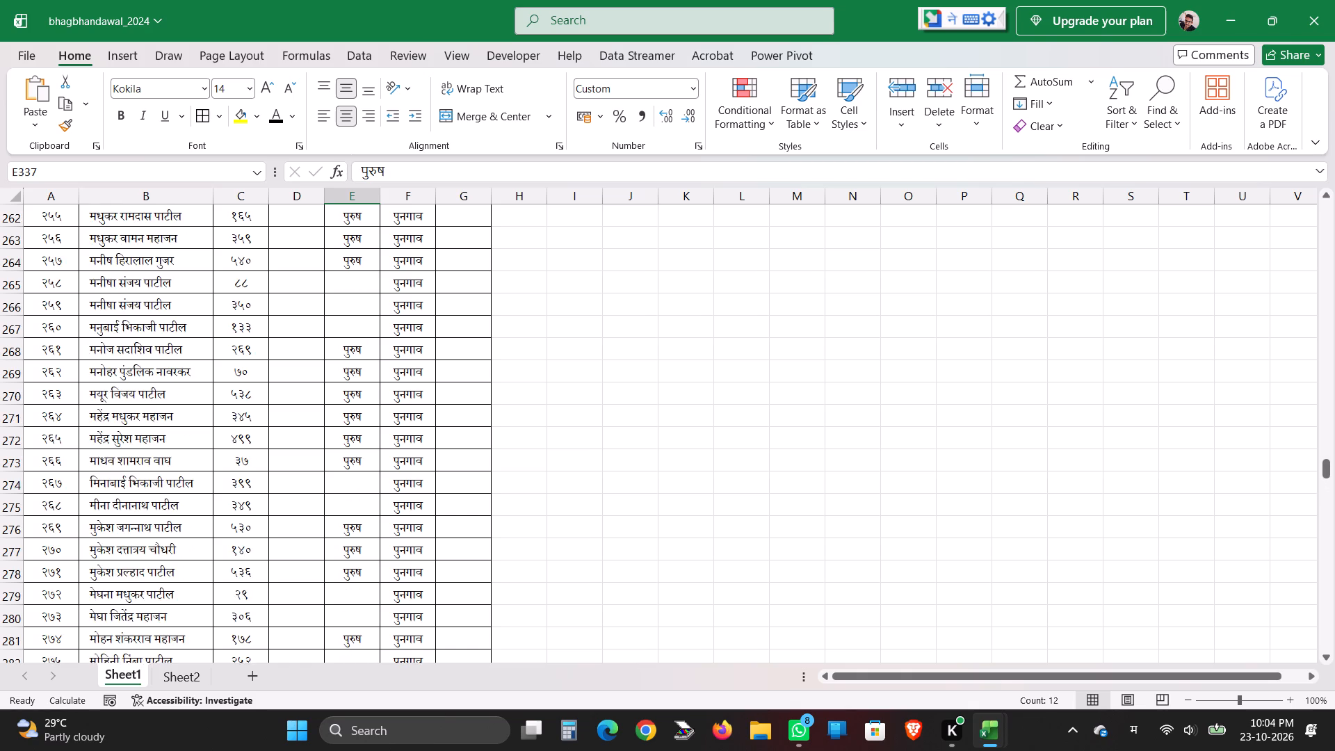
pyautogui.scroll(5, 346, 402)
pyautogui.click(304, 398)
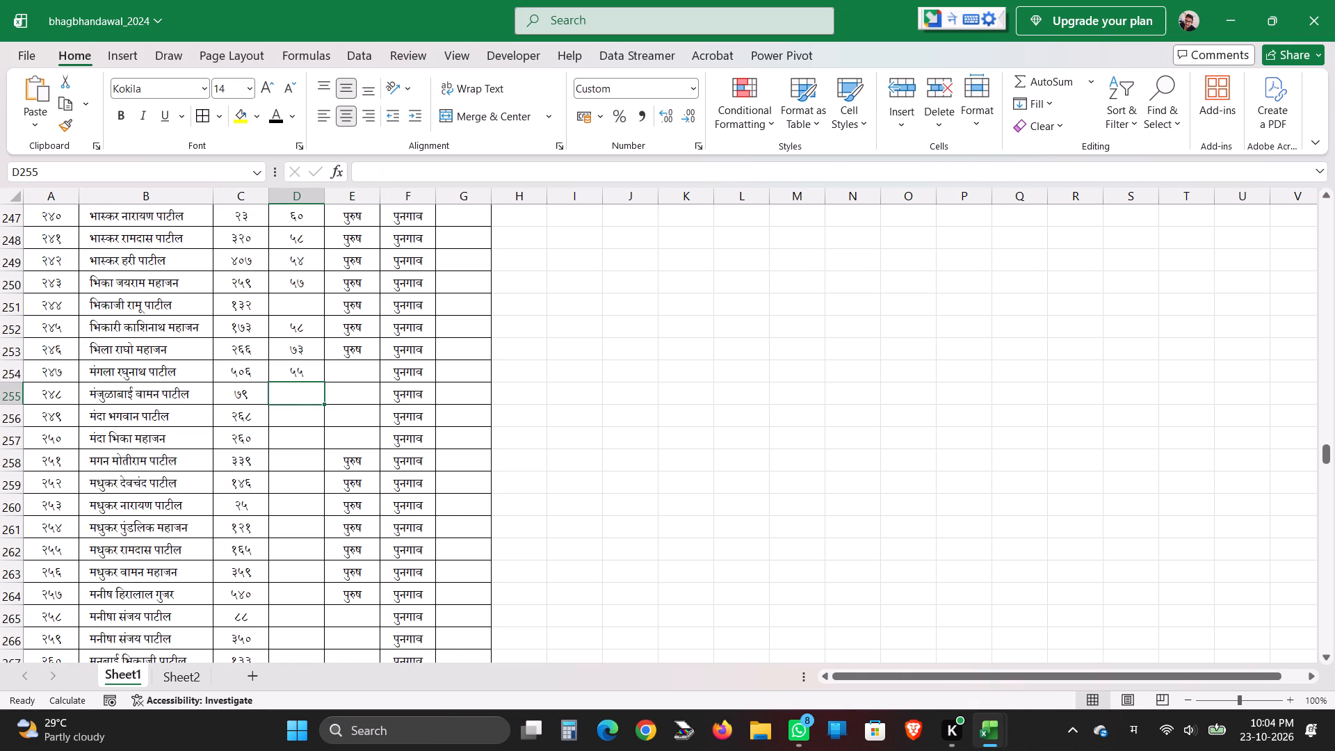
pyautogui.write('70')
pyautogui.press('Return')
pyautogui.press('Return')
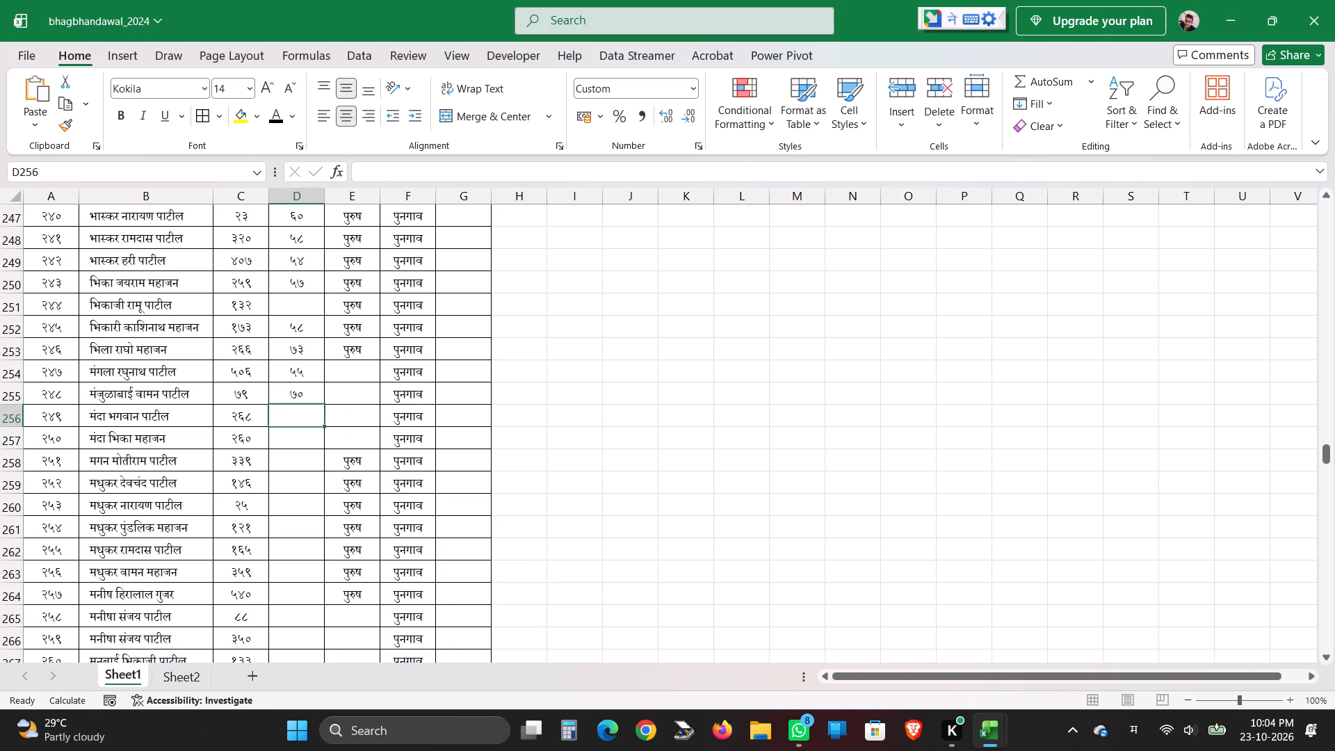
pyautogui.write('50')
pyautogui.press('Return')
pyautogui.press('Return')
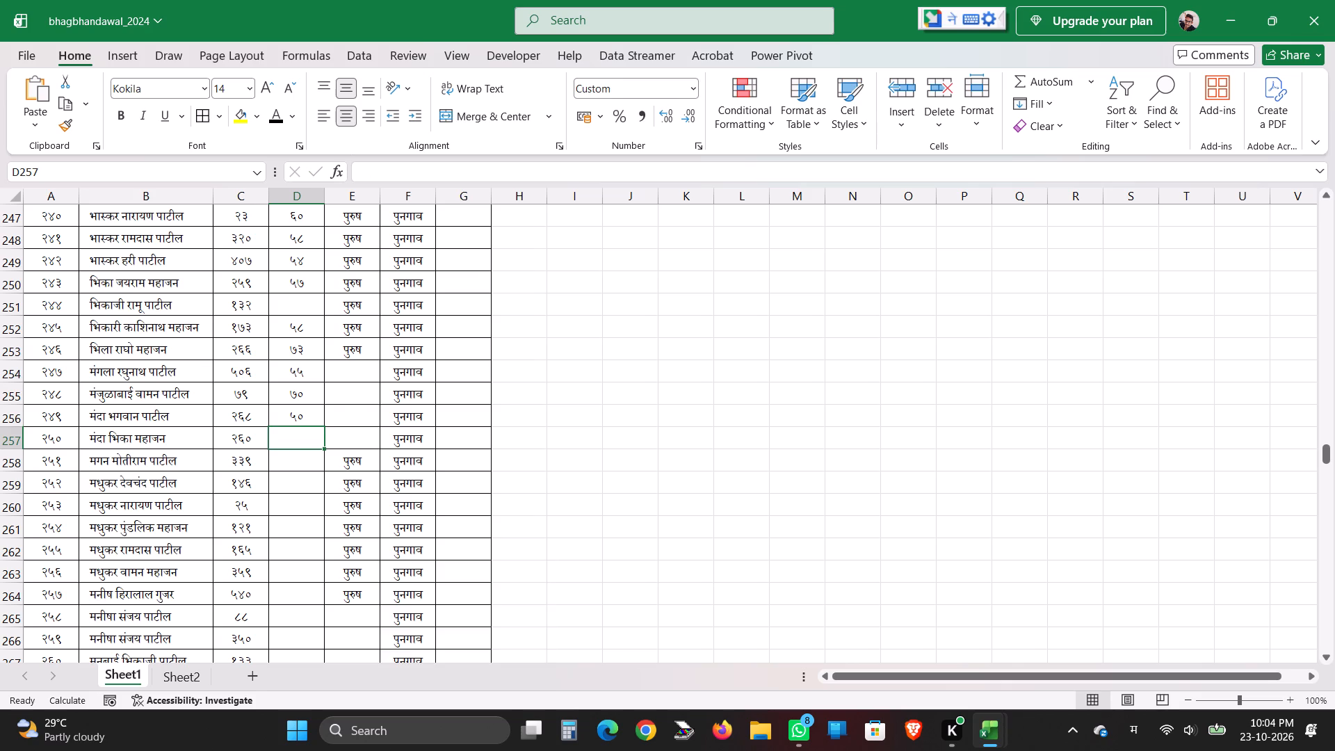
# Enter the ages 53 in D257, 58 in D259 and 54 in D261, leaving D258 and D260 blank.
pyautogui.write('53')
pyautogui.press('Return')
pyautogui.press('Return')
pyautogui.press('Return')
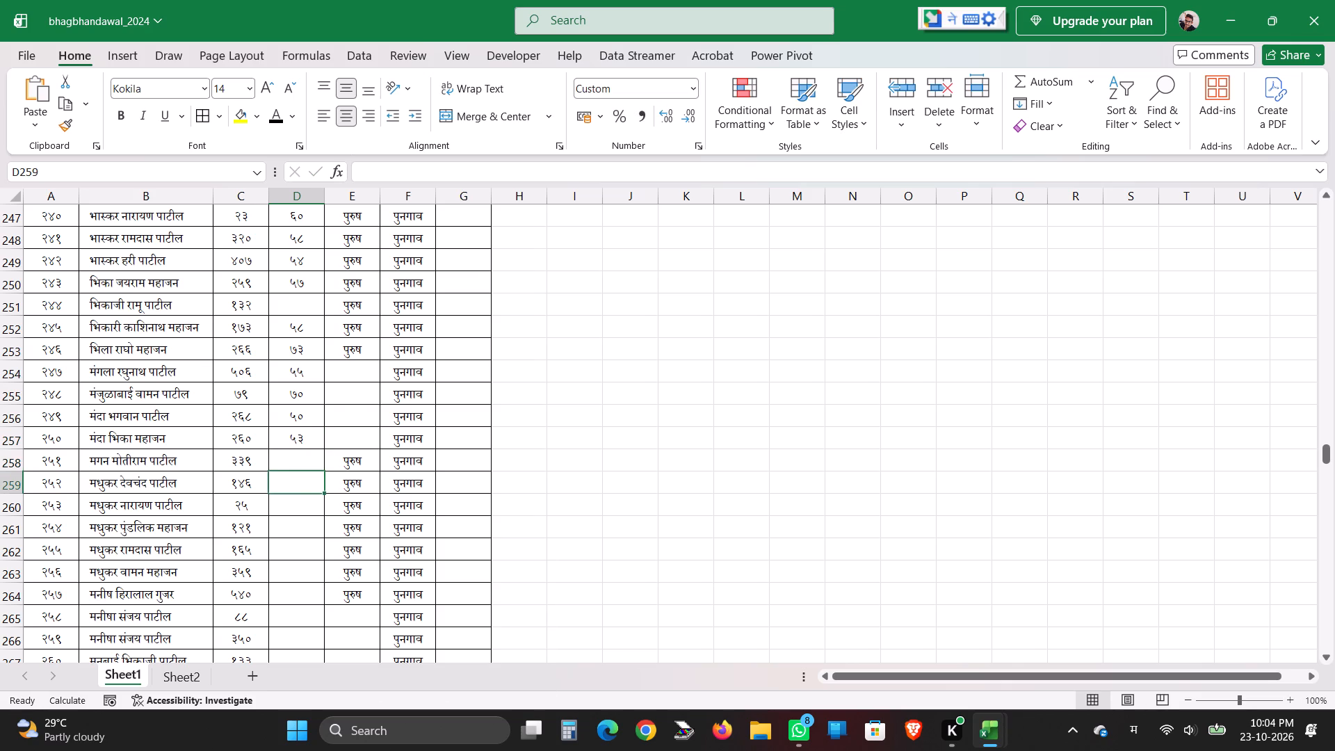
pyautogui.write('58')
pyautogui.press('Return')
pyautogui.press('Return')
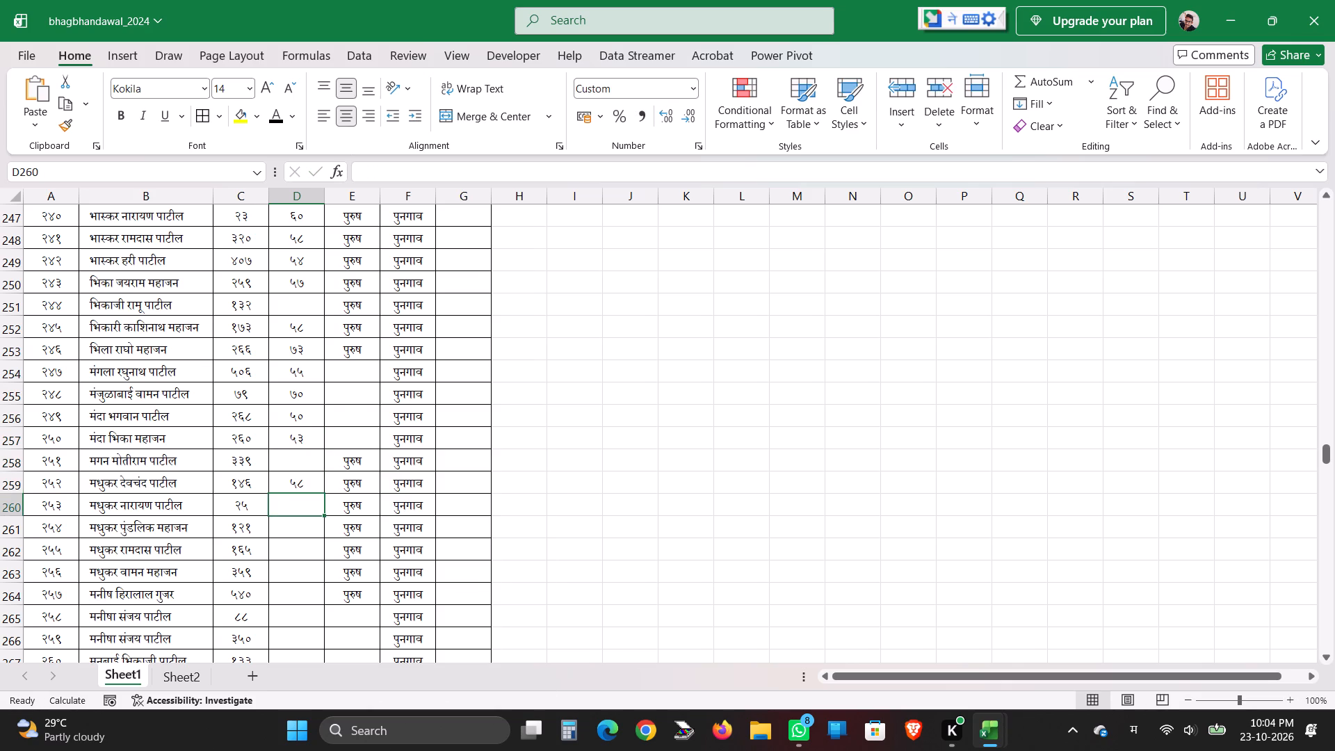
pyautogui.press('Return')
pyautogui.write('54')
pyautogui.press('Return')
pyautogui.press('Return')
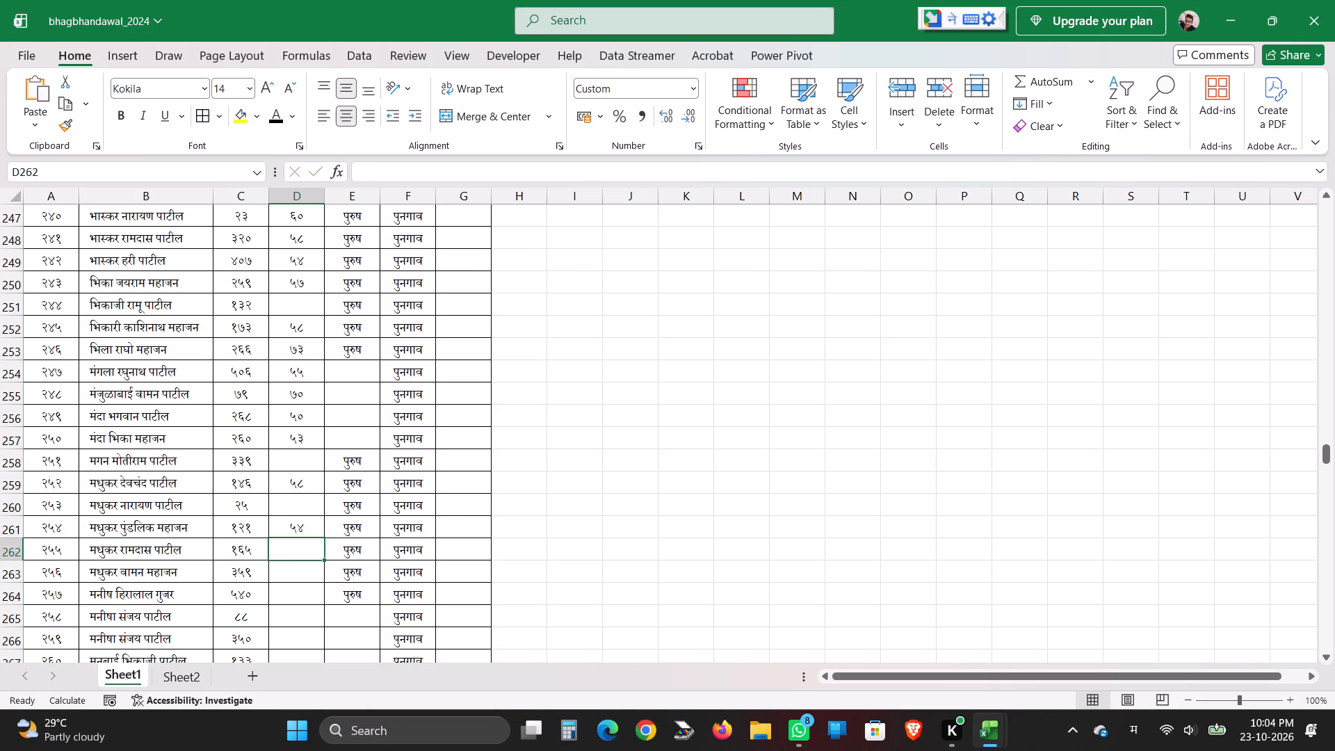
# Enter the ages 58, 75, 52 and 46 in cells D262 to D265.
pyautogui.write('58')
pyautogui.press('Return')
pyautogui.press('Return')
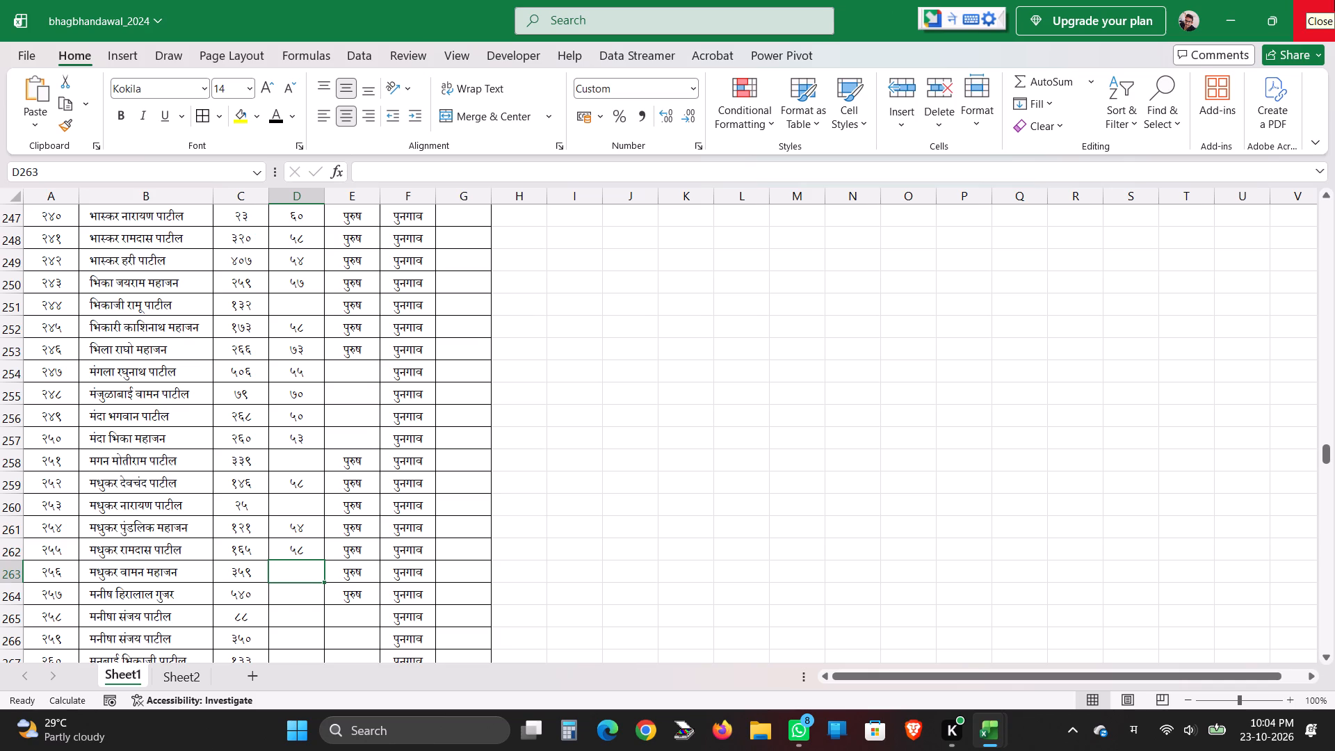
pyautogui.write('75')
pyautogui.press('Return')
pyautogui.press('Return')
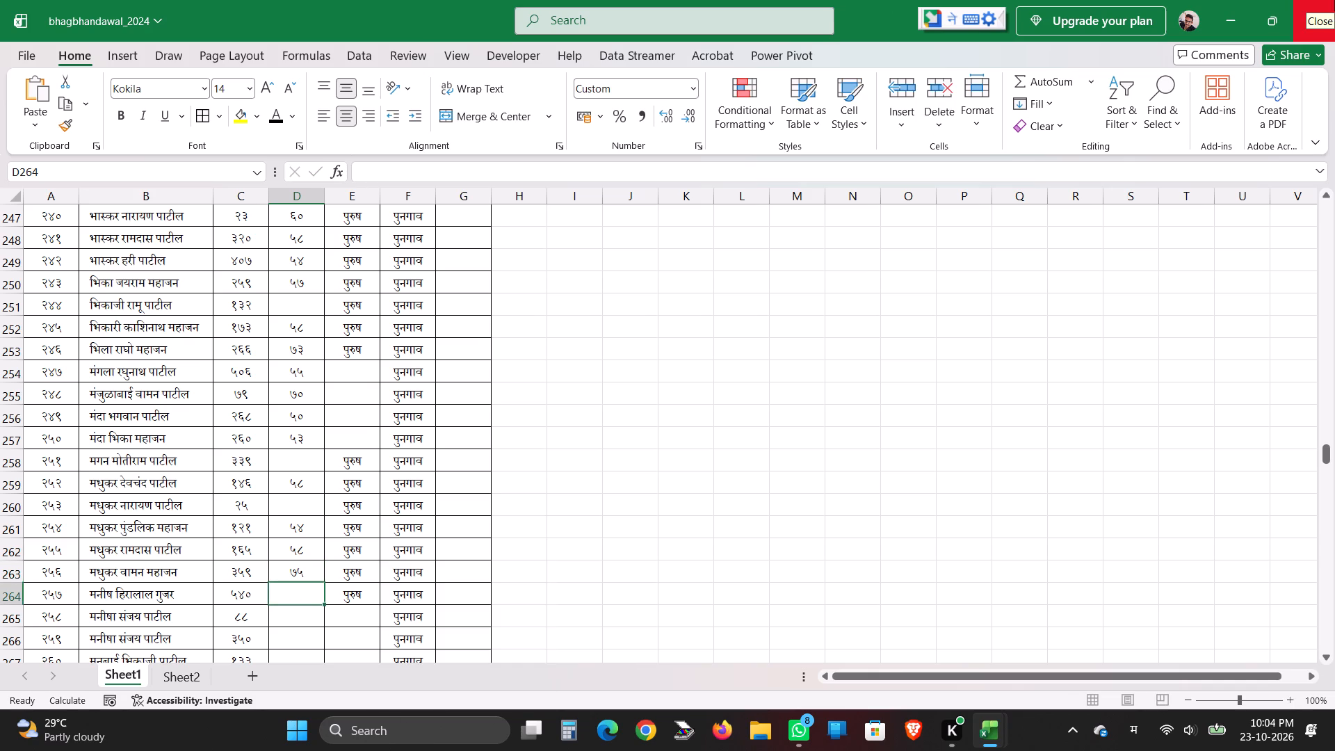
pyautogui.write('52')
pyautogui.press('Return')
pyautogui.press('Return')
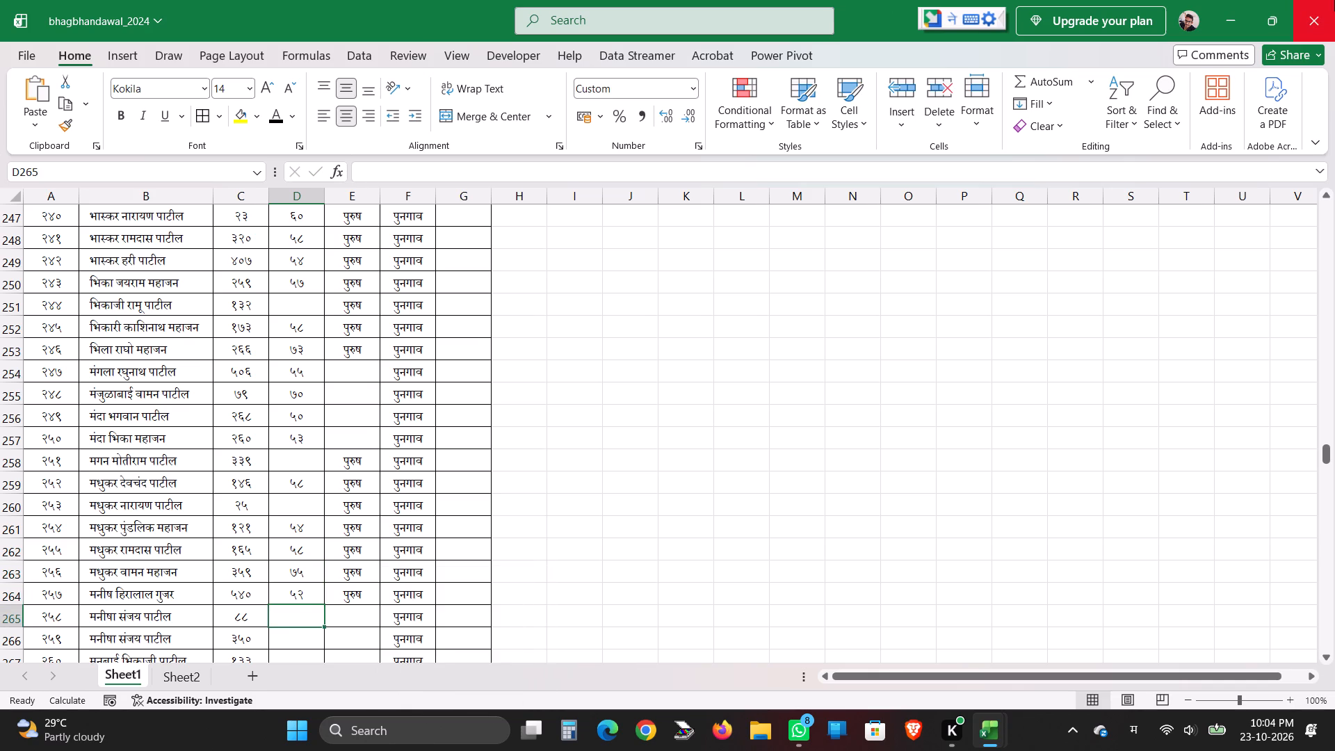
pyautogui.write('46')
pyautogui.press('Return')
pyautogui.press('Return')
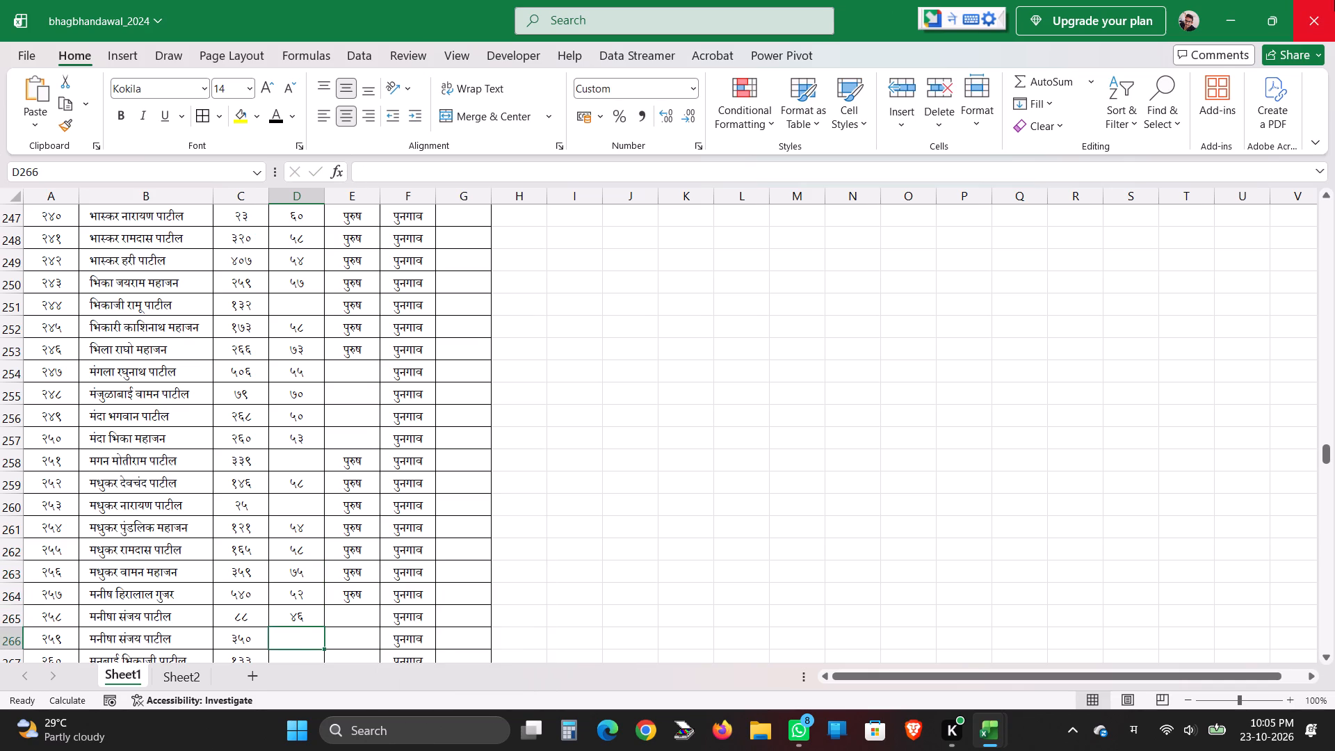
# Enter the ages 57, 70 and 53 in cells D266 to D268, leaving D269 blank.
pyautogui.write('57')
pyautogui.press('Return')
pyautogui.press('Return')
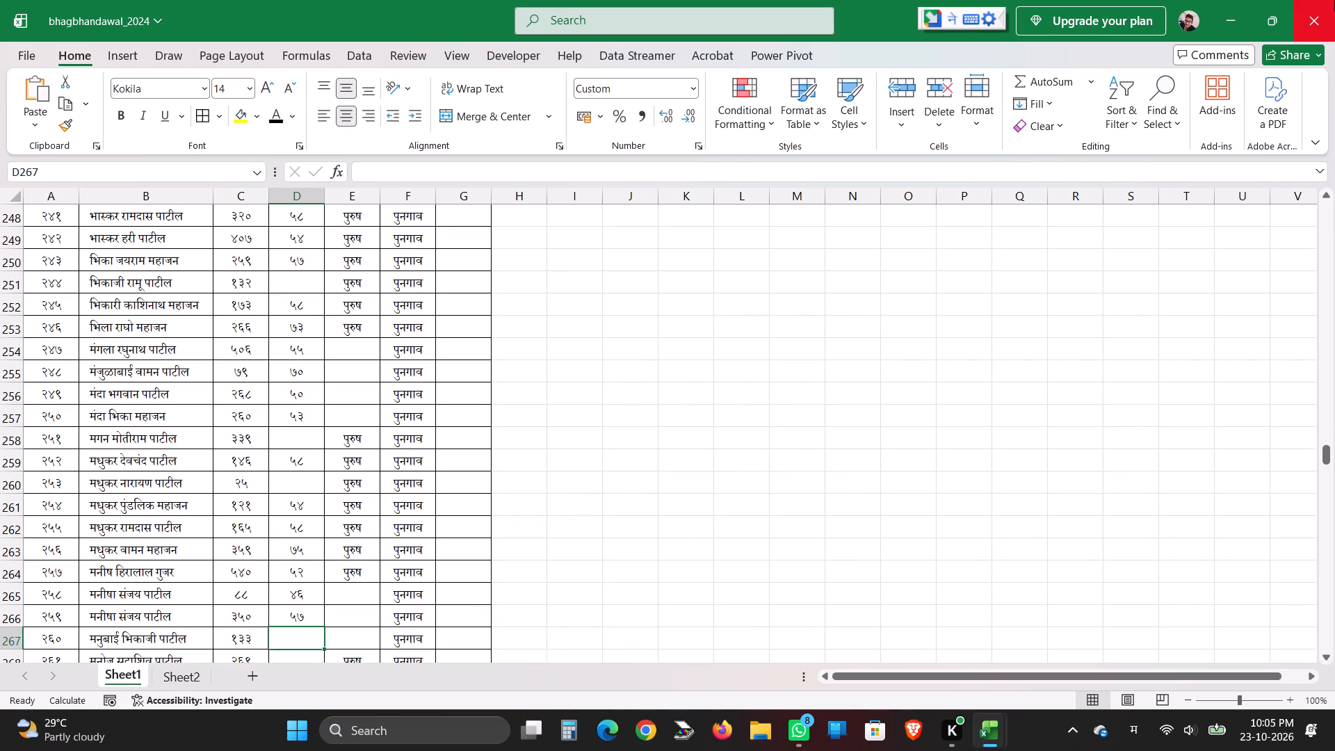
pyautogui.write('70')
pyautogui.press('Return')
pyautogui.press('Return')
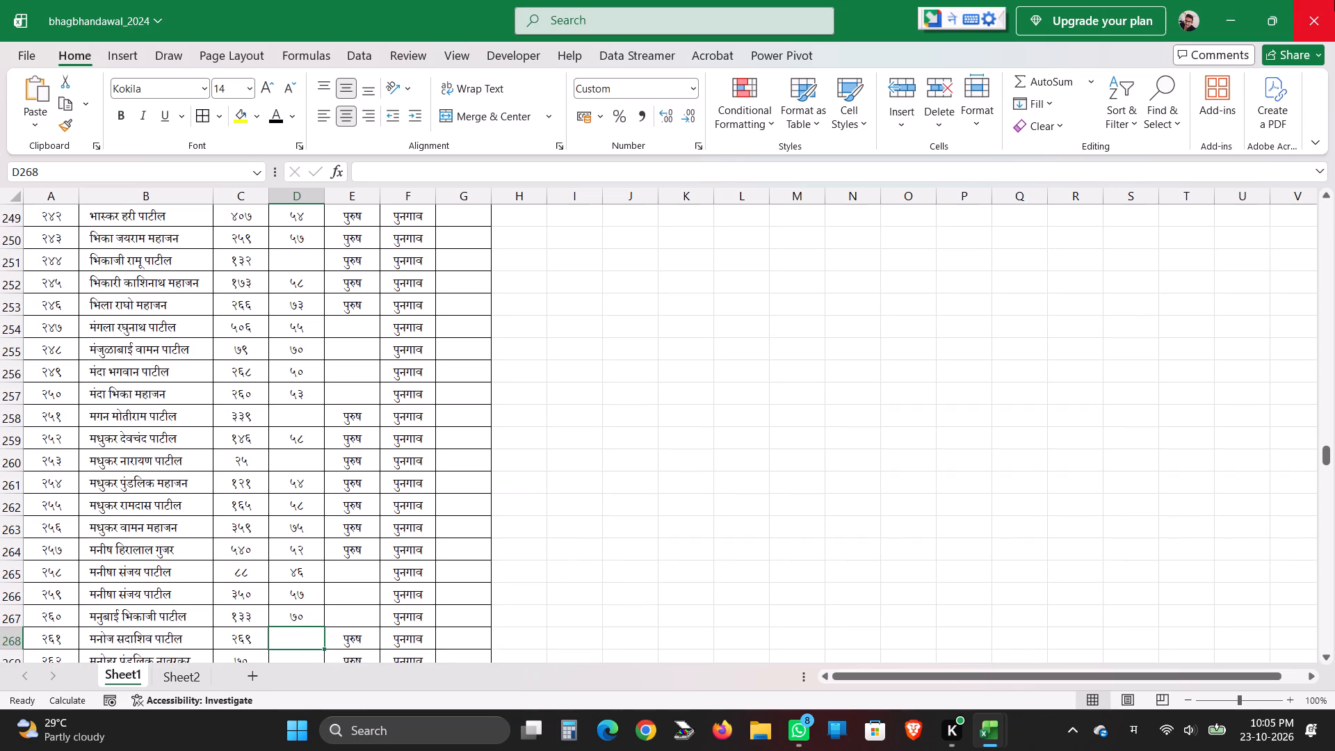
pyautogui.write('53')
pyautogui.press('Return')
pyautogui.press('Return')
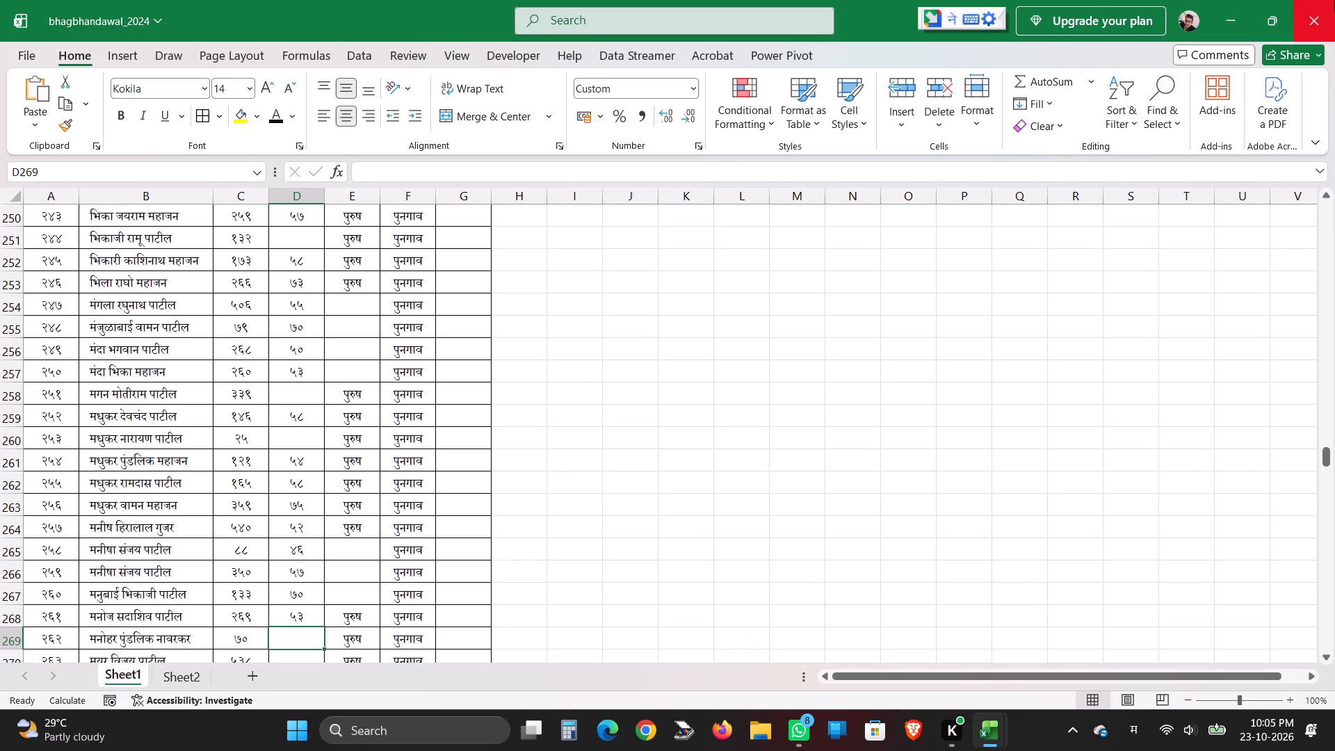
pyautogui.press('Return')
# Enter the ages 53, 55, 56 and 54 in cells D270 to D273.
pyautogui.write('53')
pyautogui.press('Return')
pyautogui.press('Return')
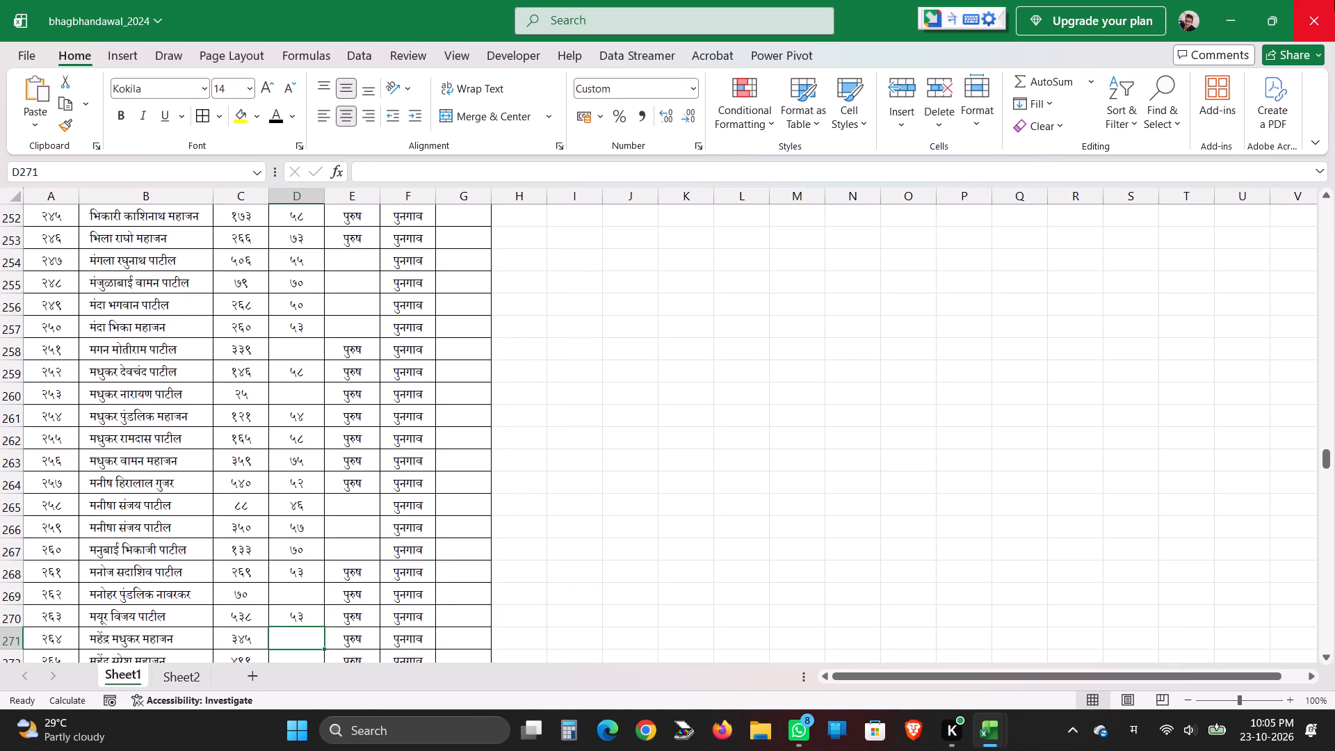
pyautogui.write('55')
pyautogui.press('Return')
pyautogui.press('Return')
pyautogui.write('56')
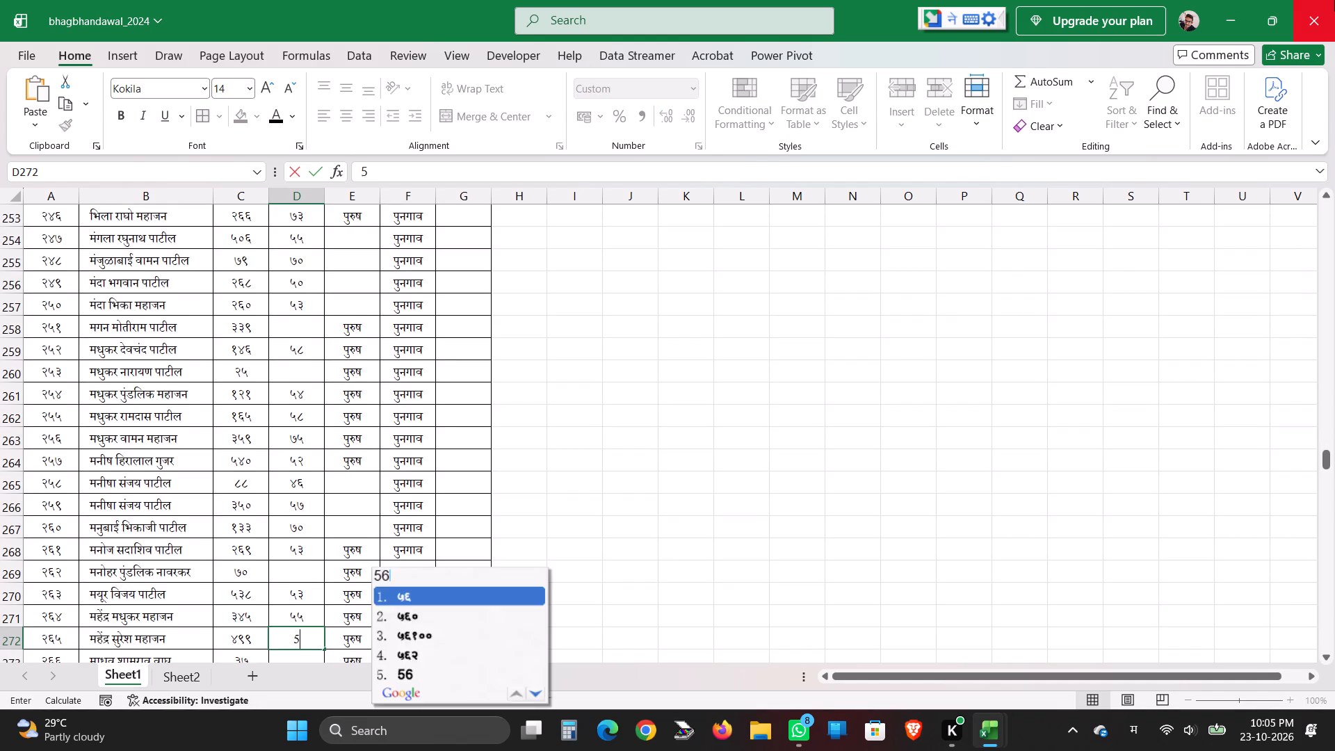
pyautogui.press('Return')
pyautogui.press('Return')
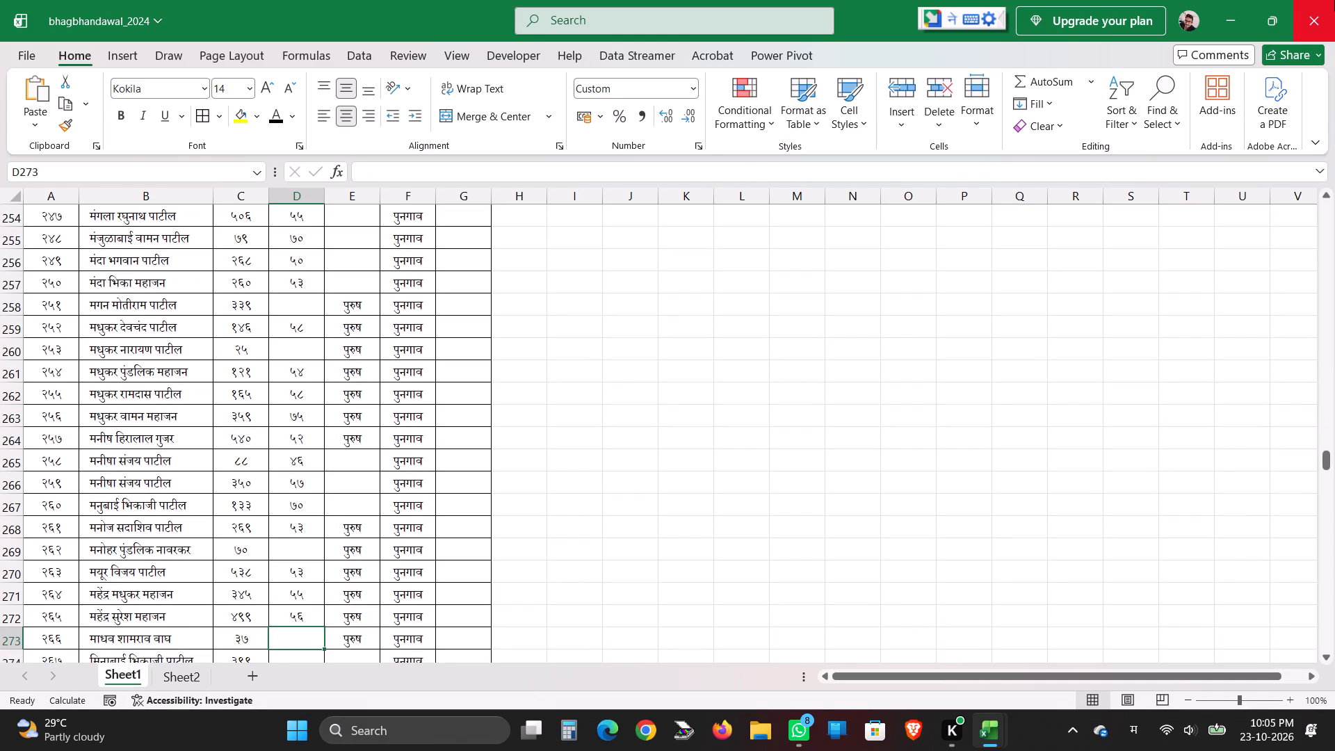
pyautogui.write('54')
pyautogui.press('Return')
pyautogui.press('Return')
# Enter the ages 70, 55, 48 and 52 in cells D274 to D277.
pyautogui.write('70')
pyautogui.press('Return')
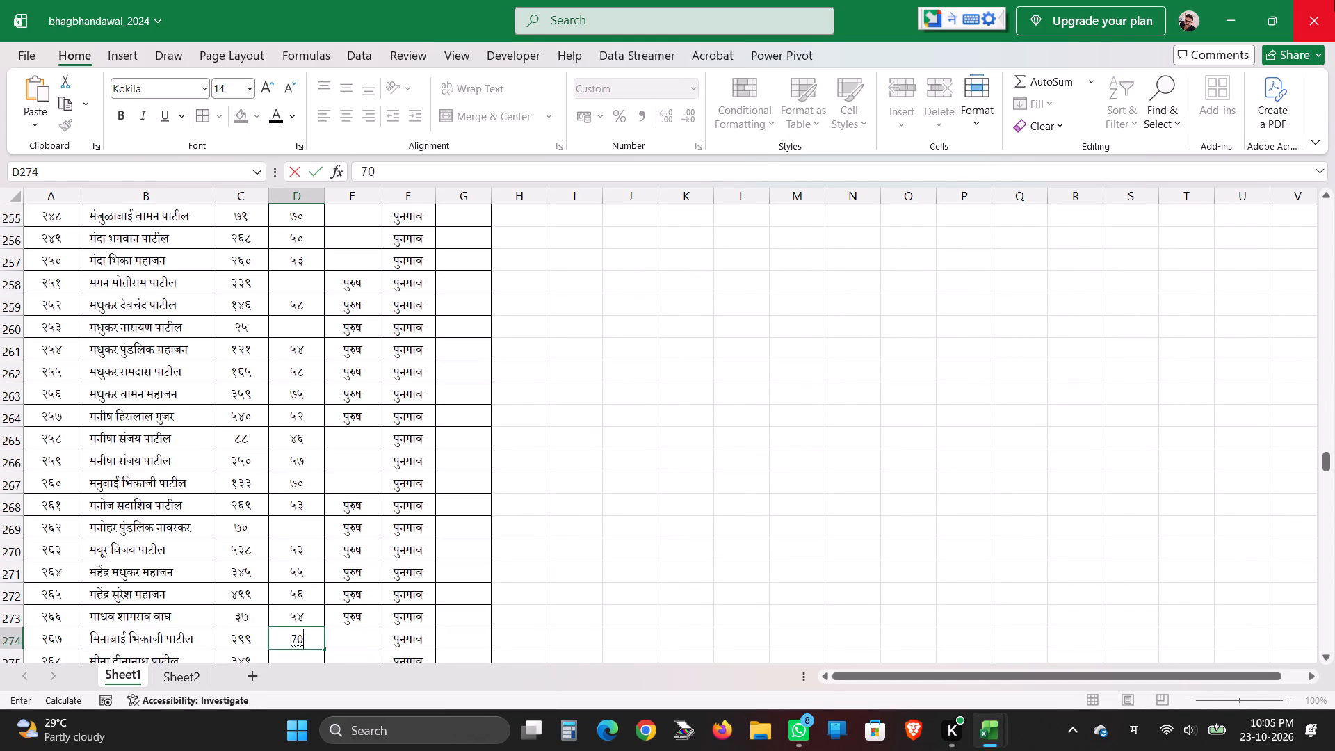
pyautogui.press('Return')
pyautogui.write('55')
pyautogui.press('Return')
pyautogui.press('Return')
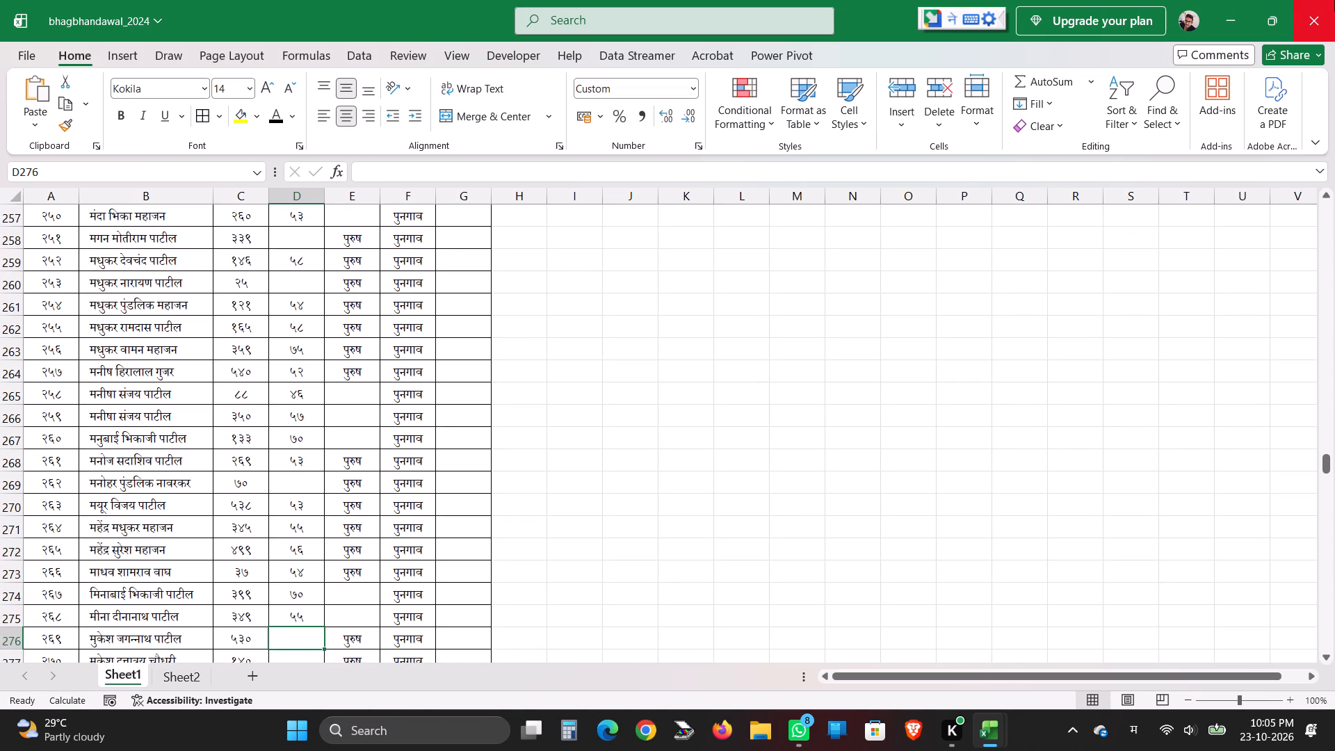
pyautogui.write('48')
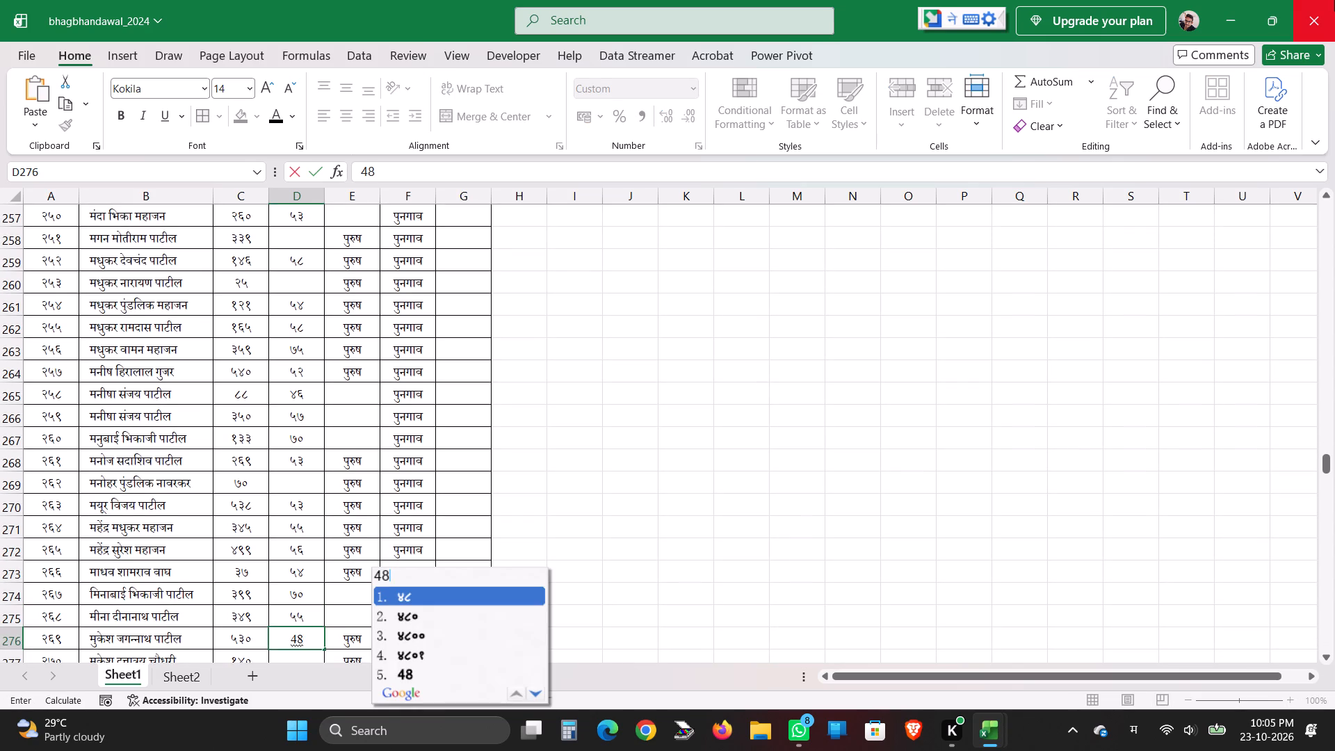
pyautogui.press('Return')
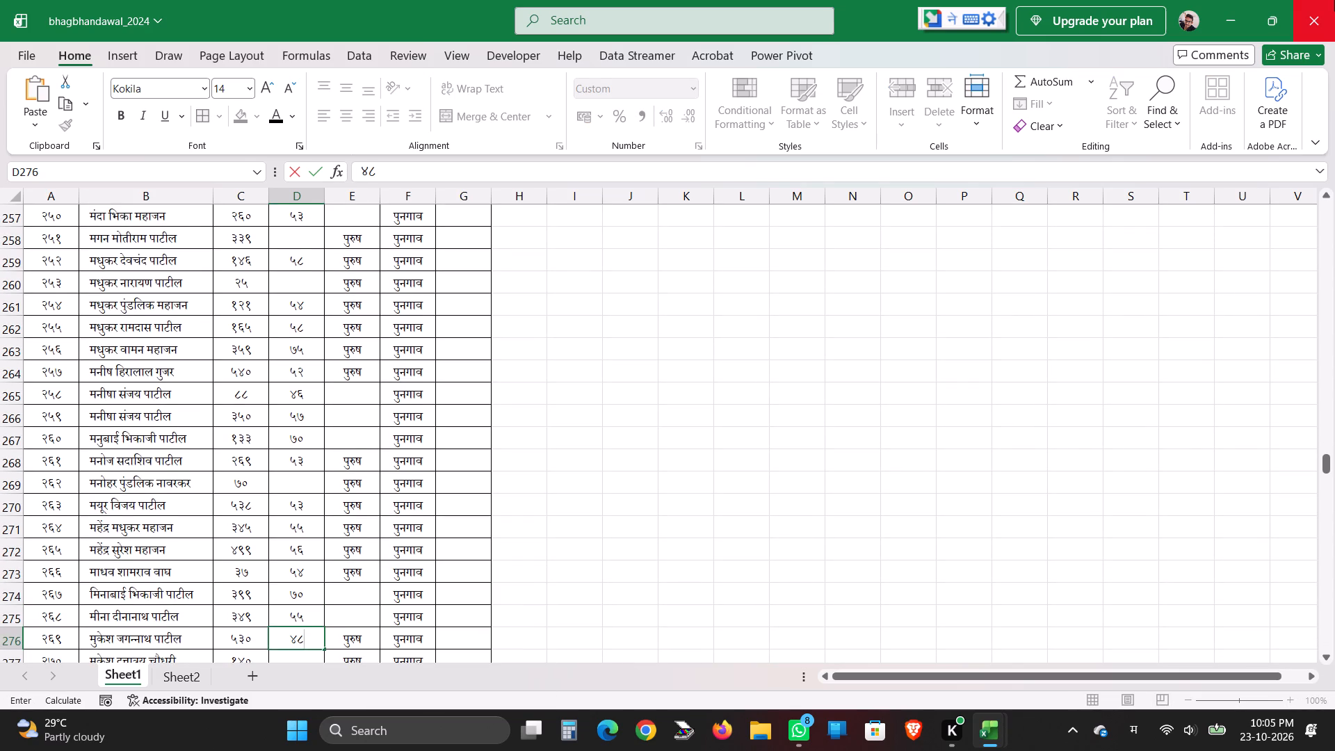
pyautogui.press('Return')
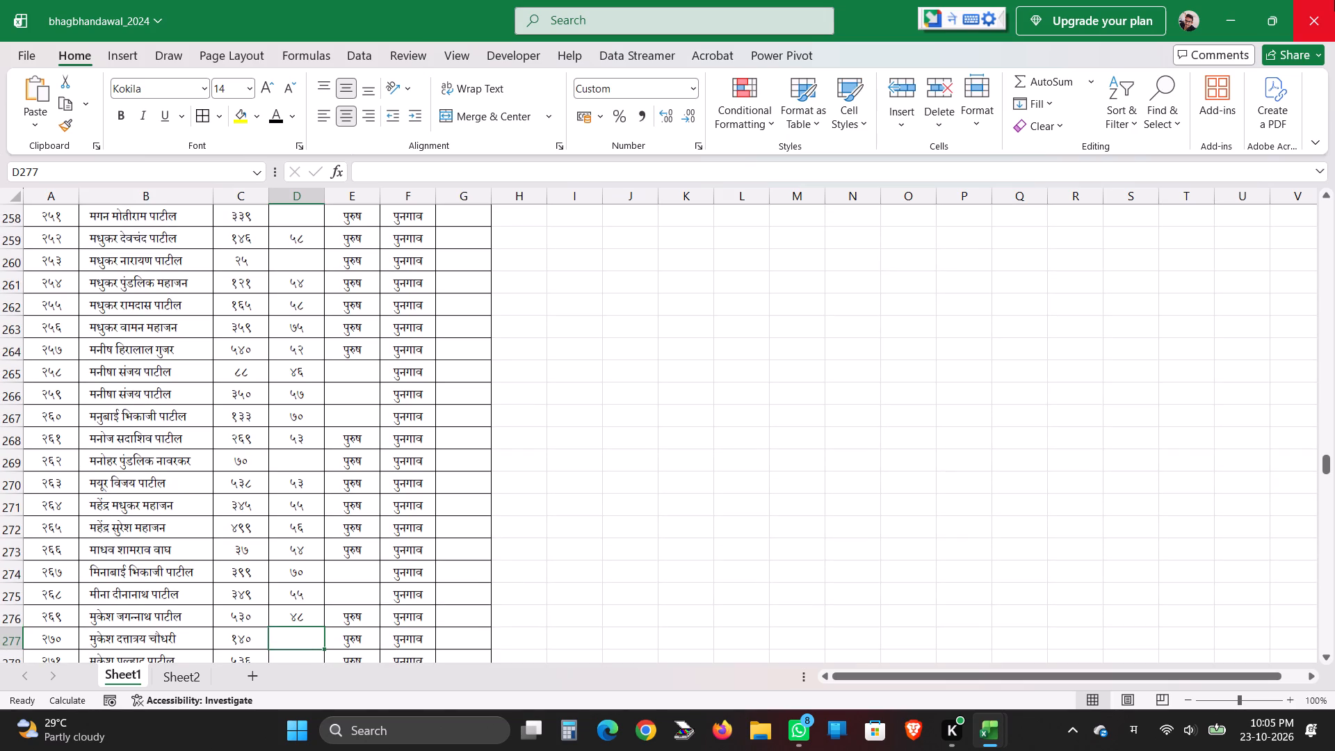
pyautogui.write('52')
pyautogui.press('Return')
pyautogui.press('Return')
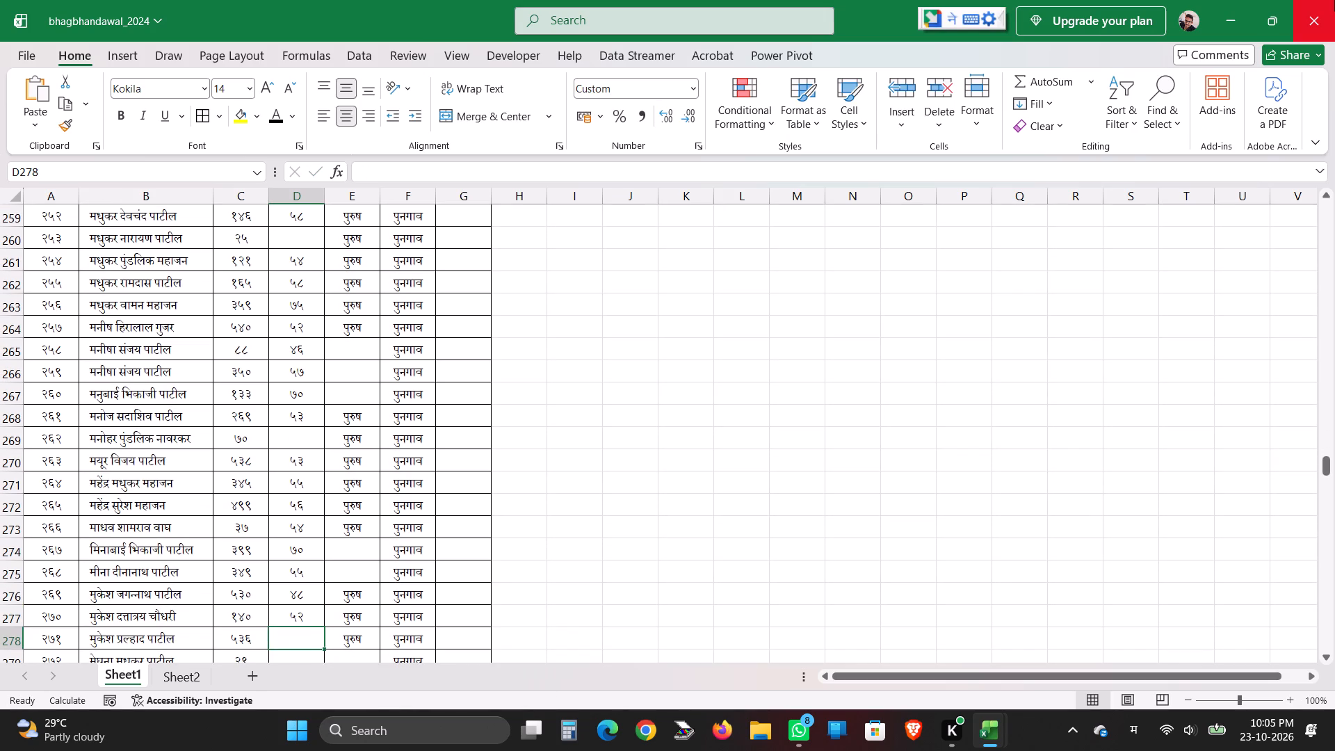
# Enter the ages 48, 46, 44 and 70 in cells D278 to D281.
pyautogui.write('48')
pyautogui.press('Return')
pyautogui.press('Return')
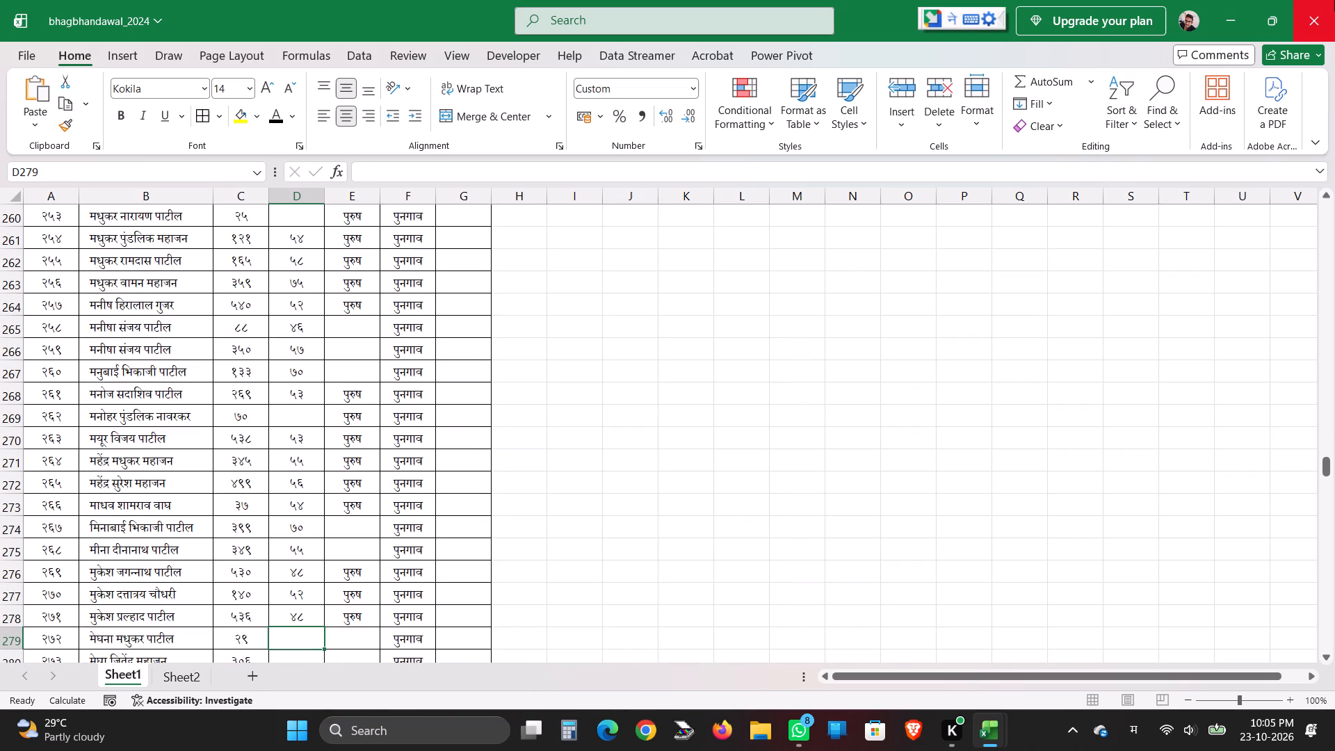
pyautogui.write('46')
pyautogui.press('Return')
pyautogui.press('Return')
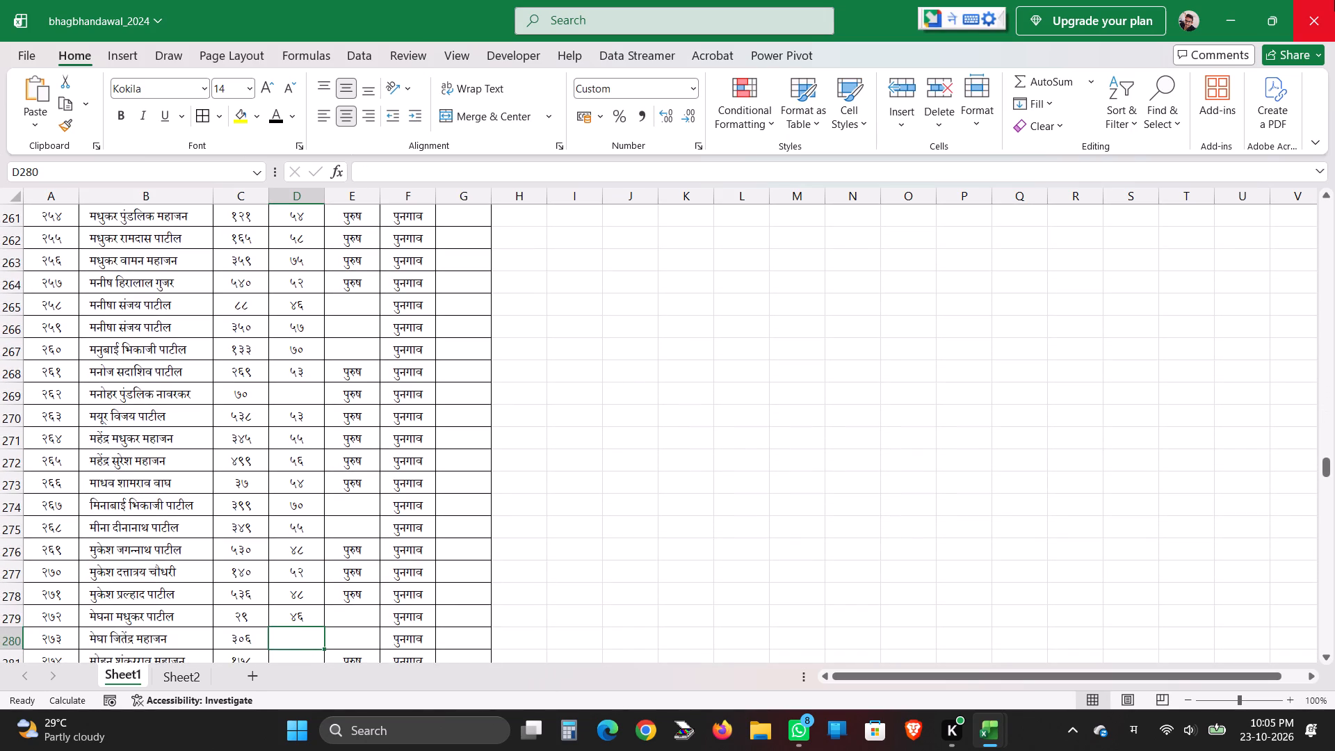
pyautogui.write('44')
pyautogui.press('Return')
pyautogui.press('Return')
pyautogui.write('70')
pyautogui.press('Return')
pyautogui.press('Return')
# Enter the ages 65, 58 and 55 in cells D282 to D284.
pyautogui.write('62')
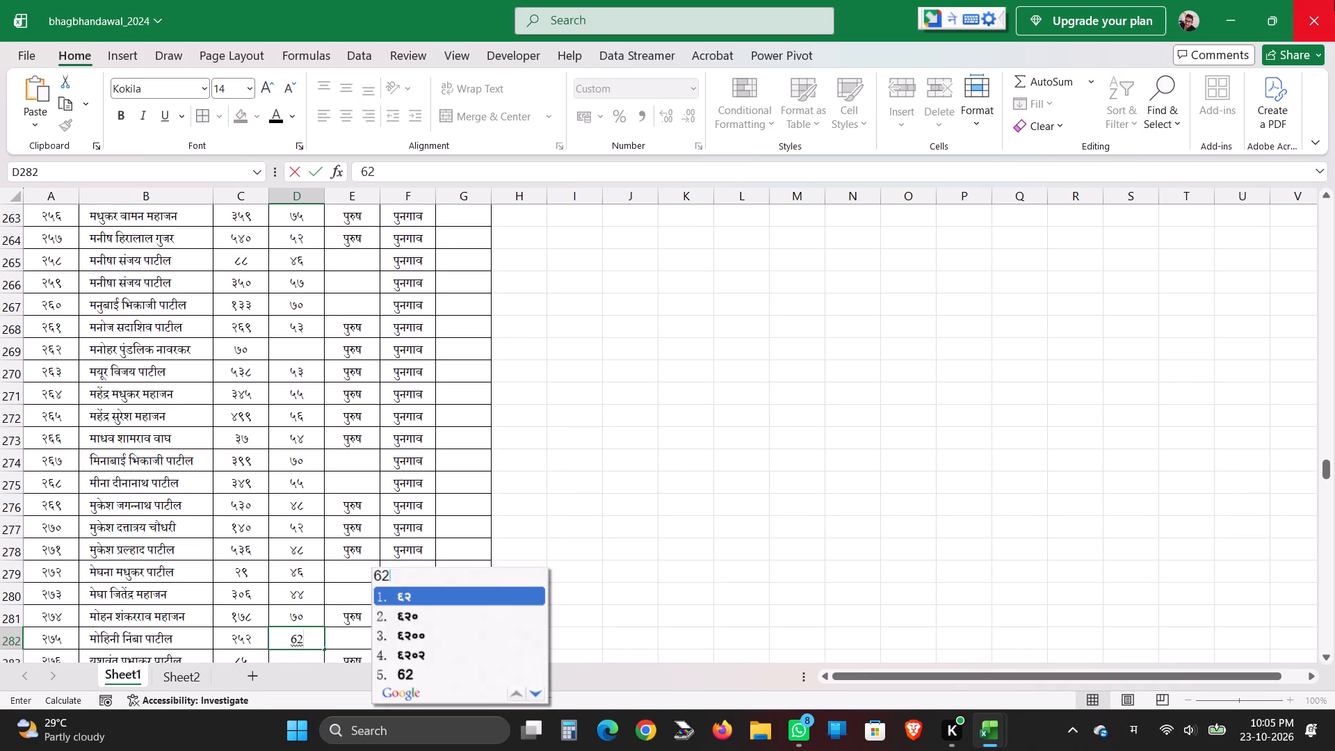
pyautogui.press('BackSpace')
pyautogui.press('5')
pyautogui.press('Return')
pyautogui.press('Return')
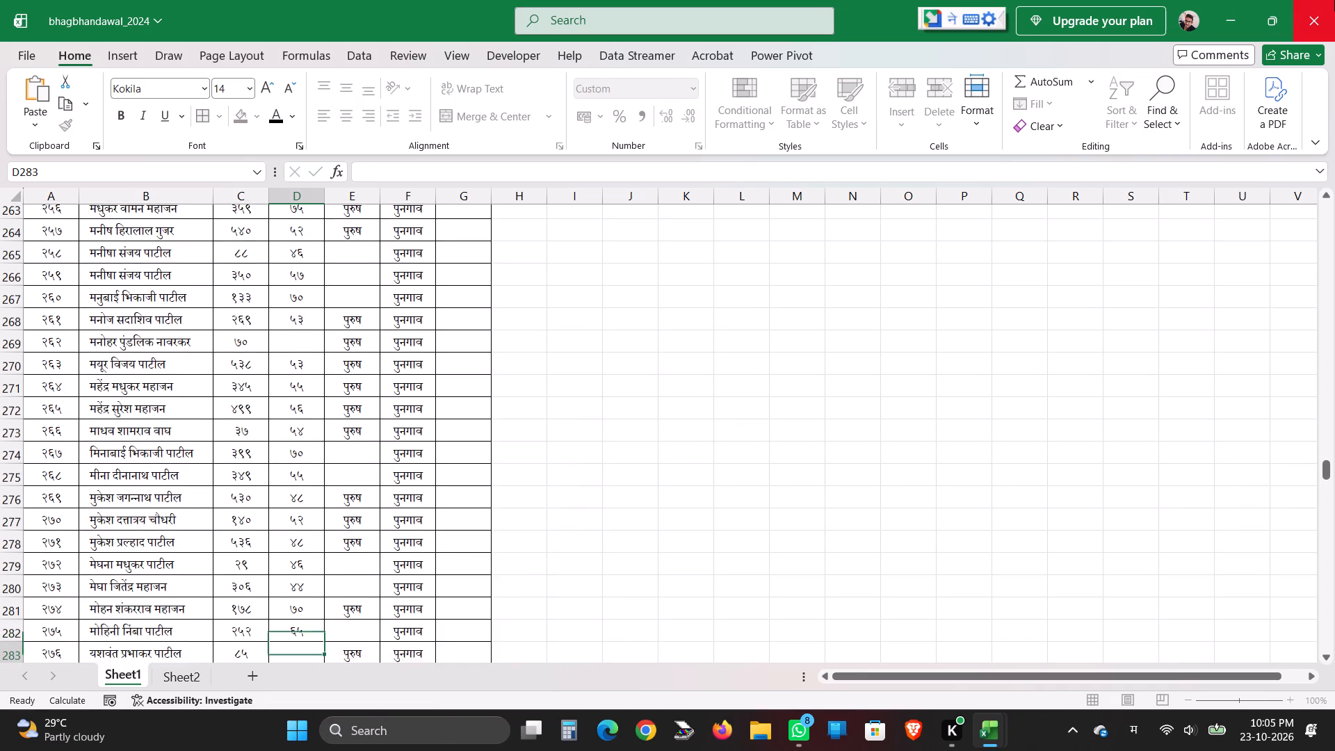
pyautogui.write('58')
pyautogui.press('Return')
pyautogui.press('Return')
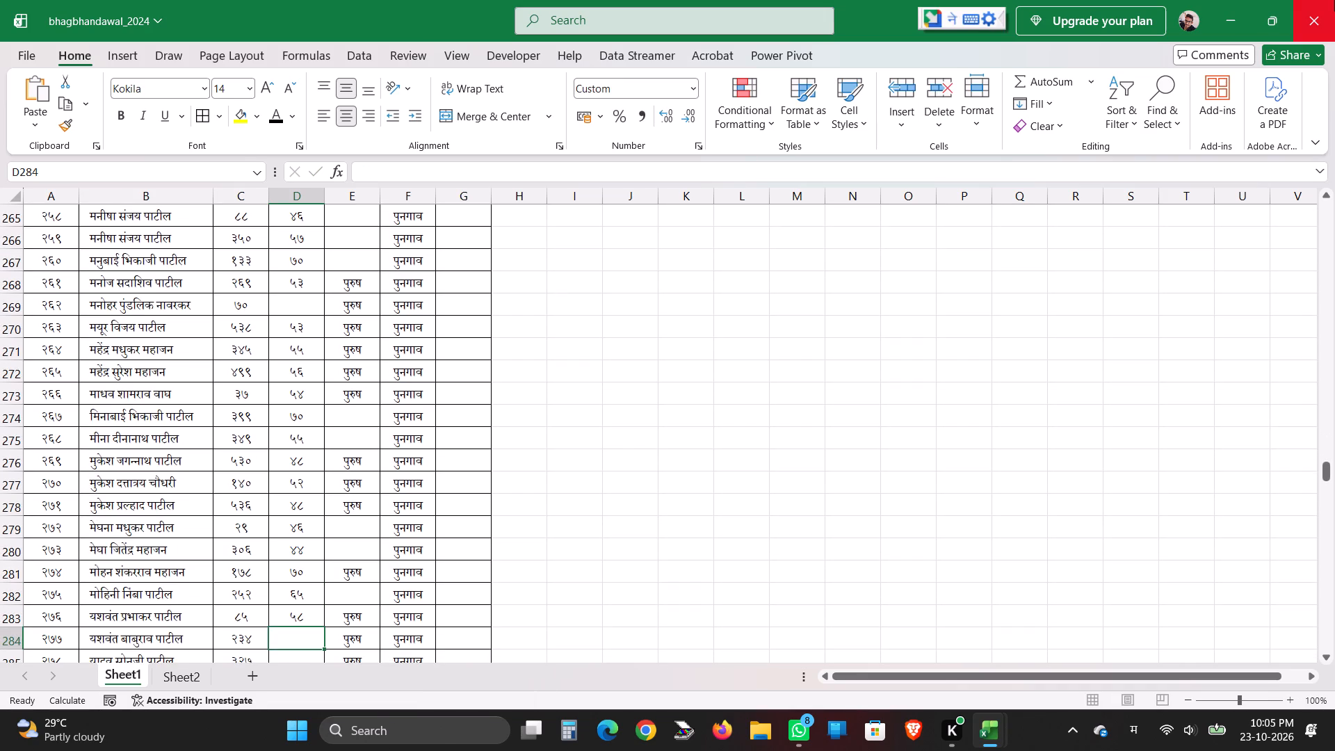
pyautogui.write('55')
pyautogui.press('Return')
pyautogui.press('Return')
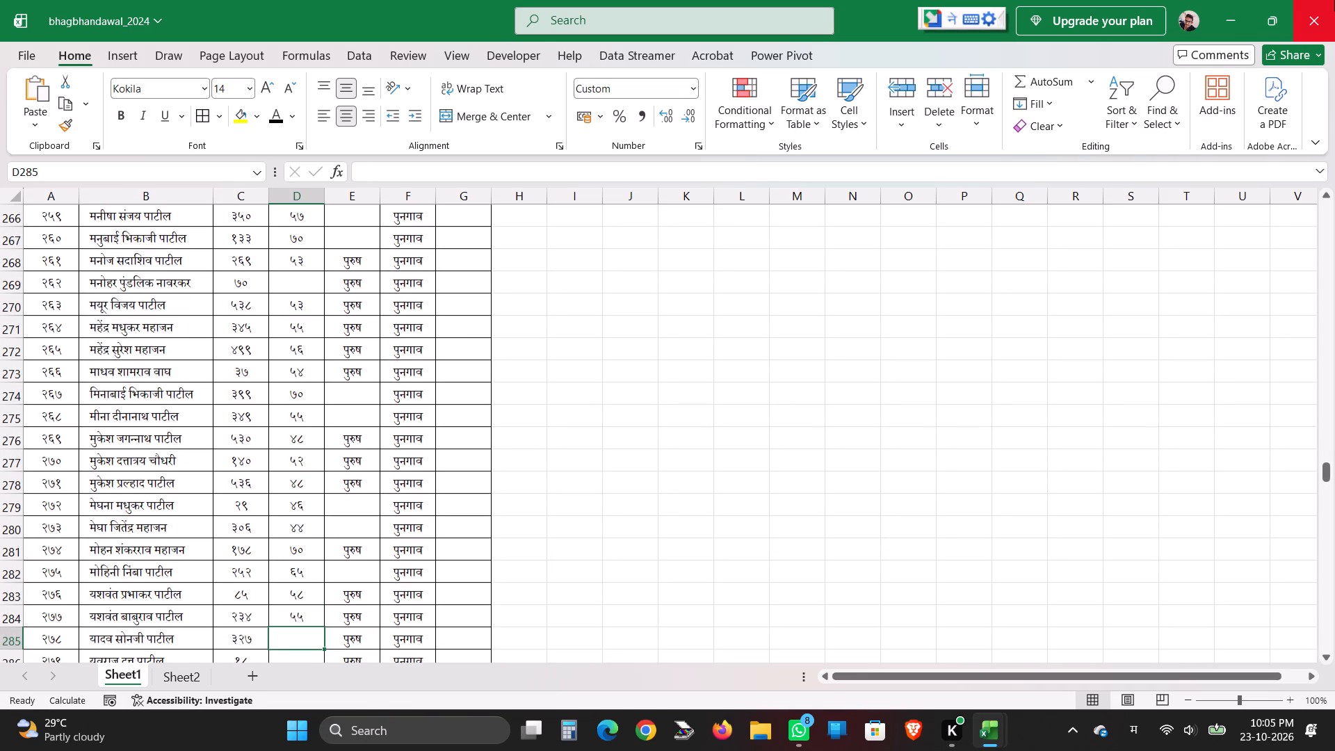
# Enter the ages 70 in cell D285 and 65 in cell D287, leaving D286 and D288 blank.
pyautogui.write('70')
pyautogui.press('Return')
pyautogui.press('Return')
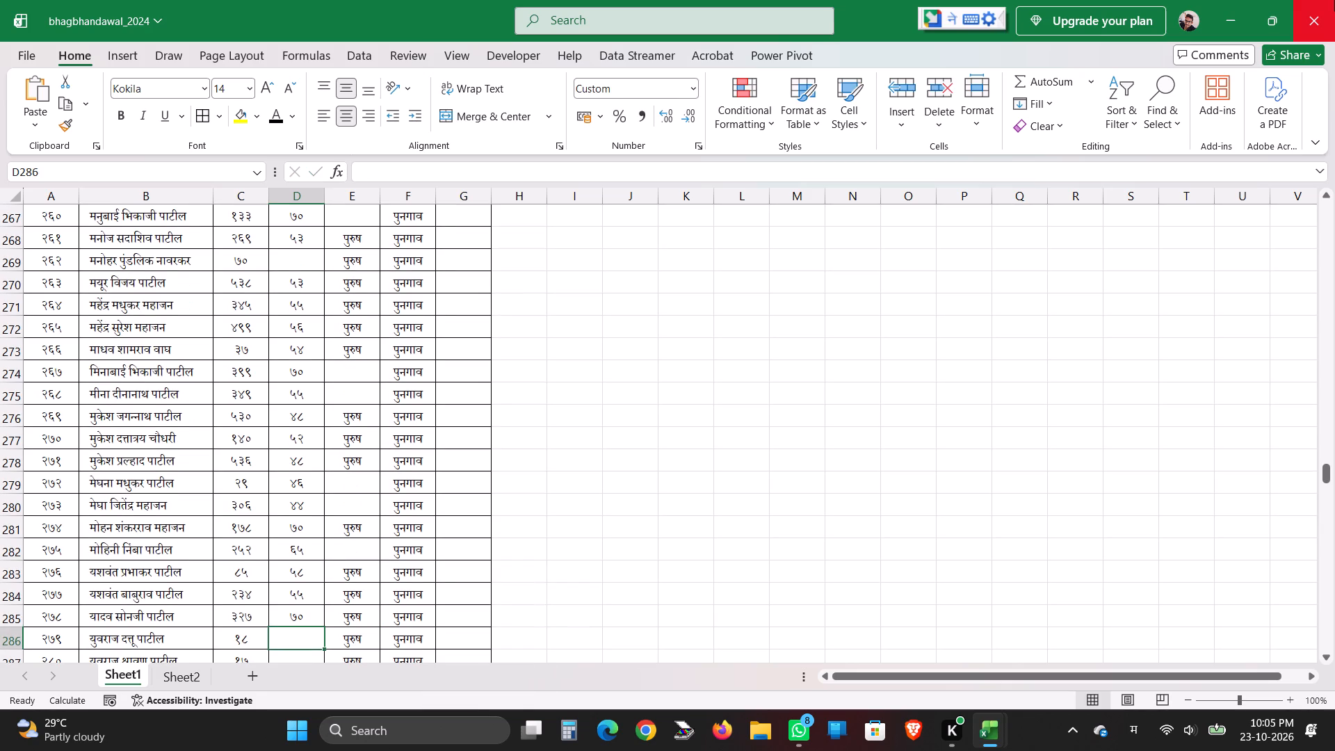
pyautogui.press('Return')
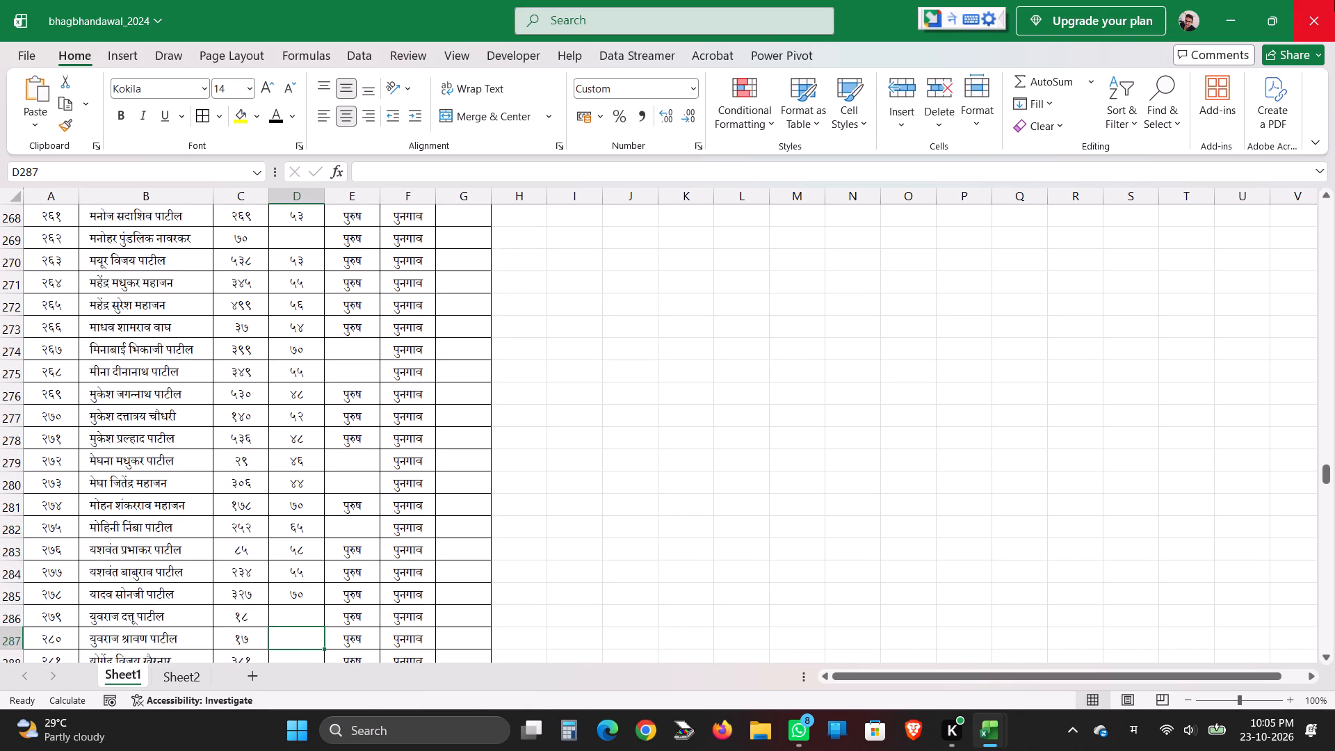
pyautogui.write('65')
pyautogui.press('Return')
pyautogui.press('Return')
pyautogui.press('Return')
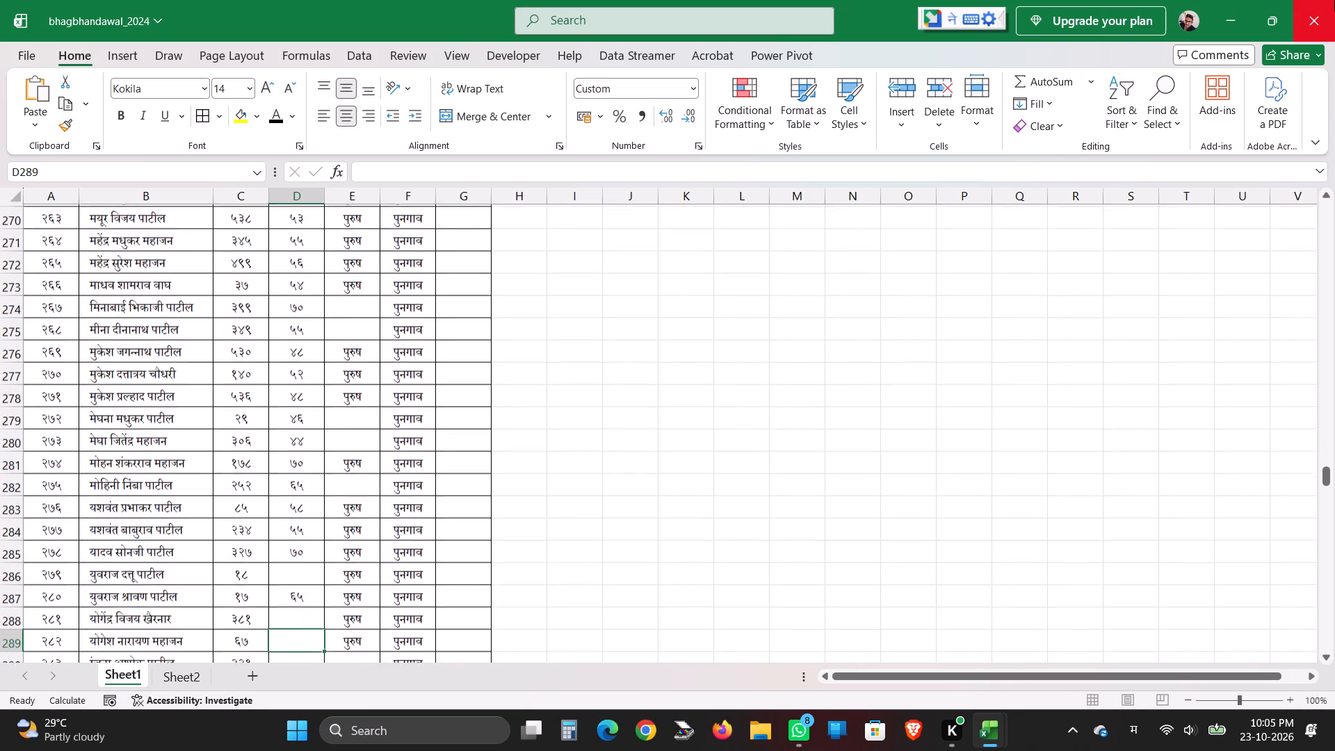
# Enter the ages 48 in D289, 56 in D290 and 55 in D292, leaving D291 blank.
pyautogui.write('48')
pyautogui.press('Return')
pyautogui.press('Return')
pyautogui.write('56')
pyautogui.press('Return')
pyautogui.press('Return')
pyautogui.press('Return')
pyautogui.write('55')
pyautogui.press('Return')
pyautogui.press('Return')
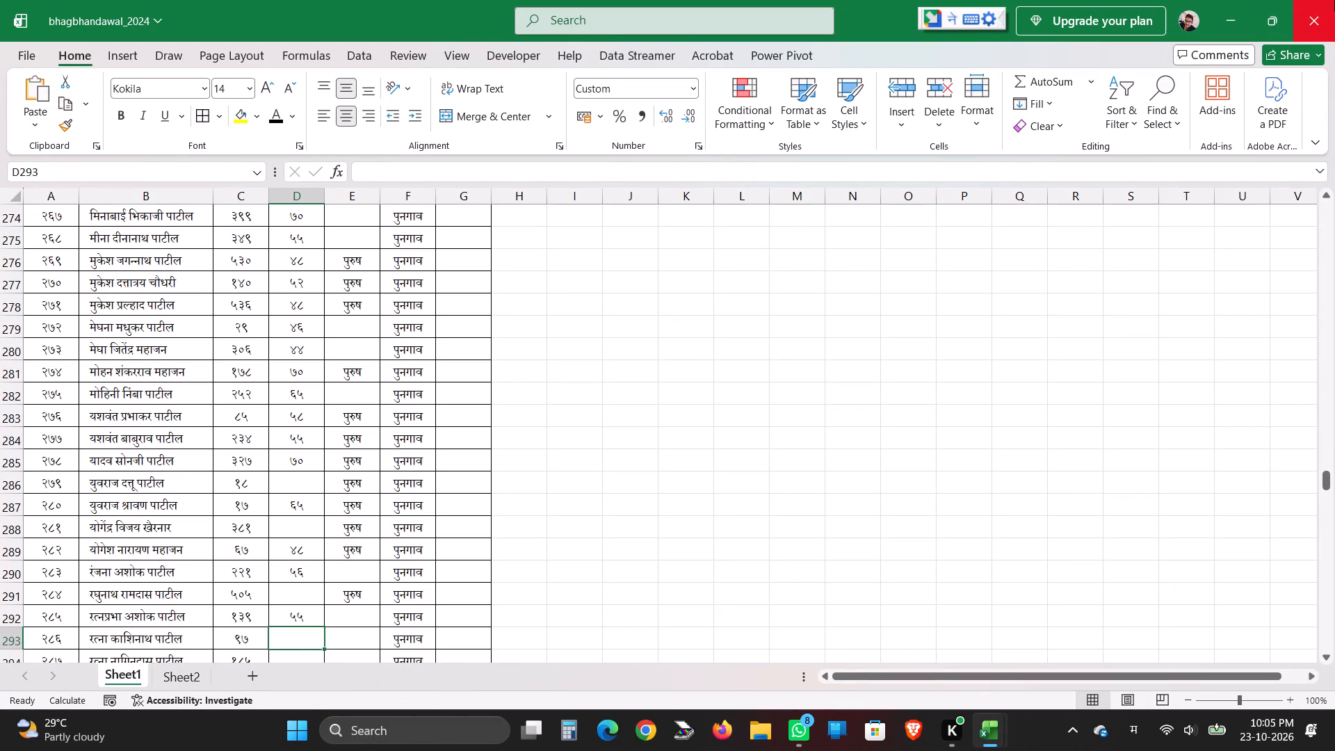
# Enter the ages 48, 46 and 48 in cells D293 to D295.
pyautogui.write('48')
pyautogui.press('Return')
pyautogui.press('Return')
pyautogui.write('56')
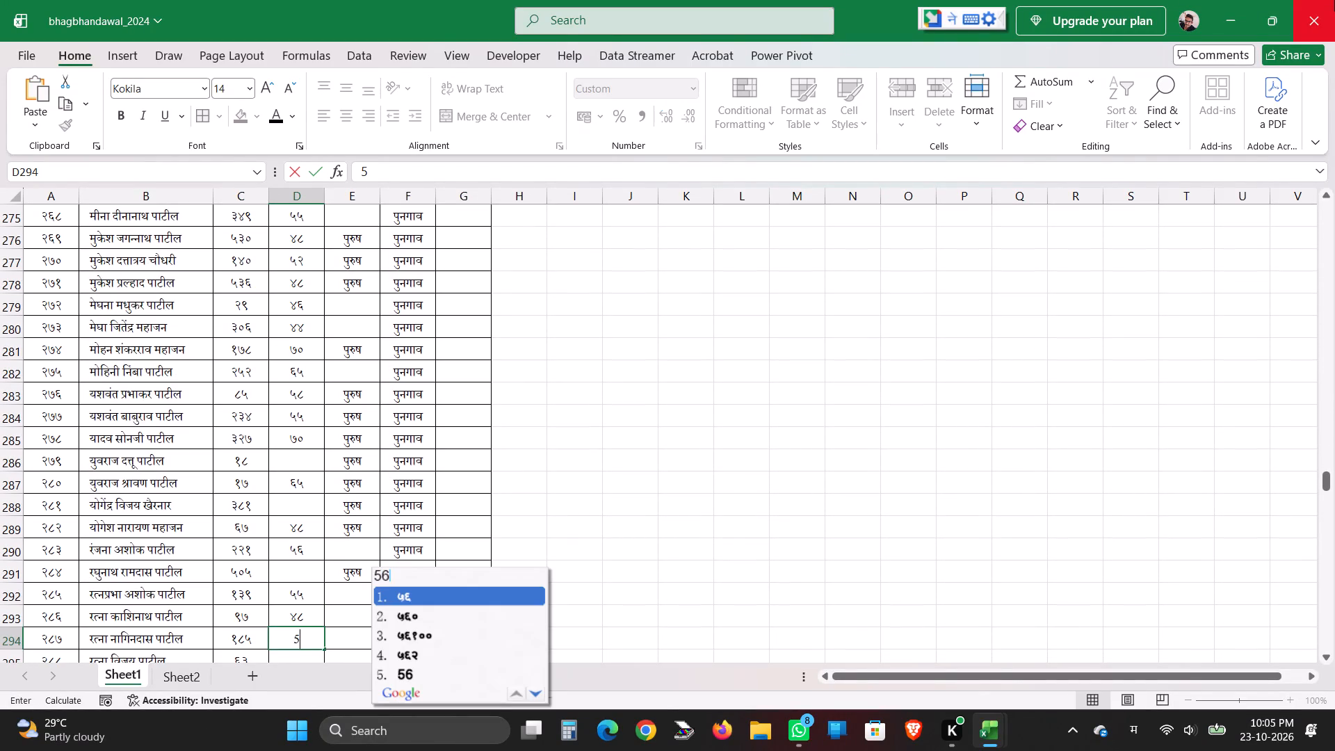
pyautogui.press('BackSpace')
pyautogui.press('BackSpace')
pyautogui.write('46')
pyautogui.press('Return')
pyautogui.press('Return')
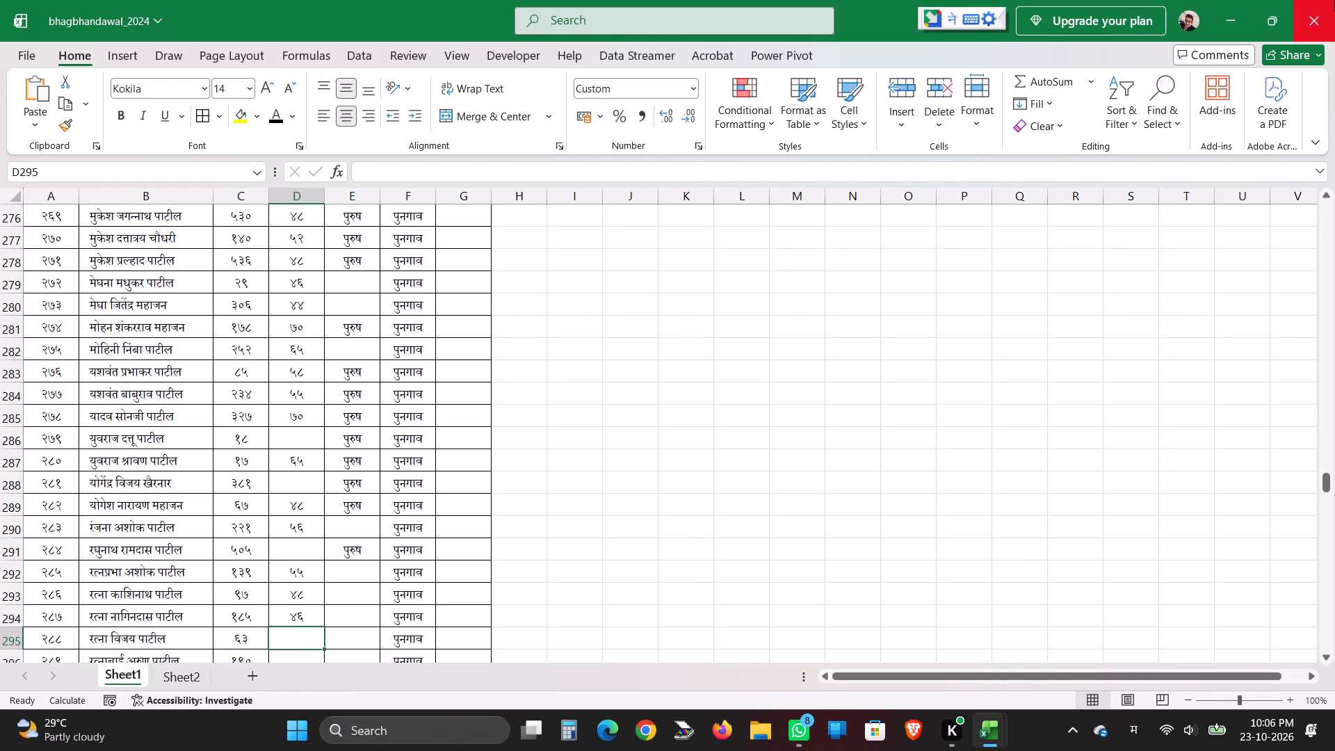
pyautogui.write('48')
pyautogui.press('Return')
pyautogui.press('Return')
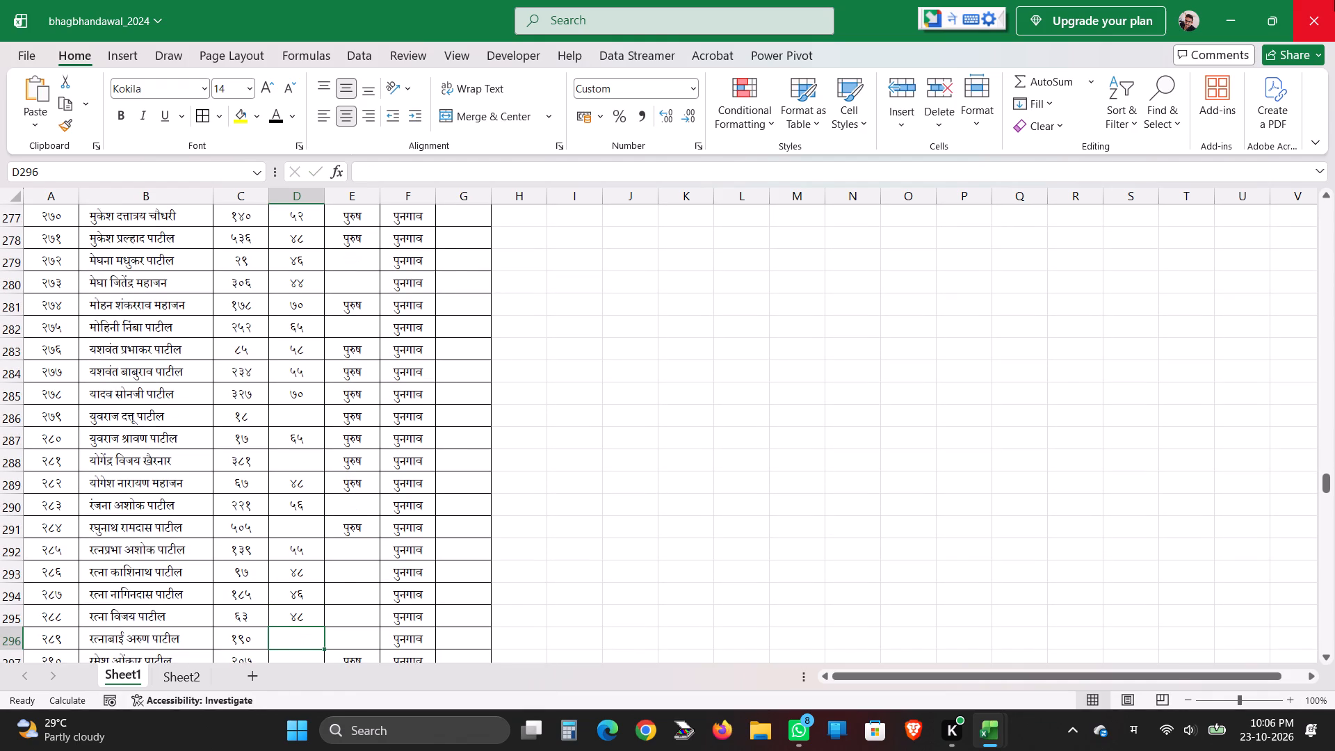
# Enter the ages 62, 58 and 55 in cells D296 to D298.
pyautogui.press('5')
pyautogui.press('BackSpace')
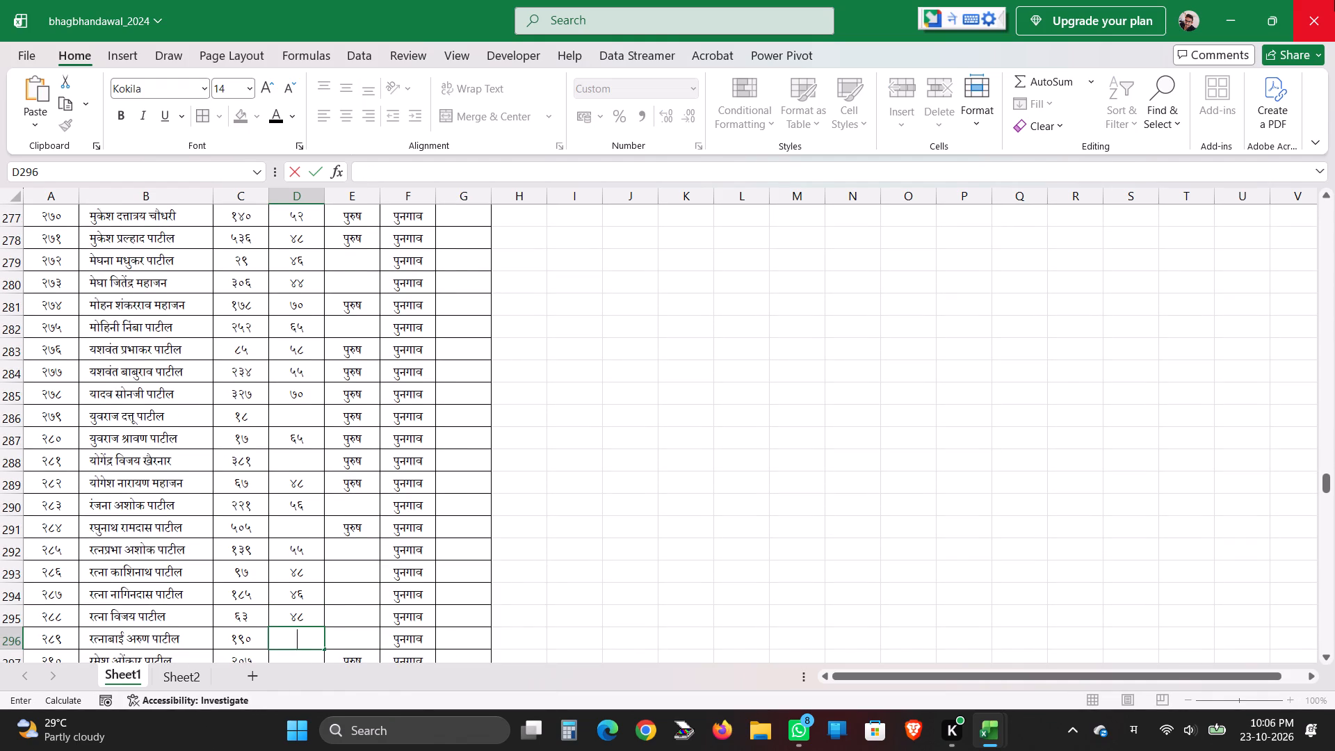
pyautogui.write('62')
pyautogui.press('Return')
pyautogui.press('Return')
pyautogui.write('58')
pyautogui.press('Return')
pyautogui.press('Return')
pyautogui.write('55')
pyautogui.press('Return')
pyautogui.press('Return')
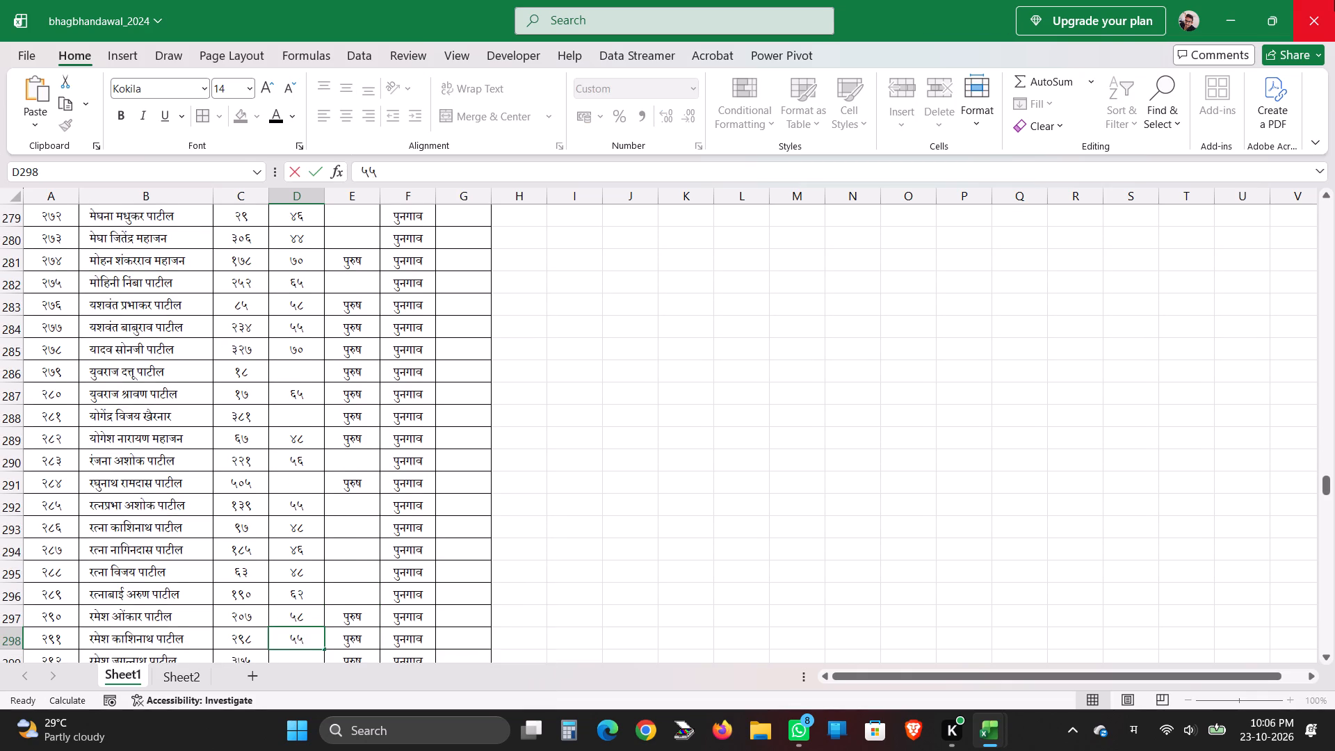
# Enter the ages 56, 54 and 60 in cells D299 to D301, leaving D302 blank.
pyautogui.write('56')
pyautogui.press('Return')
pyautogui.press('Return')
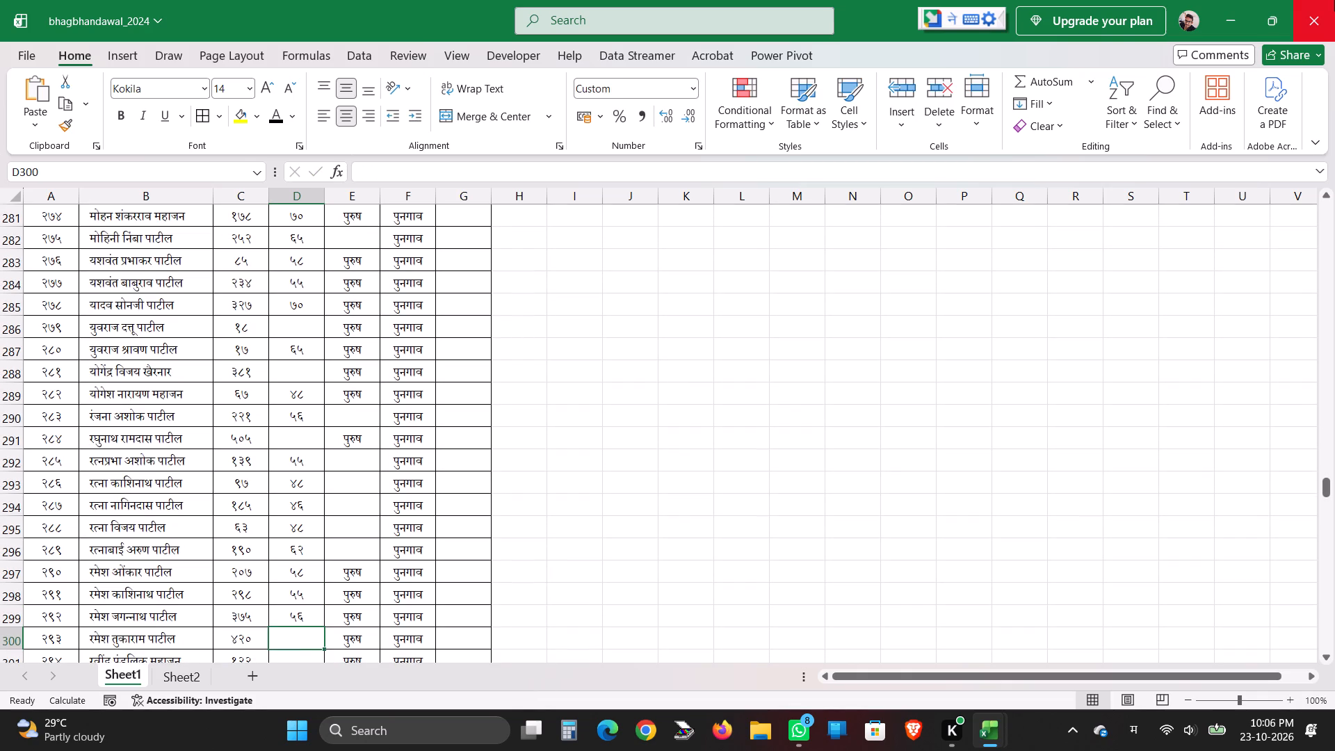
pyautogui.write('54')
pyautogui.press('Return')
pyautogui.press('Return')
pyautogui.write('60')
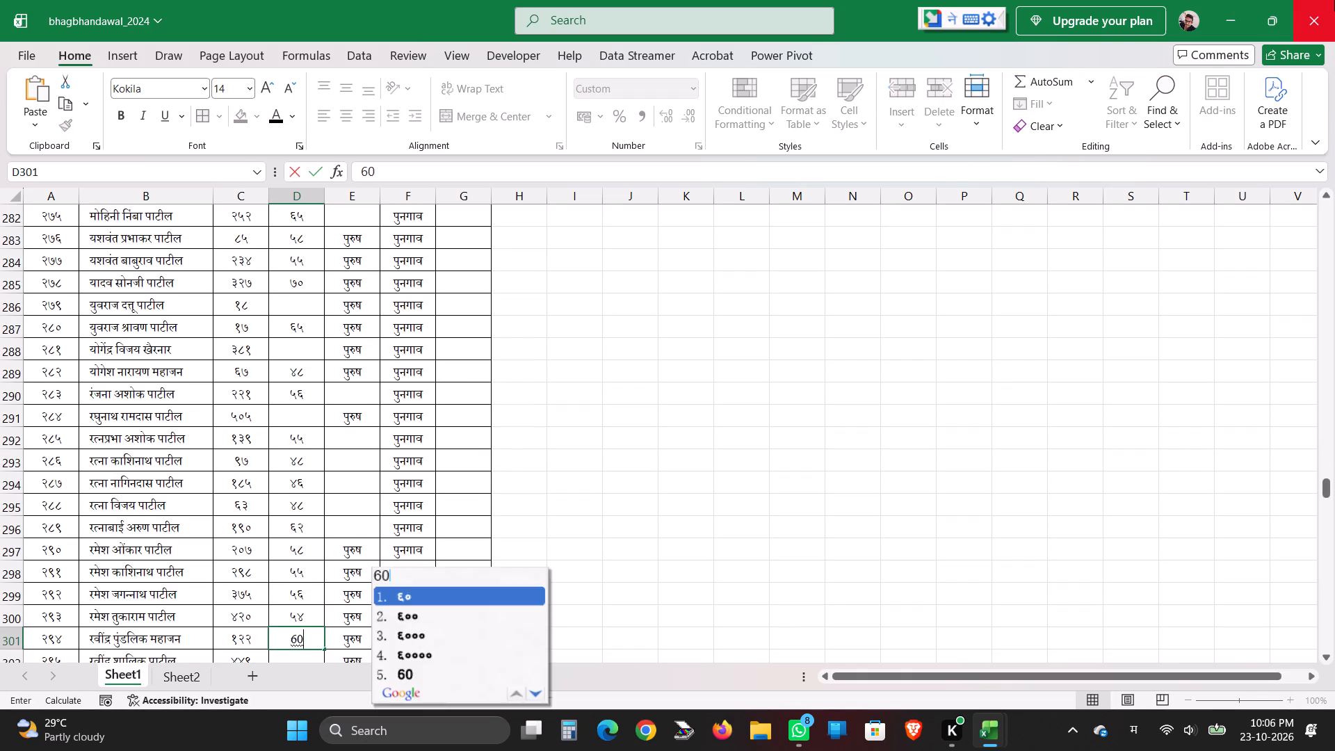
pyautogui.press('Return')
pyautogui.press('Return')
pyautogui.press('Return')
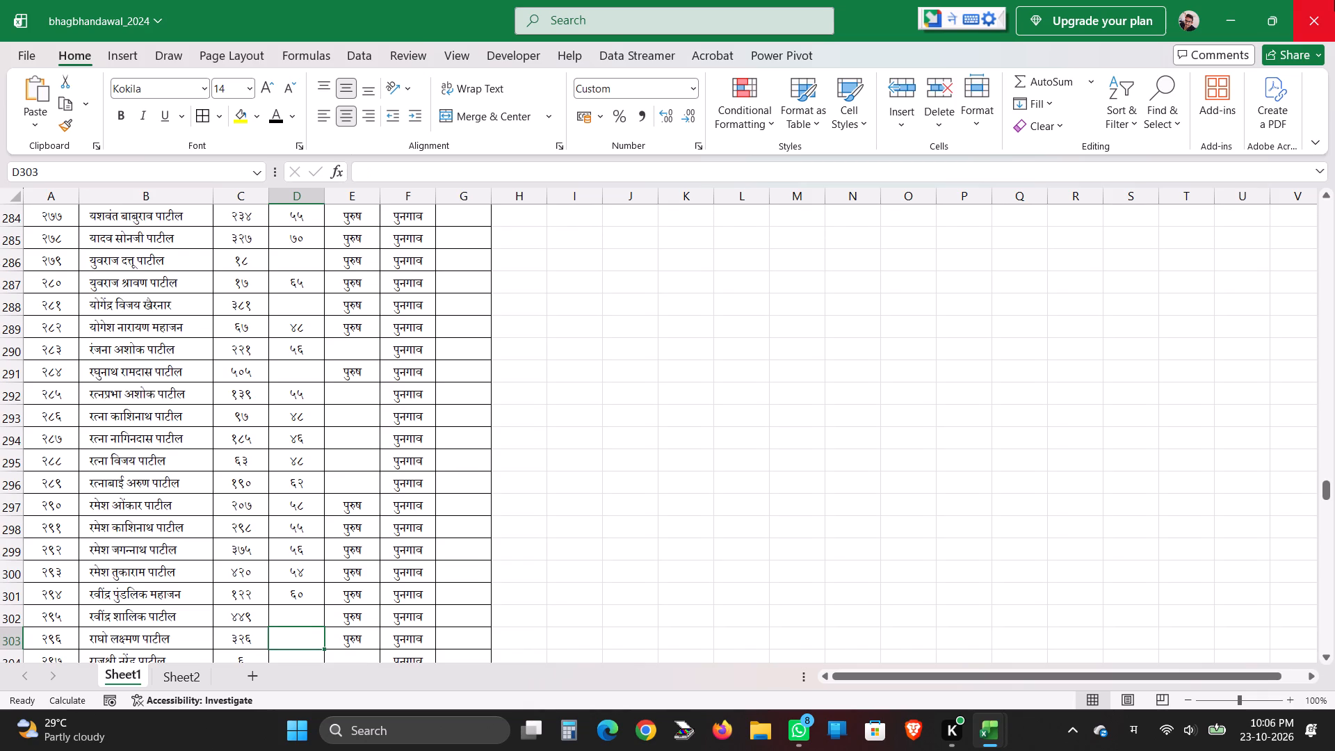
# Enter the ages 58 in cell D303 and 46 in cell D304.
pyautogui.write('58')
pyautogui.press('Return')
pyautogui.press('Return')
pyautogui.write('46')
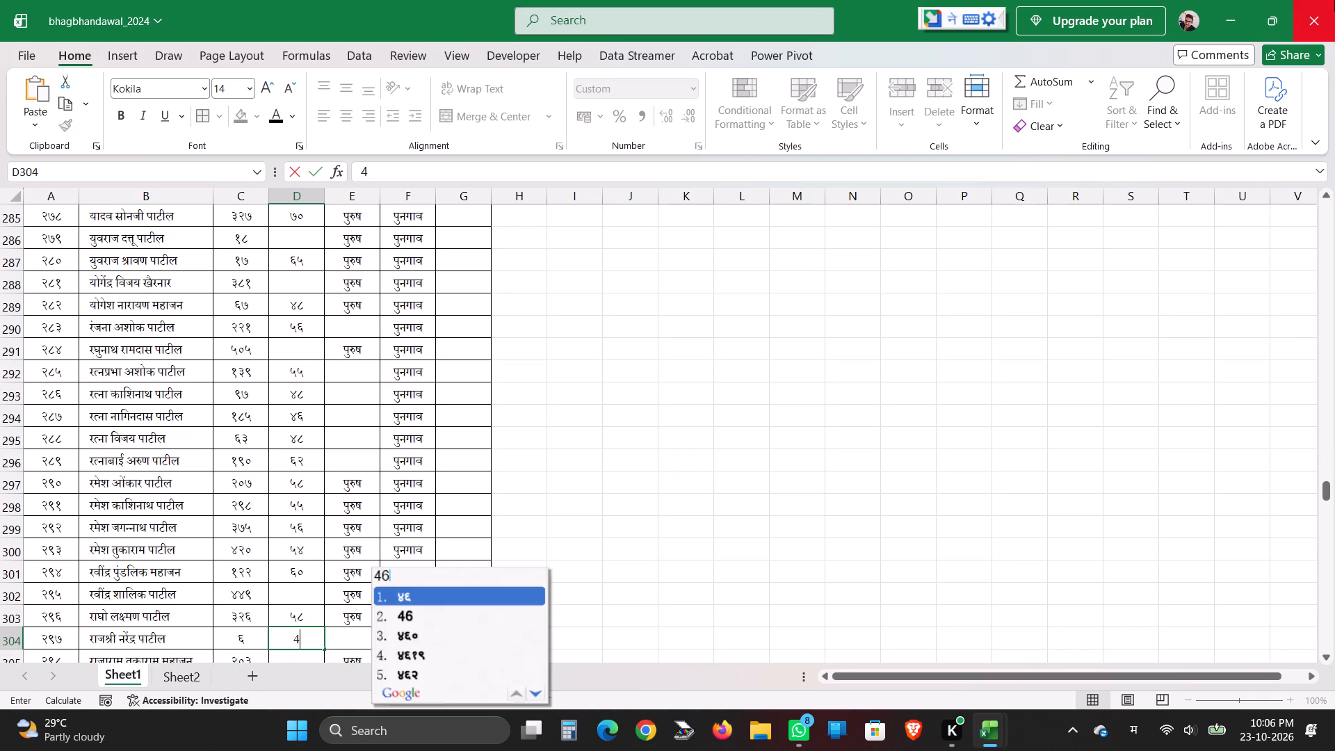
pyautogui.press('Return')
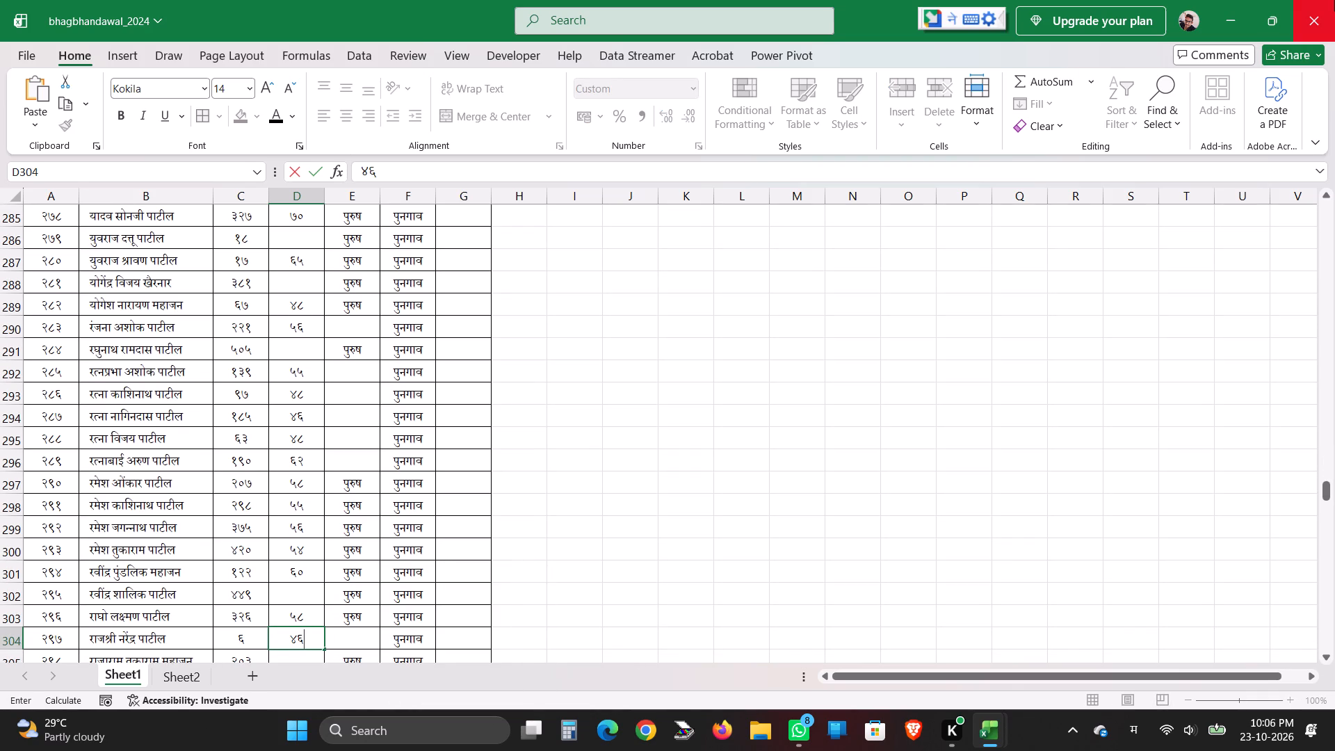
pyautogui.press('Return')
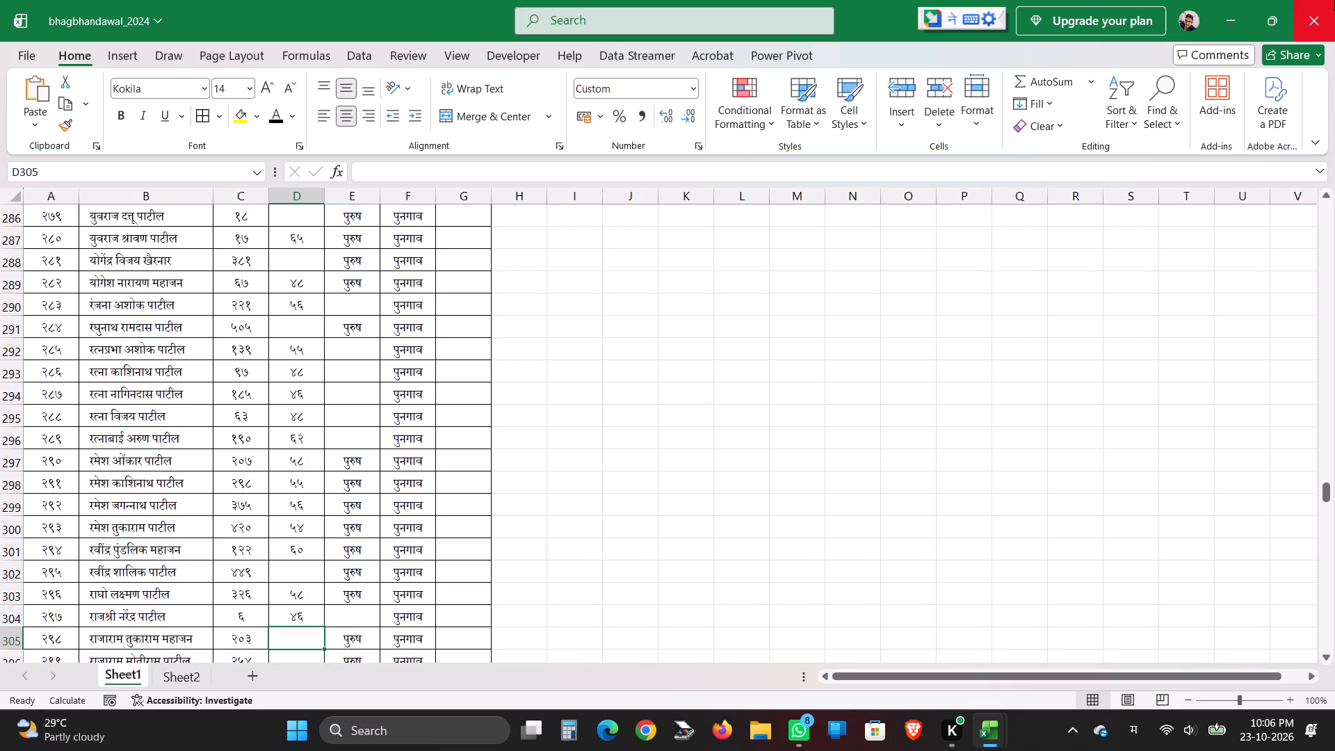
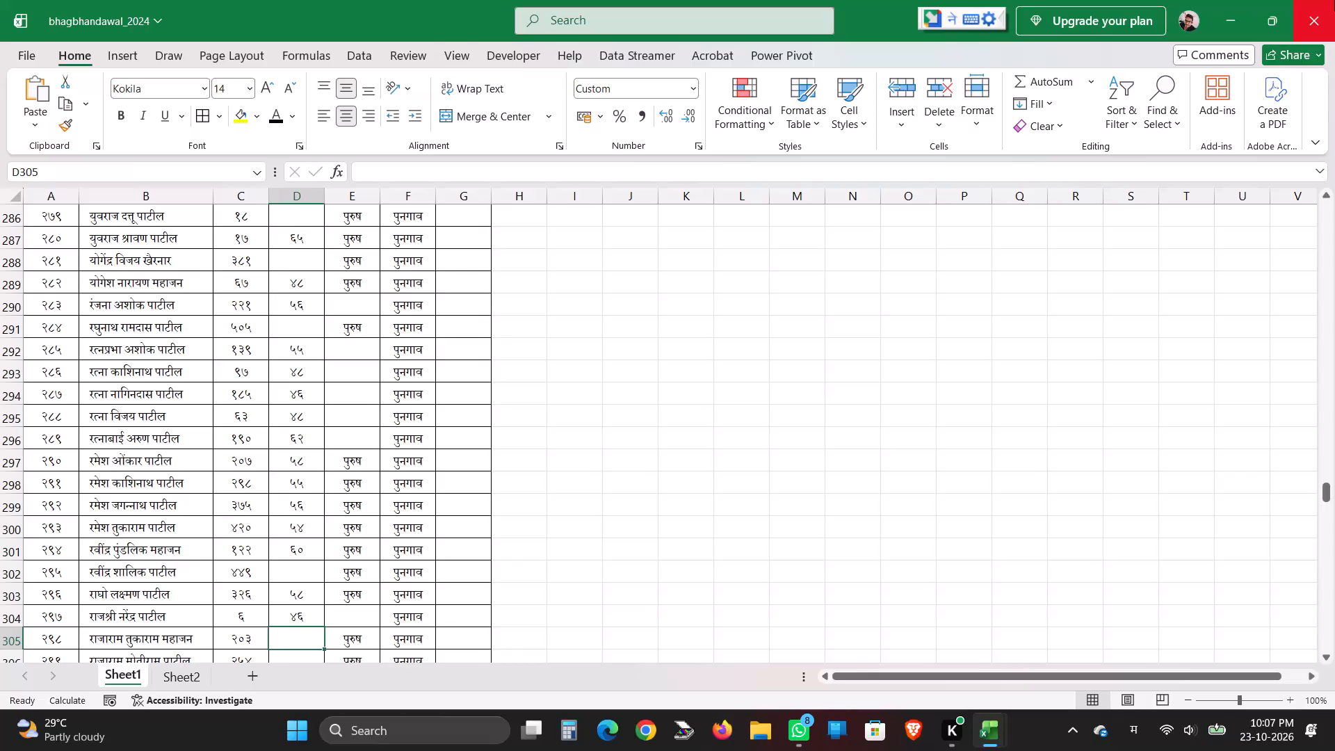
# Enter the ages 65 in cell D305 and 70 in cell D307, leaving D306 blank.
pyautogui.write('65')
pyautogui.press('Return')
pyautogui.press('Return')
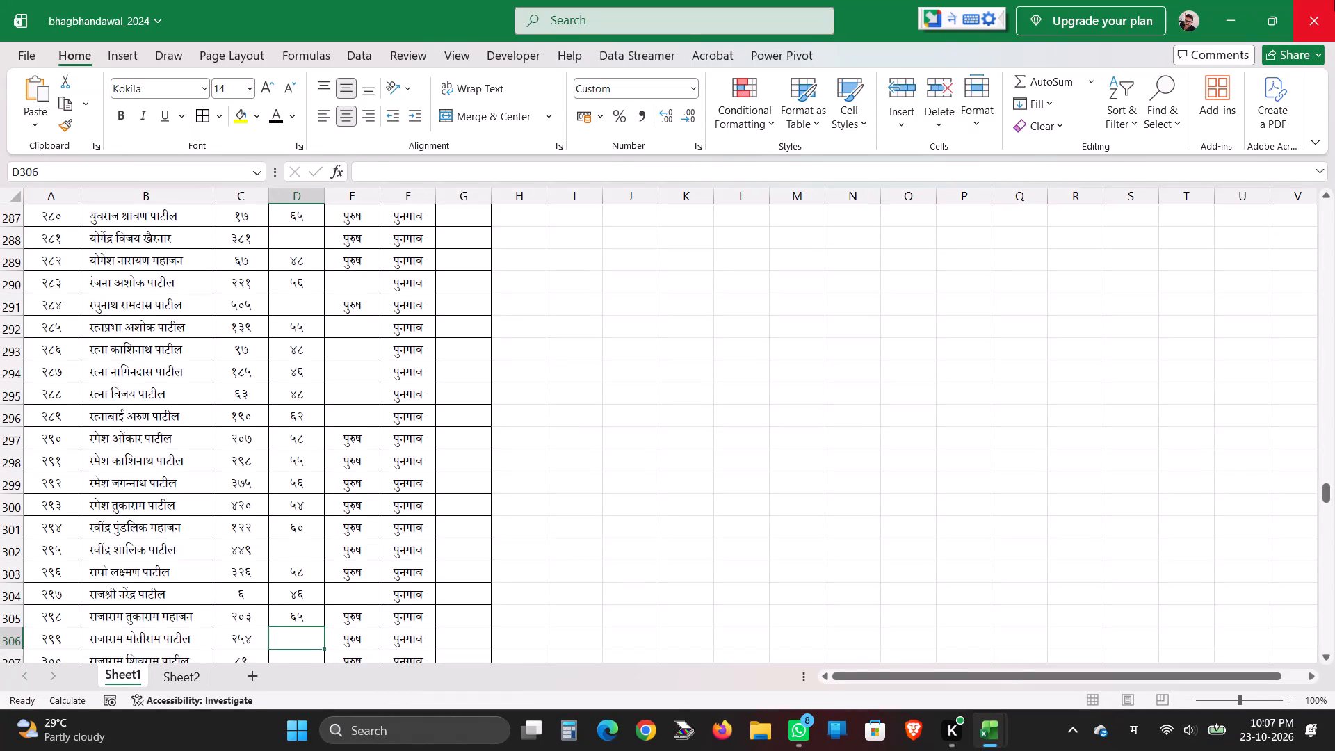
pyautogui.press('Return')
pyautogui.write('70')
pyautogui.press('Return')
pyautogui.press('Return')
# Enter the ages 55, 44 and 55 in cells D308 to D310.
pyautogui.write('55')
pyautogui.press('Return')
pyautogui.press('Return')
pyautogui.write('44')
pyautogui.press('Return')
pyautogui.press('Return')
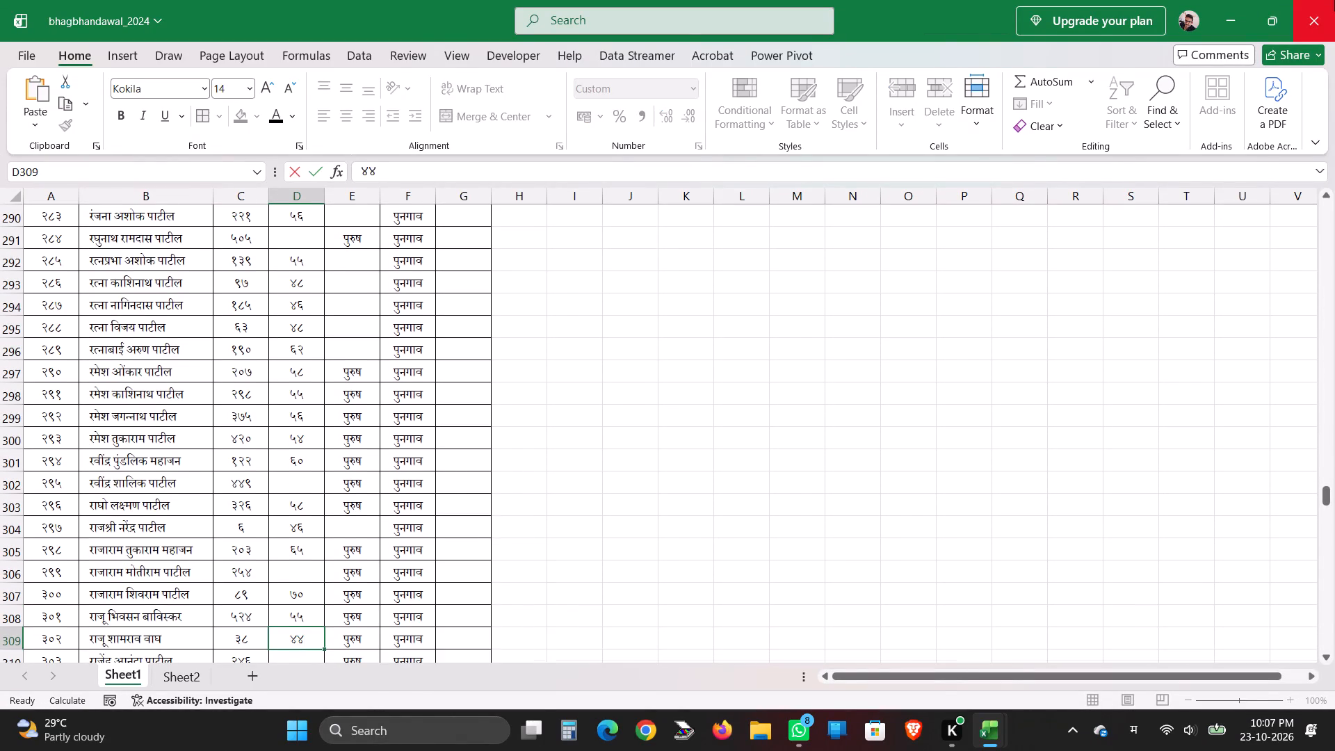
pyautogui.write('55')
pyautogui.press('Return')
pyautogui.press('Return')
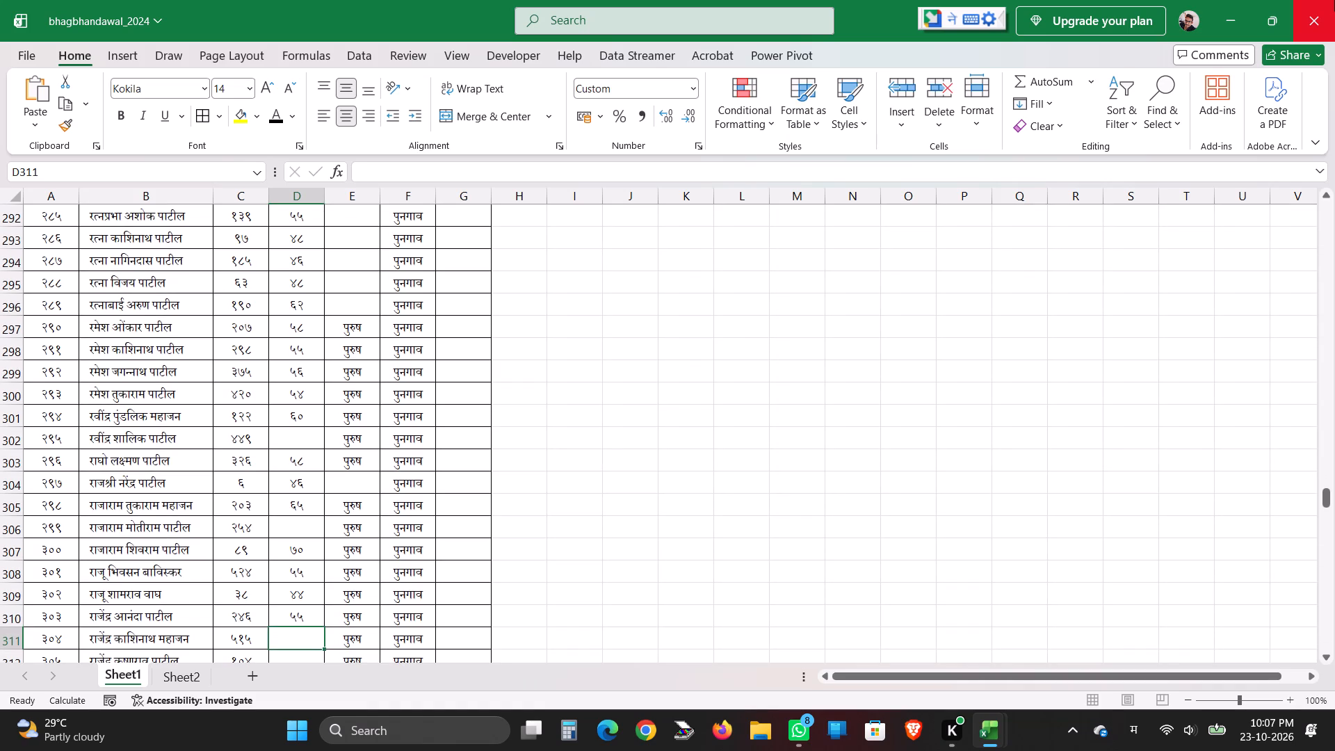
# Enter the ages 58, 55 and 58 in cells D311 to D313.
pyautogui.write('58')
pyautogui.press('Return')
pyautogui.press('Return')
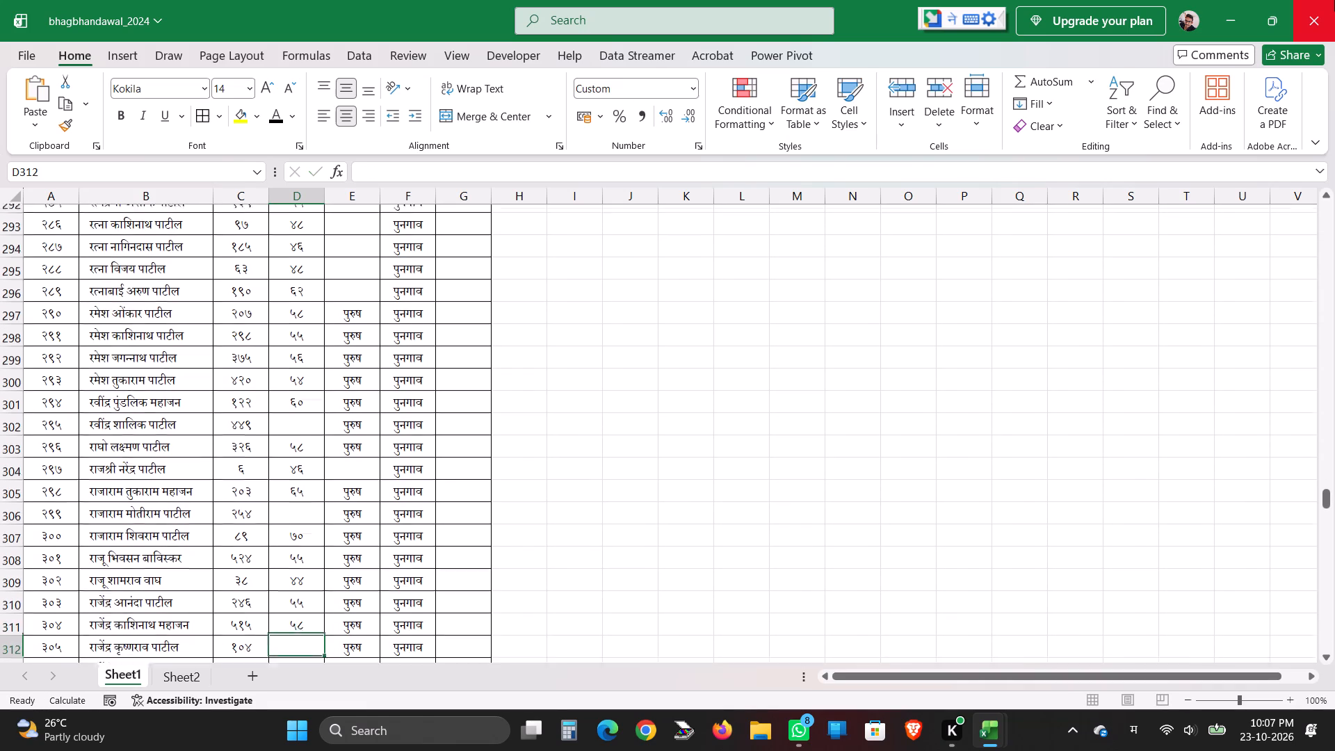
pyautogui.write('55')
pyautogui.press('Return')
pyautogui.press('Return')
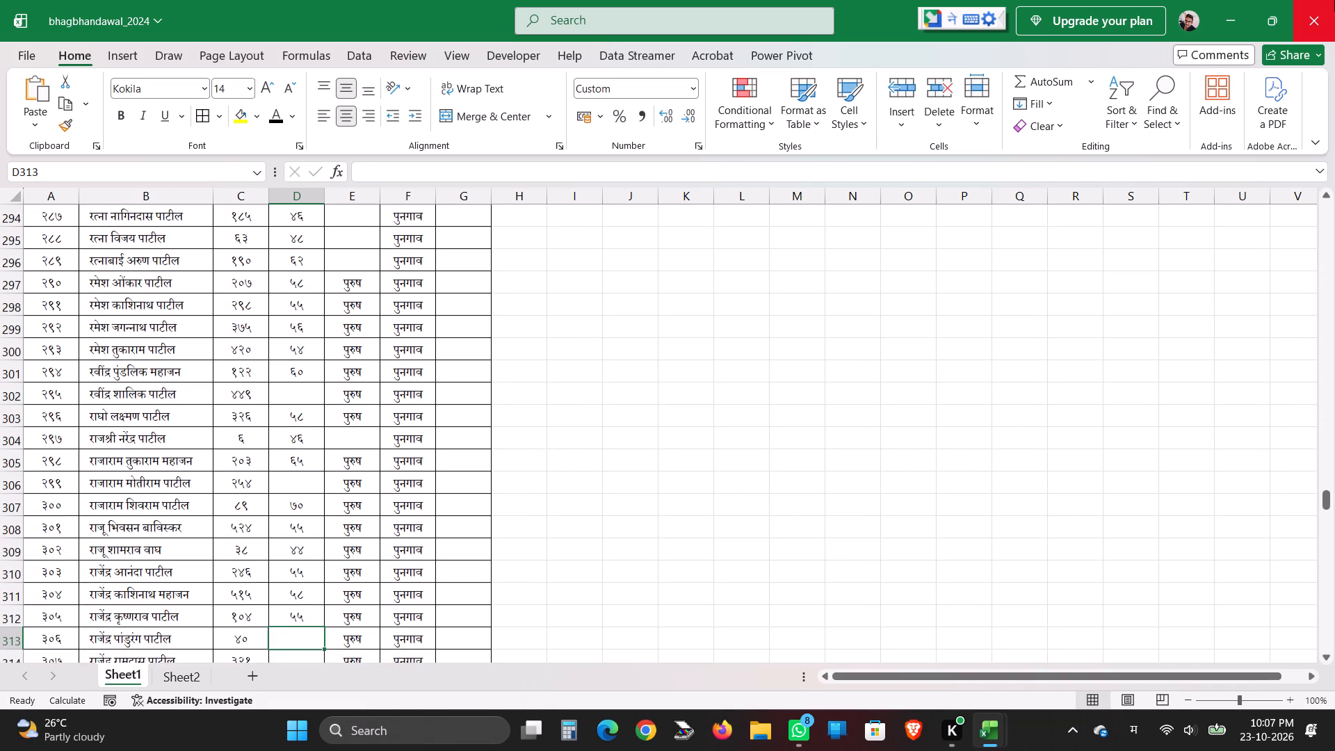
pyautogui.write('58')
pyautogui.press('Return')
pyautogui.press('Return')
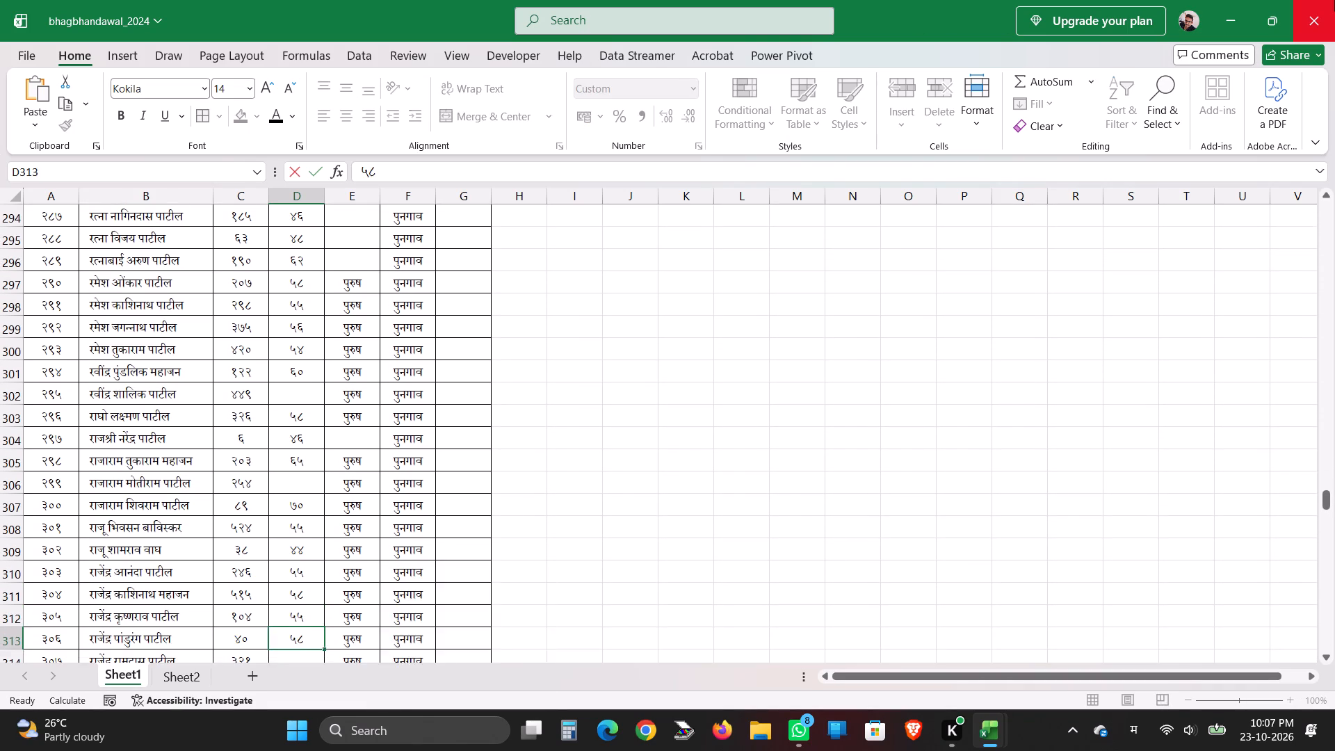
# Enter the ages 56, 59 and 58 in cells D314 to D316.
pyautogui.write('56')
pyautogui.press('Return')
pyautogui.press('Return')
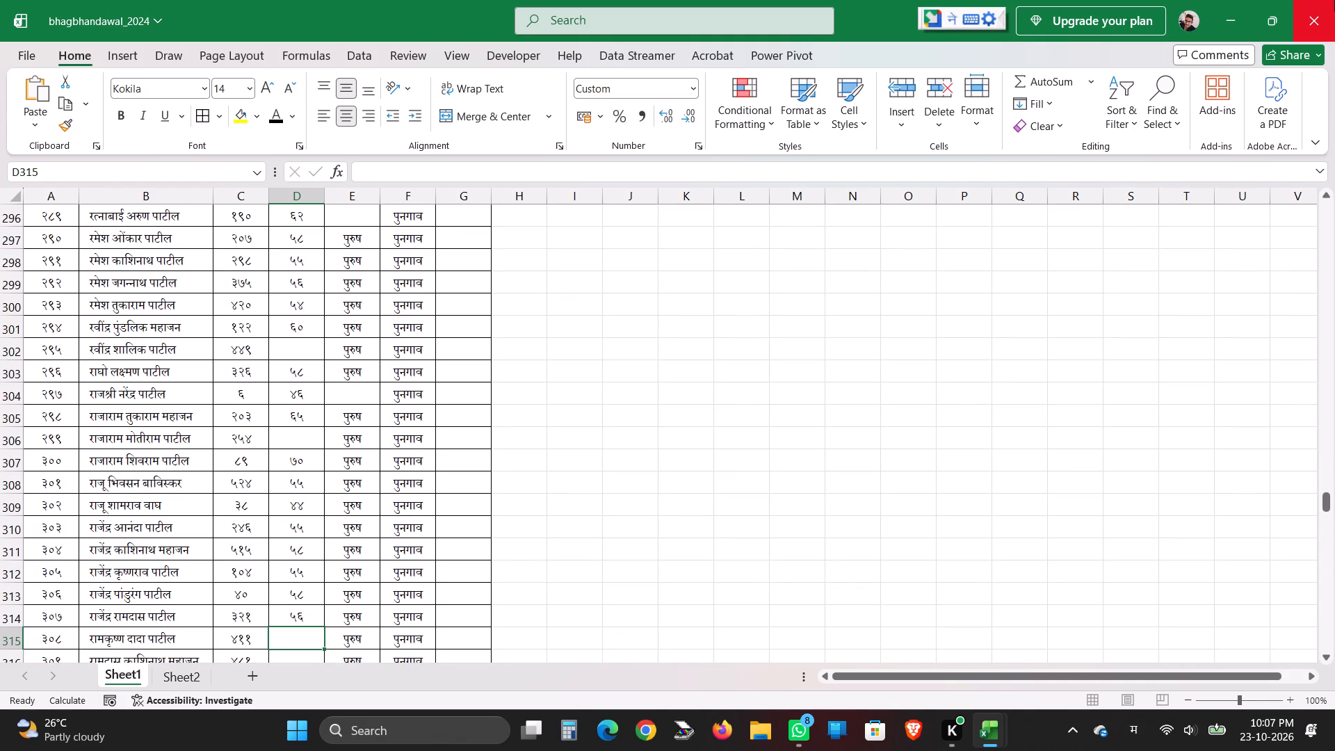
pyautogui.write('59')
pyautogui.press('Return')
pyautogui.press('Return')
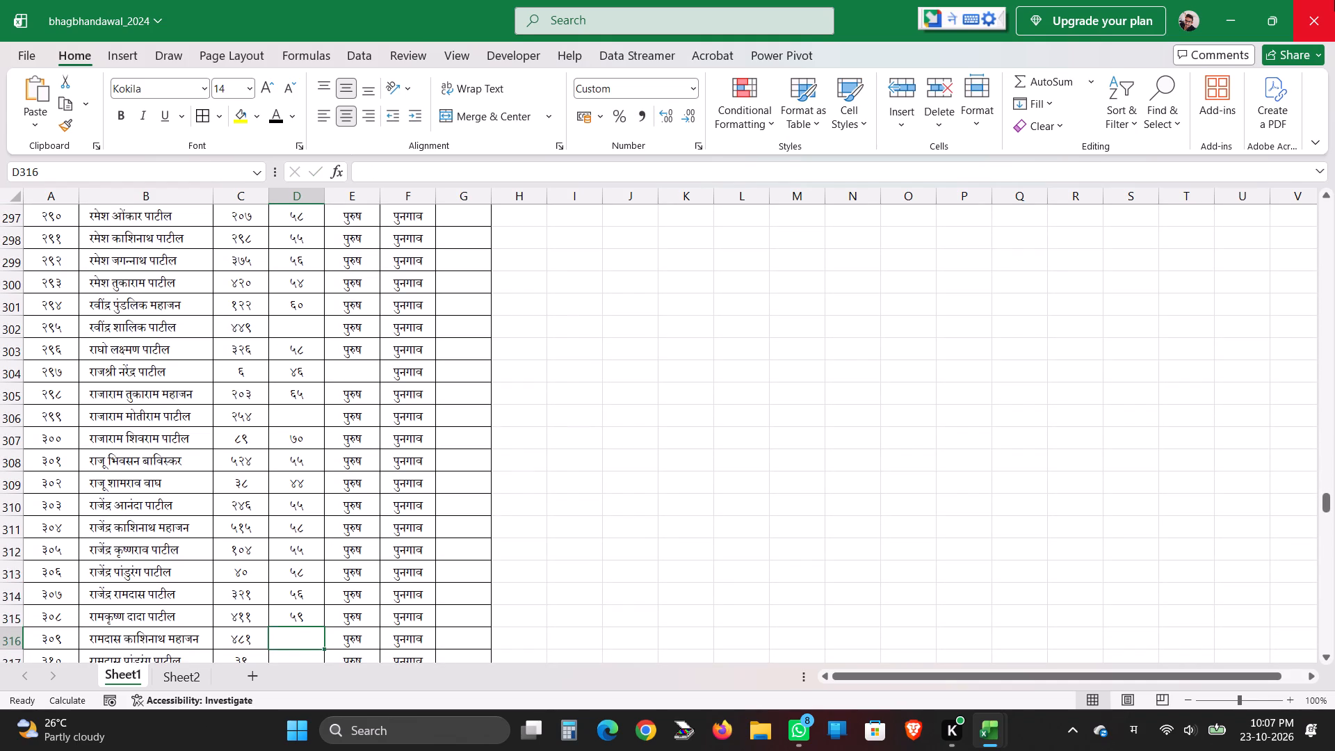
pyautogui.write('58')
pyautogui.press('Return')
pyautogui.press('Return')
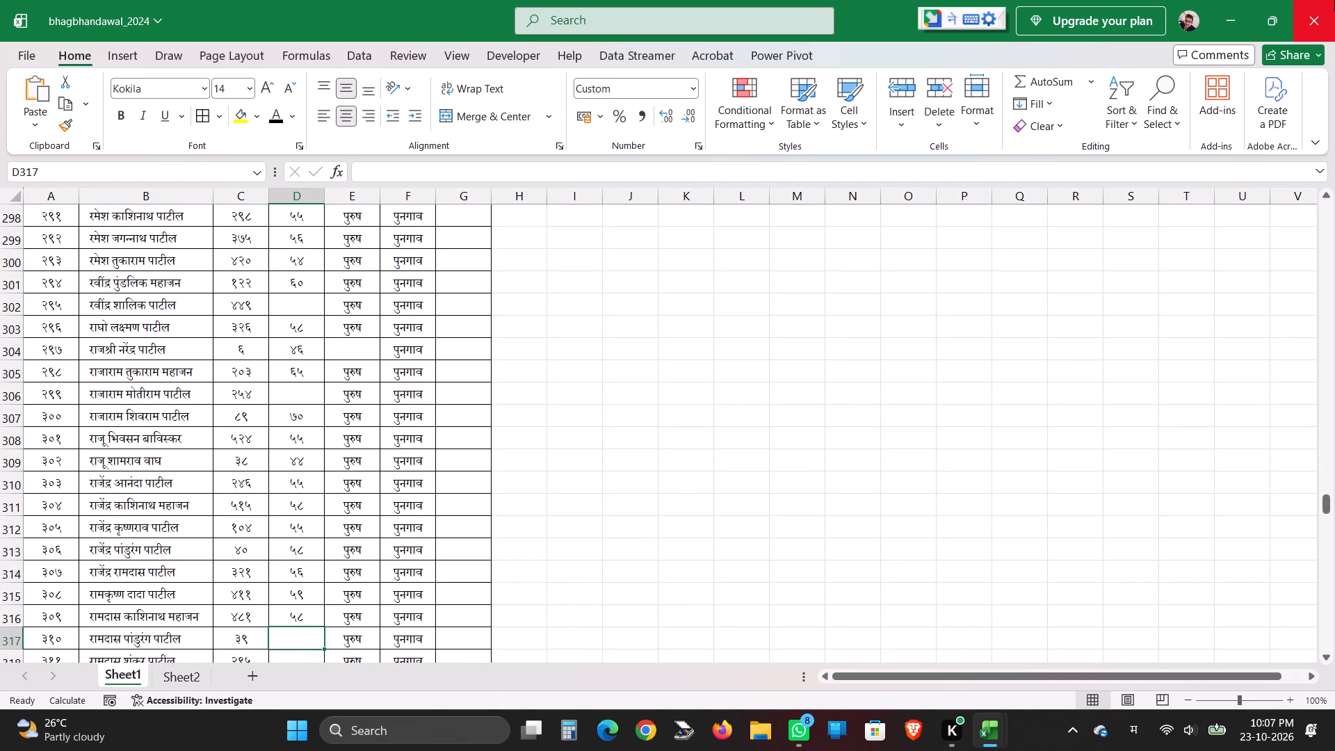
# Enter the ages 57 in cell D317 and 65 in cell D319, leaving D318 blank.
pyautogui.write('57')
pyautogui.press('Return')
pyautogui.press('Return')
pyautogui.press('Return')
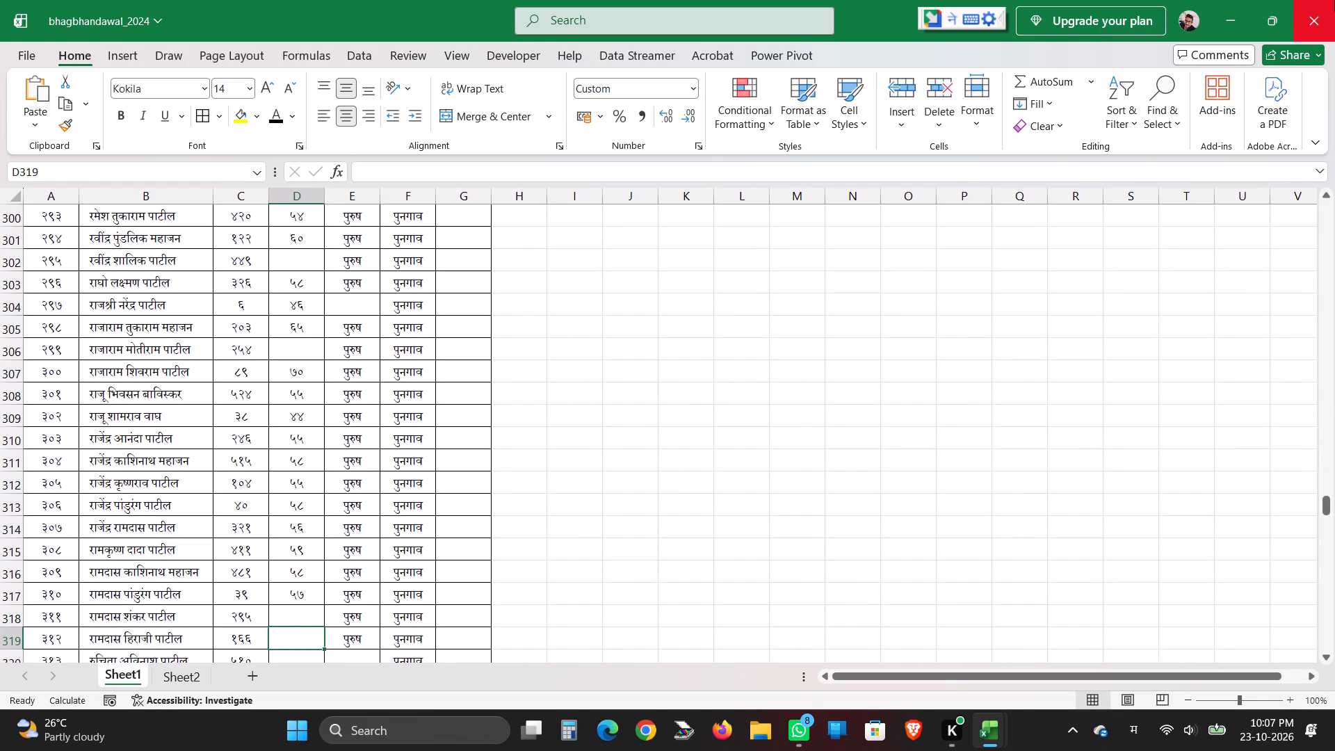
pyautogui.write('65')
pyautogui.press('Return')
pyautogui.press('Return')
# Enter the ages 46, 44 and 61 in cells D320 to D322.
pyautogui.write('46')
pyautogui.press('Return')
pyautogui.press('Return')
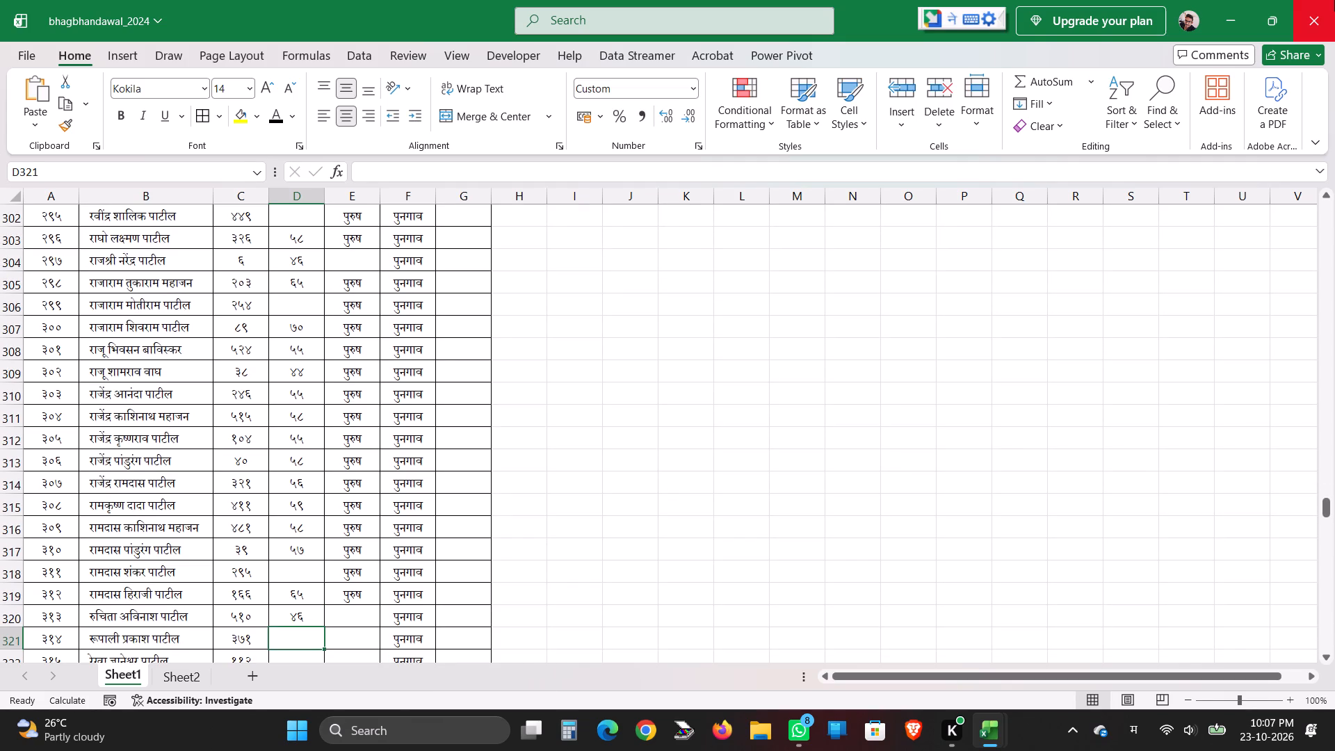
pyautogui.write('44')
pyautogui.press('Return')
pyautogui.press('Return')
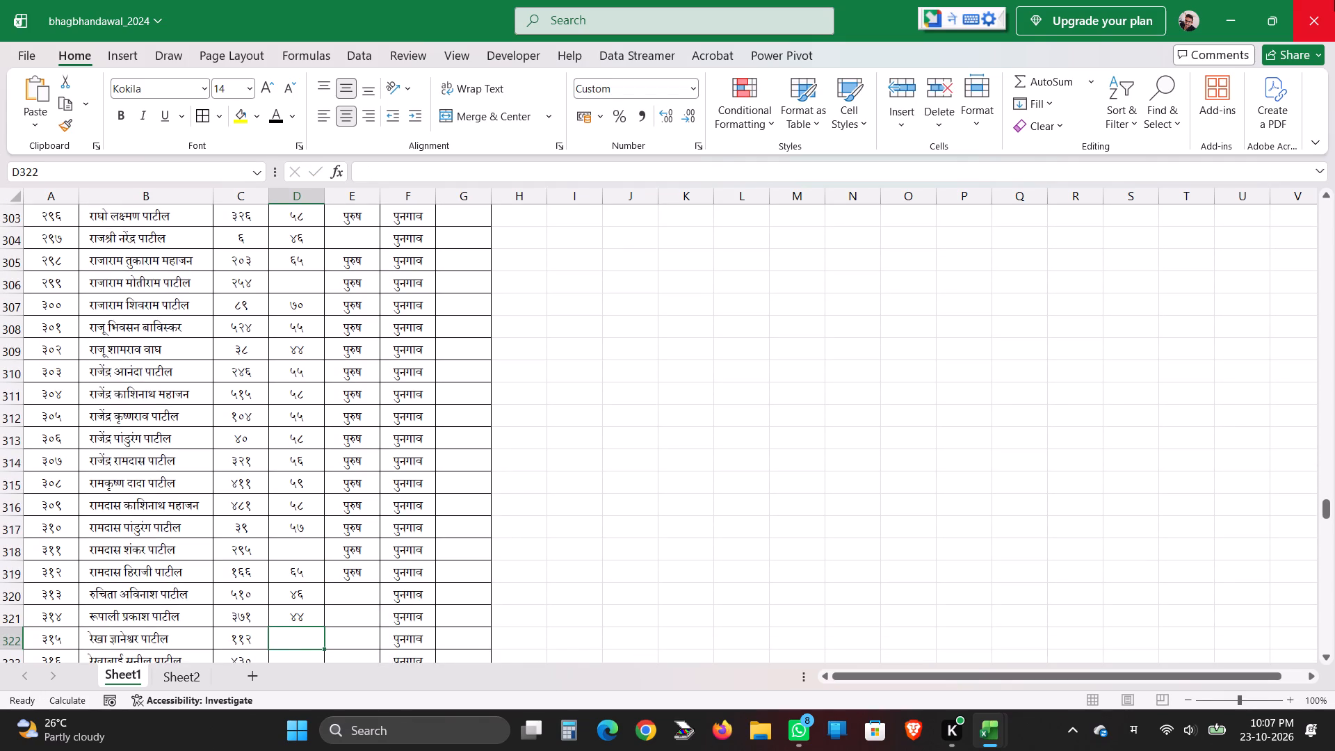
pyautogui.write('61')
pyautogui.press('Return')
pyautogui.press('Return')
# Enter the ages 55 and 58 in cells D323 and D324 and 56 in D326, leaving D325 blank.
pyautogui.write('55')
pyautogui.press('Return')
pyautogui.press('Return')
pyautogui.write('58')
pyautogui.press('Return')
pyautogui.press('Return')
pyautogui.press('Return')
pyautogui.write('56')
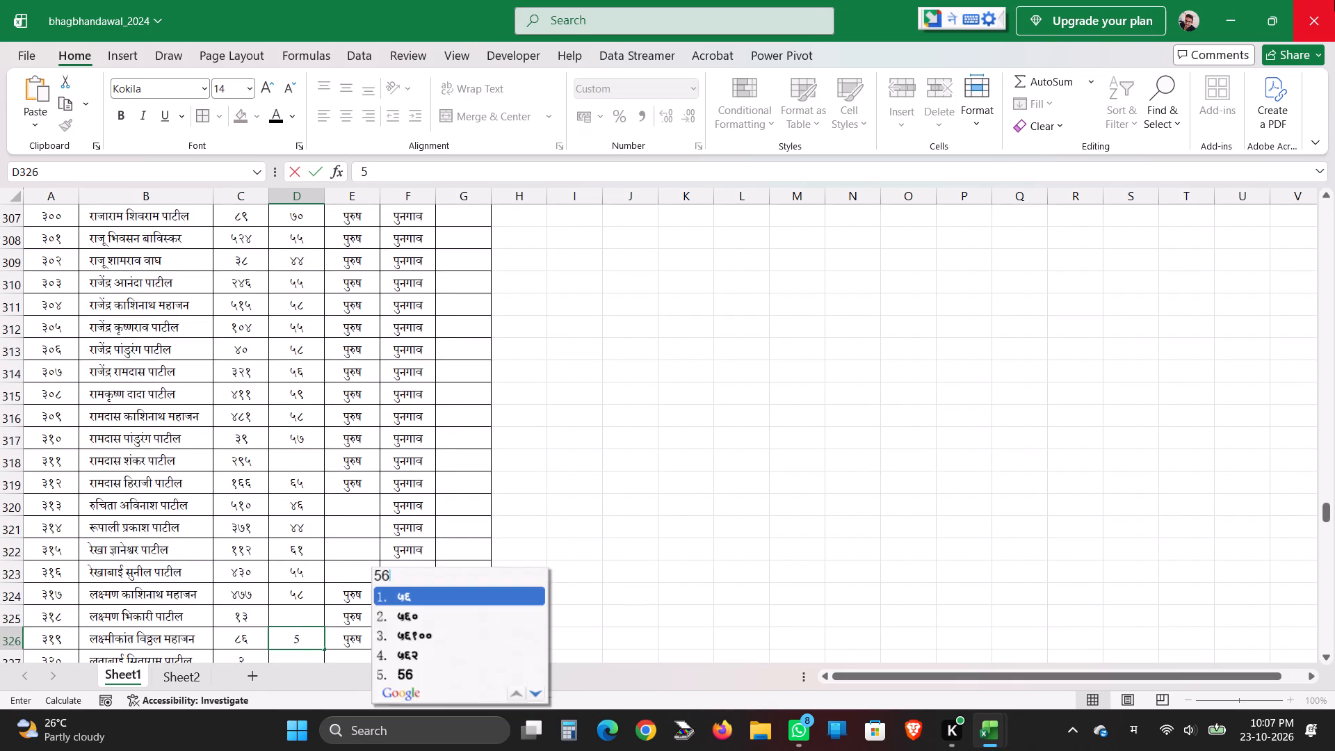
pyautogui.press('Return')
pyautogui.press('Return')
# Enter the ages 65 in cell D327 and 53 in cell D329, leaving D328 blank.
pyautogui.write('65')
pyautogui.press('Return')
pyautogui.press('Return')
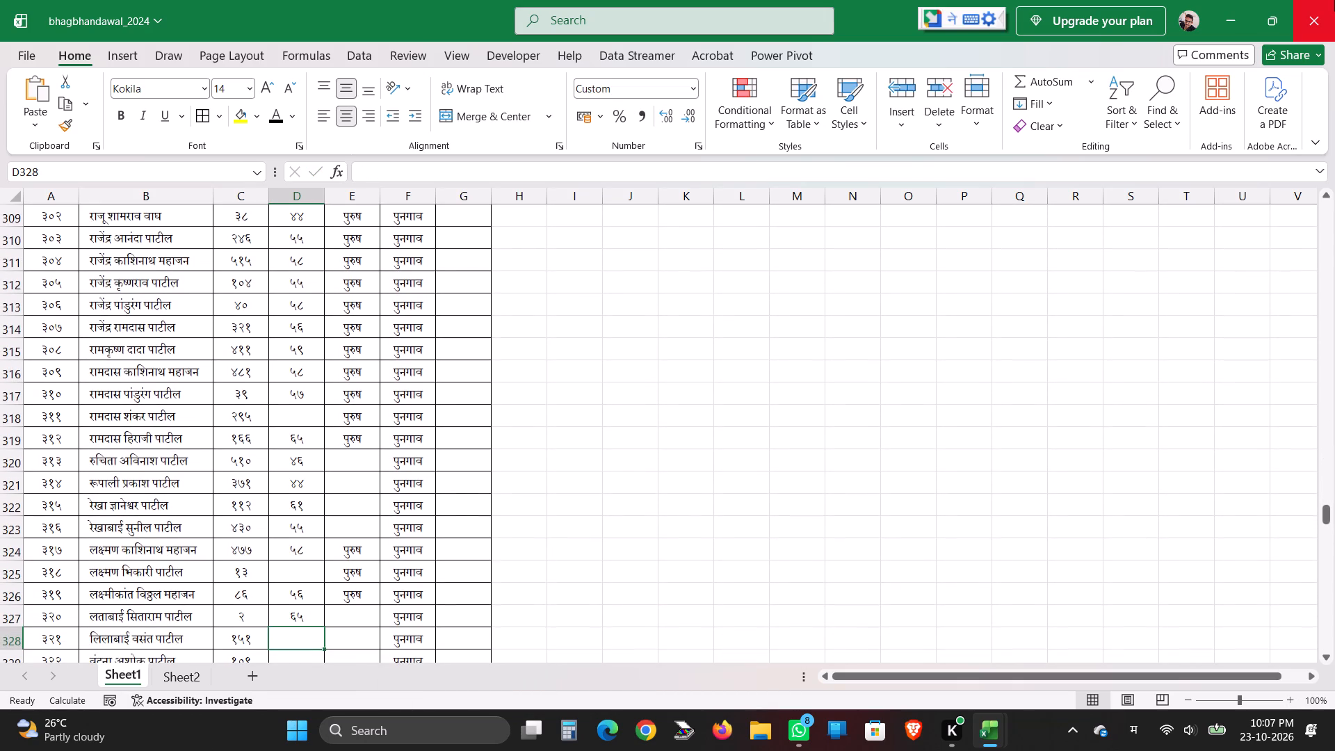
pyautogui.press('Return')
pyautogui.write('53')
pyautogui.press('Return')
pyautogui.press('Return')
# Enter the ages 55, 58 and 56 in cells D330 to D332.
pyautogui.write('55')
pyautogui.press('Return')
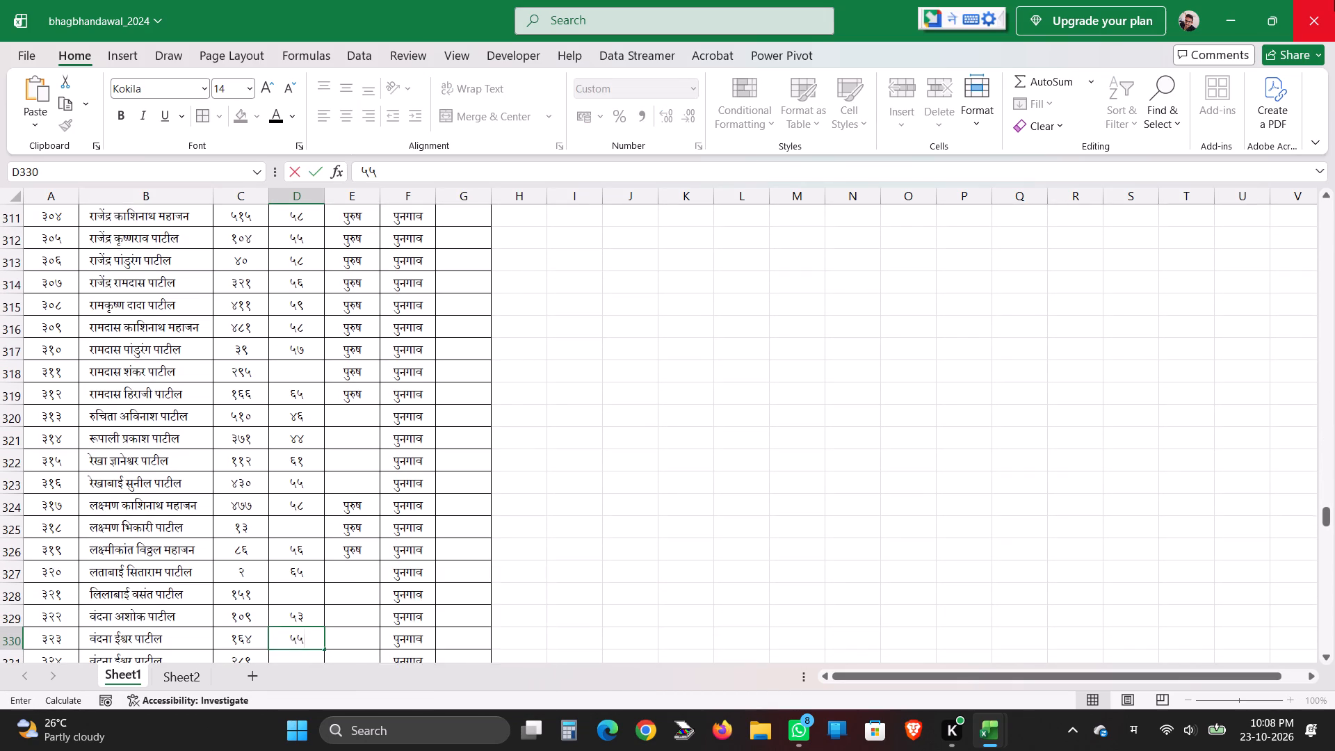
pyautogui.press('Return')
pyautogui.write('58')
pyautogui.press('Return')
pyautogui.press('Return')
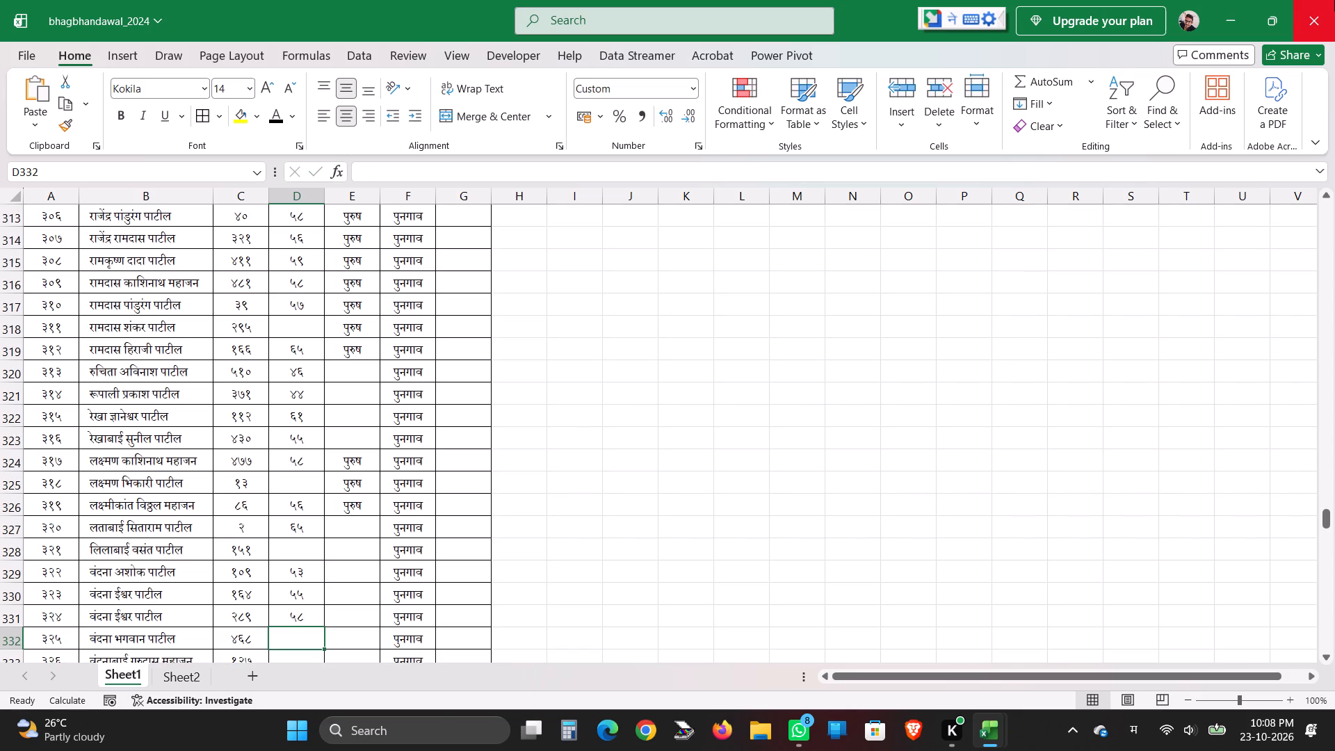
pyautogui.write('56')
pyautogui.press('Return')
pyautogui.press('Return')
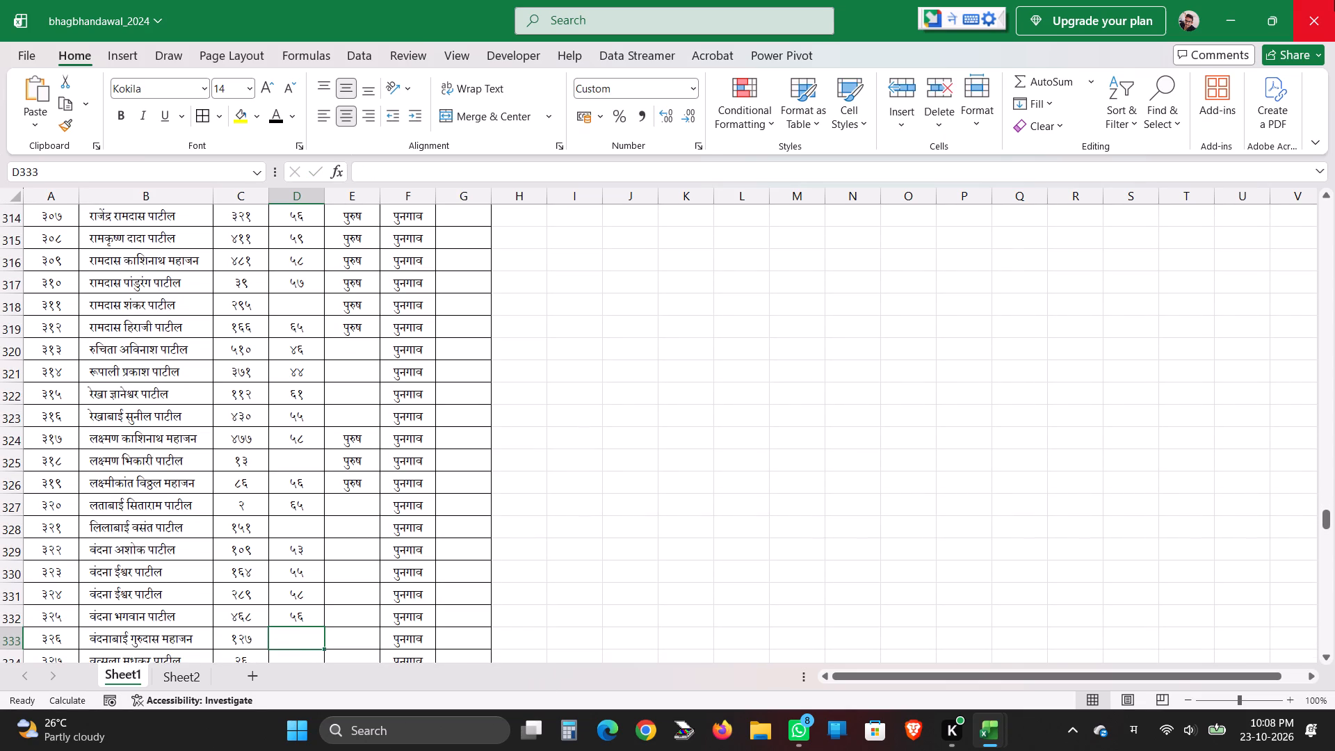
# Enter the age 54 in cell D333, correcting any mistyped value.
pyautogui.press('4')
pyautogui.press('BackSpace')
pyautogui.write('543')
pyautogui.press('Return')
pyautogui.press('Return')
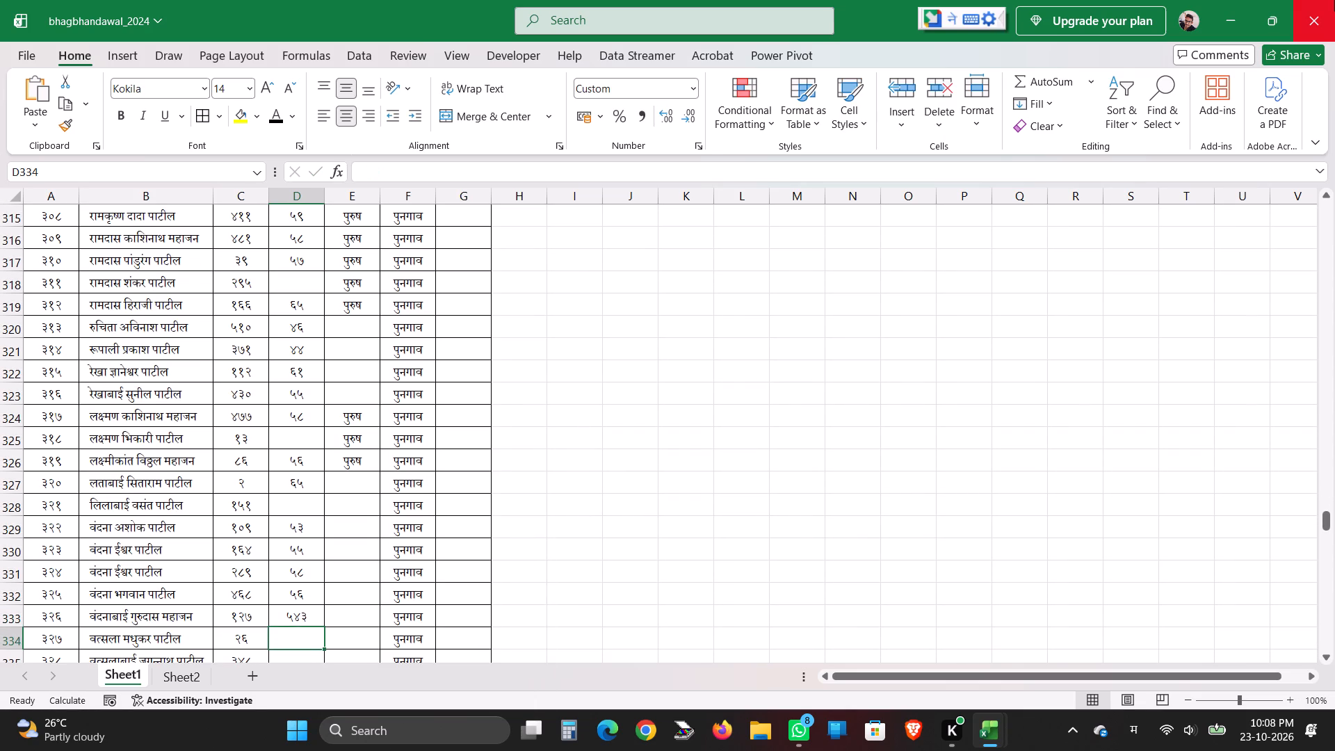
pyautogui.press('Up')
pyautogui.write('54')
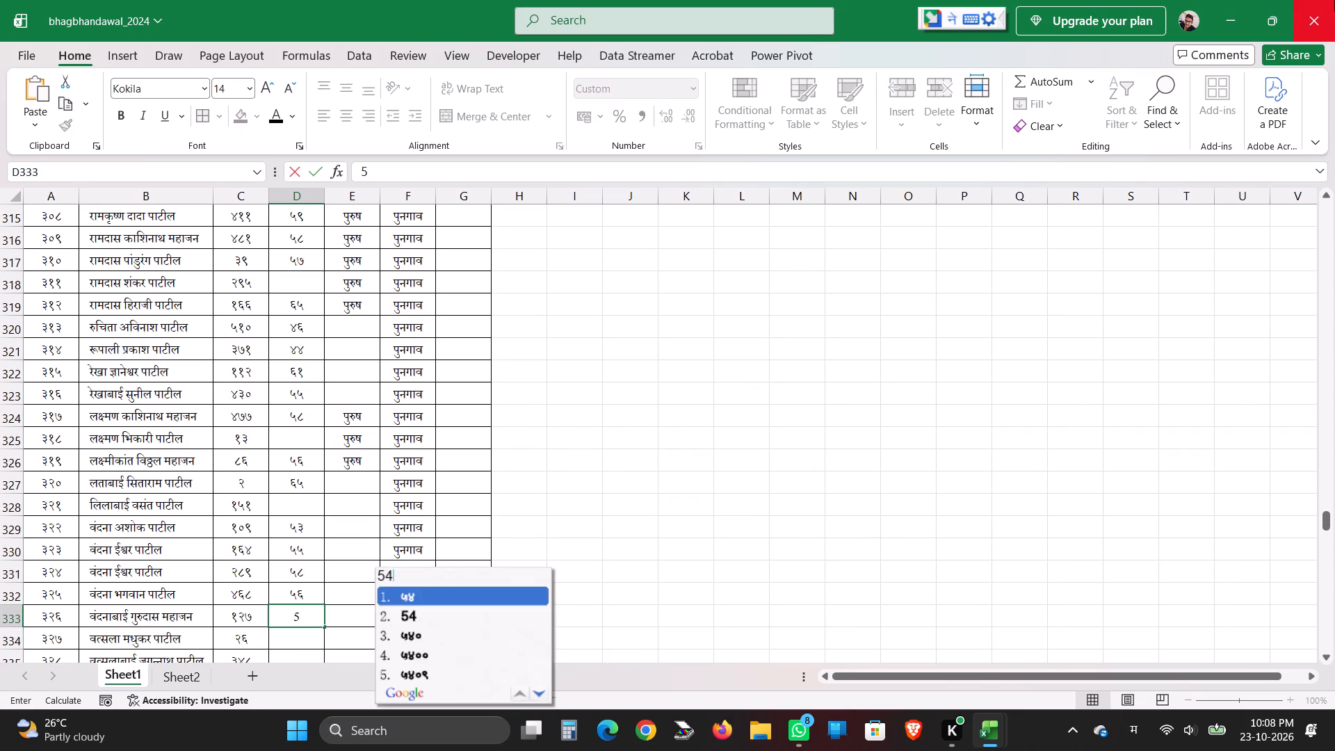
pyautogui.press('Return')
pyautogui.press('Return')
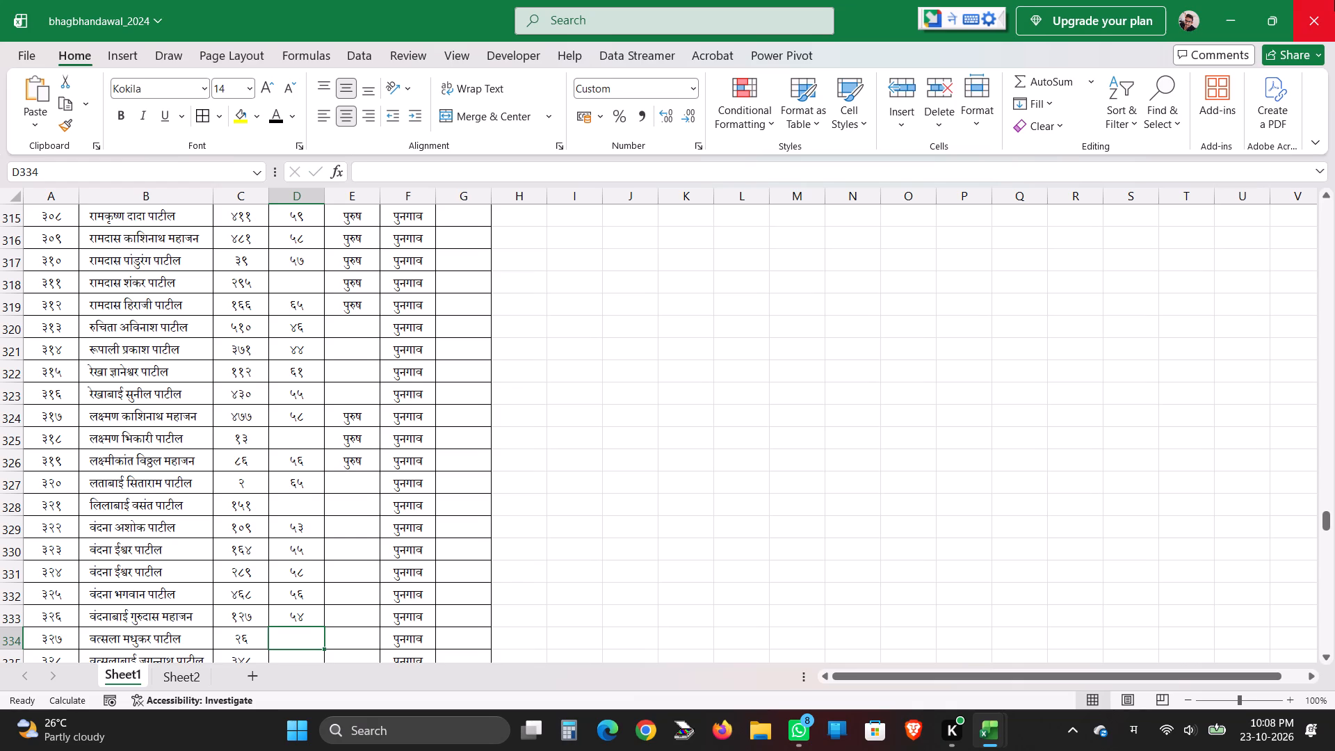
# Leave D334 and D335 blank and enter the ages 53 and 59 in cells D336 and D337.
pyautogui.press('Return')
pyautogui.press('Return')
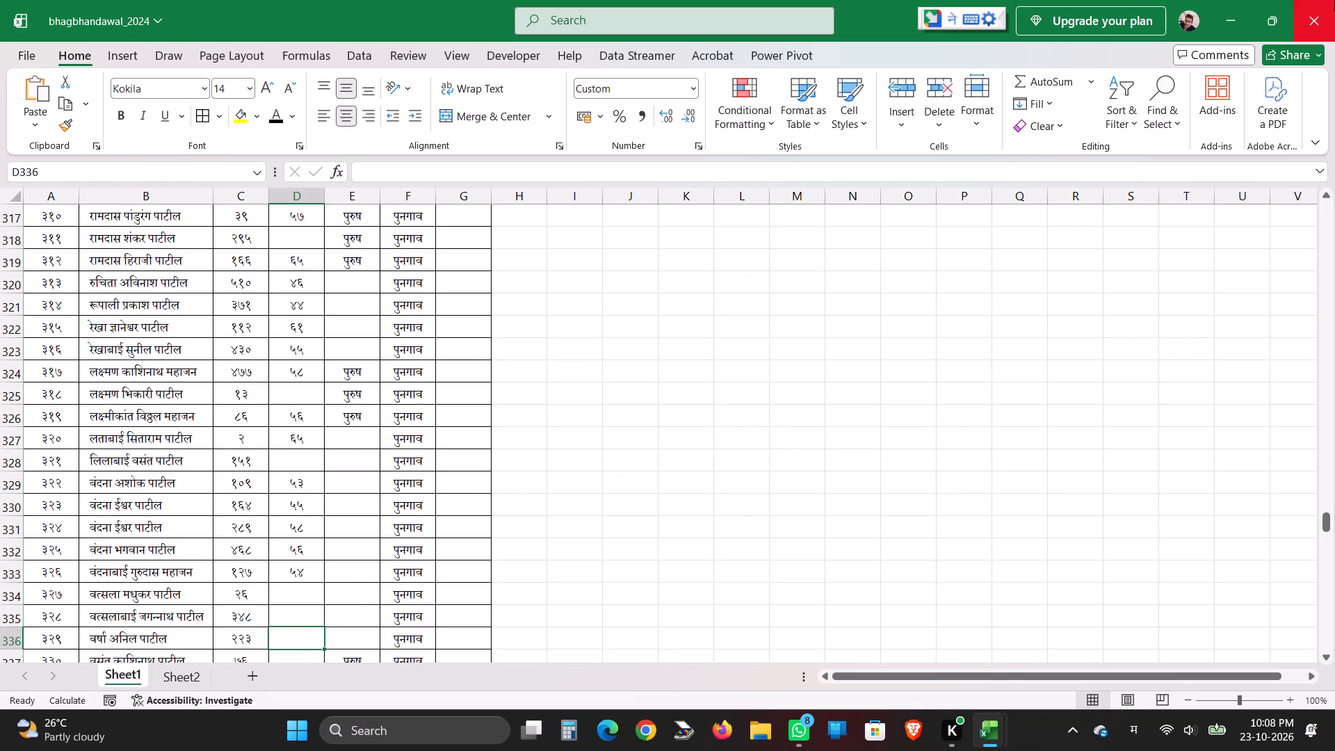
pyautogui.write('53')
pyautogui.press('Return')
pyautogui.press('Return')
pyautogui.write('59')
pyautogui.press('Return')
pyautogui.press('Return')
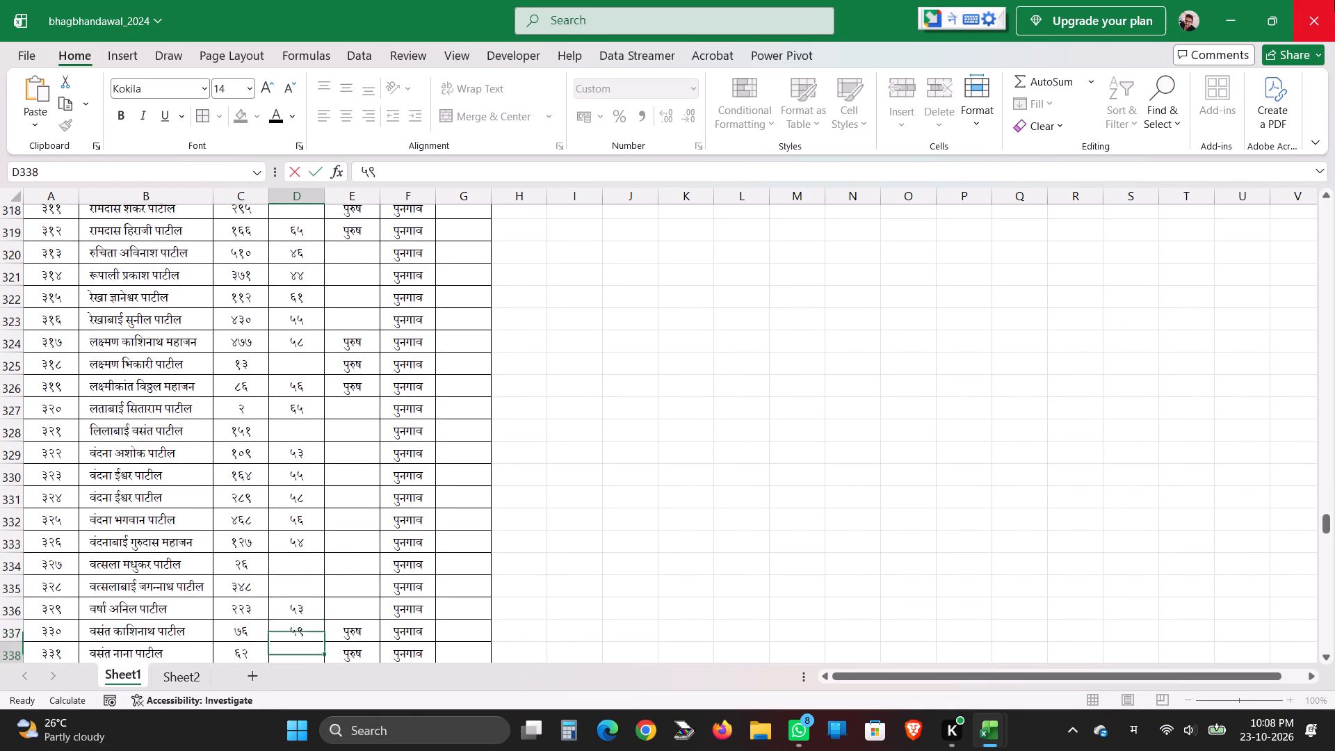
# Enter the ages 55, 58 and 60 in cells D338 to D340.
pyautogui.write('55')
pyautogui.press('Return')
pyautogui.press('Return')
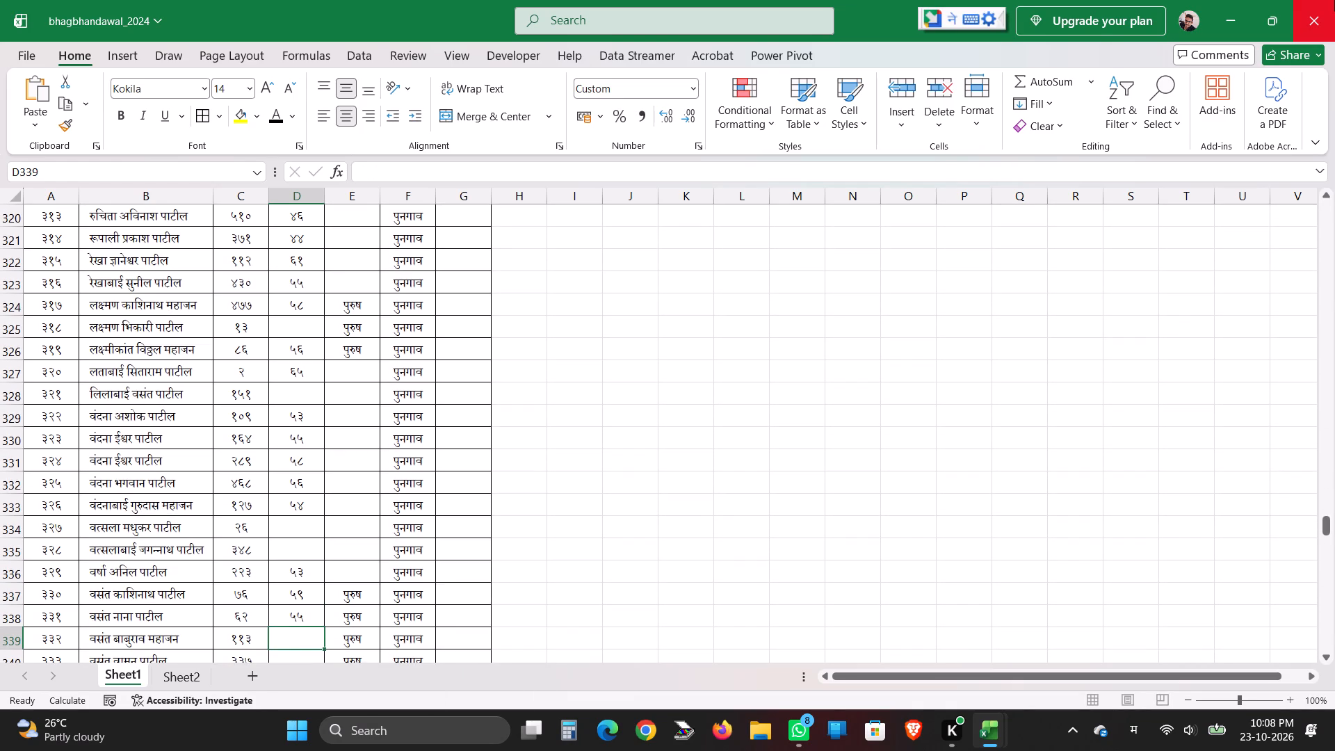
pyautogui.write('58')
pyautogui.press('Return')
pyautogui.press('Return')
pyautogui.write('60')
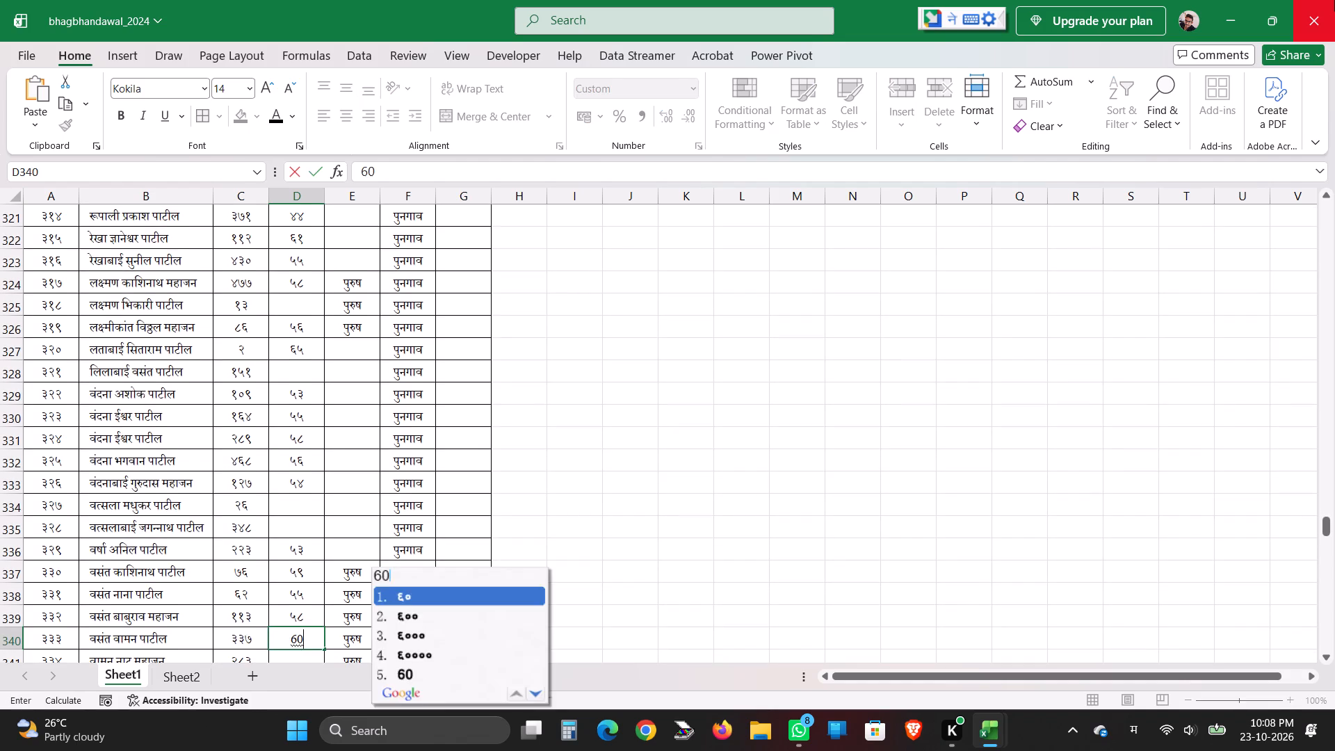
pyautogui.press('Return')
pyautogui.press('Return')
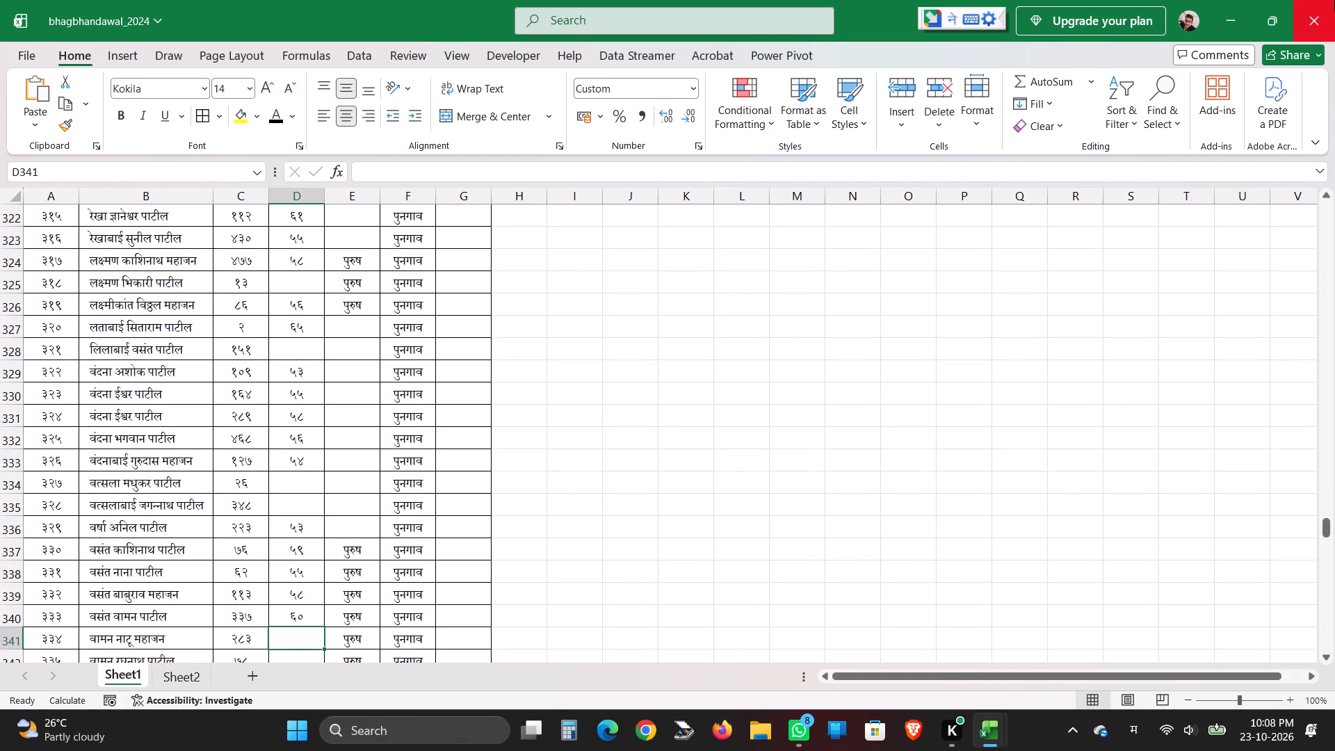
# Leave D341 blank and enter the ages 70 and 72 in cells D342 and D343.
pyautogui.press('Return')
pyautogui.write('70')
pyautogui.press('Return')
pyautogui.press('Return')
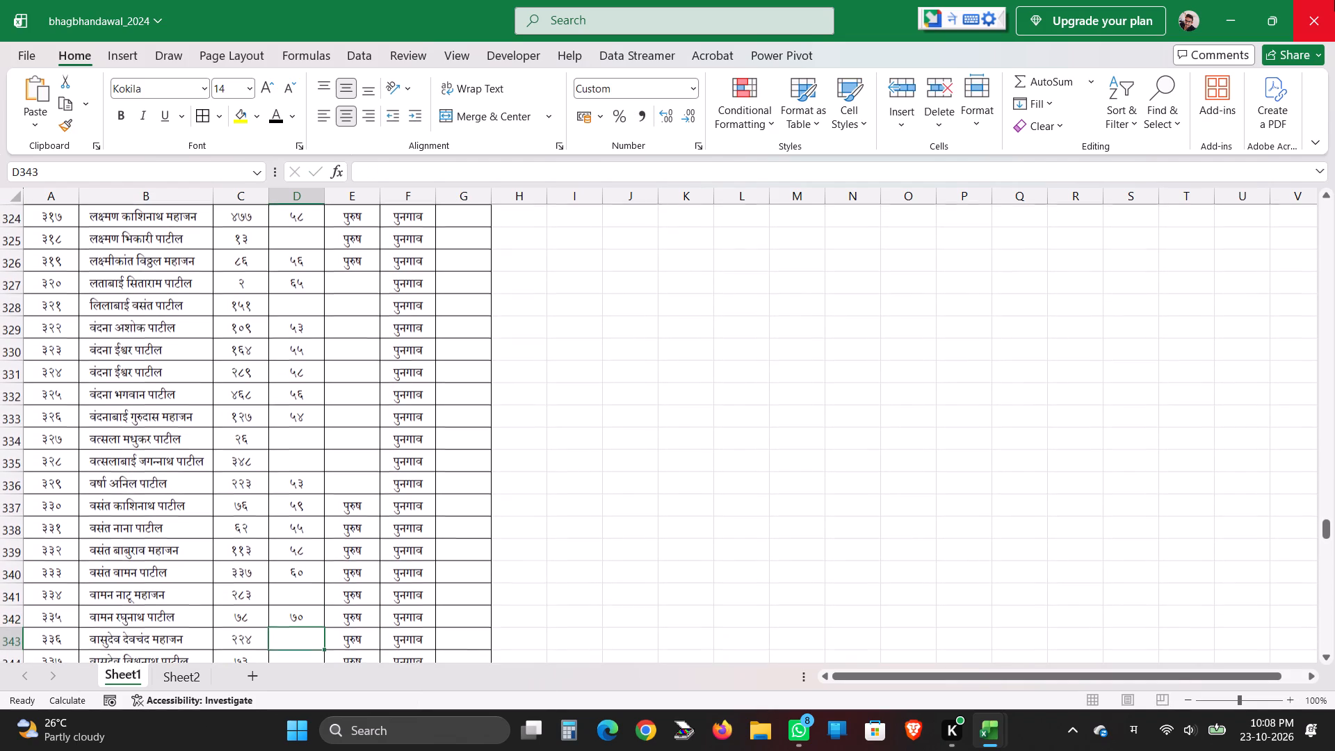
pyautogui.write('72')
pyautogui.press('Return')
pyautogui.press('Return')
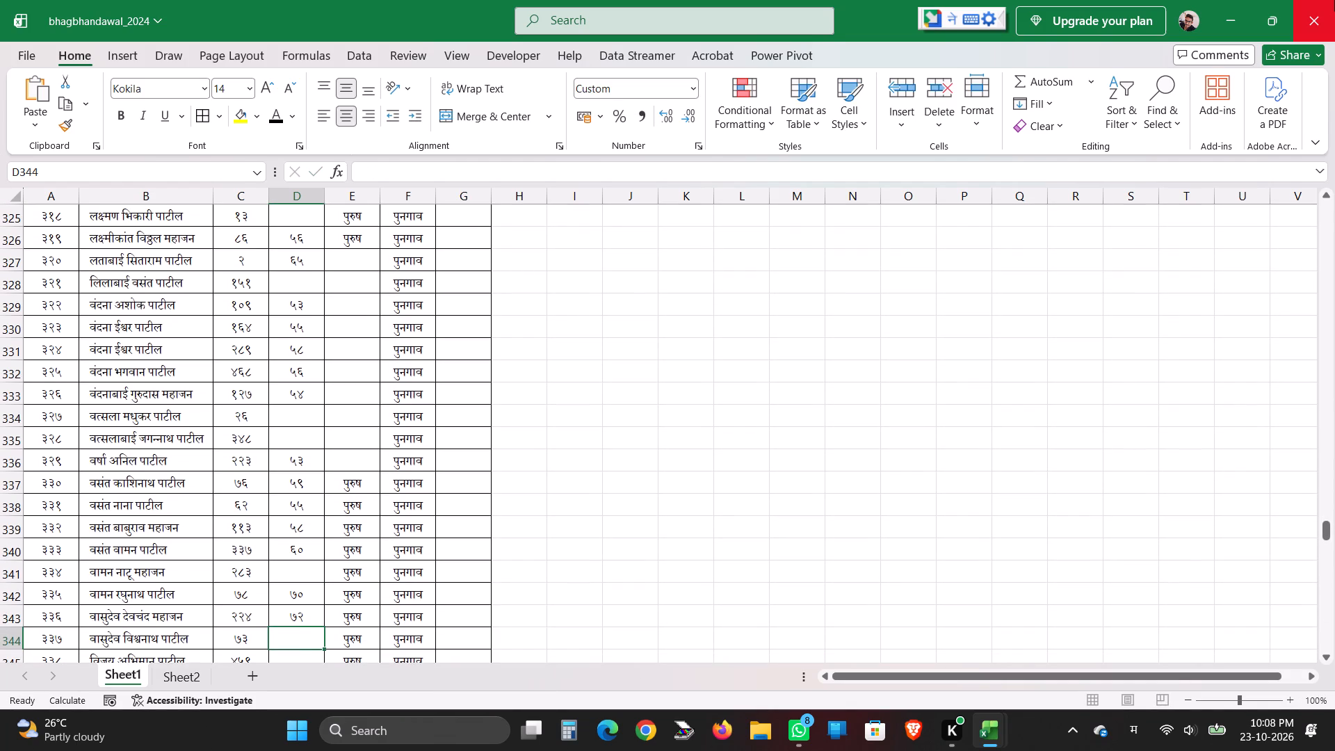
# Enter the ages 60, 45 and 58 in cells D344 to D346.
pyautogui.write('60')
pyautogui.press('Return')
pyautogui.press('Return')
pyautogui.write('45')
pyautogui.press('Return')
pyautogui.press('Return')
pyautogui.write('58')
pyautogui.press('Return')
pyautogui.press('Return')
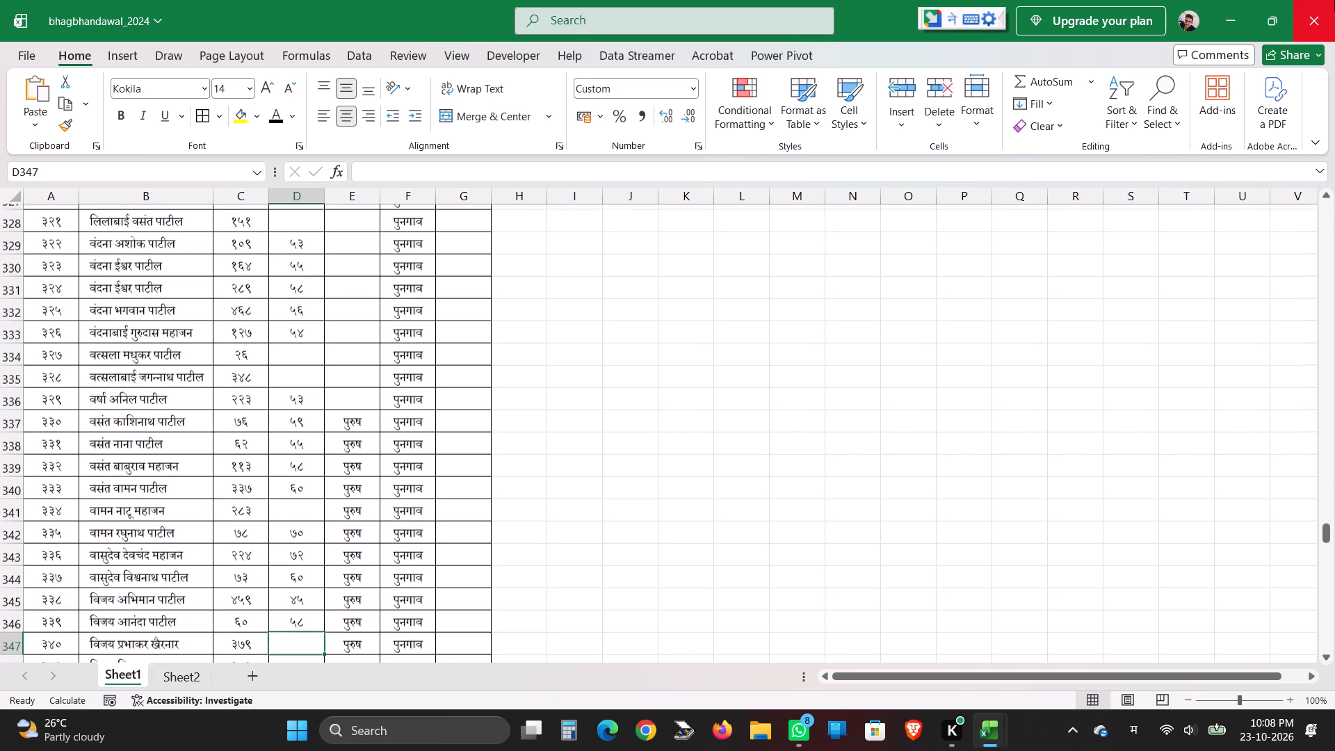
# Leave D347 blank and enter the ages 55, 48 and 60 in cells D348 to D350.
pyautogui.press('Return')
pyautogui.write('55')
pyautogui.press('Return')
pyautogui.press('Return')
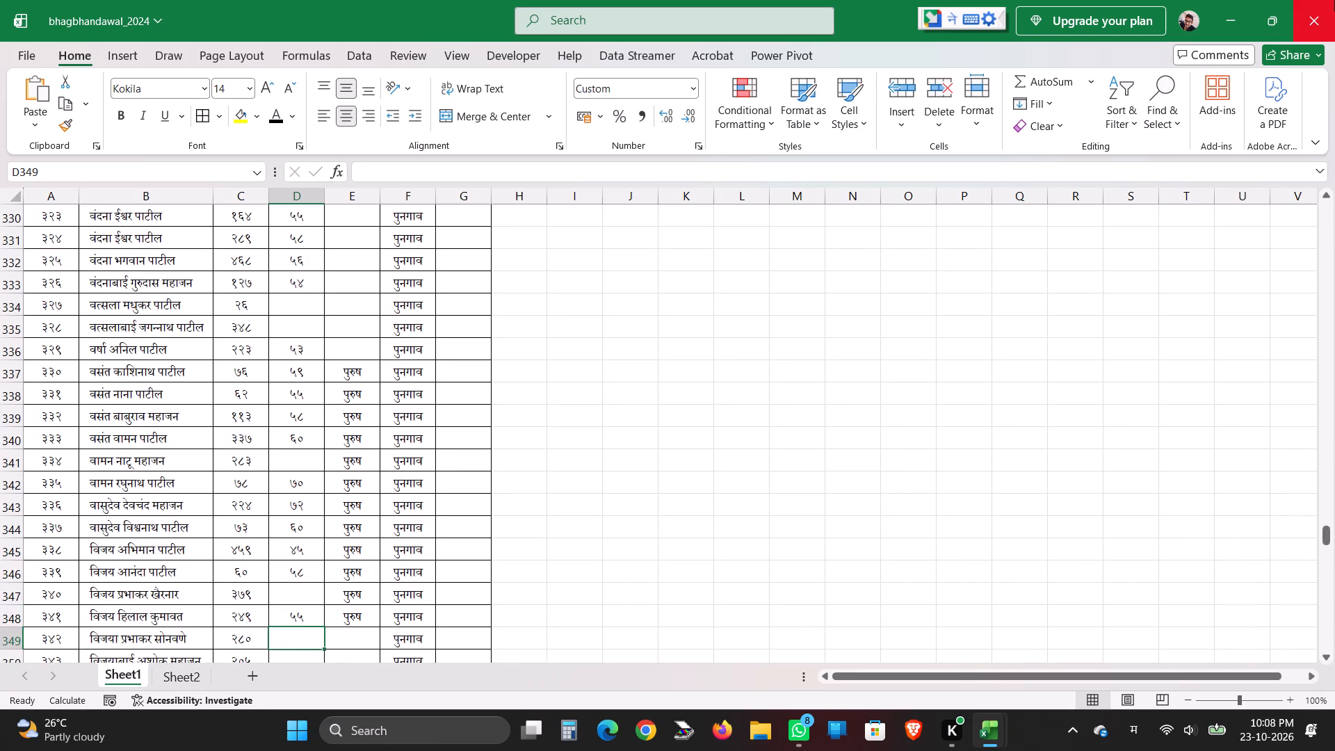
pyautogui.write('48')
pyautogui.press('Return')
pyautogui.press('Return')
pyautogui.write('60')
pyautogui.press('Return')
pyautogui.press('Return')
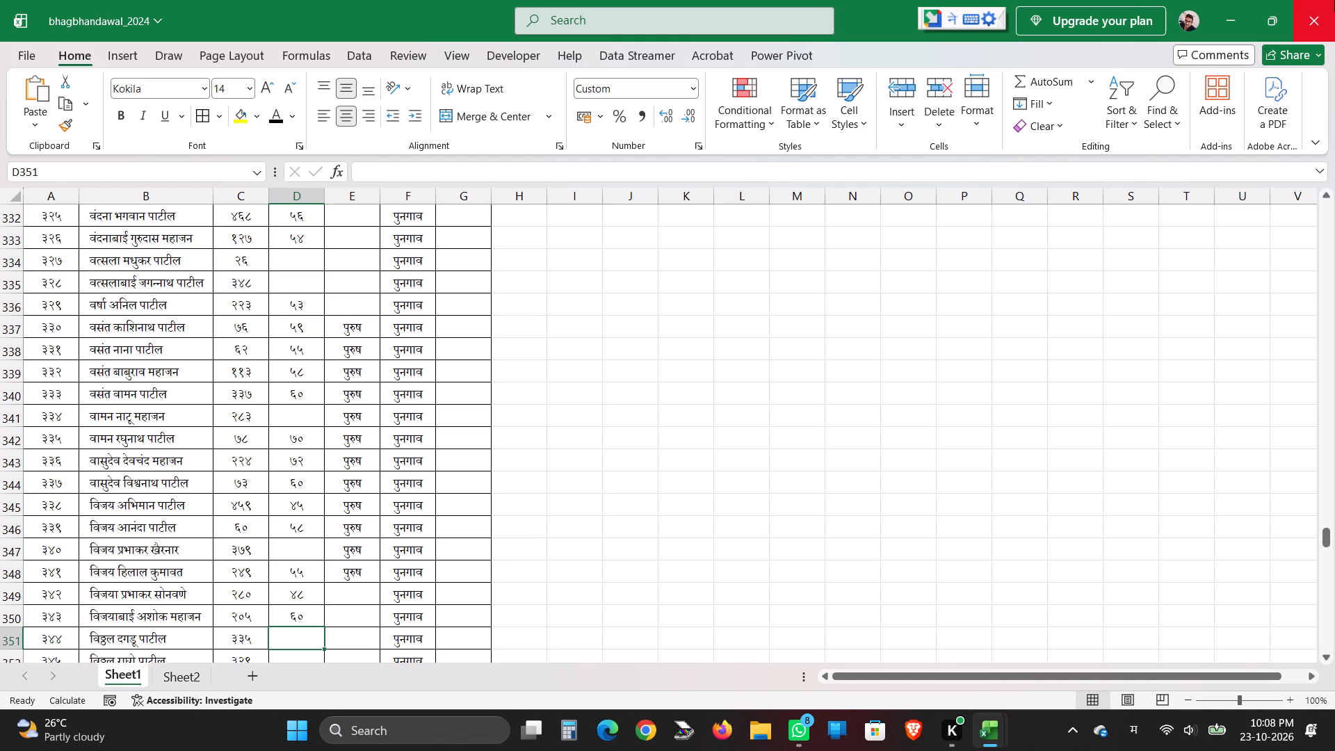
# Leave D351 and D352 blank and enter the ages 58 and 59 in cells D353 and D354.
pyautogui.press('Return')
pyautogui.press('Return')
pyautogui.write('58')
pyautogui.press('Return')
pyautogui.press('Return')
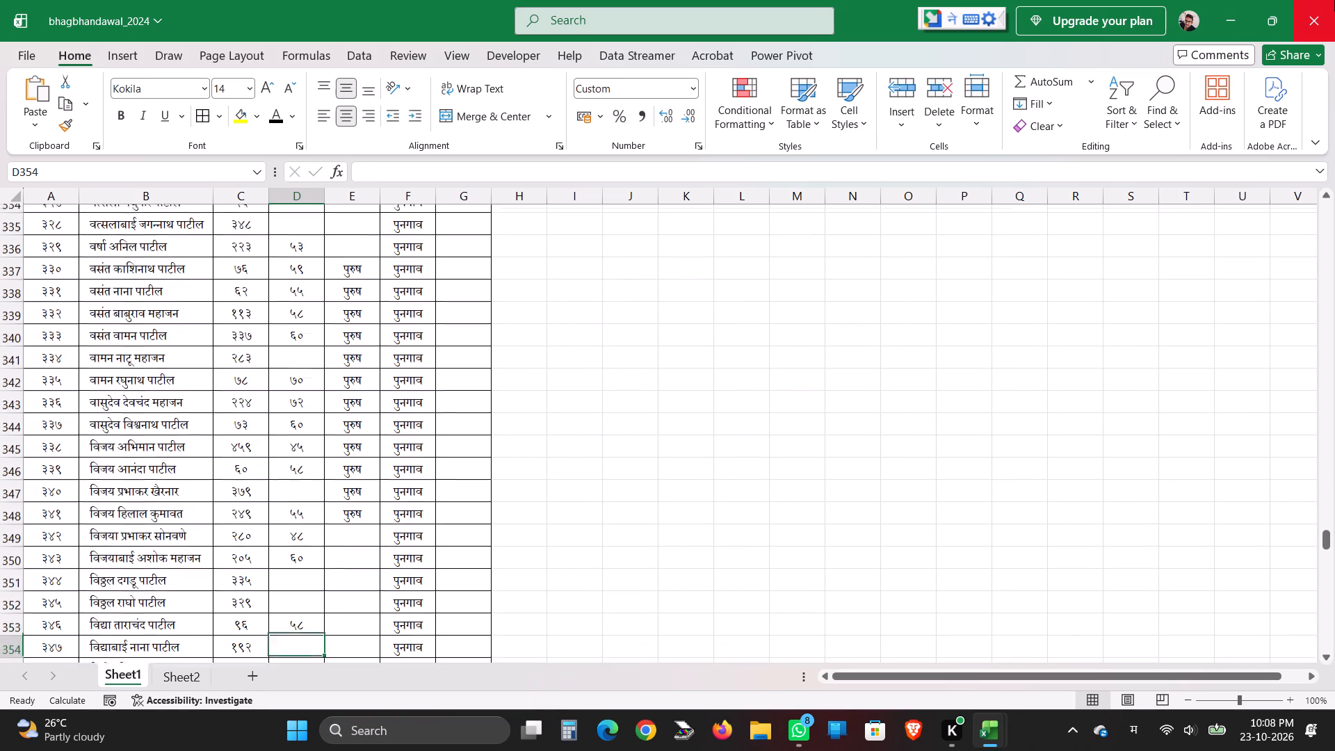
pyautogui.write('59')
pyautogui.press('Return')
pyautogui.press('Return')
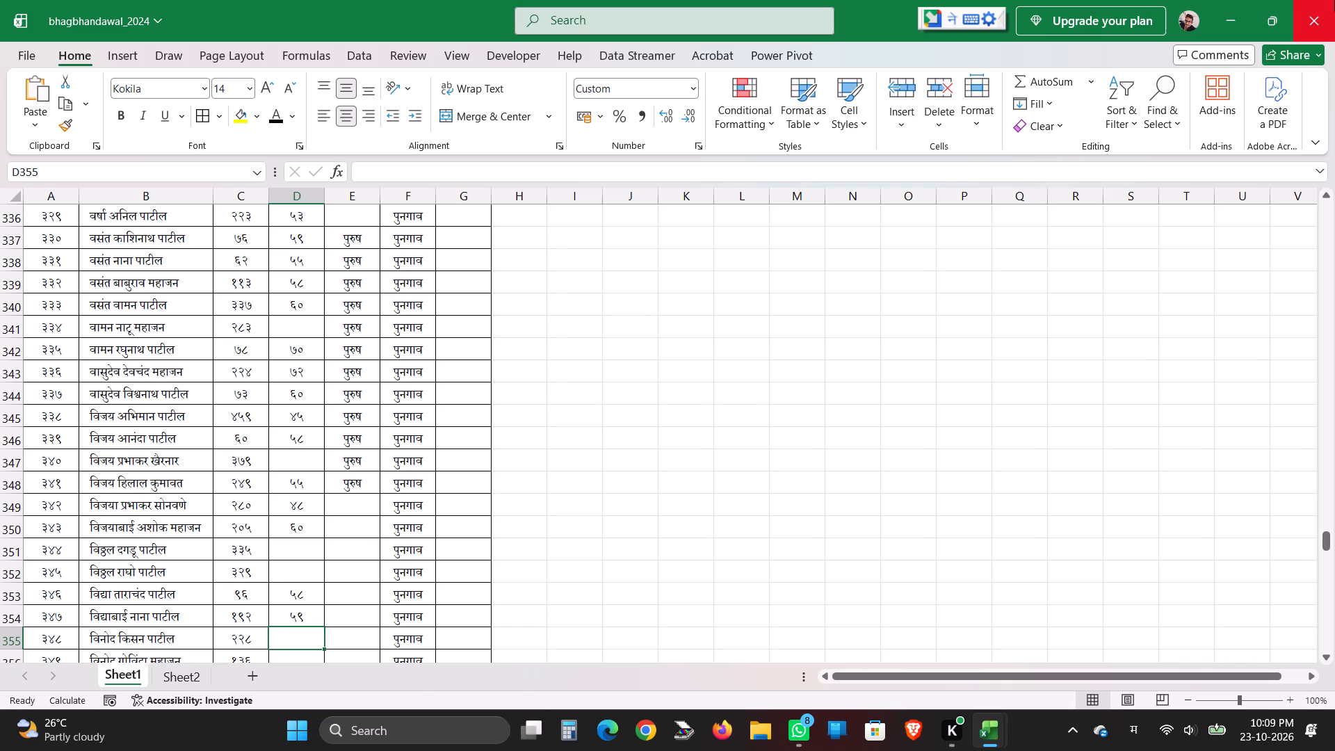
# Paste the gender entry पुरुष into the empty cell E351.
pyautogui.click(355, 473)
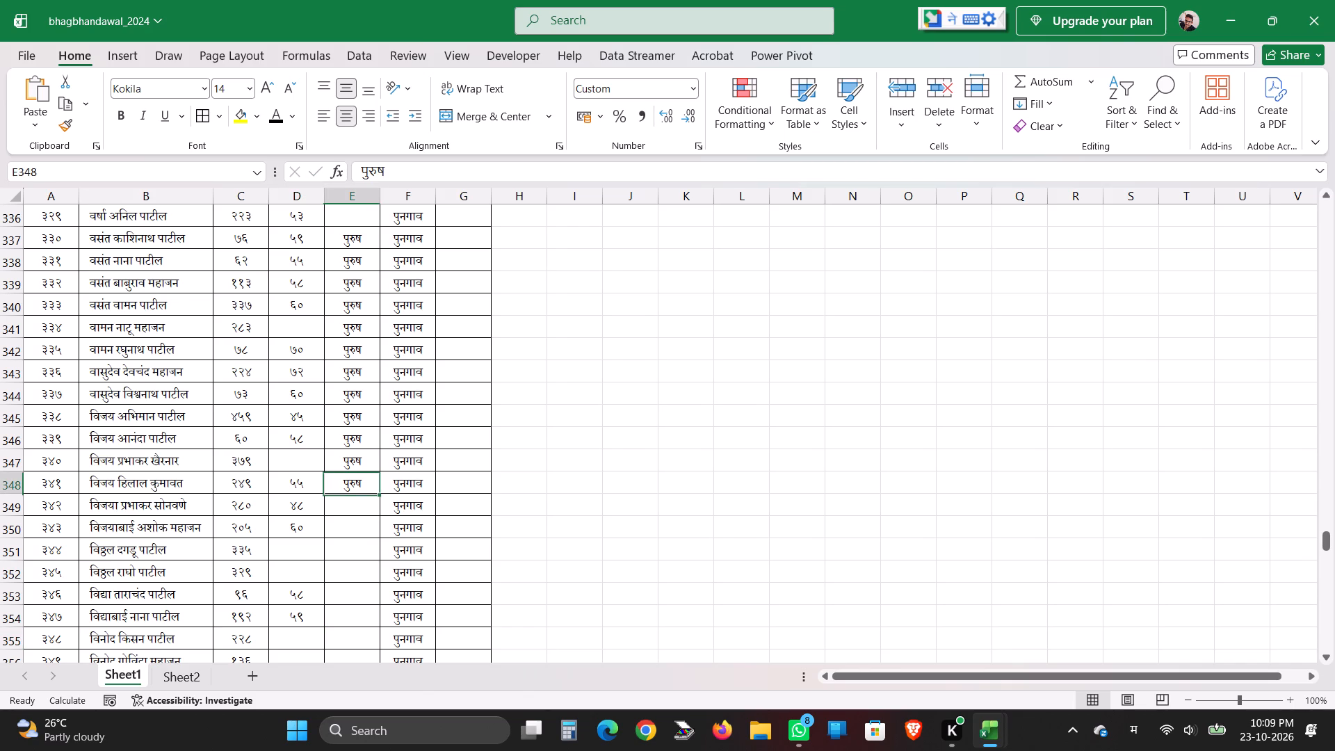
pyautogui.click(357, 555)
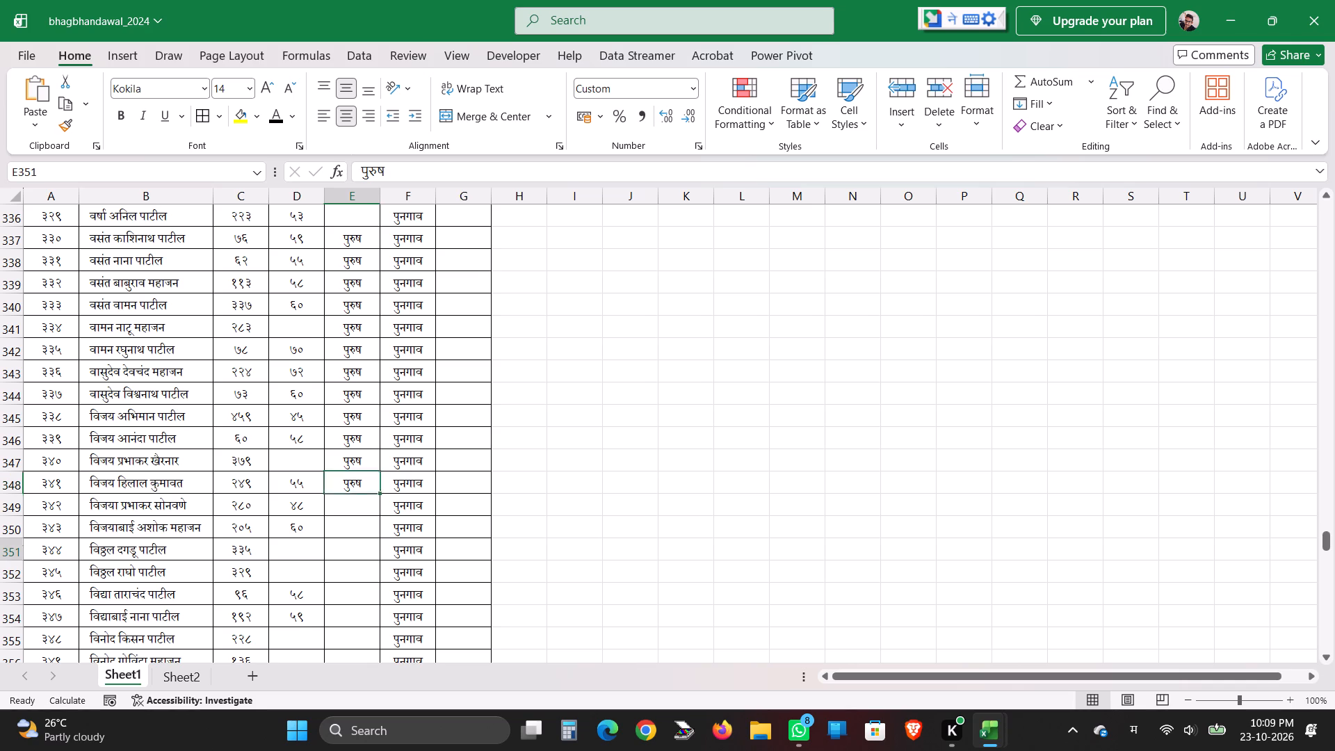
pyautogui.hotkey('ctrl', 'v')
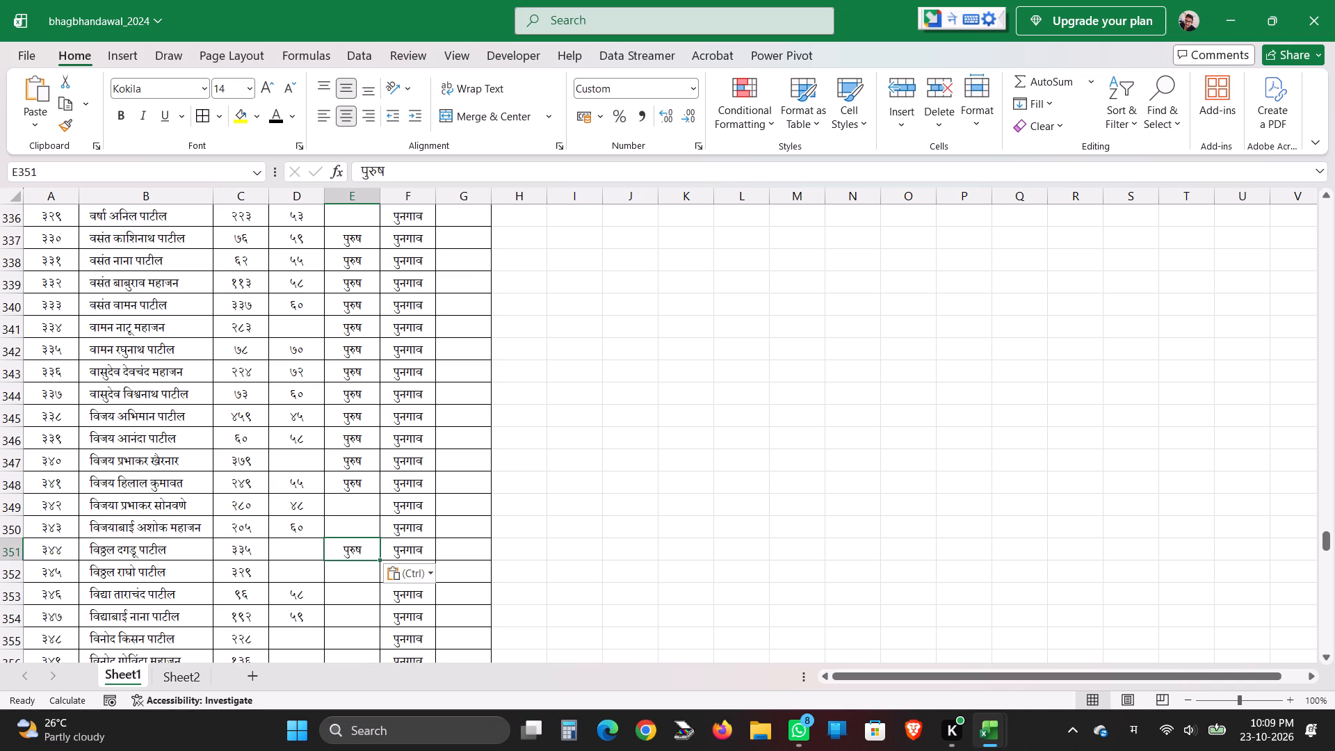
# Paste the gender entry पुरुष into E352 and E355, and fill it from E355 down to E358.
pyautogui.click(353, 574)
pyautogui.hotkey('ctrl', 'v')
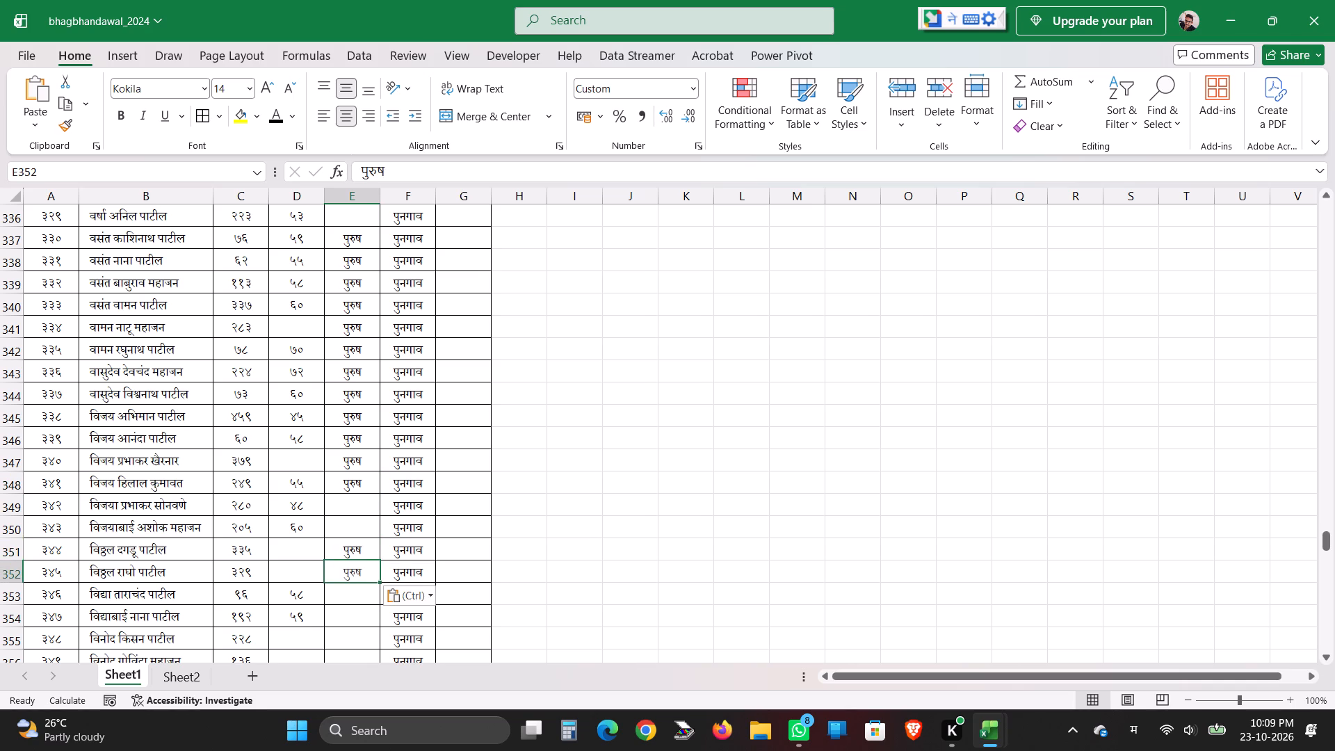
pyautogui.click(359, 618)
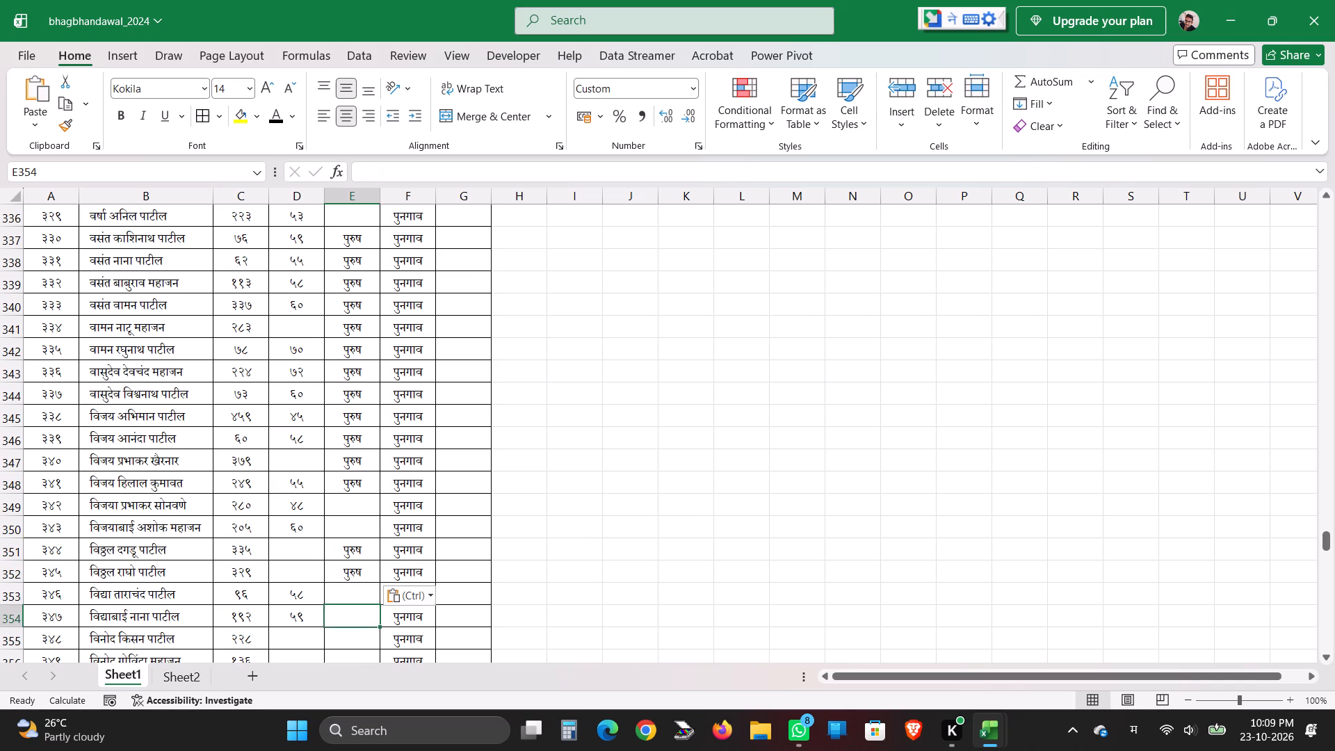
pyautogui.click(359, 633)
pyautogui.hotkey('ctrl', 'v')
pyautogui.scroll(-2, 355, 622)
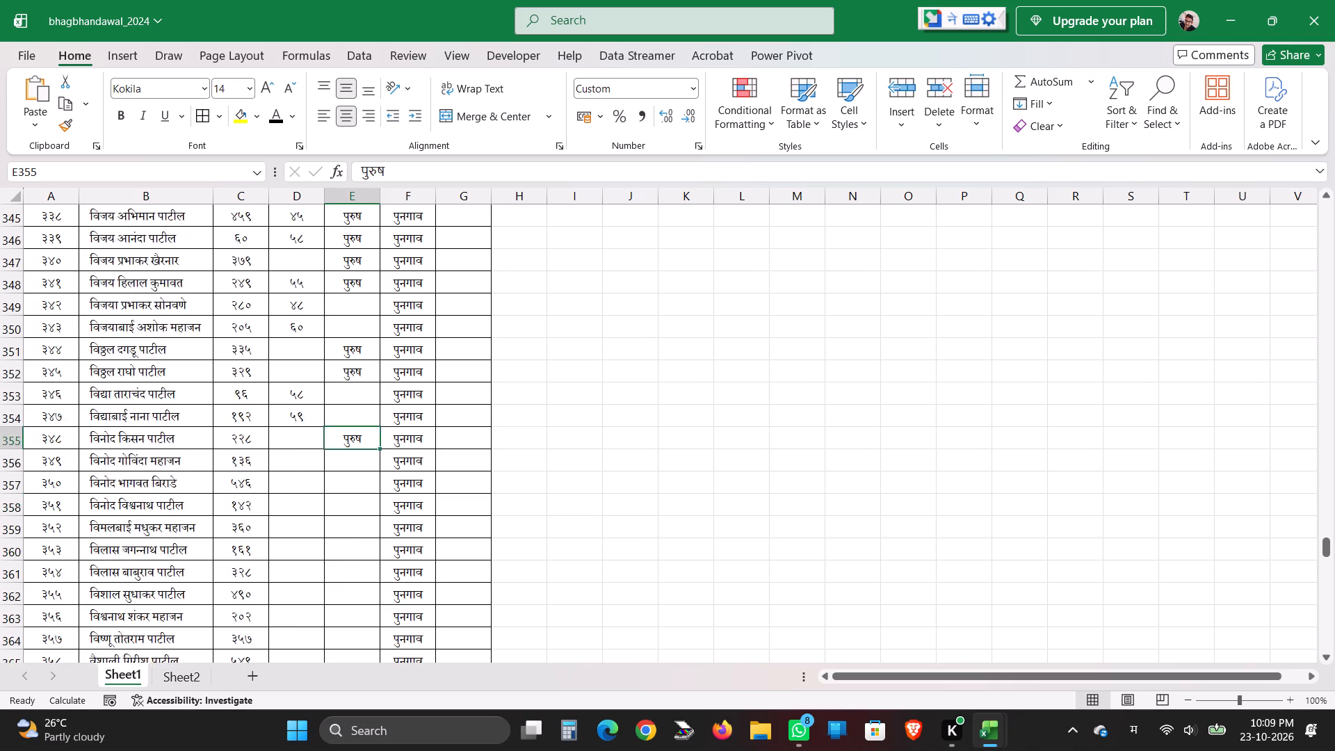
pyautogui.scroll(-3, 355, 622)
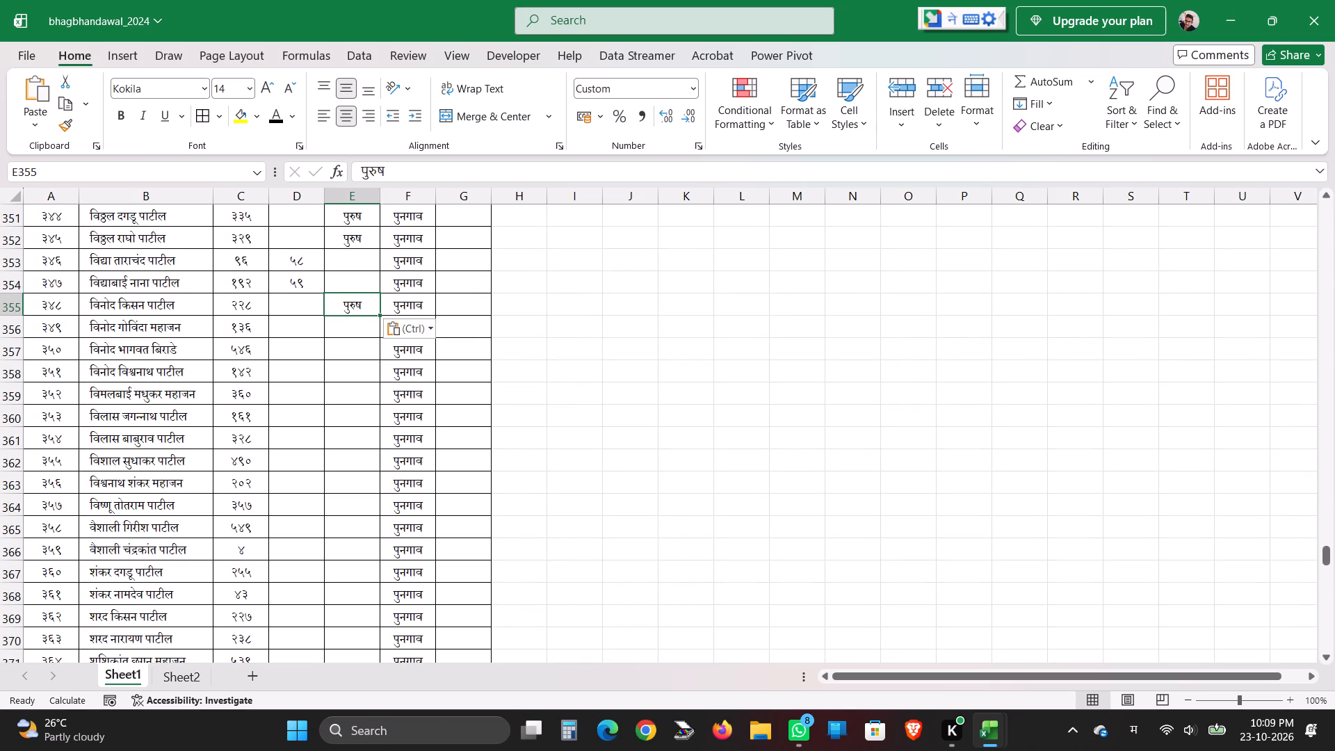
pyautogui.moveTo(379, 313); pyautogui.dragTo(379, 340)
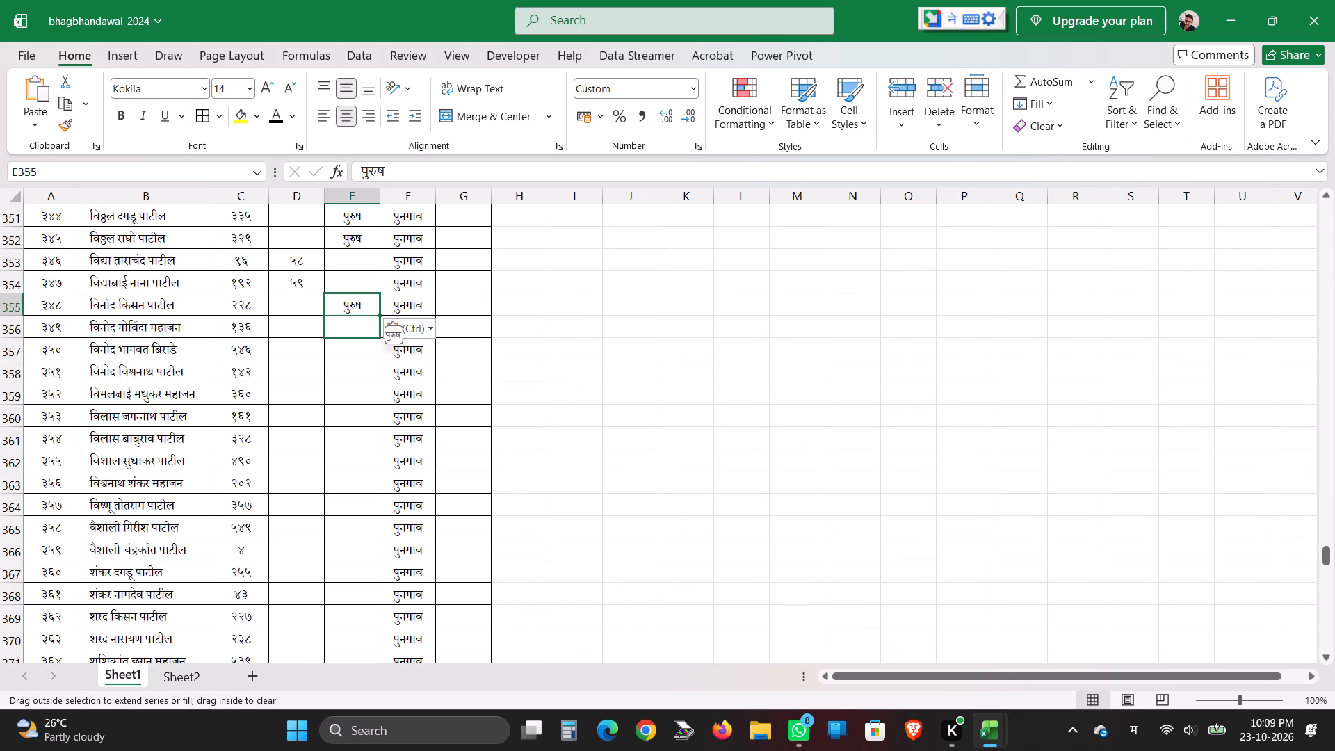
pyautogui.moveTo(379, 340); pyautogui.dragTo(378, 385)
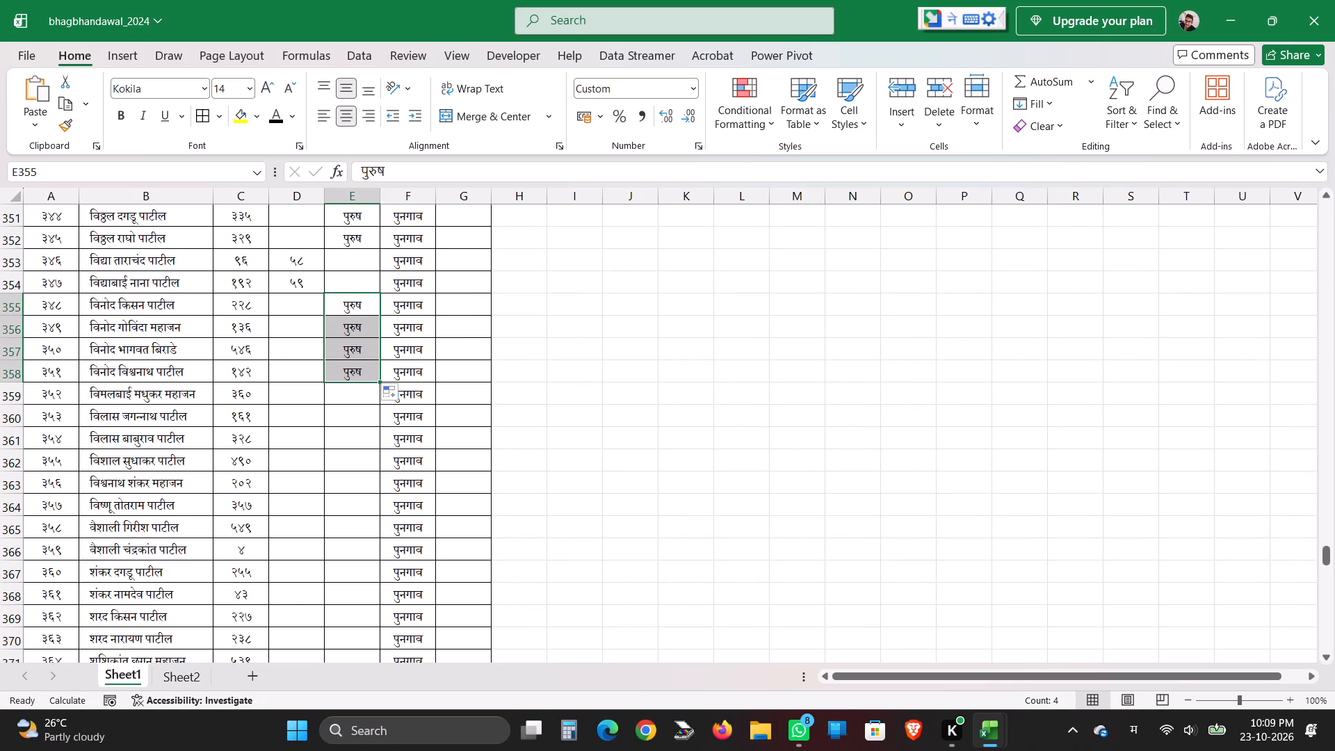
# Leave E359 blank, paste पुरुष into E360 and fill it down to E364.
pyautogui.click(339, 430)
pyautogui.click(336, 419)
pyautogui.hotkey('ctrl', 'v')
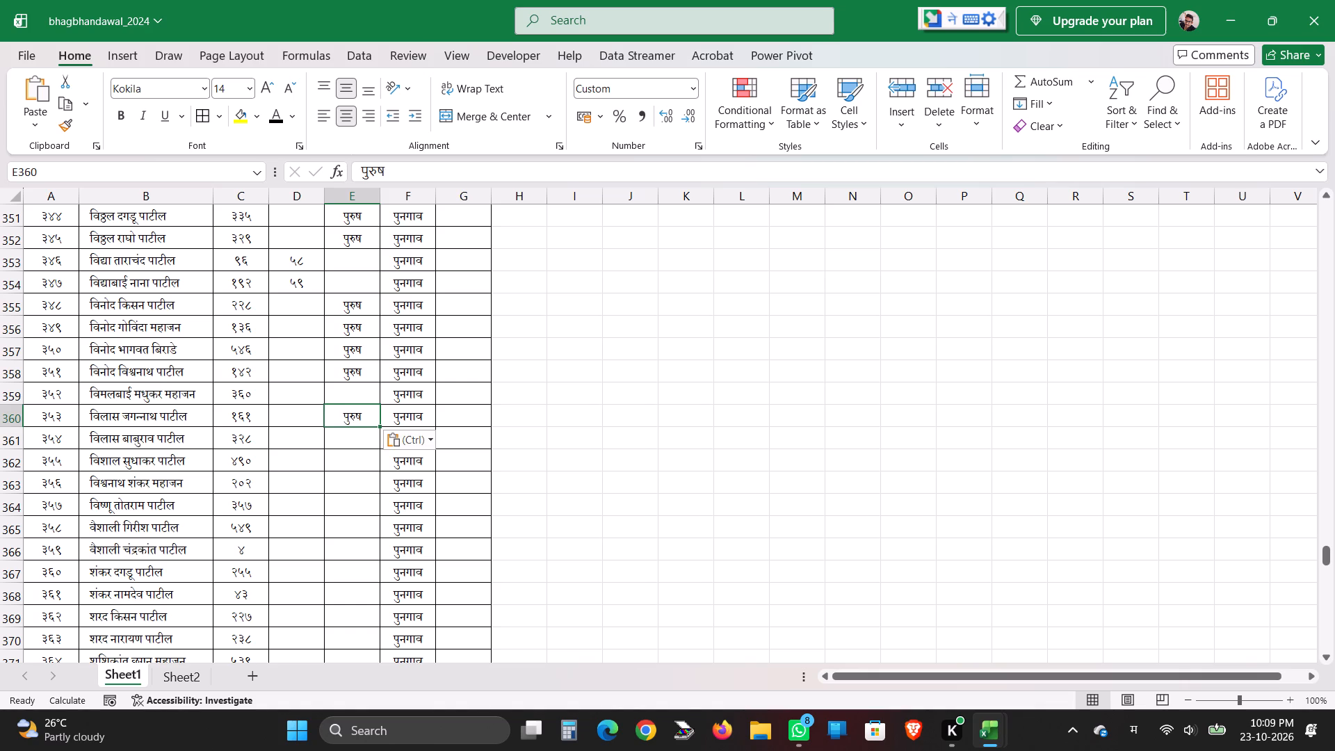
pyautogui.moveTo(382, 427); pyautogui.dragTo(375, 518)
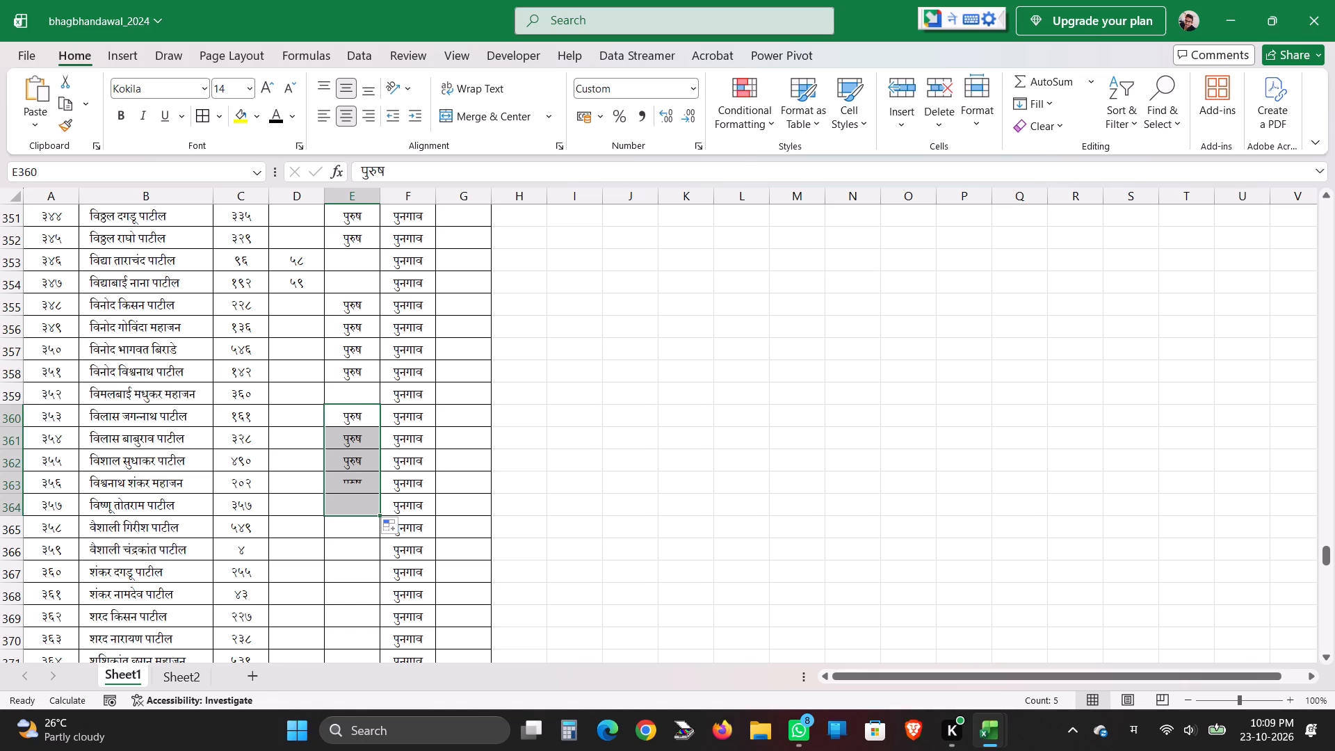
# Leave E365 and E366 blank, paste पुरुष into E367 and fill it down to E379.
pyautogui.scroll(-2, 227, 459)
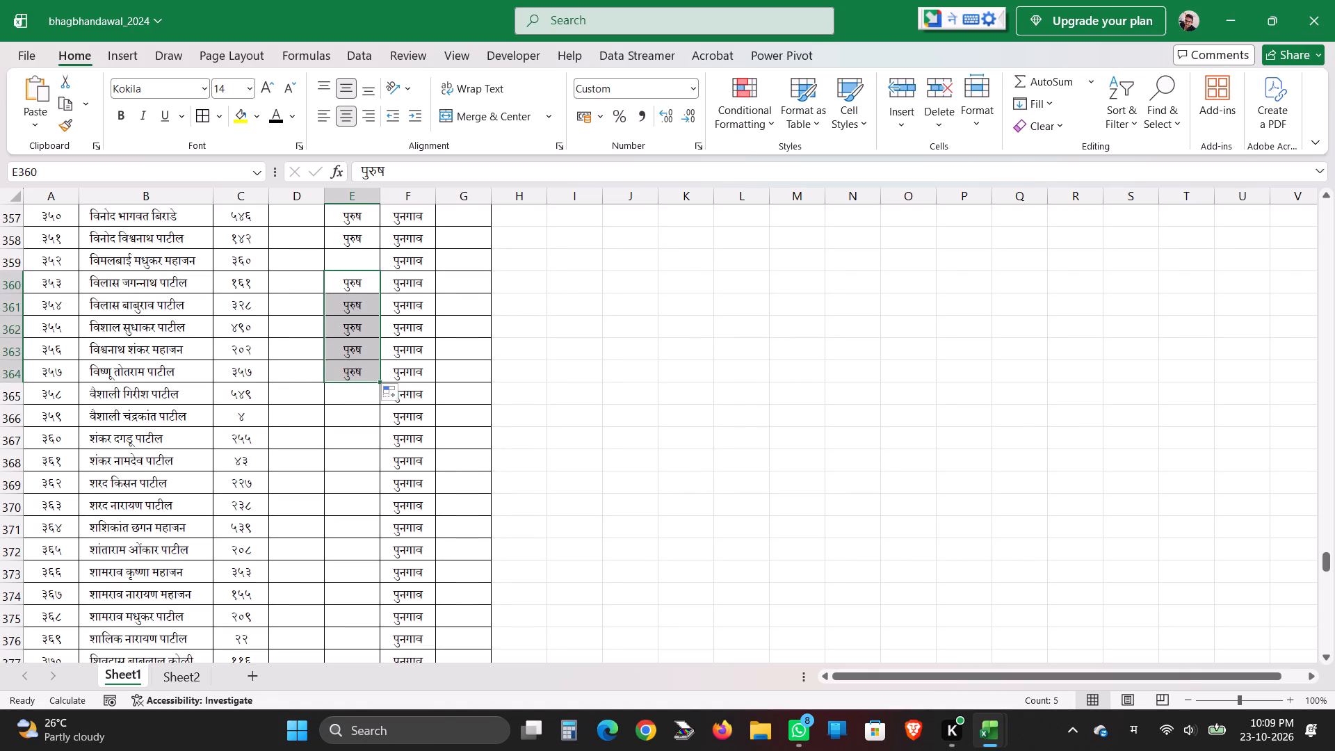
pyautogui.click(339, 442)
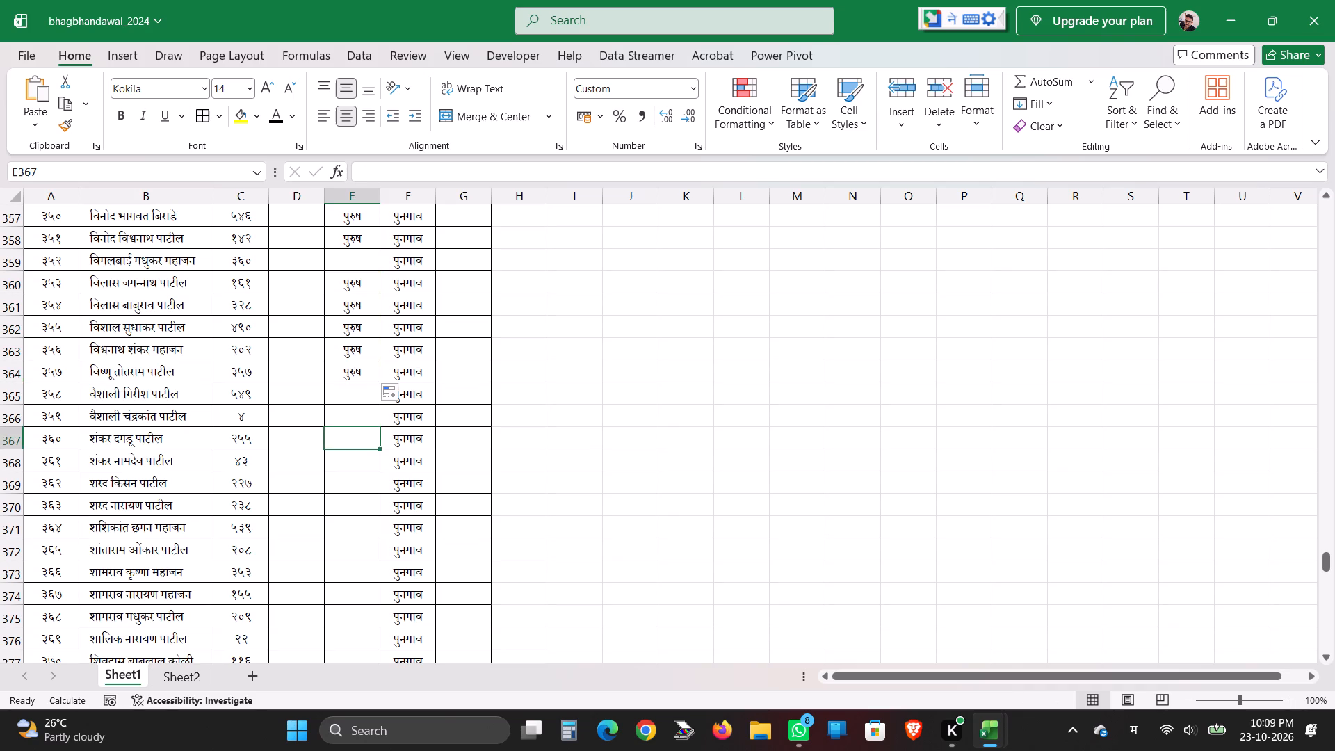
pyautogui.hotkey('ctrl', 'v')
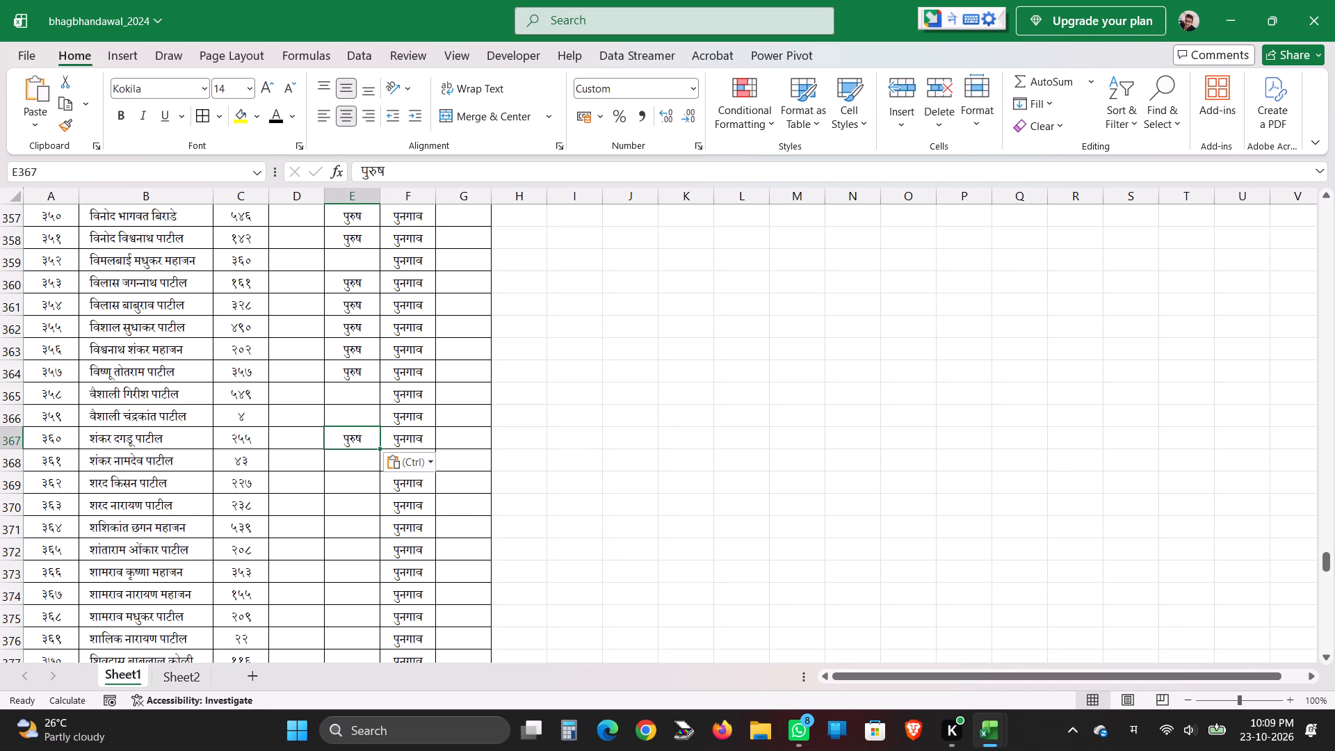
pyautogui.scroll(-2, 301, 463)
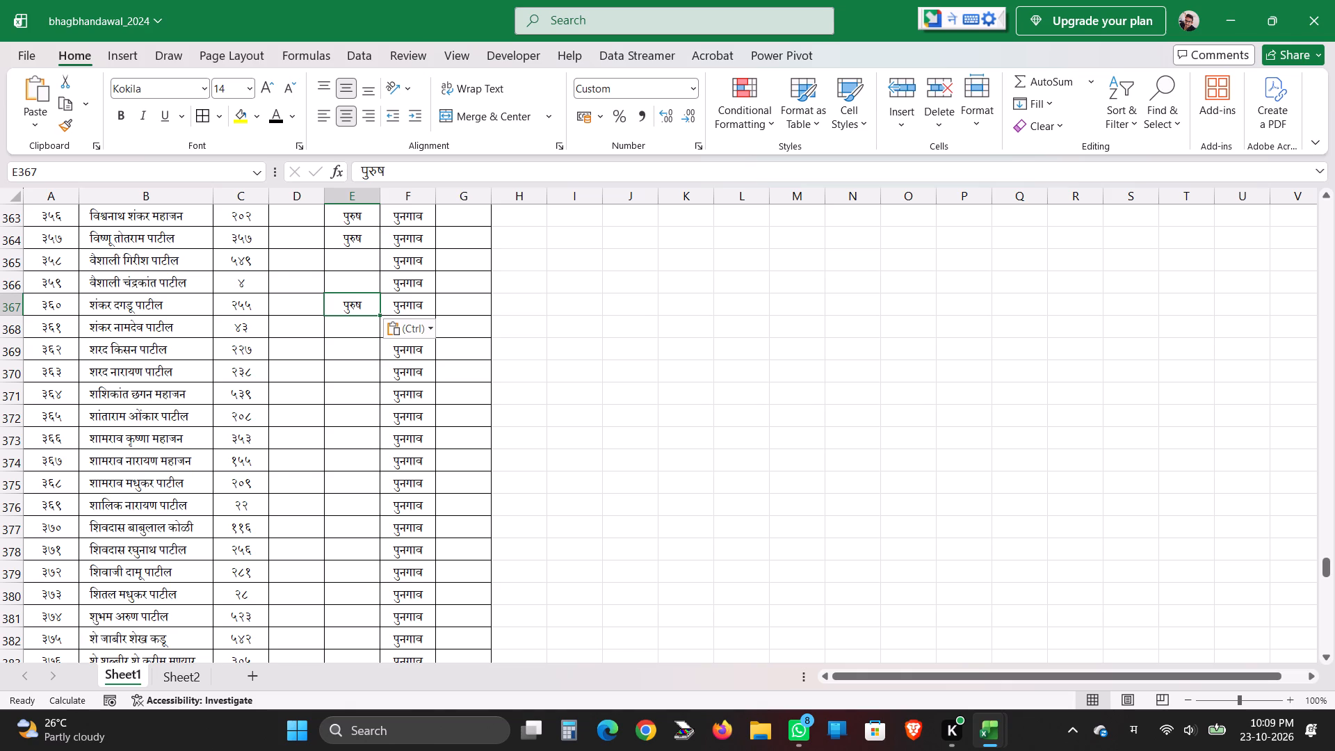
pyautogui.moveTo(380, 316); pyautogui.dragTo(380, 580)
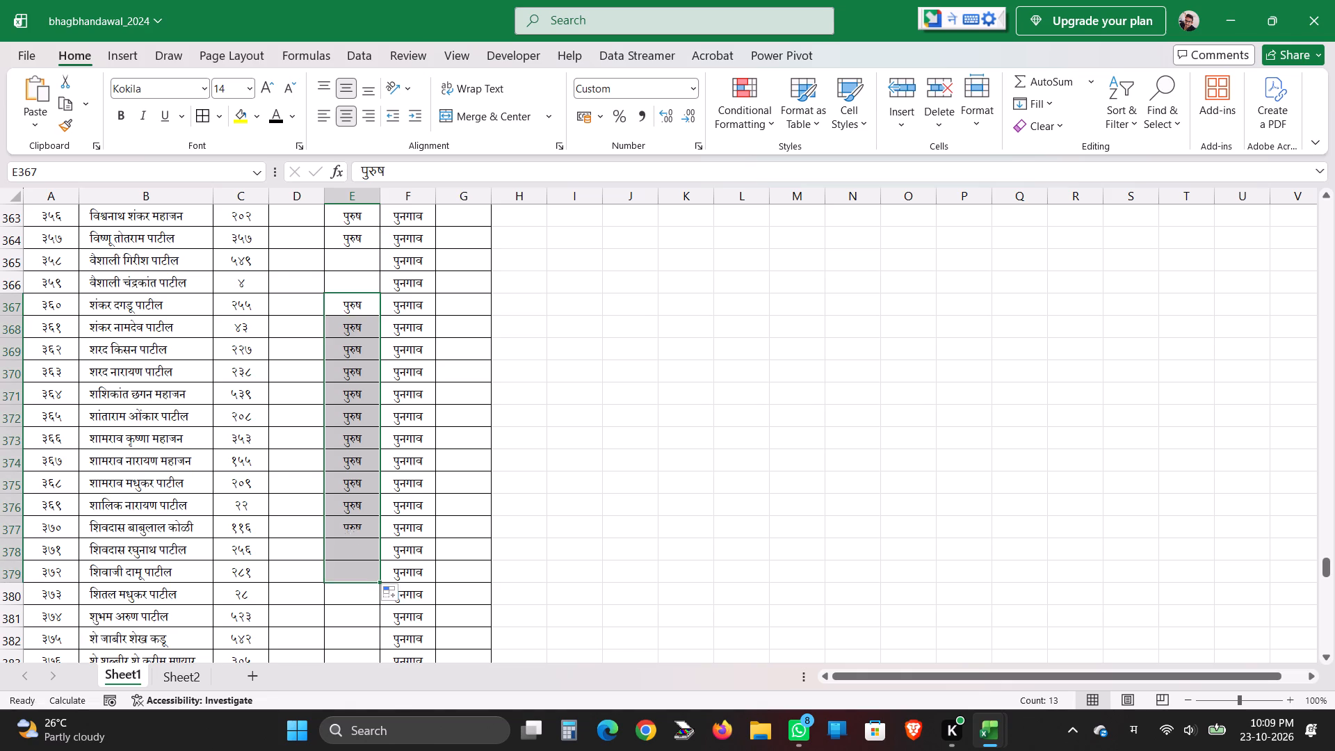
# Leave E380 blank, paste पुरुष into E381 and fill it down to E386.
pyautogui.scroll(-2, 234, 357)
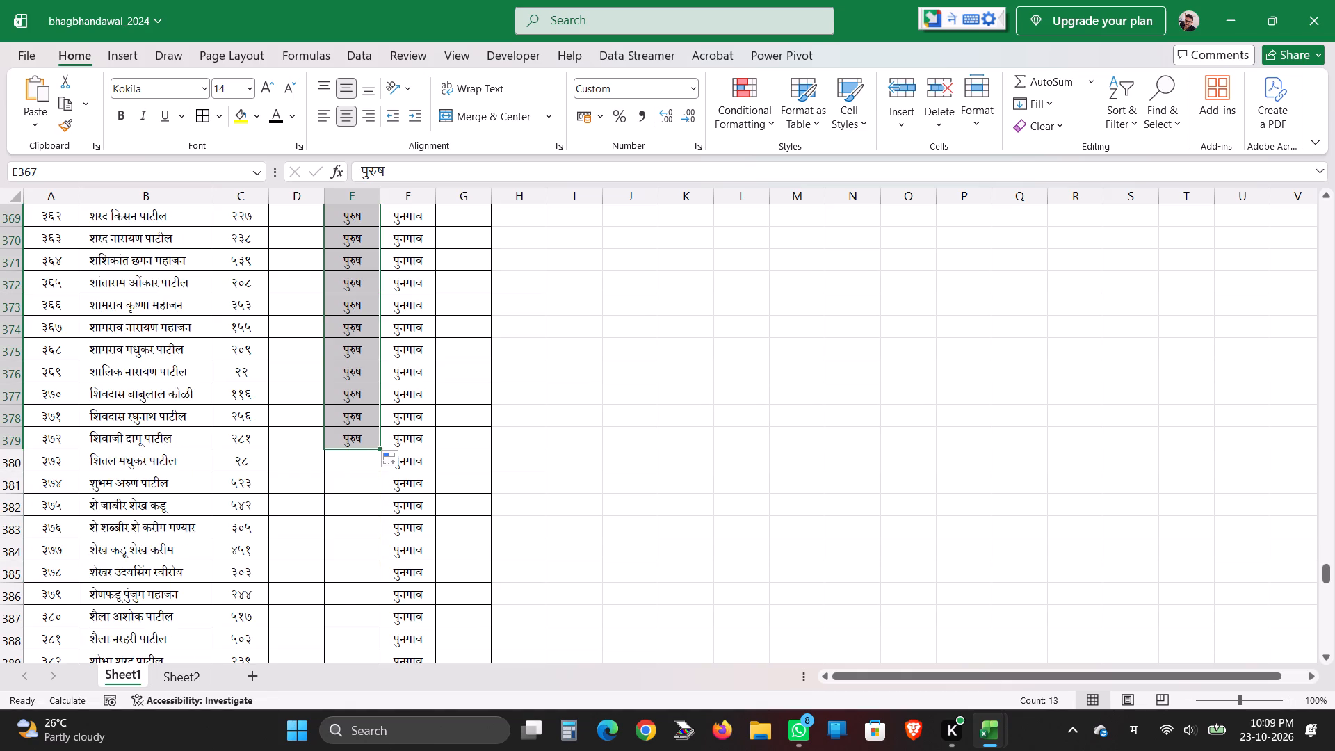
pyautogui.click(159, 490)
pyautogui.click(344, 487)
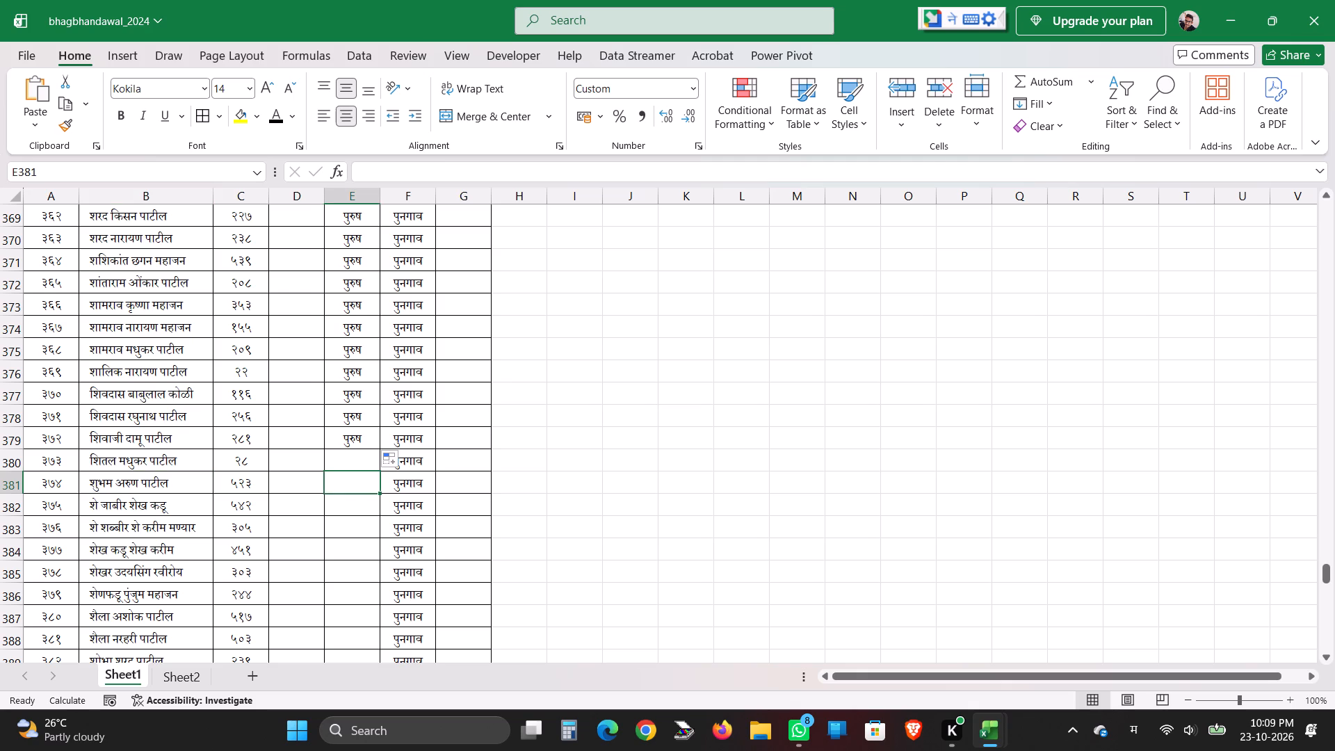
pyautogui.hotkey('ctrl', 'v')
pyautogui.scroll(-2, 362, 478)
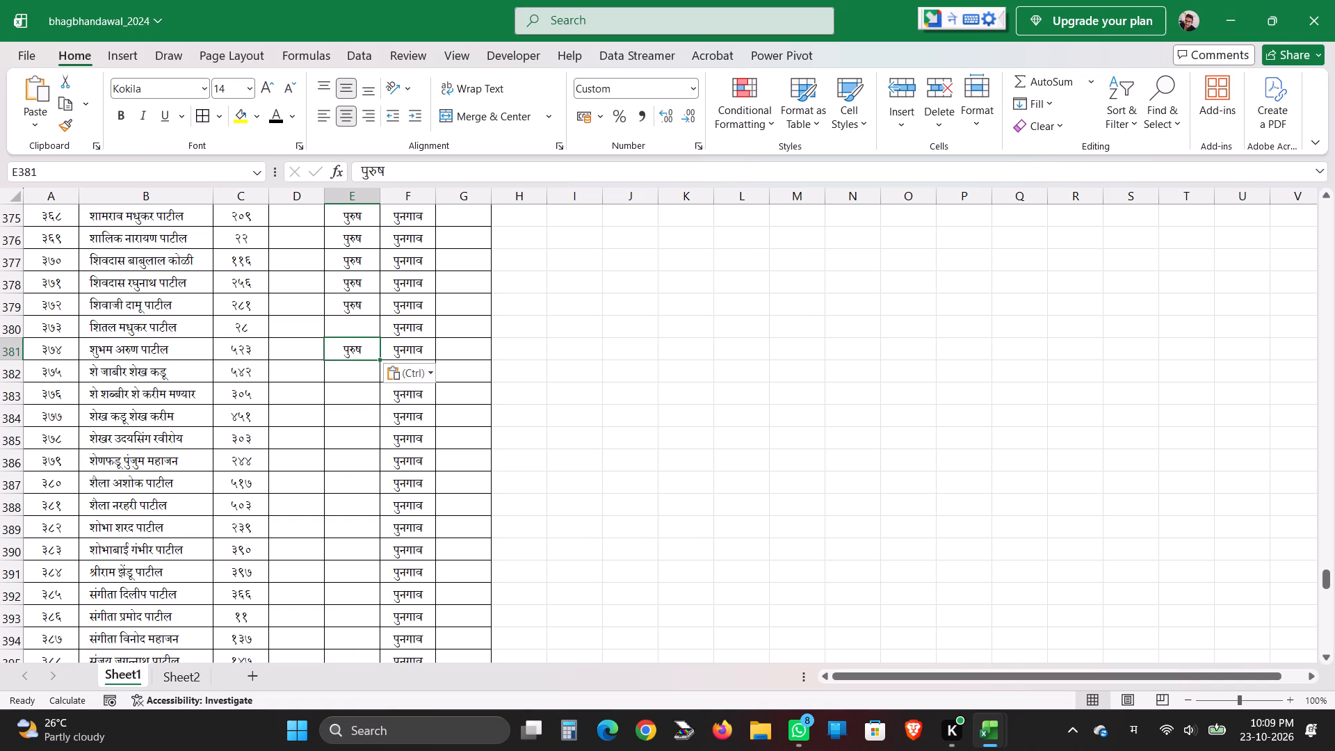
pyautogui.moveTo(380, 361); pyautogui.dragTo(378, 474)
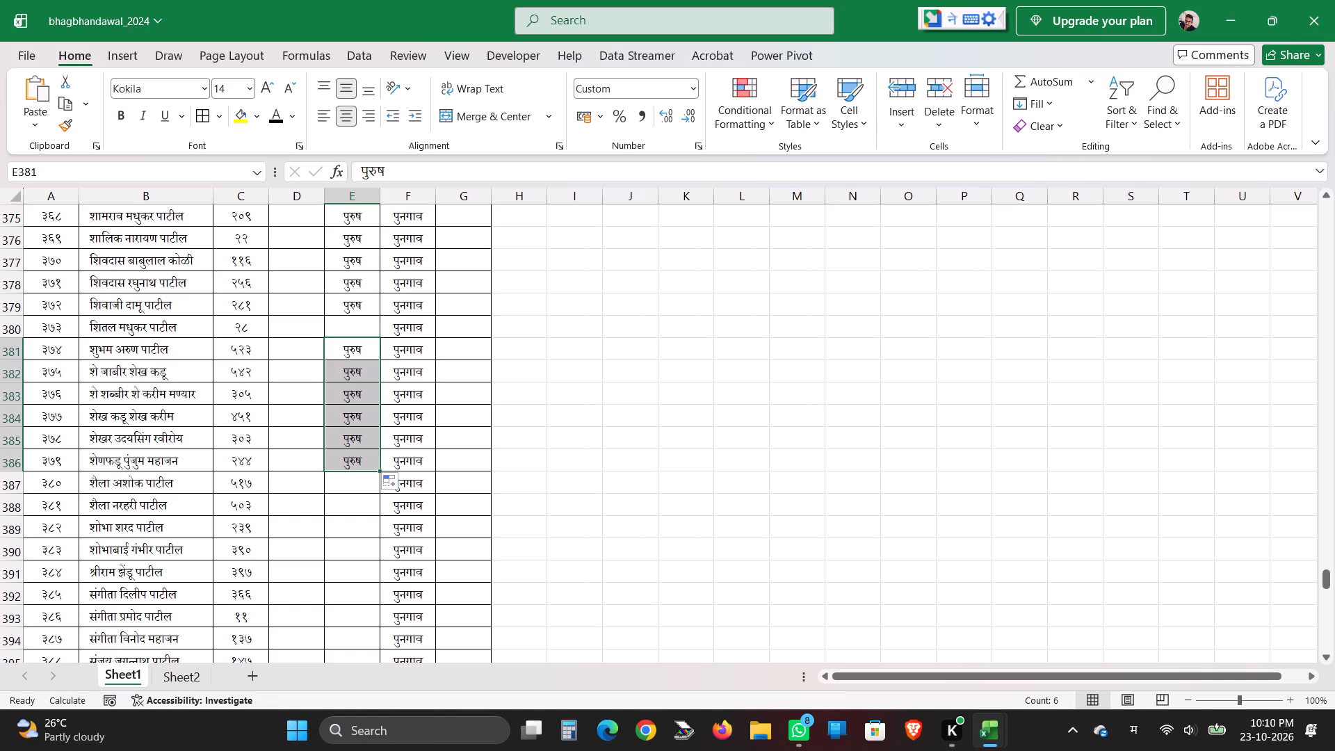
# Leave E387 to E390 blank and paste पुरुष into E391.
pyautogui.scroll(-2, 331, 474)
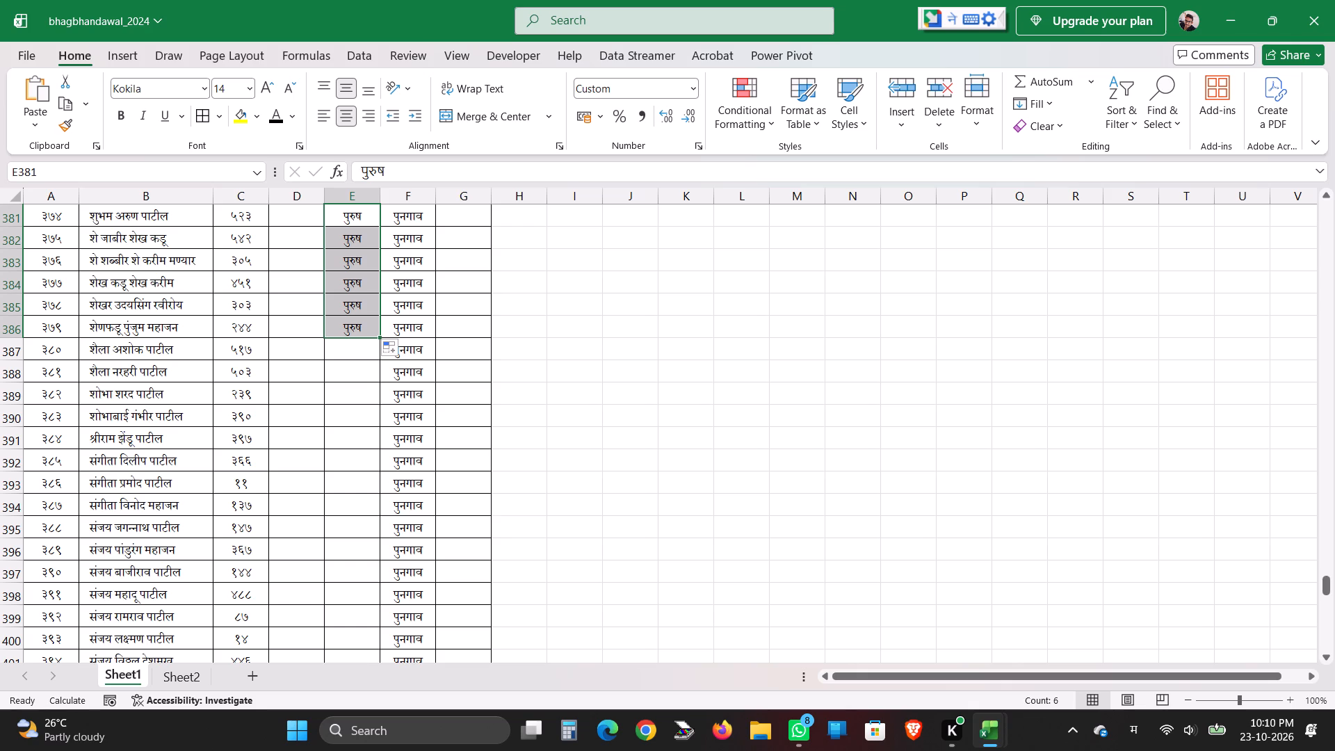
pyautogui.click(328, 435)
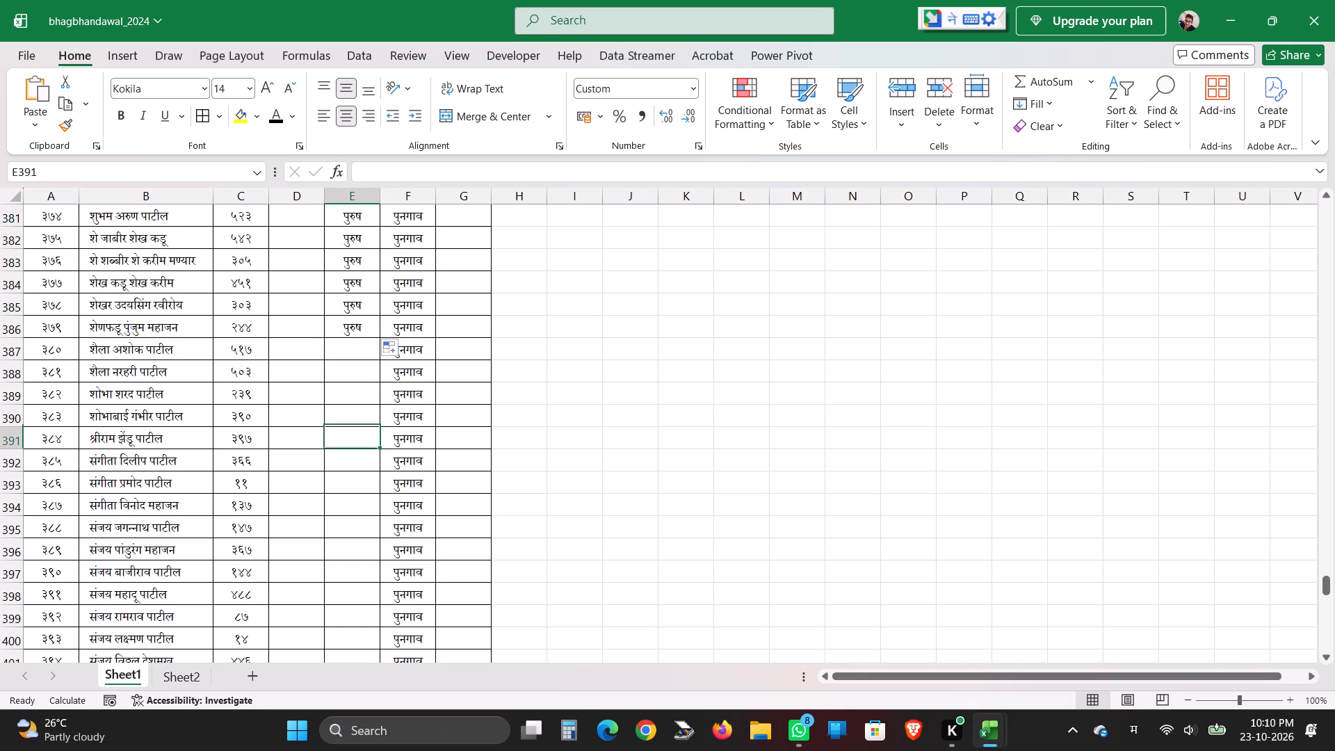
pyautogui.hotkey('ctrl', 'v')
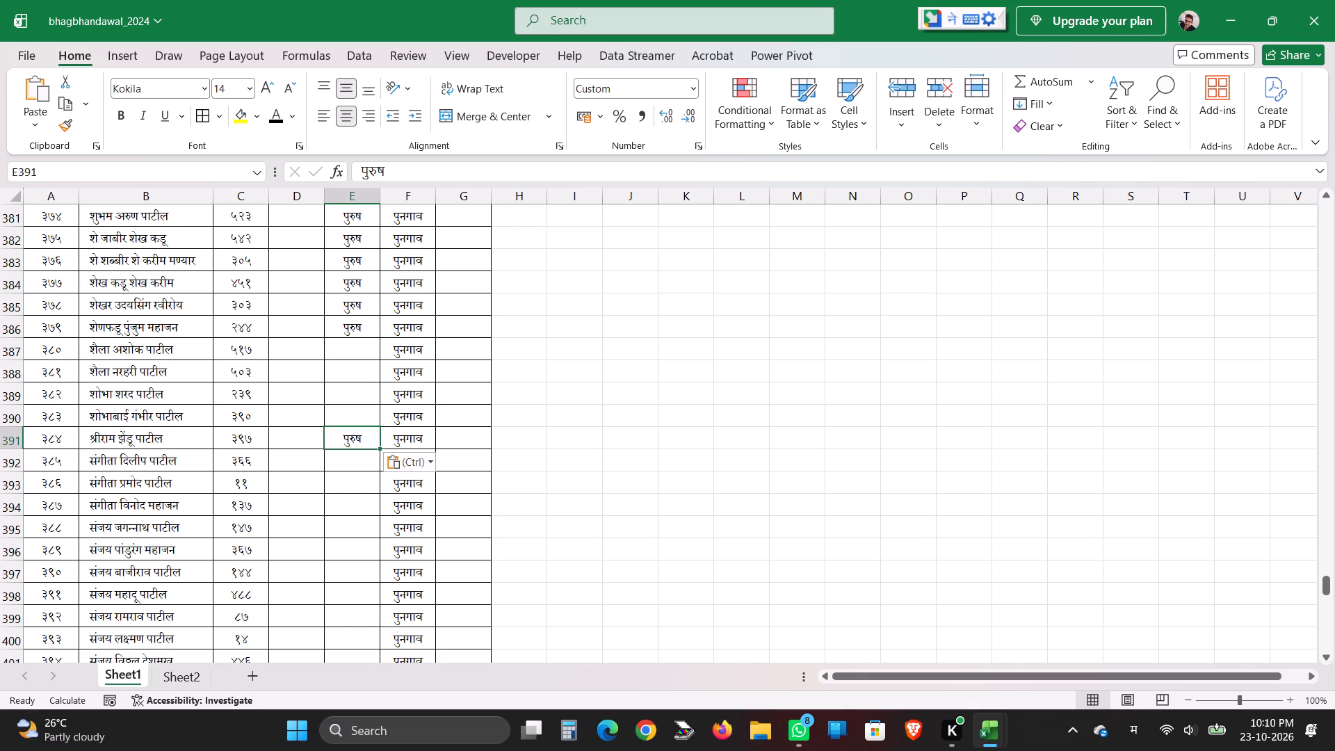
# Paste पुरुष into E395, fill it down to E401, and paste it into E403, leaving E402 blank.
pyautogui.scroll(-2, 341, 476)
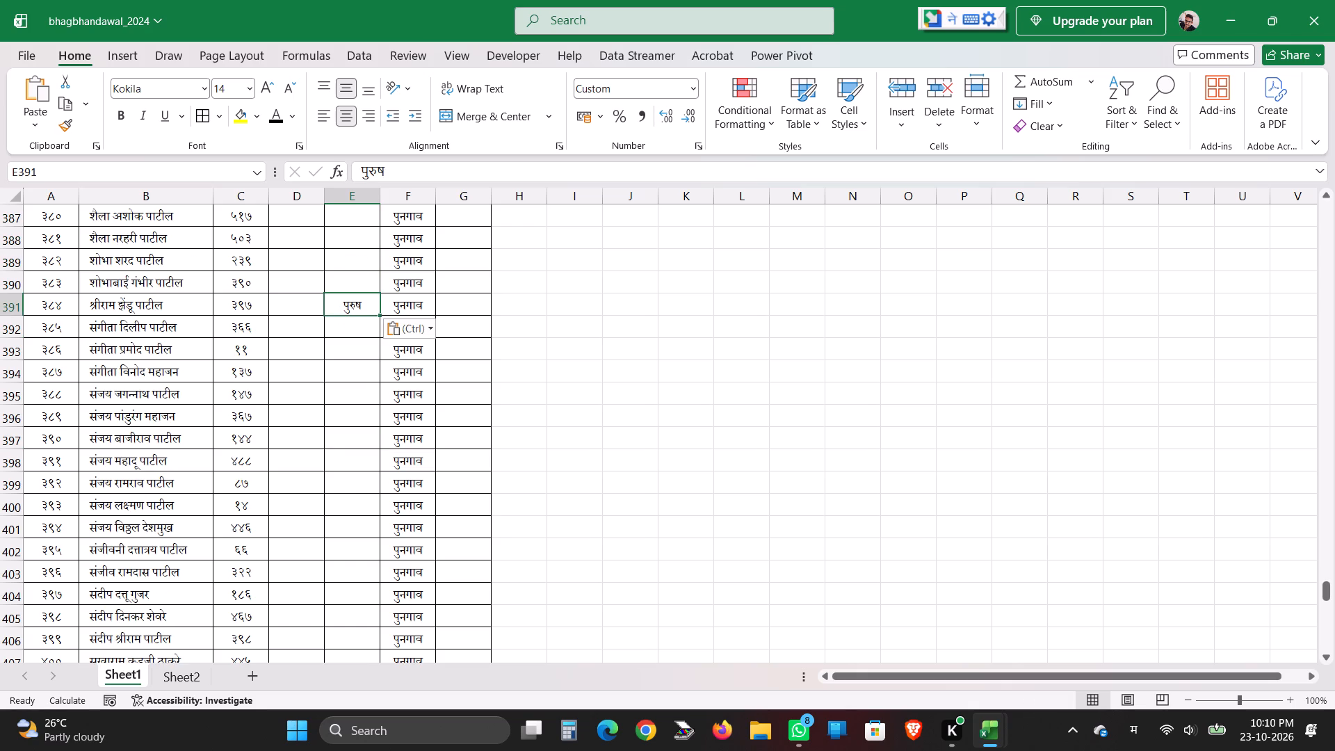
pyautogui.click(347, 394)
pyautogui.hotkey('ctrl', 'v')
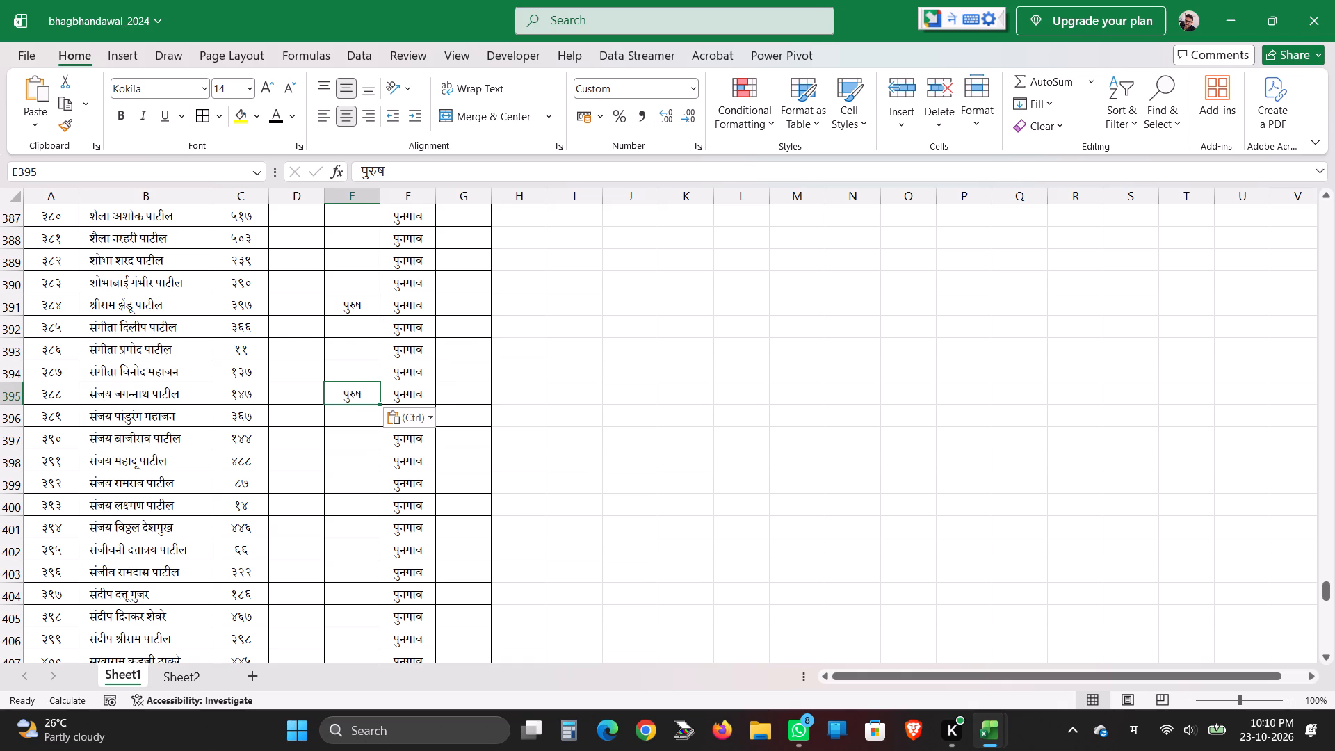
pyautogui.moveTo(378, 404); pyautogui.dragTo(379, 483)
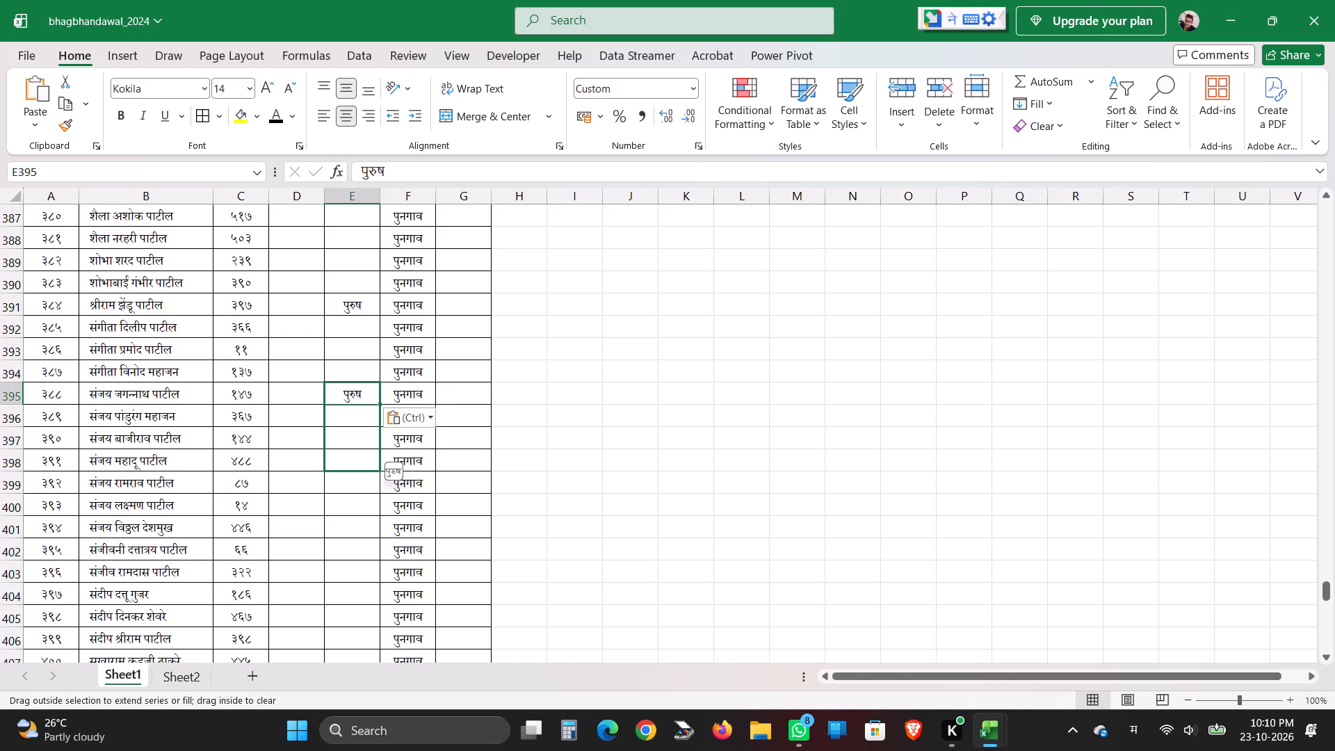
pyautogui.moveTo(379, 483); pyautogui.dragTo(373, 534)
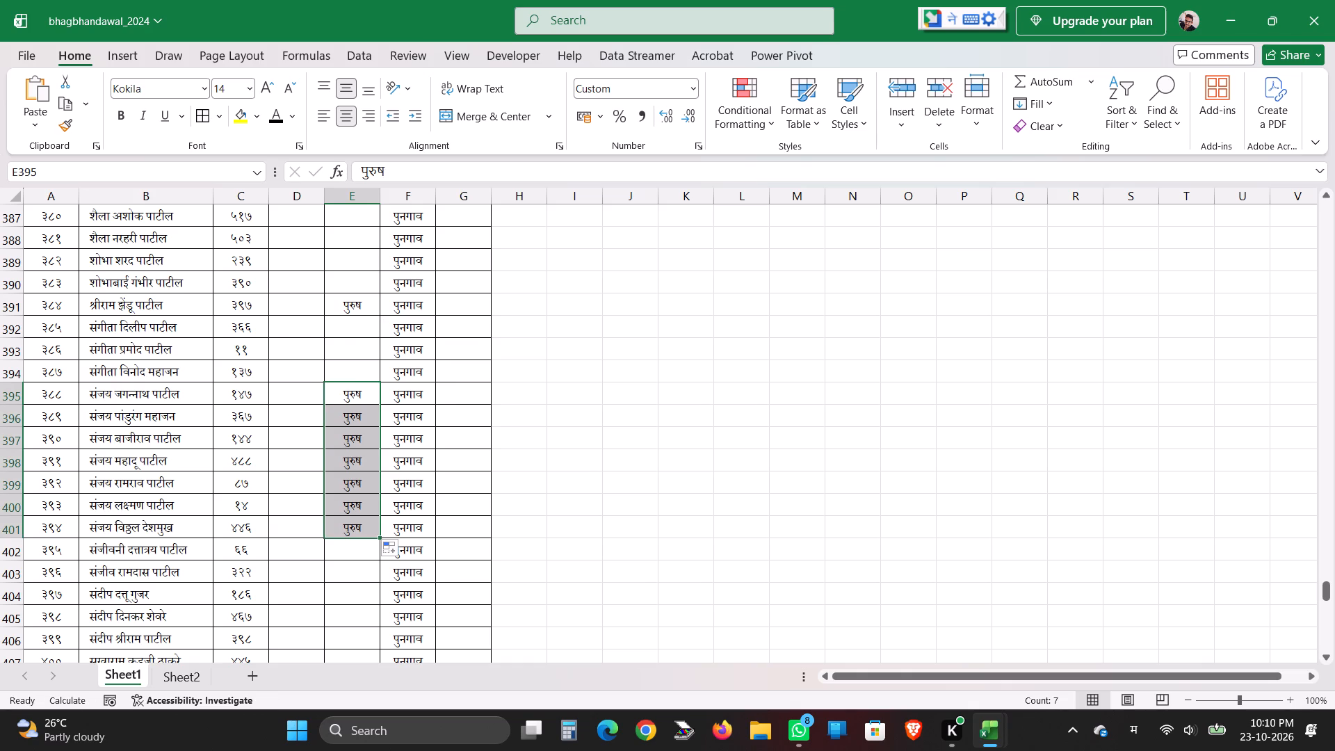
pyautogui.click(327, 573)
pyautogui.hotkey('ctrl', 'v')
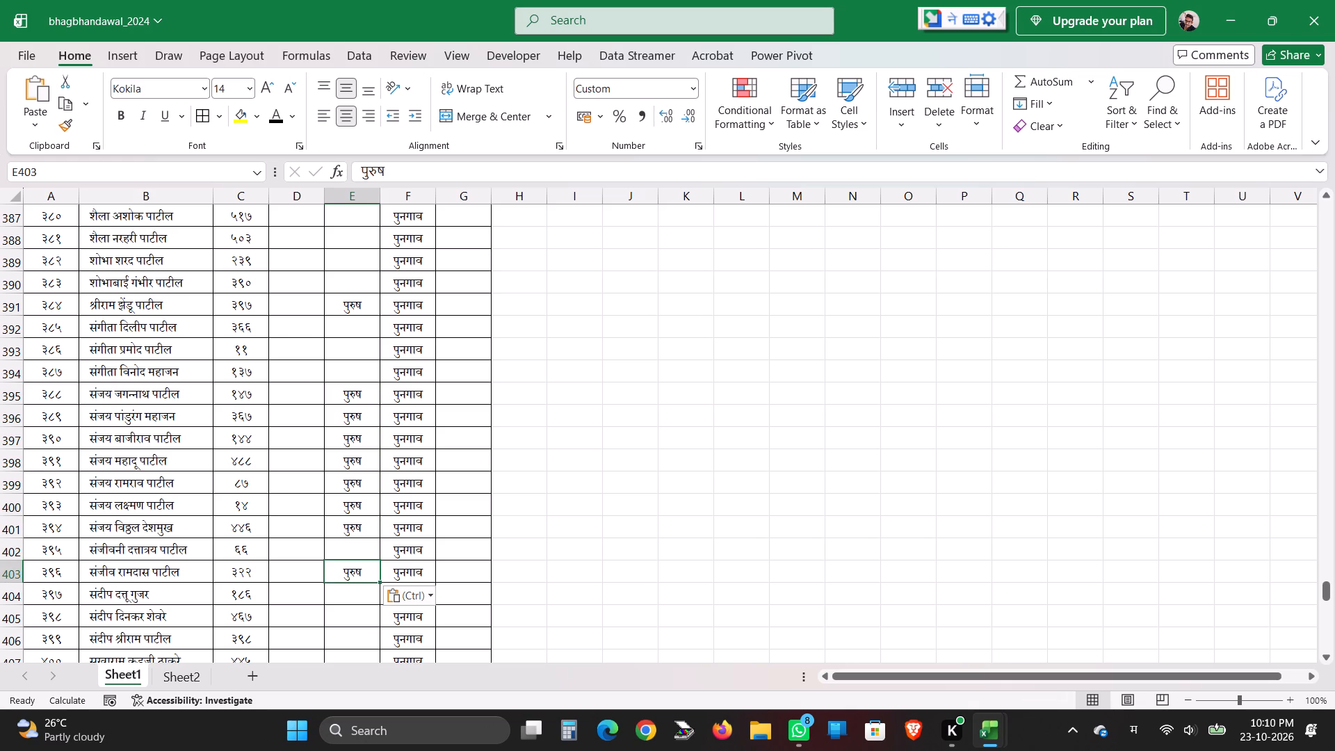
# Return to the first missing age after row 354 and enter the ages 55, 58 and 48 in cells D355 to D357.
pyautogui.scroll(7, 314, 485)
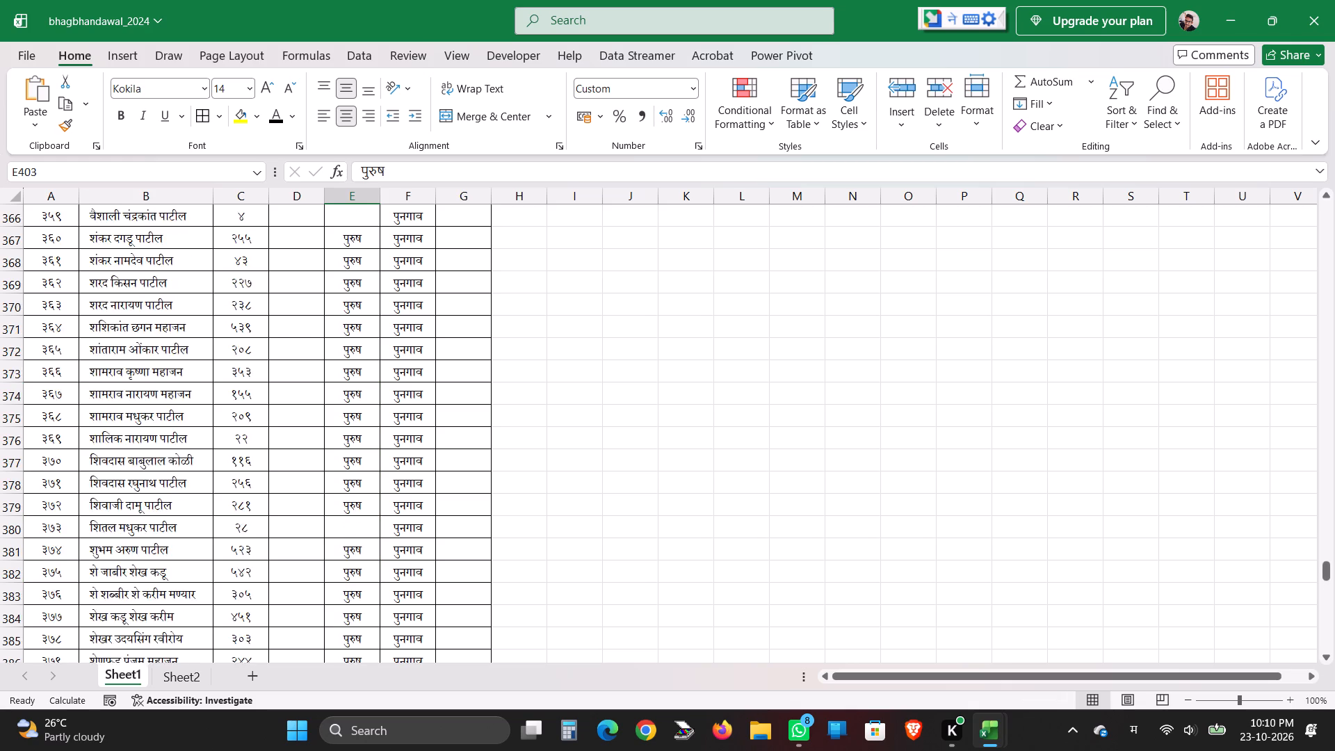
pyautogui.scroll(6, 314, 481)
pyautogui.click(300, 372)
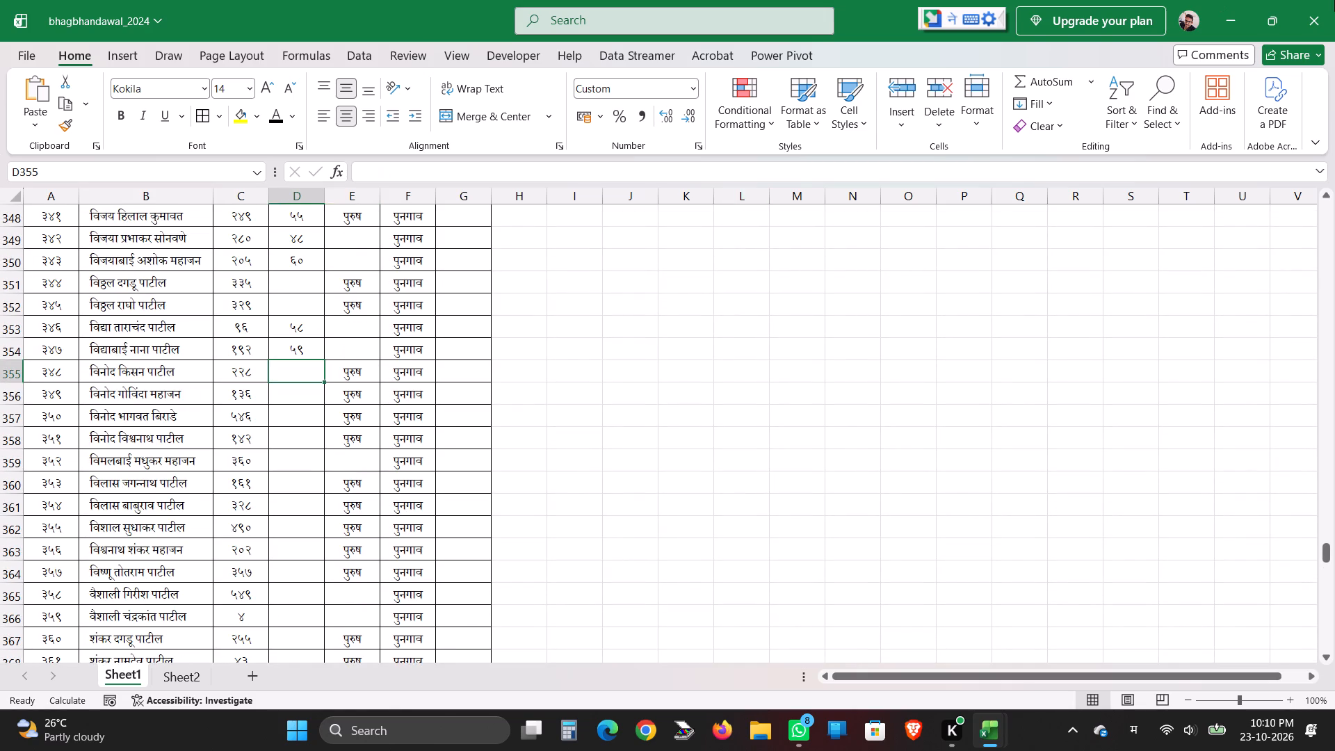
pyautogui.write('55')
pyautogui.press('Return')
pyautogui.press('Return')
pyautogui.write('58')
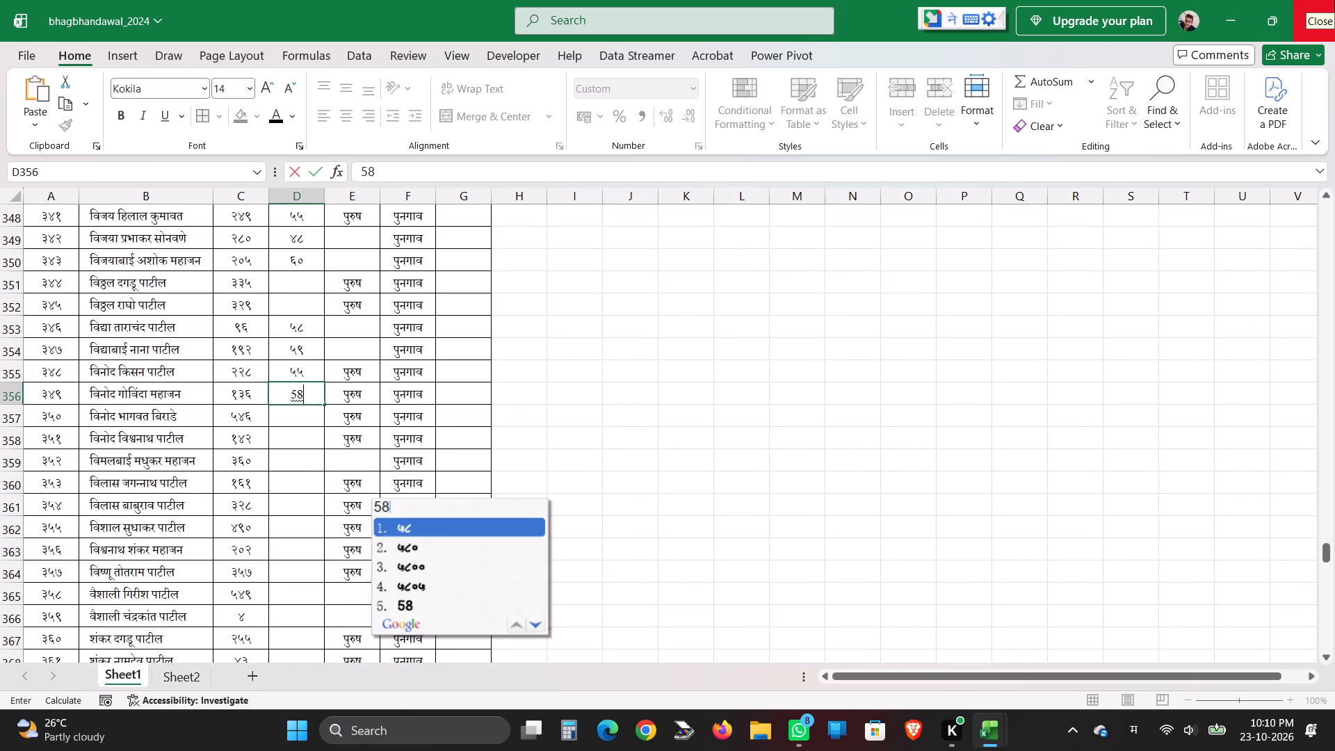
pyautogui.press('Return')
pyautogui.press('Return')
pyautogui.write('48')
pyautogui.press('Return')
pyautogui.press('Return')
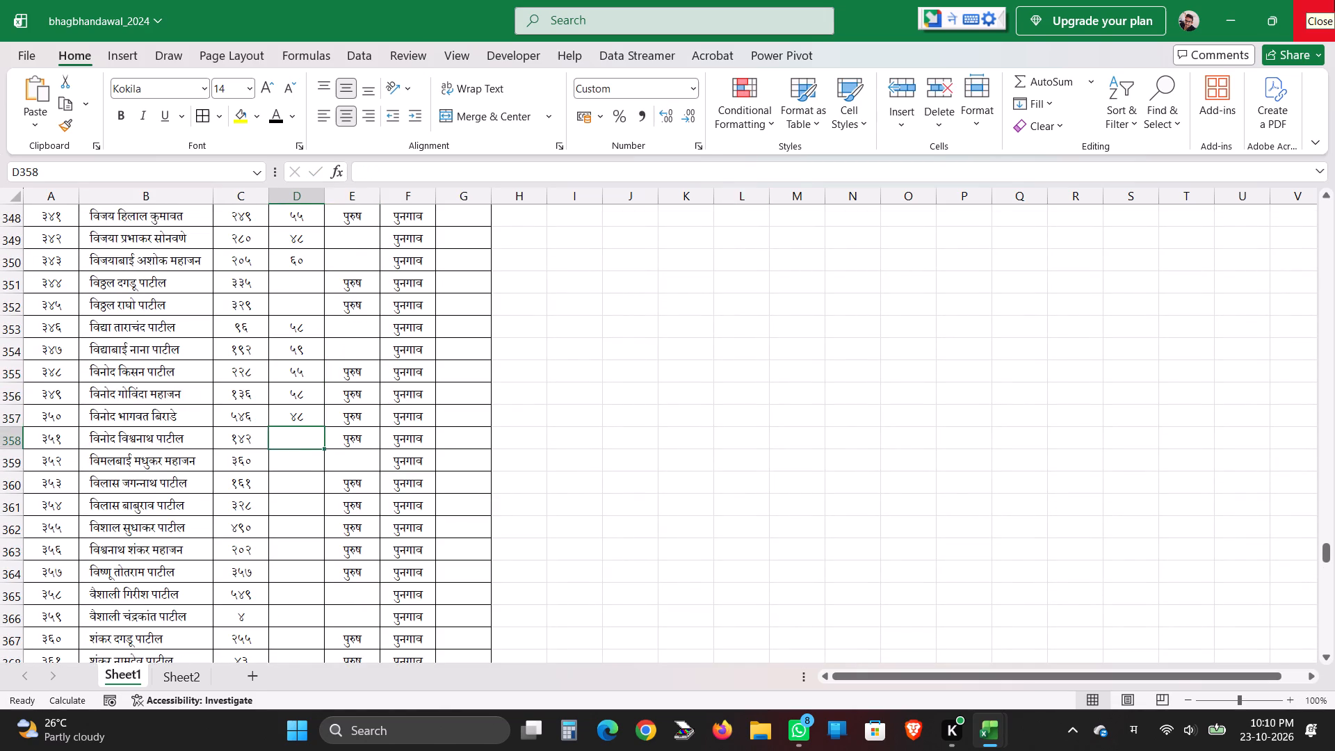
# Enter the ages 53, 70, 58 and 48 in cells D358 to D361.
pyautogui.write('53')
pyautogui.press('Return')
pyautogui.press('Return')
pyautogui.write('70')
pyautogui.press('Return')
pyautogui.press('Return')
pyautogui.write('58')
pyautogui.press('Return')
pyautogui.press('Return')
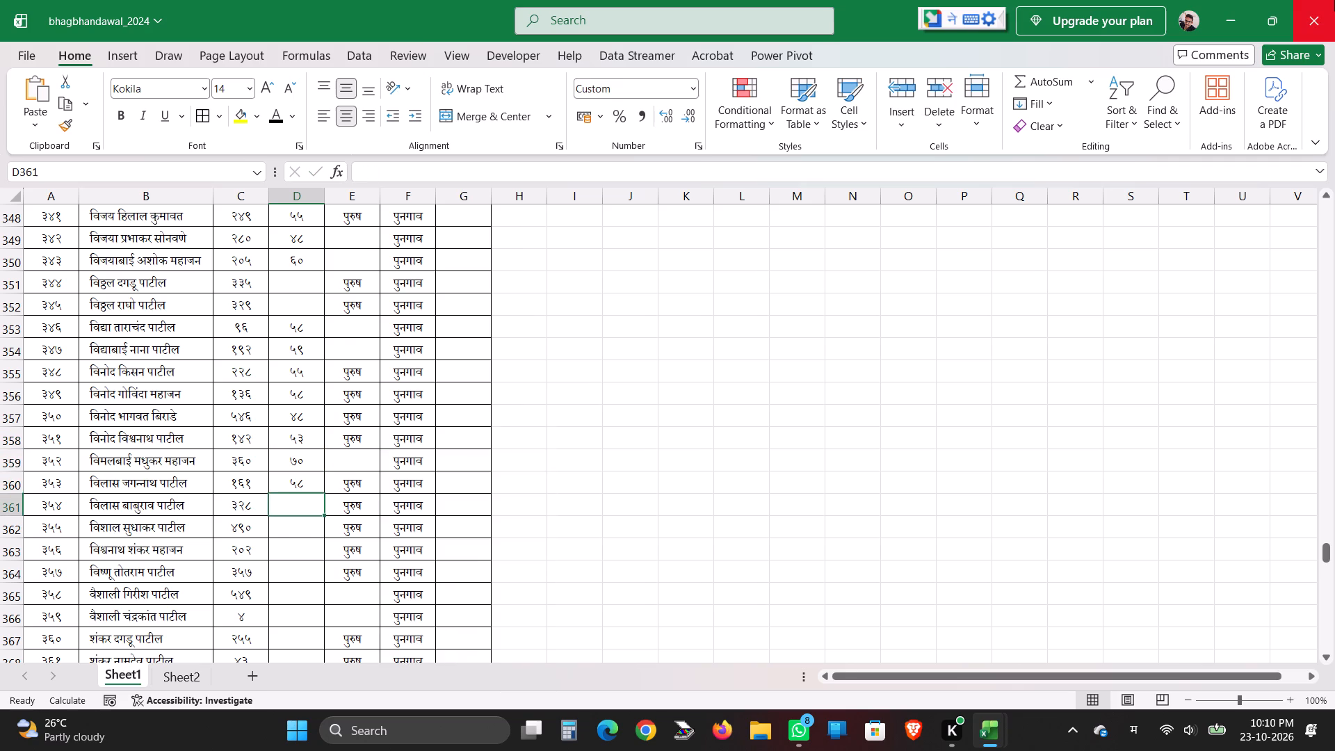
pyautogui.write('48')
pyautogui.press('Return')
pyautogui.press('Return')
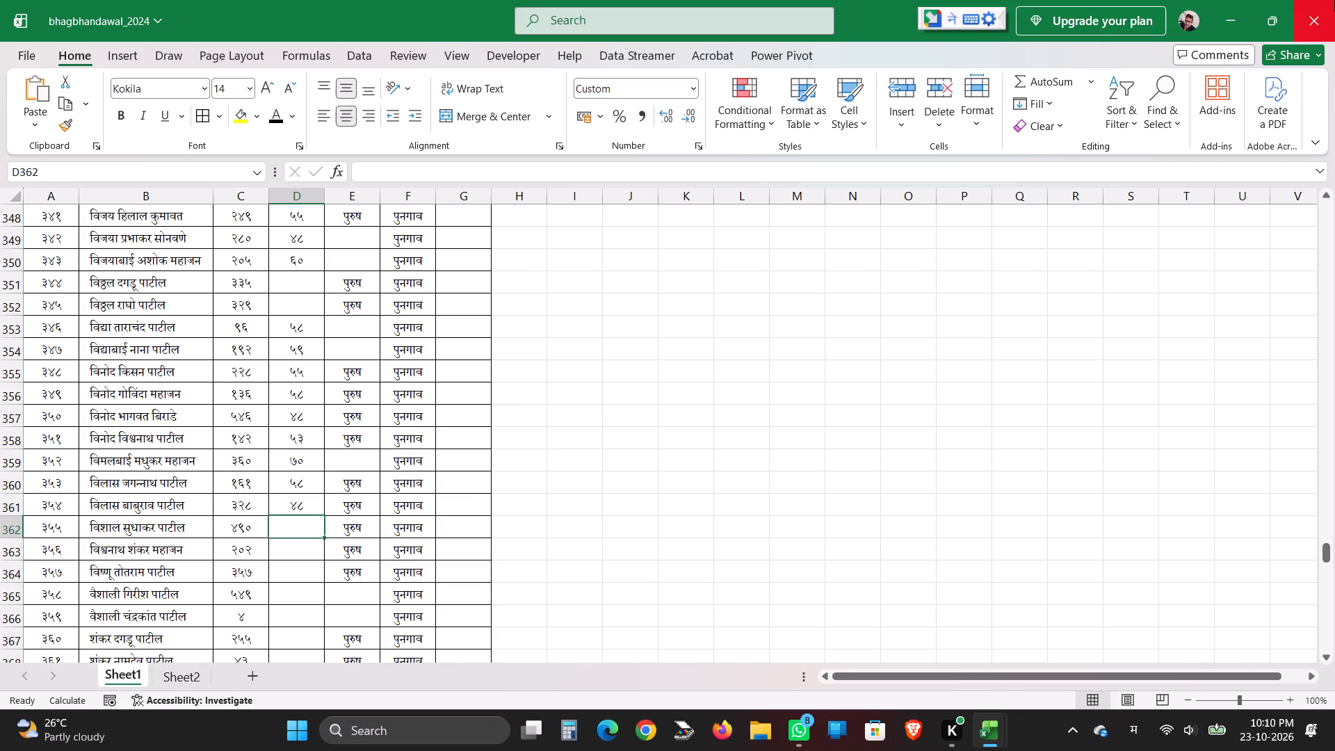
# Enter the ages 46, 60 and 58 in cells D362 to D364.
pyautogui.write('46')
pyautogui.press('Return')
pyautogui.press('Return')
pyautogui.write('60')
pyautogui.press('Return')
pyautogui.press('Return')
pyautogui.write('58')
pyautogui.press('Return')
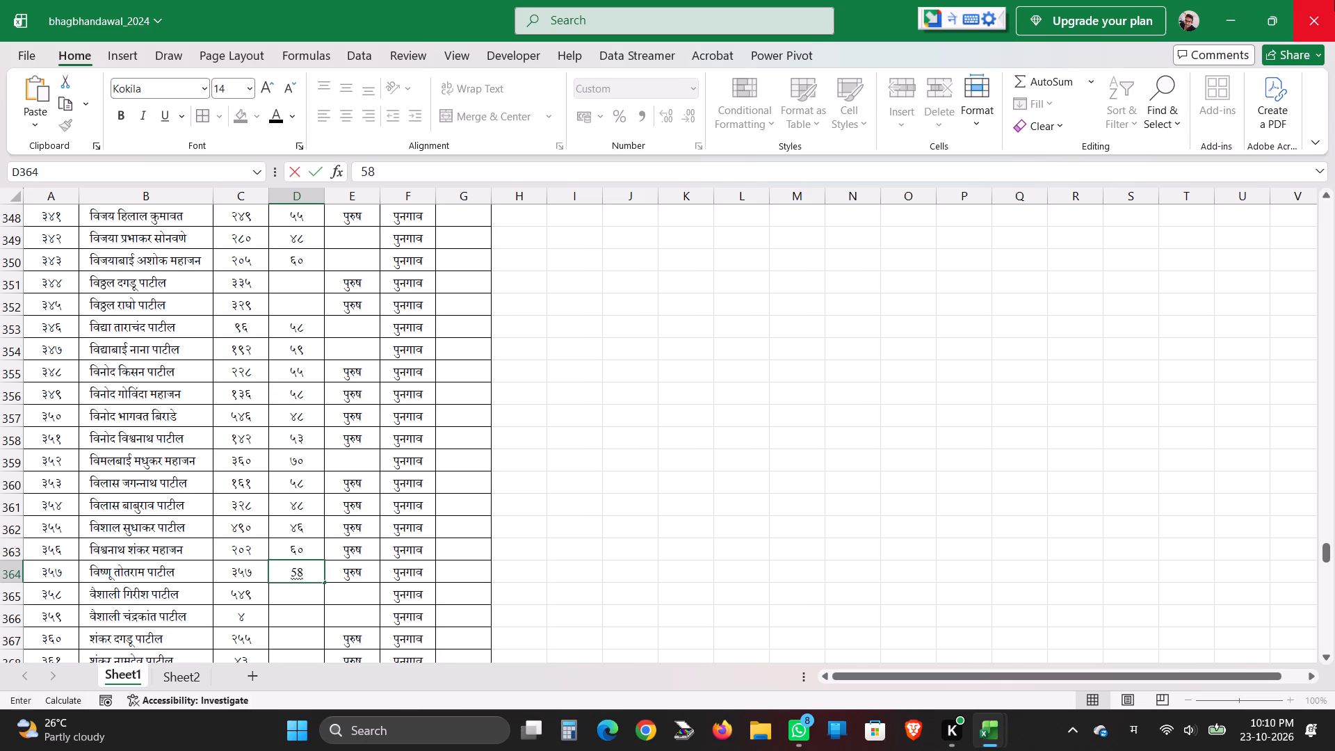
pyautogui.press('Return')
# Enter 453 in the age cell D365.
pyautogui.press('5')
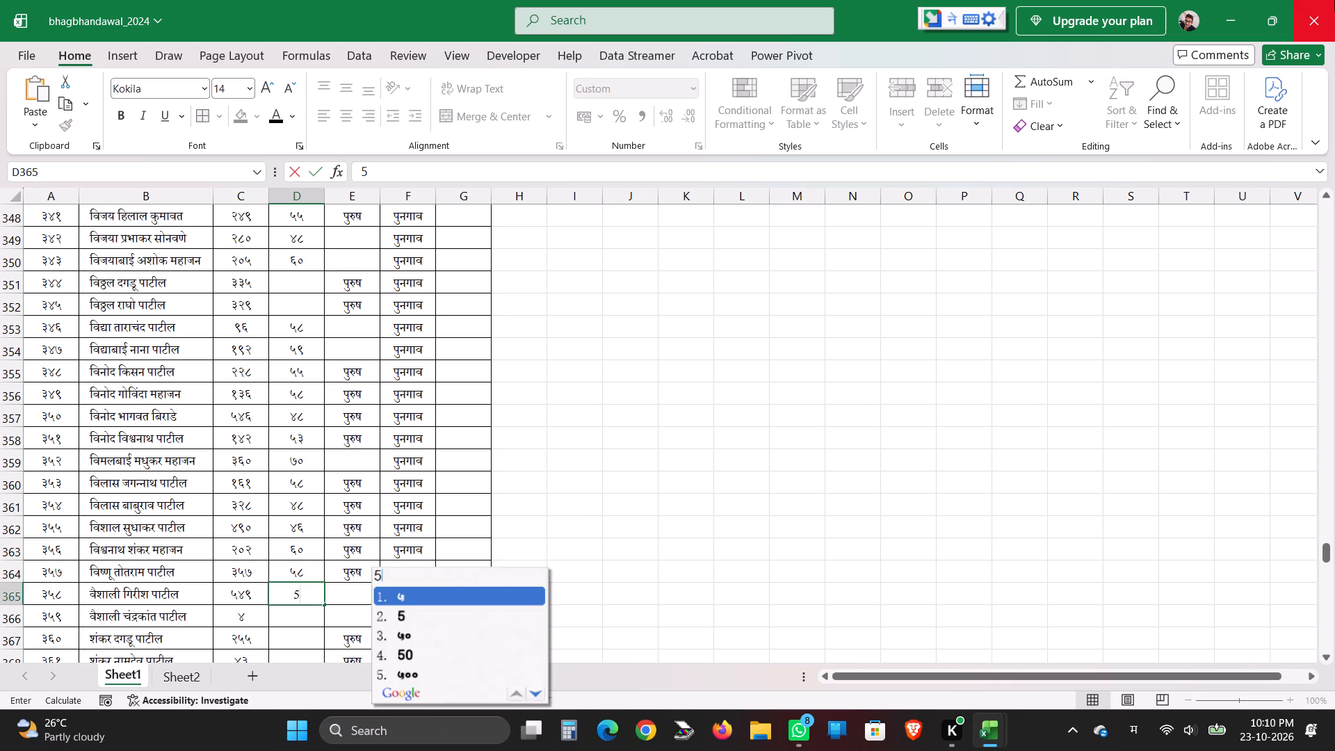
pyautogui.press('BackSpace')
pyautogui.write('453')
pyautogui.press('Return')
pyautogui.press('Return')
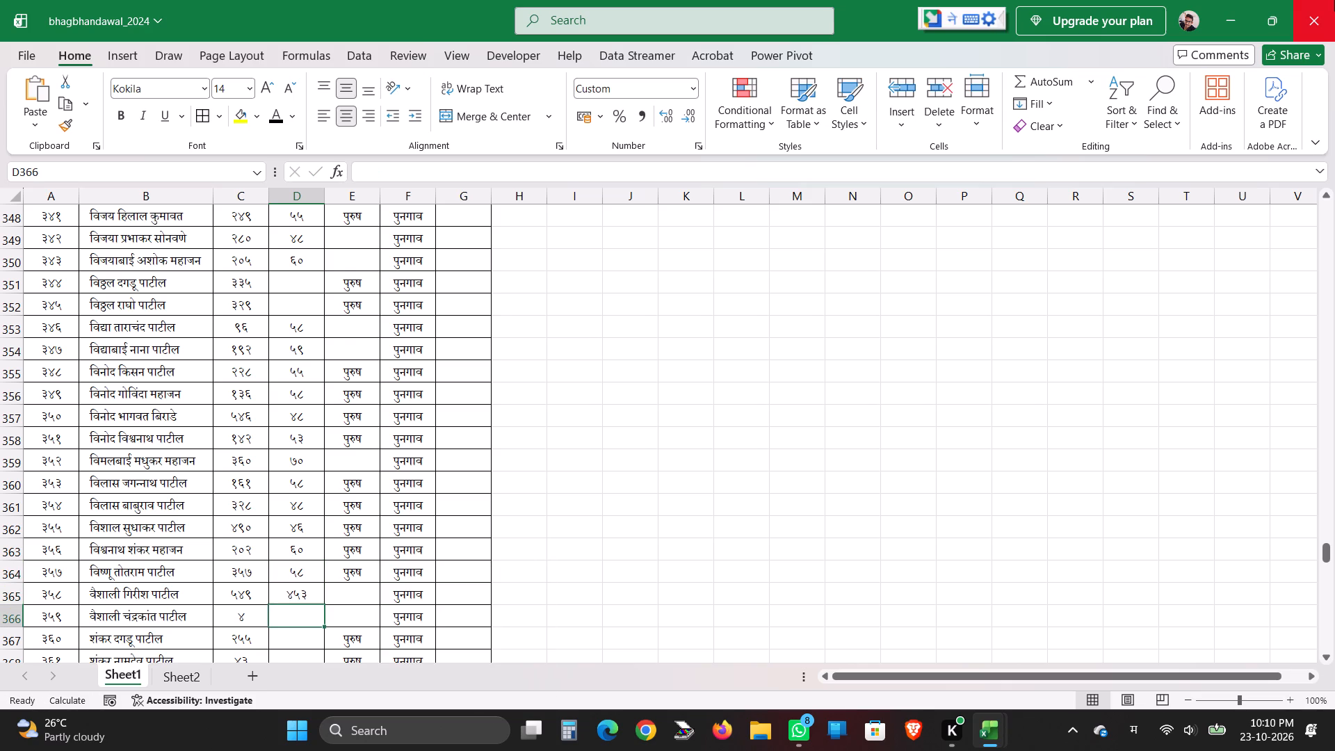
# Correct the age in cell D365 to 45.
pyautogui.press('Up')
pyautogui.write('45')
pyautogui.press('Return')
pyautogui.press('Return')
# Enter the ages 44, 65 and 62 in cells D366 to D368.
pyautogui.write('44')
pyautogui.press('Return')
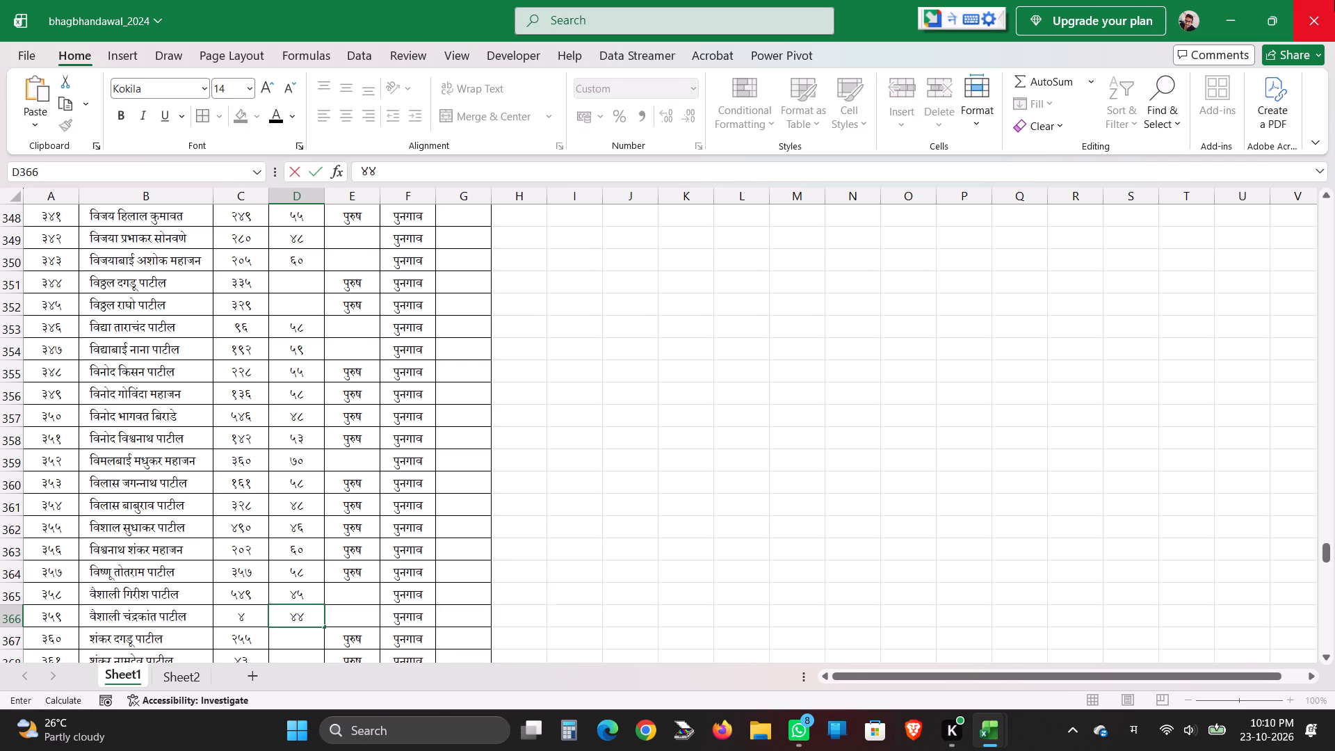
pyautogui.press('Return')
pyautogui.write('65')
pyautogui.press('Return')
pyautogui.press('Return')
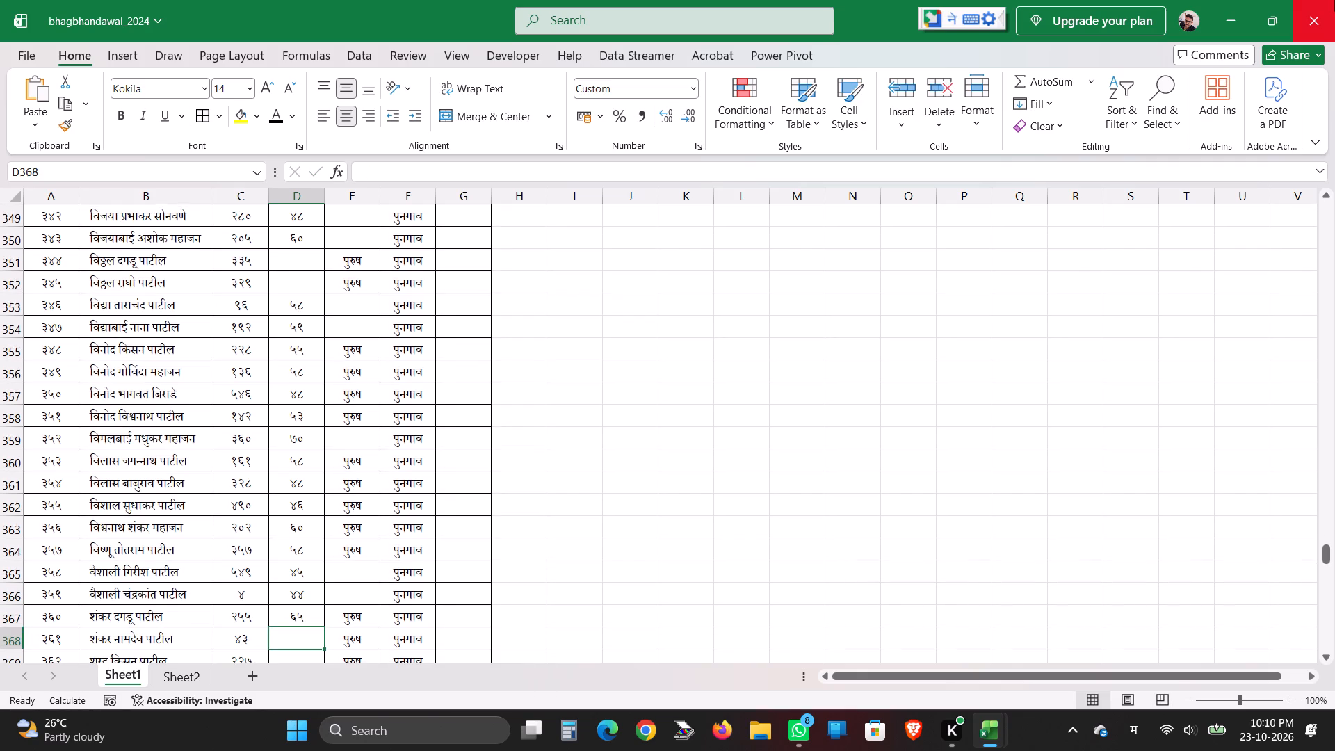
pyautogui.write('62')
pyautogui.press('Return')
pyautogui.press('Return')
# Enter the ages 59 and 60 in cells D369 and D370.
pyautogui.write('59')
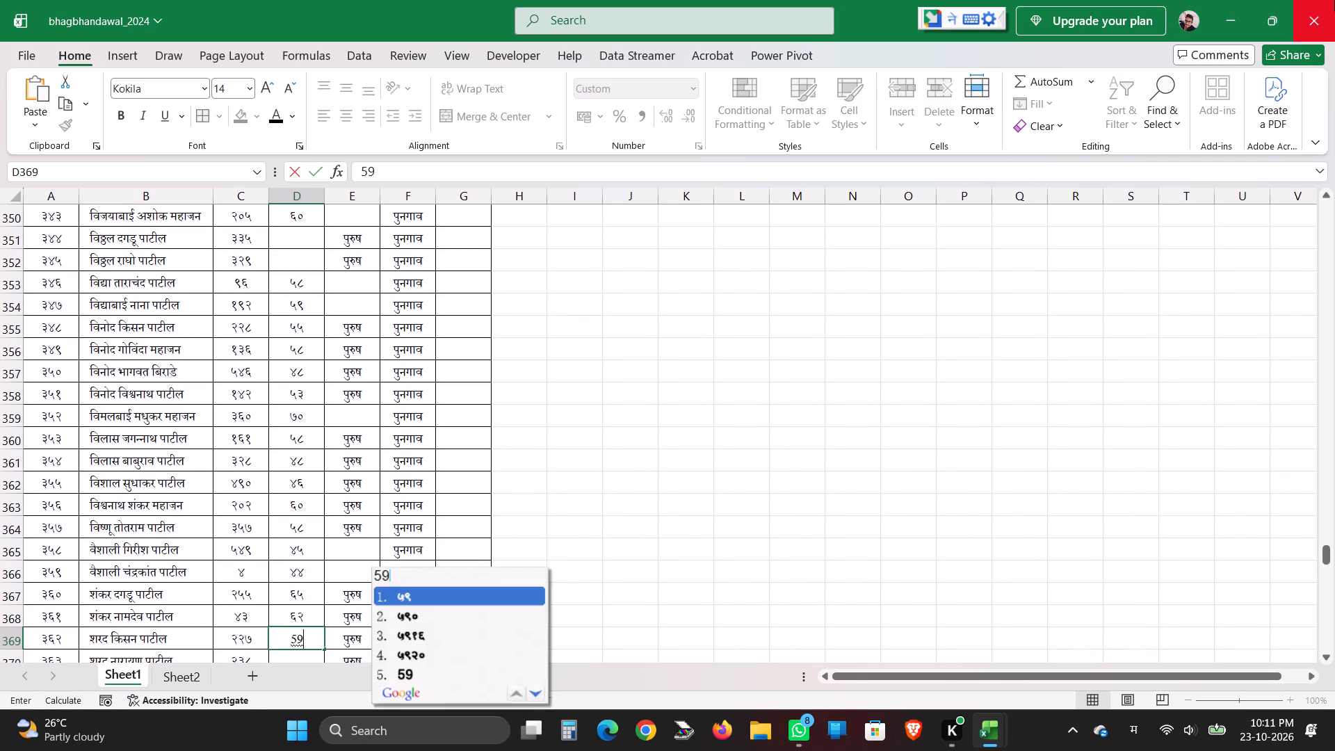
pyautogui.press('Return')
pyautogui.press('Return')
pyautogui.write('60')
pyautogui.press('Return')
pyautogui.press('Return')
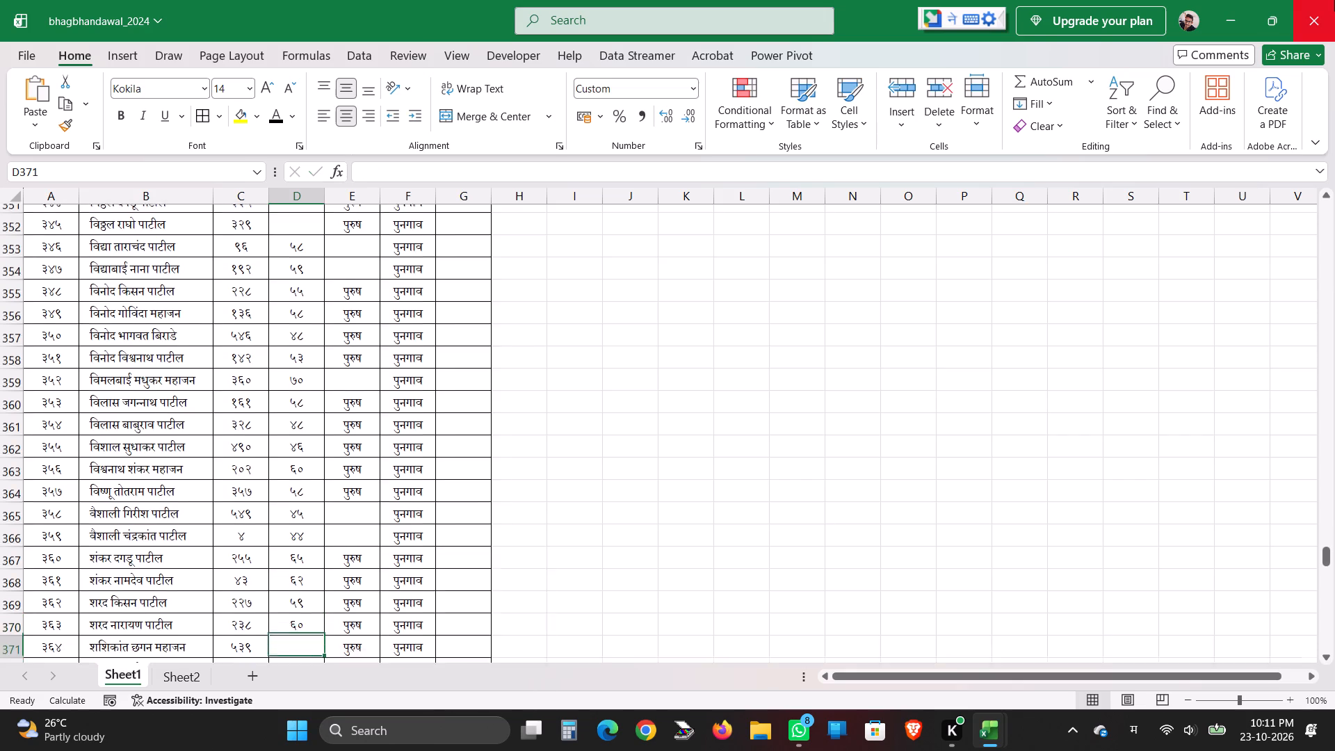
# Leave D371 blank and enter the ages 58, 55, 70 and 58 in cells D372 to D375.
pyautogui.press('Return')
pyautogui.write('58')
pyautogui.press('Return')
pyautogui.press('Return')
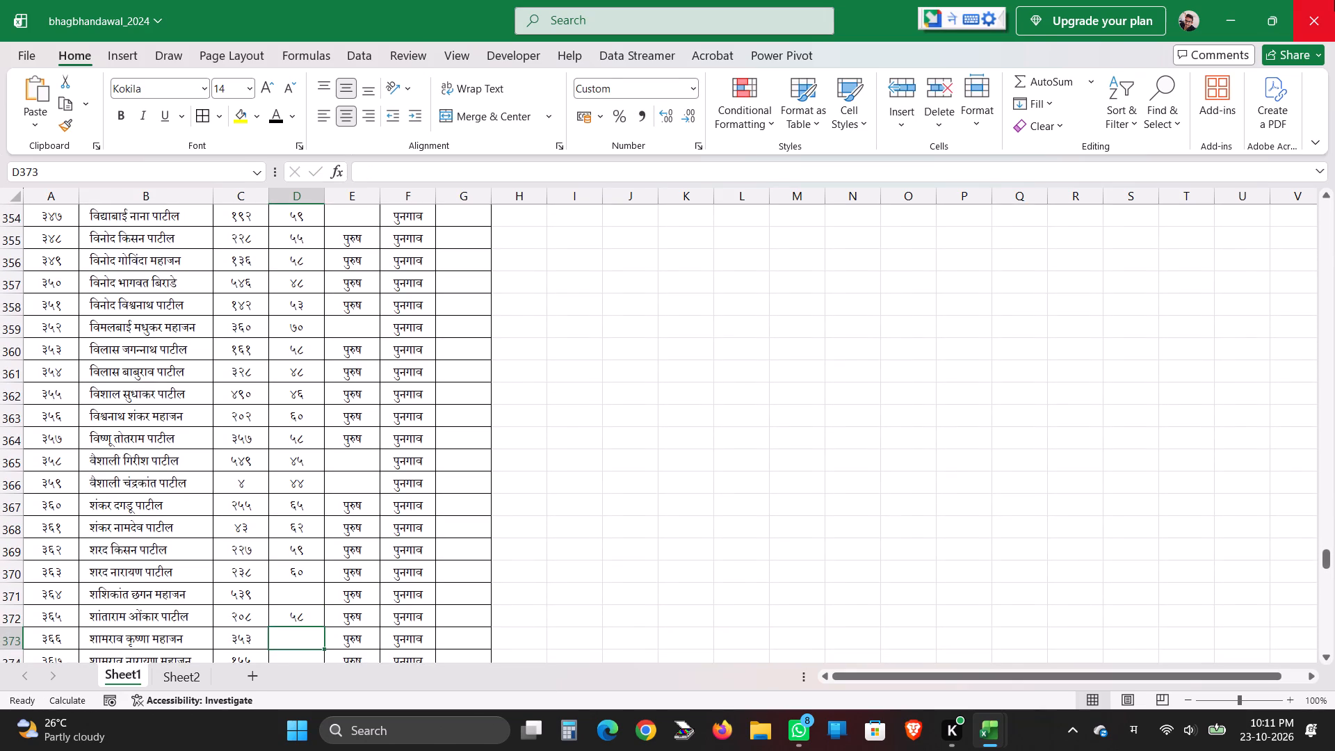
pyautogui.write('55')
pyautogui.press('Return')
pyautogui.press('Return')
pyautogui.write('70')
pyautogui.press('Return')
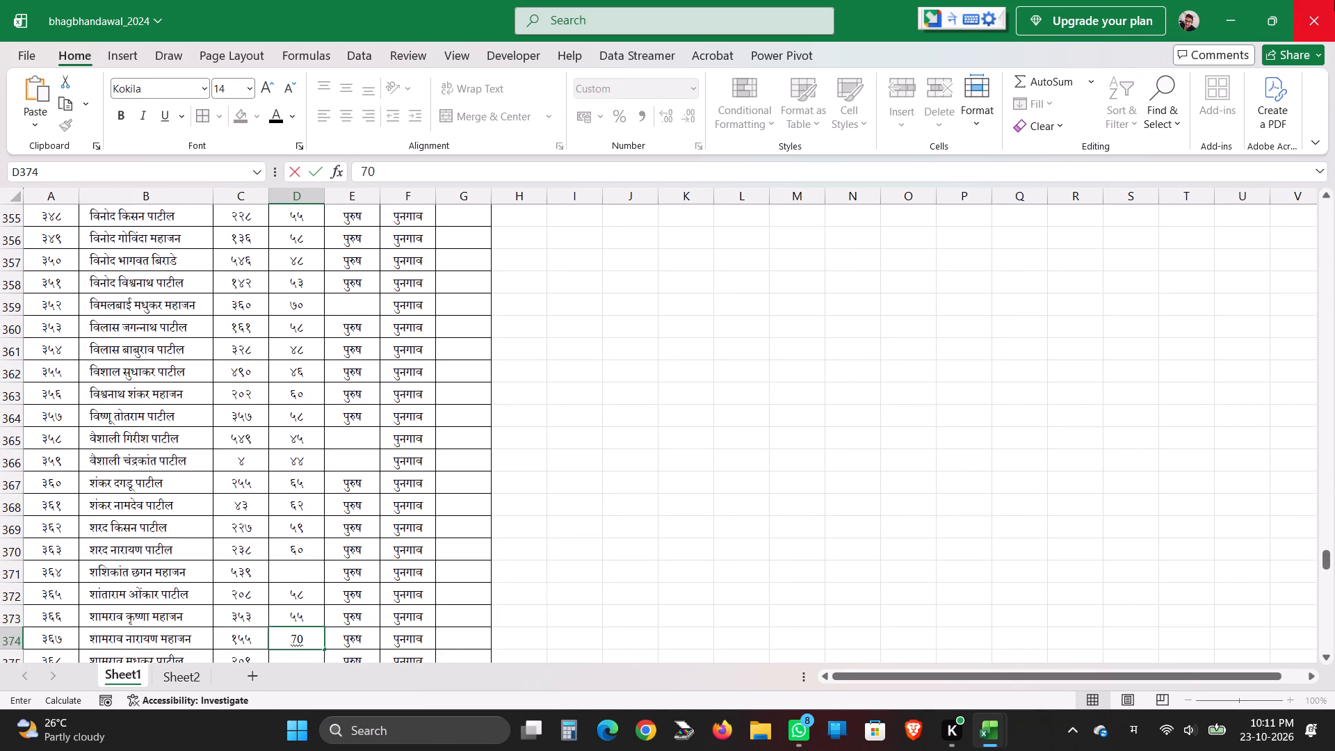
pyautogui.press('Return')
pyautogui.write('58')
pyautogui.press('Return')
pyautogui.press('Return')
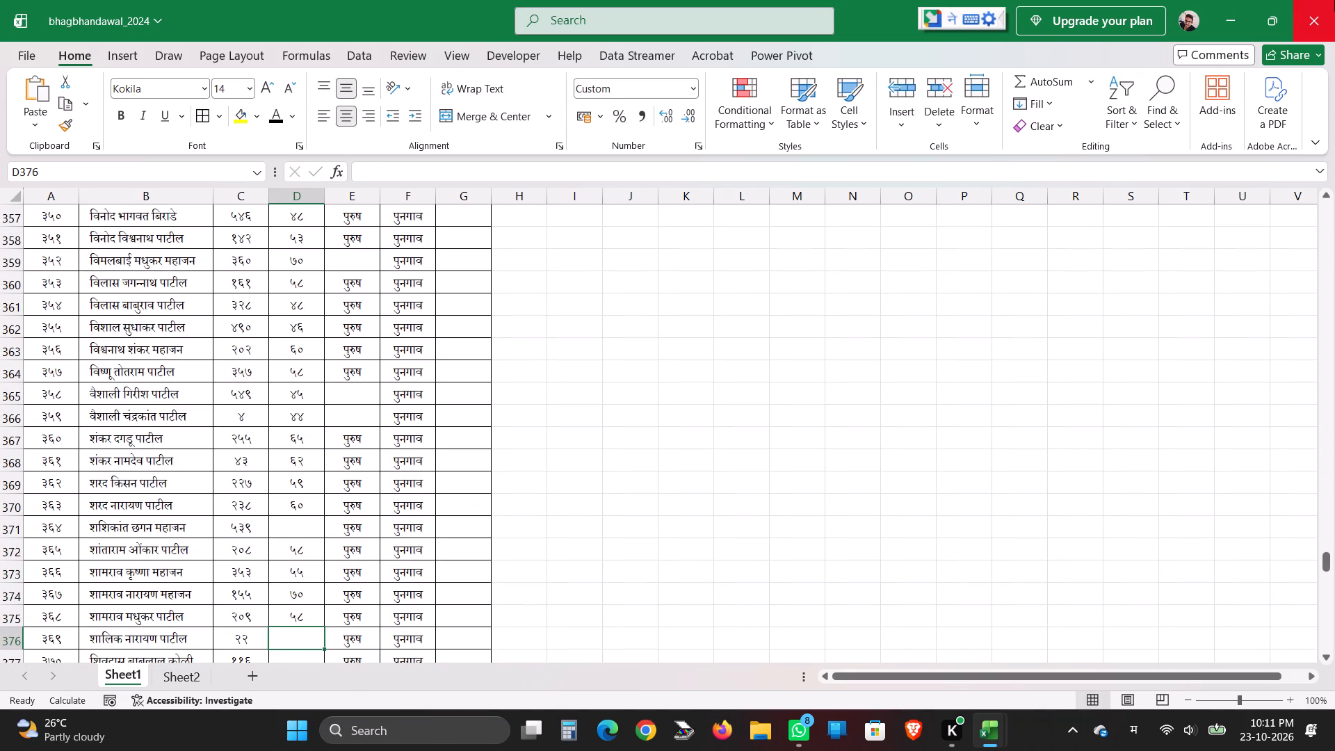
# Enter the ages 65, 60, 58 and 55 in cells D376 to D379.
pyautogui.write('65')
pyautogui.press('Return')
pyautogui.press('Return')
pyautogui.write('60')
pyautogui.press('Return')
pyautogui.press('Return')
pyautogui.write('58')
pyautogui.press('Return')
pyautogui.press('Return')
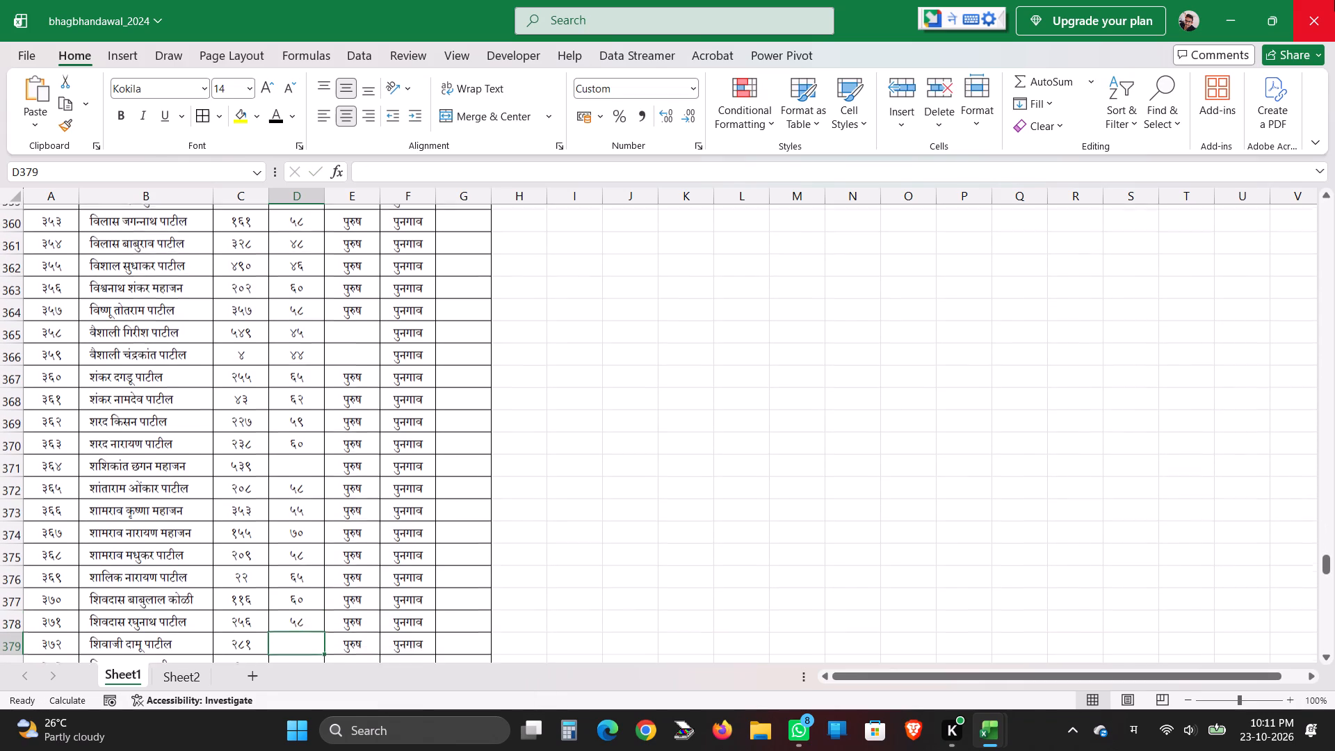
pyautogui.write('55')
pyautogui.press('Return')
pyautogui.press('Return')
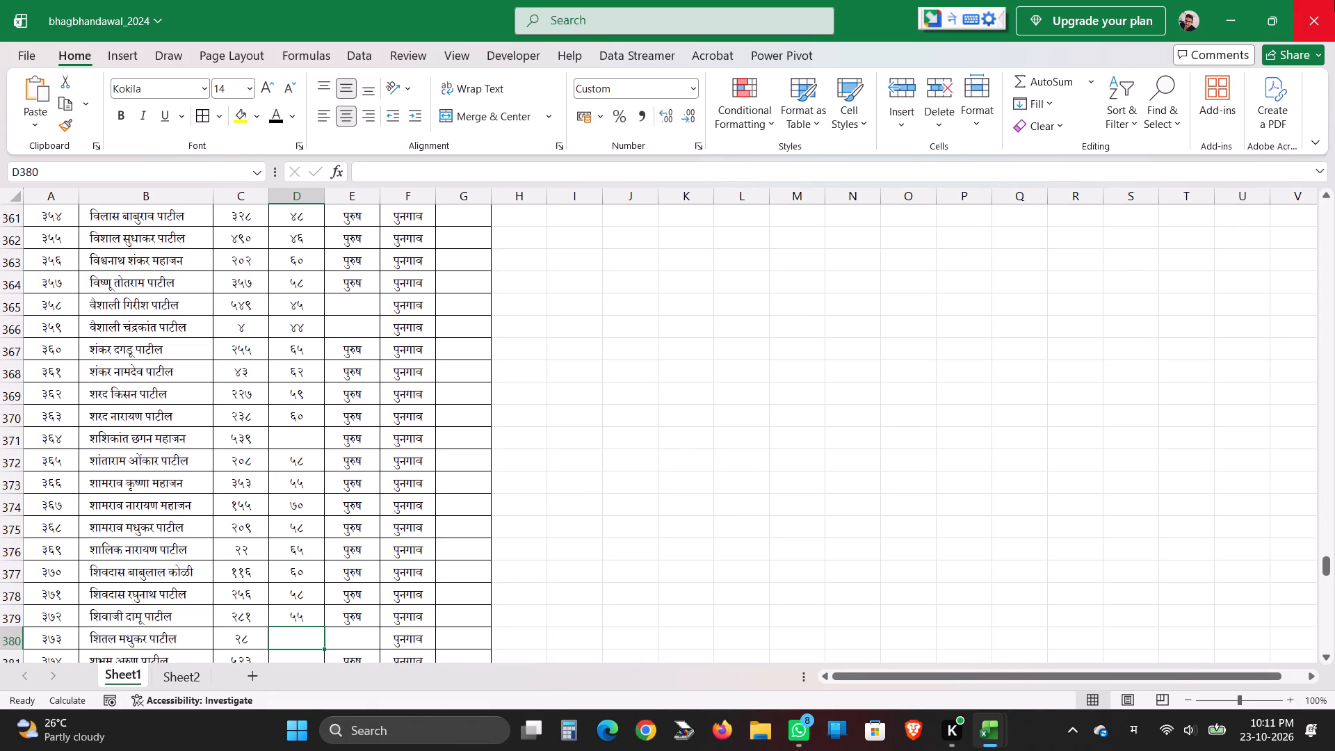
# Enter the ages 43, 40 and 38 in cells D380 to D382.
pyautogui.write('43')
pyautogui.press('Return')
pyautogui.press('Return')
pyautogui.write('40')
pyautogui.press('Return')
pyautogui.press('Return')
pyautogui.write('38')
pyautogui.press('Return')
pyautogui.press('Return')
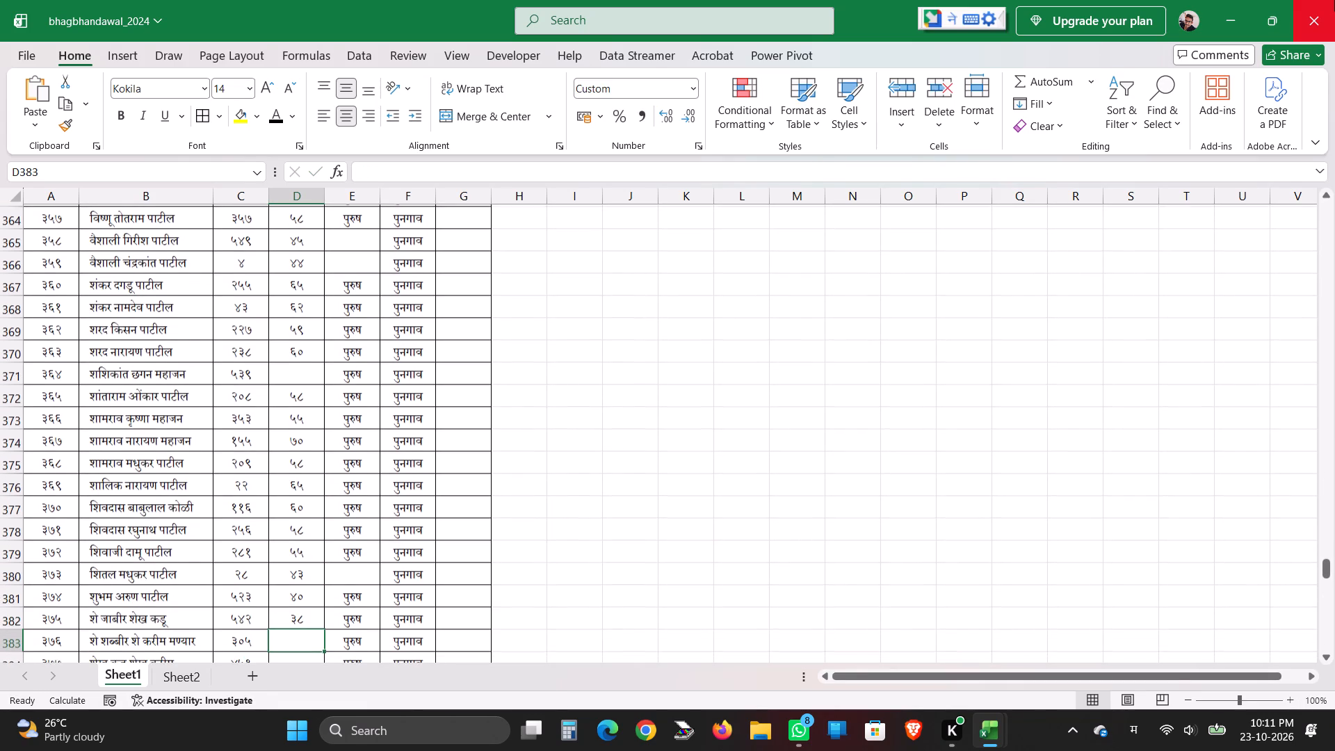
# Enter the ages 51 and 60 in cells D383 and D384.
pyautogui.write('51')
pyautogui.press('Return')
pyautogui.press('Return')
pyautogui.write('60')
pyautogui.press('Return')
pyautogui.press('Return')
# Leave D385 and D386 blank and enter the ages 58, 57 and 55 in cells D387 to D389.
pyautogui.press('Return')
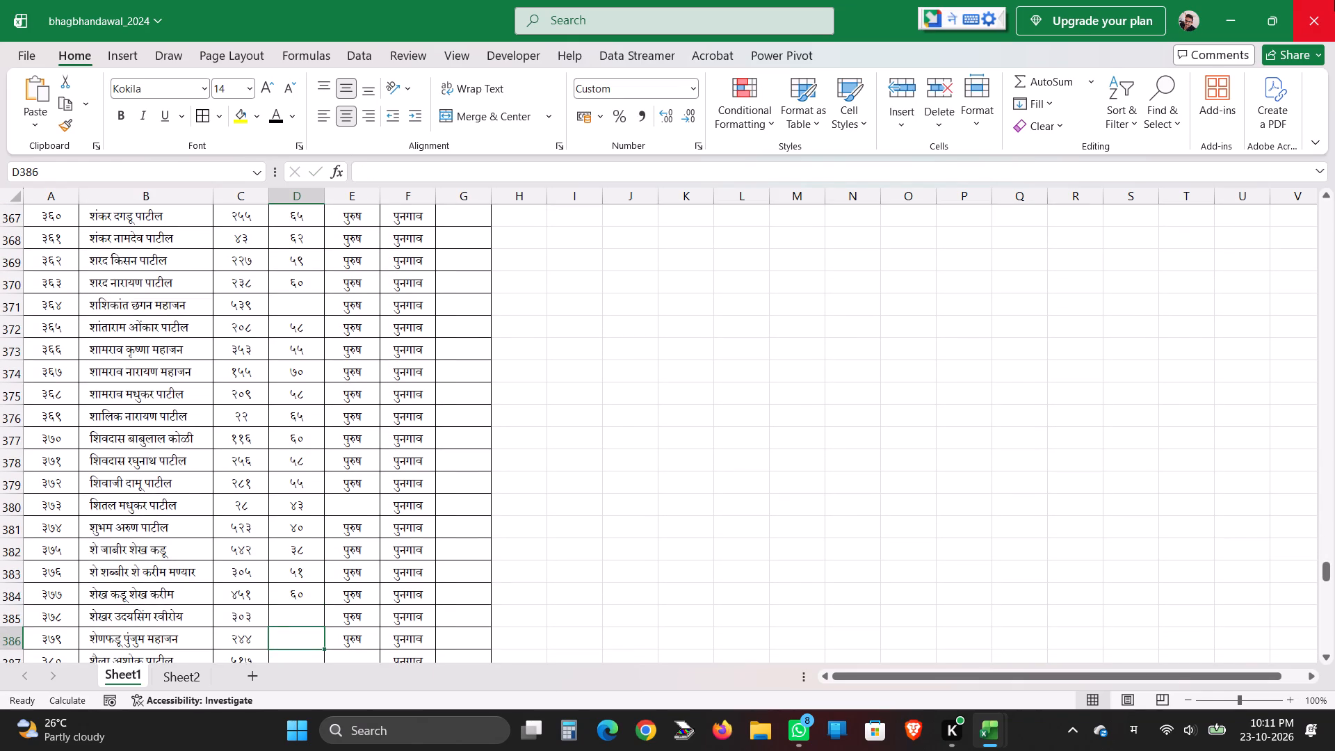
pyautogui.press('Return')
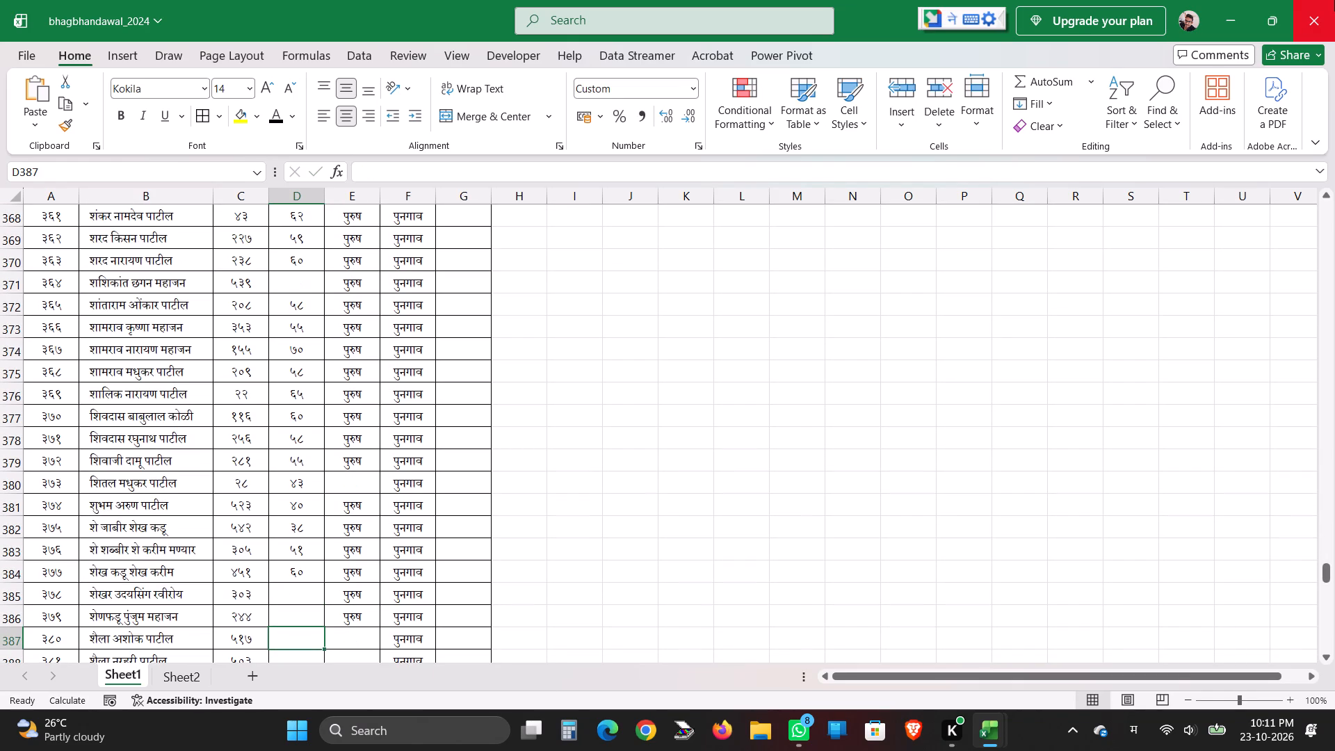
pyautogui.write('58')
pyautogui.press('Return')
pyautogui.press('Return')
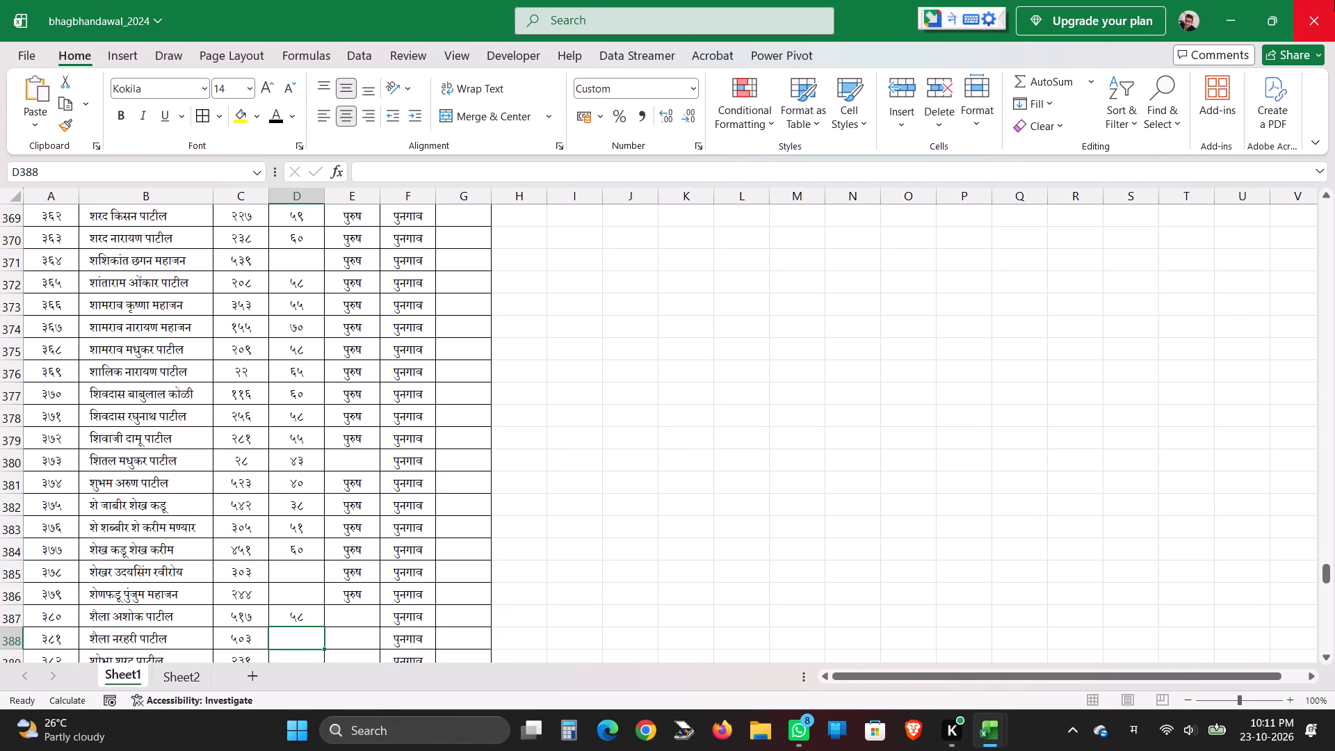
pyautogui.write('57')
pyautogui.press('Return')
pyautogui.press('Return')
pyautogui.write('55')
pyautogui.press('Return')
pyautogui.press('Return')
# Enter the ages 65, 70 and 53 in cells D390 to D392.
pyautogui.write('+6')
pyautogui.press('BackSpace')
pyautogui.press('BackSpace')
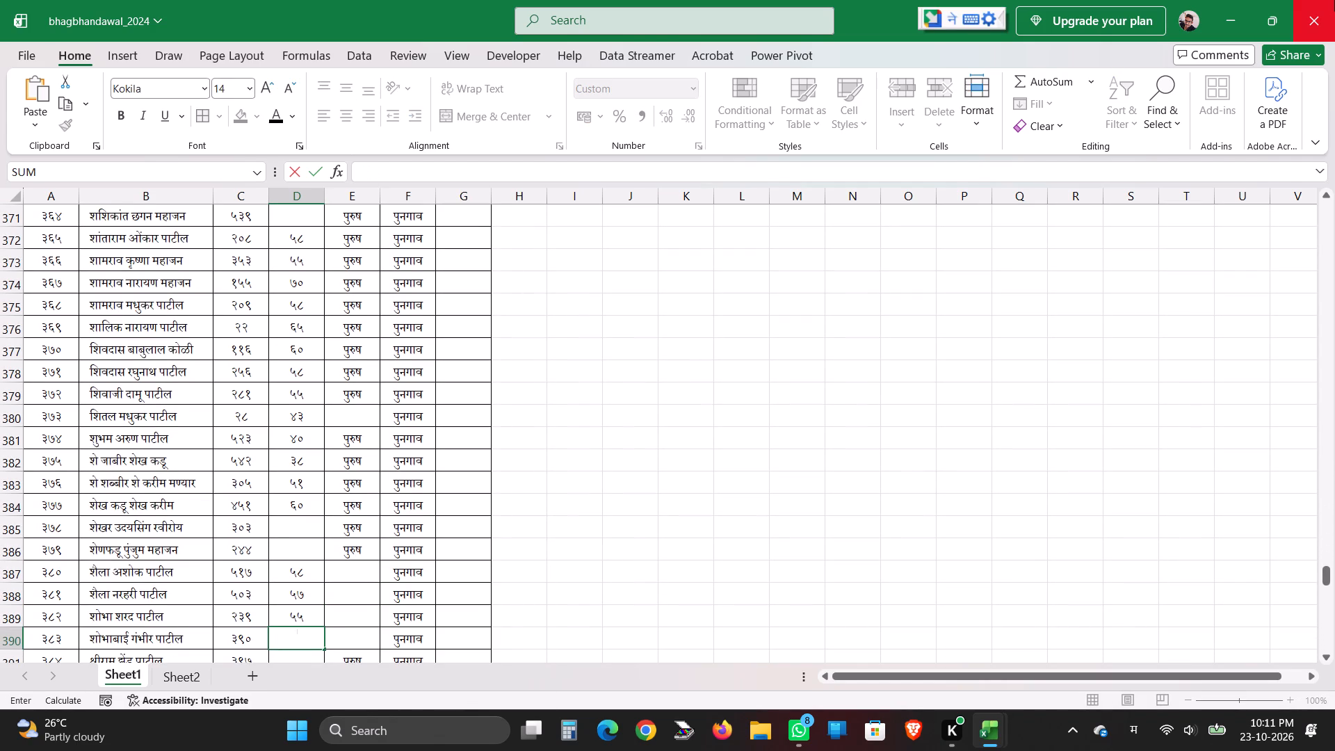
pyautogui.write('65')
pyautogui.press('Return')
pyautogui.press('Return')
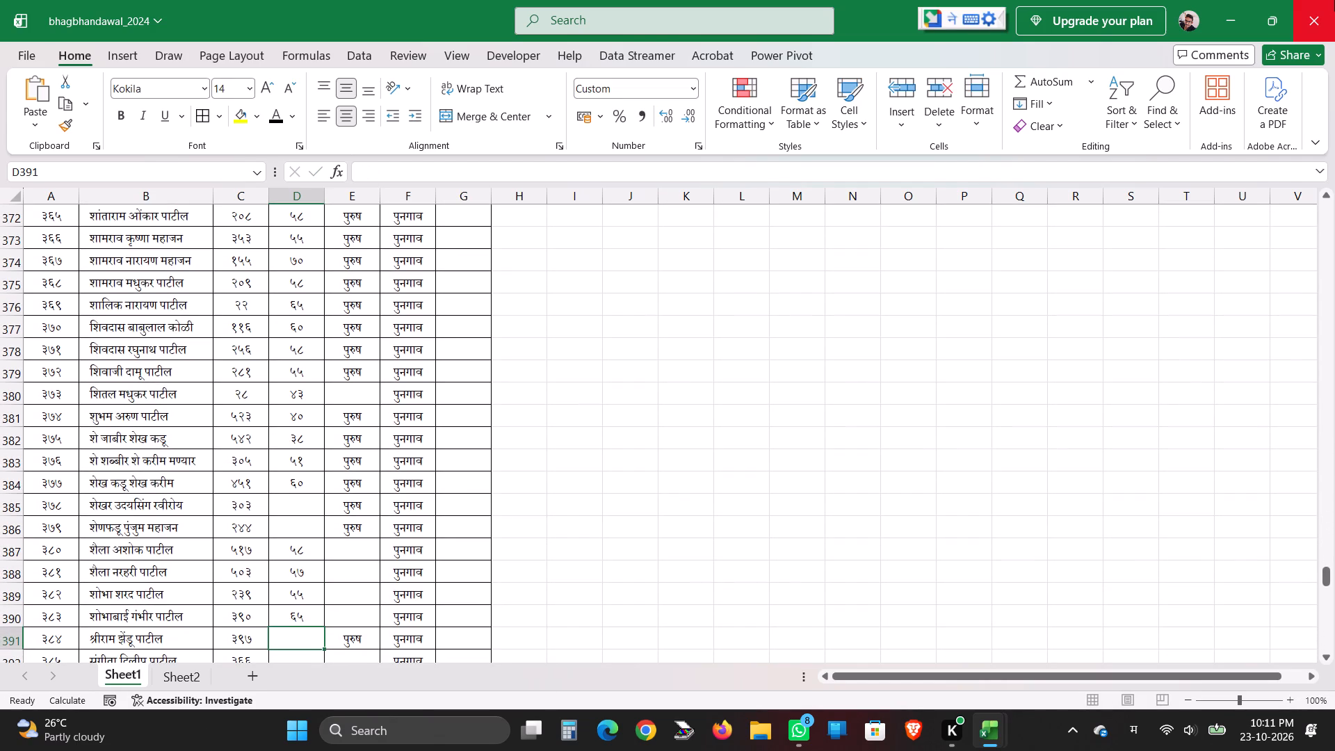
pyautogui.write('70')
pyautogui.press('Return')
pyautogui.press('Return')
pyautogui.press('.')
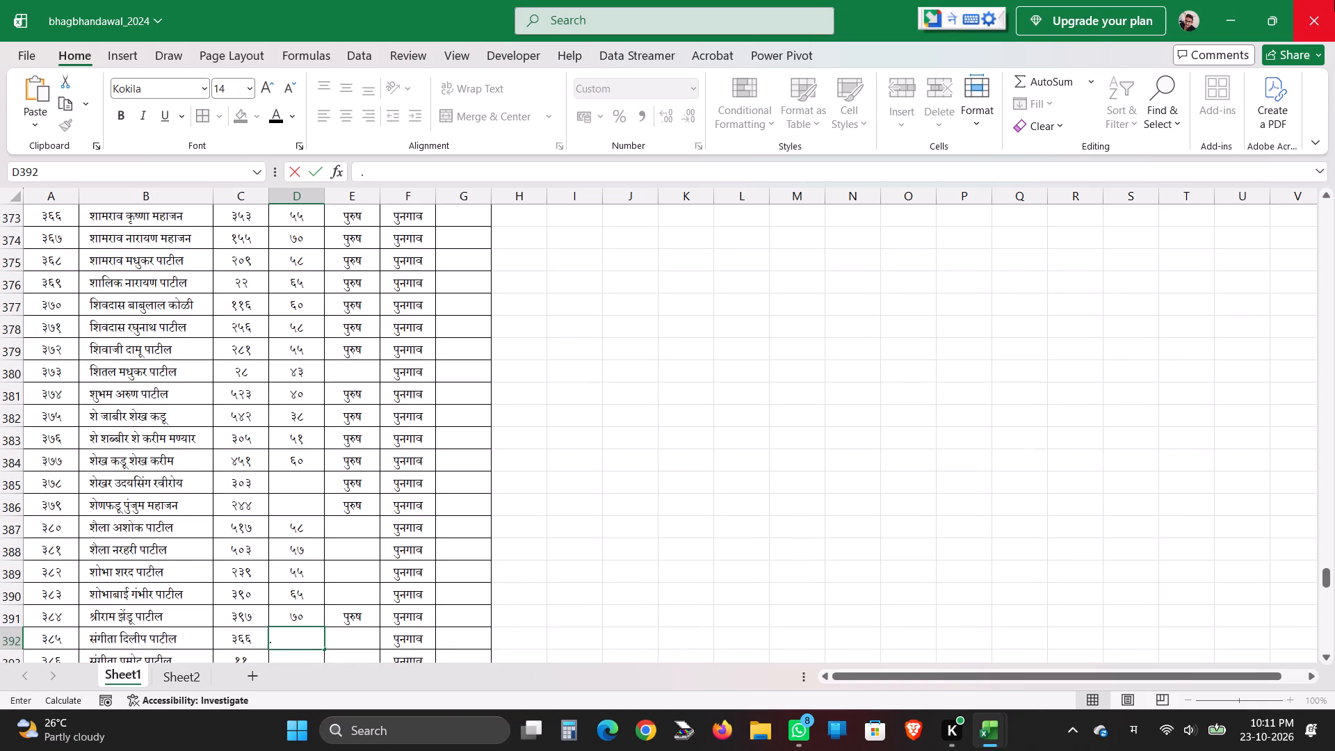
pyautogui.press('BackSpace')
pyautogui.write('53')
pyautogui.press('Return')
pyautogui.press('Return')
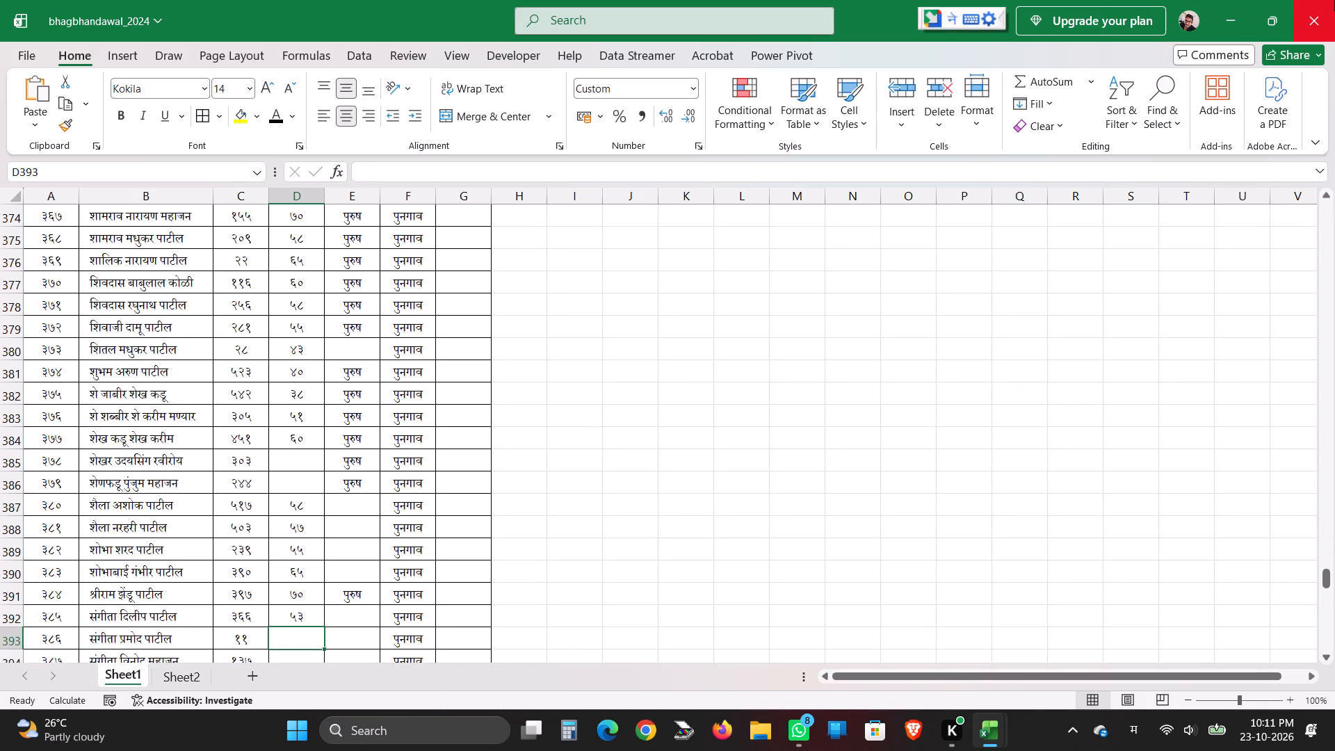
# Enter the ages 52, 53, 54 and 53 in cells D393 to D396.
pyautogui.write('52')
pyautogui.press('Return')
pyautogui.press('Return')
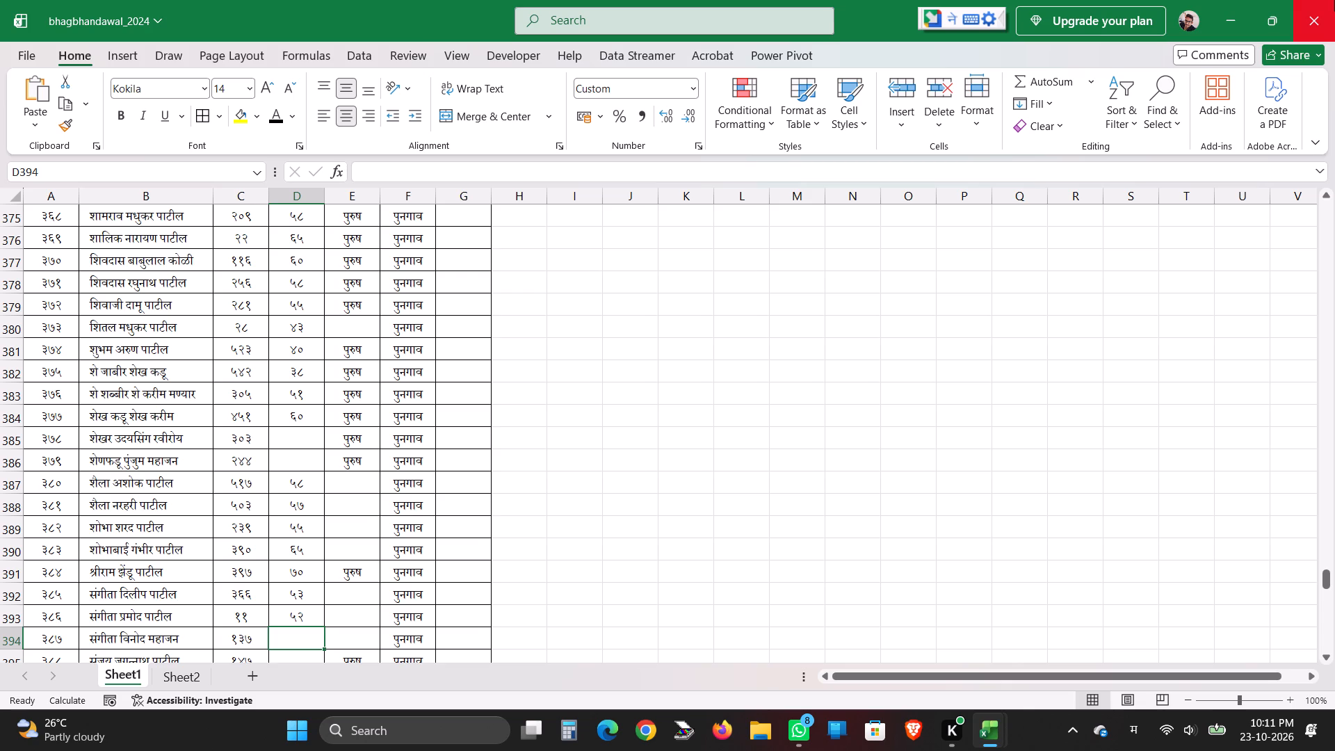
pyautogui.write('53')
pyautogui.press('Return')
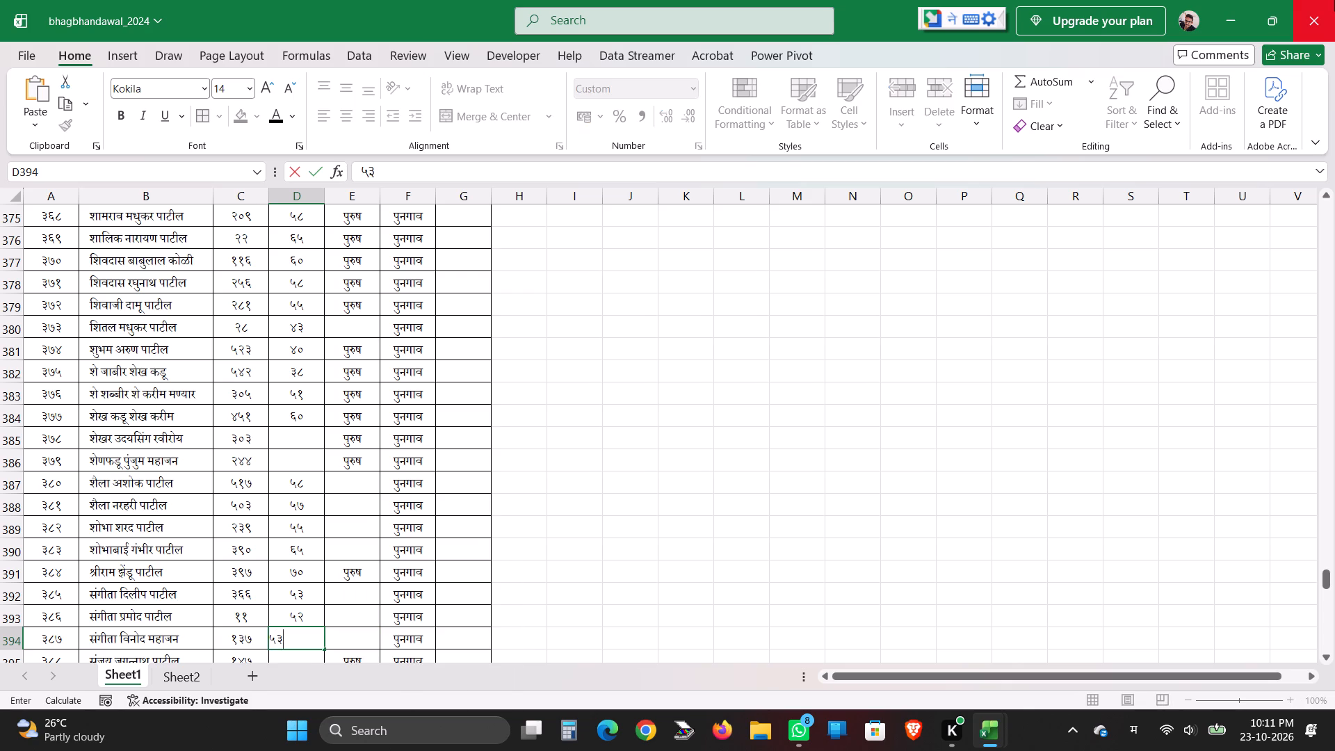
pyautogui.press('Return')
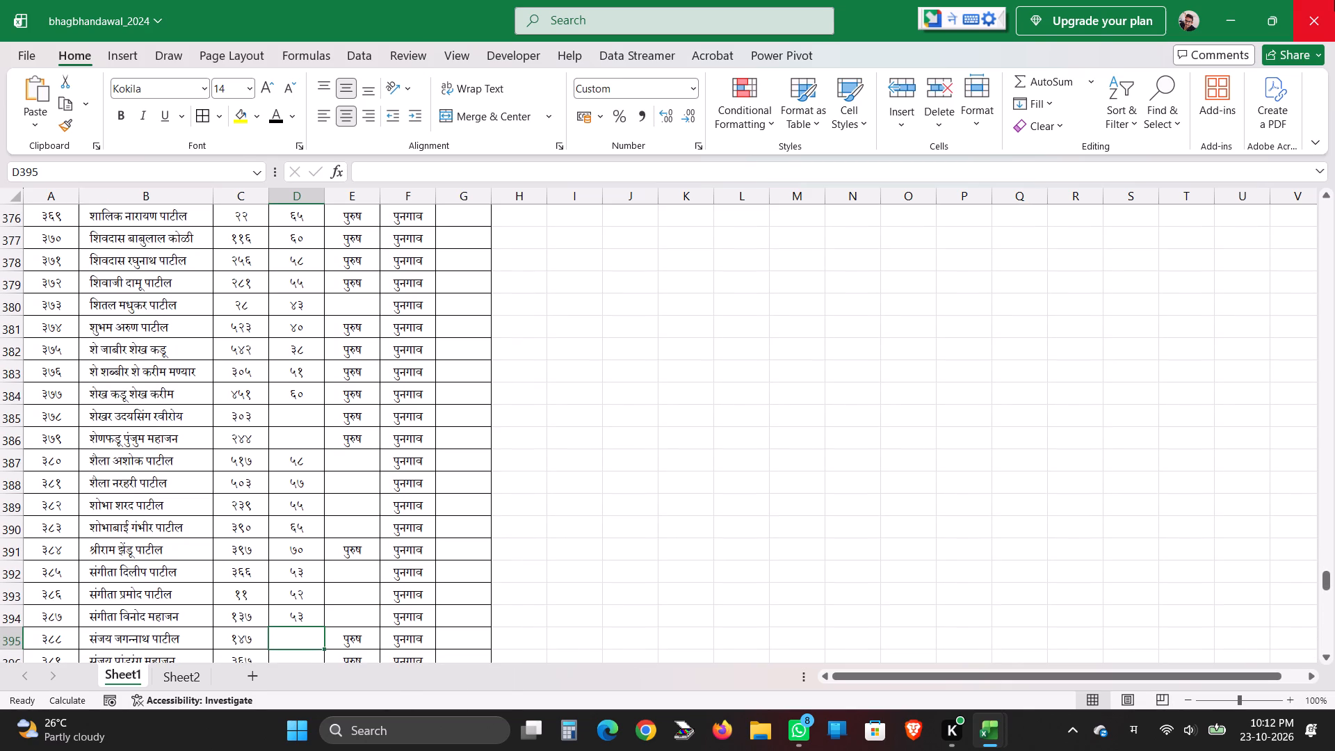
pyautogui.write('54')
pyautogui.press('Return')
pyautogui.press('Return')
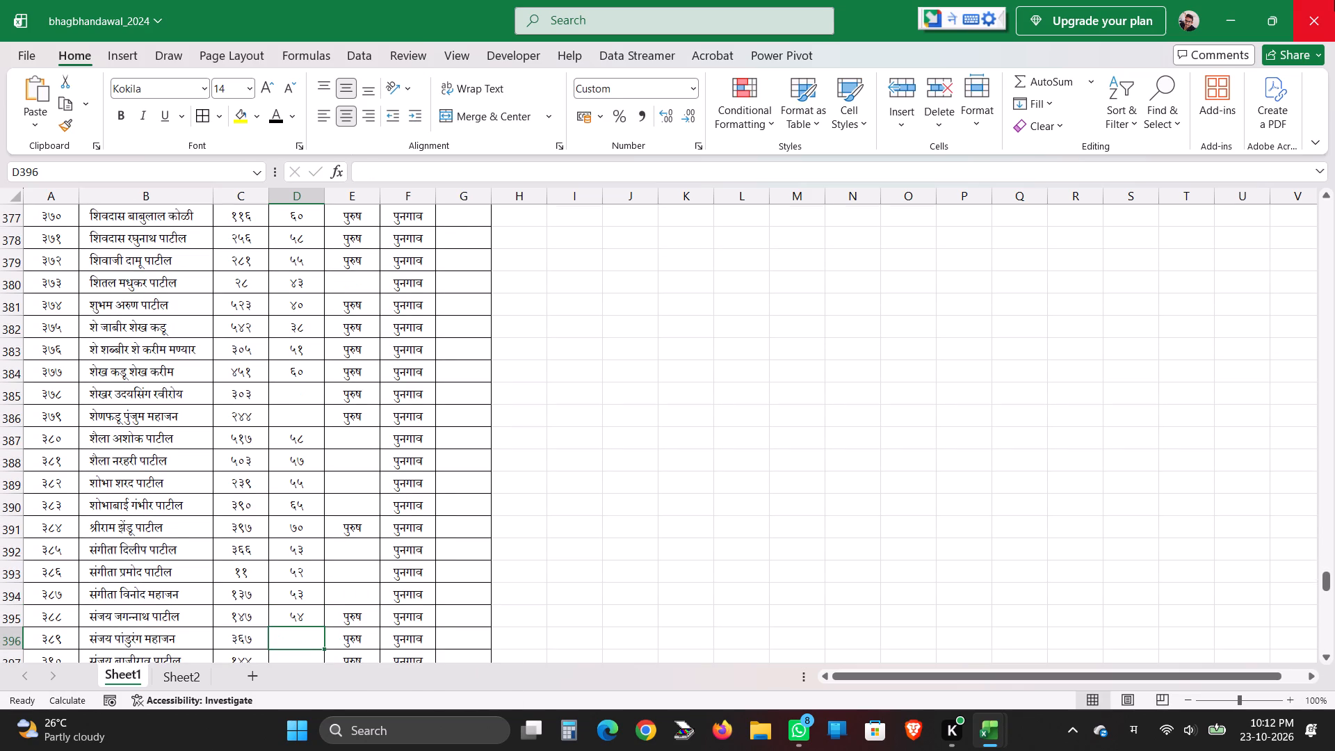
pyautogui.write('53')
pyautogui.press('Return')
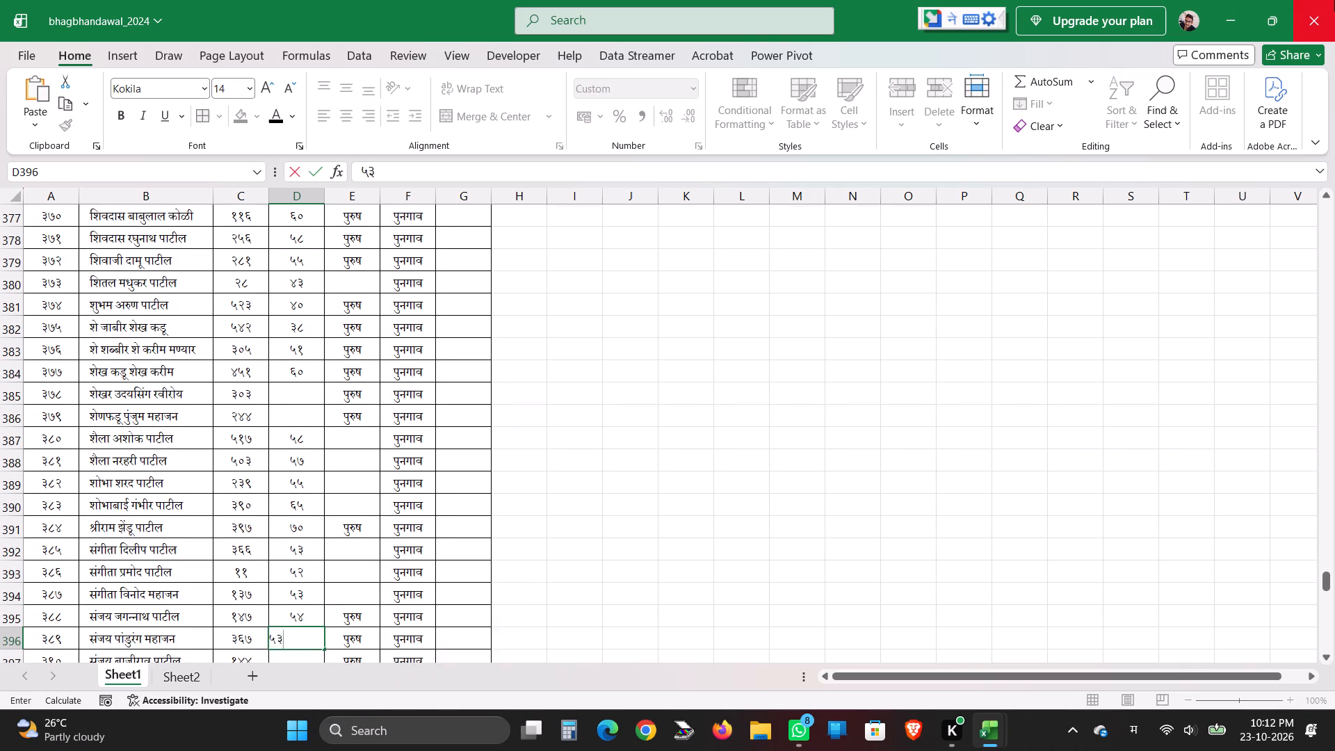
pyautogui.press('Return')
# Enter the ages 58 and 48 in cells D397 and D398.
pyautogui.write('58')
pyautogui.press('Return')
pyautogui.press('Return')
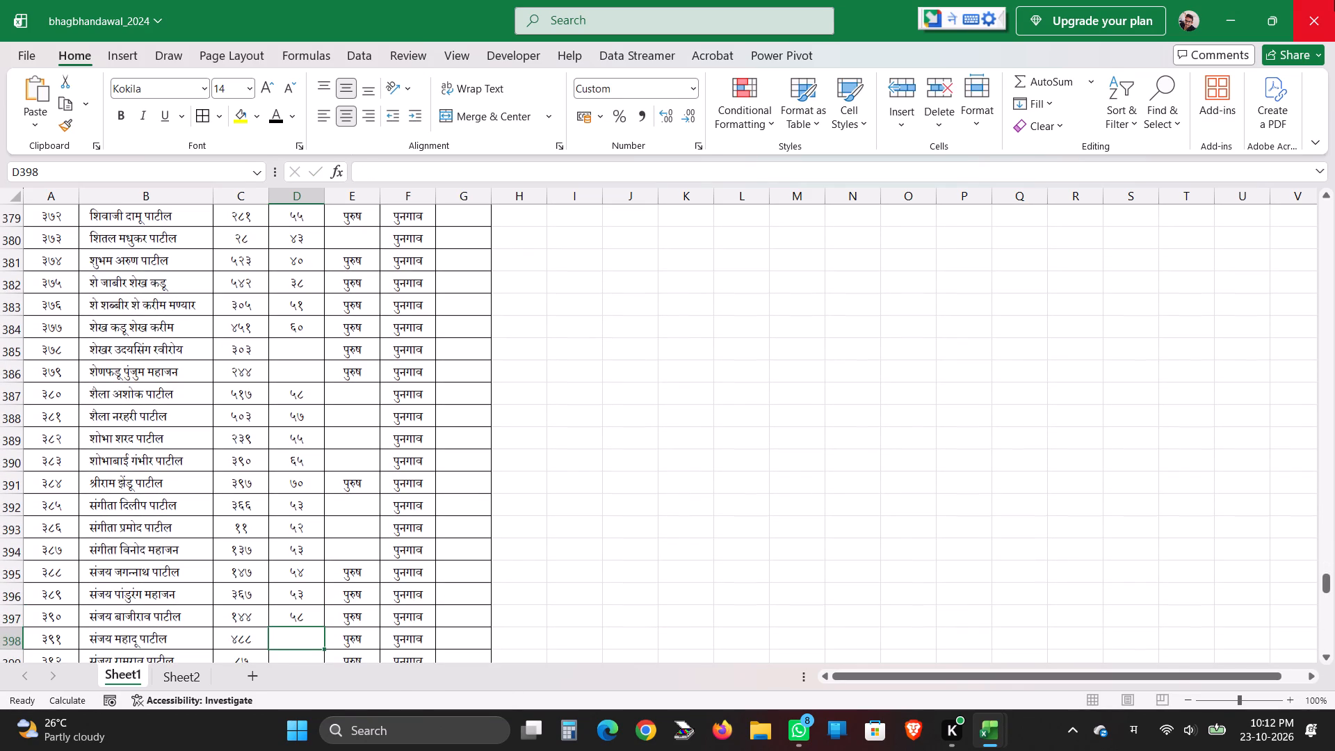
pyautogui.write('48')
pyautogui.press('Return')
pyautogui.press('Return')
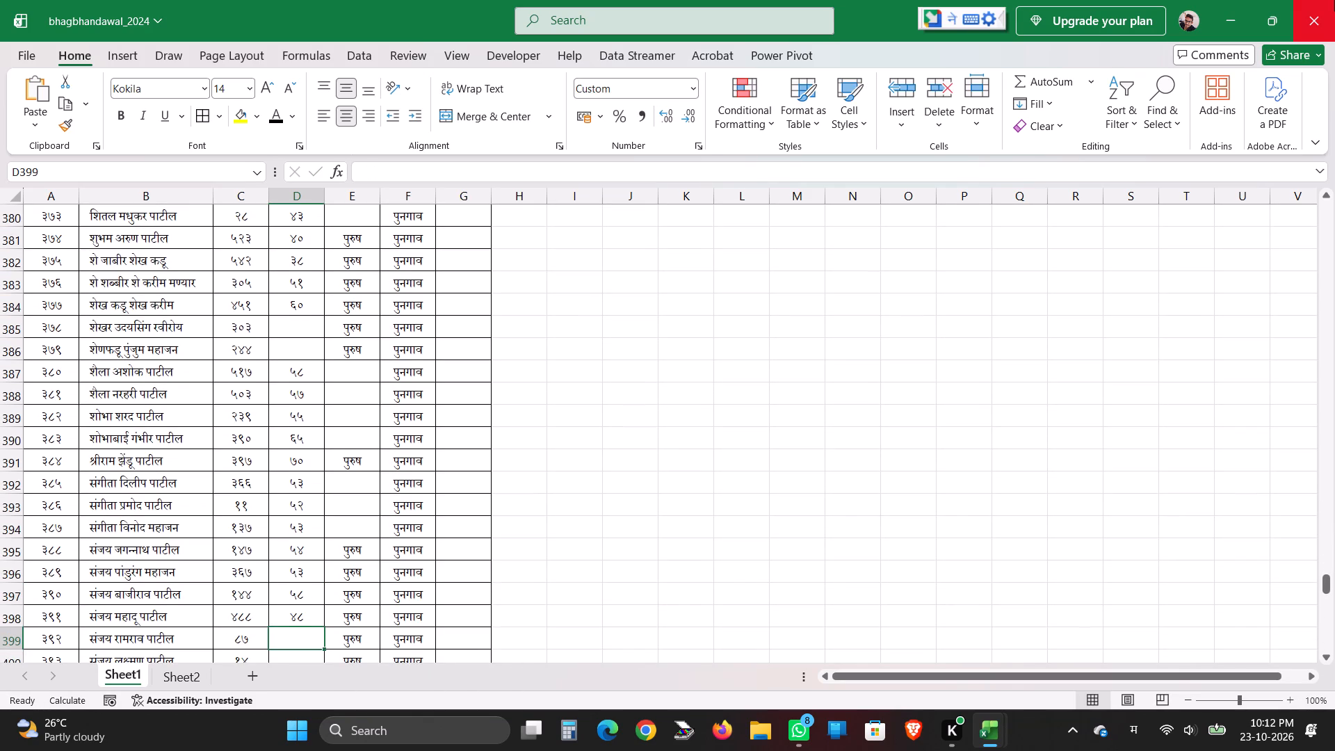
# Leave D399 blank and enter the ages 59 and 58 in cells D400 and D401.
pyautogui.press('Return')
pyautogui.write('59')
pyautogui.press('Return')
pyautogui.press('Return')
pyautogui.write('59')
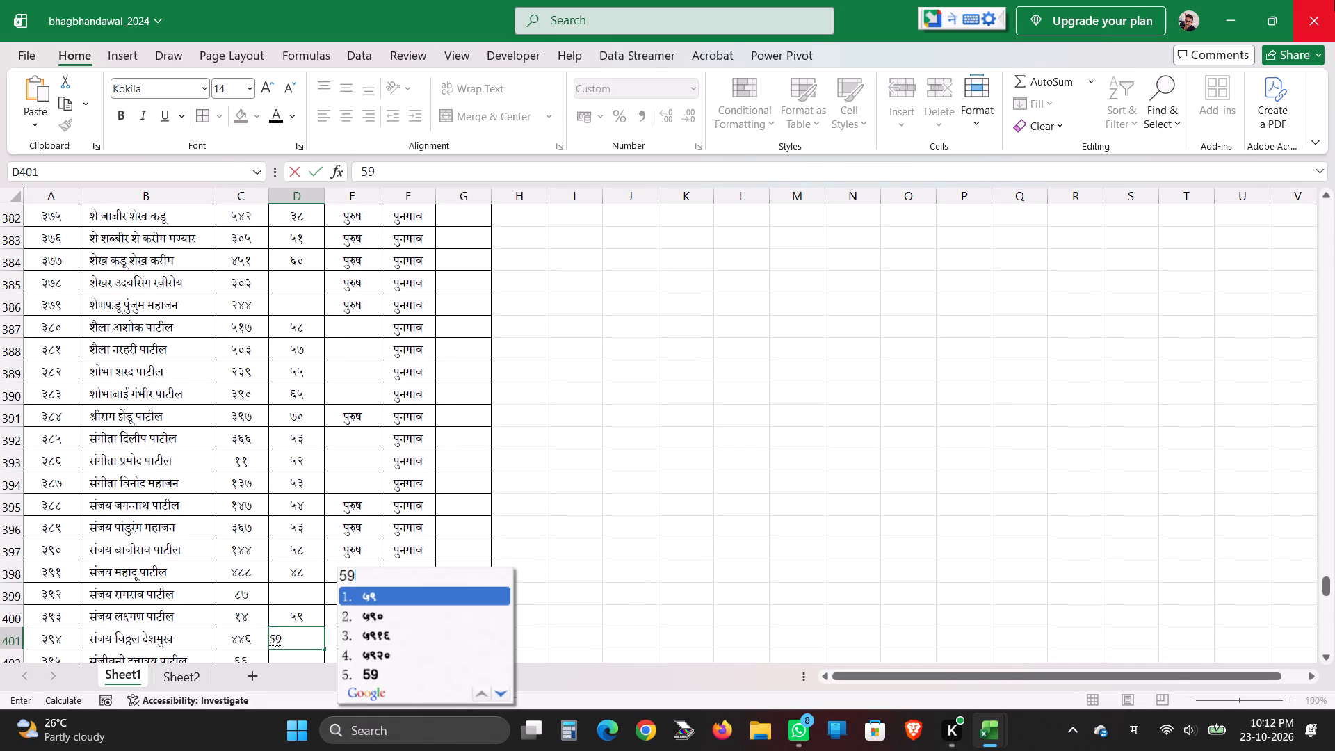
pyautogui.press('BackSpace')
pyautogui.press('8')
pyautogui.press('Return')
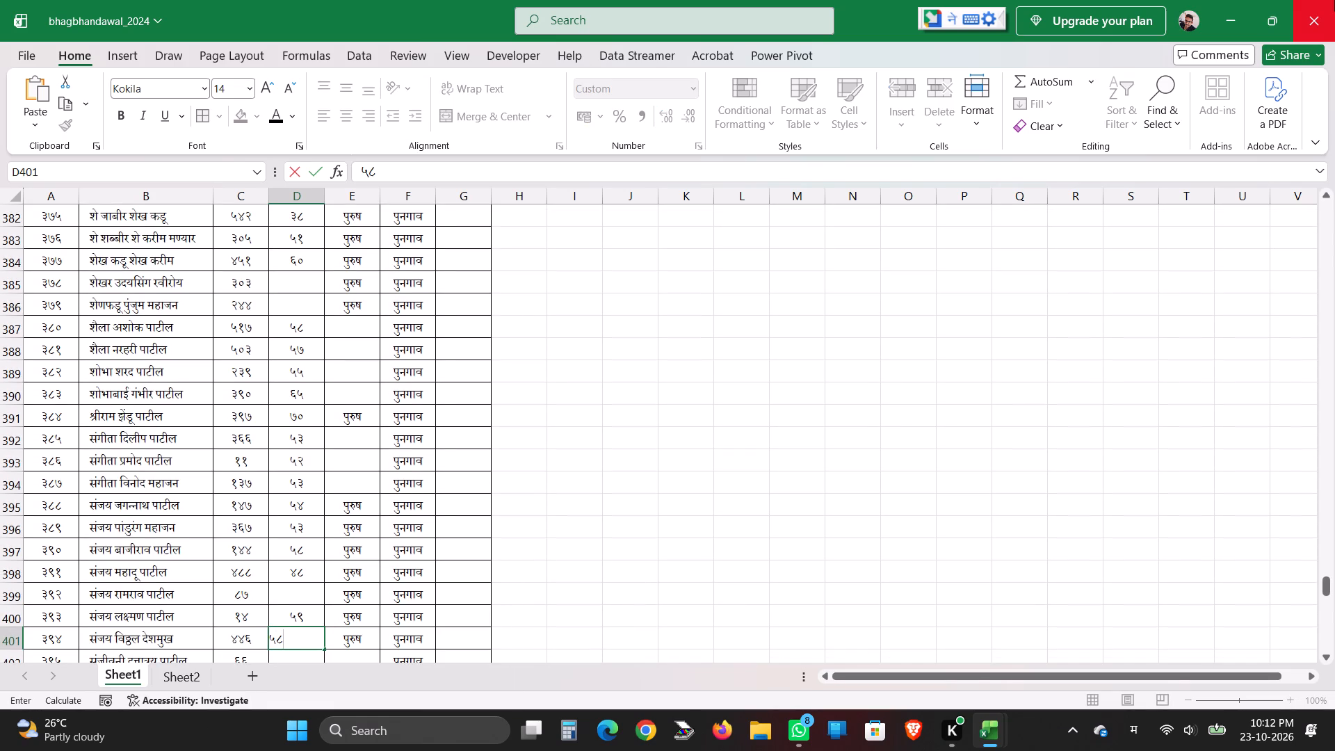
pyautogui.press('Return')
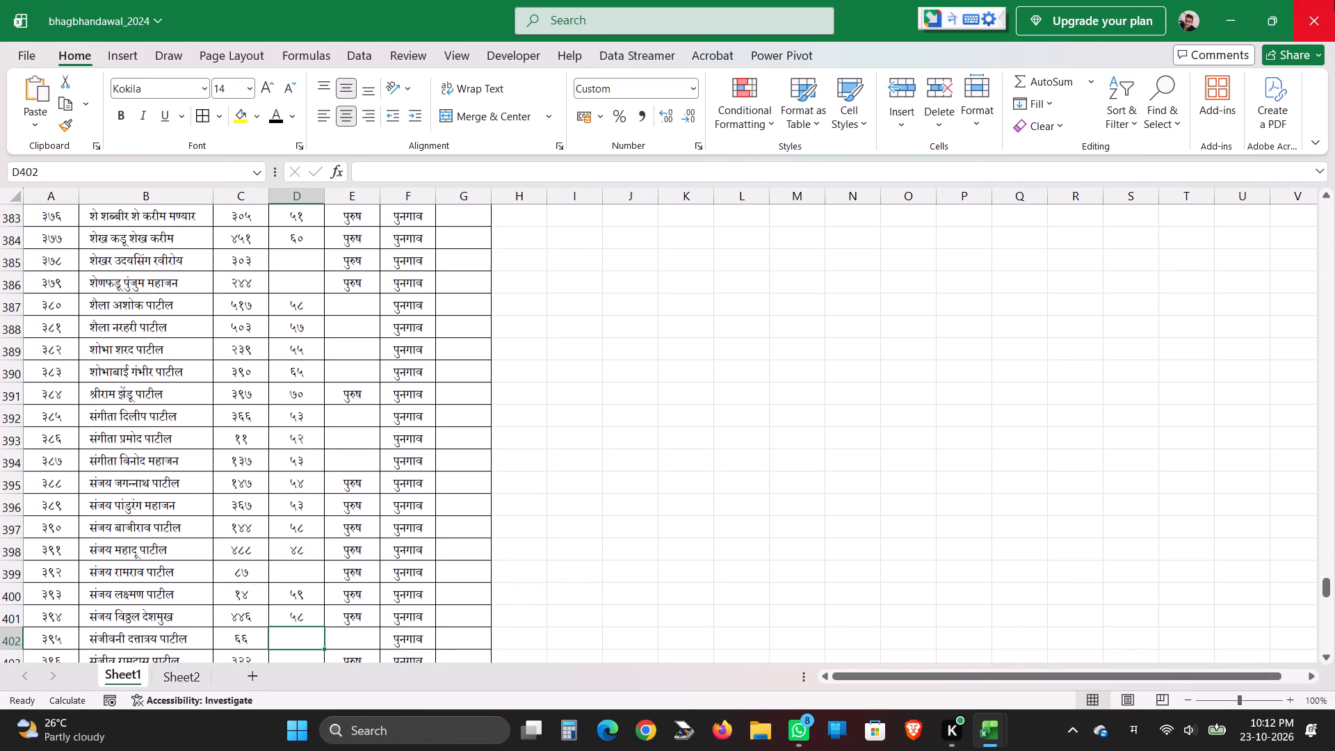
# Enter the ages 56, 55 and 48 in cells D402 to D404.
pyautogui.write('56')
pyautogui.press('Return')
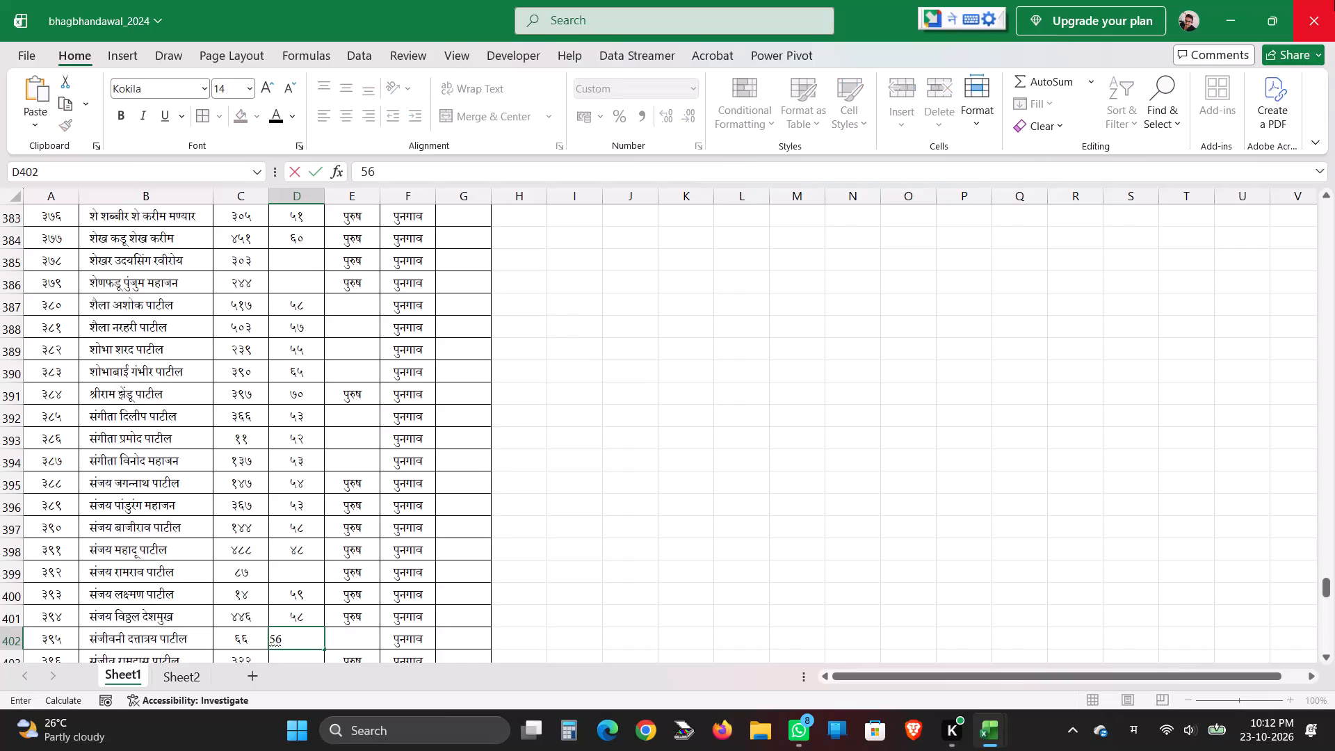
pyautogui.press('Return')
pyautogui.write('55')
pyautogui.press('Return')
pyautogui.press('Return')
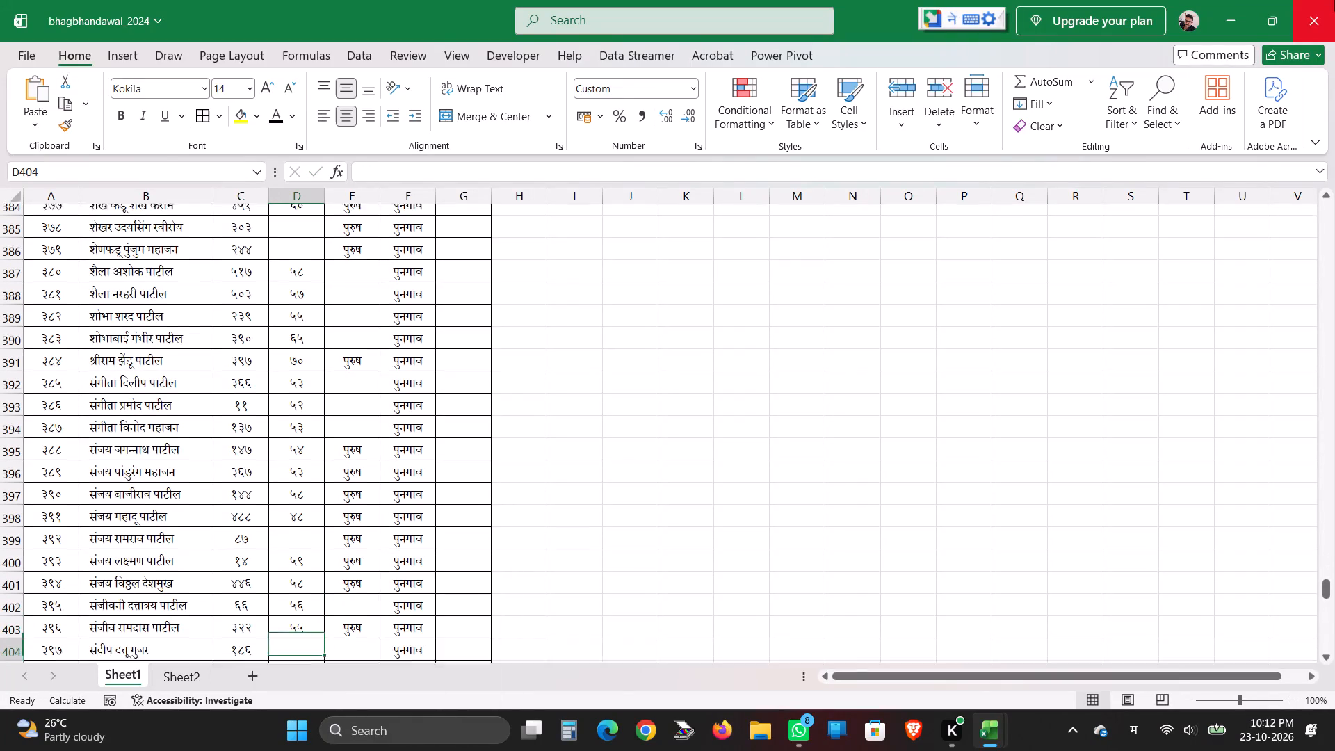
pyautogui.write('48')
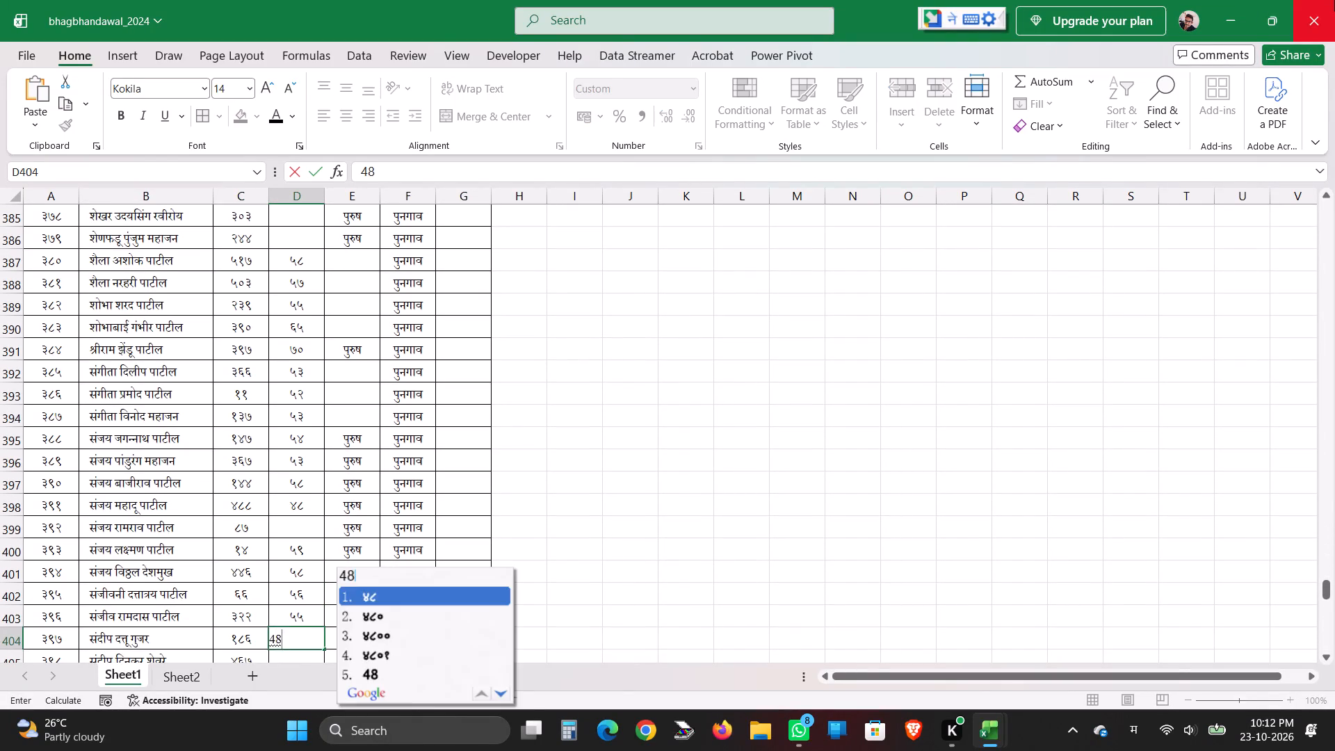
pyautogui.press('Return')
pyautogui.press('Return')
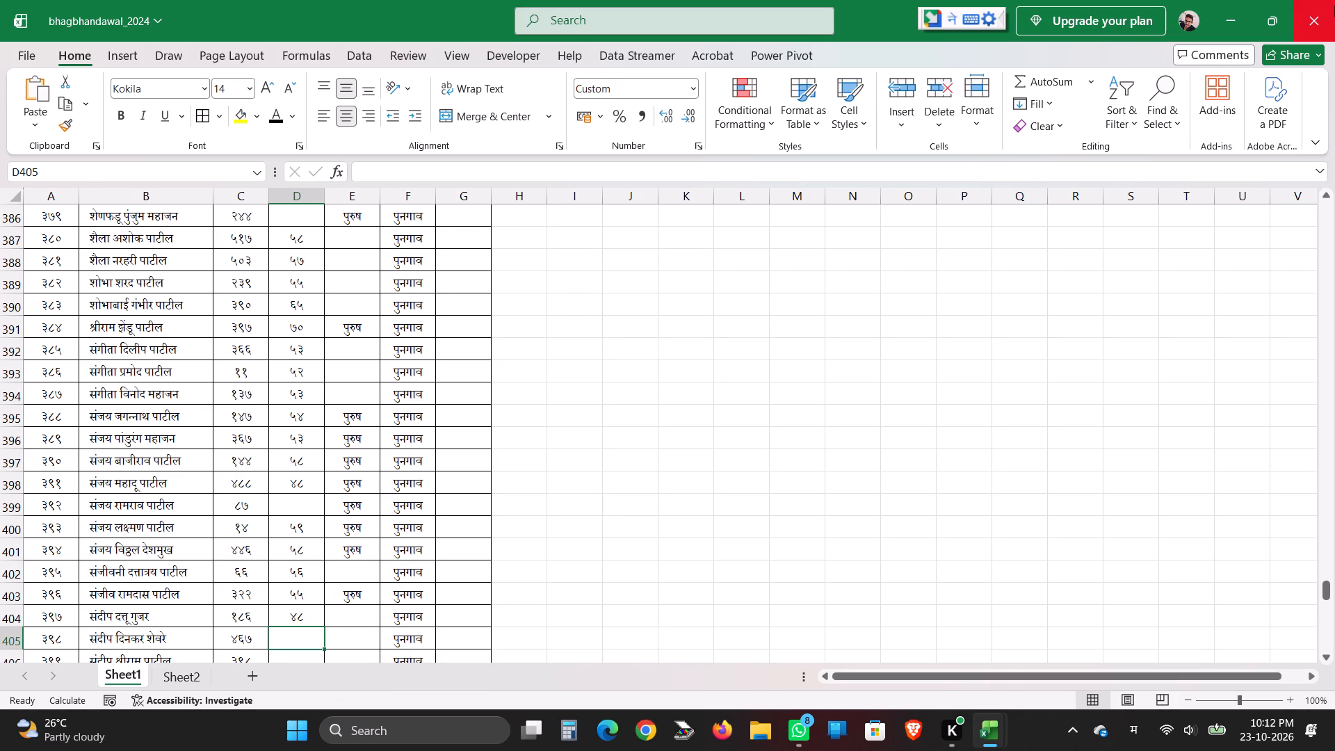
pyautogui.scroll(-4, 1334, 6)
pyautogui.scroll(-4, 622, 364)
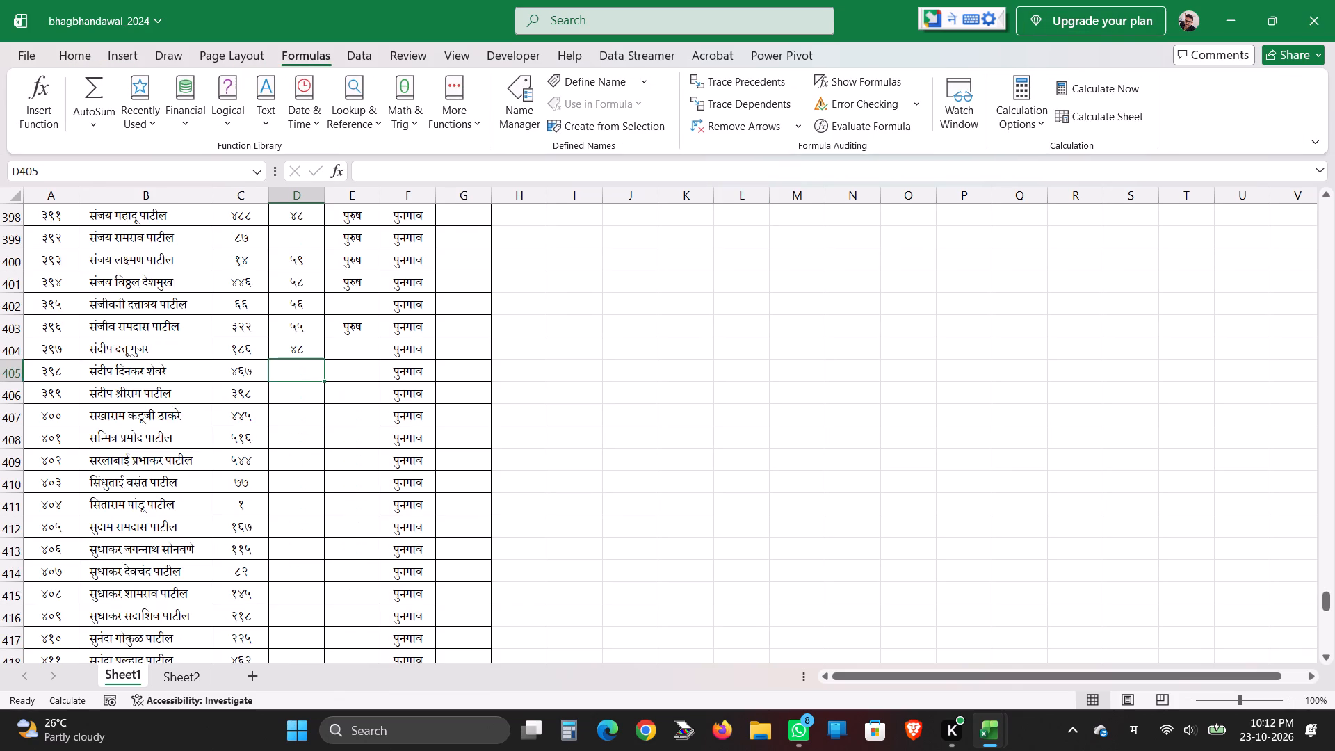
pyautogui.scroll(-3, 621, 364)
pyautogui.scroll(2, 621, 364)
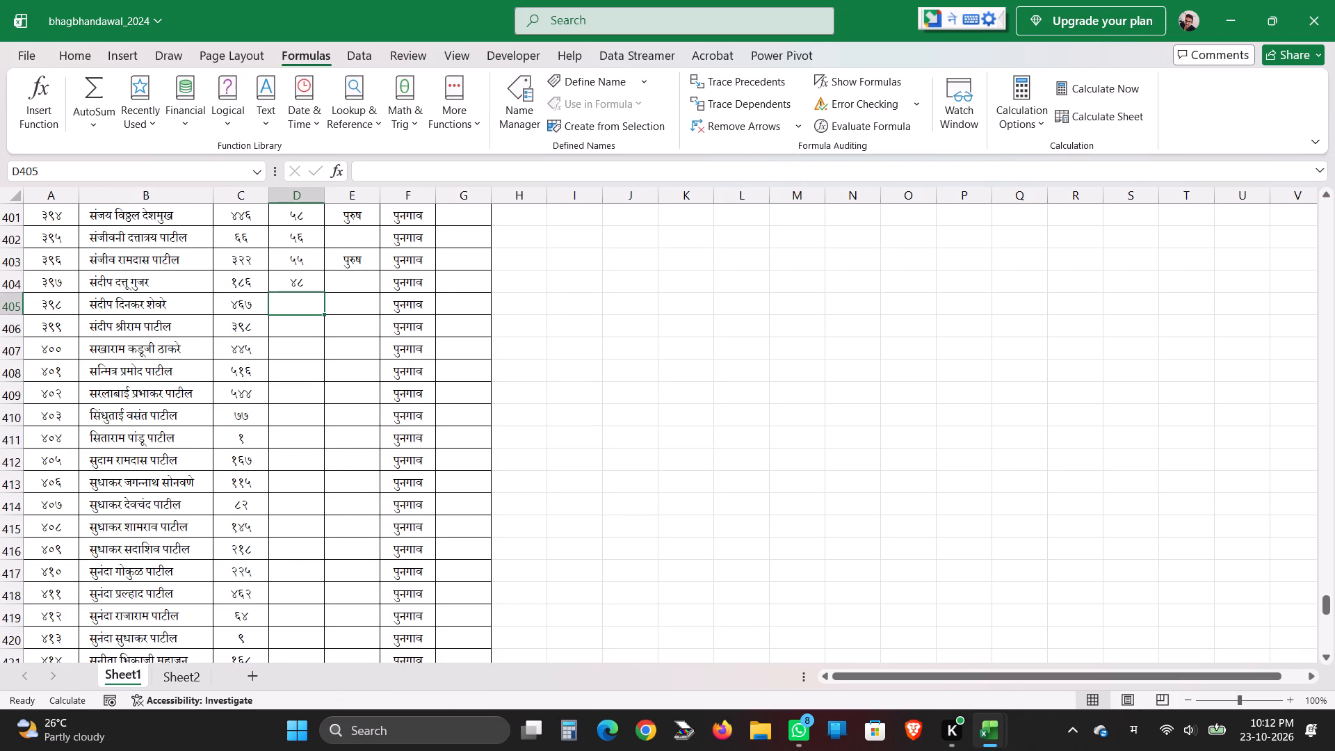
# Fill the gender पुरुष from E403 down to E408, and enter it in E411 to E416.
pyautogui.click(345, 259)
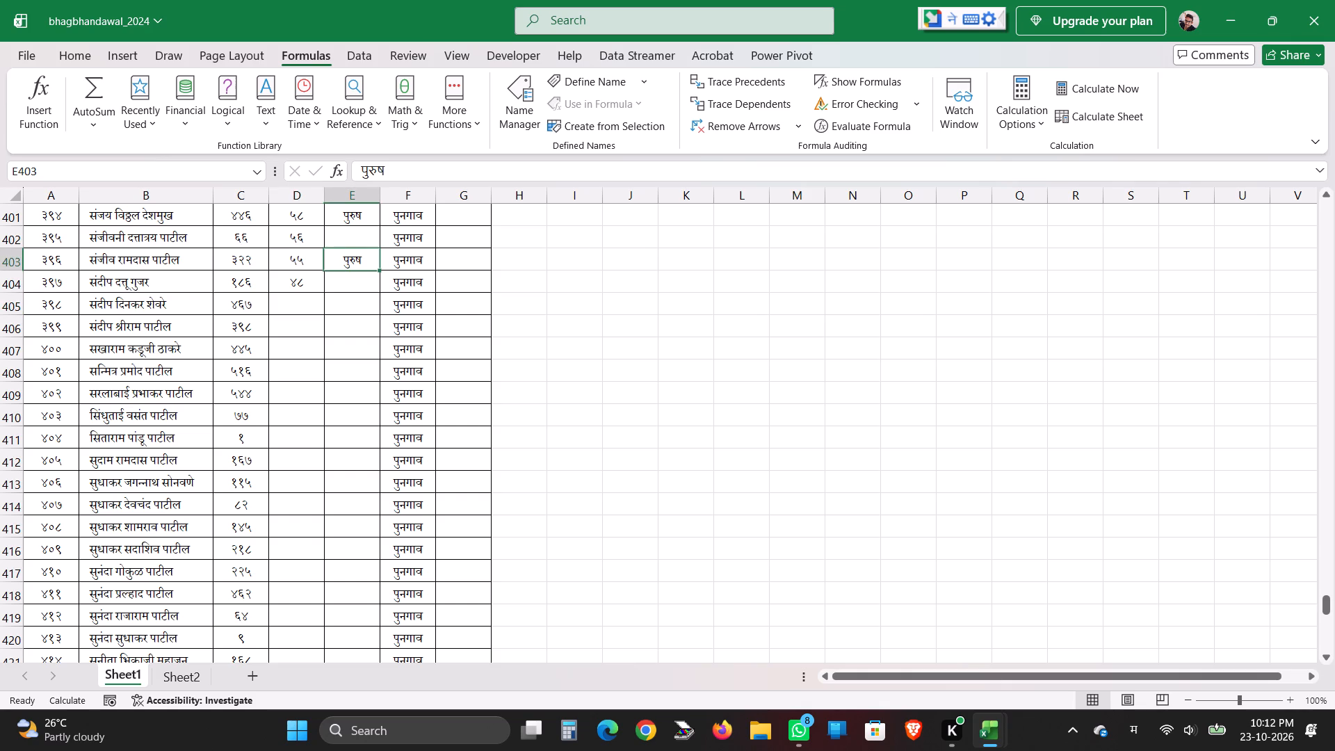
pyautogui.moveTo(380, 271); pyautogui.dragTo(381, 324)
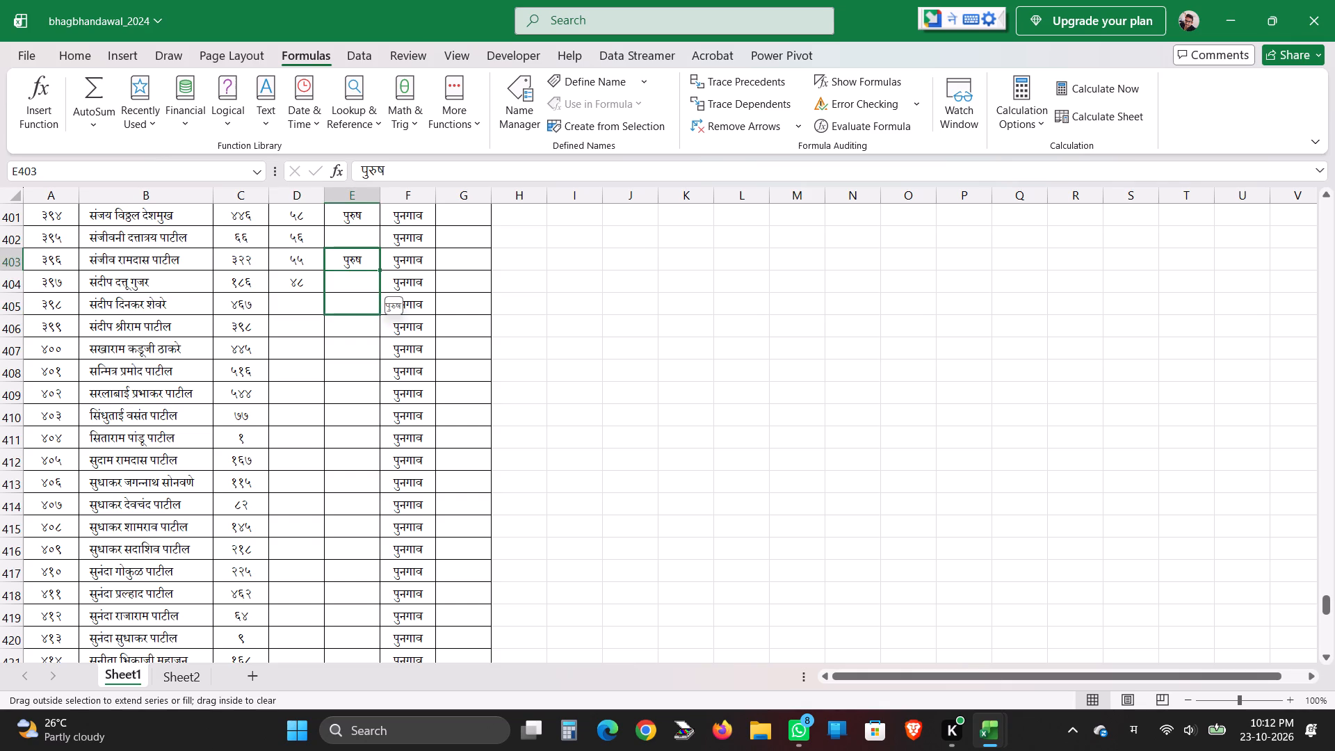
pyautogui.moveTo(381, 324); pyautogui.dragTo(371, 378)
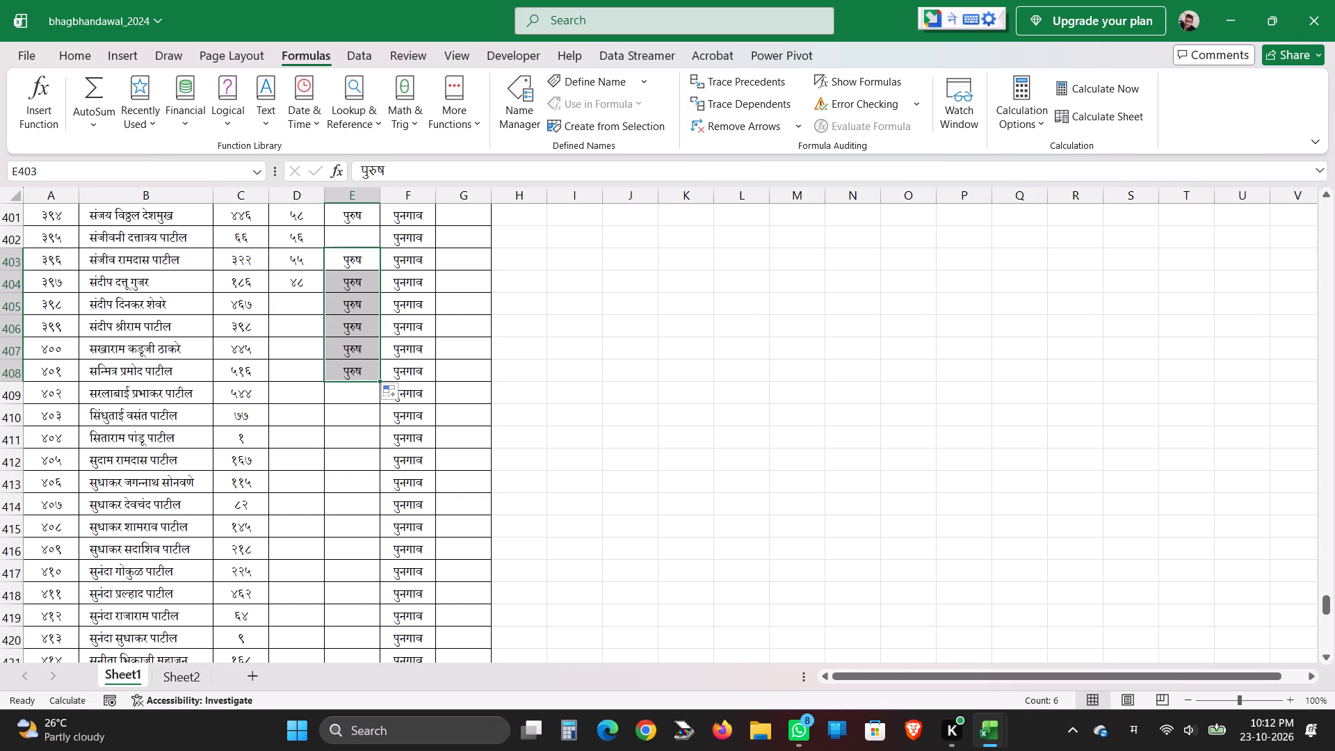
pyautogui.click(357, 437)
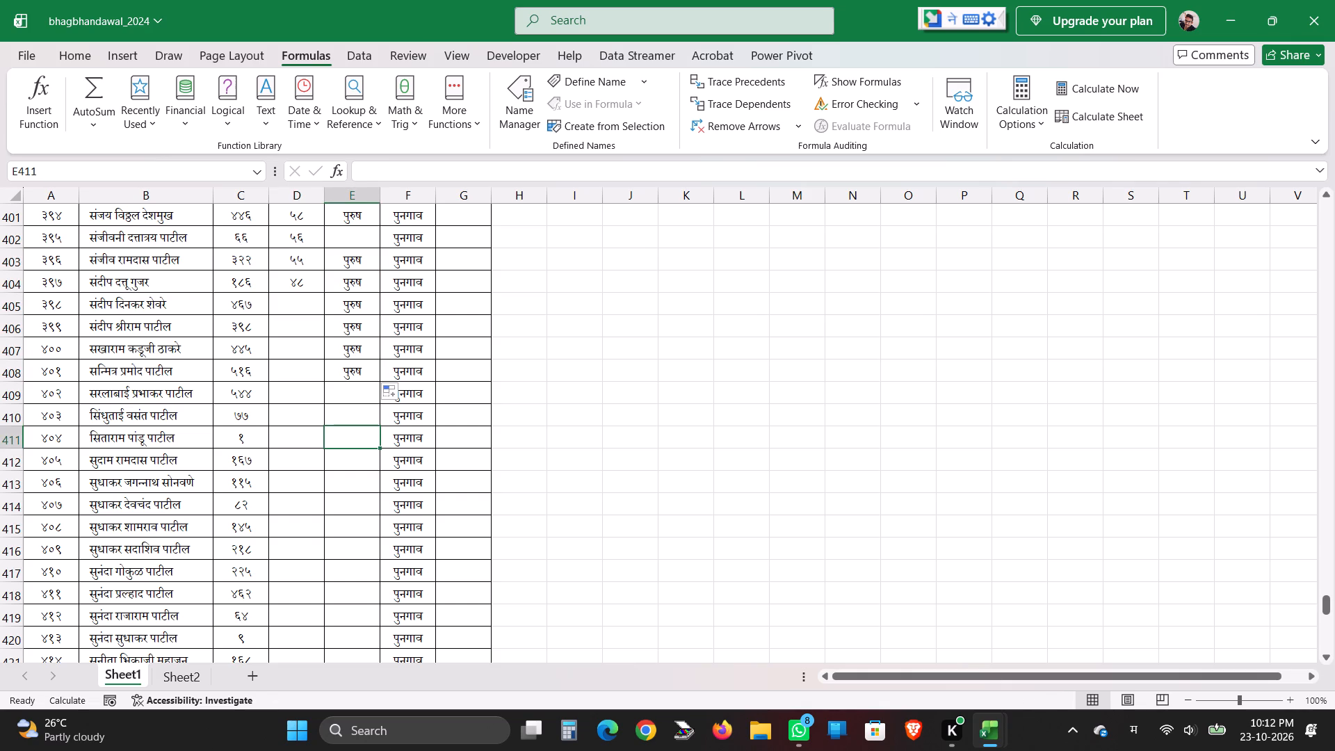
pyautogui.hotkey('ctrl', 'v')
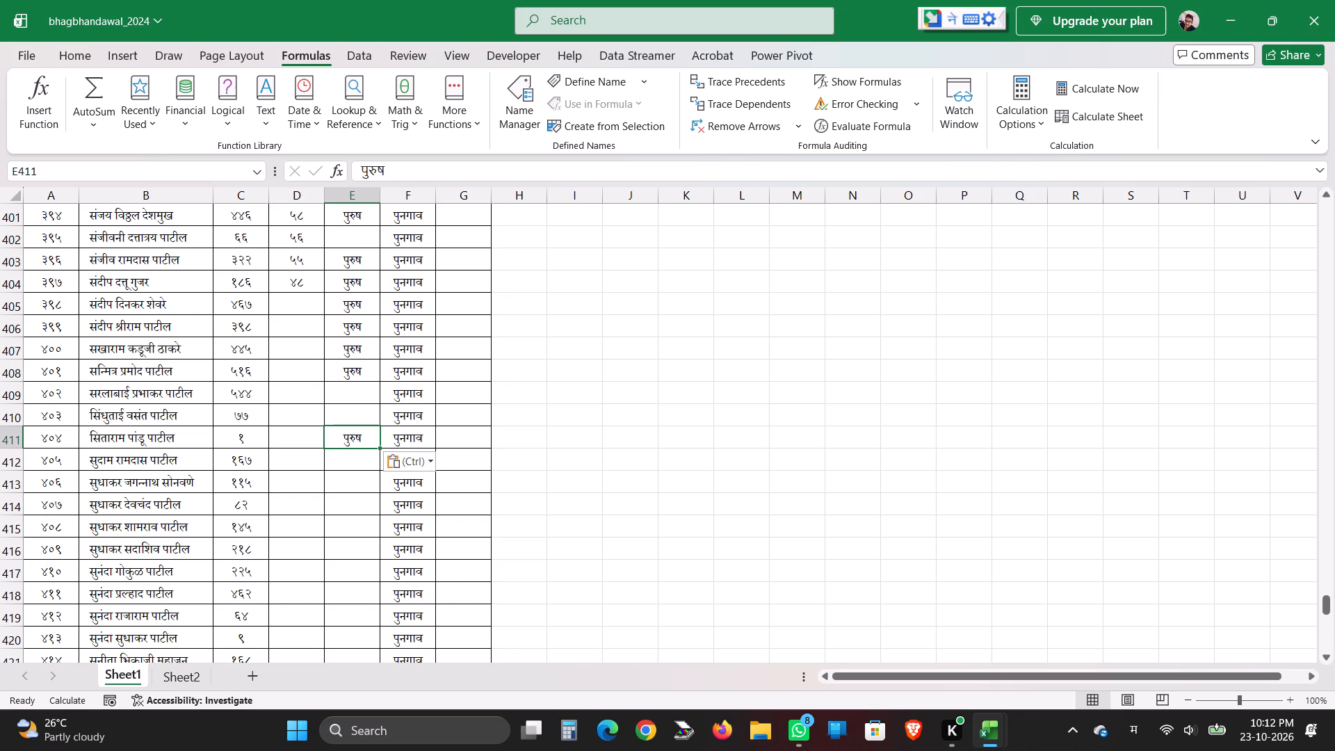
pyautogui.moveTo(381, 446); pyautogui.dragTo(375, 570)
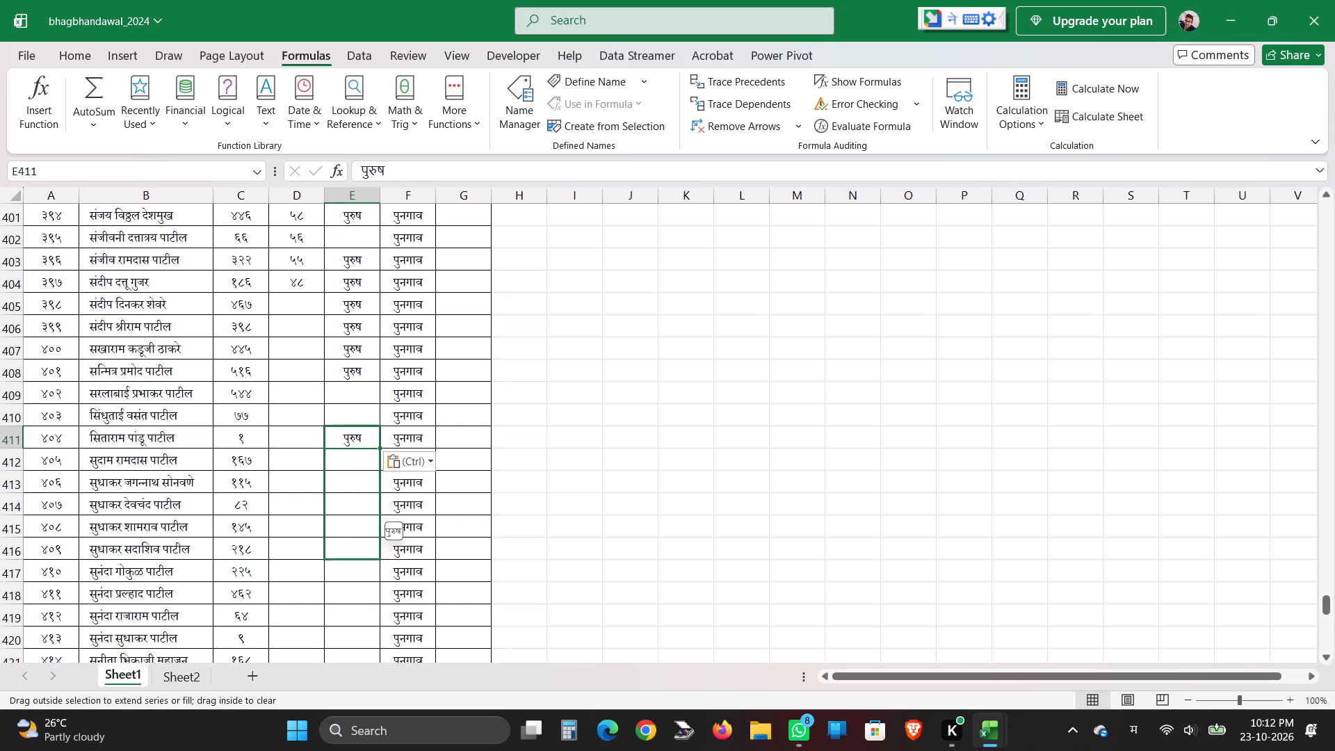
pyautogui.moveTo(375, 570); pyautogui.dragTo(369, 565)
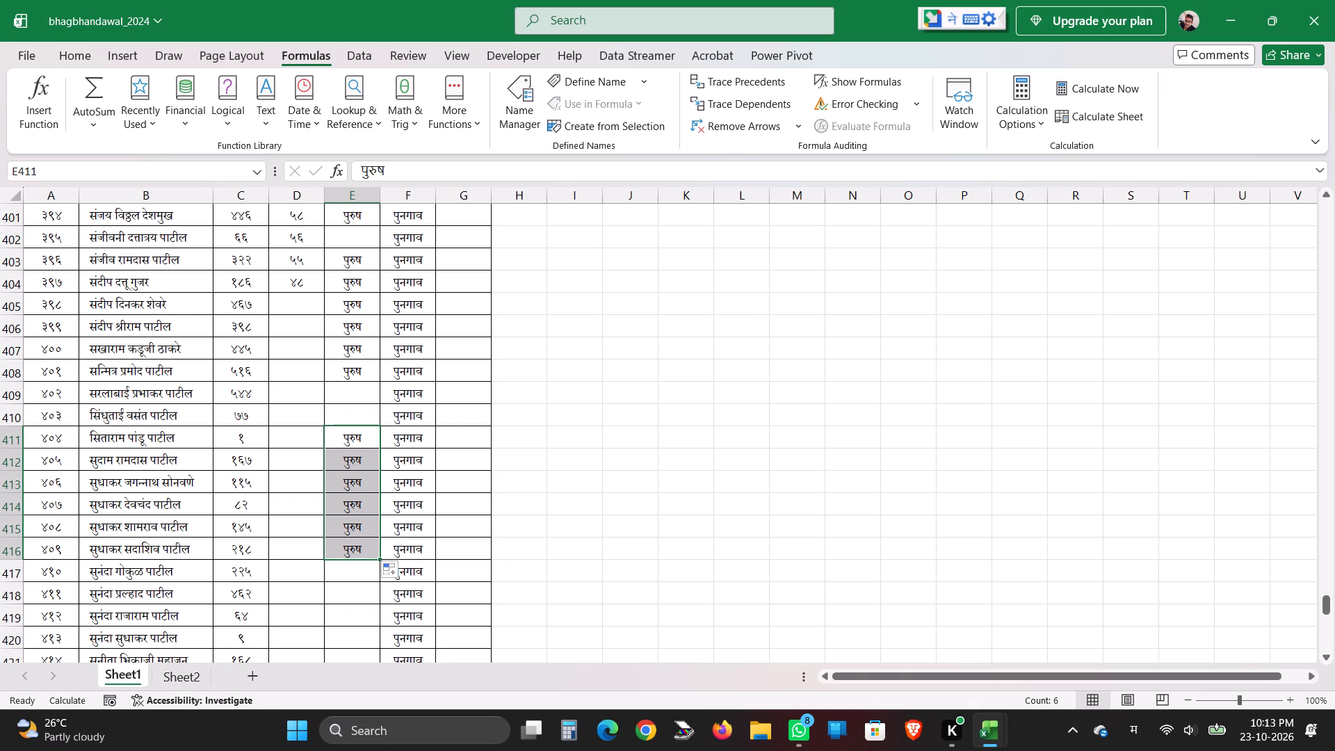
# Enter the gender पुरुष in E423 and fill it down to E432.
pyautogui.scroll(-3, 145, 478)
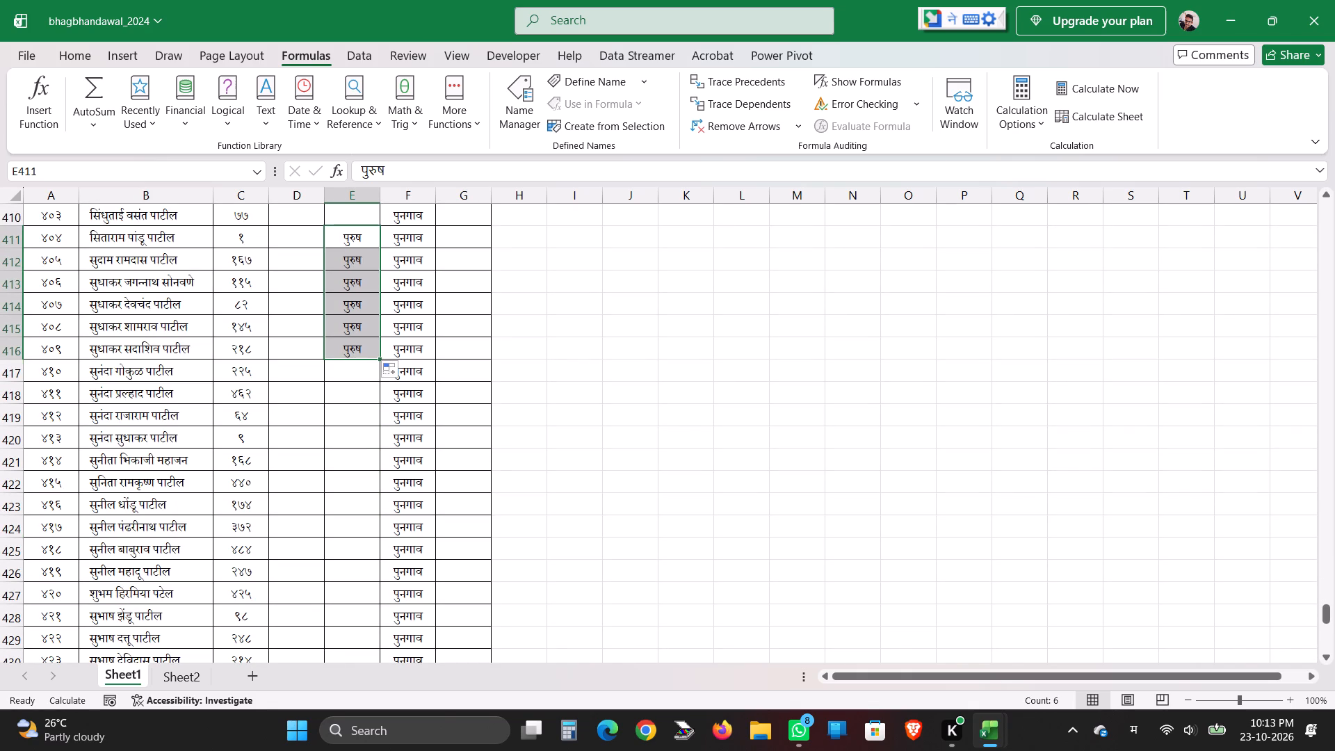
pyautogui.click(343, 507)
pyautogui.hotkey('ctrl', 'v')
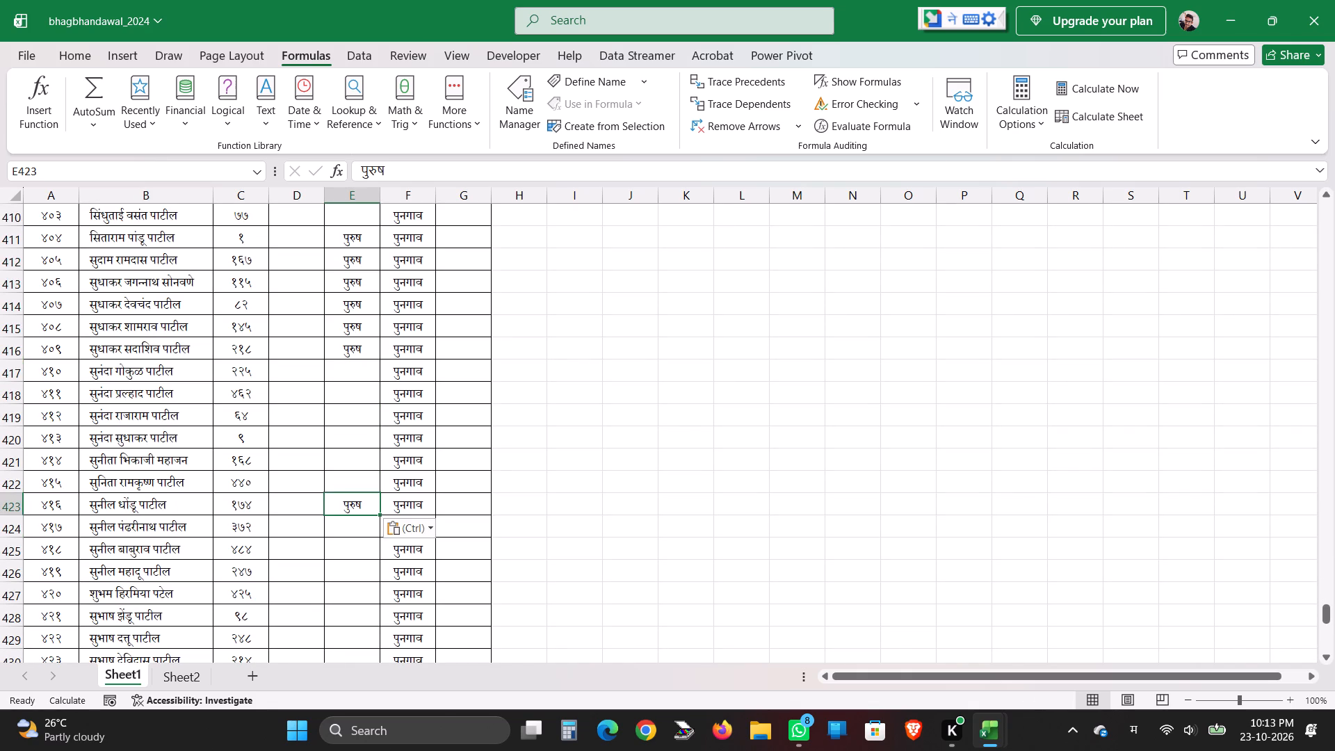
pyautogui.moveTo(378, 516); pyautogui.dragTo(372, 614)
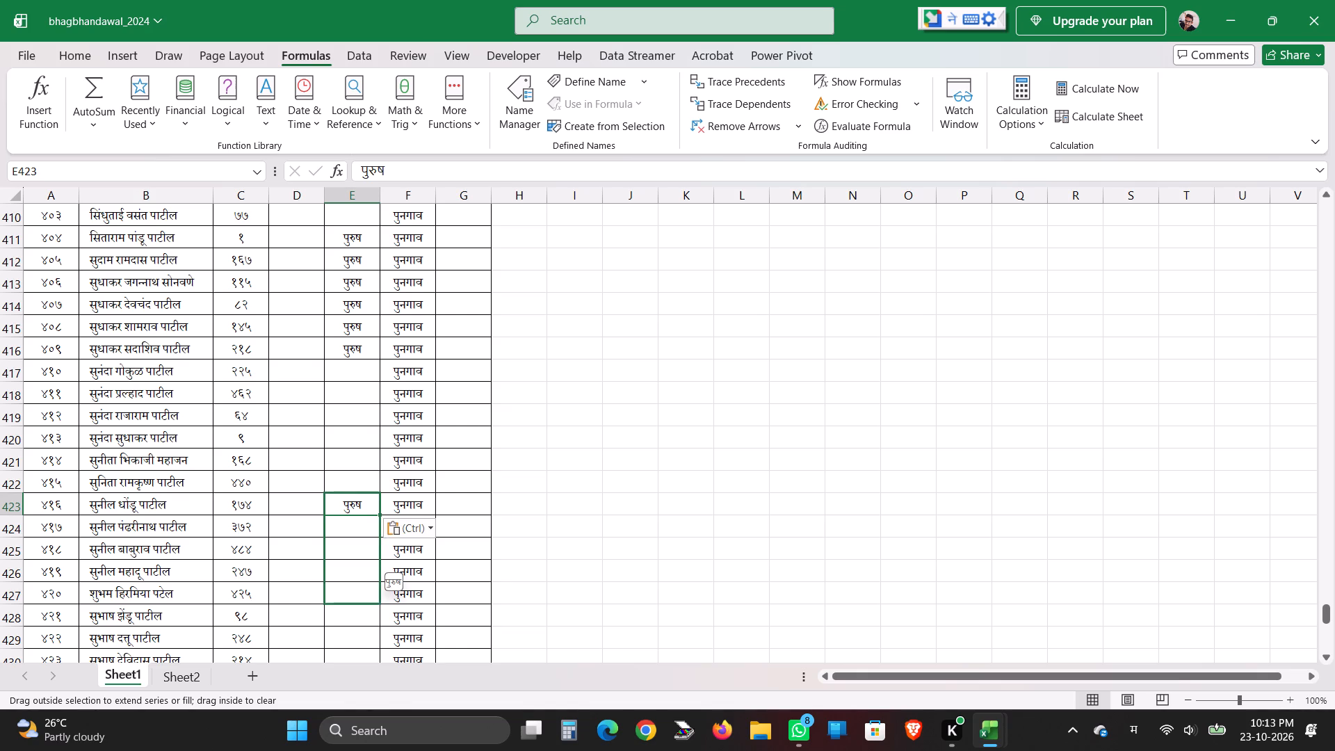
pyautogui.moveTo(372, 614); pyautogui.dragTo(373, 669)
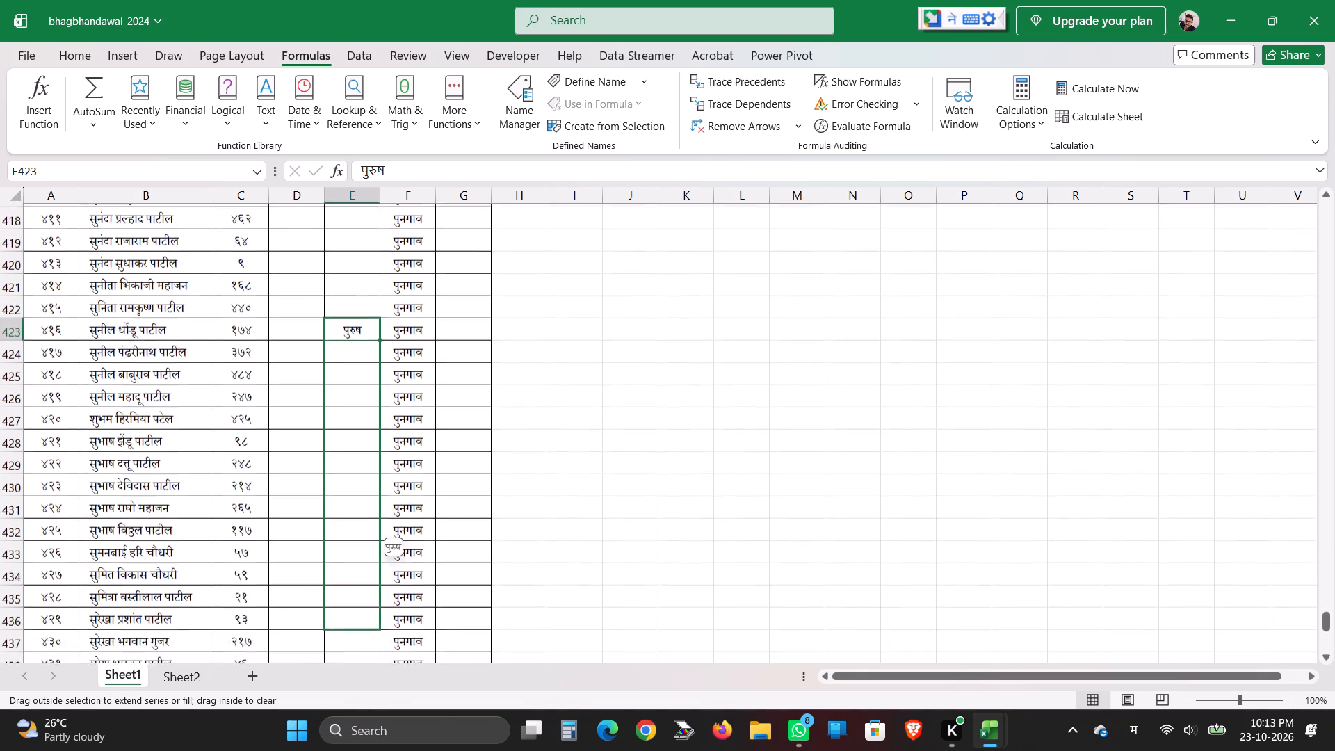
pyautogui.moveTo(373, 669); pyautogui.dragTo(348, 482)
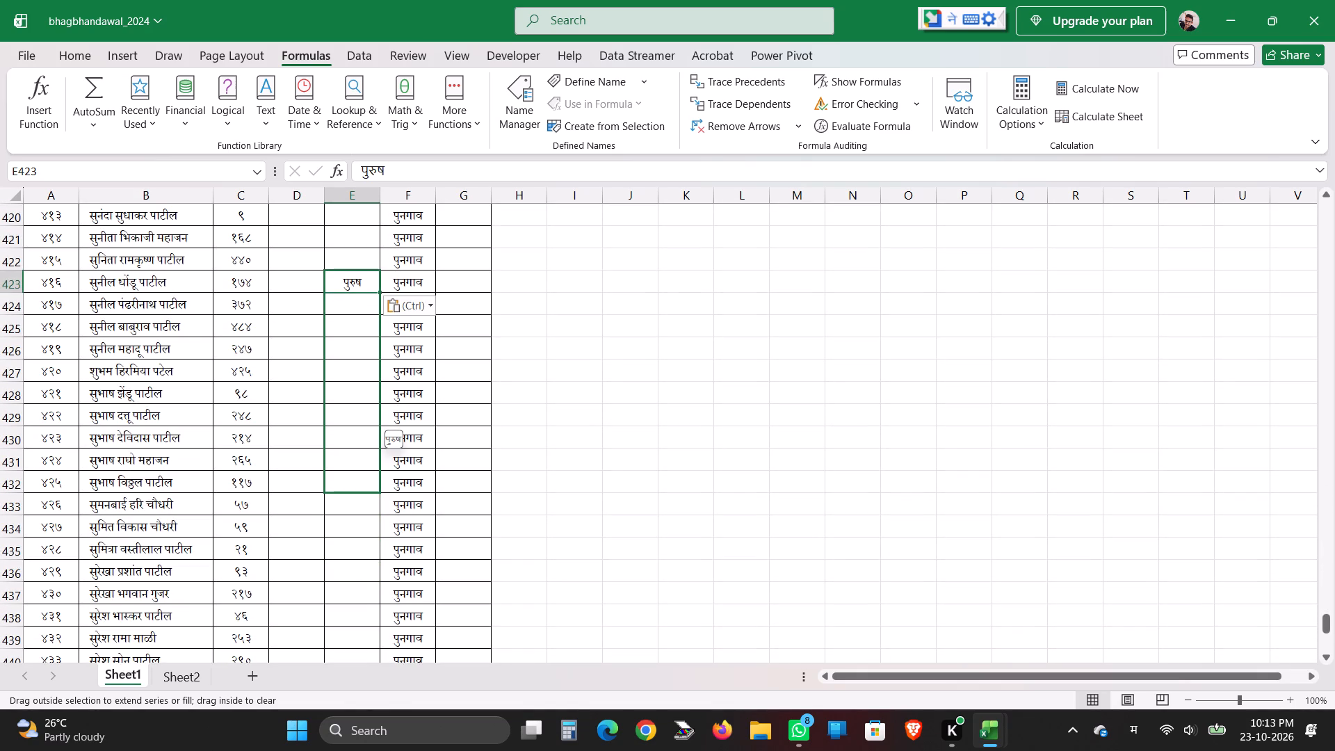
pyautogui.moveTo(348, 482); pyautogui.dragTo(354, 488)
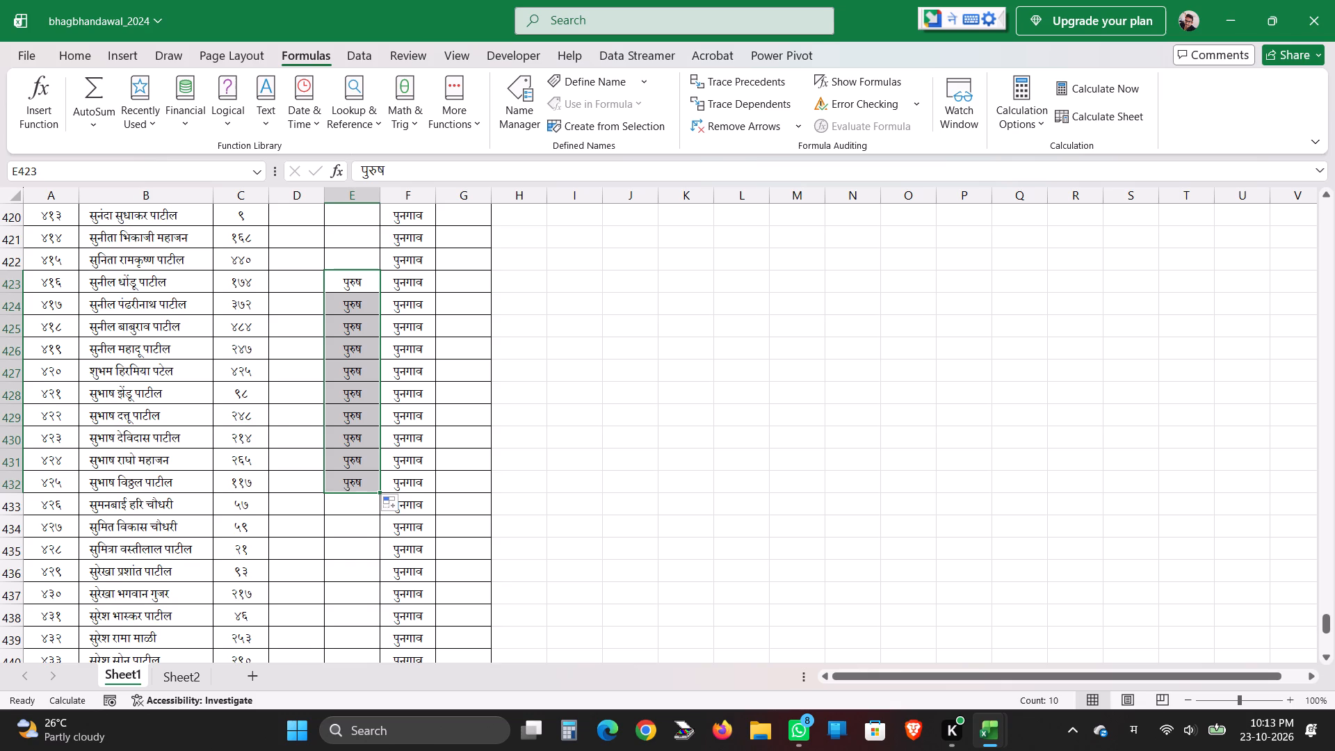
# Enter the gender पुरुष in cells E438 to E440 and in E443.
pyautogui.scroll(-1, 323, 590)
pyautogui.click(311, 553)
pyautogui.click(349, 542)
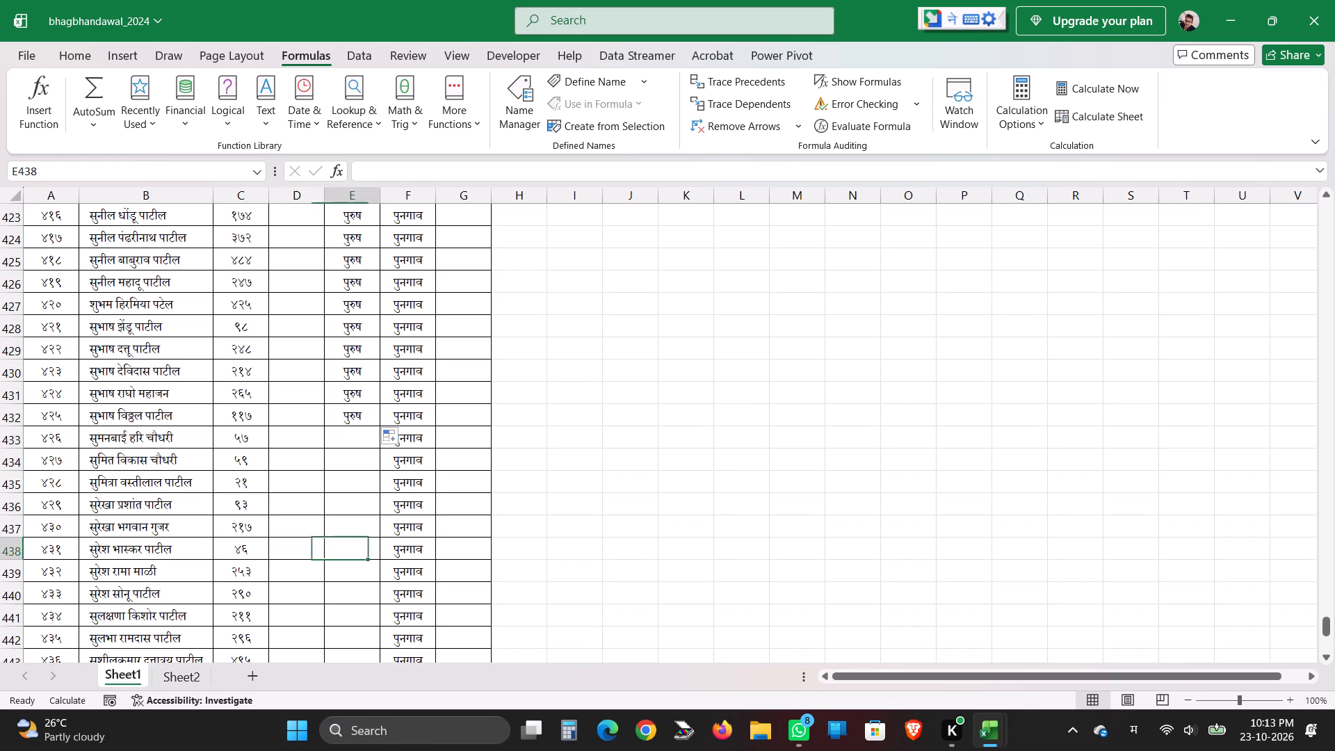
pyautogui.hotkey('ctrl', 'v')
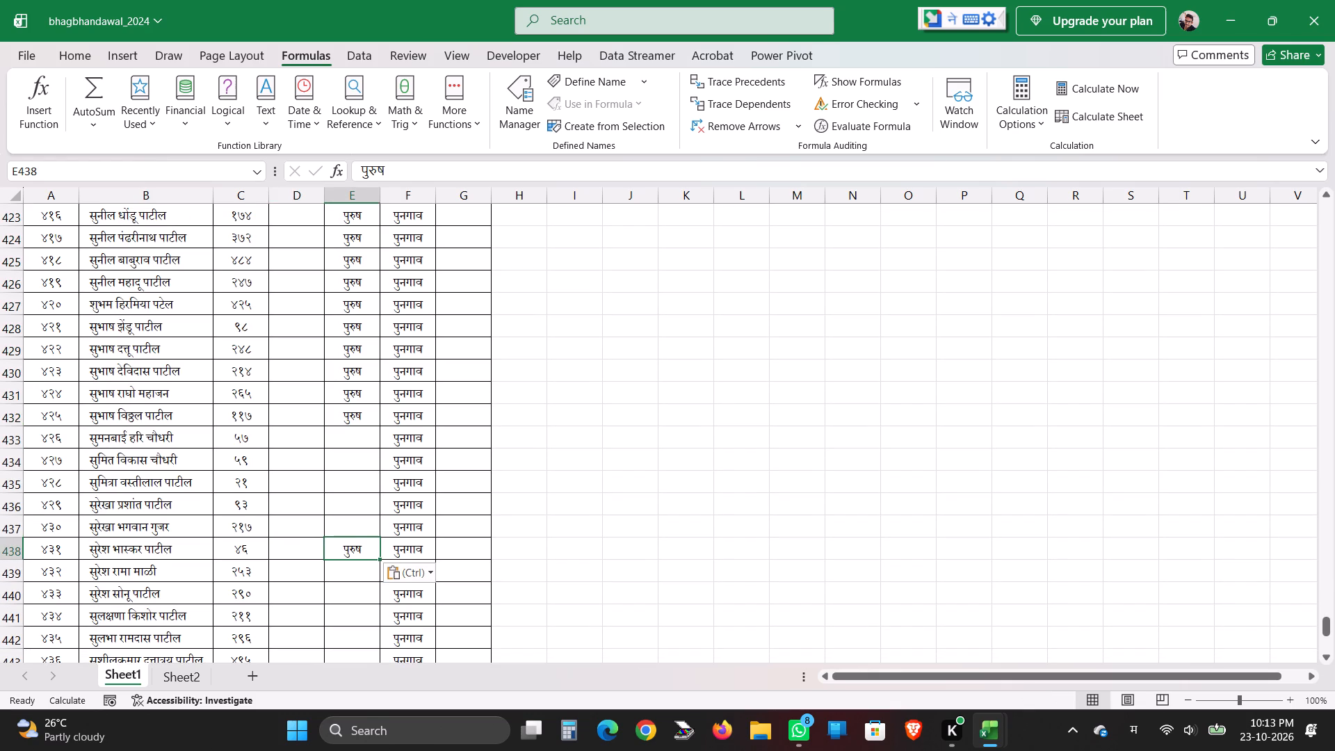
pyautogui.scroll(-3, 357, 556)
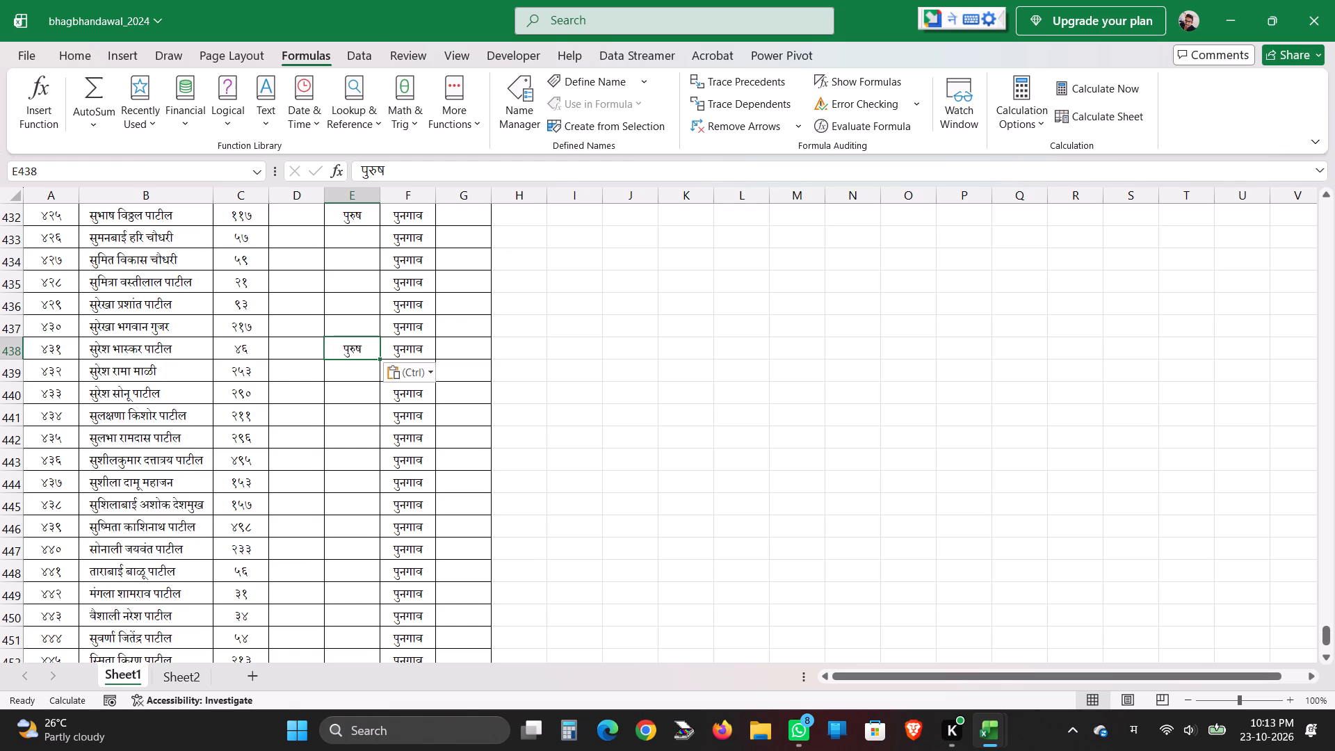
pyautogui.moveTo(380, 359); pyautogui.dragTo(381, 403)
pyautogui.click(341, 468)
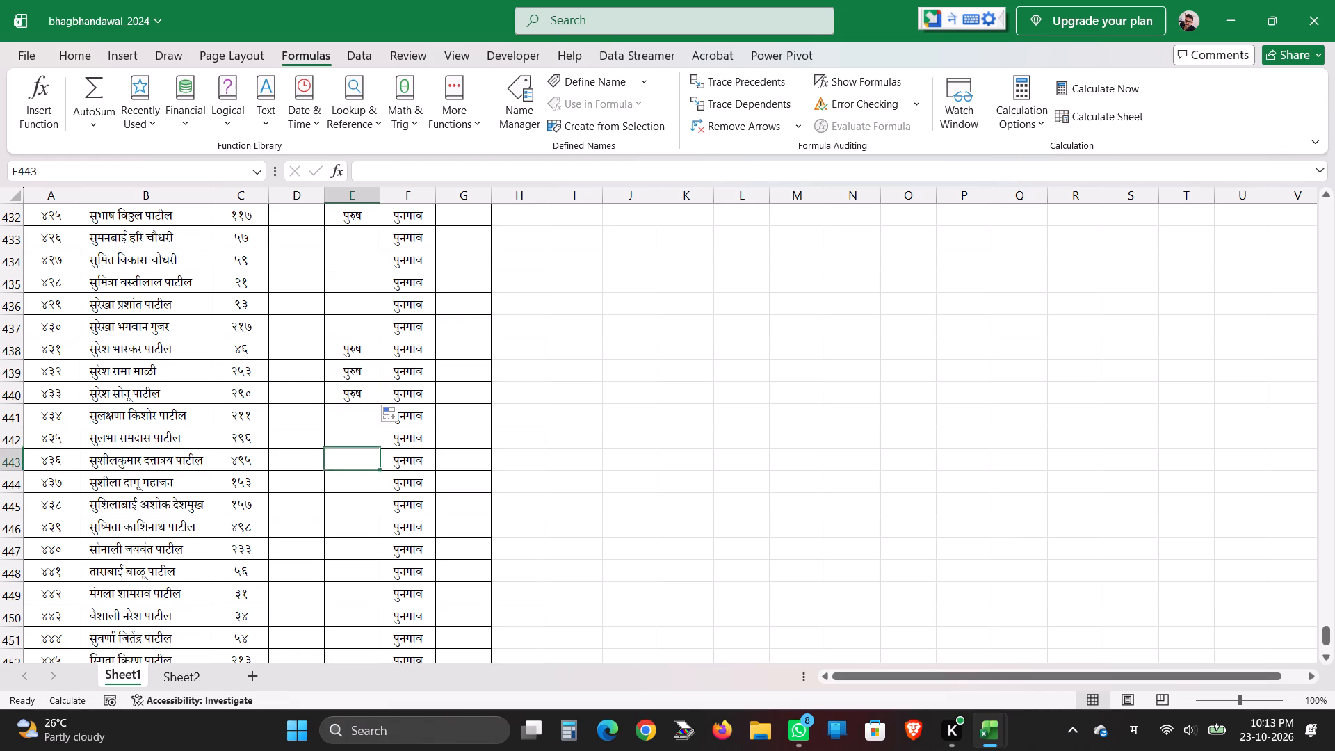
pyautogui.hotkey('ctrl', 'v')
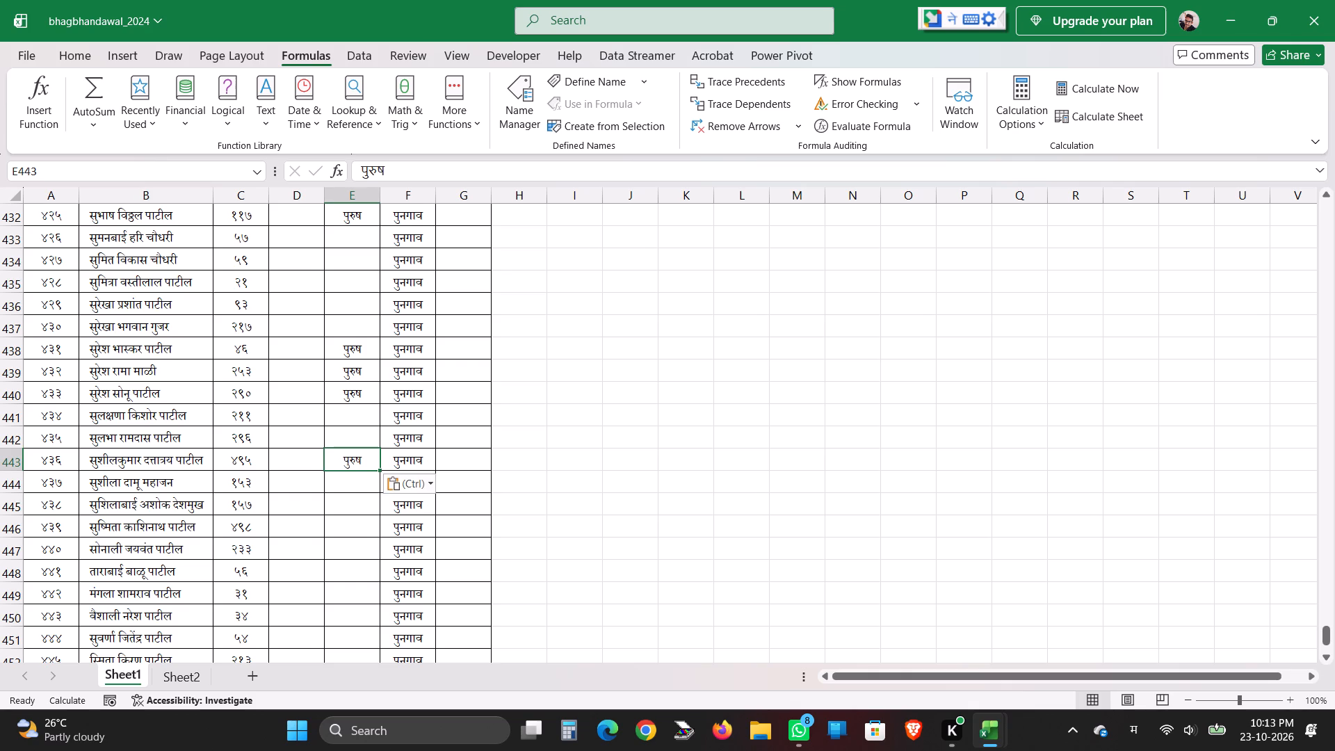
pyautogui.moveTo(378, 467); pyautogui.dragTo(374, 499)
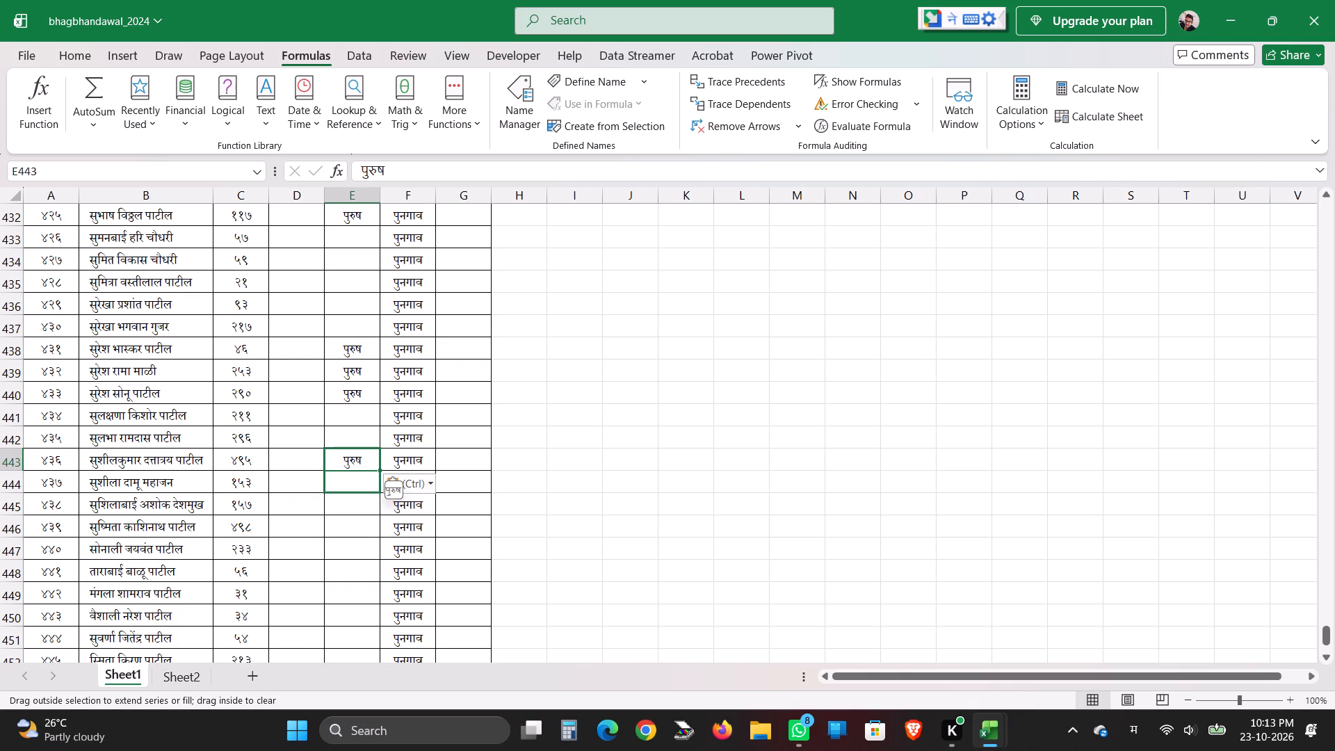
pyautogui.moveTo(374, 499); pyautogui.dragTo(364, 466)
pyautogui.moveTo(364, 466); pyautogui.dragTo(364, 462)
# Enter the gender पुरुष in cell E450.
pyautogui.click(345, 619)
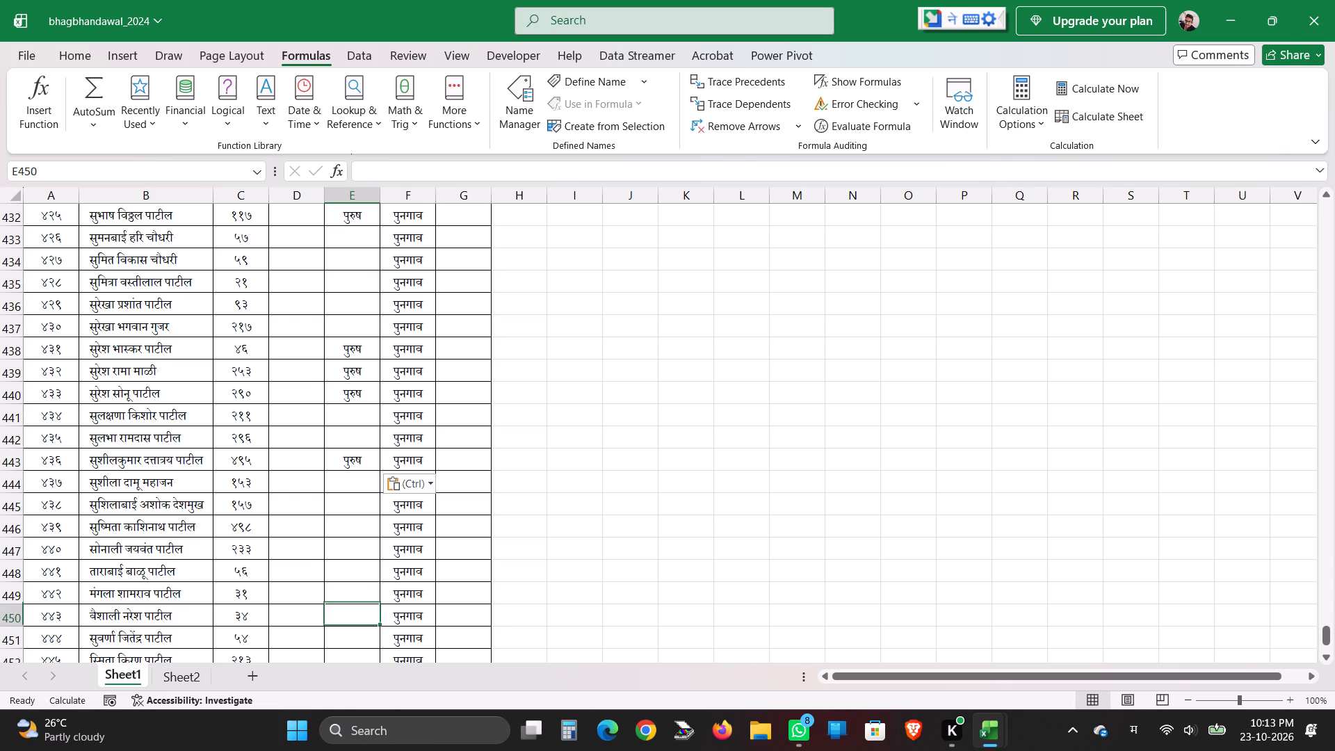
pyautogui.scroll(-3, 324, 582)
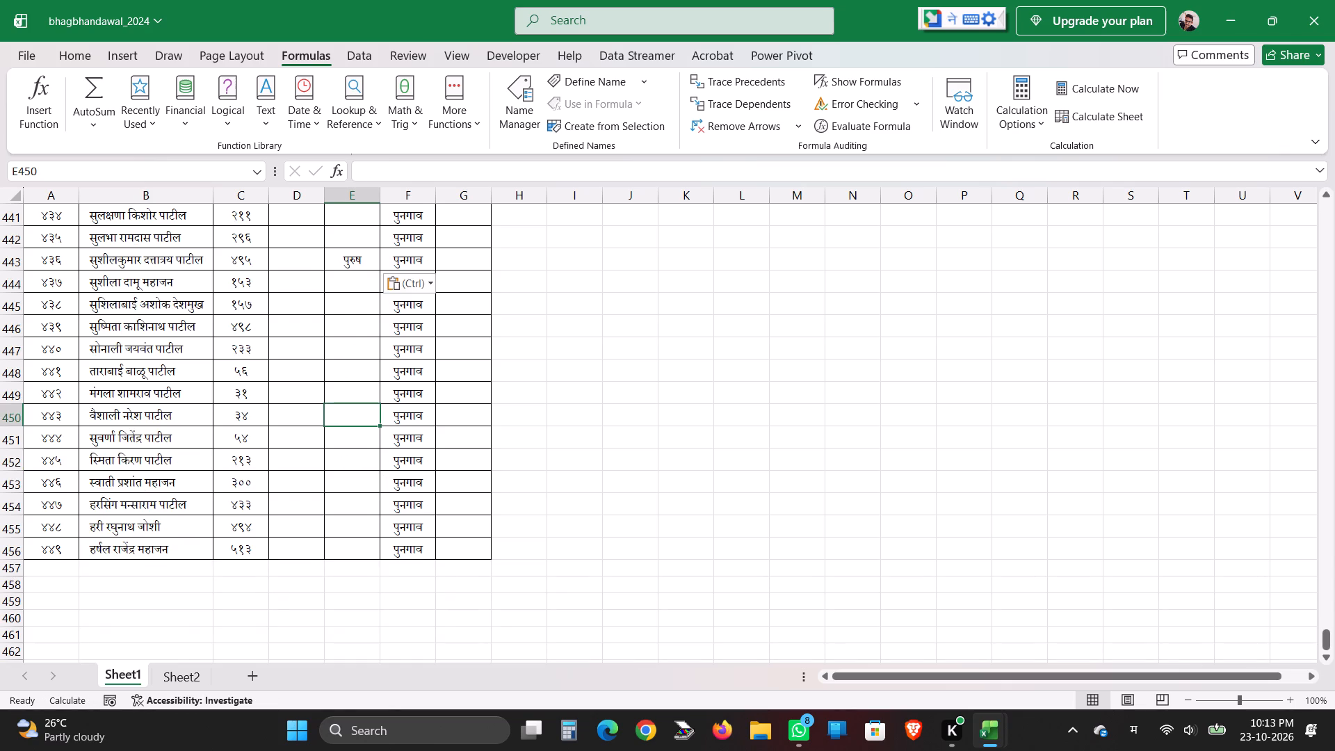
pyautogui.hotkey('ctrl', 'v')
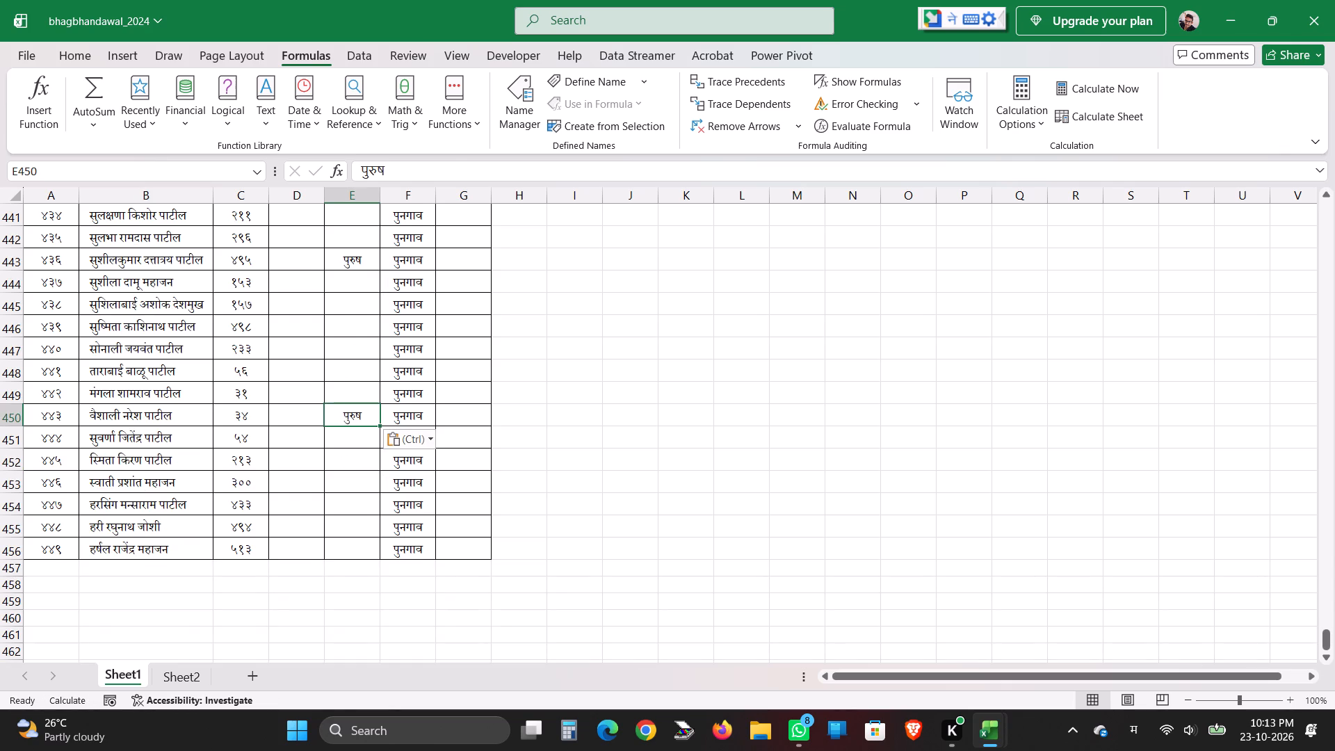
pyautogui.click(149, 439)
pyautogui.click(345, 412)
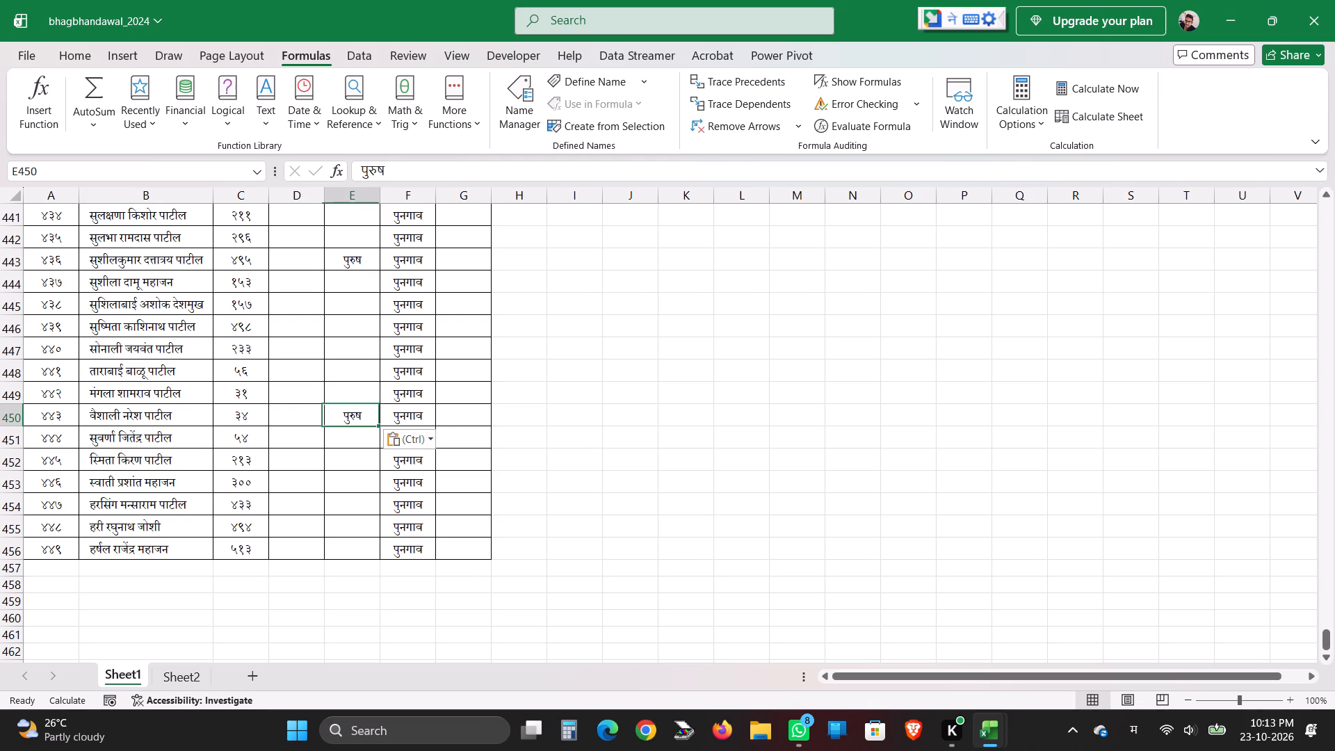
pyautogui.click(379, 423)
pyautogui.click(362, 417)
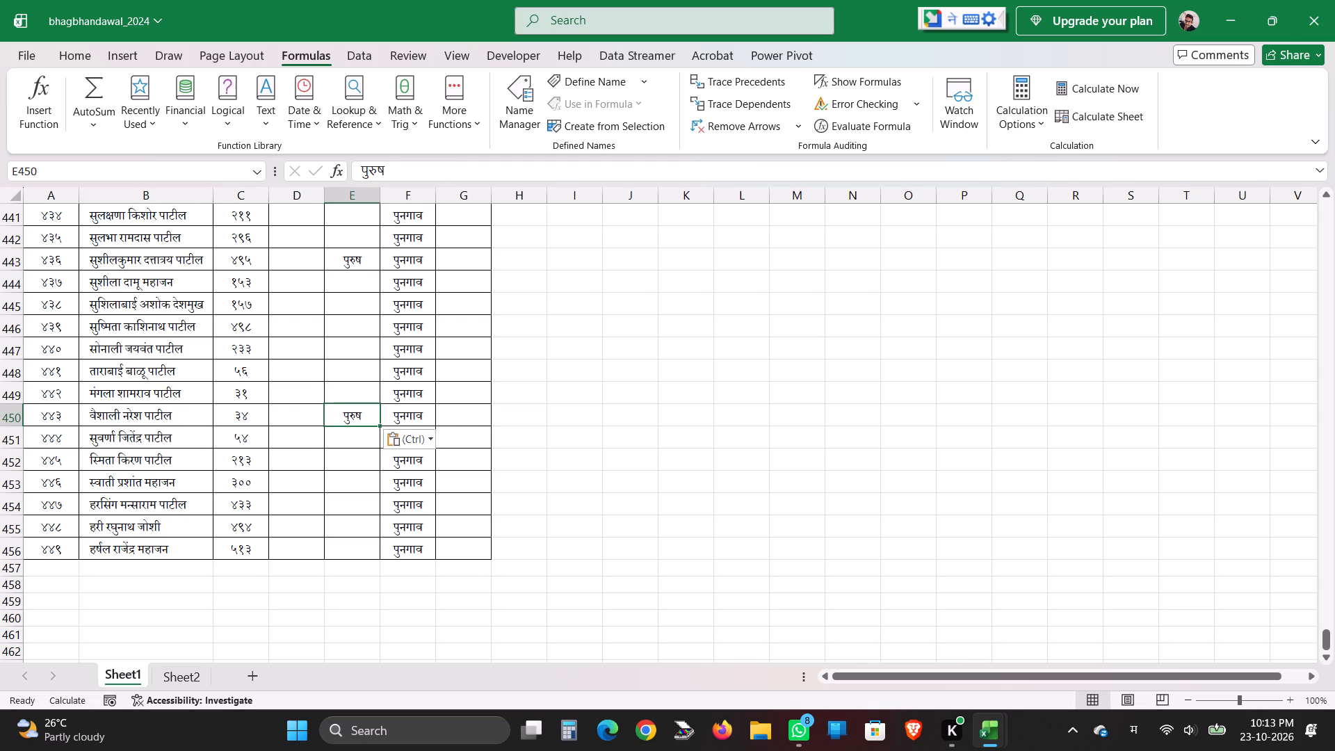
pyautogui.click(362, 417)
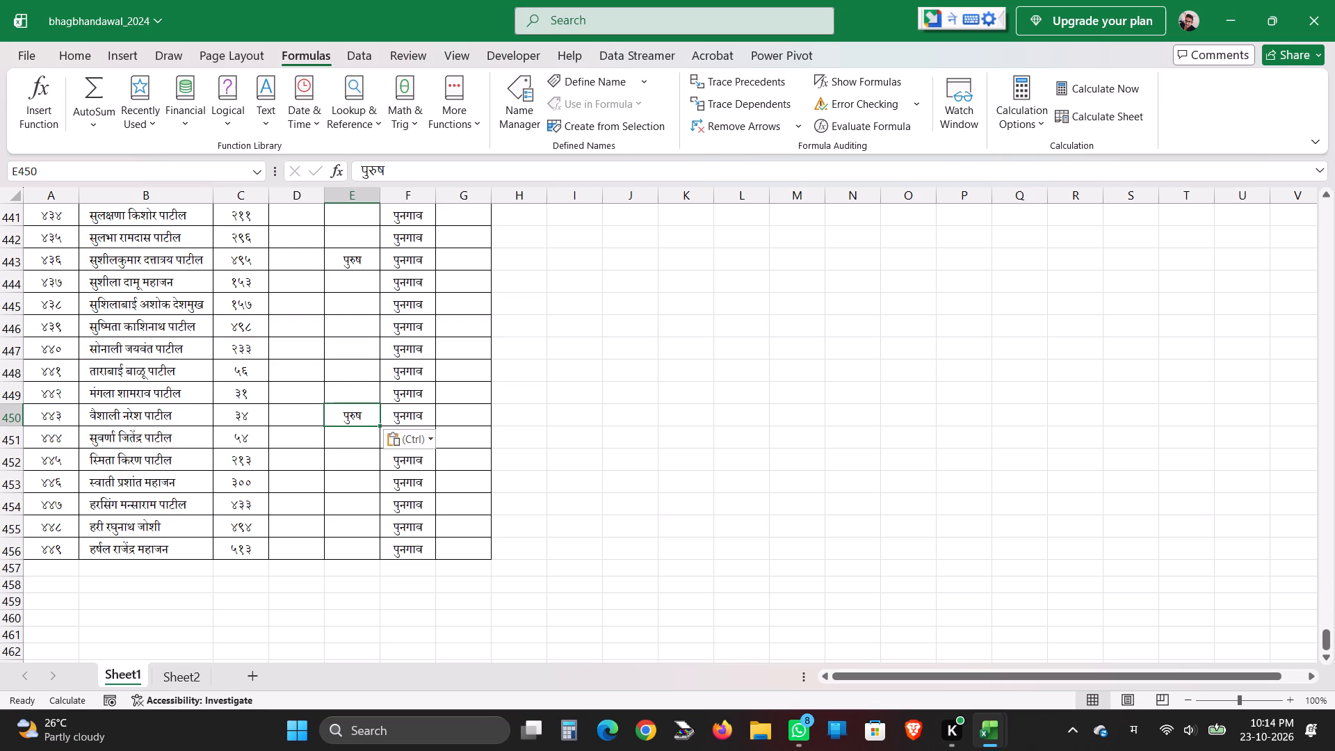
# Enter the gender पुरुष in cells E454, E455 and E456 at the end of the list.
pyautogui.click(333, 506)
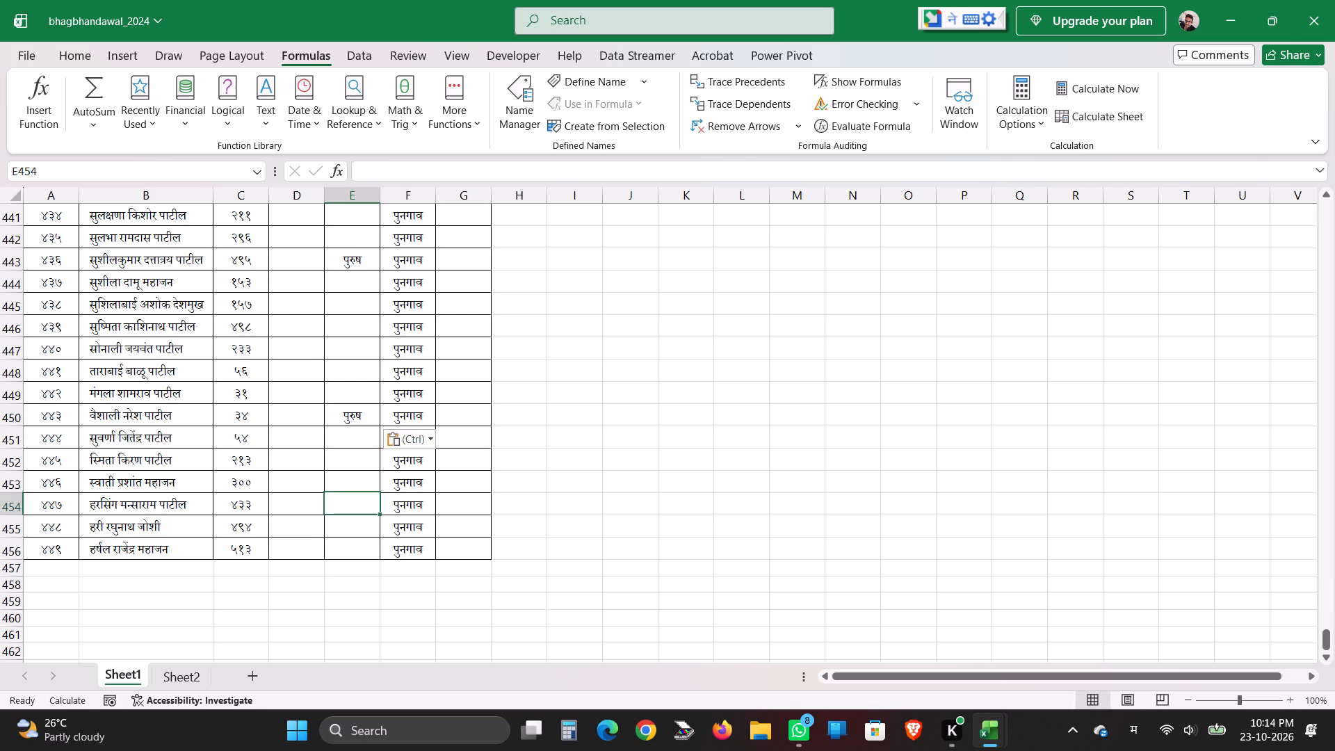
pyautogui.hotkey('ctrl', 'v')
pyautogui.click(346, 527)
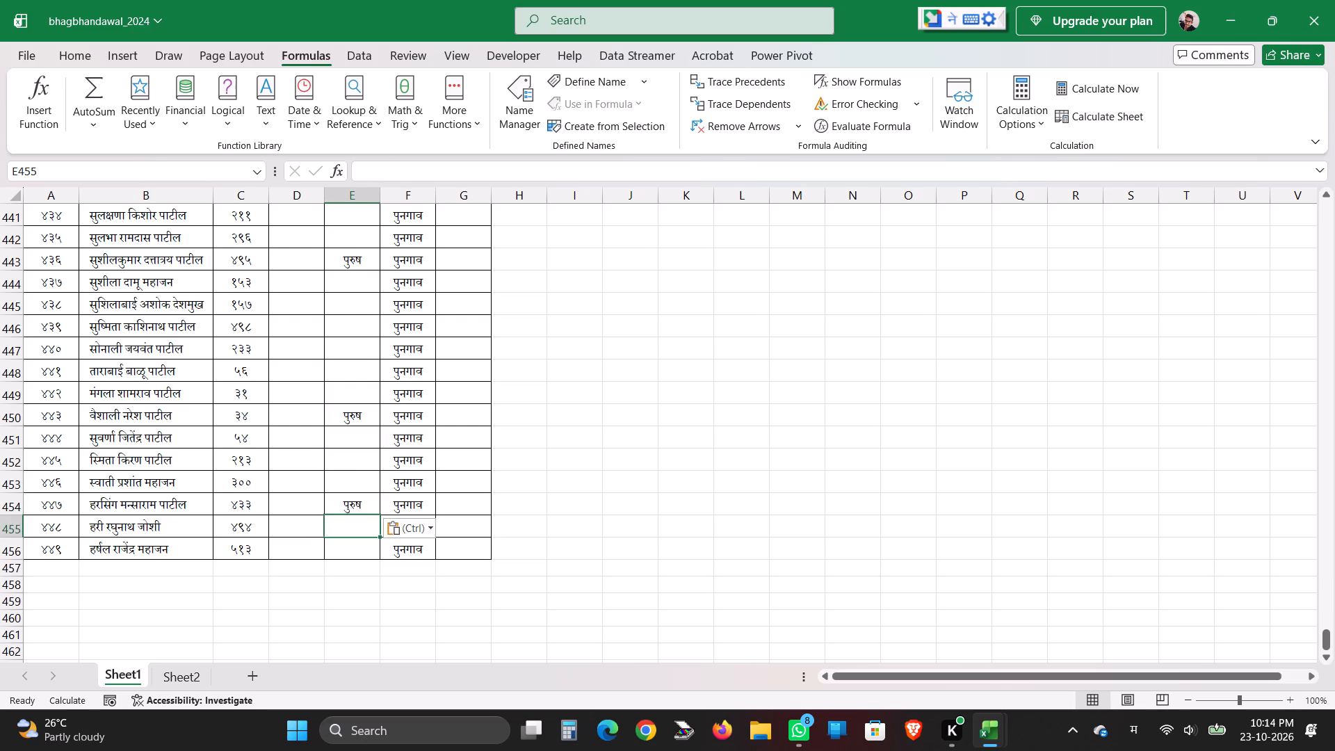
pyautogui.hotkey('ctrl', 'v')
pyautogui.click(354, 545)
pyautogui.hotkey('ctrl', 'v')
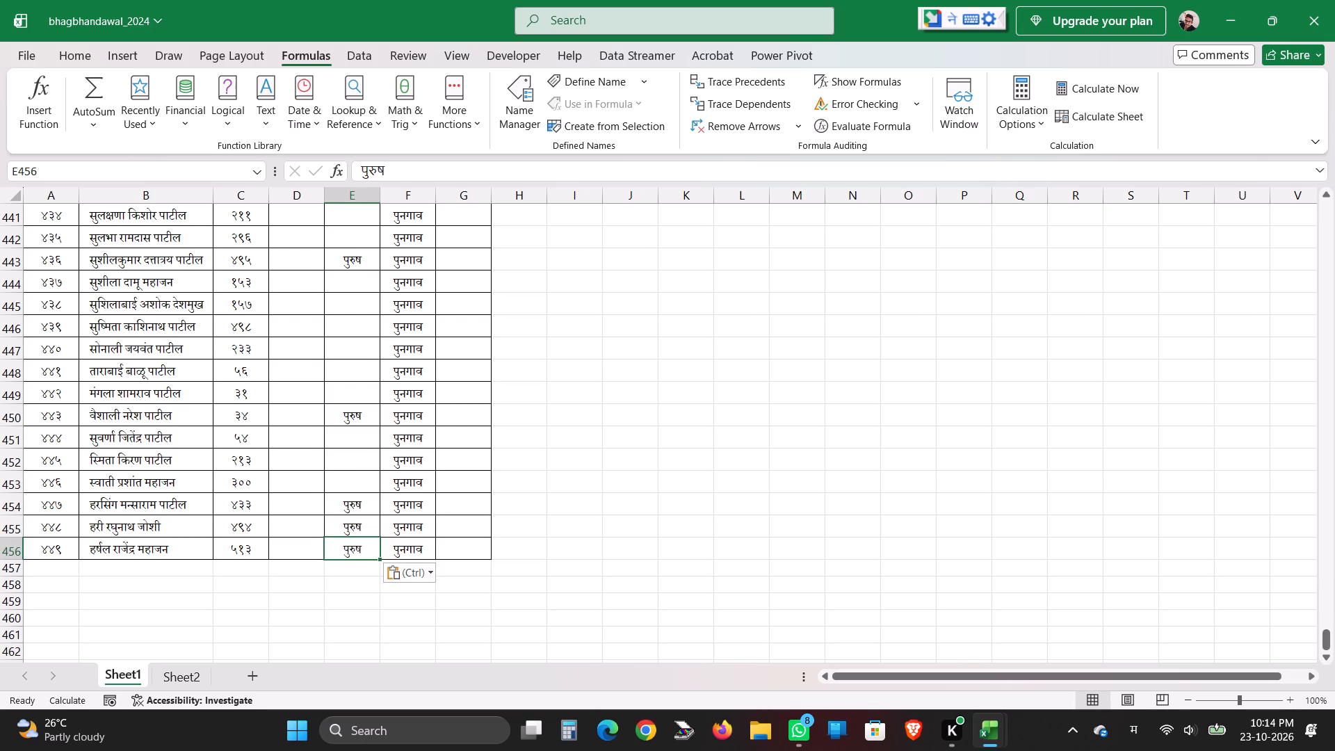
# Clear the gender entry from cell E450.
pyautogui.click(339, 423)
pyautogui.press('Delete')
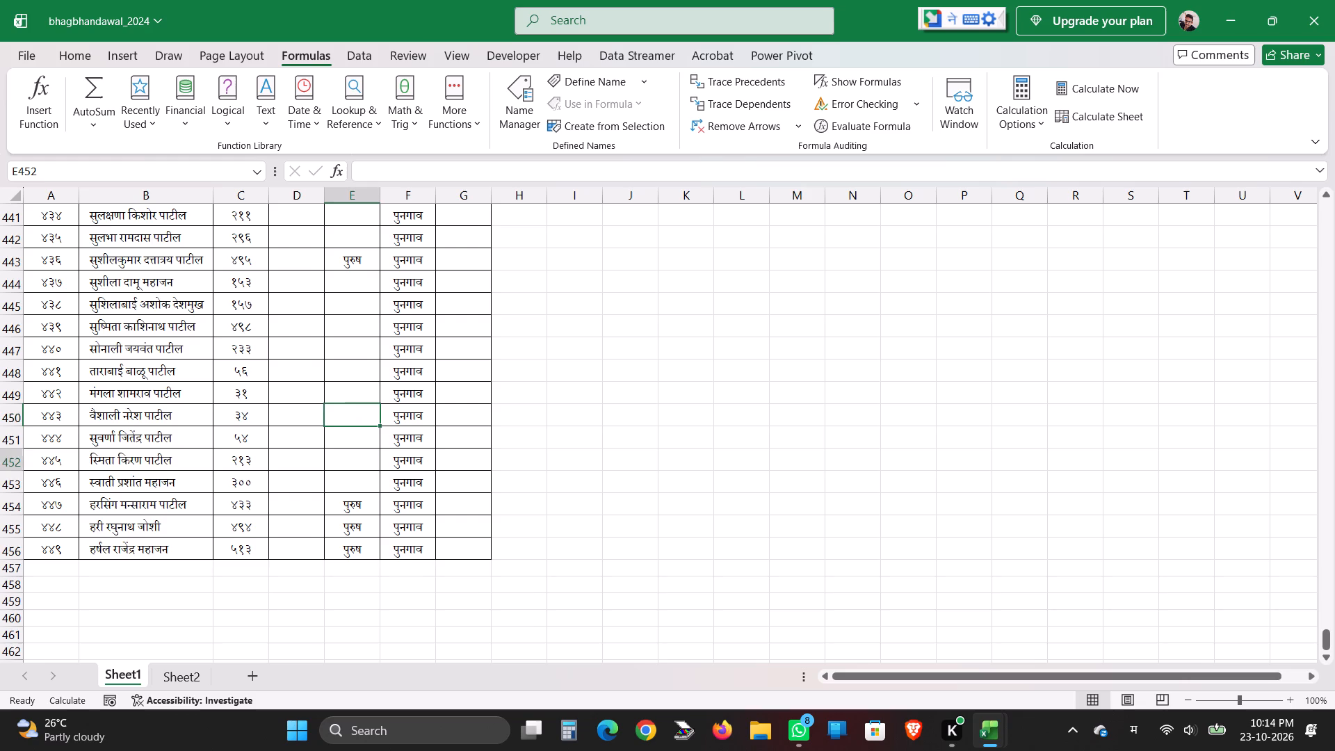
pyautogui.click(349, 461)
# Enter the age ४८ in cell D406.
pyautogui.scroll(10, 334, 456)
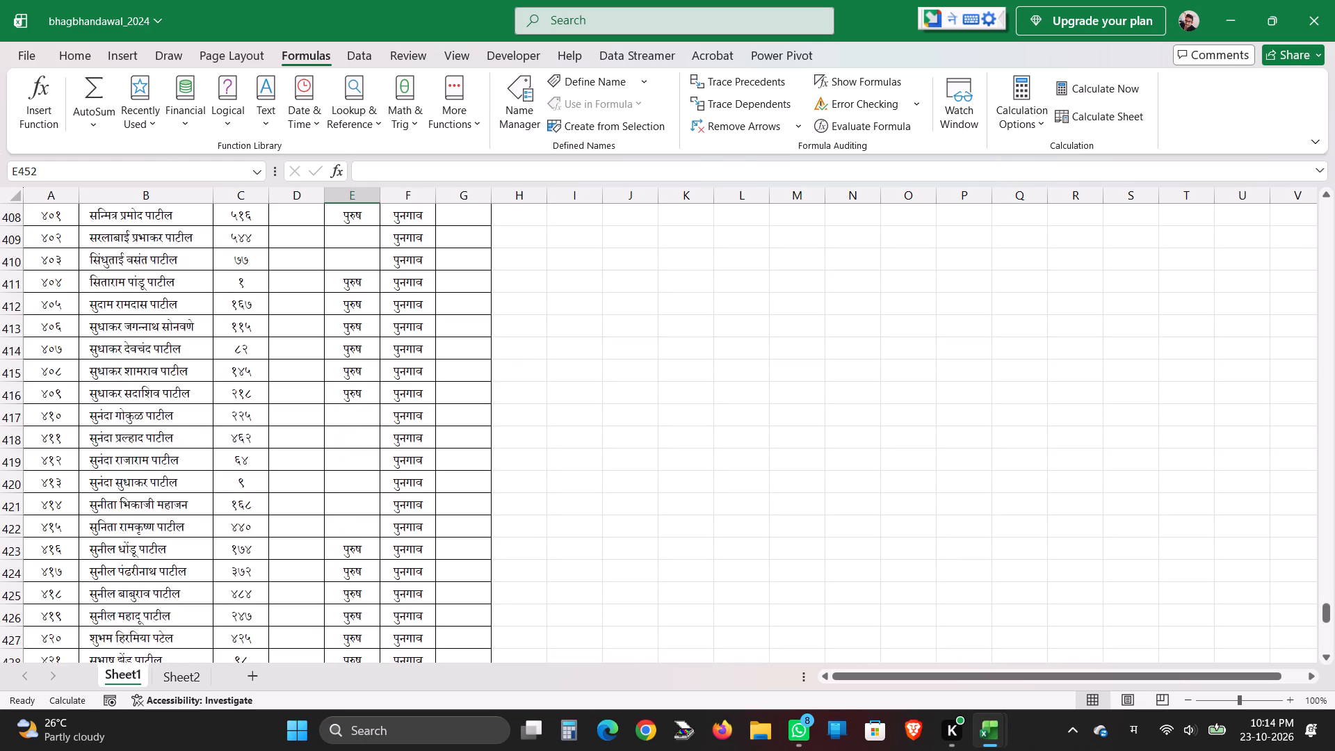
pyautogui.scroll(6, 334, 455)
pyautogui.click(314, 473)
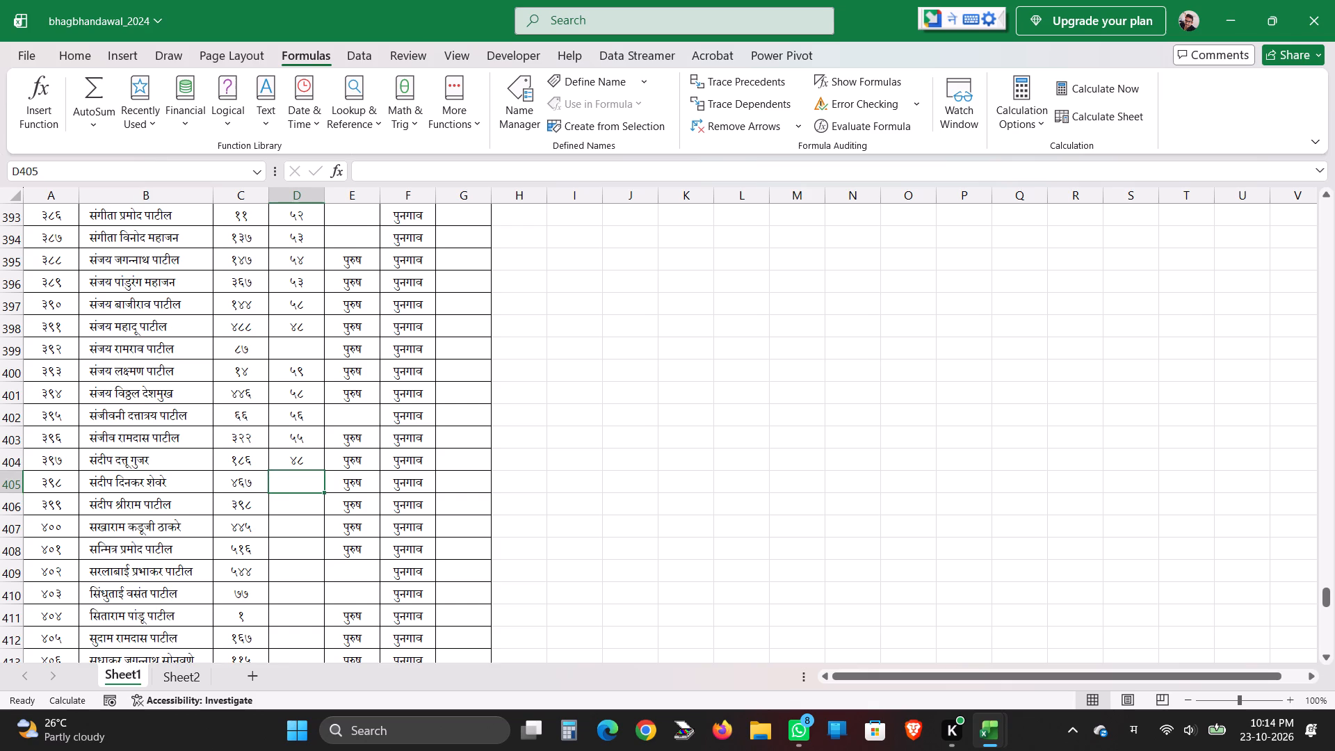
pyautogui.press('Return')
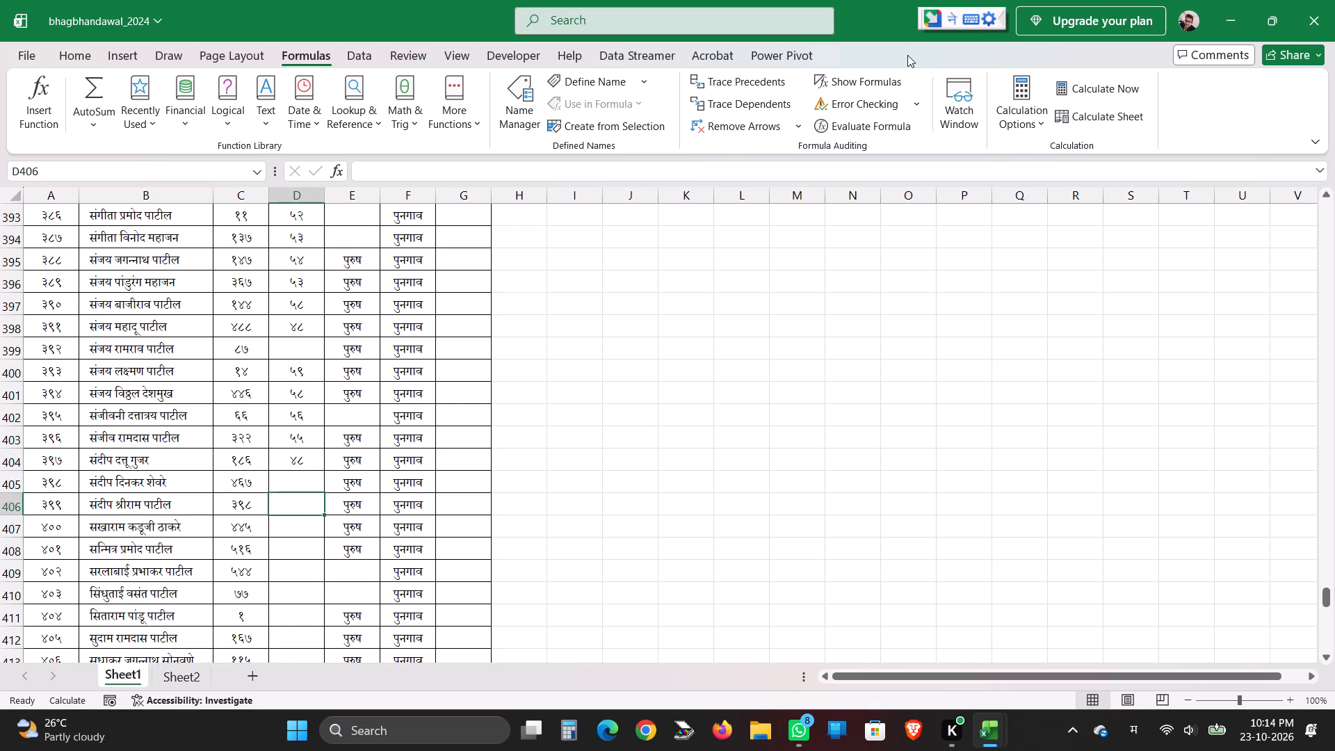
pyautogui.write('48')
pyautogui.press('Return')
pyautogui.press('Return')
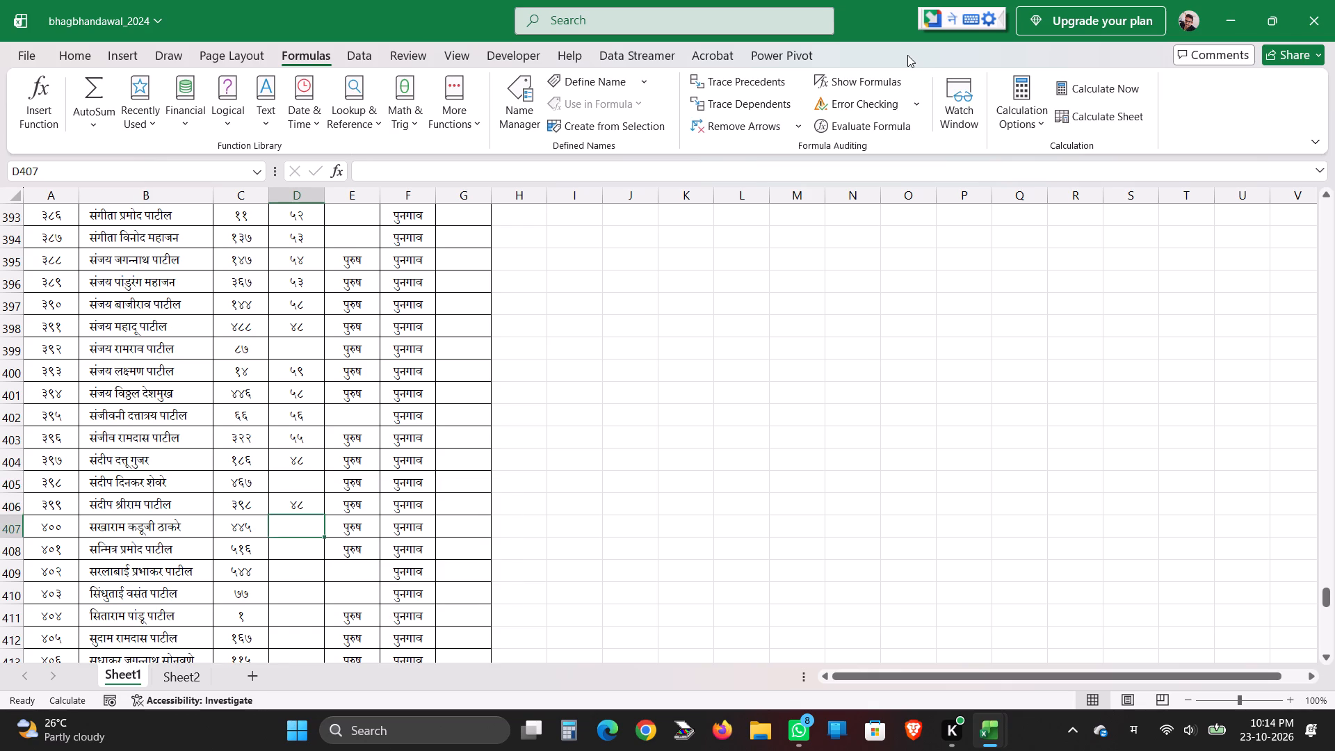
# Enter the ages ३० in cell D408 and ३८ in cell D409, leaving D407 blank.
pyautogui.press('Return')
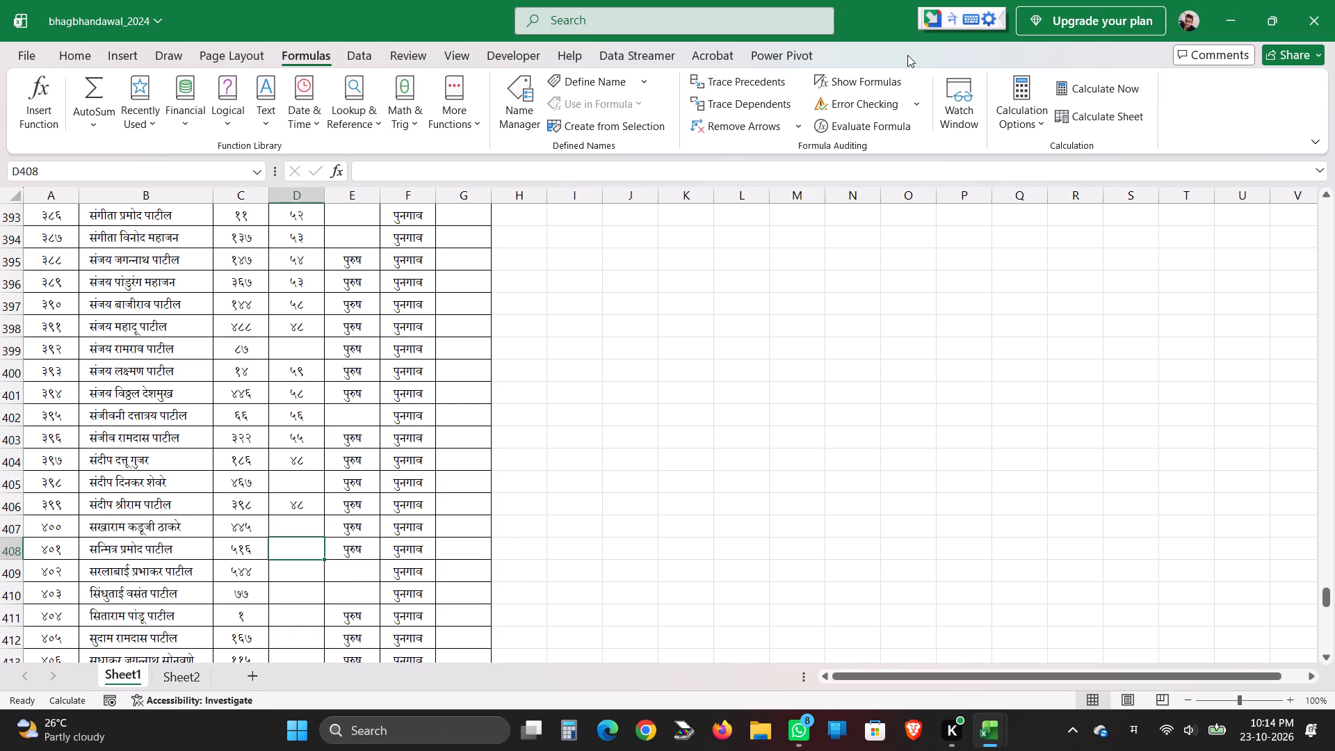
pyautogui.press('6')
pyautogui.press('BackSpace')
pyautogui.write('30')
pyautogui.press('Return')
pyautogui.press('Return')
pyautogui.write('38')
pyautogui.press('Return')
pyautogui.press('Return')
# Leave D410 blank and enter the ages ६८, ५५ and ५९ in cells D411 to D413.
pyautogui.press('Return')
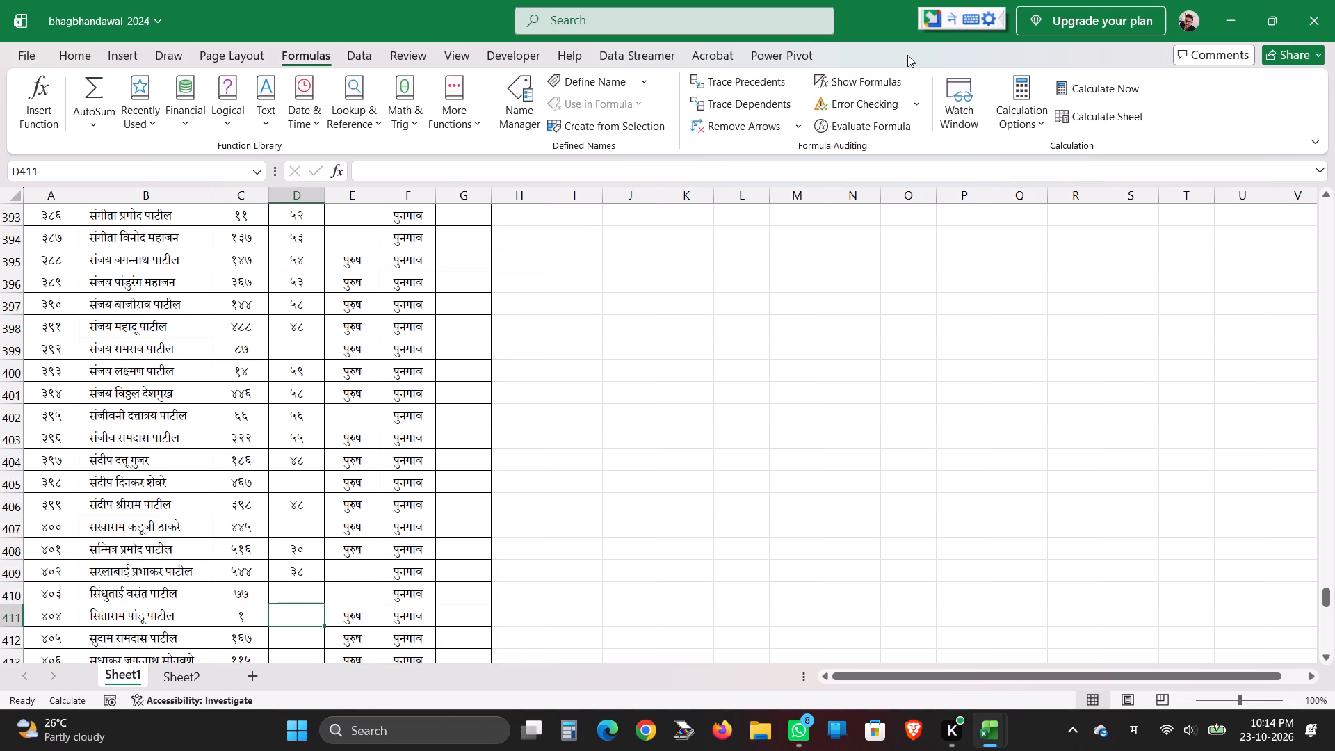
pyautogui.write('68')
pyautogui.press('Return')
pyautogui.press('Return')
pyautogui.write('55')
pyautogui.press('Return')
pyautogui.press('Return')
pyautogui.write('59')
pyautogui.press('Return')
pyautogui.press('Return')
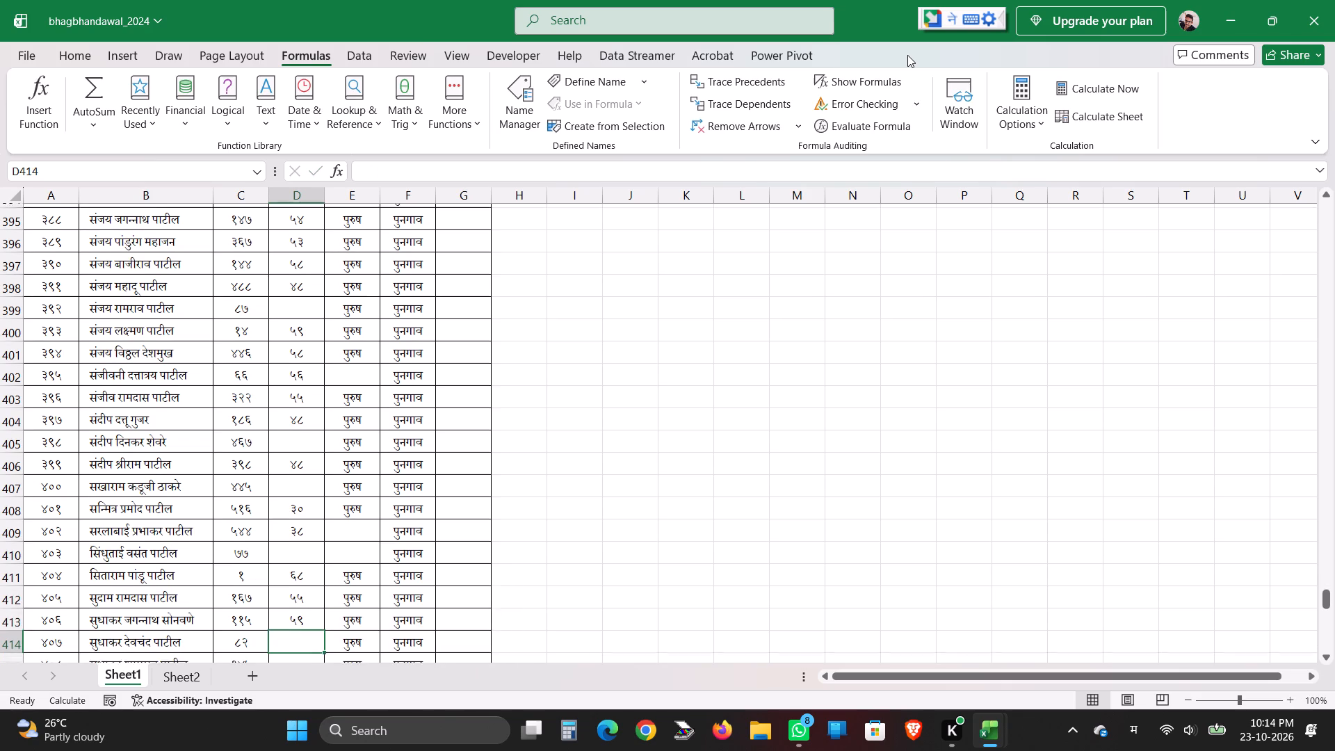
# Enter the ages ७३ in cell D414 and ६५ in cell D415.
pyautogui.write('73')
pyautogui.press('Return')
pyautogui.press('Return')
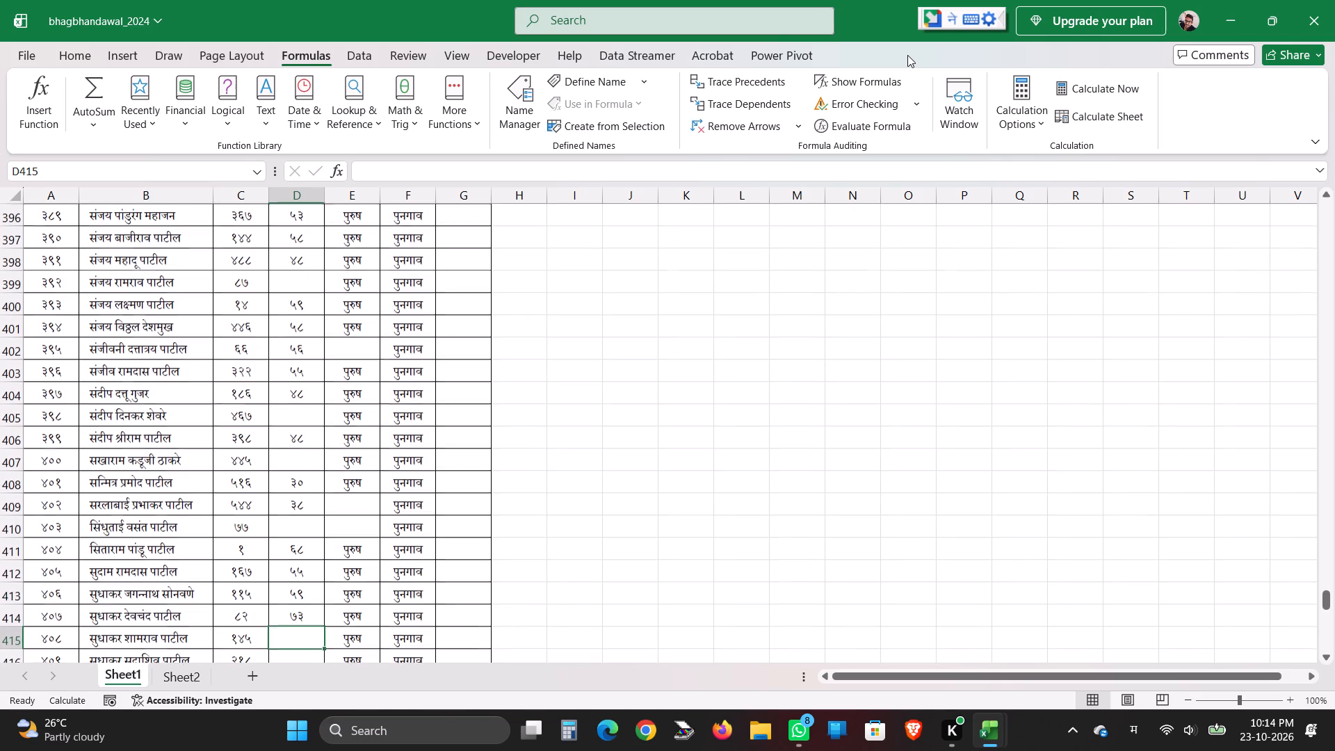
pyautogui.write('65')
pyautogui.press('Return')
pyautogui.press('Return')
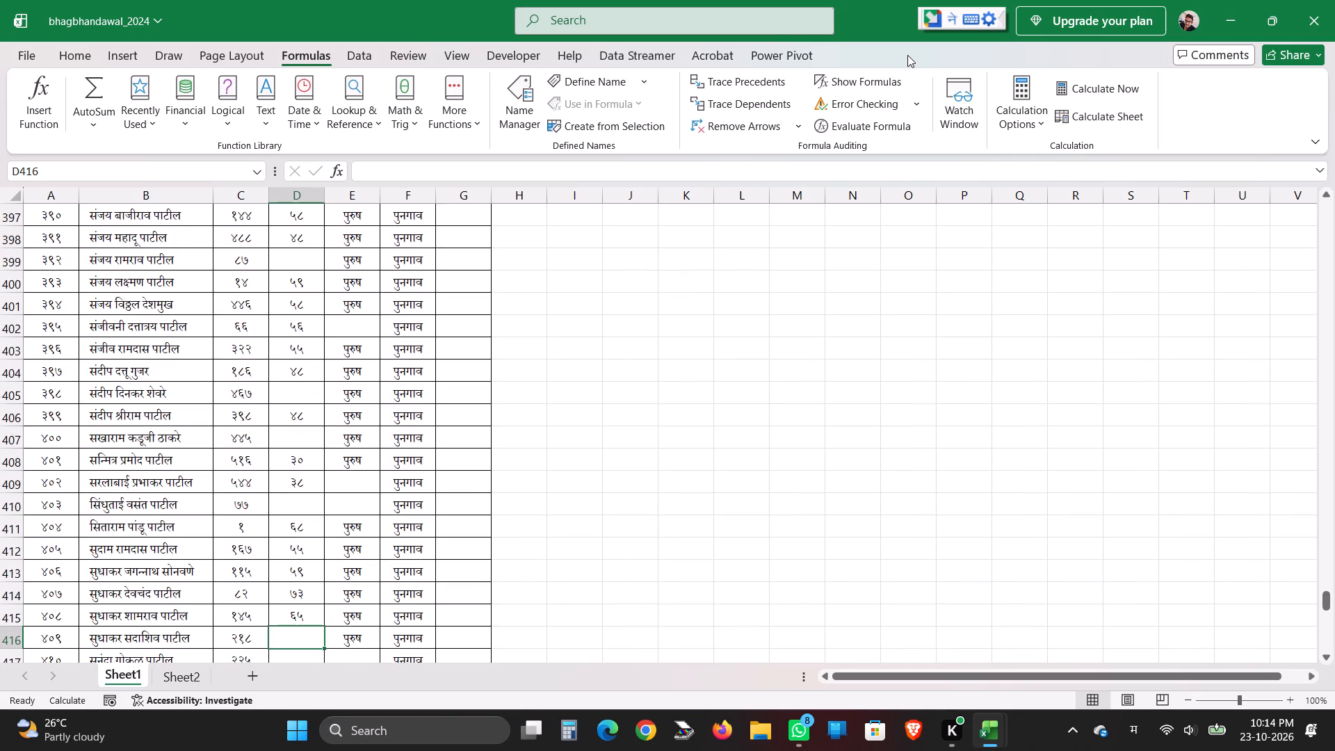
# Leave D416 blank and enter the ages ४६, ५५, ५६ and ७५ in cells D417 to D420.
pyautogui.press('Return')
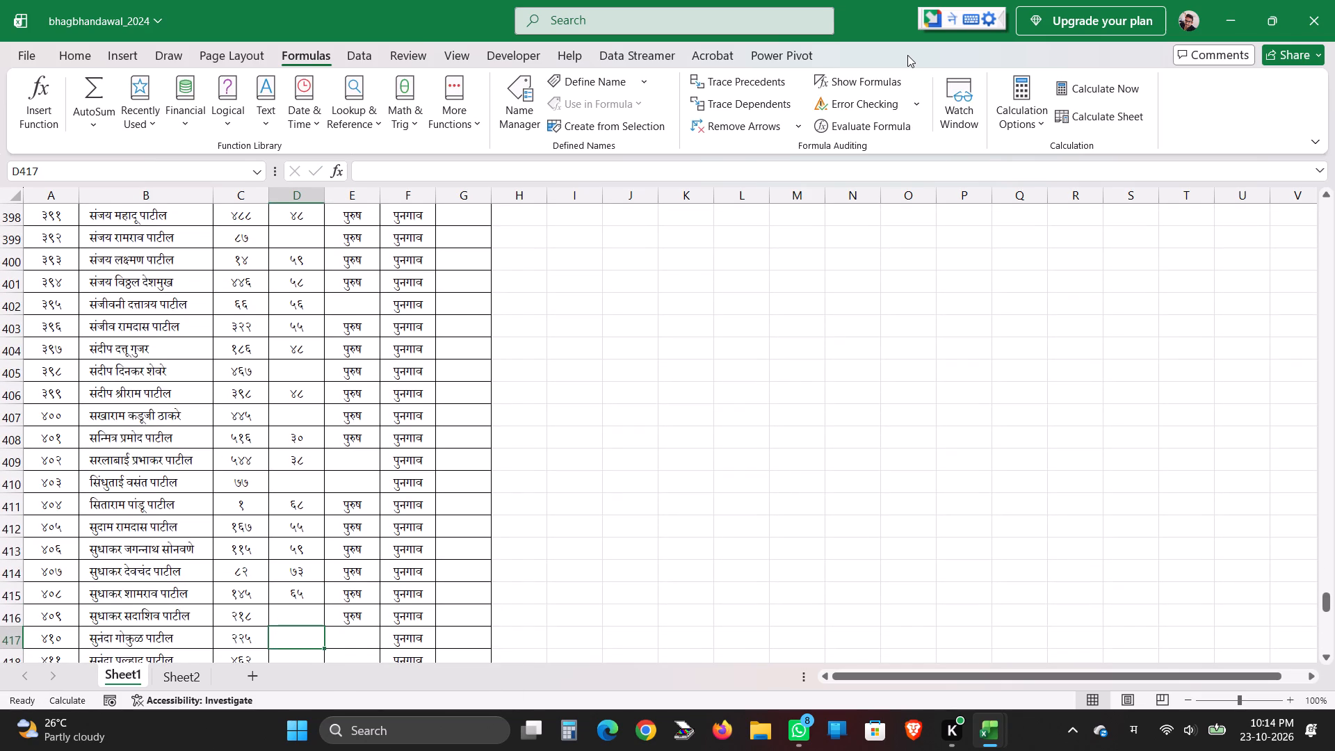
pyautogui.write('46')
pyautogui.press('Return')
pyautogui.press('Return')
pyautogui.write('55')
pyautogui.press('Return')
pyautogui.press('Return')
pyautogui.write('56')
pyautogui.press('Return')
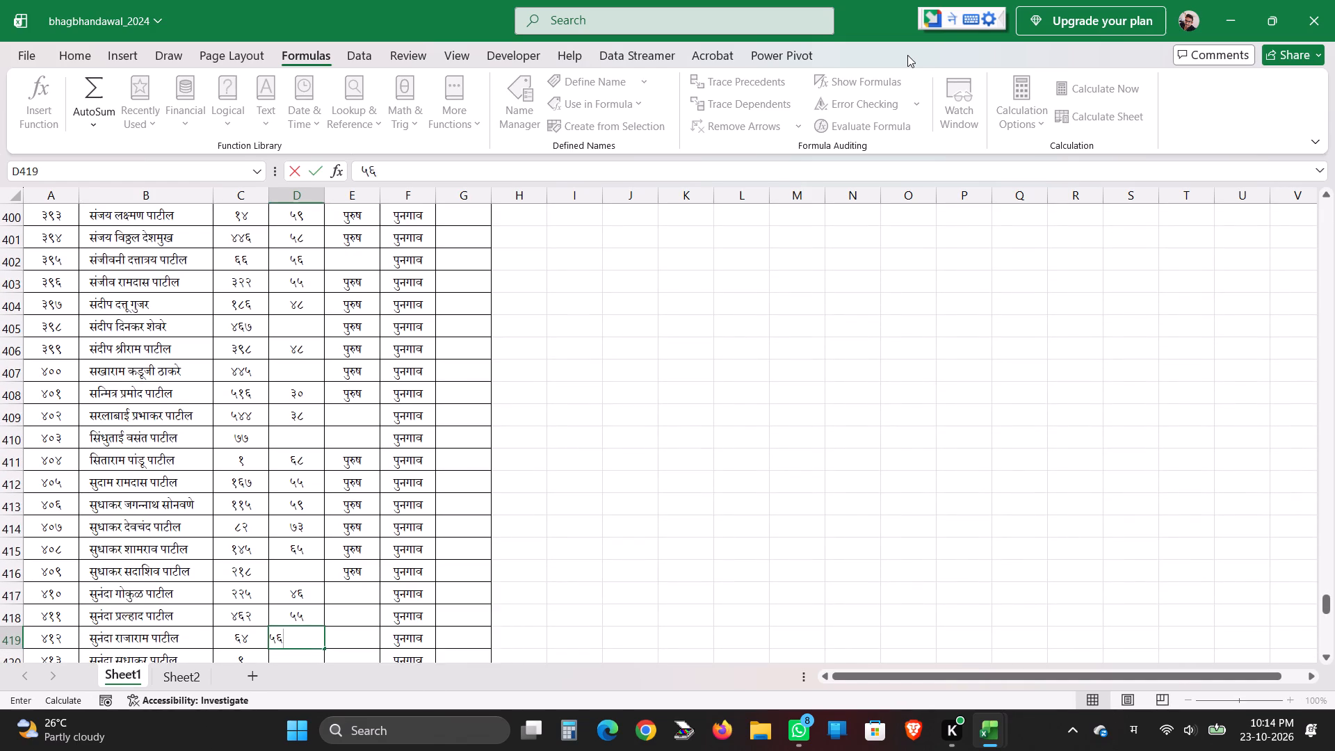
pyautogui.press('Return')
pyautogui.write('75')
pyautogui.press('Return')
pyautogui.press('Return')
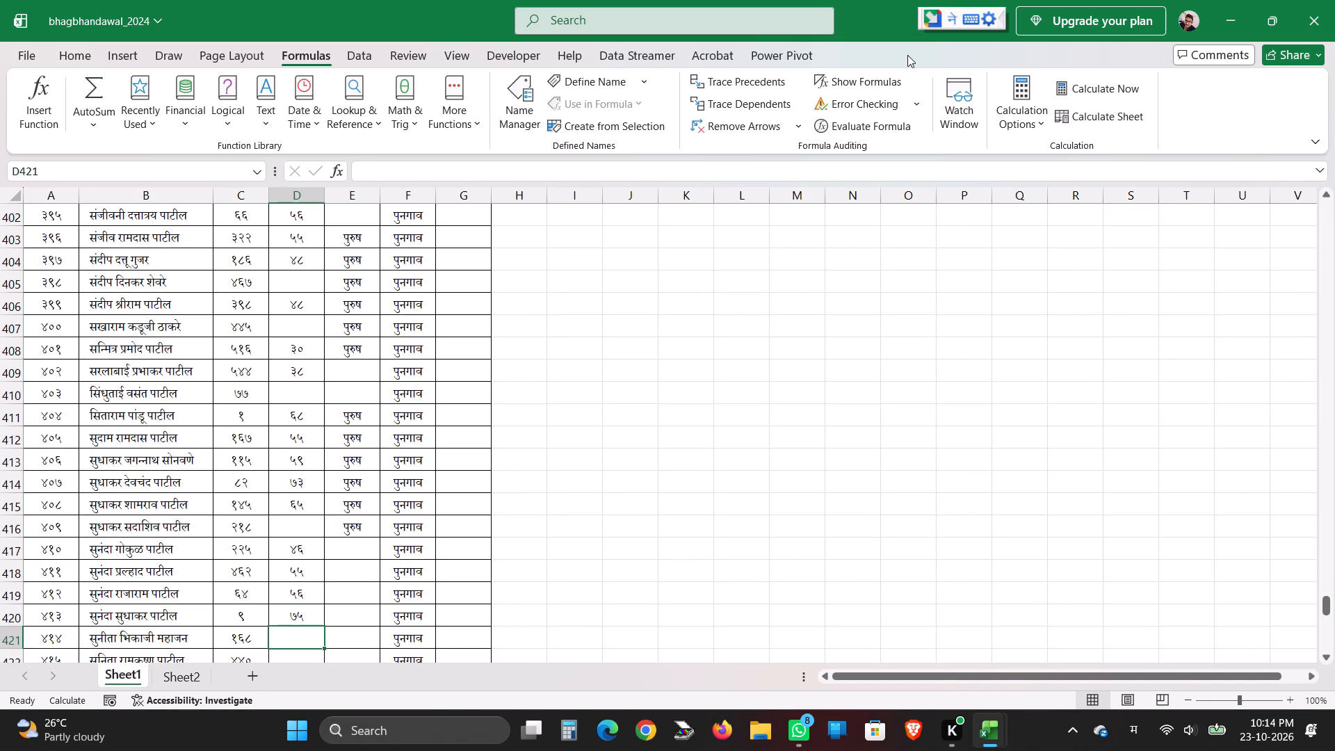
# Enter the ages ५५, ५३, ५५ and ४६ in cells D421 to D424.
pyautogui.write('55')
pyautogui.press('Return')
pyautogui.press('Return')
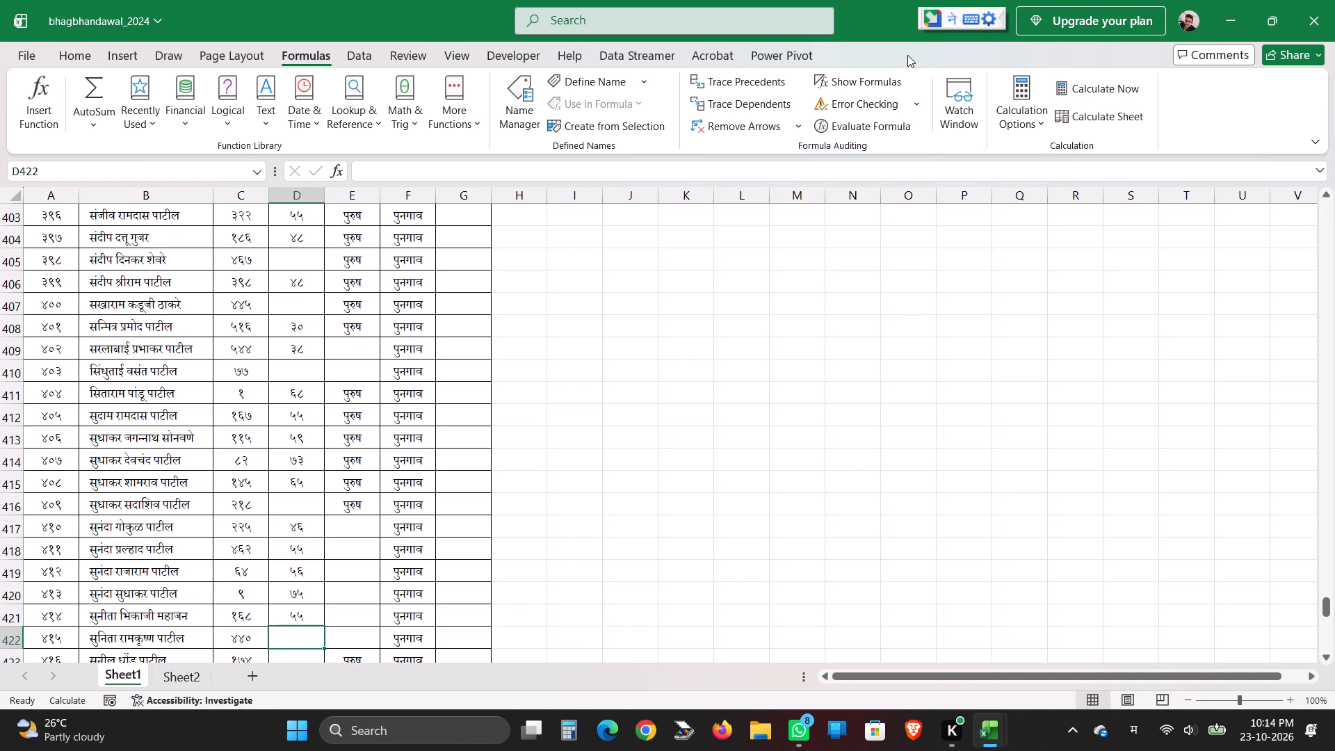
pyautogui.write('53')
pyautogui.press('Return')
pyautogui.press('Return')
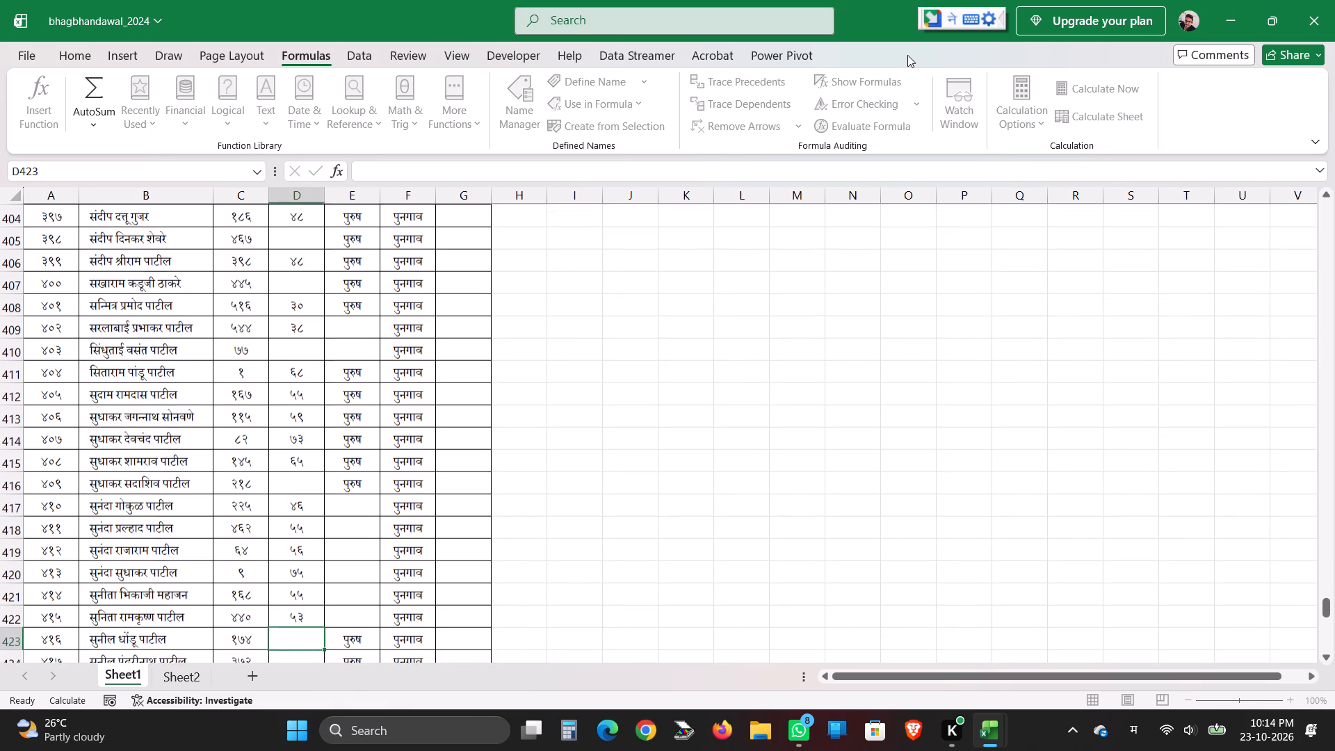
pyautogui.write('55')
pyautogui.press('Return')
pyautogui.press('Return')
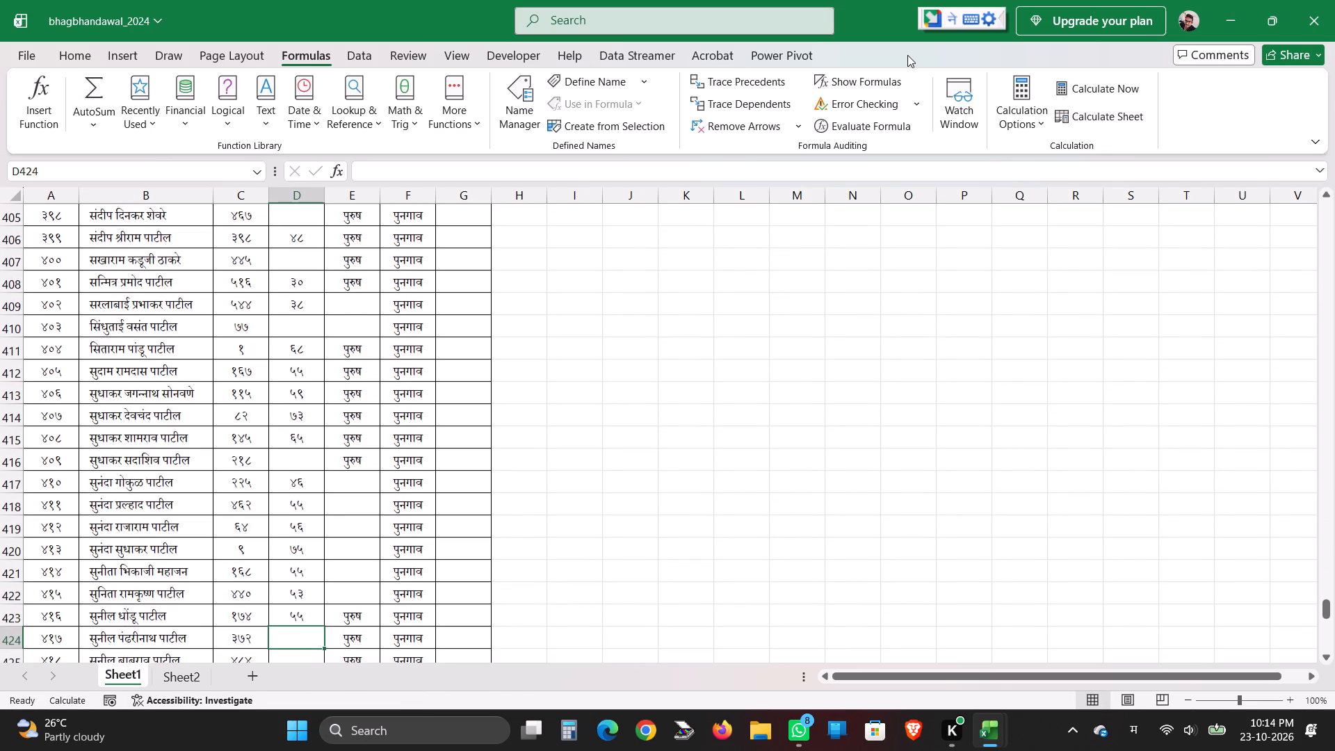
pyautogui.write('46')
pyautogui.press('Return')
pyautogui.press('Return')
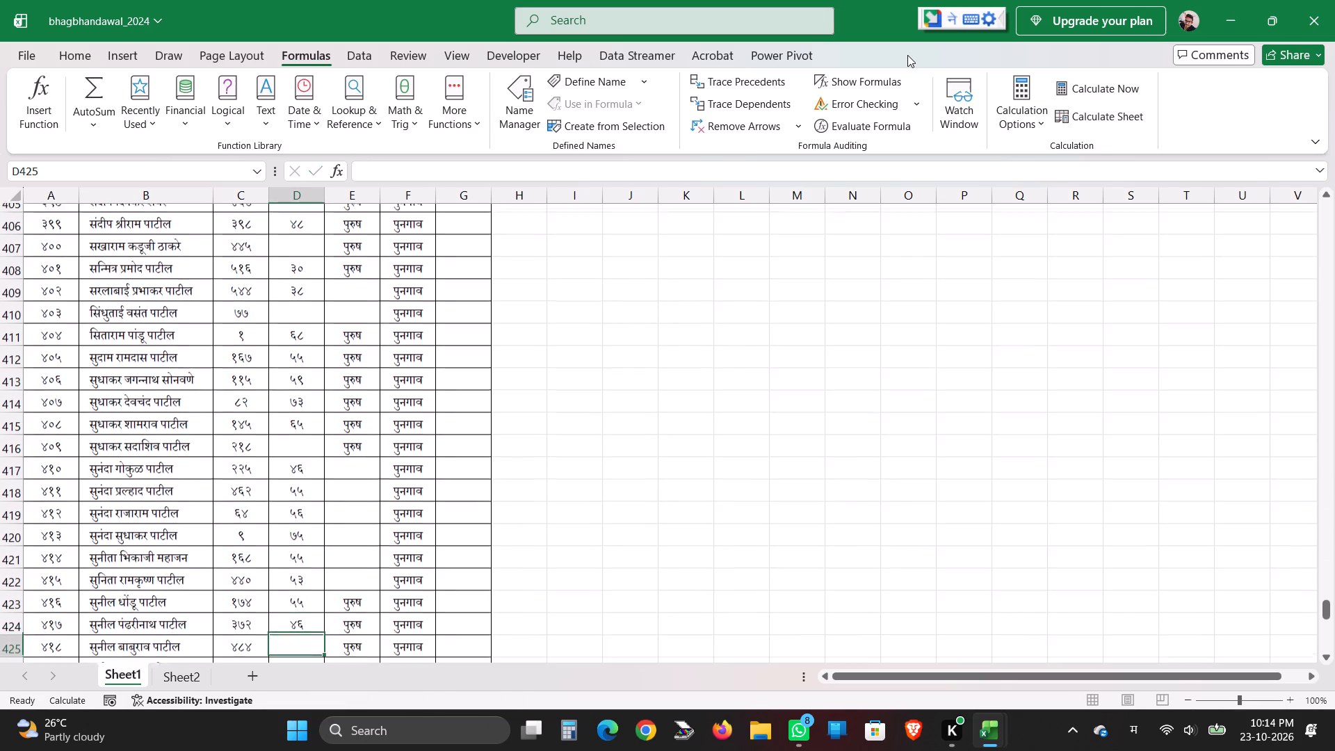
# Enter the age ६० in both cells D425 and D426.
pyautogui.write('60')
pyautogui.press('Return')
pyautogui.press('Return')
pyautogui.write('60')
pyautogui.press('Return')
pyautogui.press('Return')
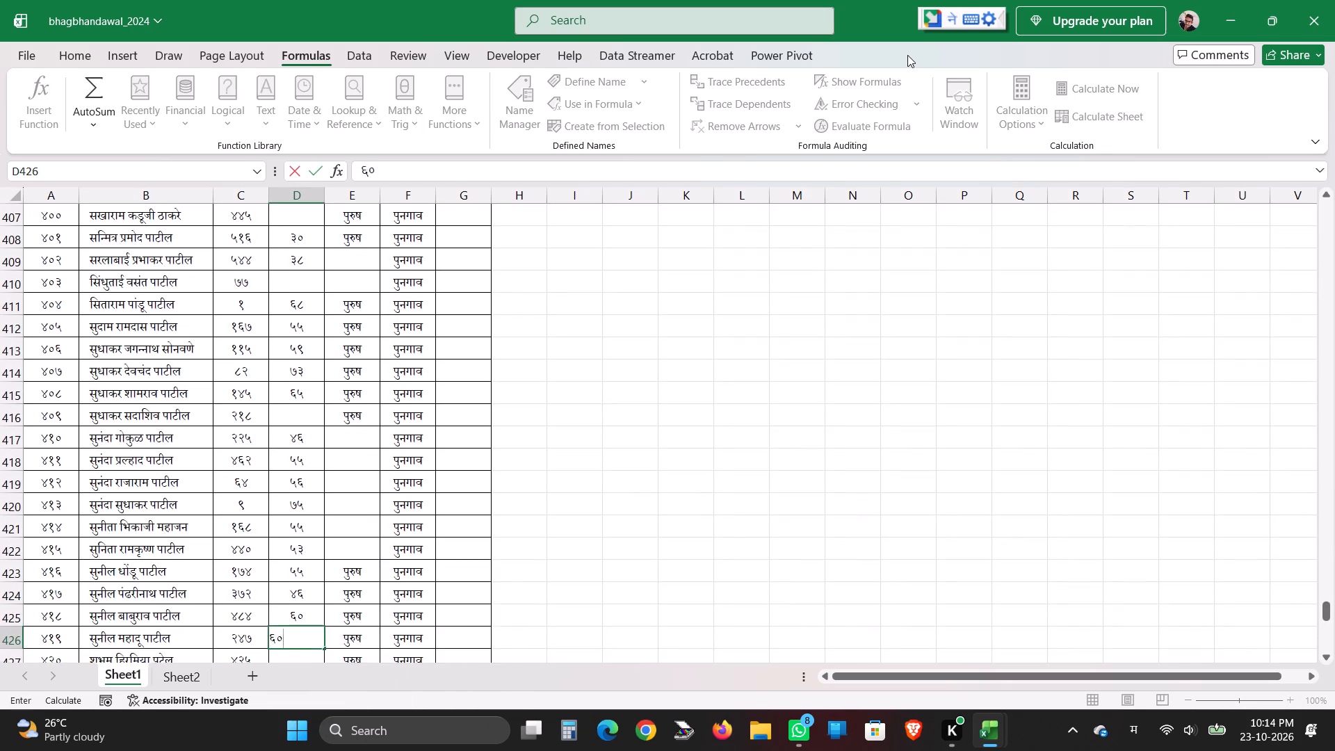
# Leave D427 blank and enter the ages ६५, ५८, ६२ and ६० in cells D428 to D431.
pyautogui.press('Return')
pyautogui.write('65')
pyautogui.press('Return')
pyautogui.press('Return')
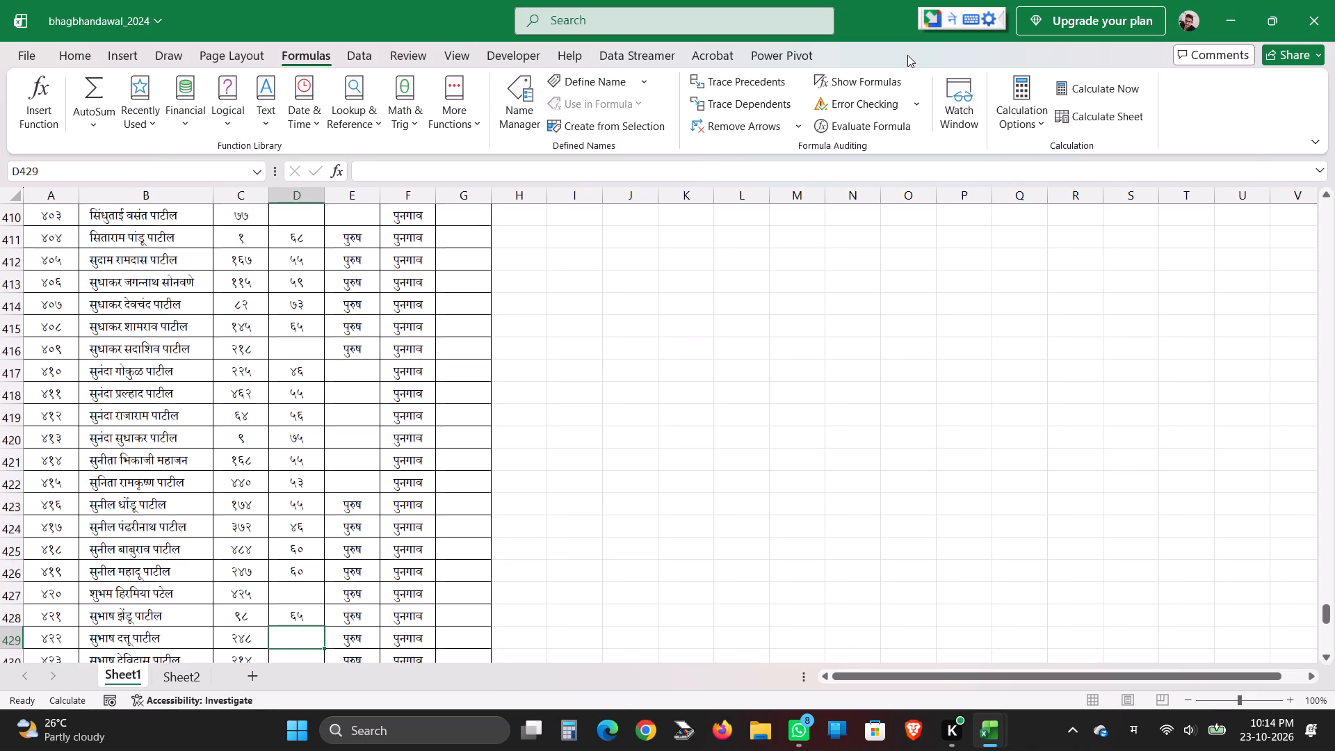
pyautogui.write('58')
pyautogui.press('Return')
pyautogui.press('Return')
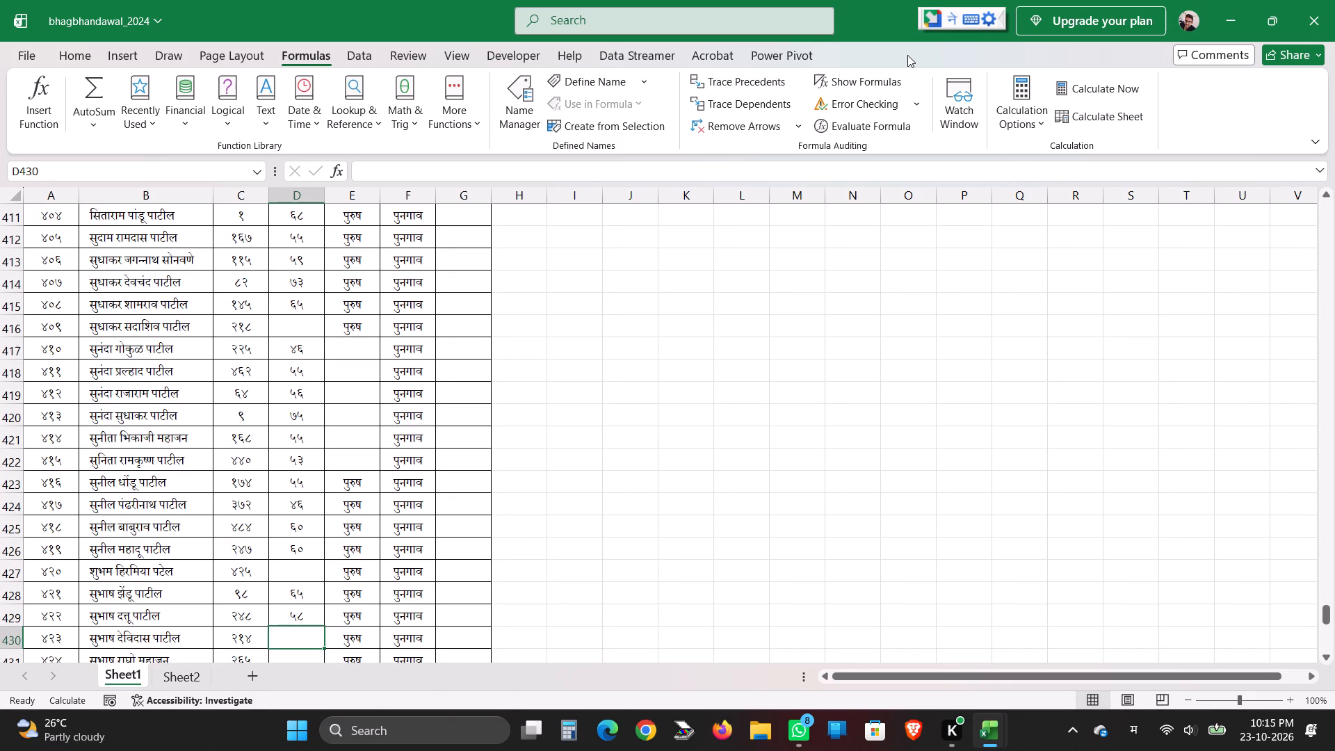
pyautogui.write('62')
pyautogui.press('Return')
pyautogui.press('Return')
pyautogui.write('60')
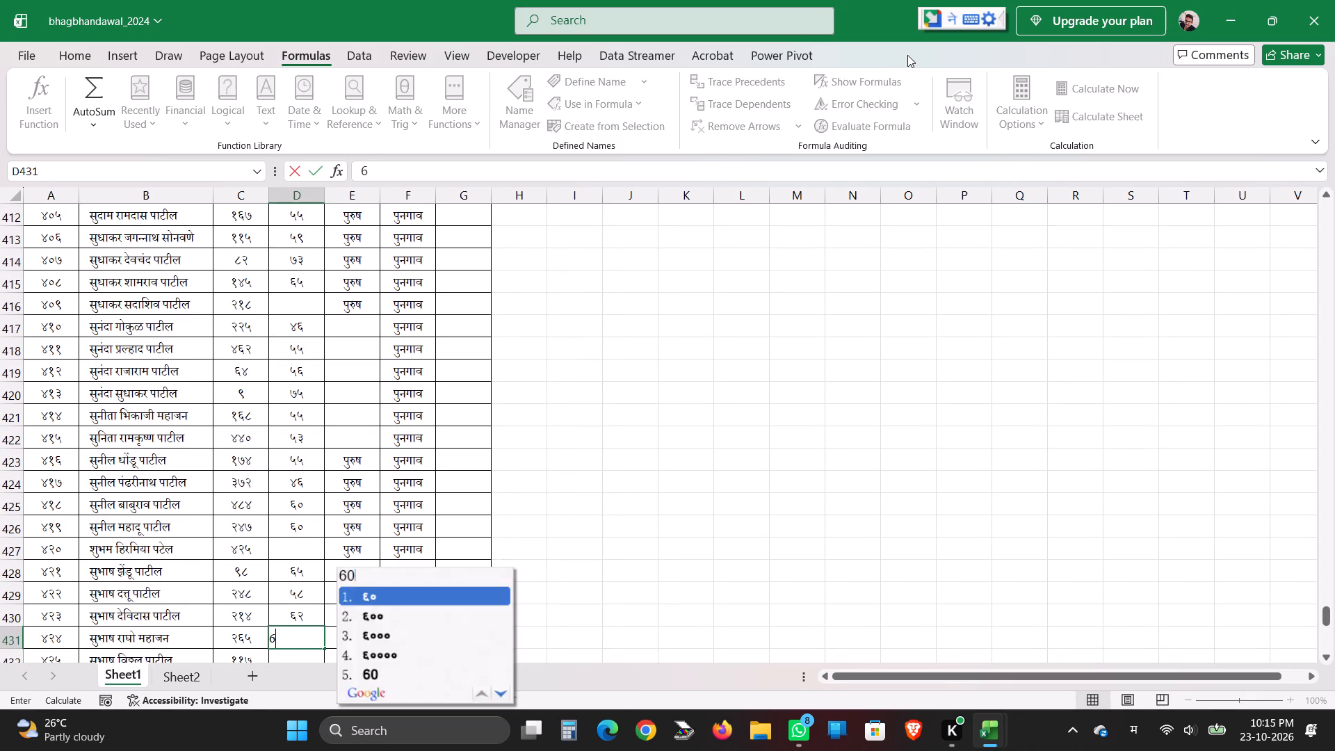
pyautogui.press('Return')
pyautogui.press('Return')
# Enter the ages ६१, ६३, ५० and ५९ in cells D432 to D435.
pyautogui.write('61')
pyautogui.press('Return')
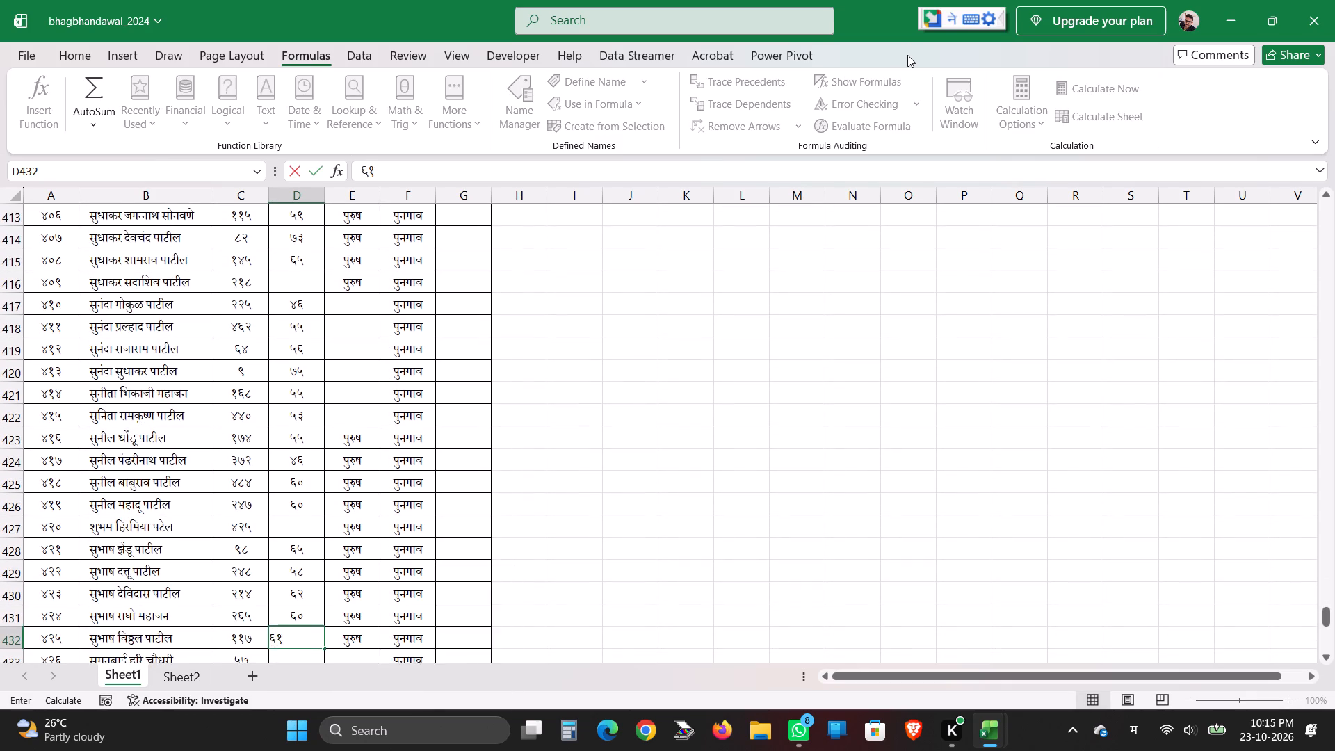
pyautogui.press('Return')
pyautogui.write('63')
pyautogui.press('Return')
pyautogui.press('Return')
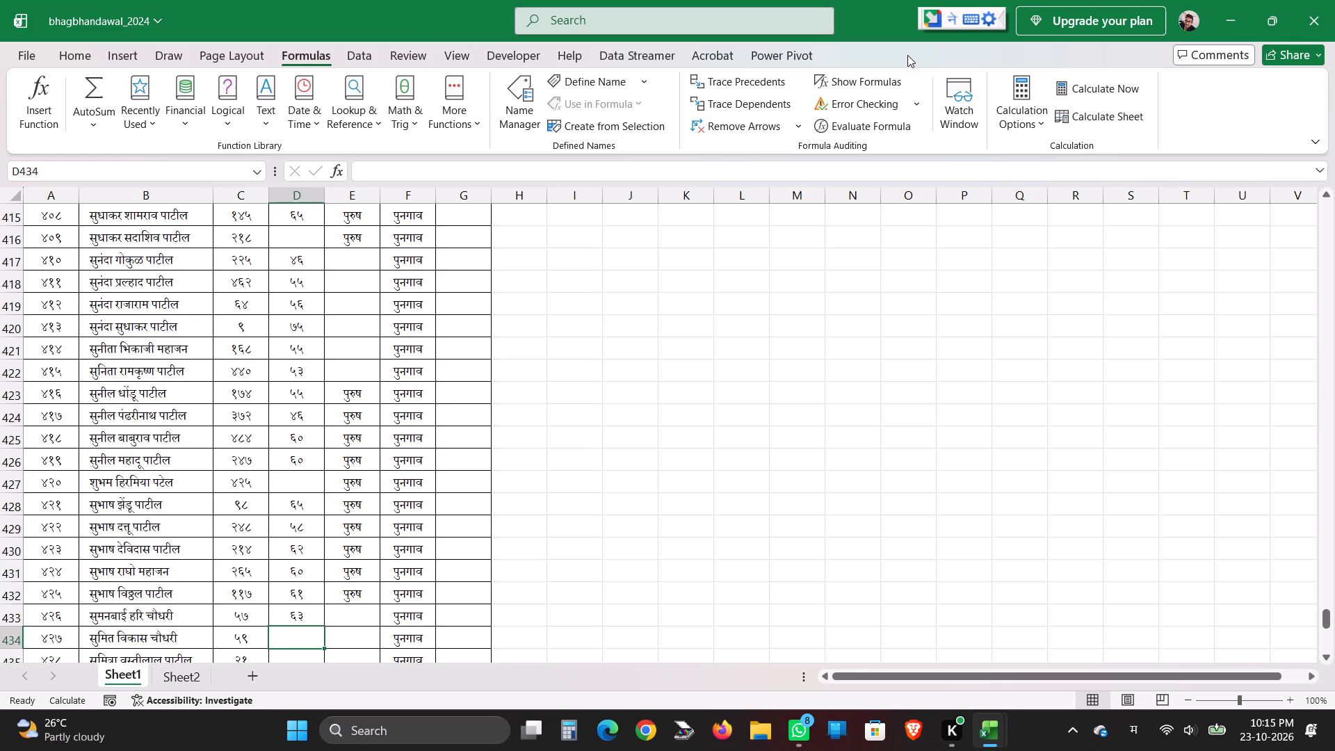
pyautogui.write('50')
pyautogui.press('Return')
pyautogui.press('Return')
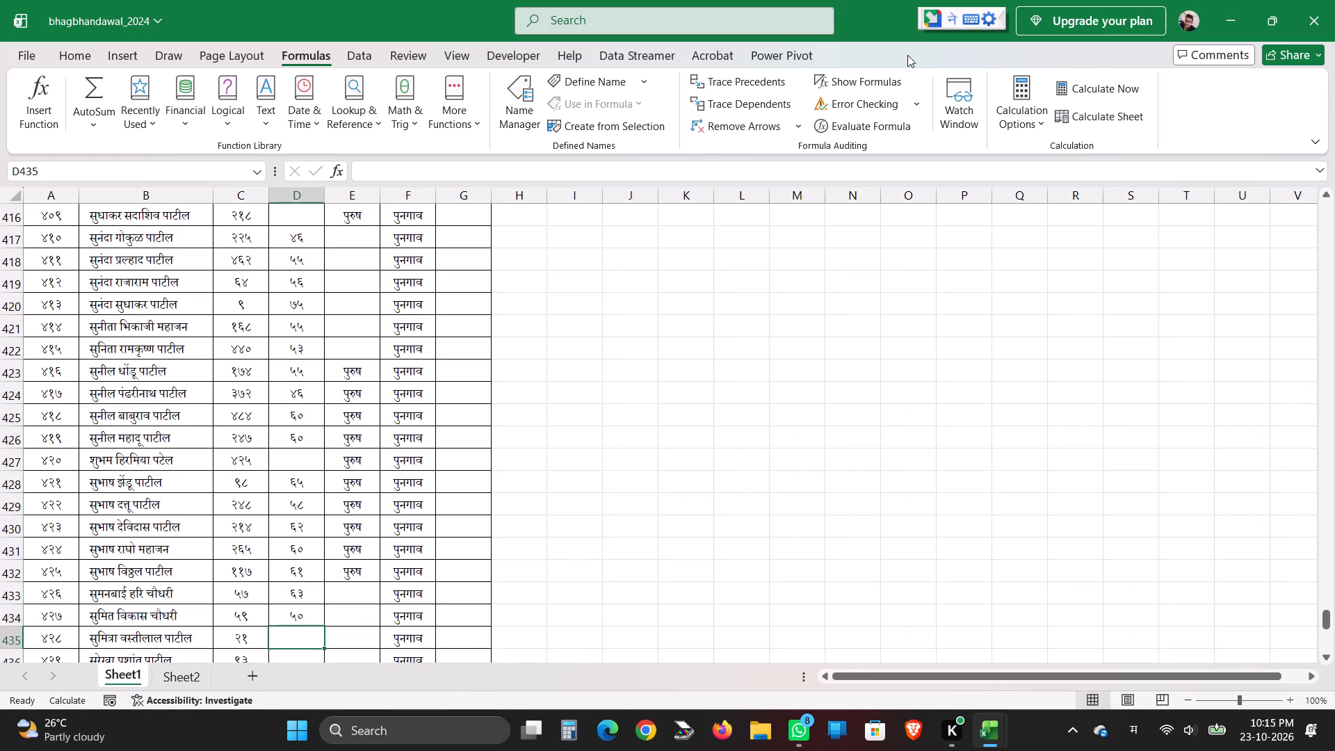
pyautogui.write('59')
pyautogui.press('Return')
pyautogui.press('Return')
# Enter the ages ४८, ५३ and ५८ in cells D436 to D438.
pyautogui.write('48')
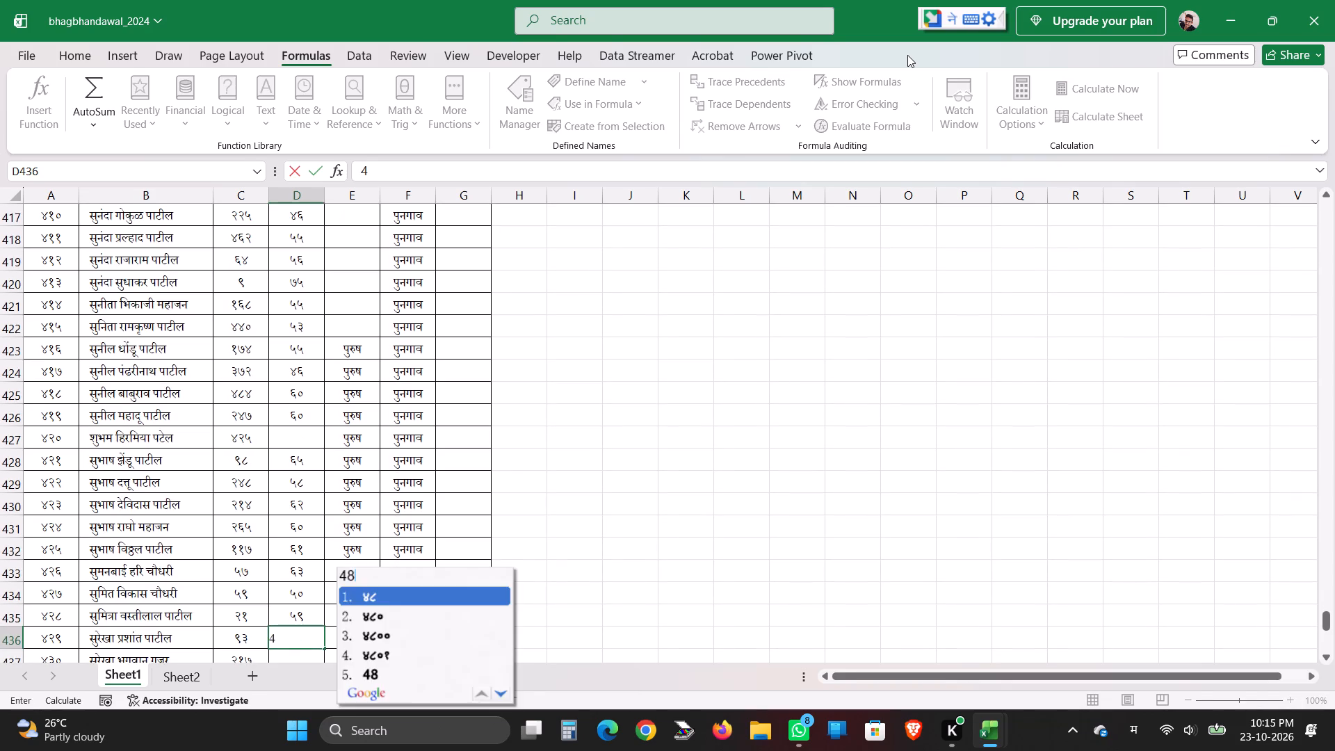
pyautogui.press('Return')
pyautogui.press('Return')
pyautogui.write('53')
pyautogui.press('Return')
pyautogui.press('Return')
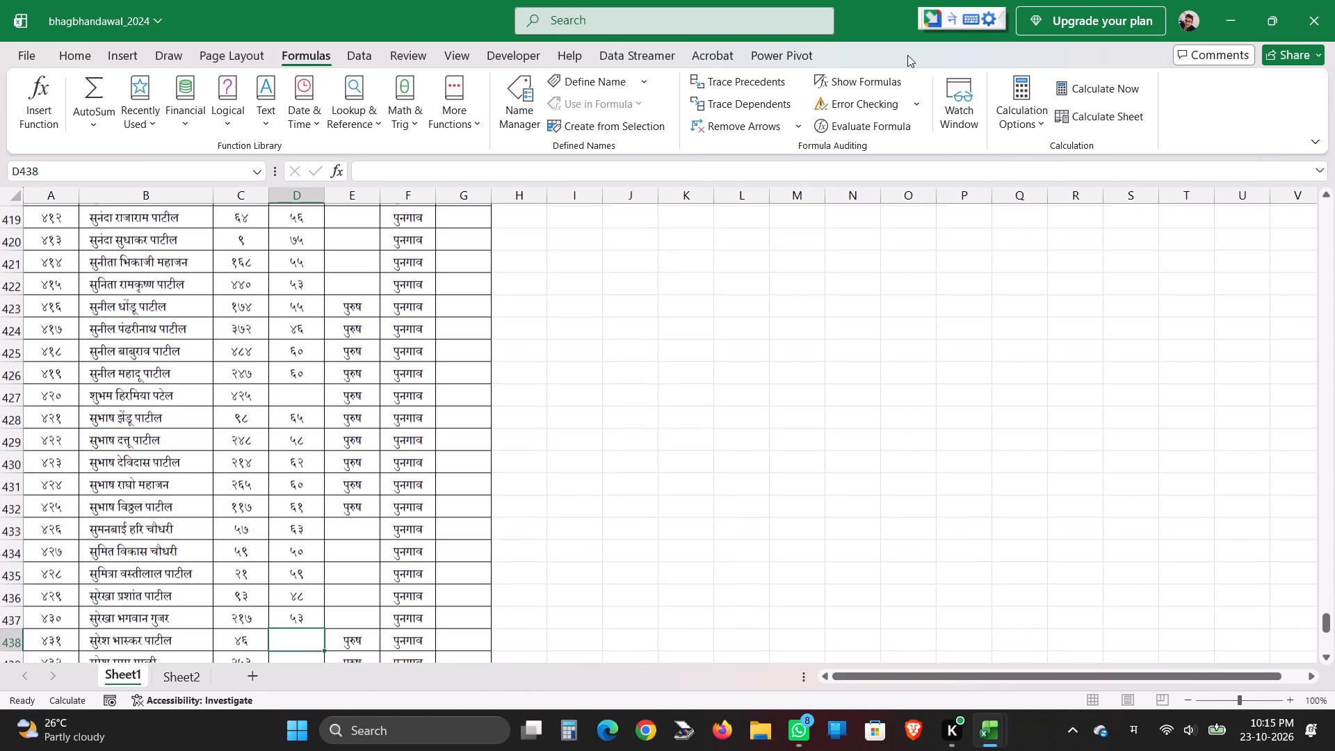
pyautogui.write('58')
pyautogui.press('Return')
pyautogui.press('Return')
# Leave D439 blank and enter the ages ५६ in cell D440 and ४७ in cell D441.
pyautogui.press('Return')
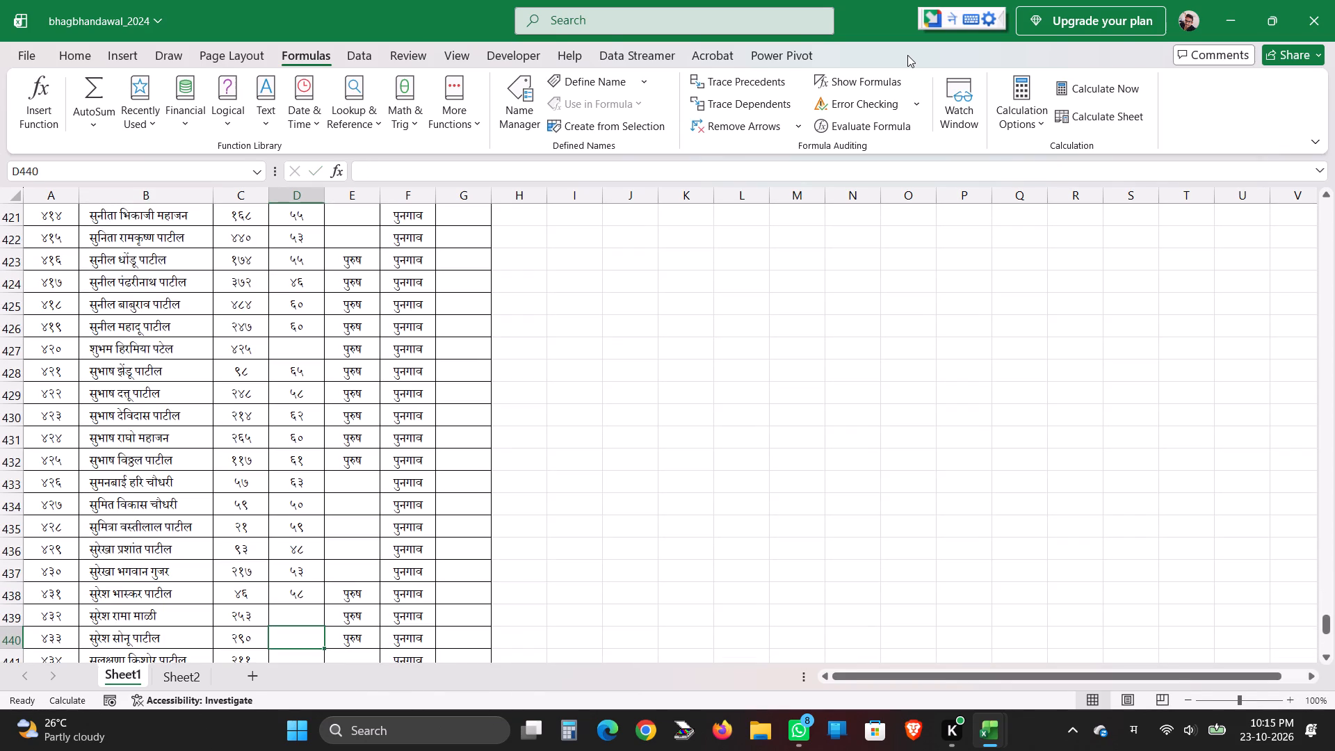
pyautogui.write('56')
pyautogui.press('Return')
pyautogui.press('Return')
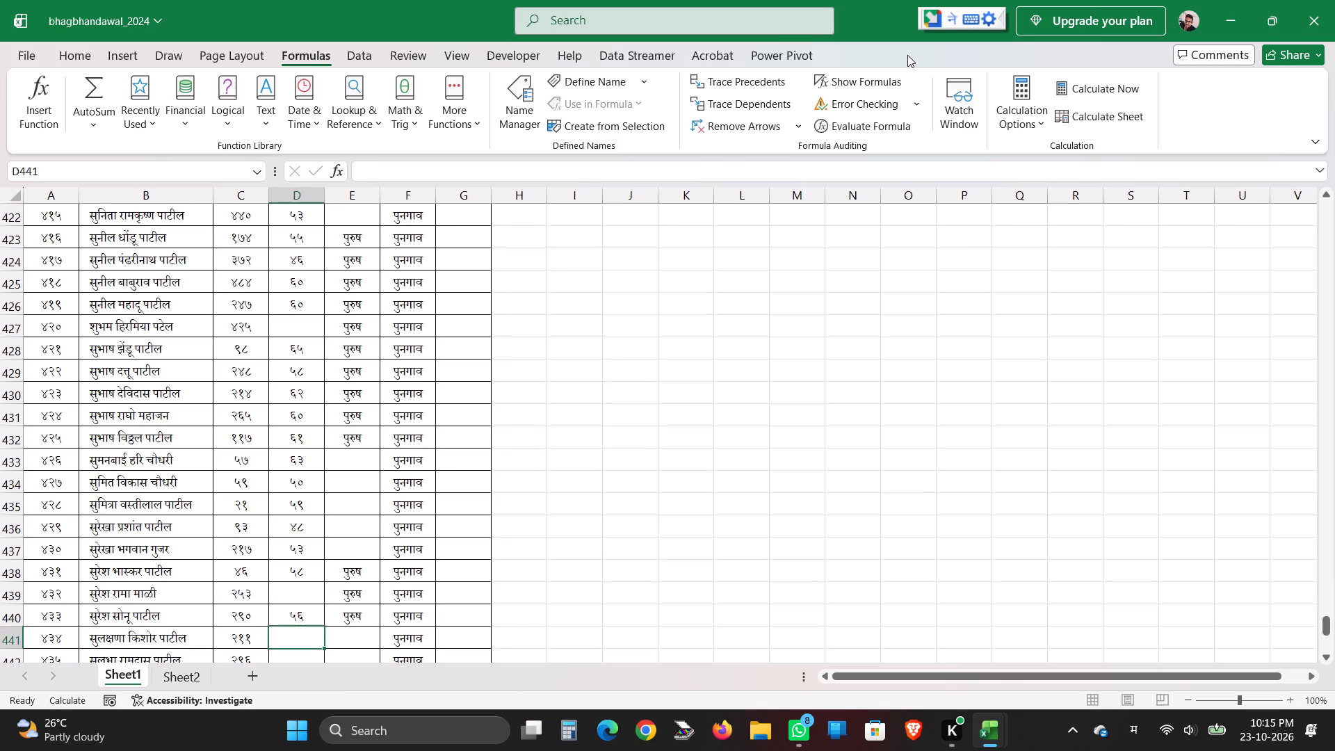
pyautogui.write('47')
pyautogui.press('Return')
pyautogui.press('Return')
# Leave D442 blank and enter the ages ४५, ६५, ६३ and ४५ in cells D443 to D446.
pyautogui.press('Return')
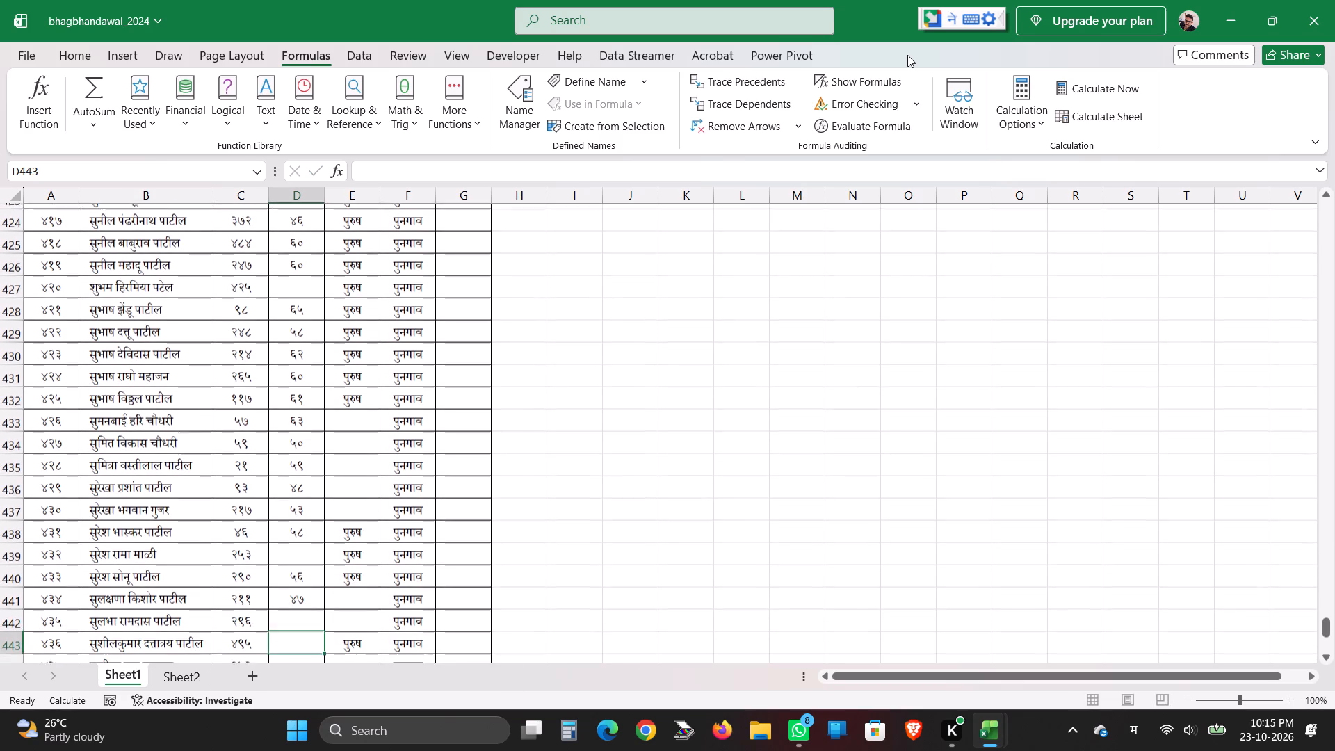
pyautogui.write('45')
pyautogui.press('Return')
pyautogui.press('Return')
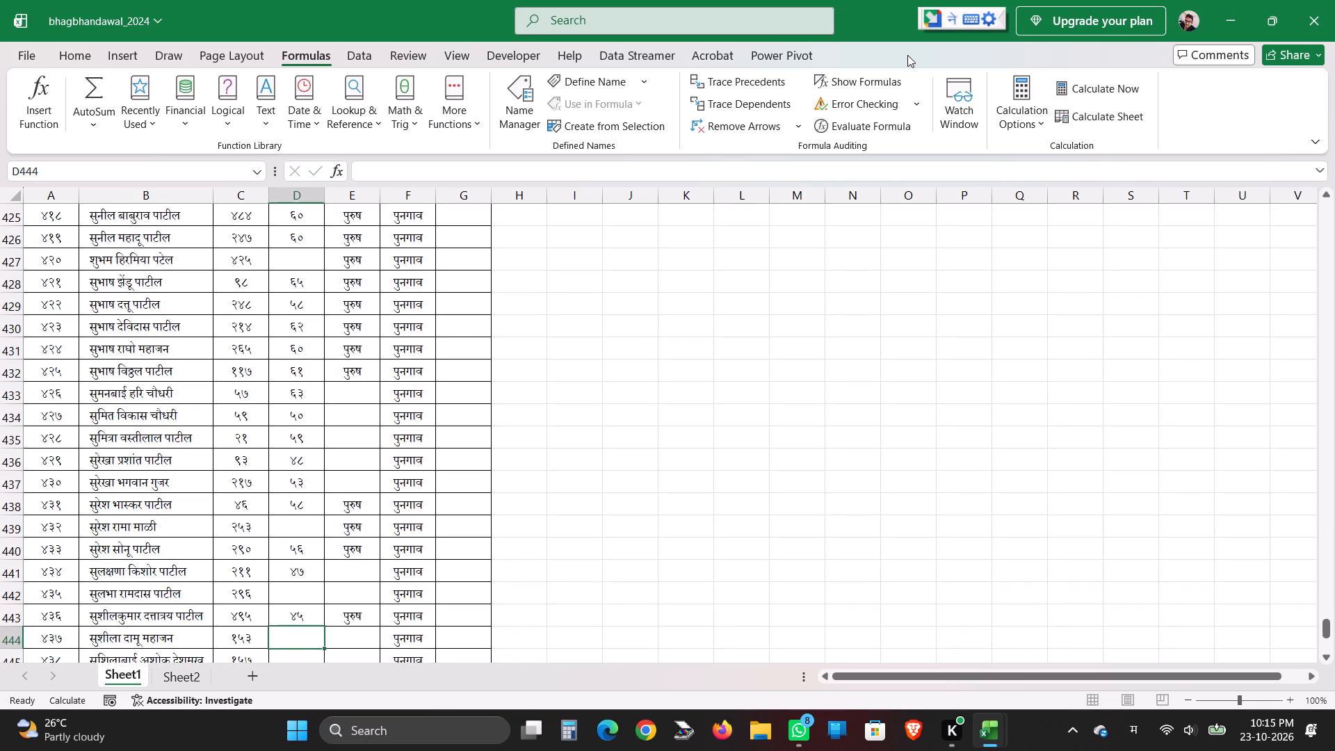
pyautogui.write('65')
pyautogui.press('Return')
pyautogui.press('Return')
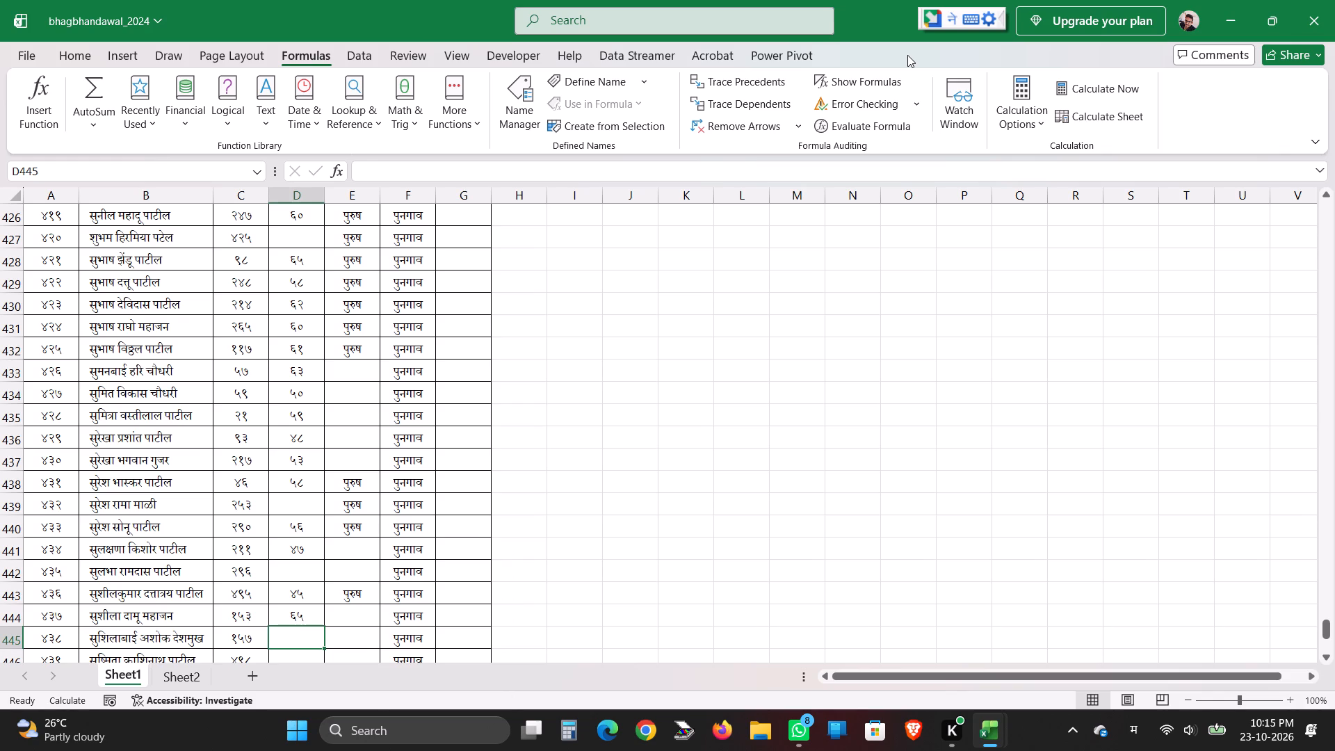
pyautogui.write('63')
pyautogui.press('Return')
pyautogui.press('Return')
pyautogui.write('45')
pyautogui.press('Return')
pyautogui.press('Return')
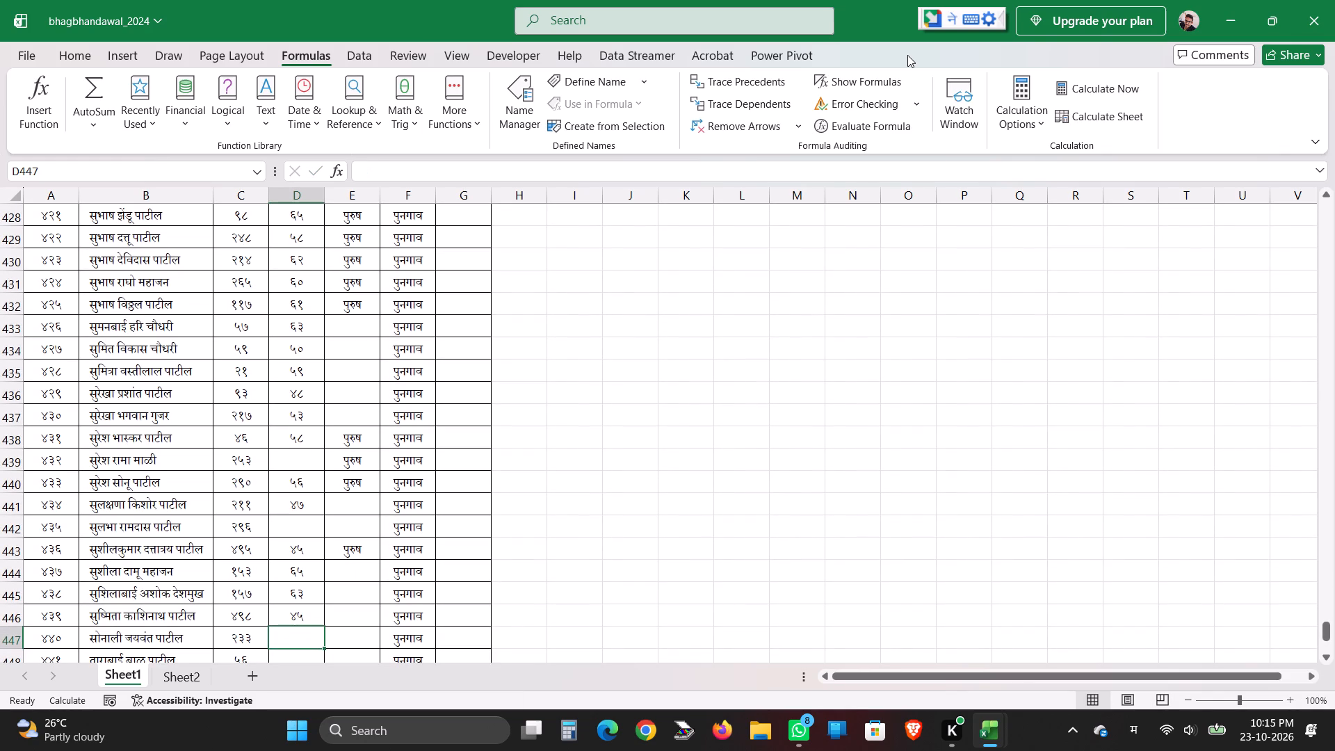
# Enter the ages ५३ in cell D447 and ५८ in cell D448.
pyautogui.press('Return')
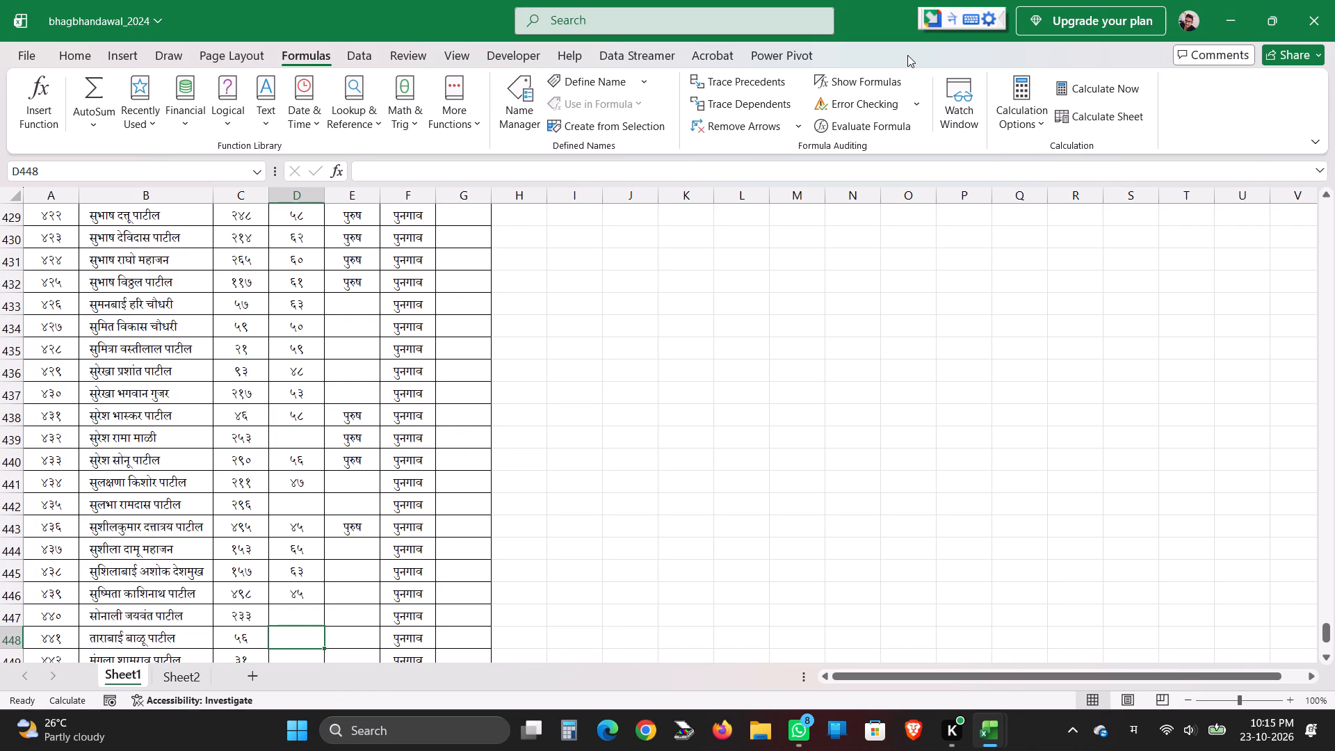
pyautogui.press('Up')
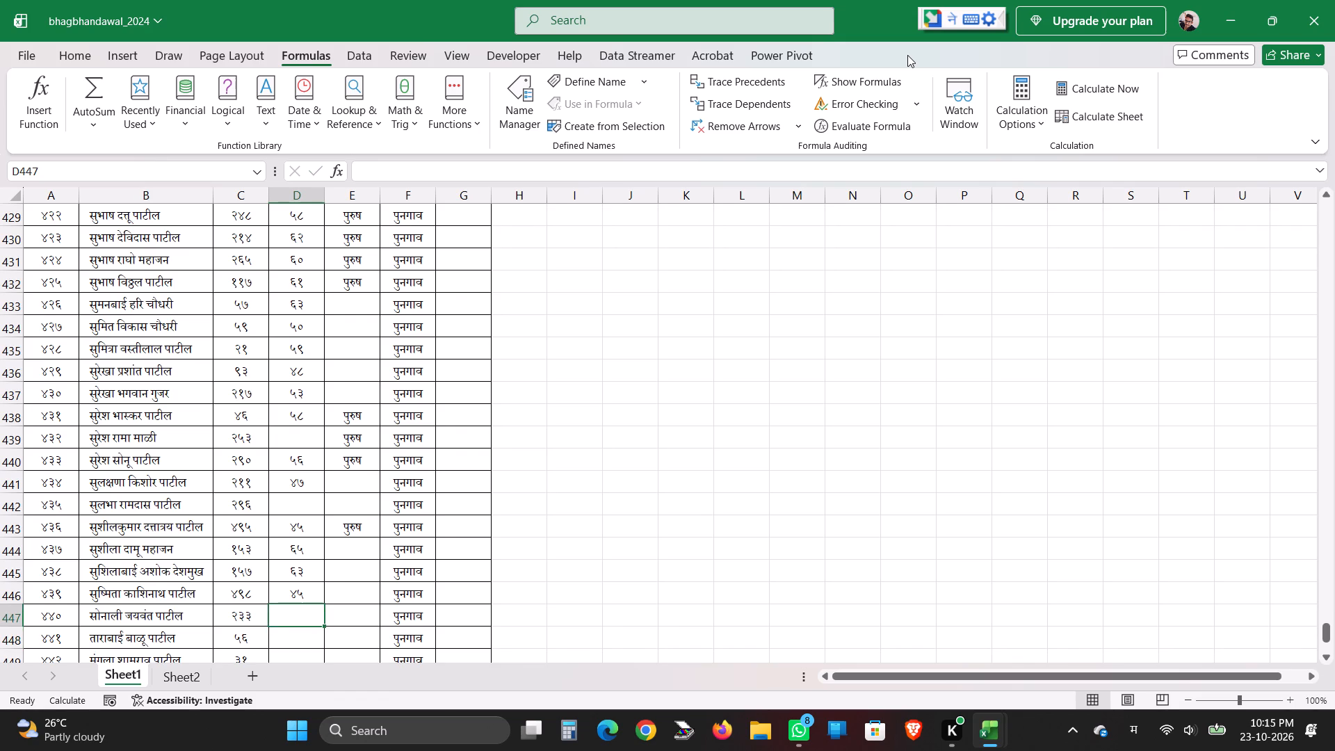
pyautogui.write('53')
pyautogui.press('Return')
pyautogui.press('Return')
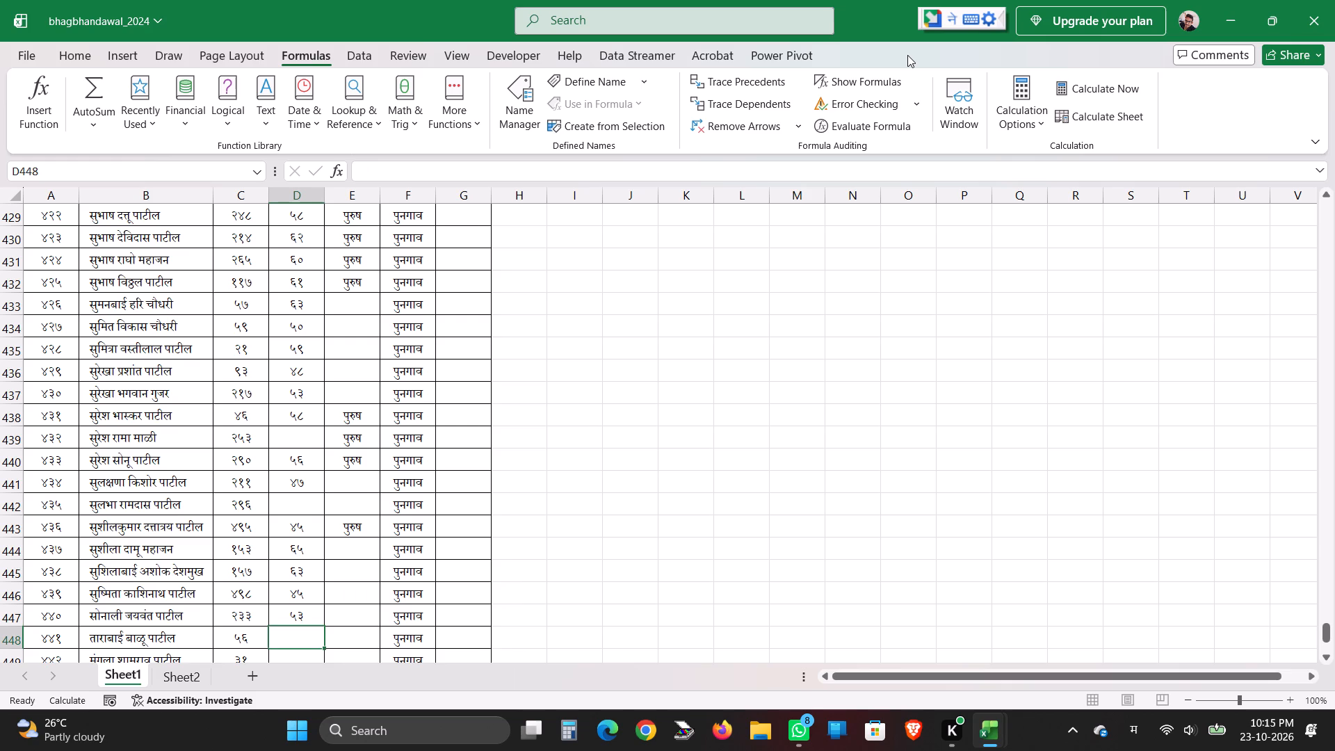
pyautogui.write('58')
pyautogui.press('Return')
pyautogui.press('Return')
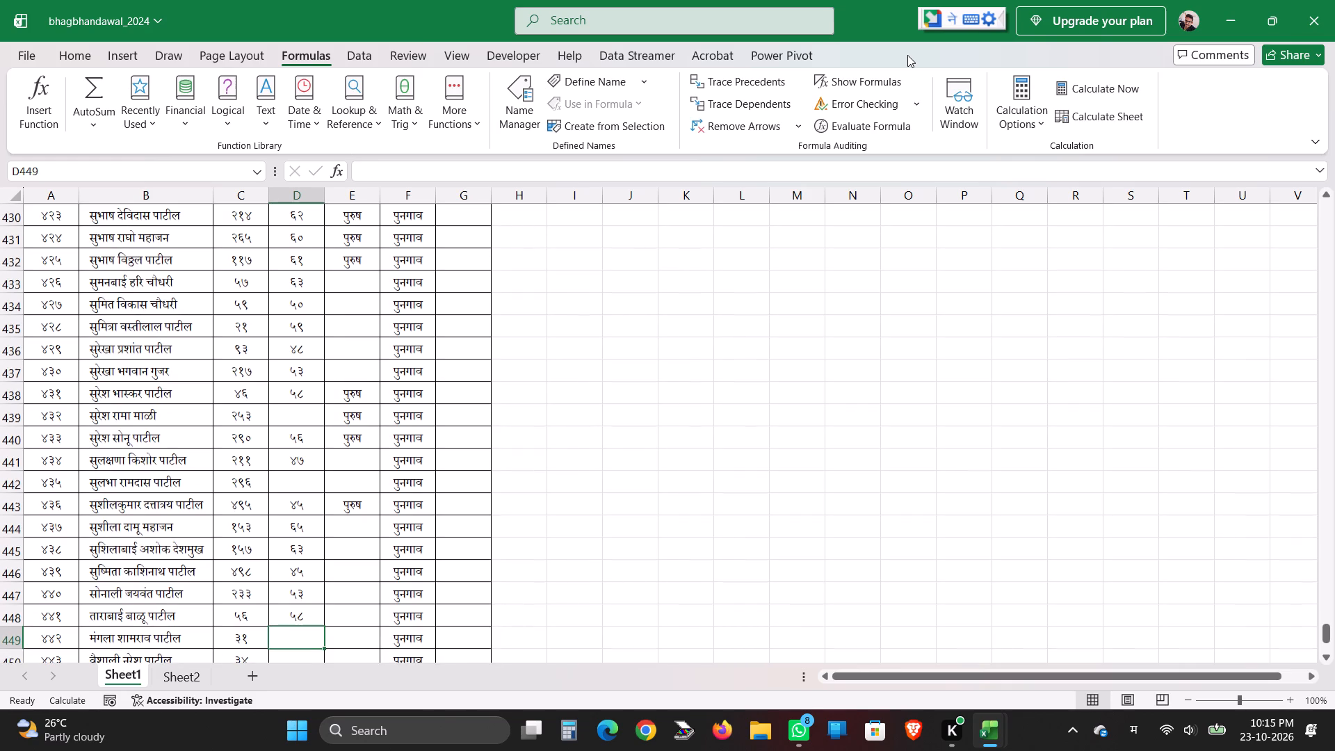
# Enter the ages ७०, ५३ and ५४ in cells D449 to D451.
pyautogui.write('70')
pyautogui.press('Return')
pyautogui.press('Return')
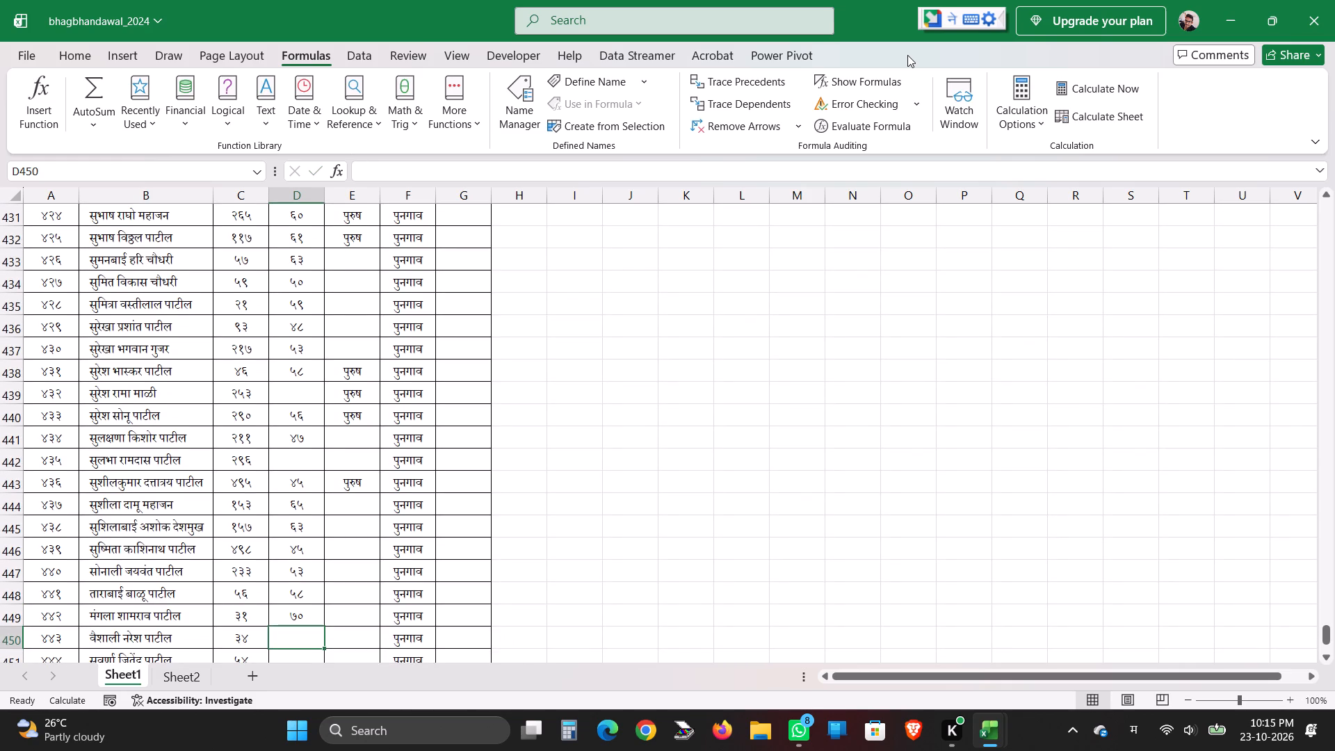
pyautogui.write('53')
pyautogui.press('Return')
pyautogui.press('Return')
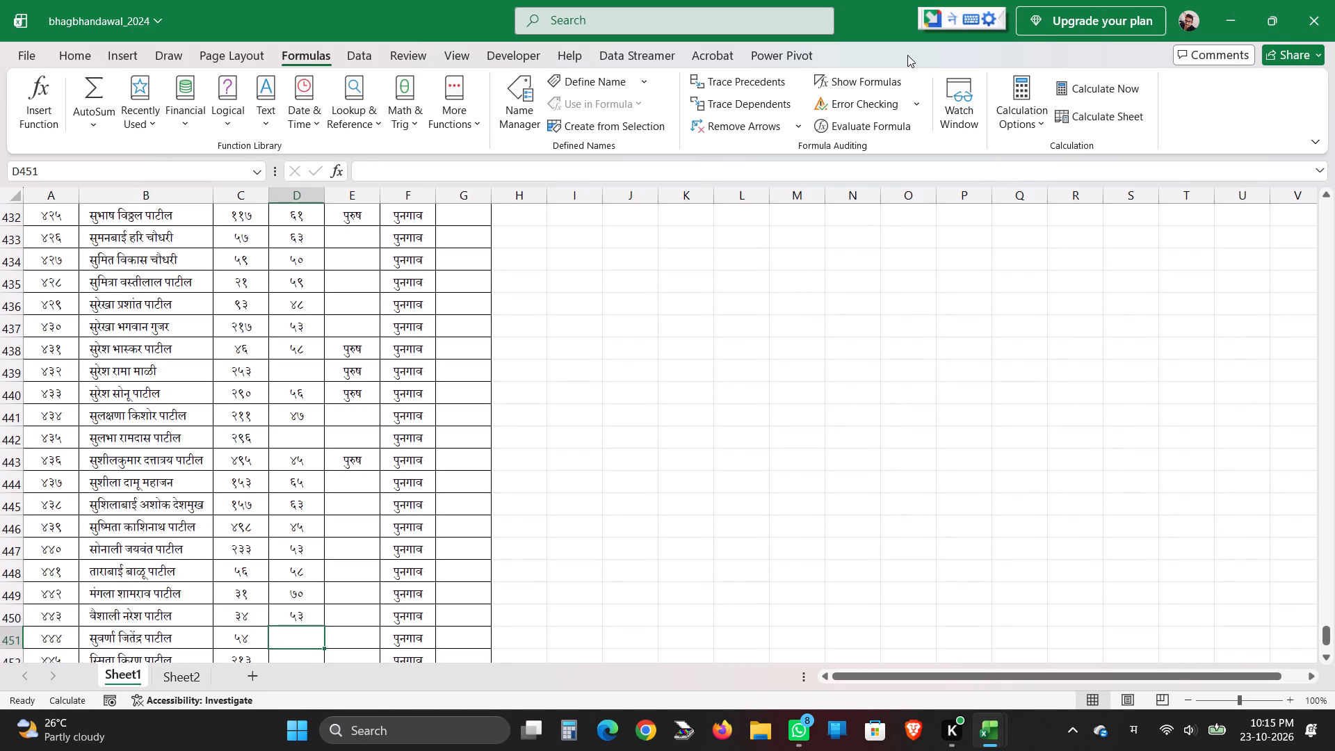
pyautogui.write('54')
pyautogui.press('Return')
pyautogui.press('Return')
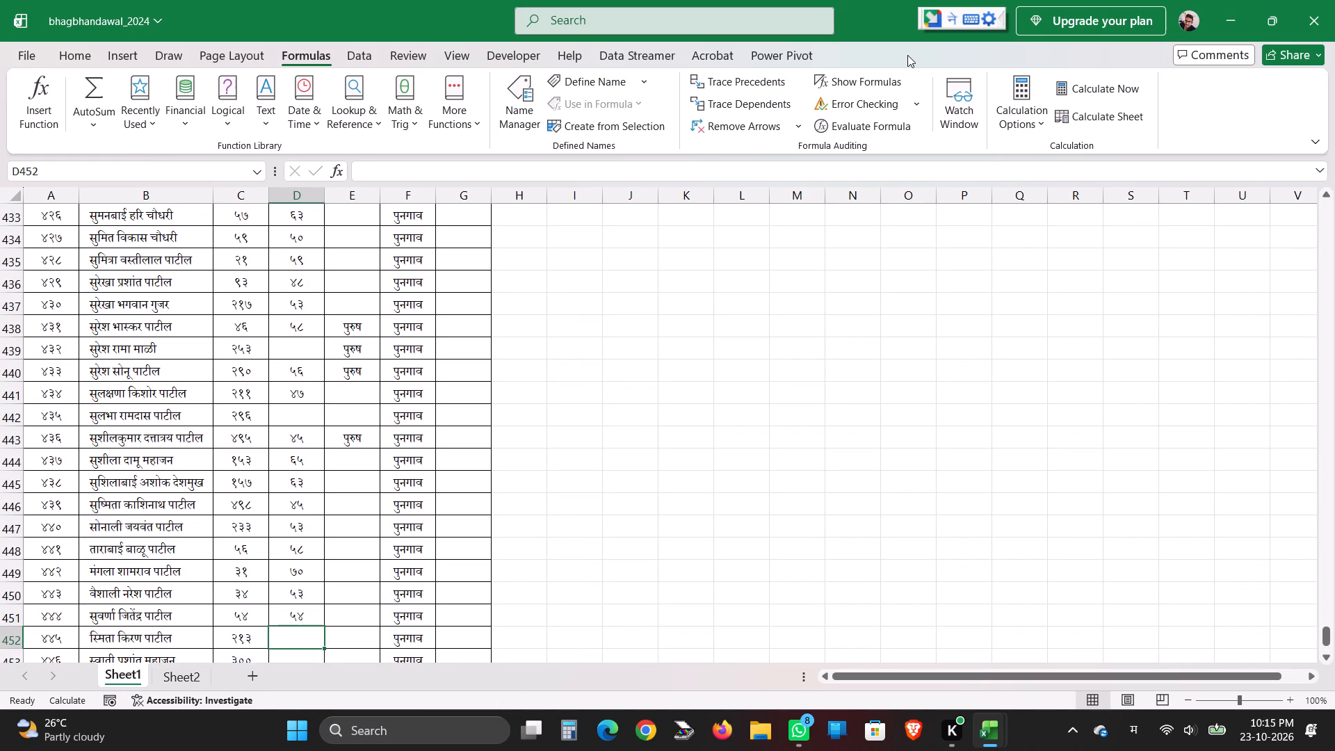
# Enter the ages ५३, ५१ and ५५ in cells D452 to D454.
pyautogui.write('53')
pyautogui.press('Return')
pyautogui.press('Return')
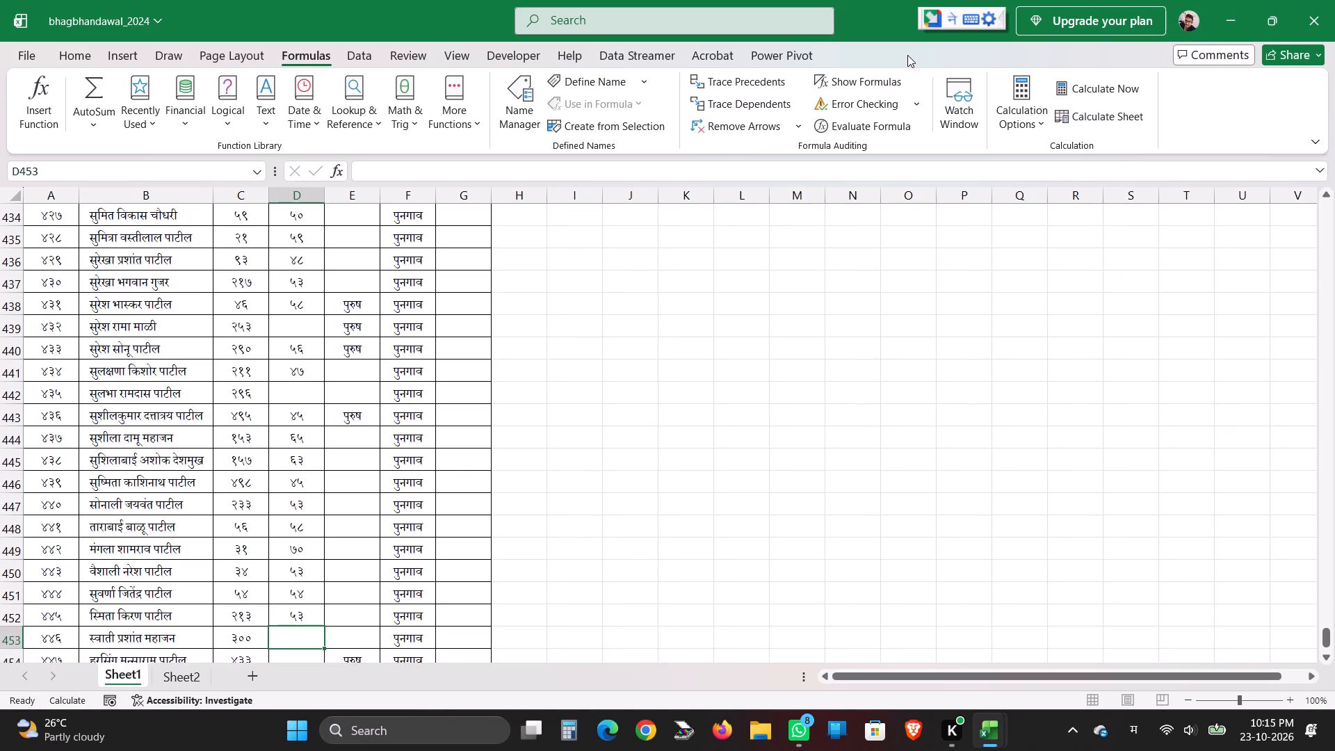
pyautogui.write('51')
pyautogui.press('Return')
pyautogui.press('Return')
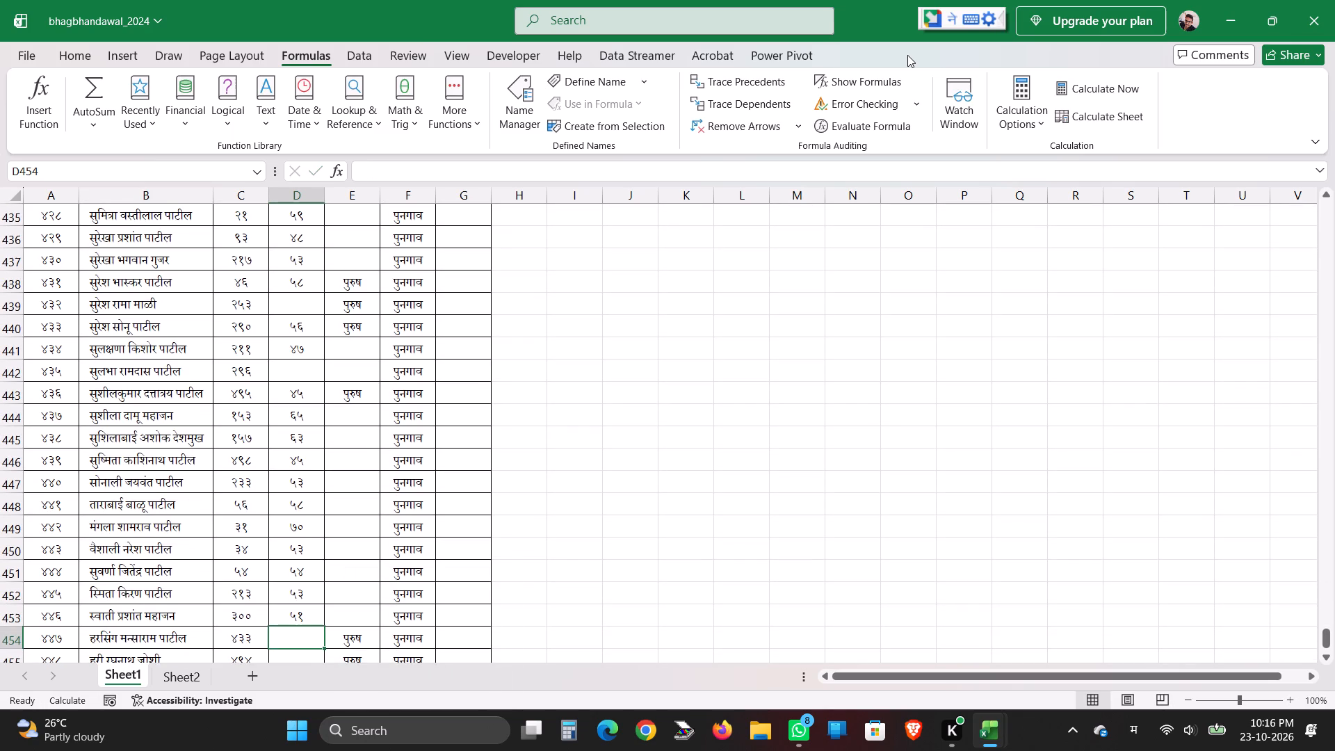
pyautogui.write('55')
pyautogui.press('Return')
pyautogui.press('Return')
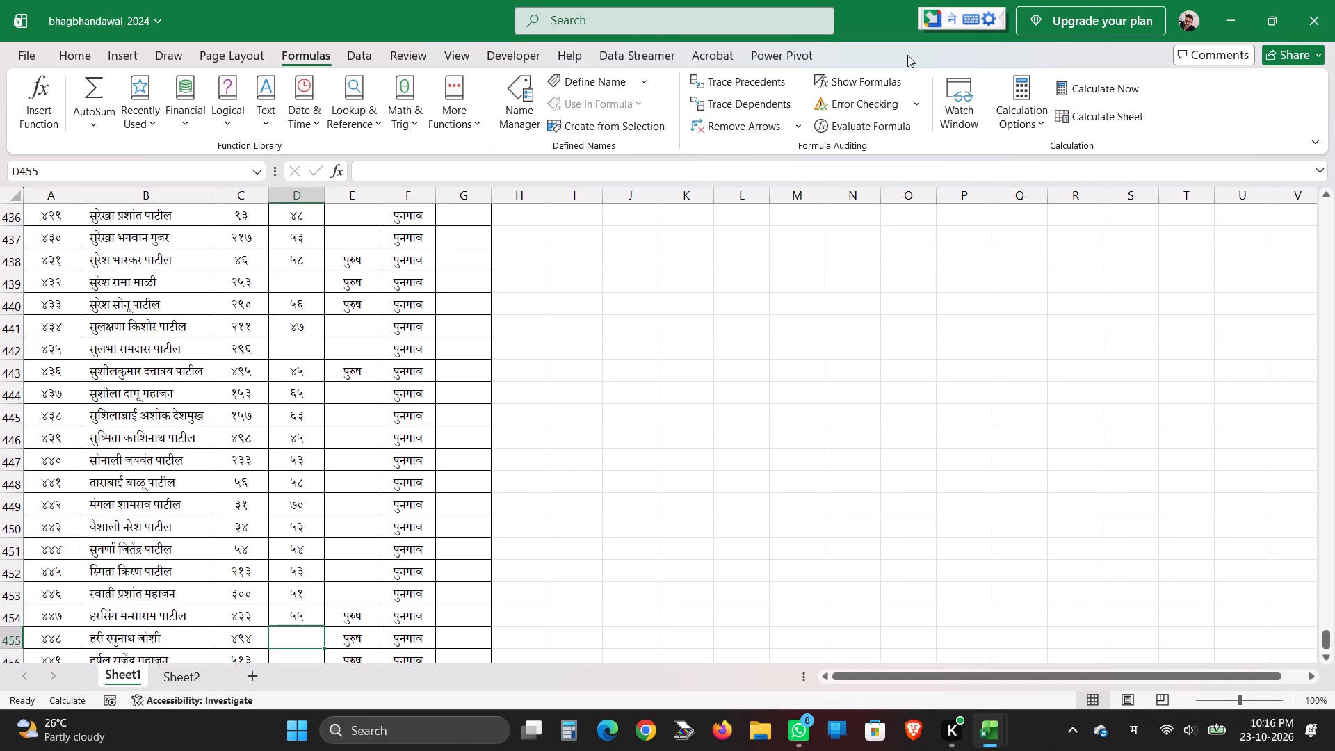
# Copy the gender entry स्त्री from cell E8 in the first member row.
pyautogui.scroll(7, 444, 529)
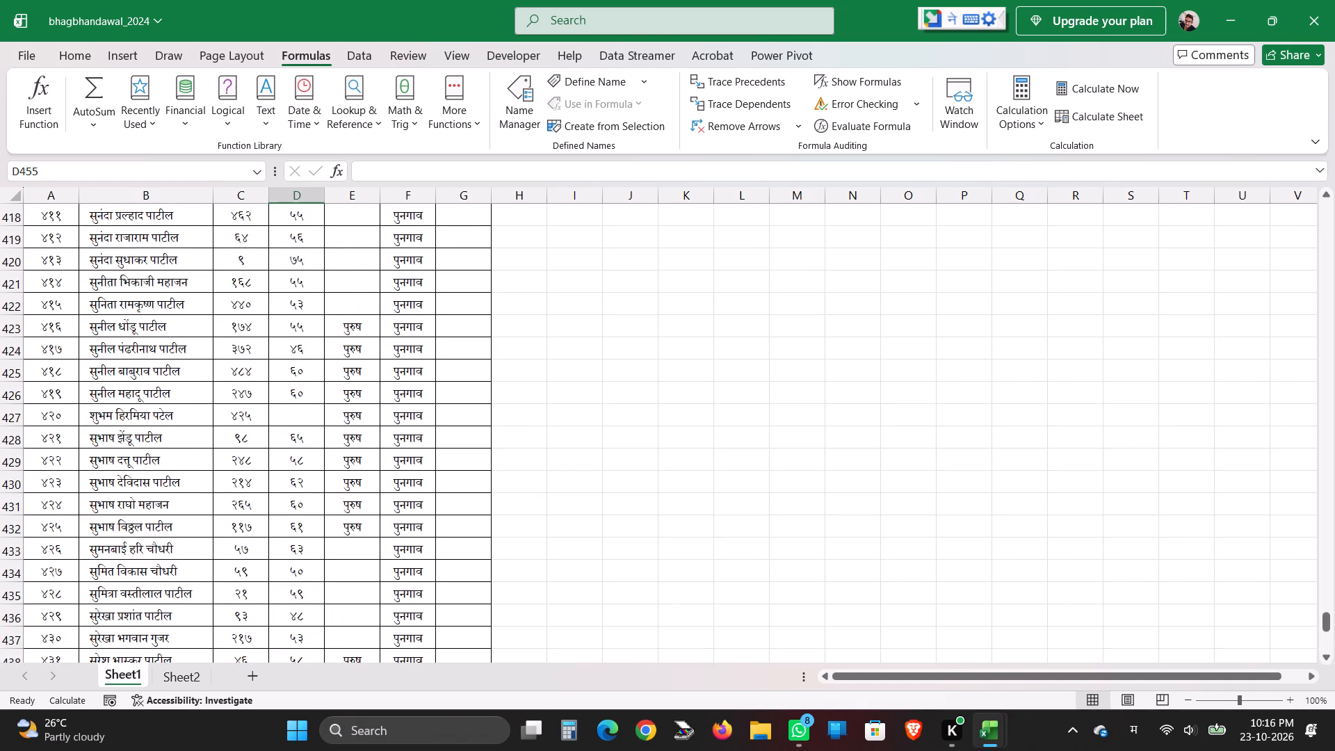
pyautogui.scroll(20, 444, 529)
pyautogui.scroll(20, 444, 529)
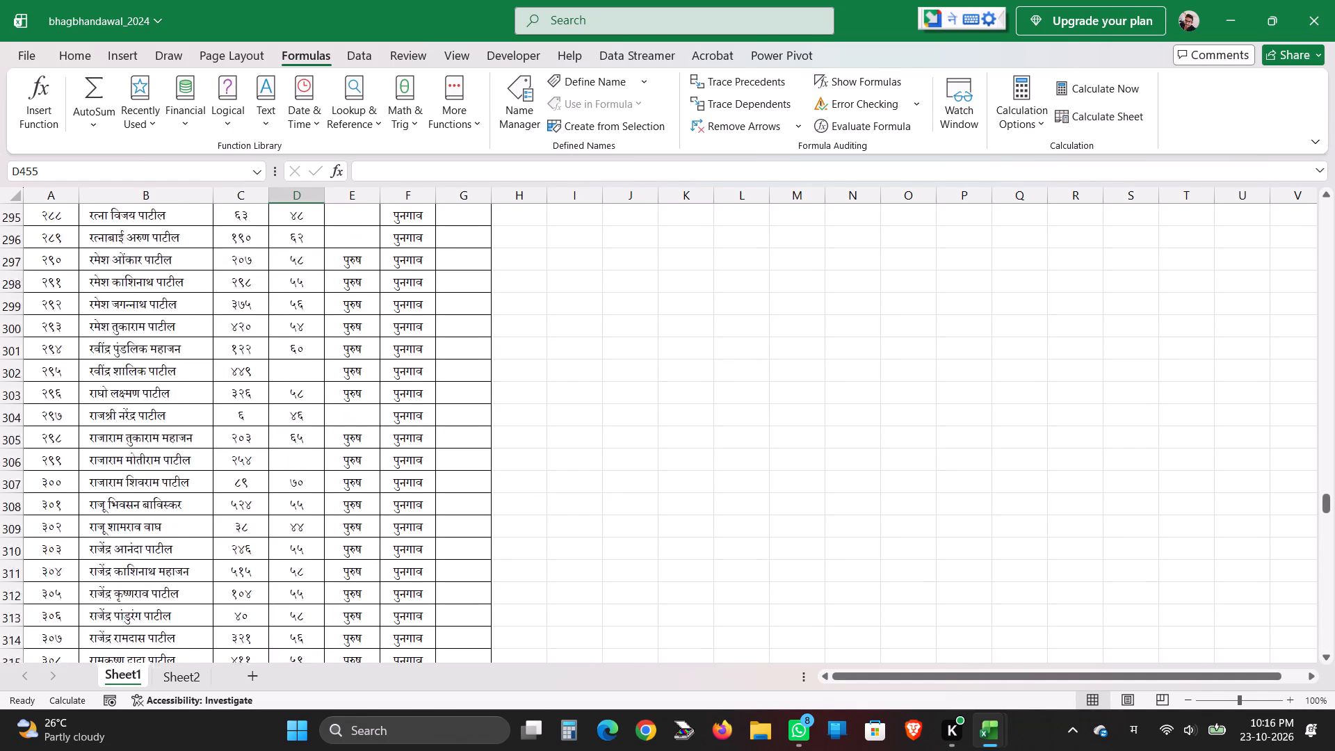
pyautogui.scroll(20, 433, 517)
pyautogui.scroll(18, 433, 517)
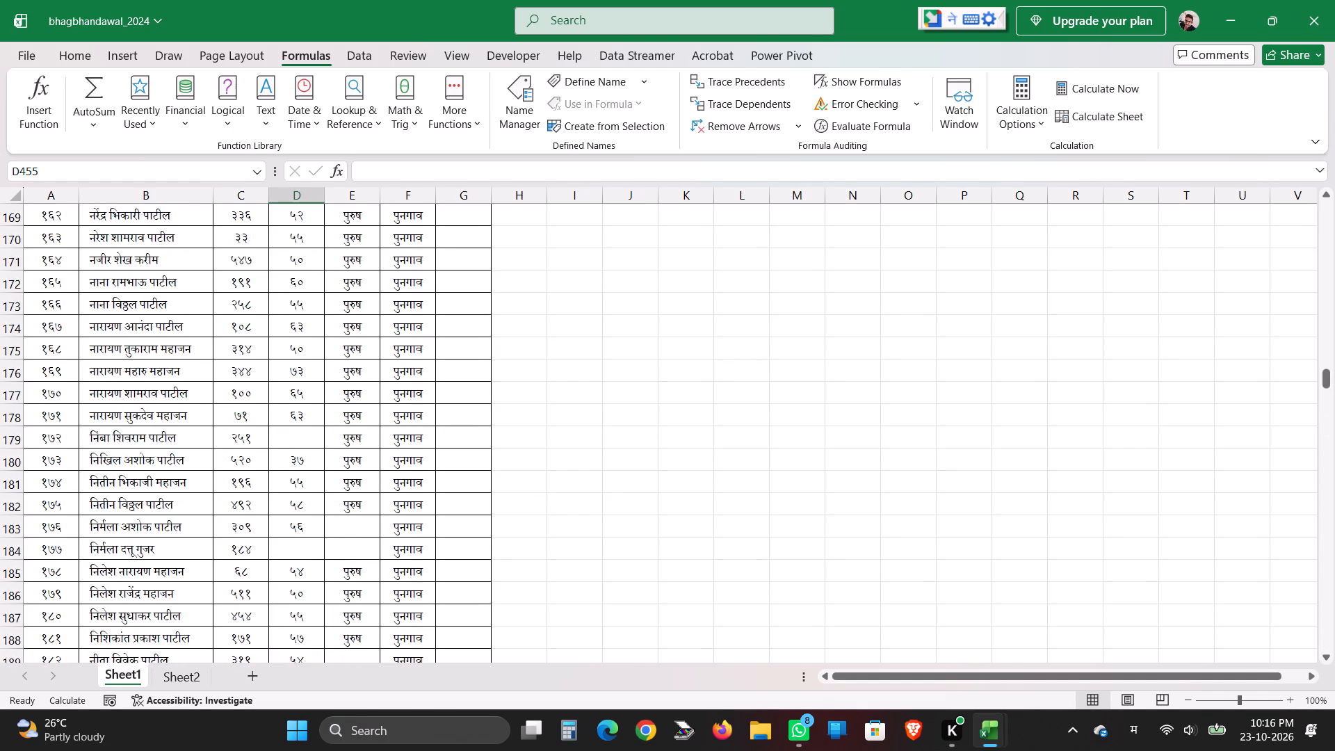
pyautogui.scroll(17, 432, 516)
pyautogui.scroll(19, 431, 515)
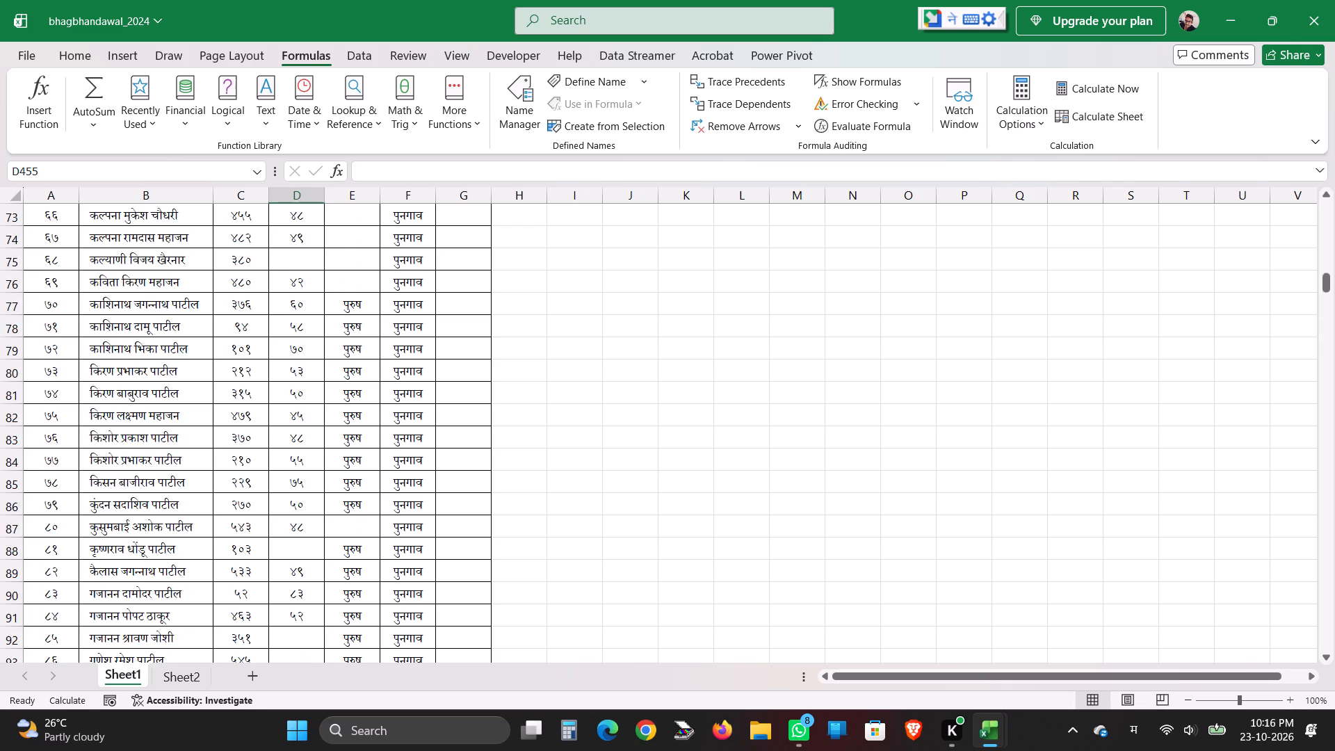
pyautogui.scroll(14, 431, 514)
pyautogui.scroll(14, 430, 513)
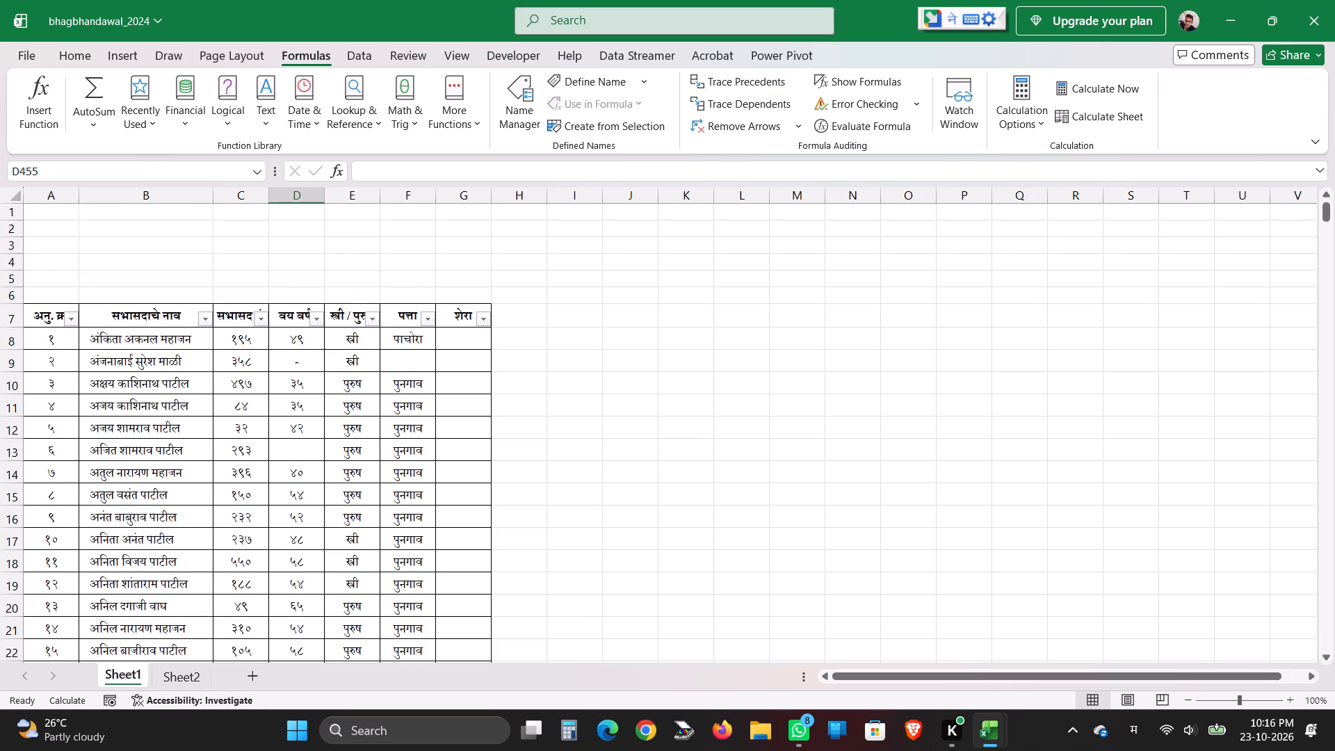
pyautogui.scroll(14, 430, 513)
pyautogui.scroll(7, 430, 512)
pyautogui.click(357, 344)
pyautogui.doubleClick(355, 344)
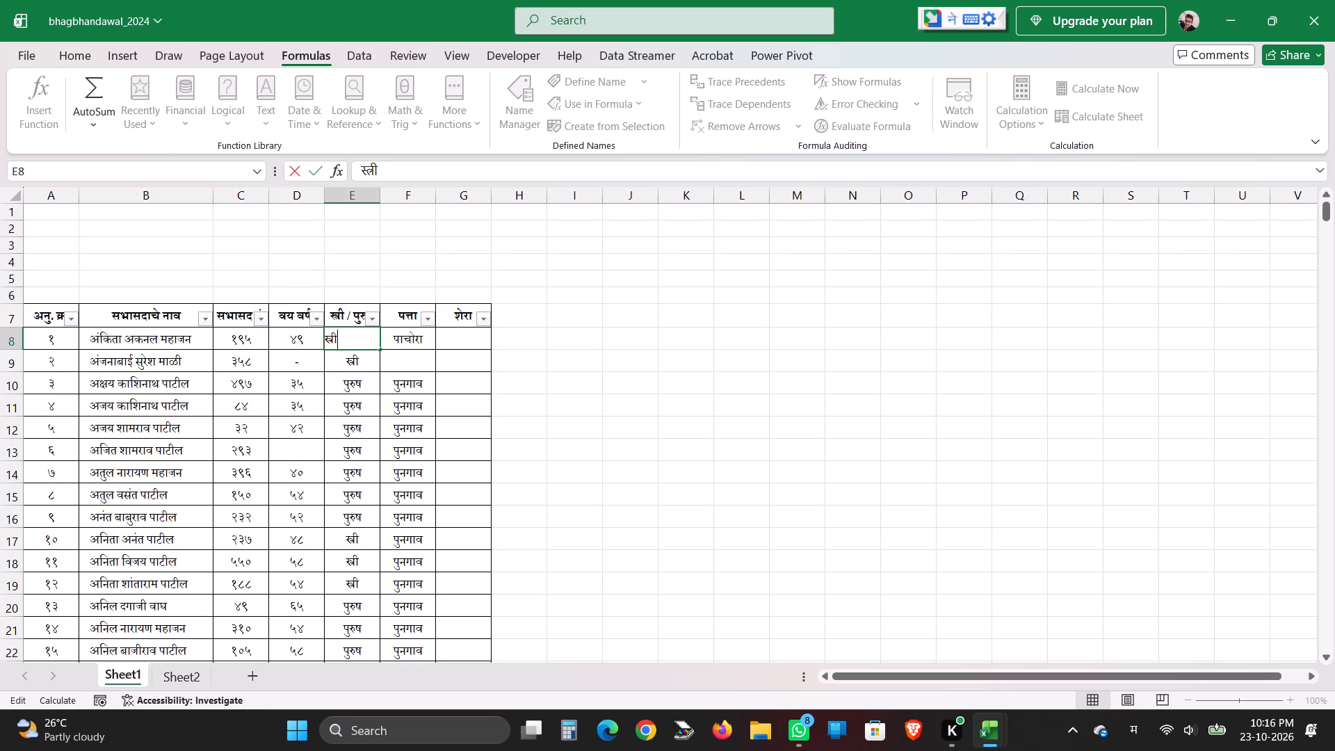
pyautogui.click(351, 360)
pyautogui.click(348, 339)
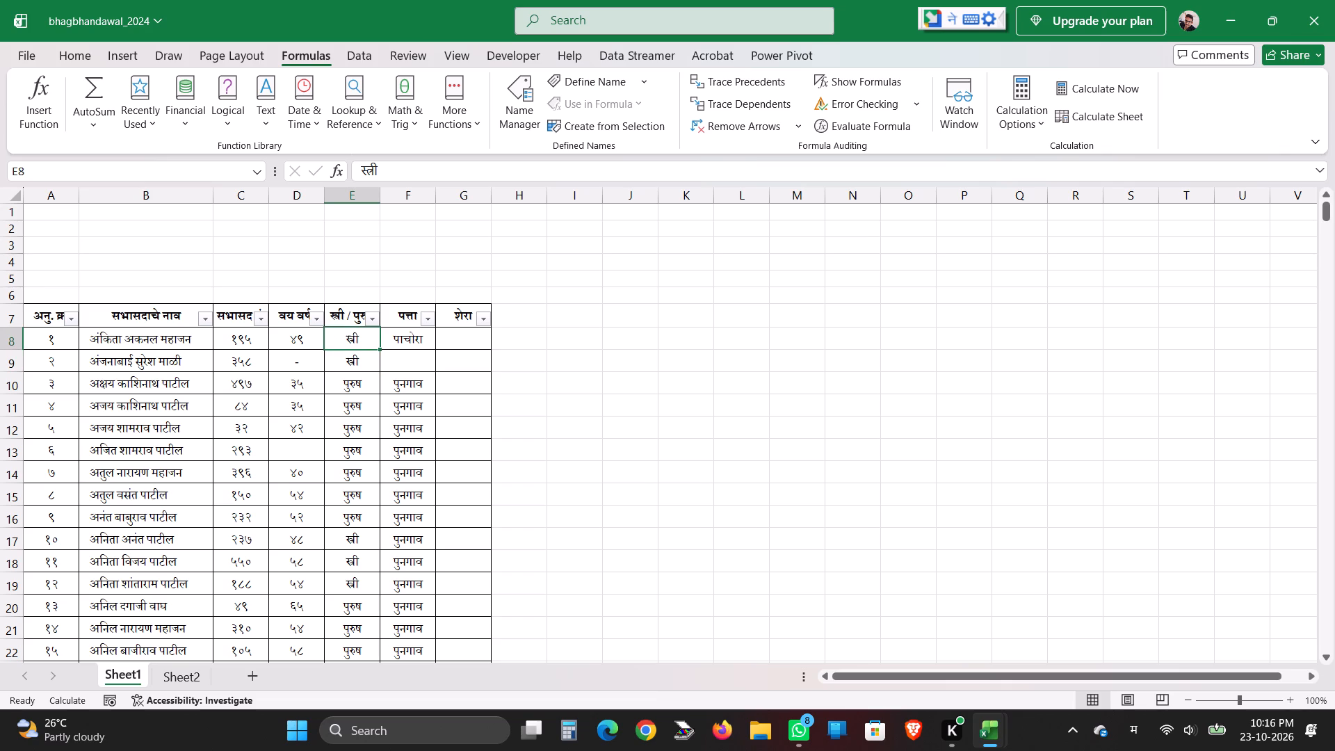
pyautogui.hotkey('ctrl', 'c')
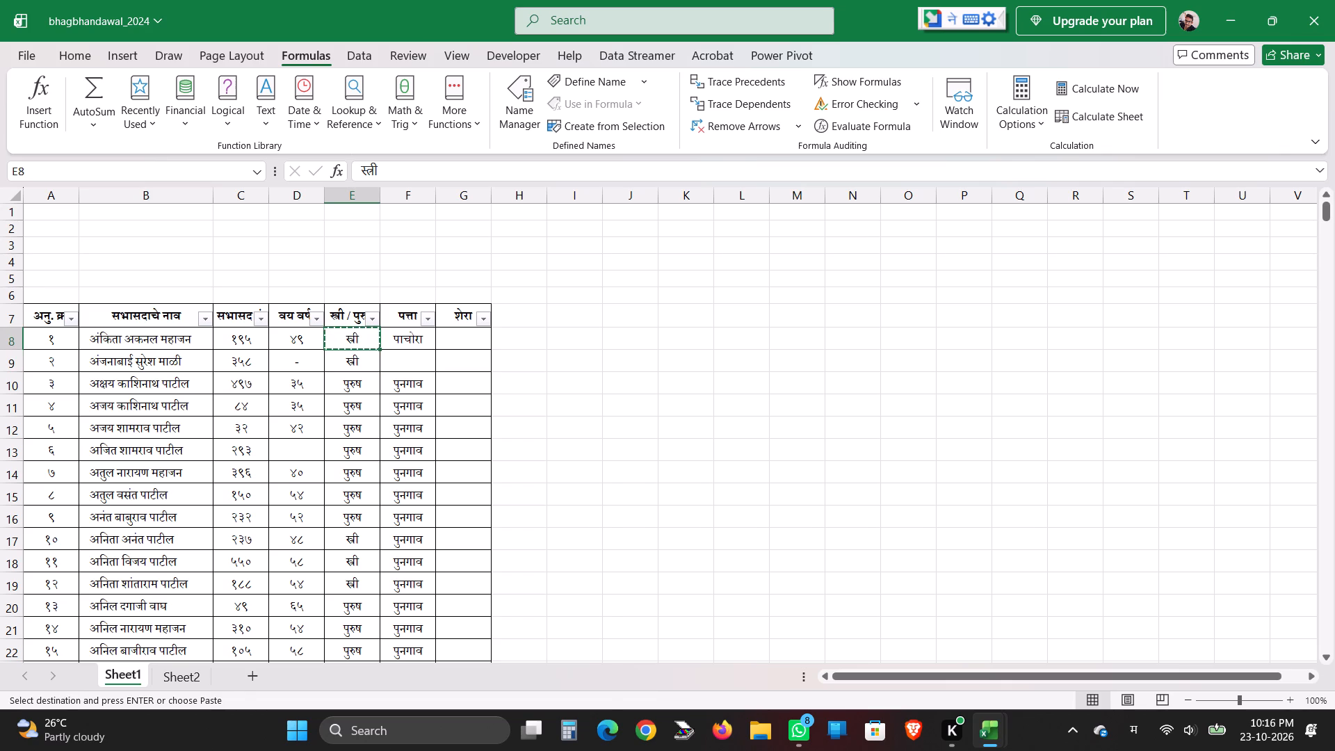
# Filter the स्त्री / पुरुष column to show only the rows with blank entries.
pyautogui.click(369, 316)
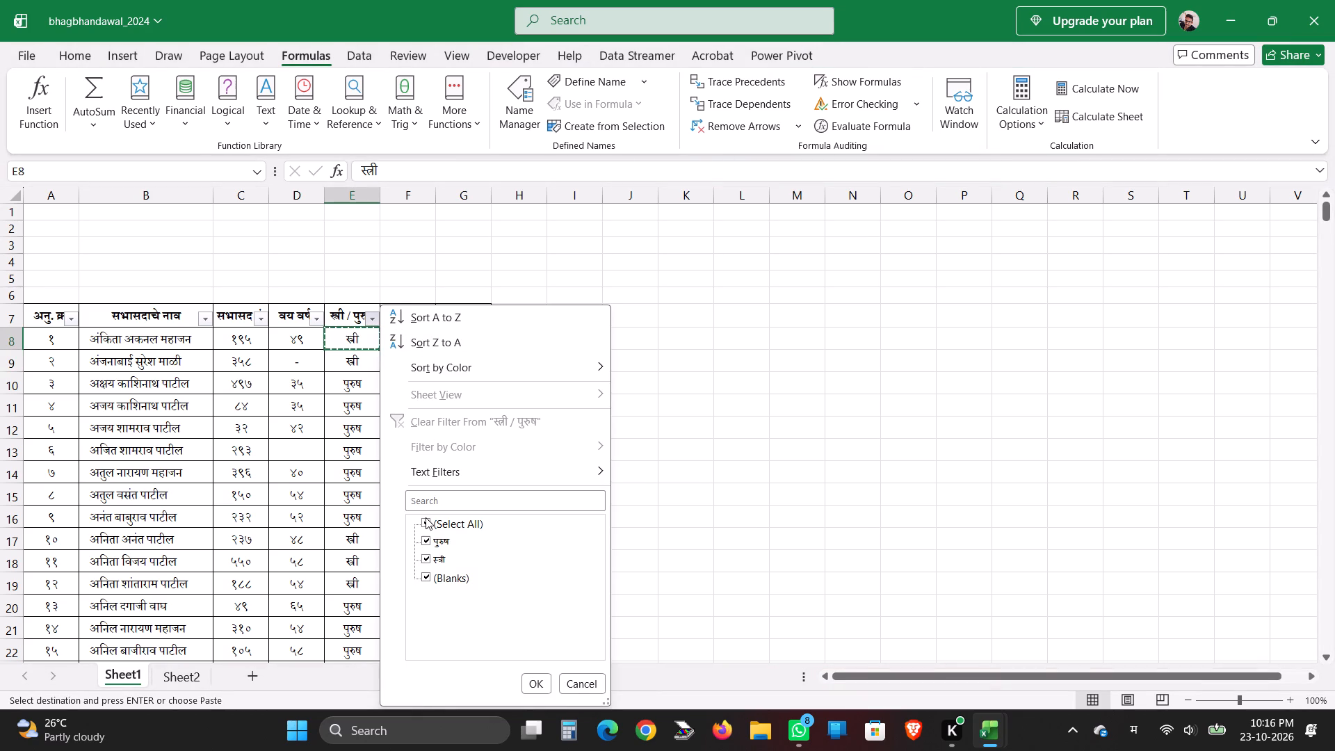
pyautogui.click(426, 517)
pyautogui.click(426, 574)
pyautogui.click(532, 680)
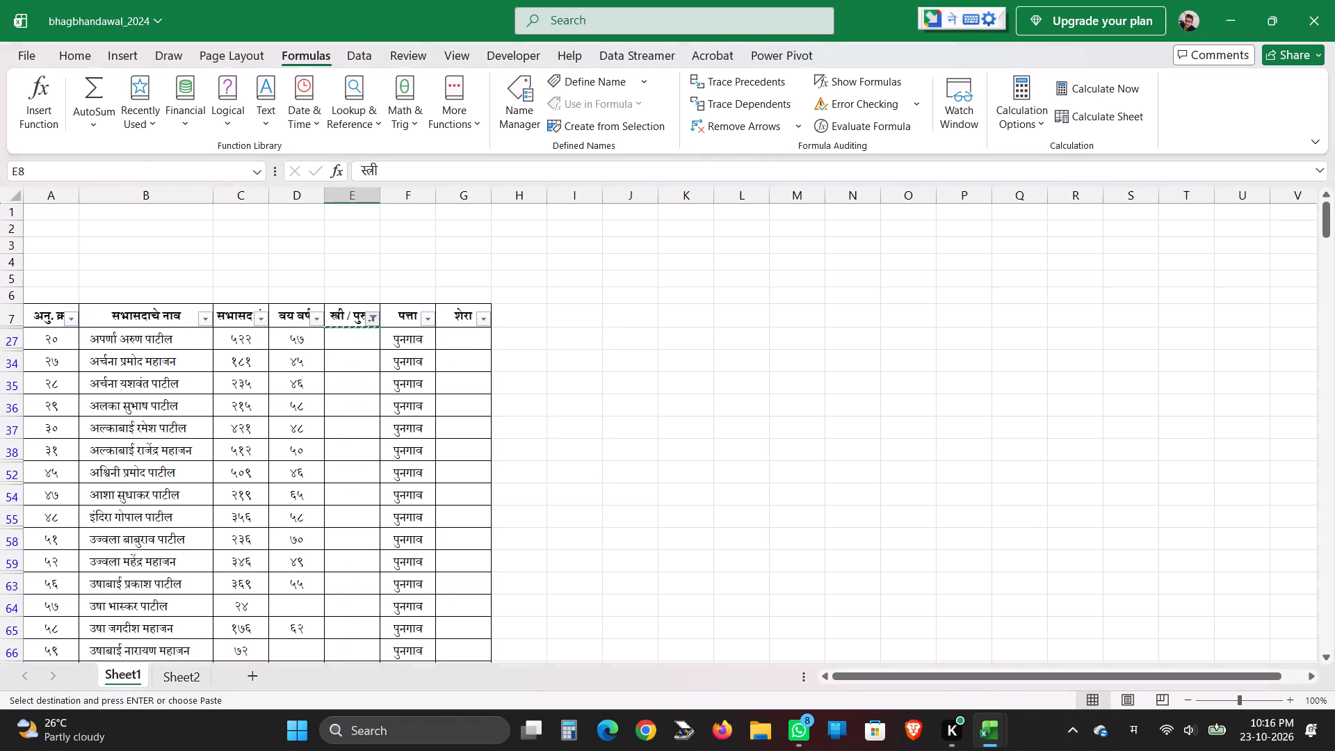
# Paste the copied स्त्री into all the filtered blank gender cells from E27 to E453.
pyautogui.moveTo(356, 339); pyautogui.dragTo(343, 655)
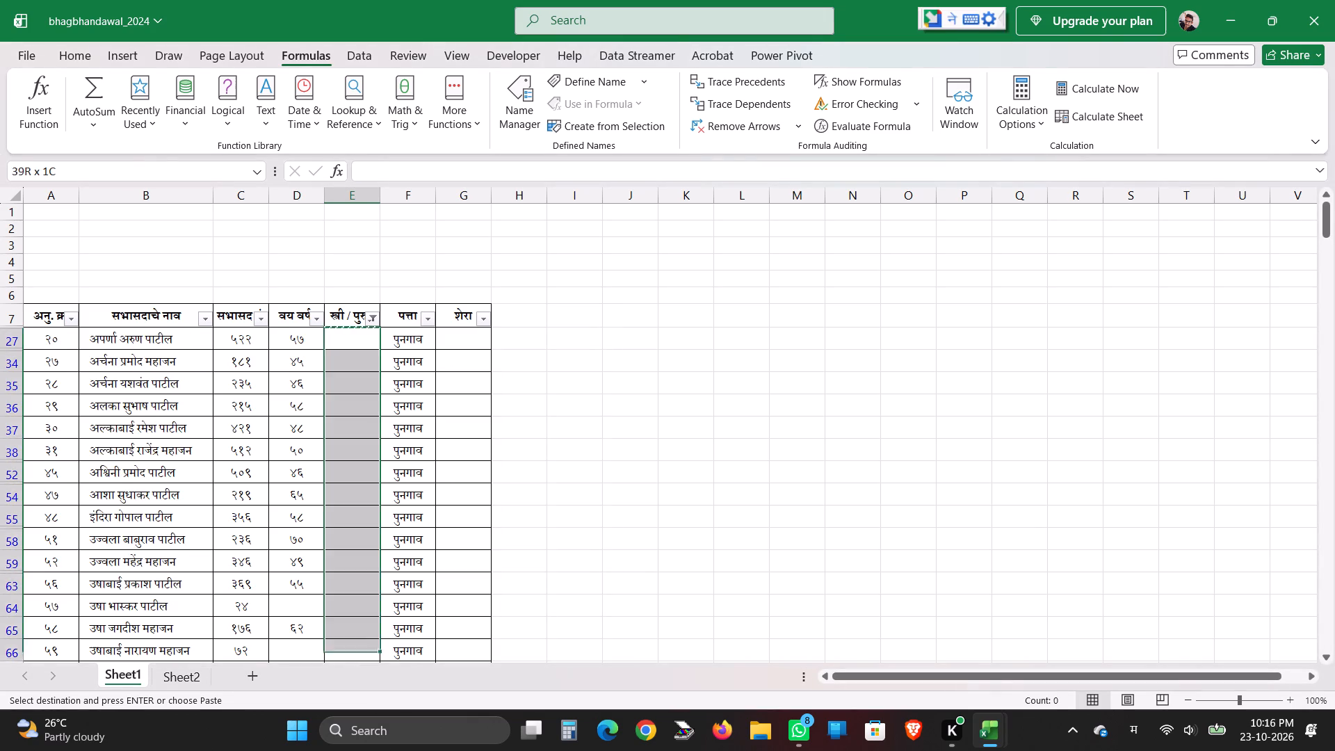
pyautogui.moveTo(343, 655); pyautogui.dragTo(344, 681)
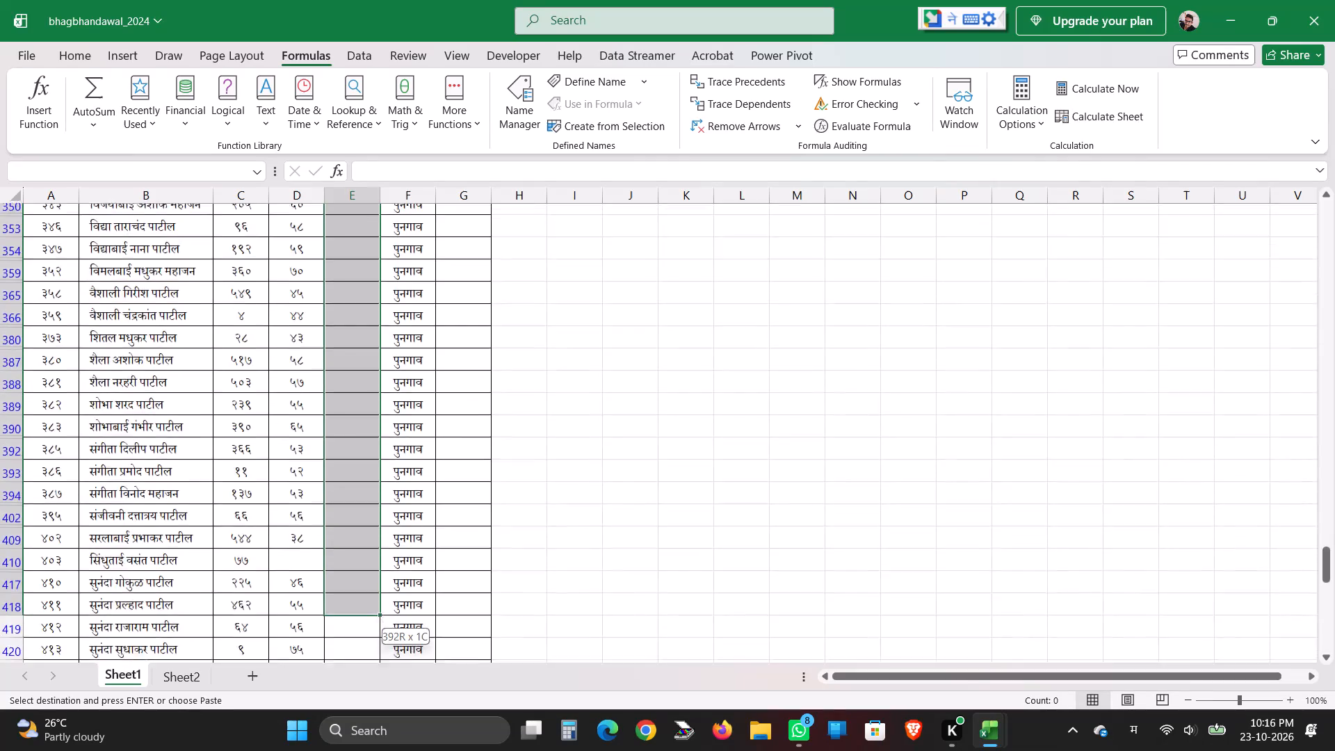
pyautogui.moveTo(344, 681); pyautogui.dragTo(350, 635)
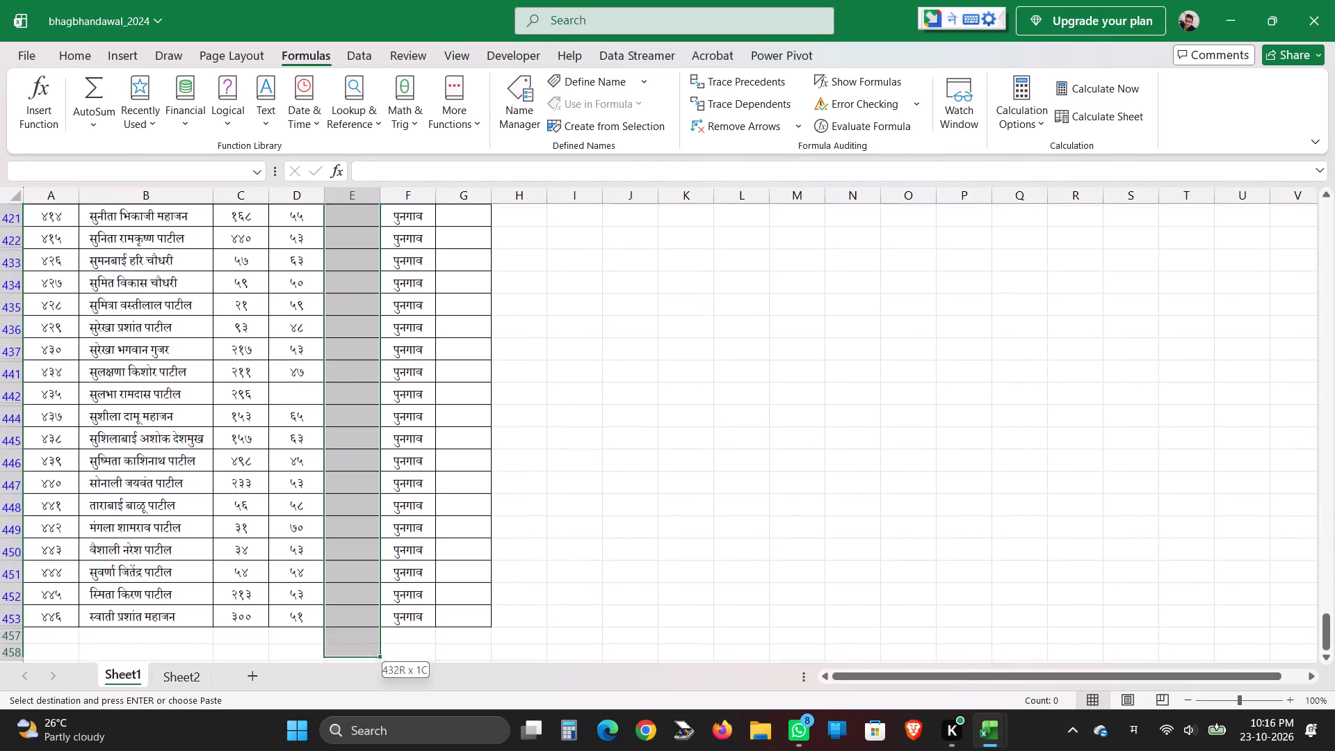
pyautogui.moveTo(350, 635); pyautogui.dragTo(350, 618)
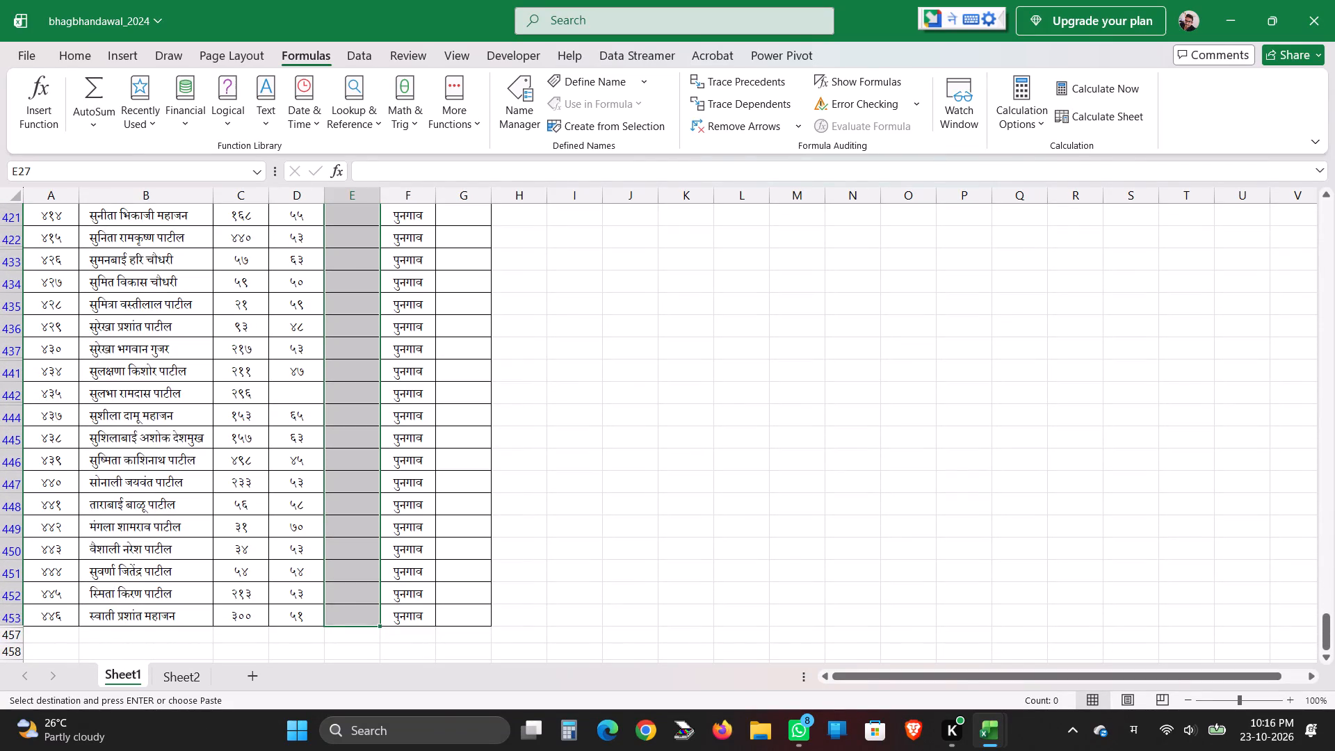
pyautogui.scroll(1, 189, 494)
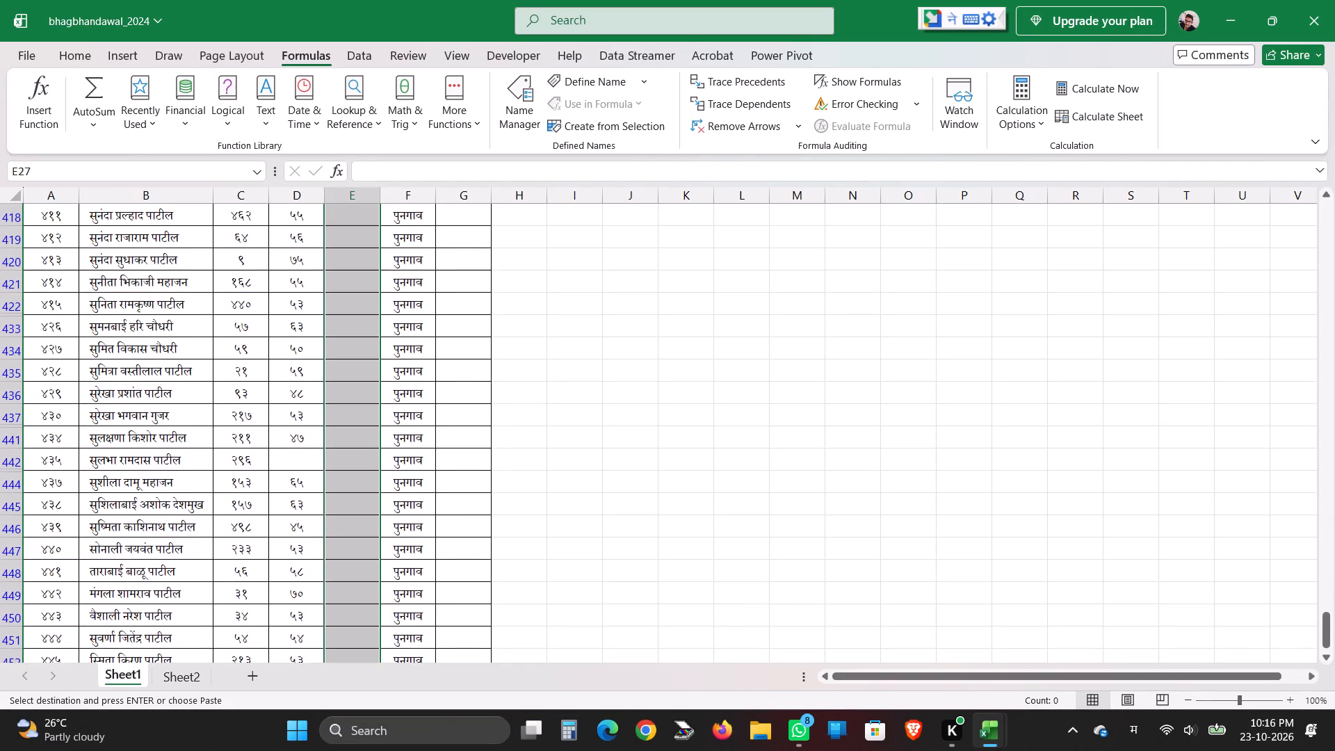
pyautogui.hotkey('ctrl', 'v')
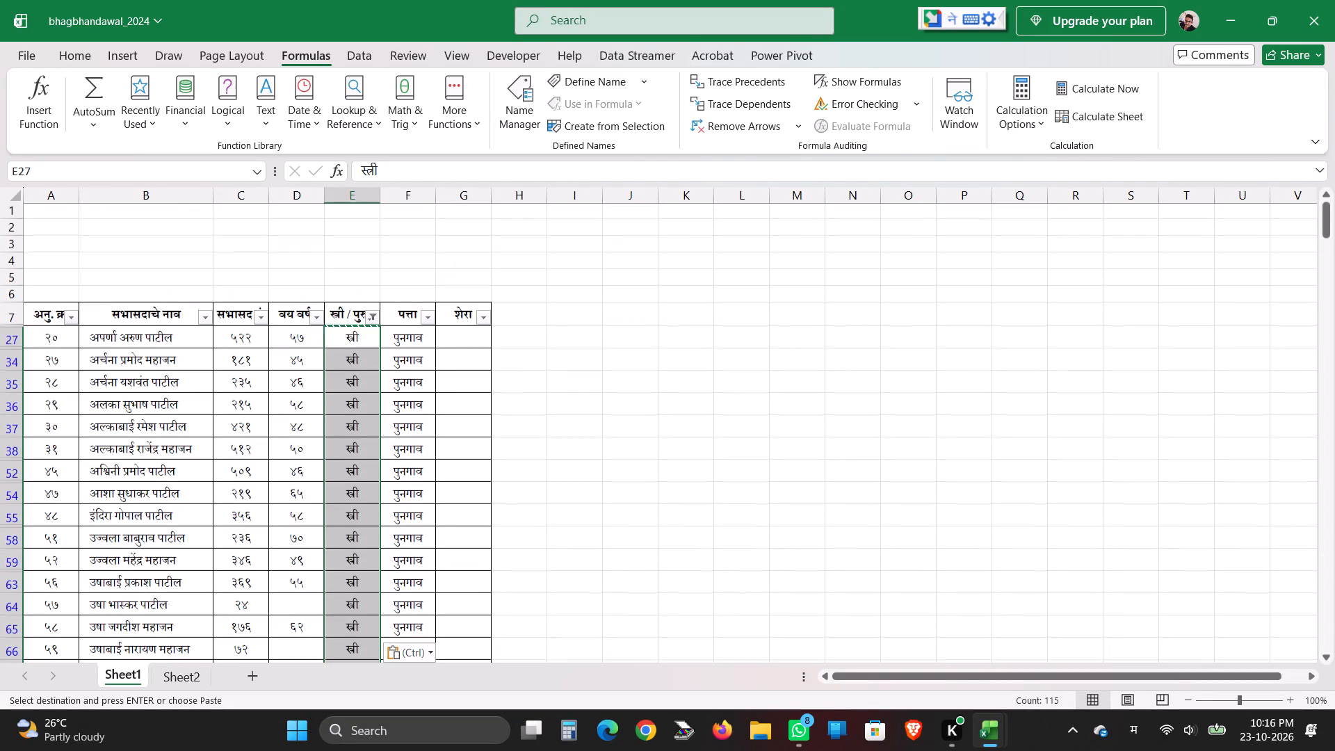
# Check the pasted gender entries in column E through the filtered list.
pyautogui.scroll(-12, 192, 487)
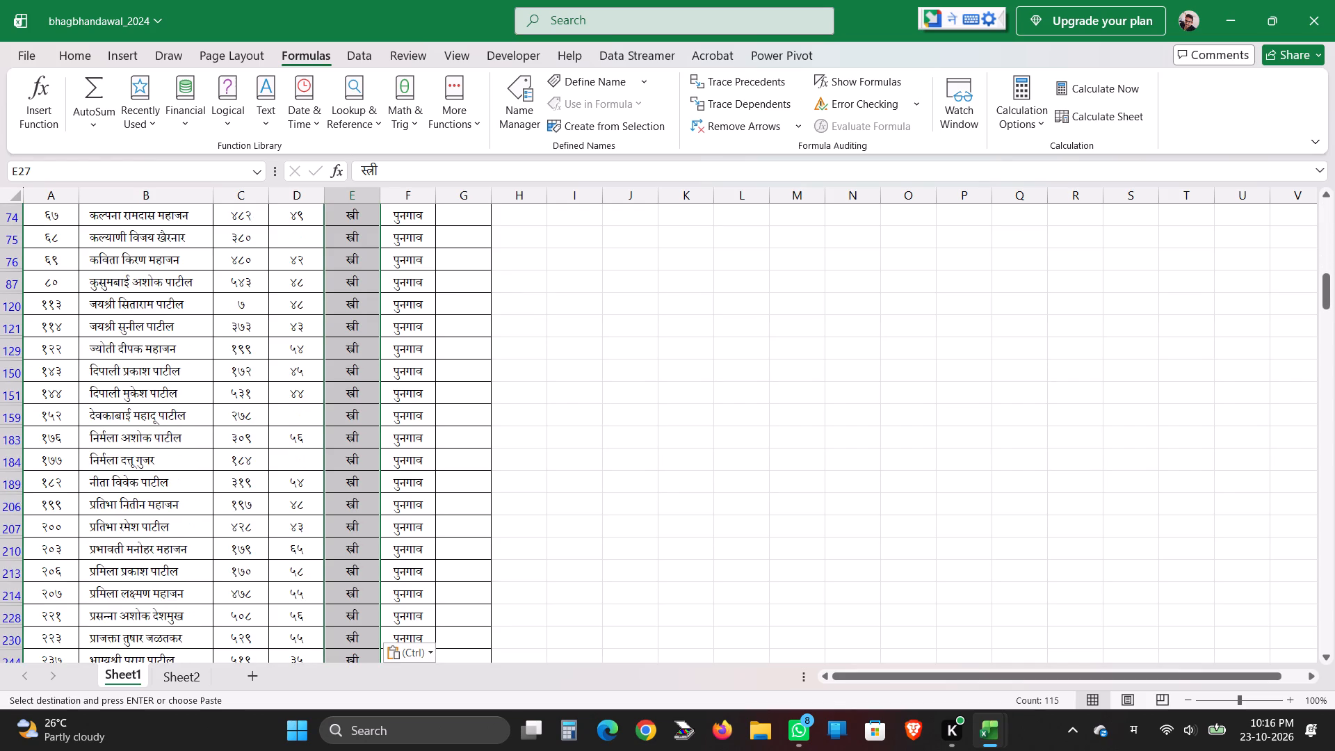
pyautogui.scroll(-6, 192, 488)
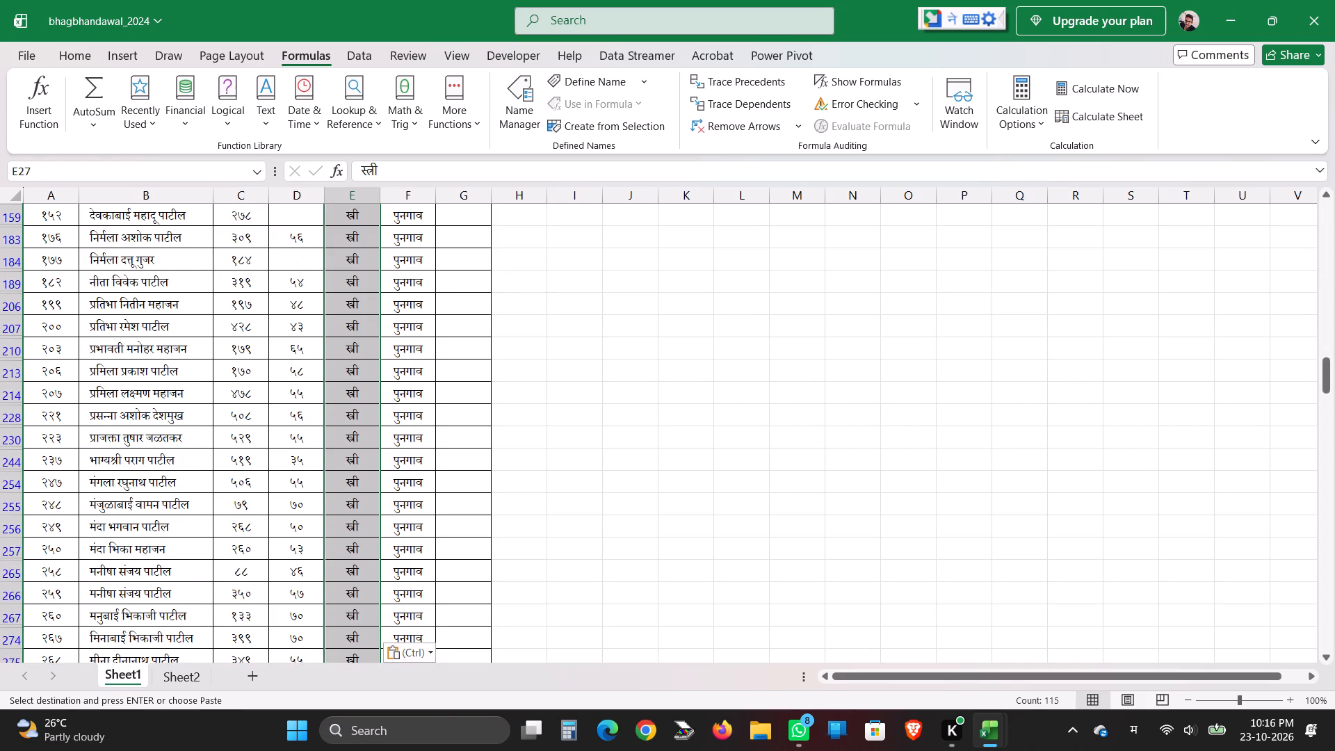
pyautogui.scroll(11, 188, 487)
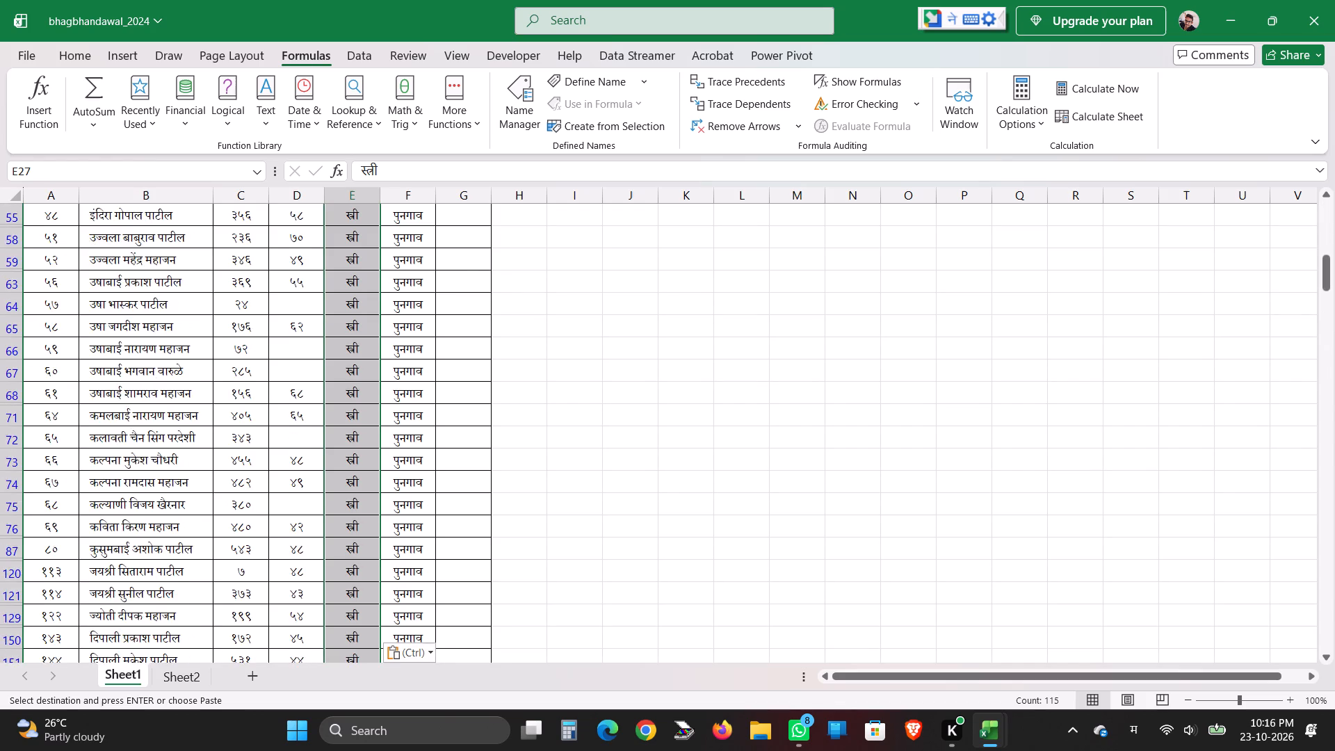
pyautogui.scroll(6, 190, 486)
pyautogui.click(795, 359)
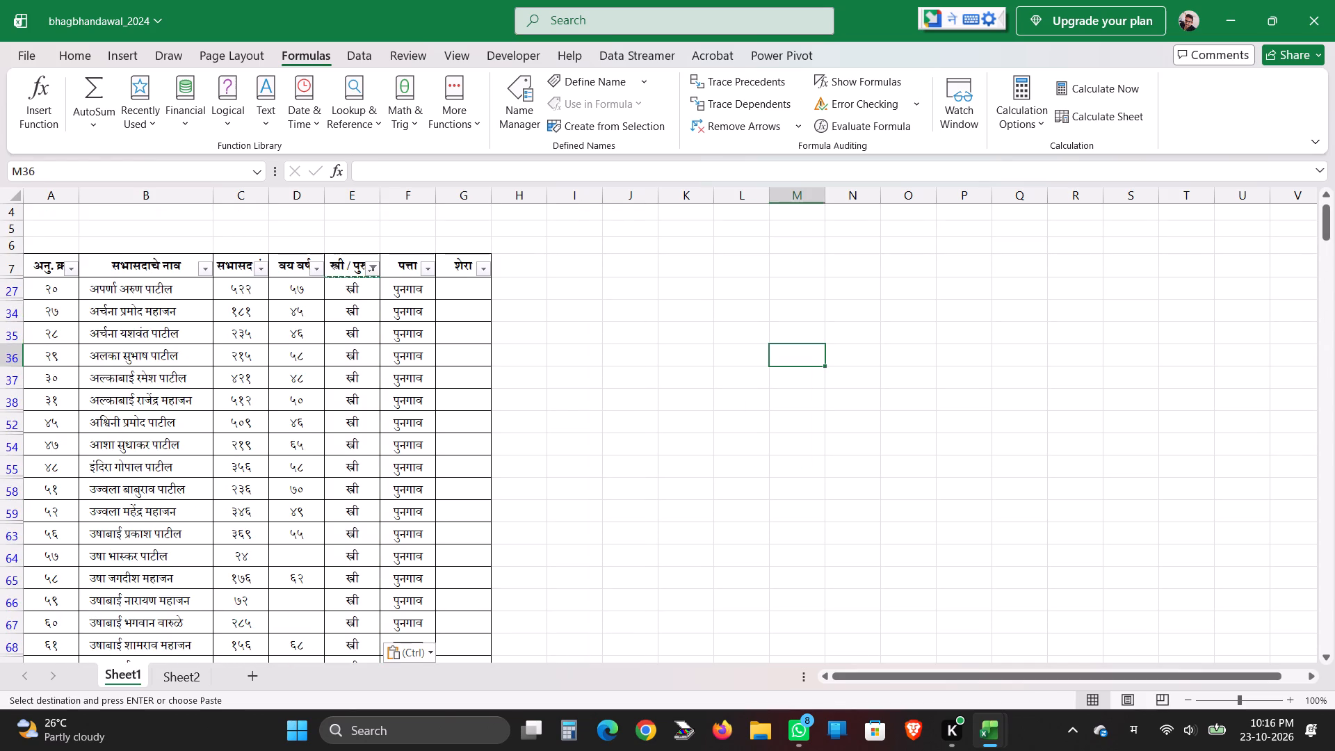
# Reset the स्त्री / पुरुष column filter to show all member rows.
pyautogui.click(373, 274)
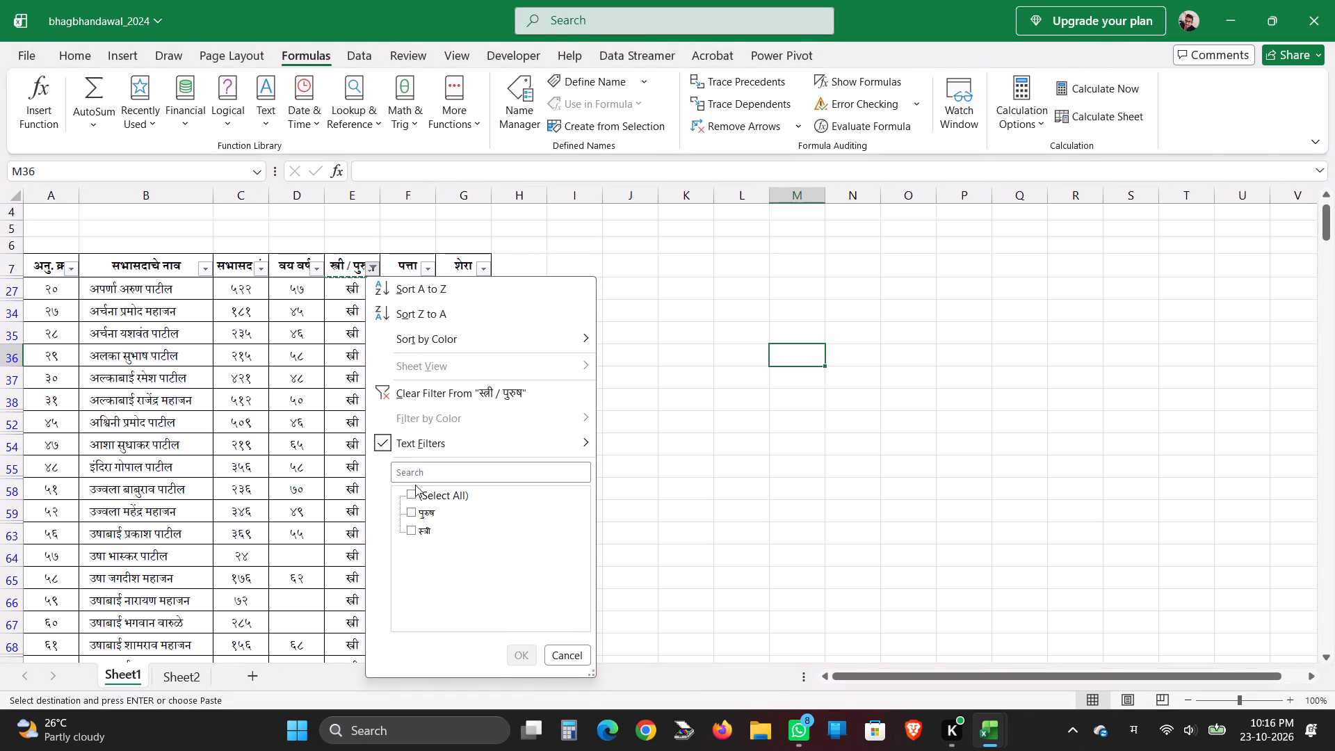
pyautogui.click(412, 494)
pyautogui.click(519, 661)
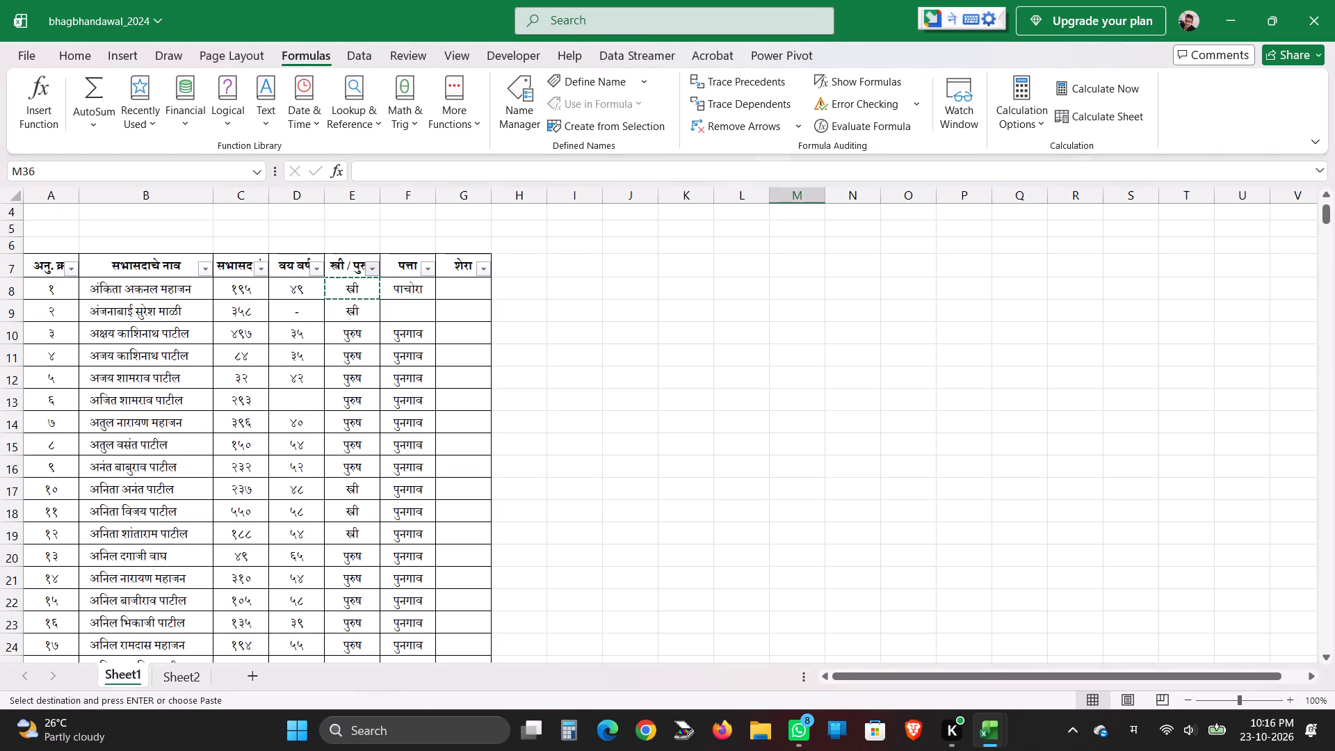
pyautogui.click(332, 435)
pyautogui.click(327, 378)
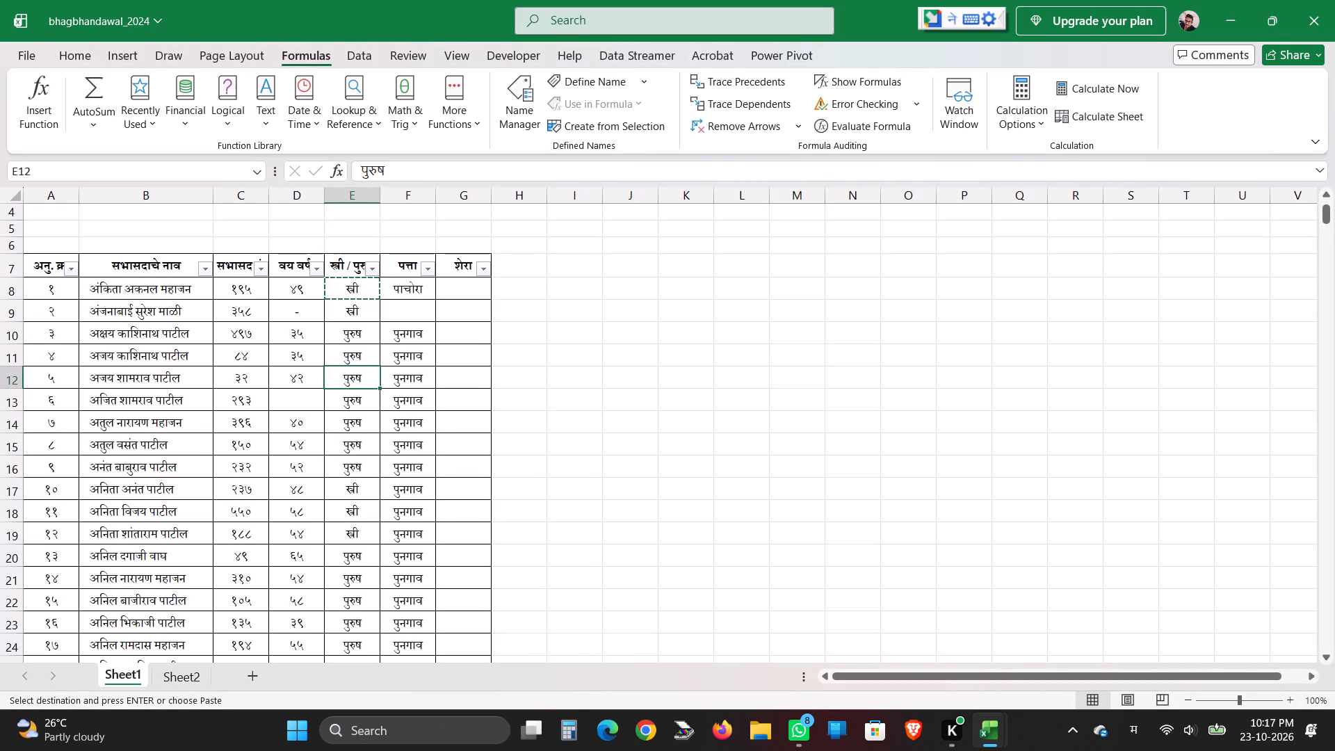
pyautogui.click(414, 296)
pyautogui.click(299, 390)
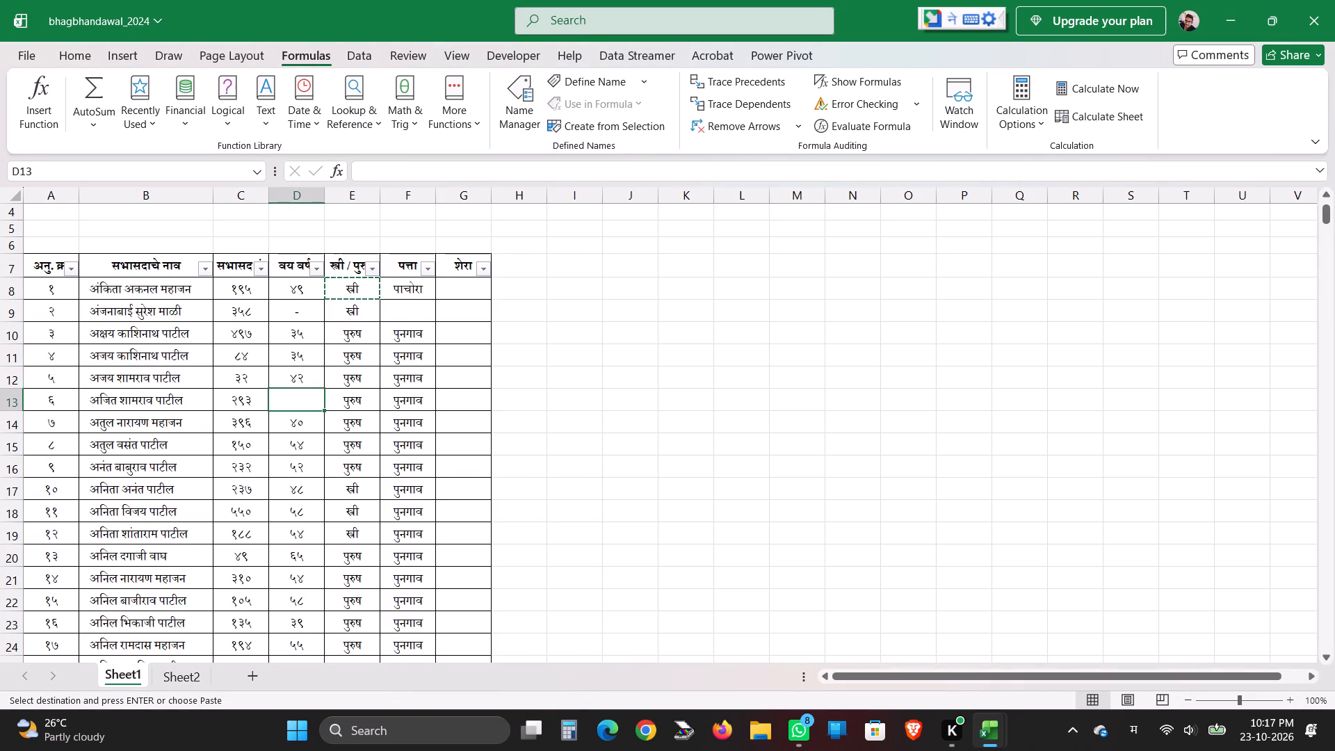
# Enter the remark सभासद रद्द in cell G9 of the शेरा column.
pyautogui.click(468, 283)
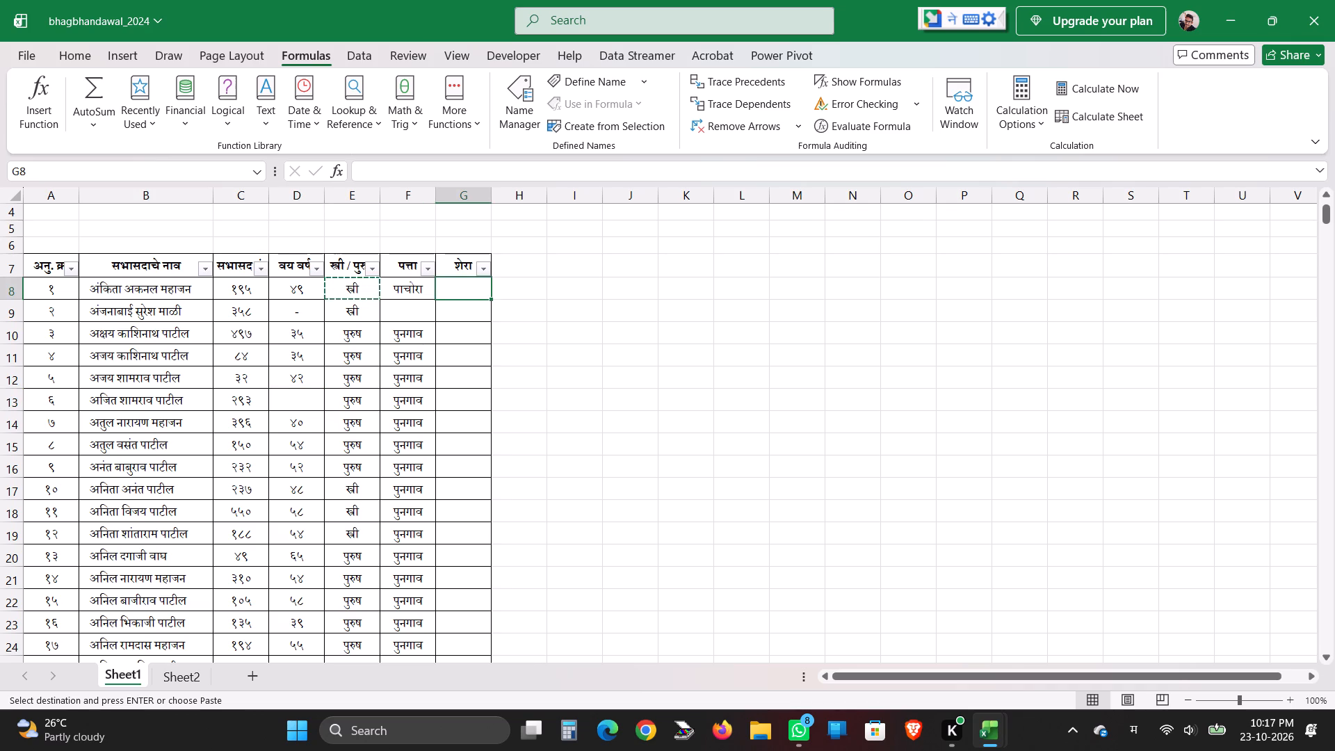
pyautogui.click(472, 310)
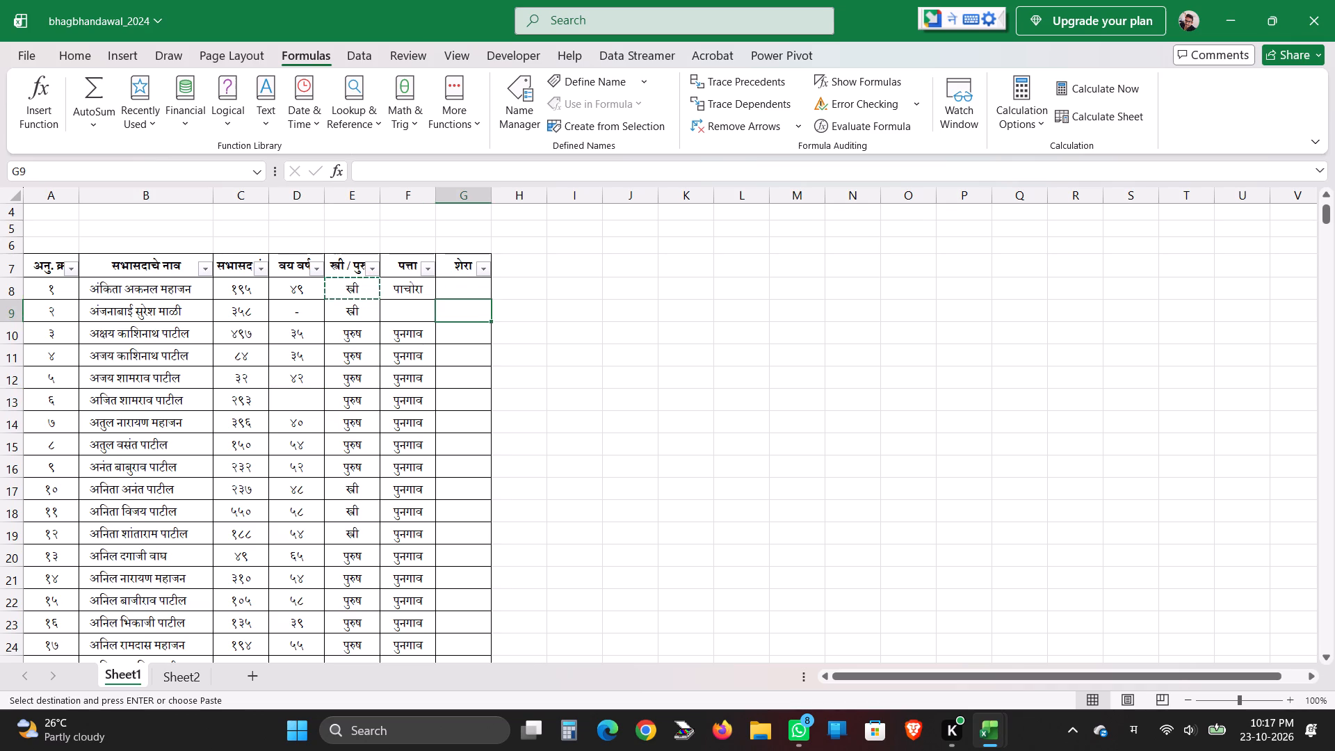
pyautogui.write('sa')
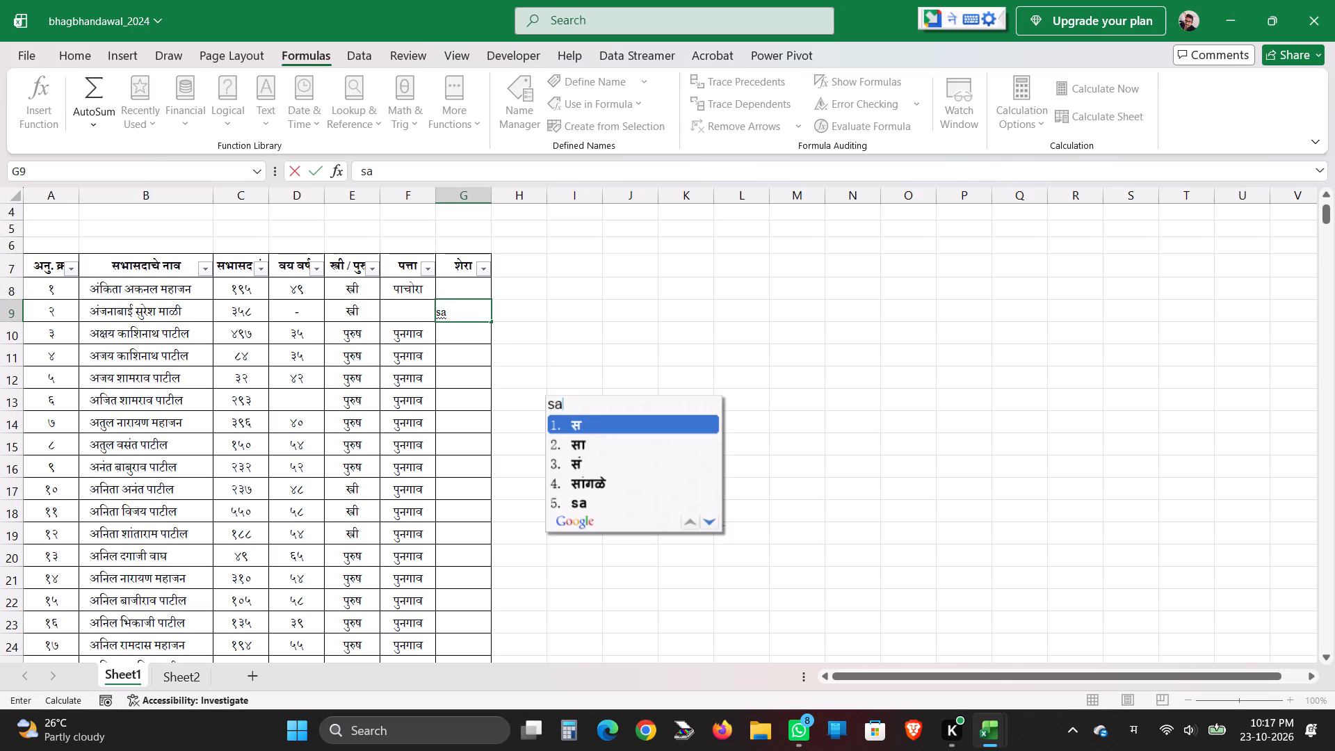
pyautogui.write('bhasad')
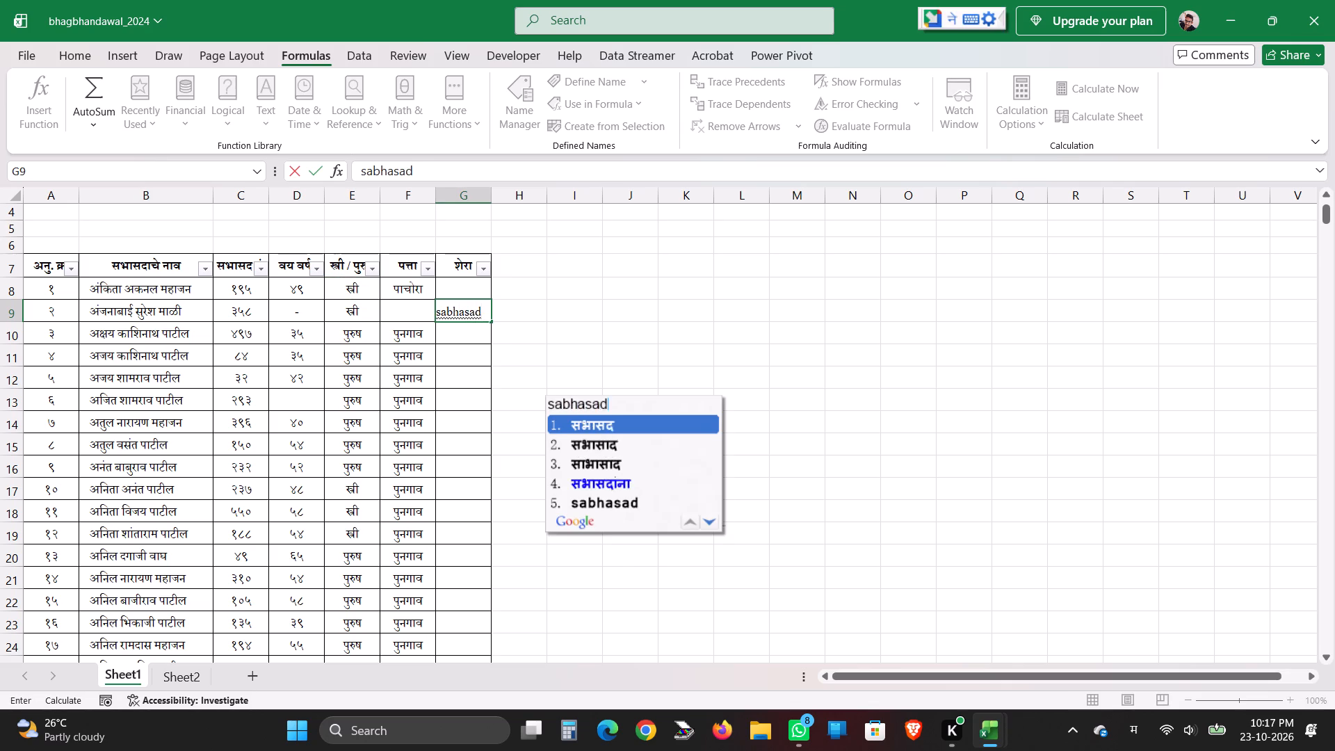
pyautogui.press('space')
pyautogui.write('radd')
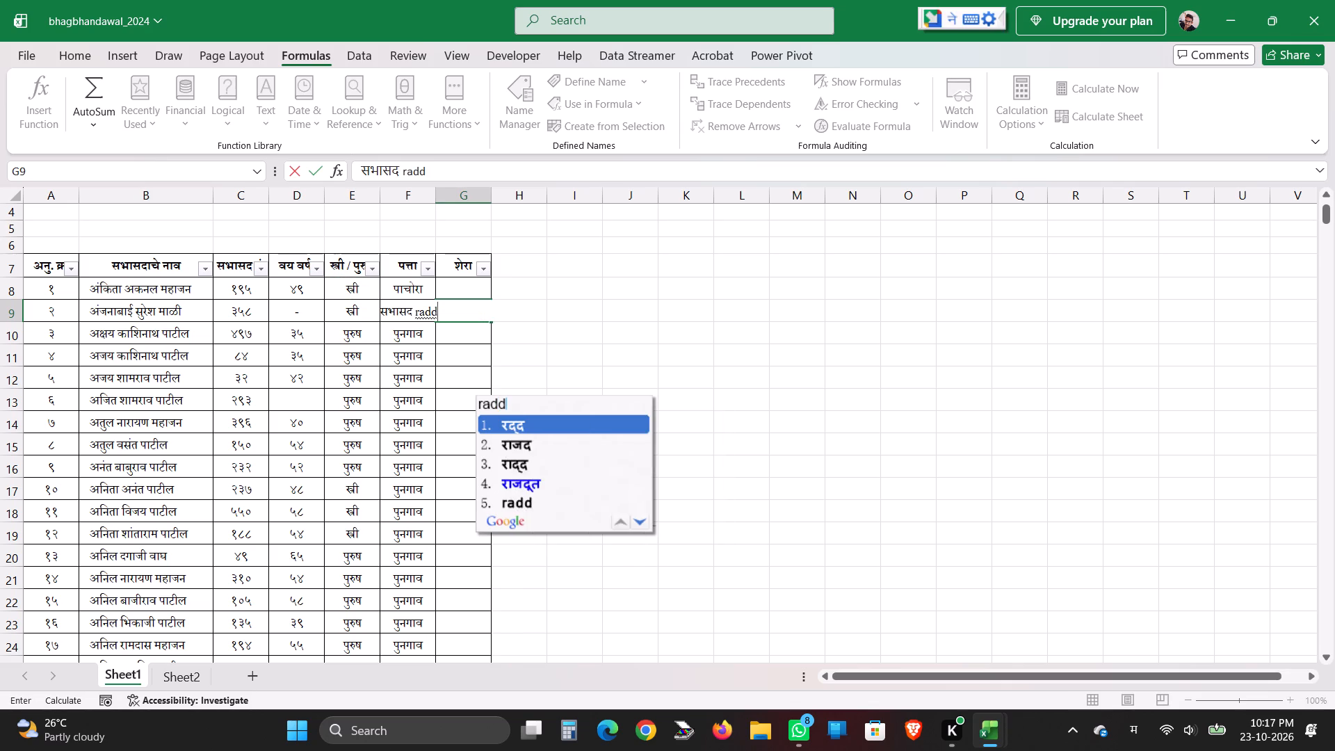
pyautogui.press('Return')
pyautogui.press('Return')
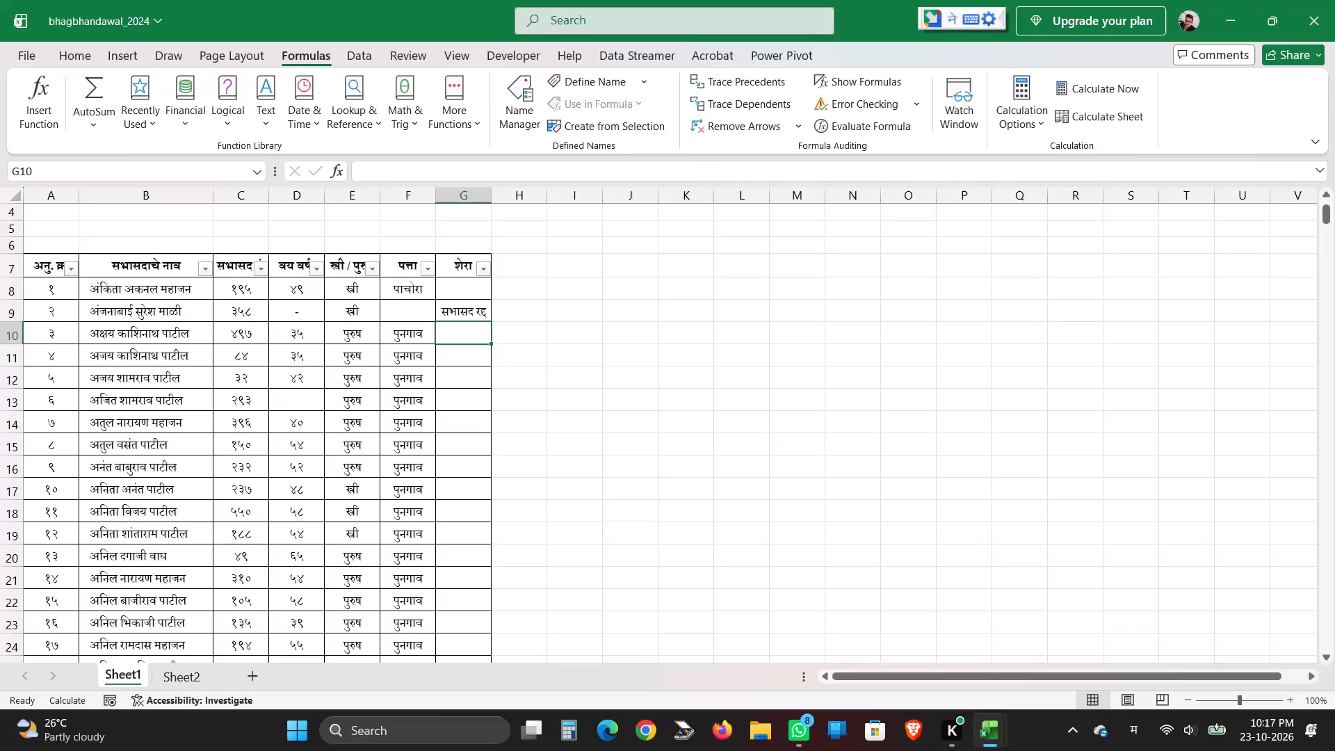
# Filter the वय वर्ष column to show only the rows with blank ages.
pyautogui.press('Return')
pyautogui.press('Return')
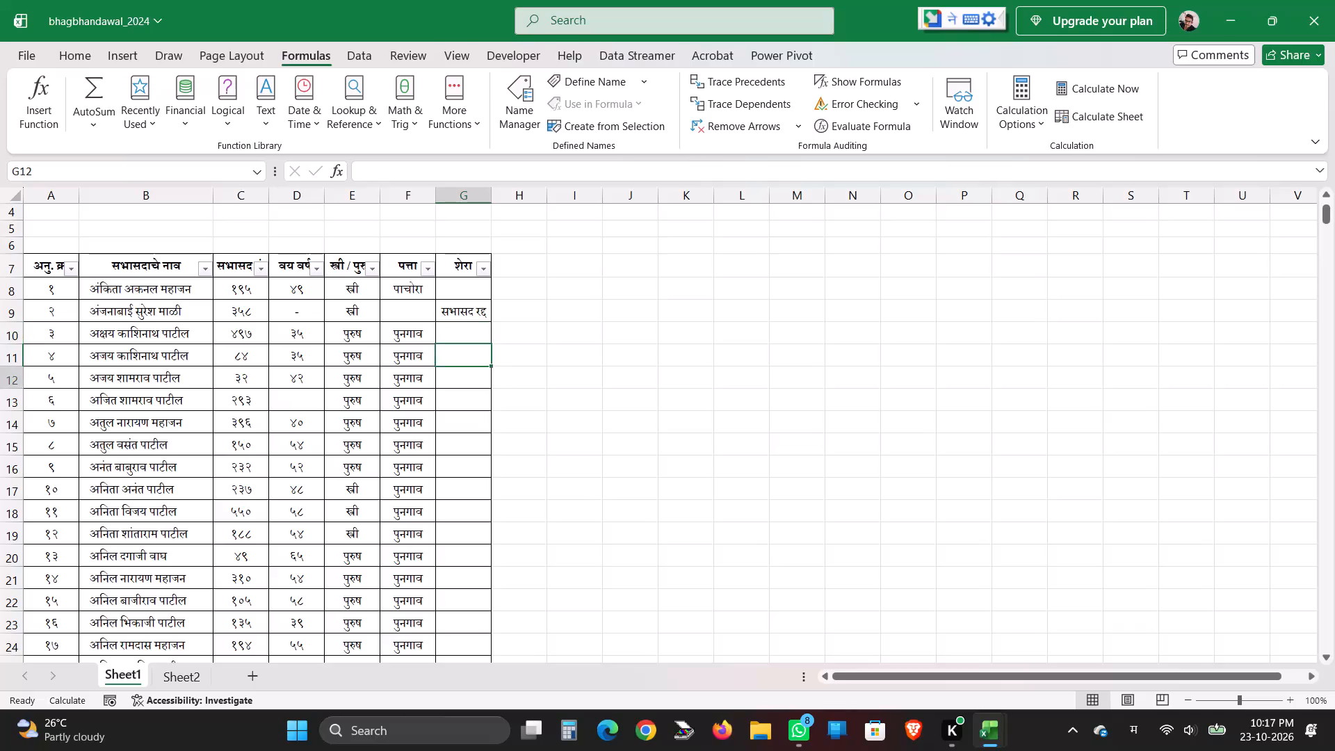
pyautogui.press('Return')
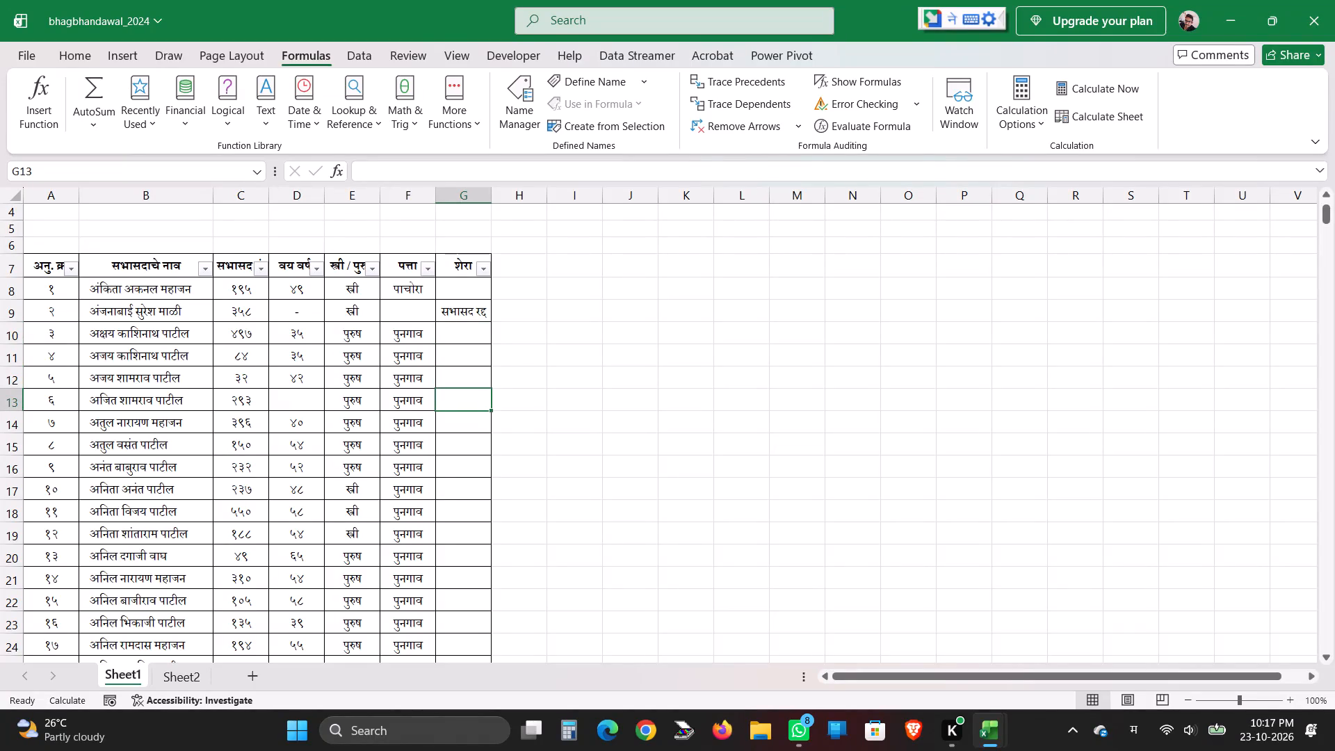
pyautogui.click(321, 271)
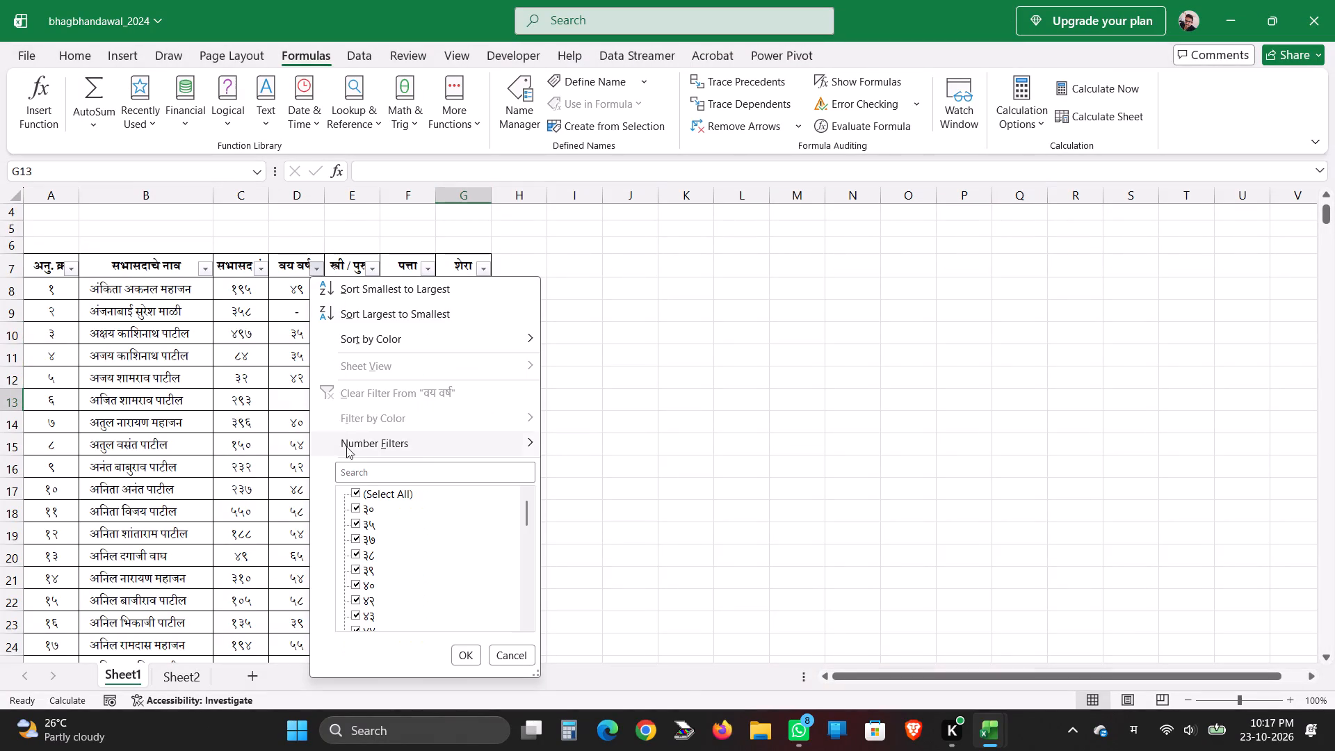
pyautogui.click(355, 493)
pyautogui.scroll(-2, 384, 606)
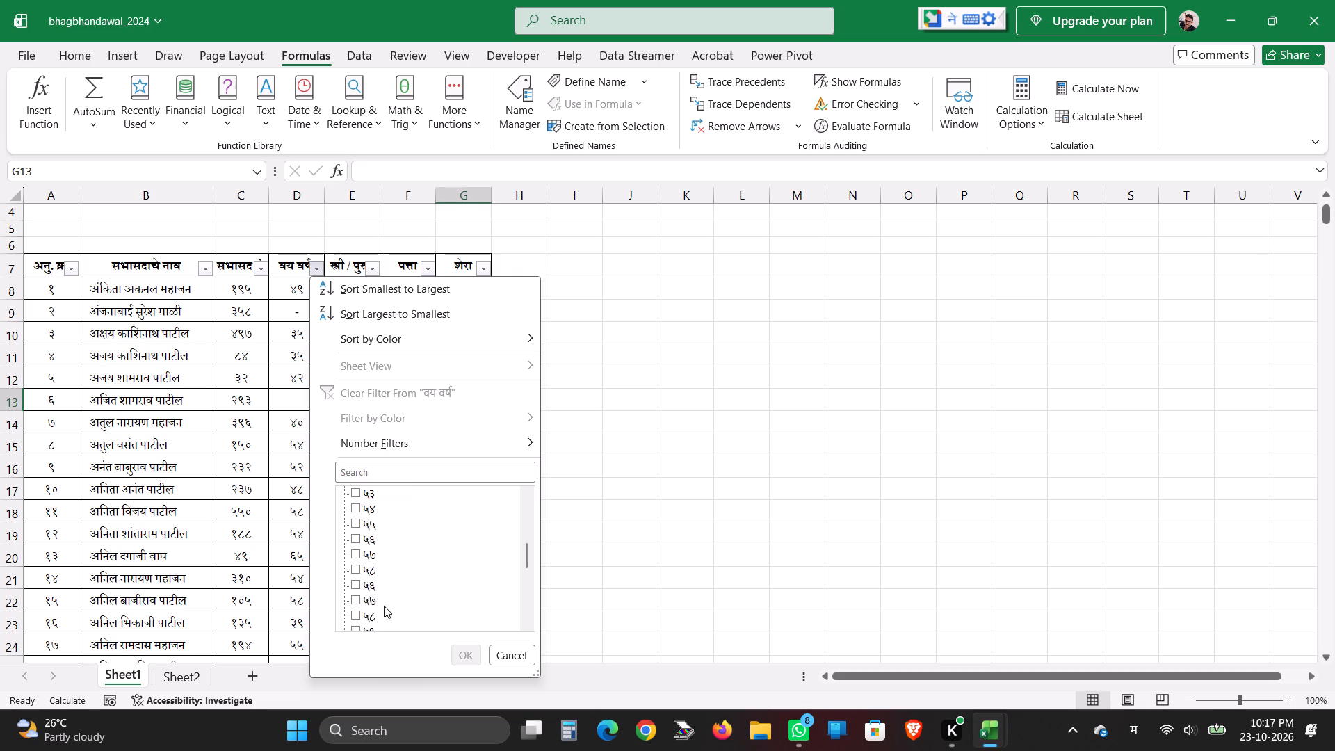
pyautogui.scroll(-19, 384, 606)
pyautogui.click(378, 622)
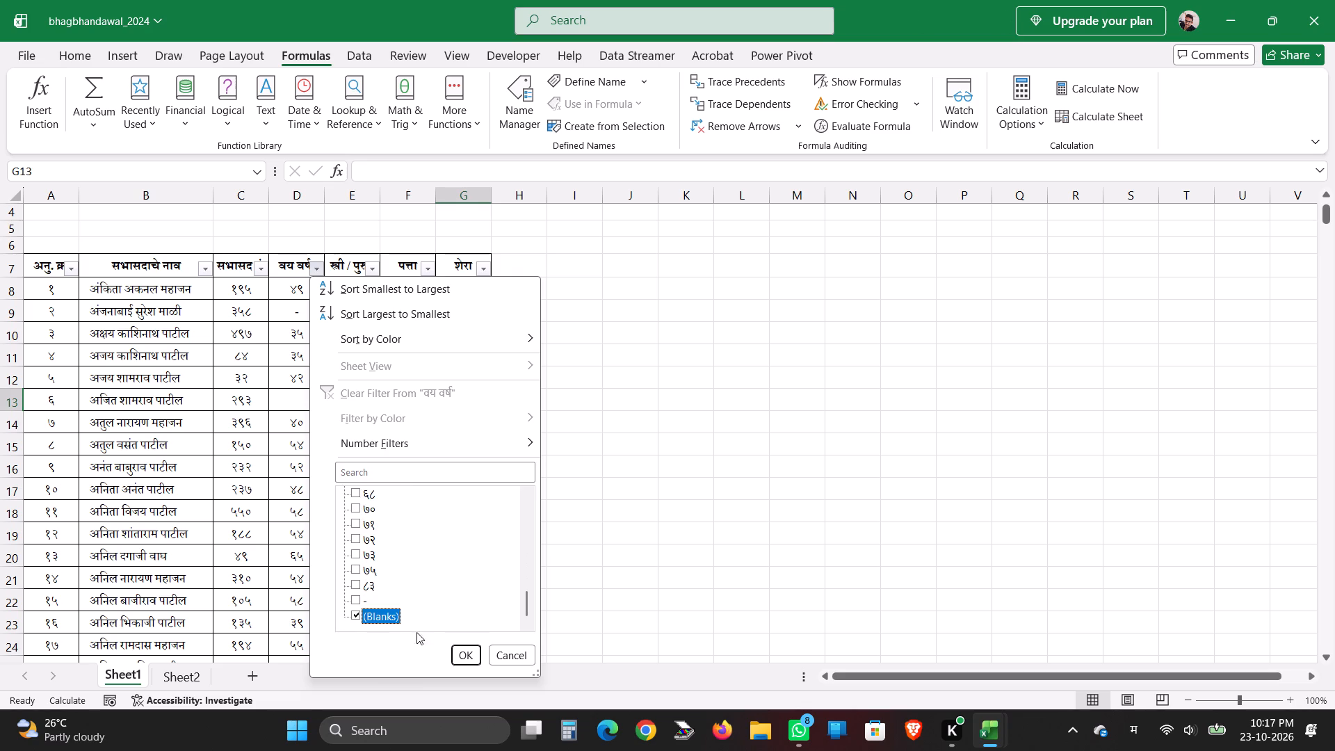
pyautogui.click(462, 652)
# Enter the remark मयत in cell G13, the first row of the filtered blank-age list.
pyautogui.scroll(-20, 375, 468)
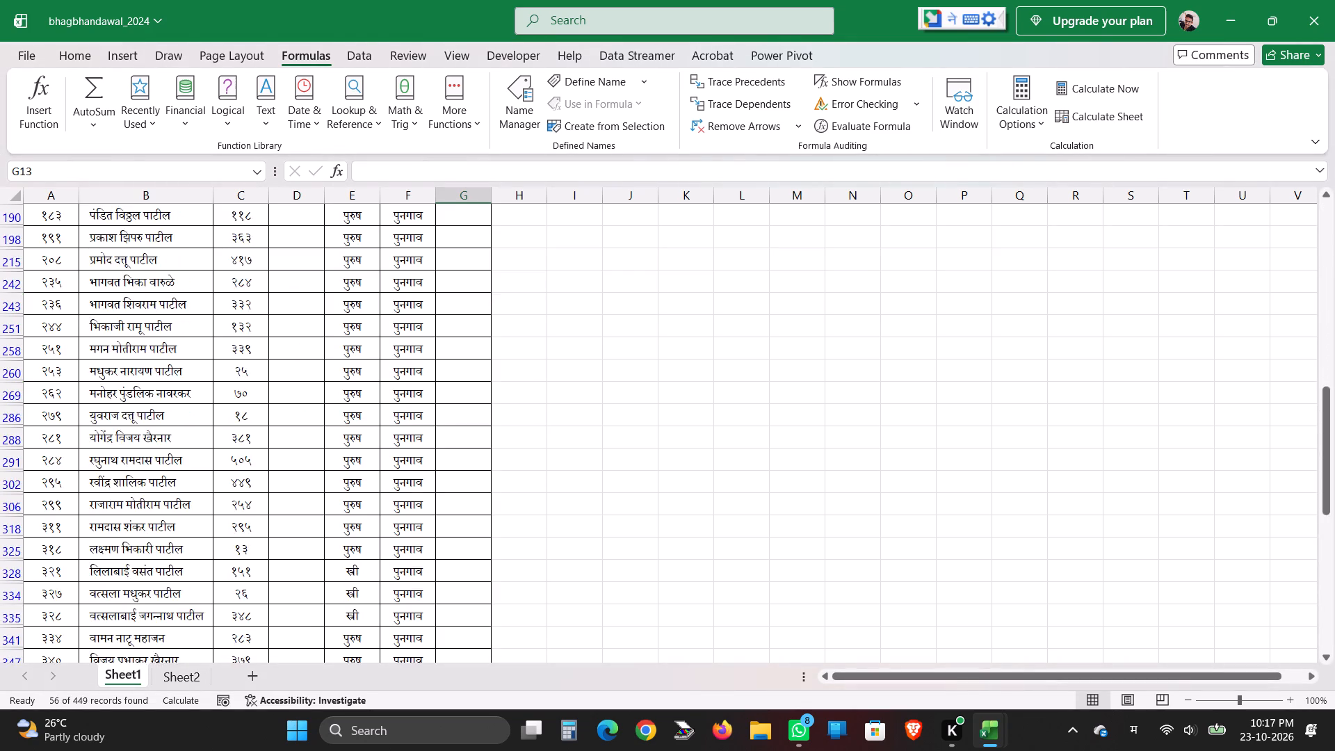
pyautogui.scroll(-20, 375, 468)
pyautogui.scroll(-9, 375, 468)
pyautogui.scroll(17, 375, 475)
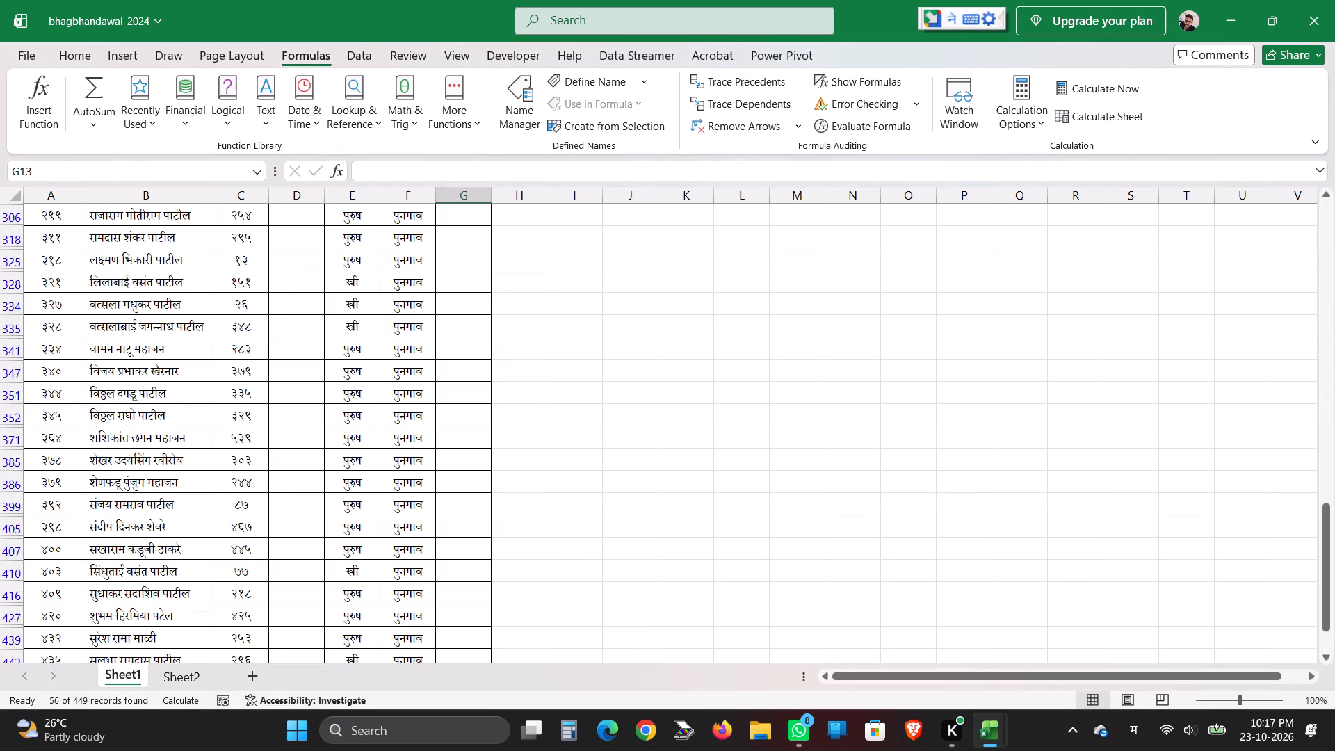
pyautogui.scroll(20, 375, 474)
pyautogui.scroll(10, 375, 474)
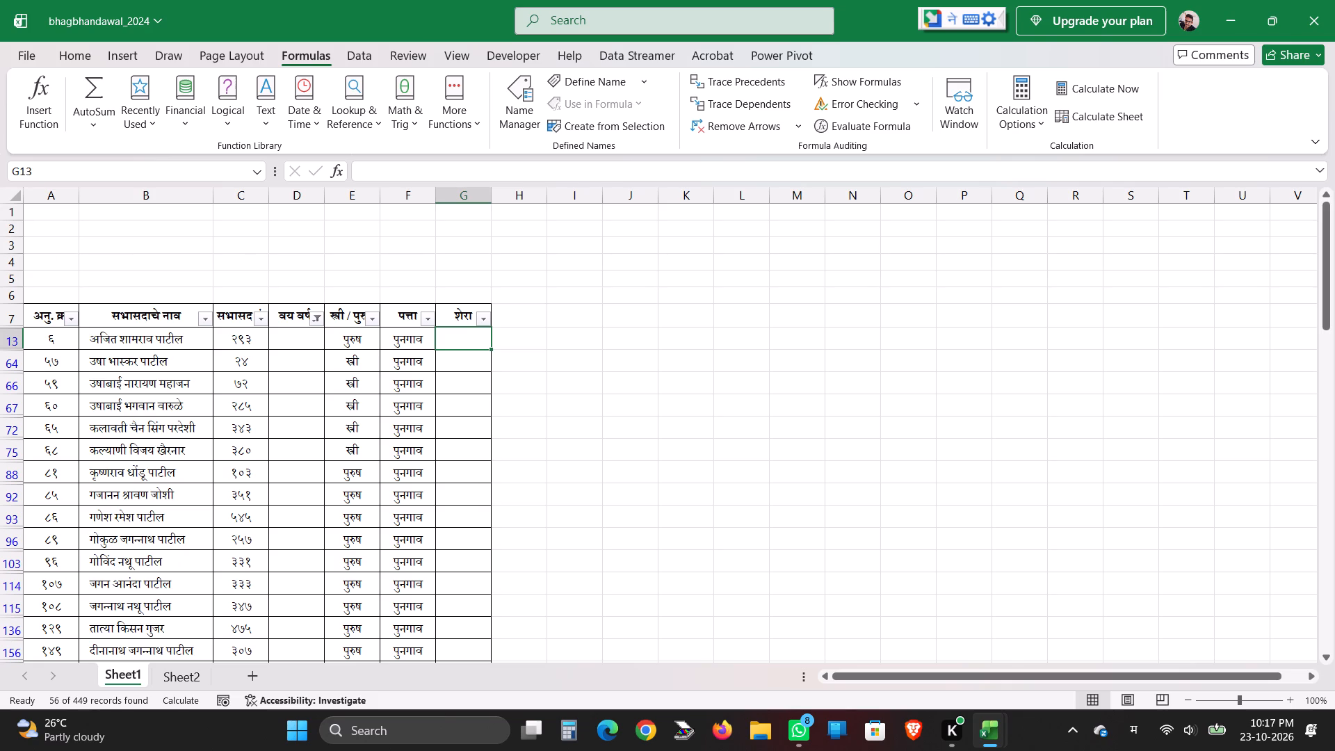
pyautogui.write('mayat')
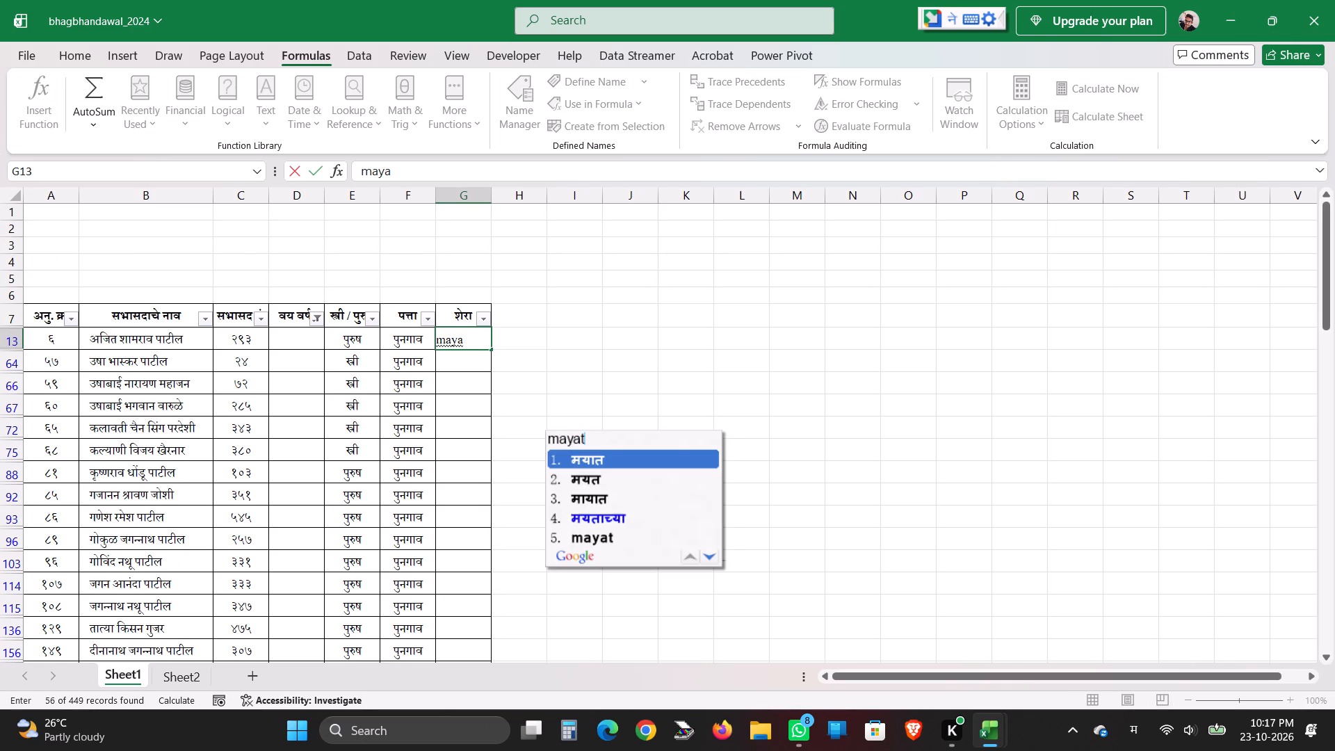
pyautogui.press('Return')
pyautogui.press('BackSpace')
pyautogui.press('BackSpace')
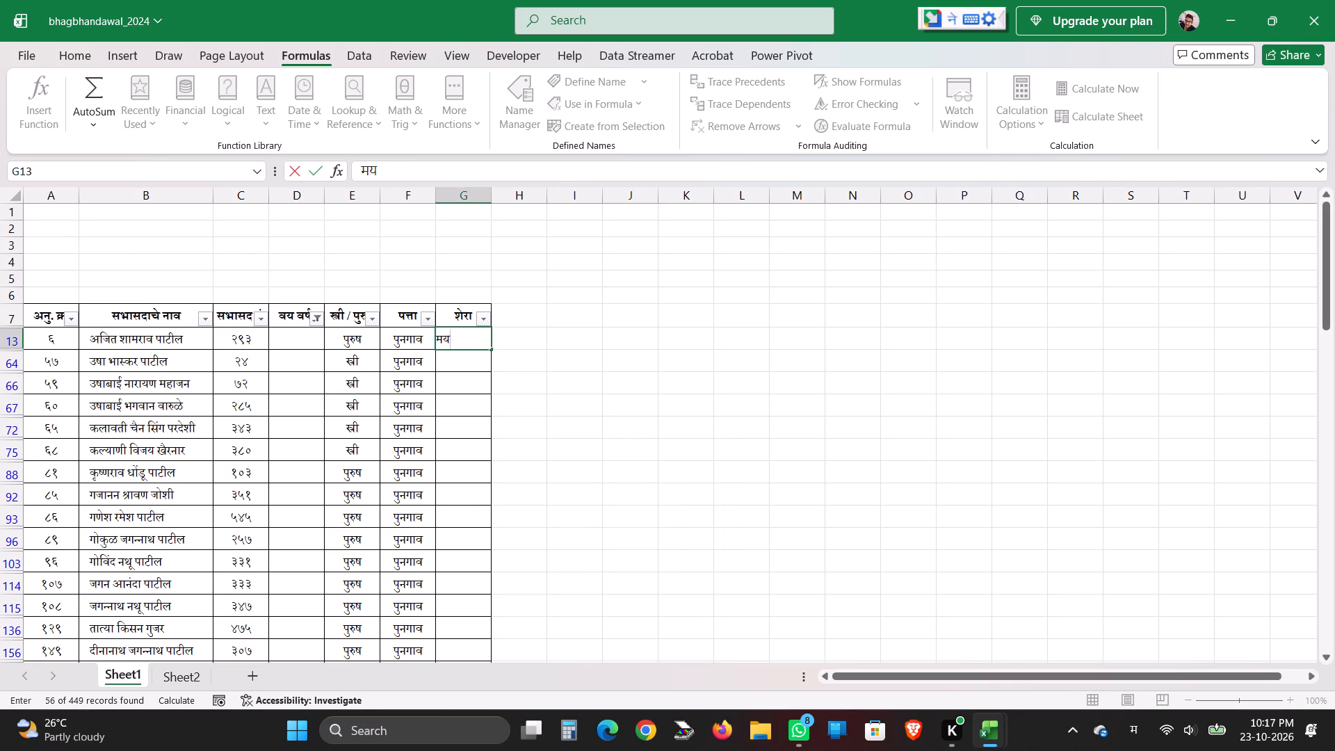
pyautogui.press('t')
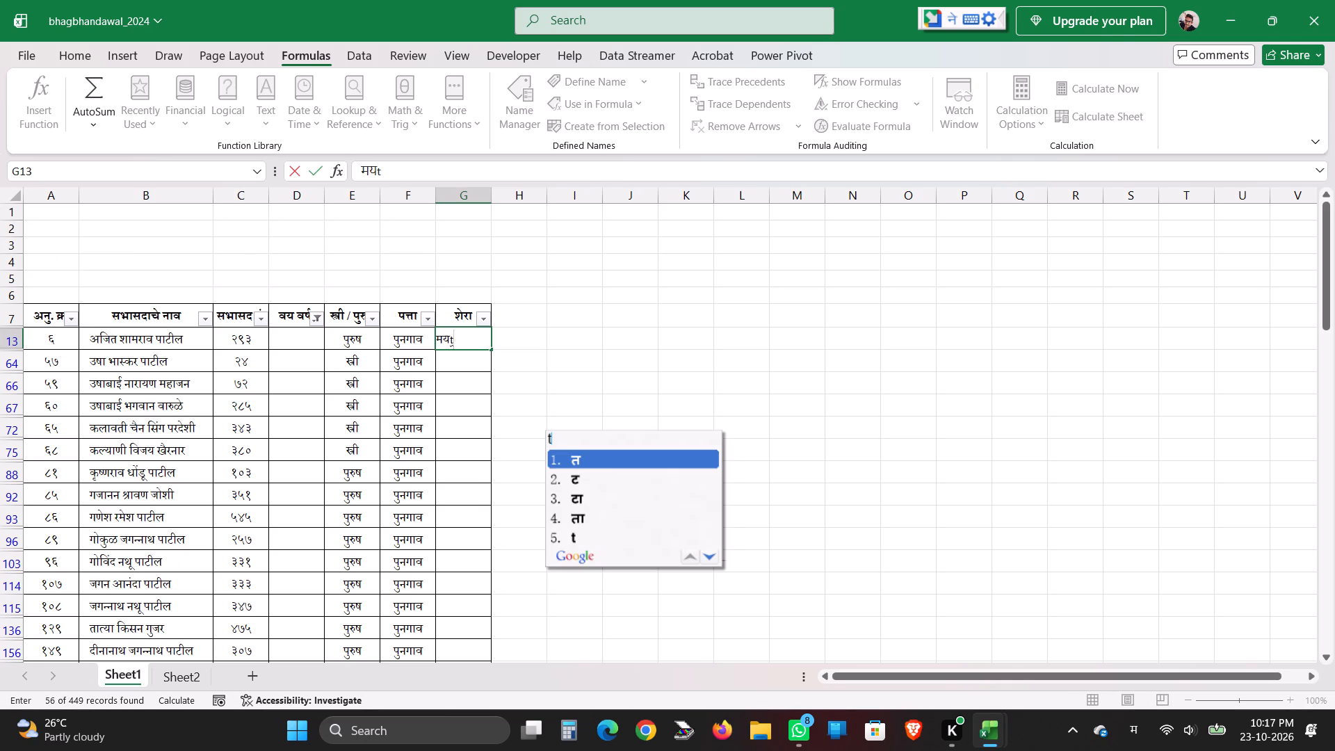
pyautogui.press('Return')
pyautogui.press('Return')
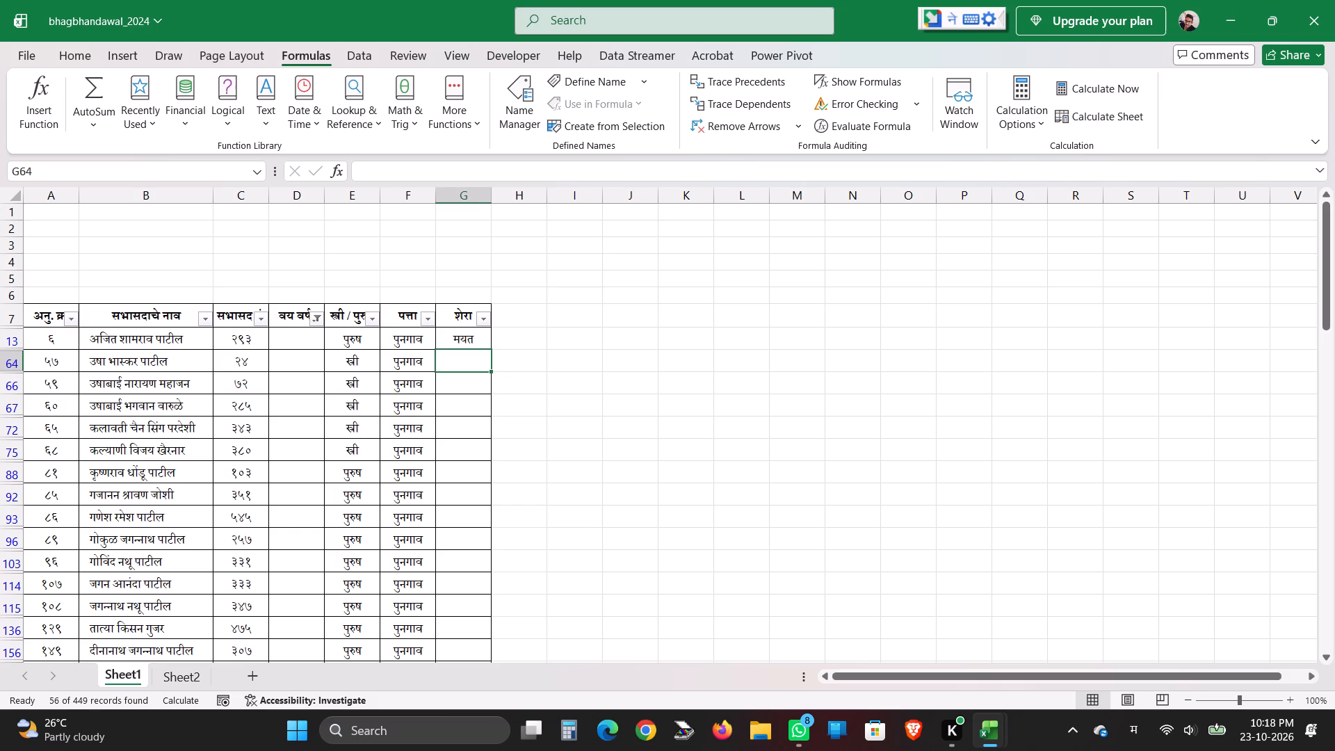
# Copy the मयत remark from G13 and paste it into the शेरा cells G66, G72 and G88.
pyautogui.click(465, 382)
pyautogui.click(464, 341)
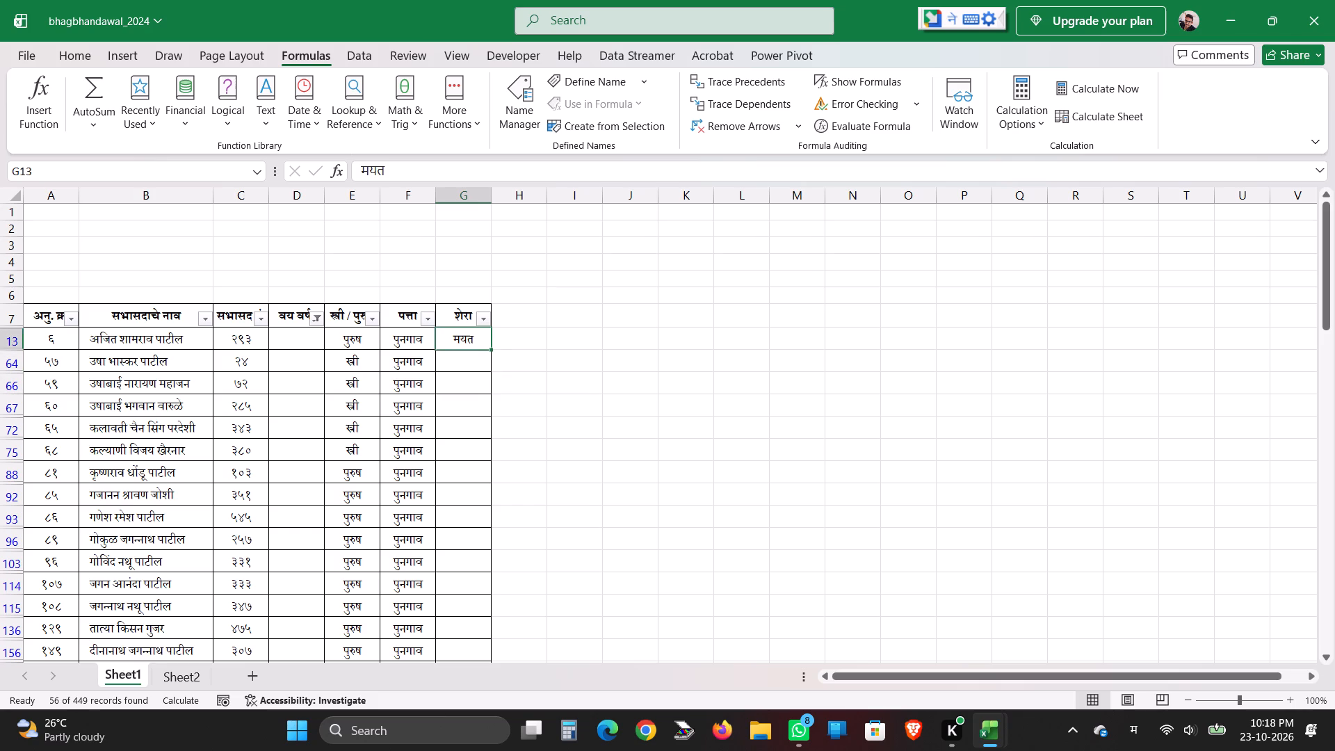
pyautogui.hotkey('ctrl', 'c')
pyautogui.click(458, 392)
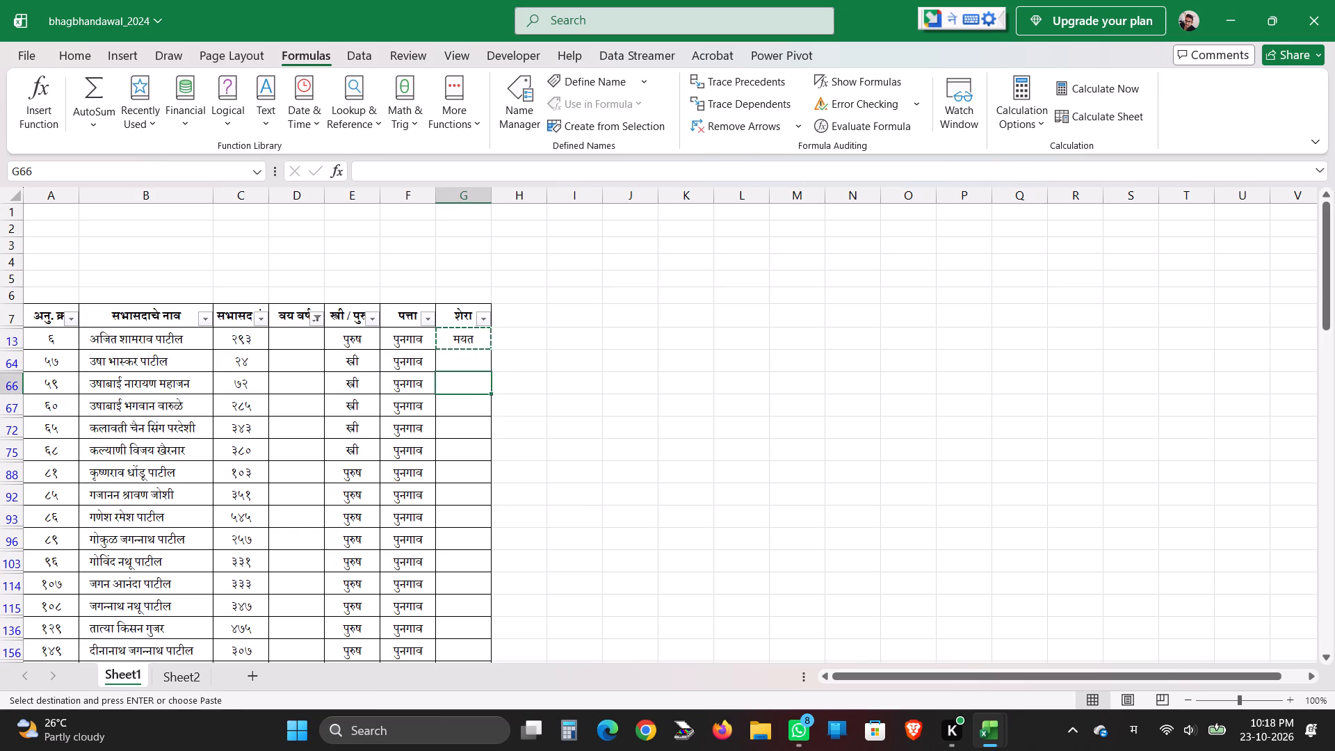
pyautogui.hotkey('ctrl', 'v')
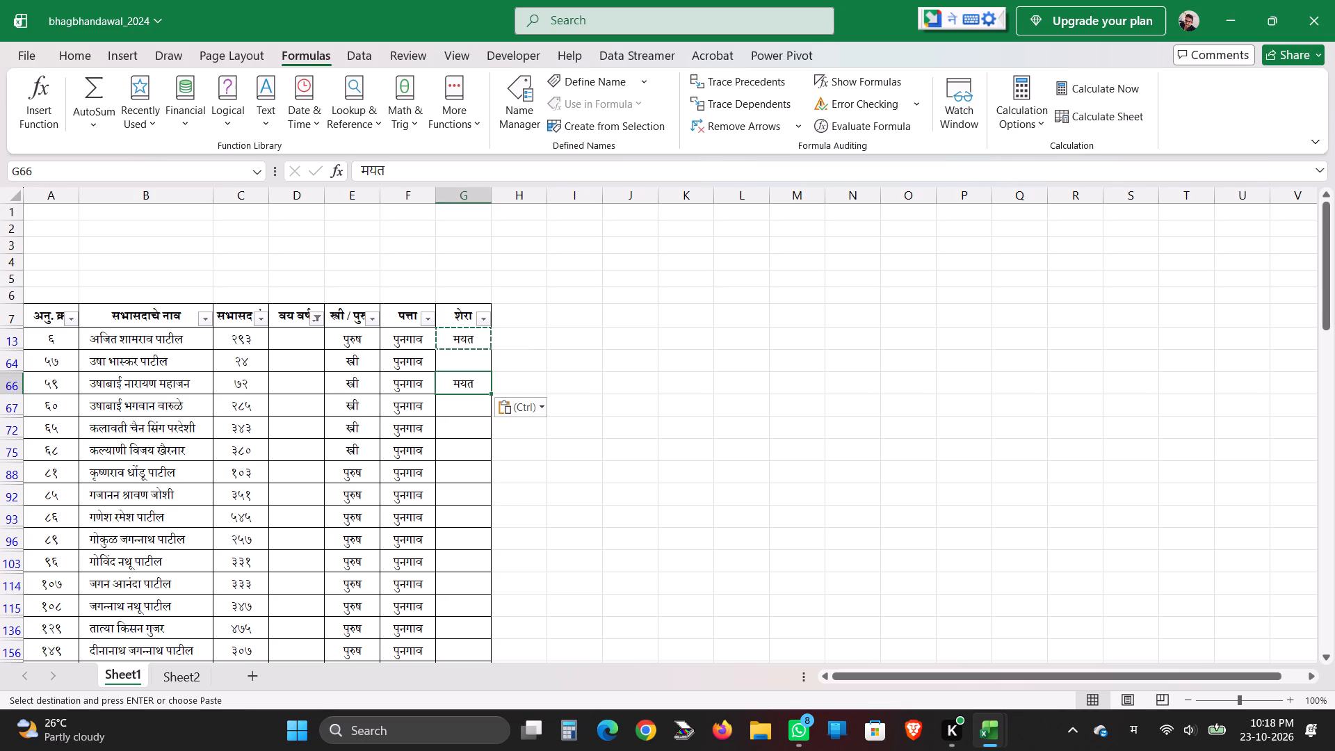
pyautogui.press('Down')
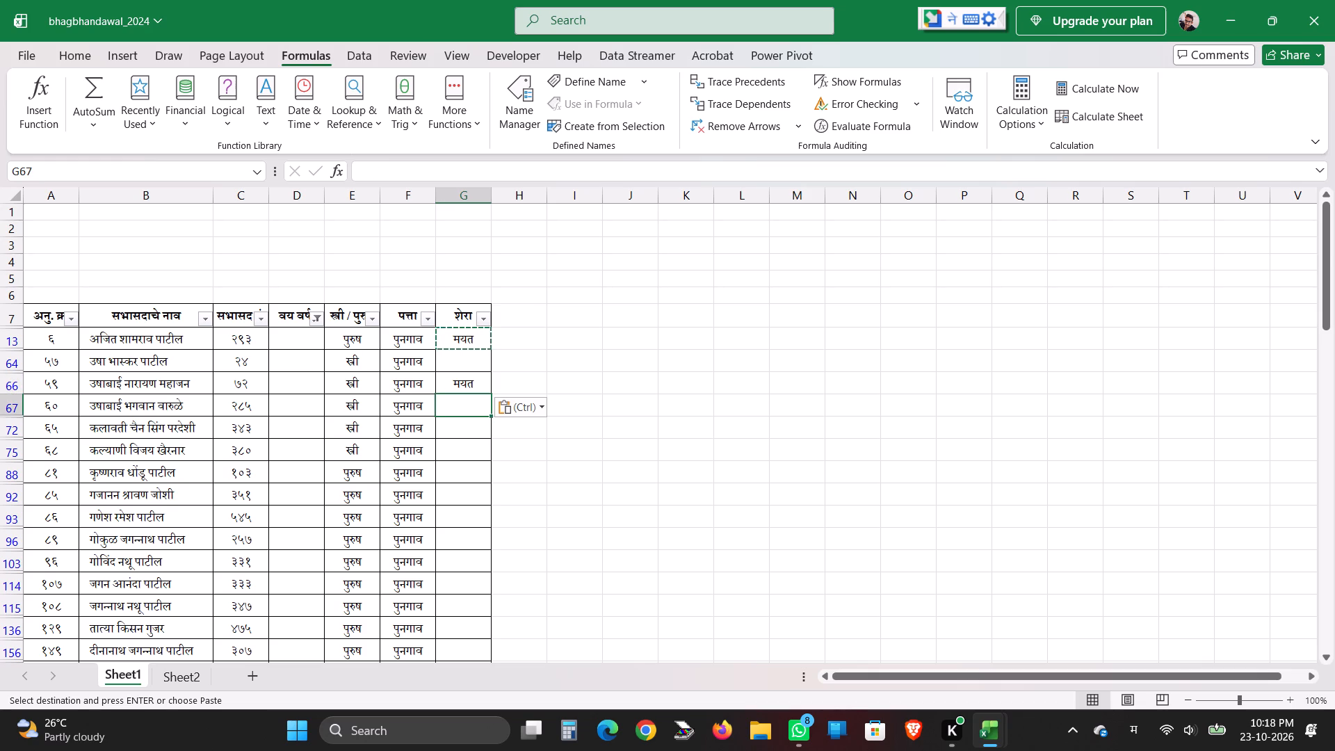
pyautogui.press('Down')
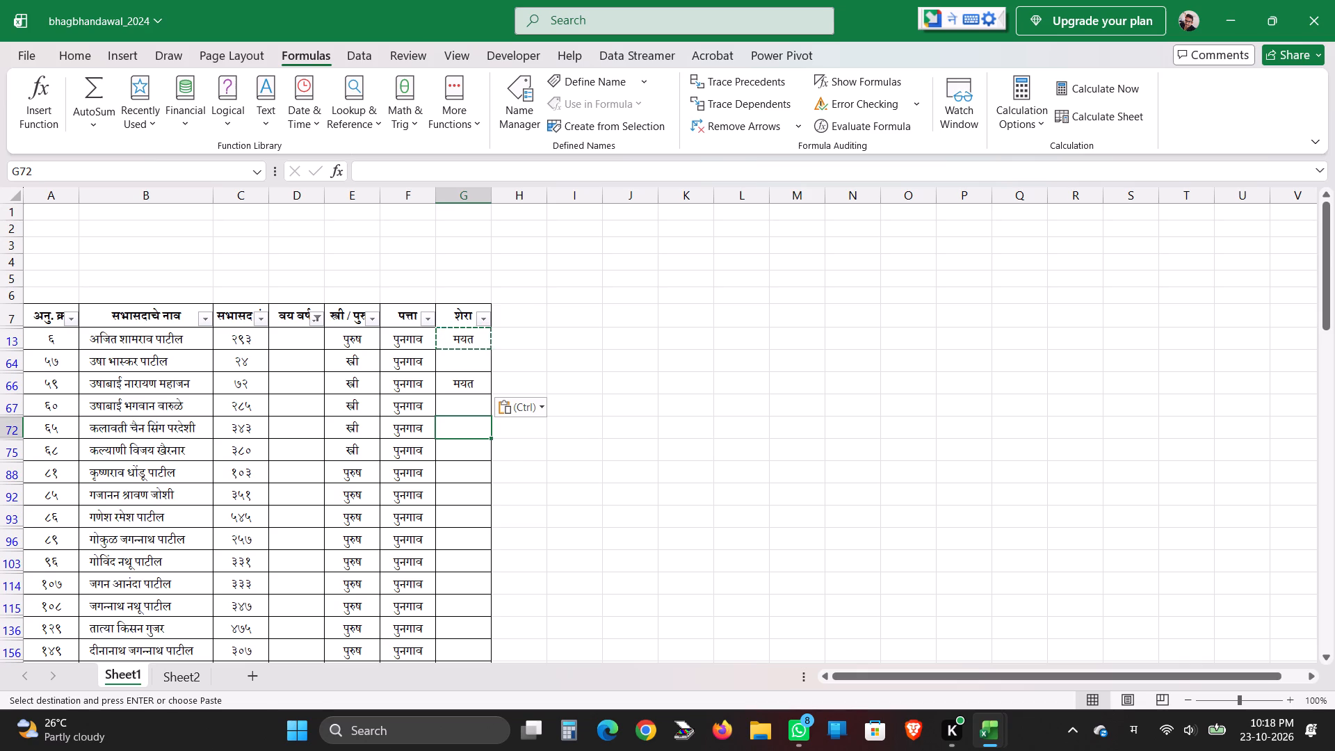
pyautogui.hotkey('ctrl', 'v')
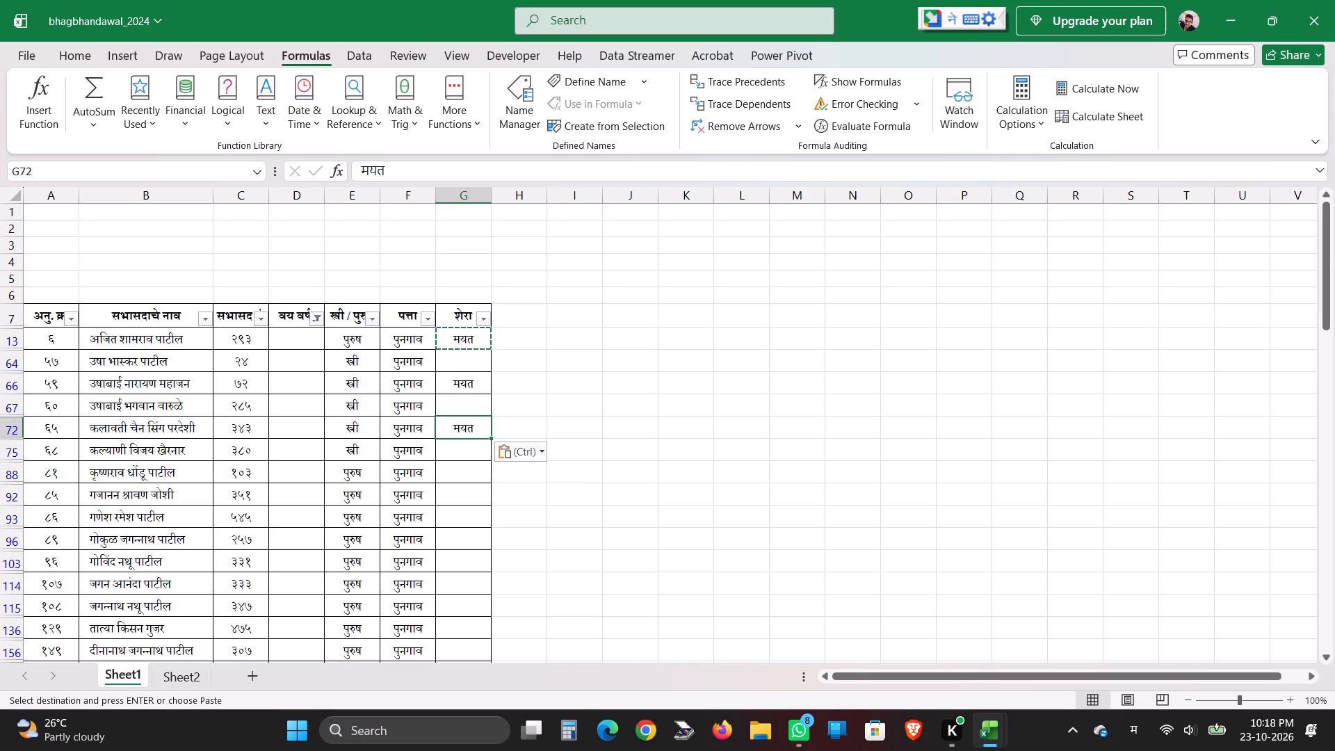
pyautogui.press('Down')
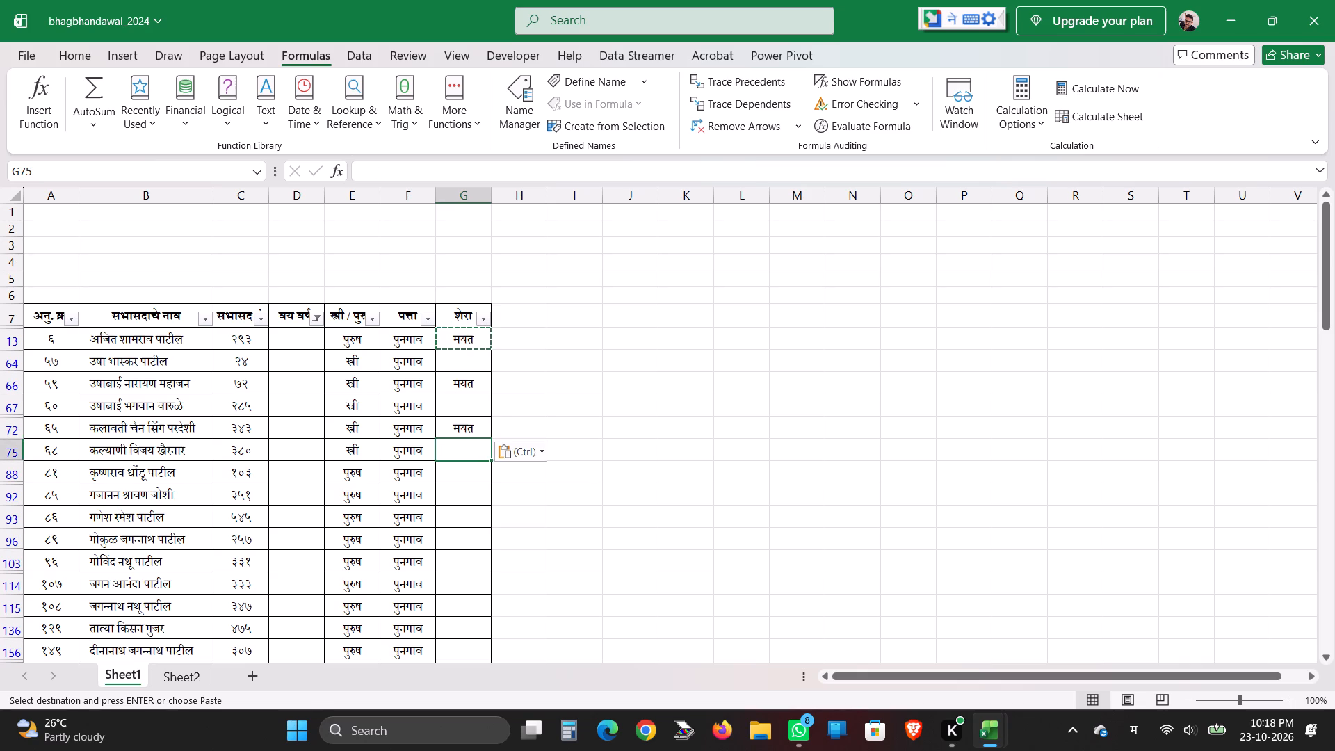
pyautogui.press('Down')
pyautogui.hotkey('ctrl', 'v')
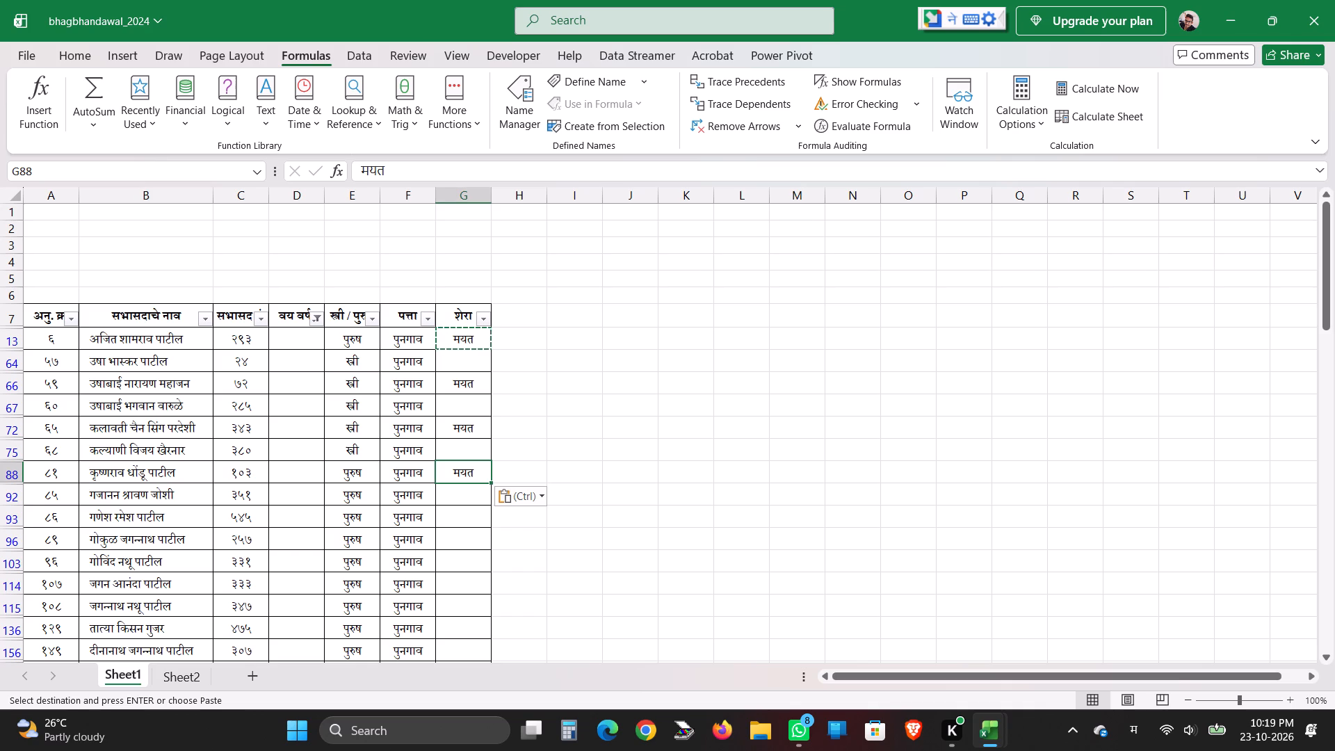
# Paste the copied मयत remark into the शेरा cells G96, G103, G114, G115 and G156.
pyautogui.press('Down')
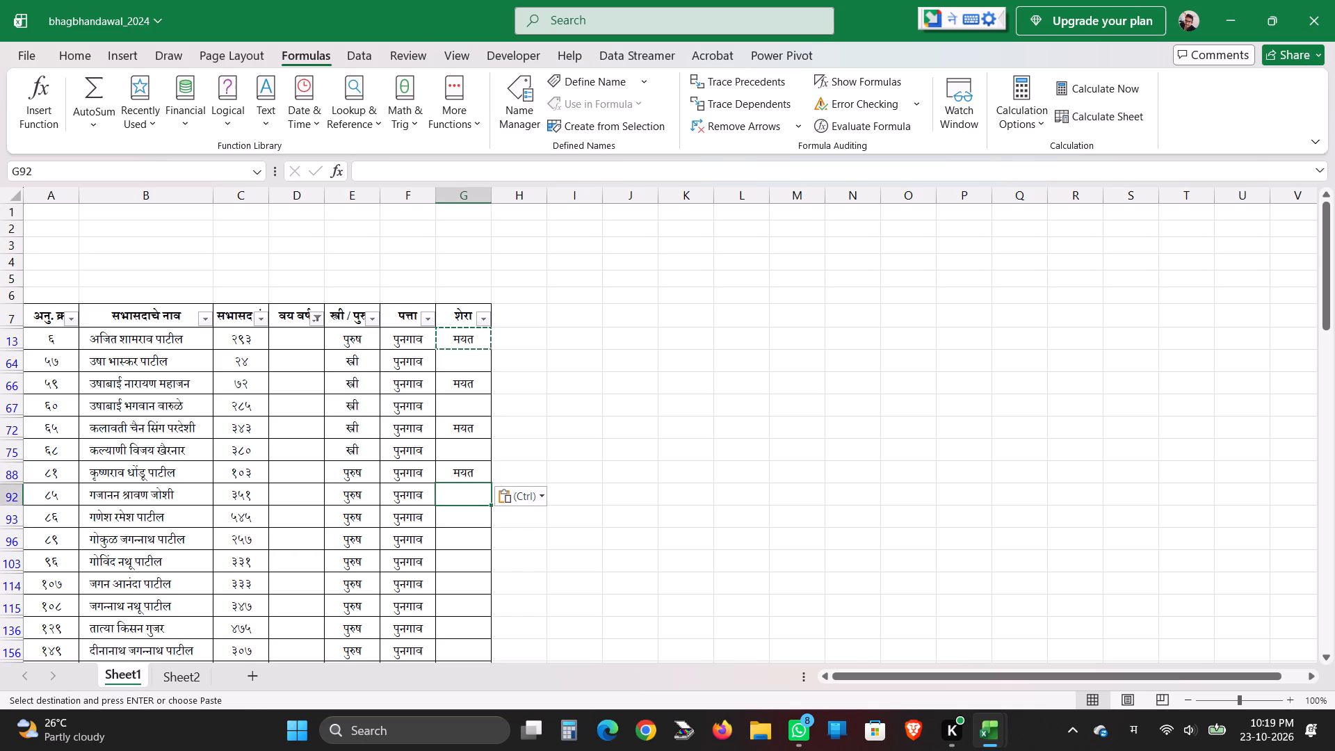
pyautogui.press('Down')
pyautogui.press('Down')
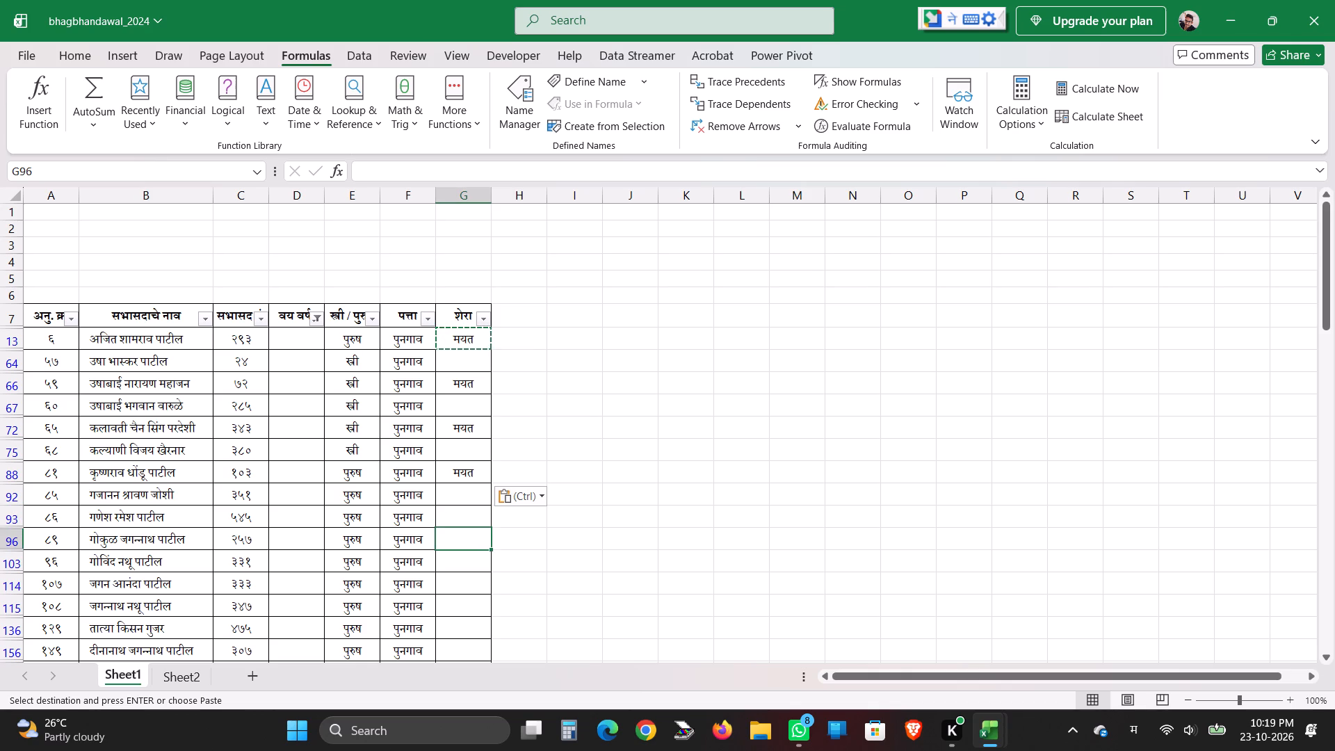
pyautogui.hotkey('ctrl', 'v')
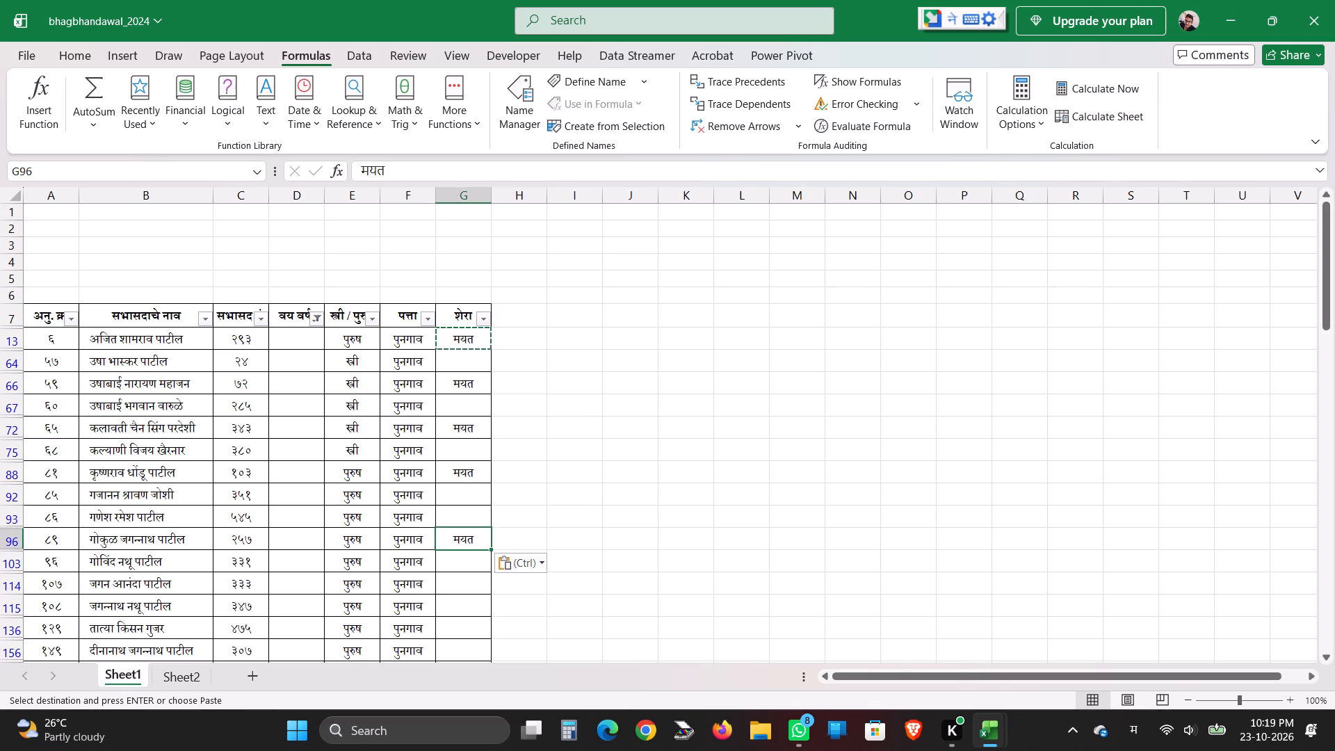
pyautogui.press('Down')
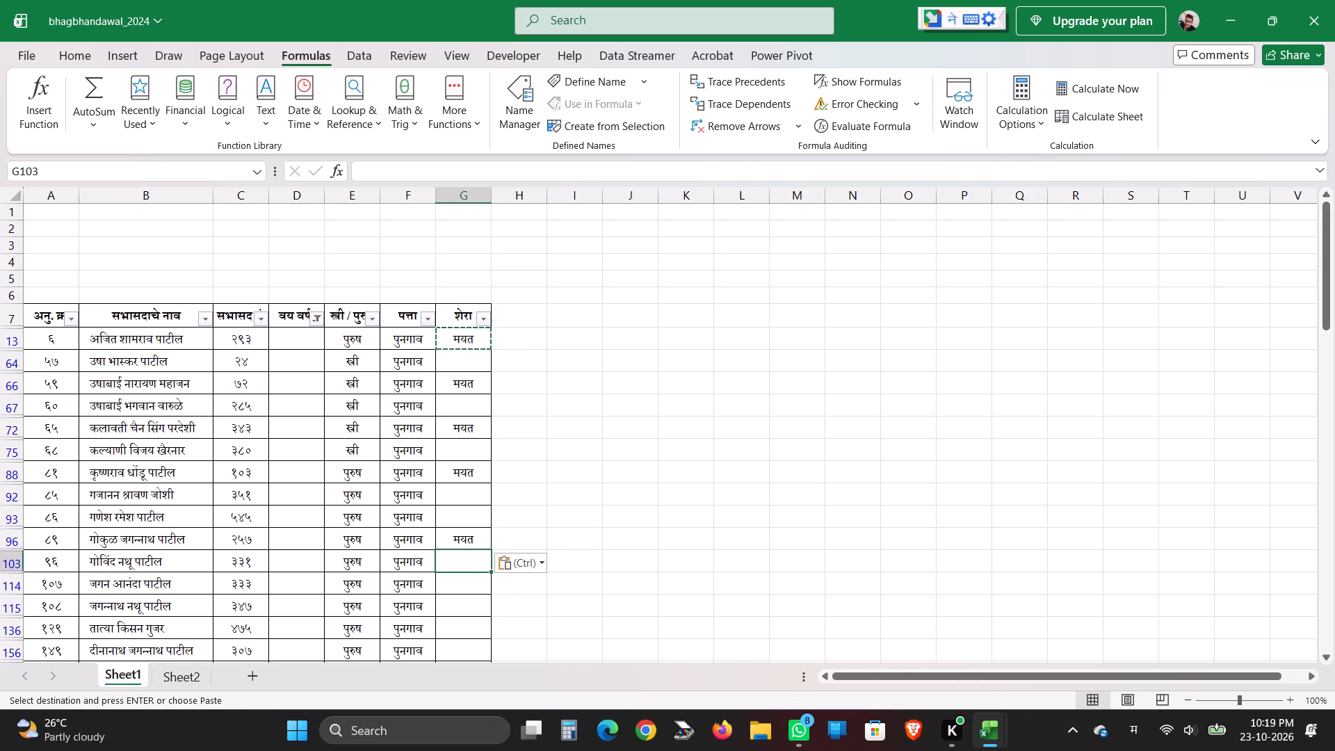
pyautogui.hotkey('ctrl', 'v')
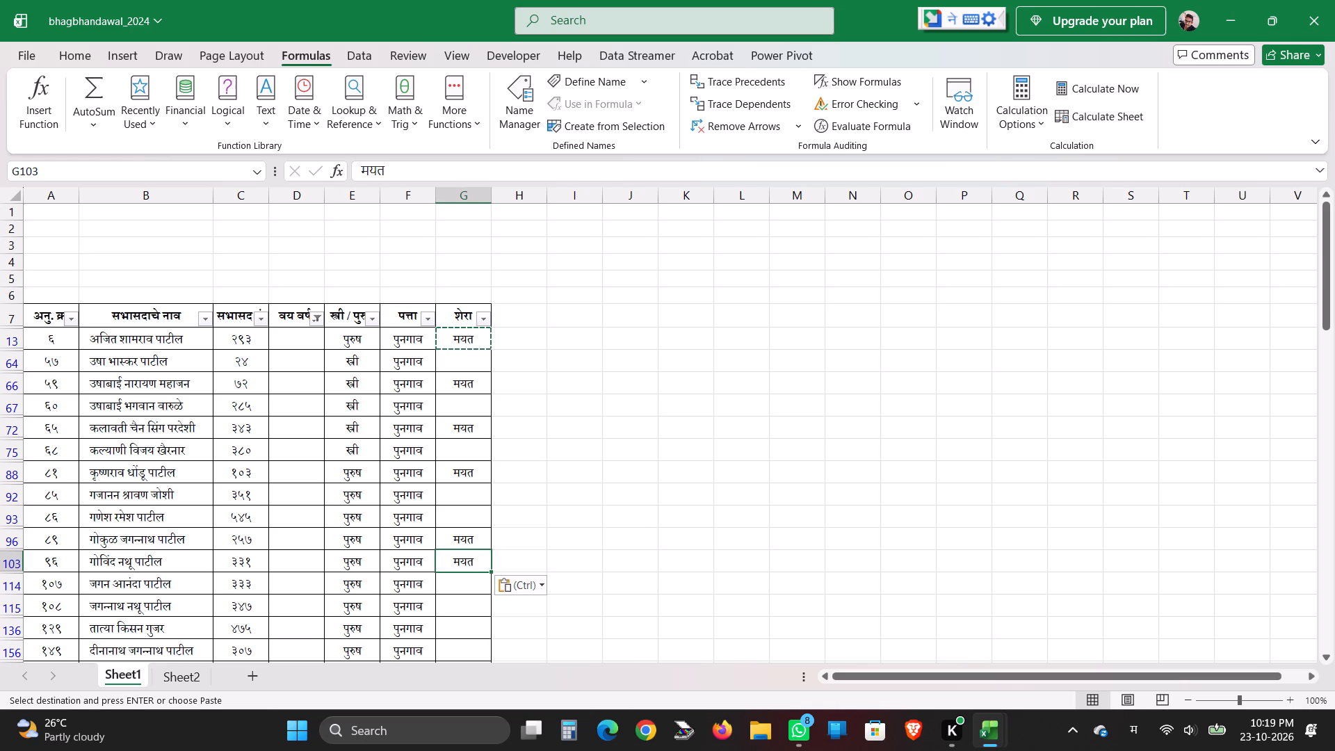
pyautogui.press('Down')
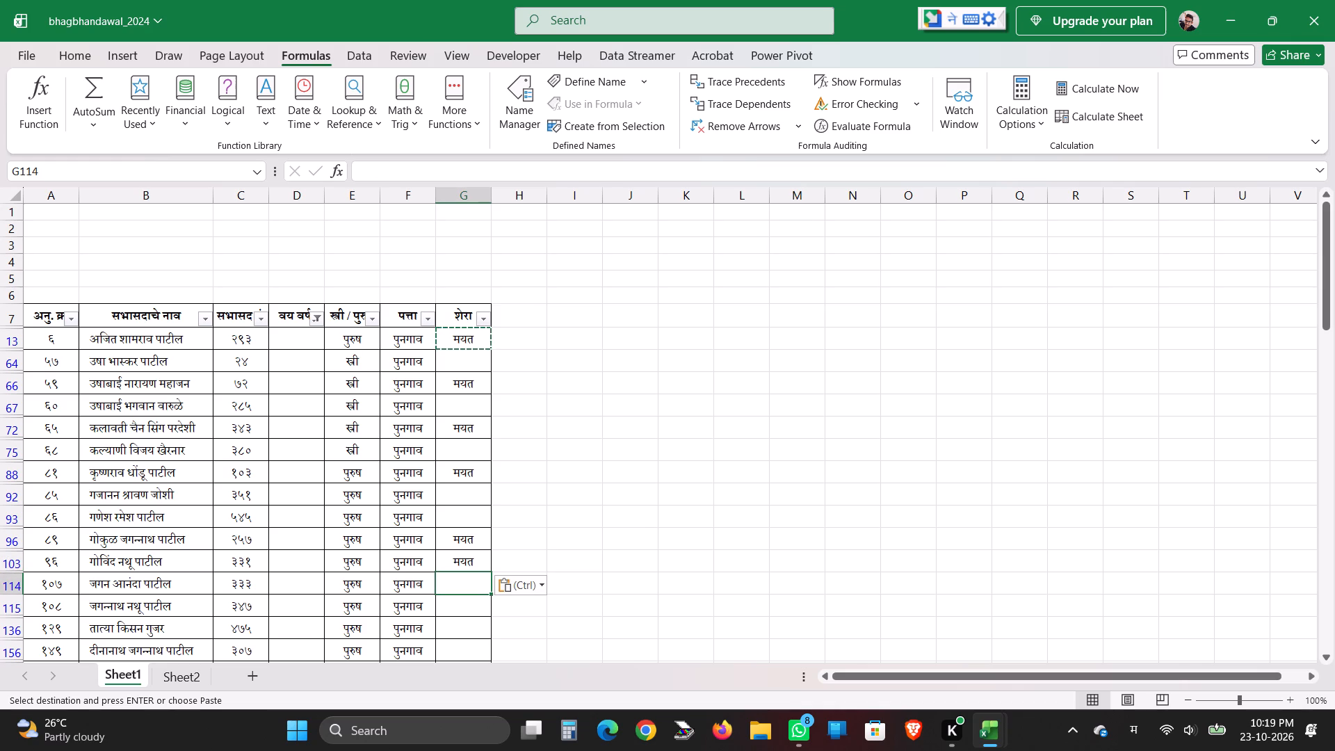
pyautogui.hotkey('ctrl', 'v')
pyautogui.press('Down')
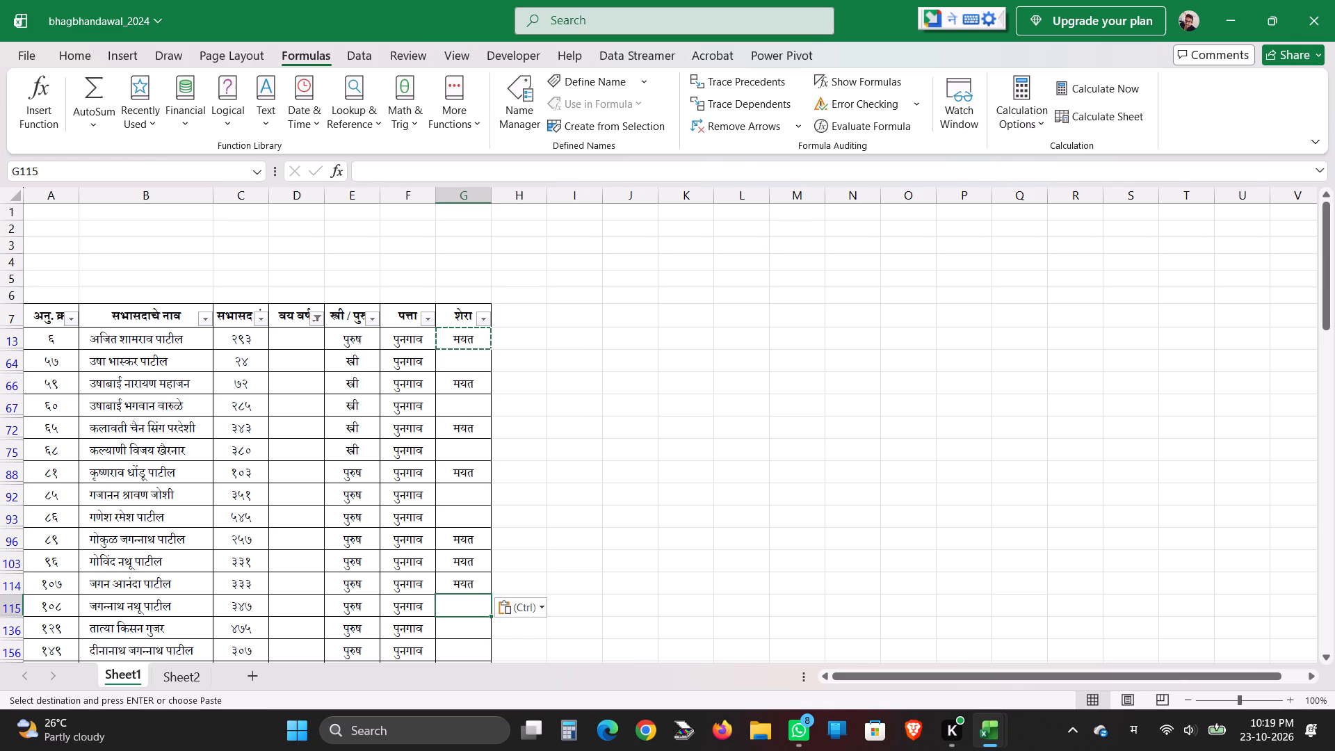
pyautogui.hotkey('ctrl', 'v')
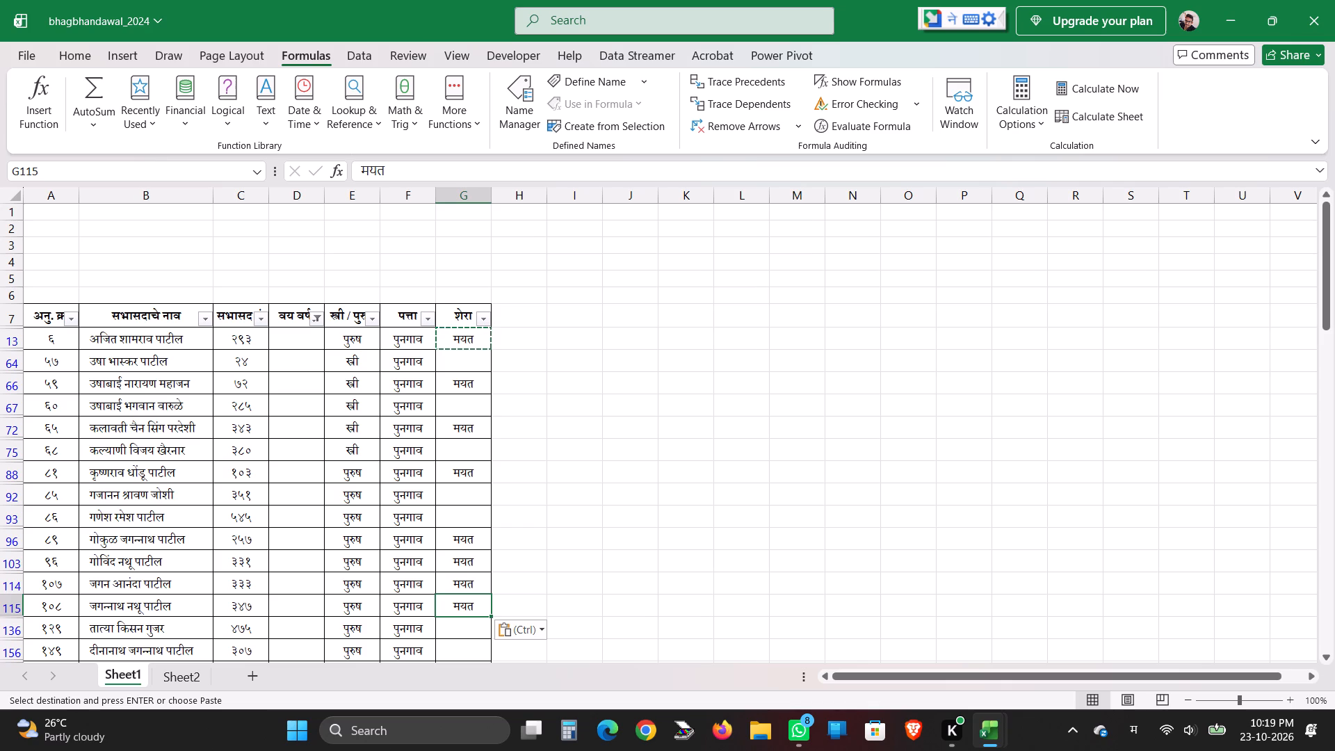
pyautogui.press('Down')
pyautogui.press('Down')
pyautogui.hotkey('ctrl', 'v')
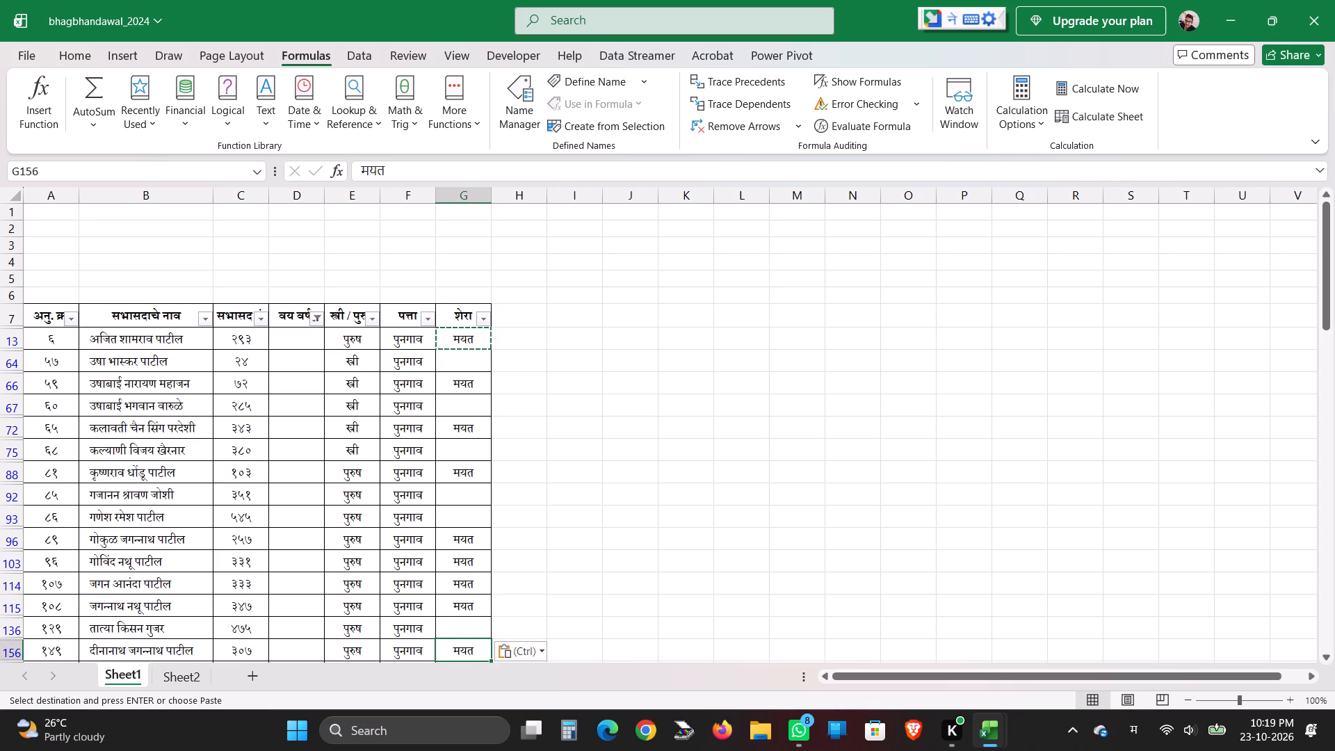
# Paste the copied मयत remark into the शेरा cells G159, G161, G166, G179, G184, G190 and G198.
pyautogui.press('Down')
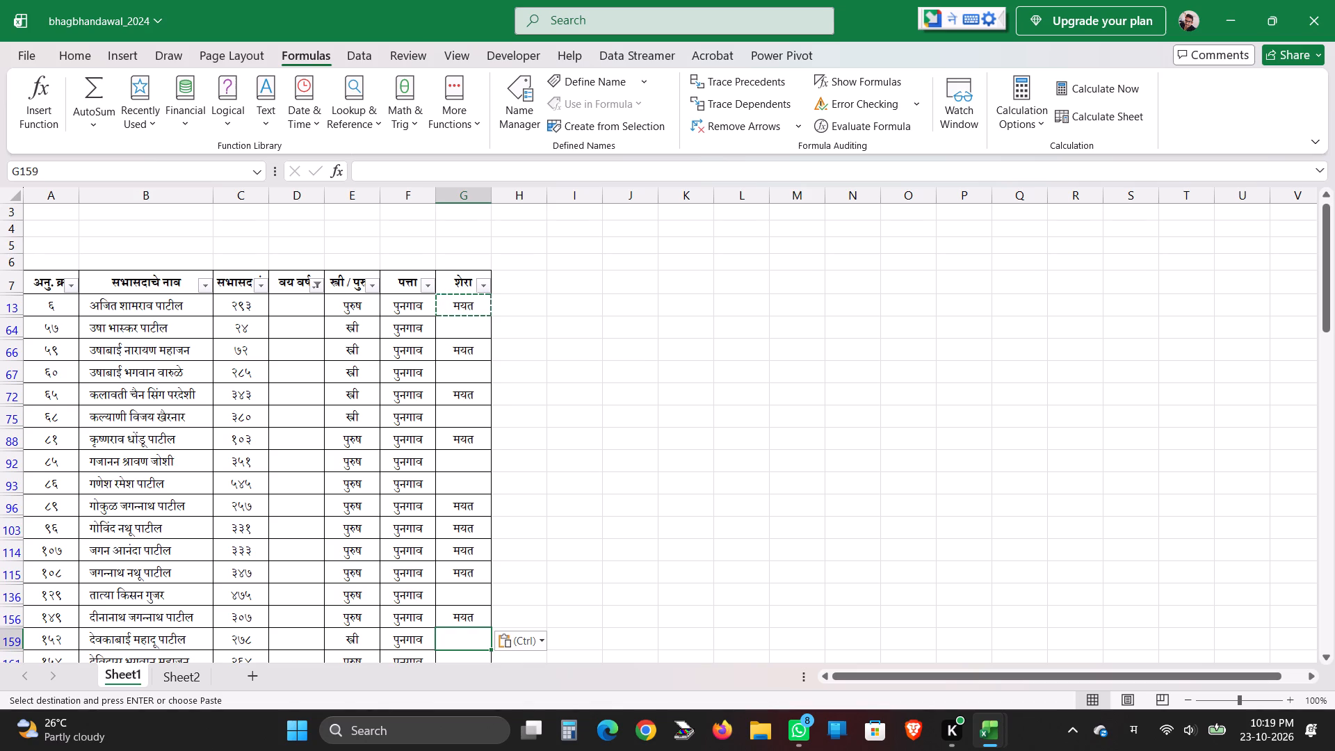
pyautogui.hotkey('ctrl', 'v')
pyautogui.press('Down')
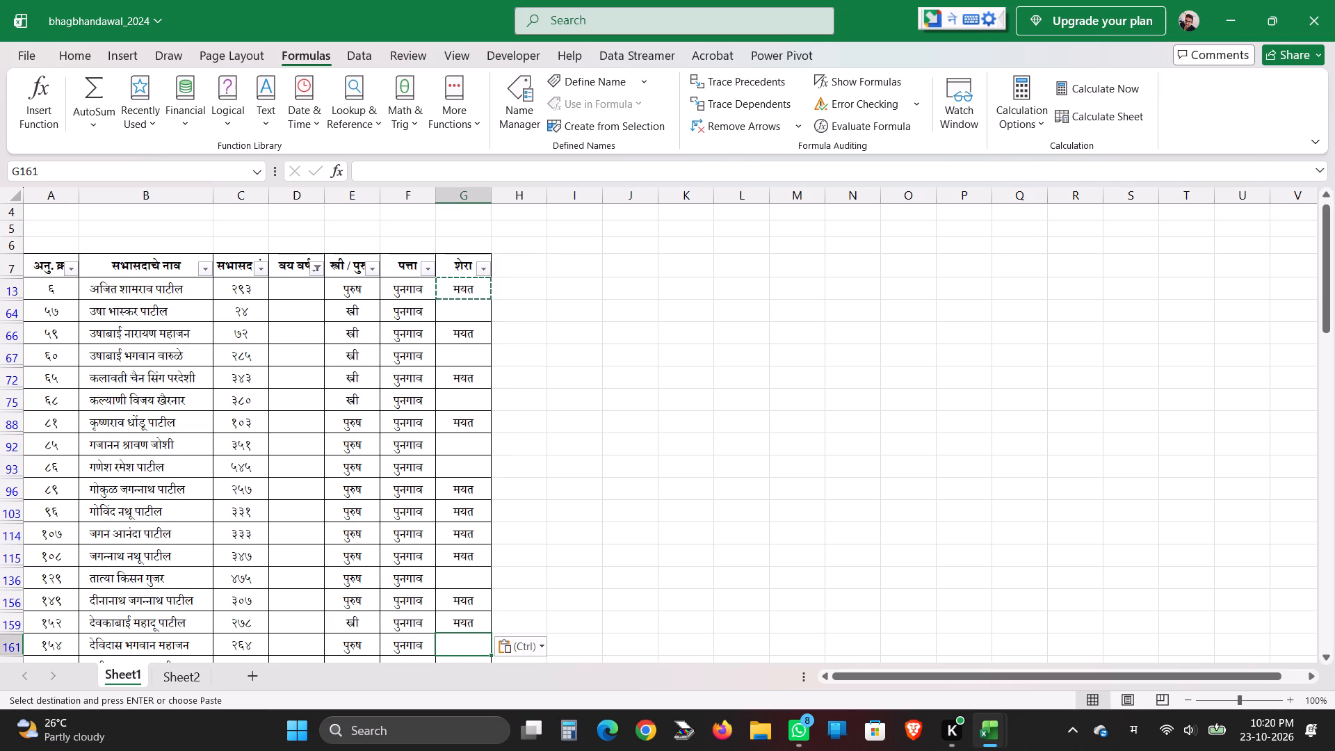
pyautogui.hotkey('ctrl', 'v')
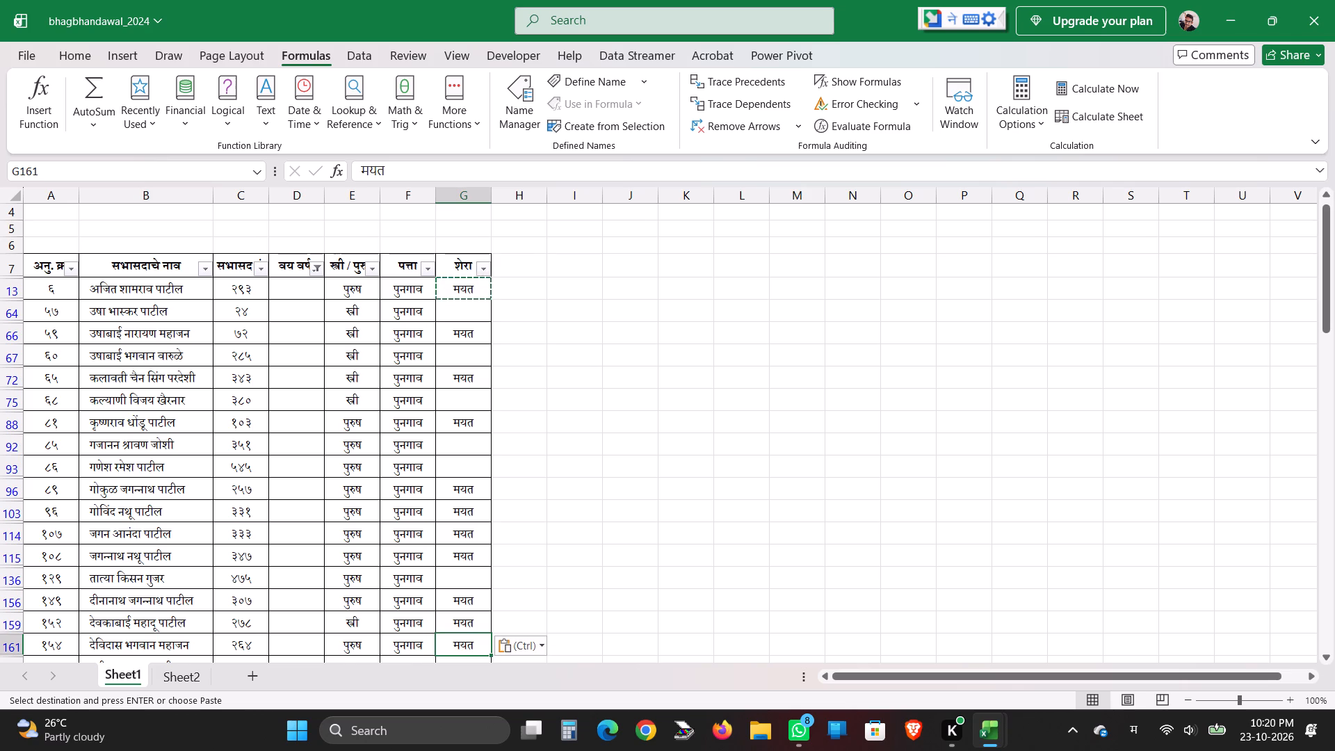
pyautogui.press('Down')
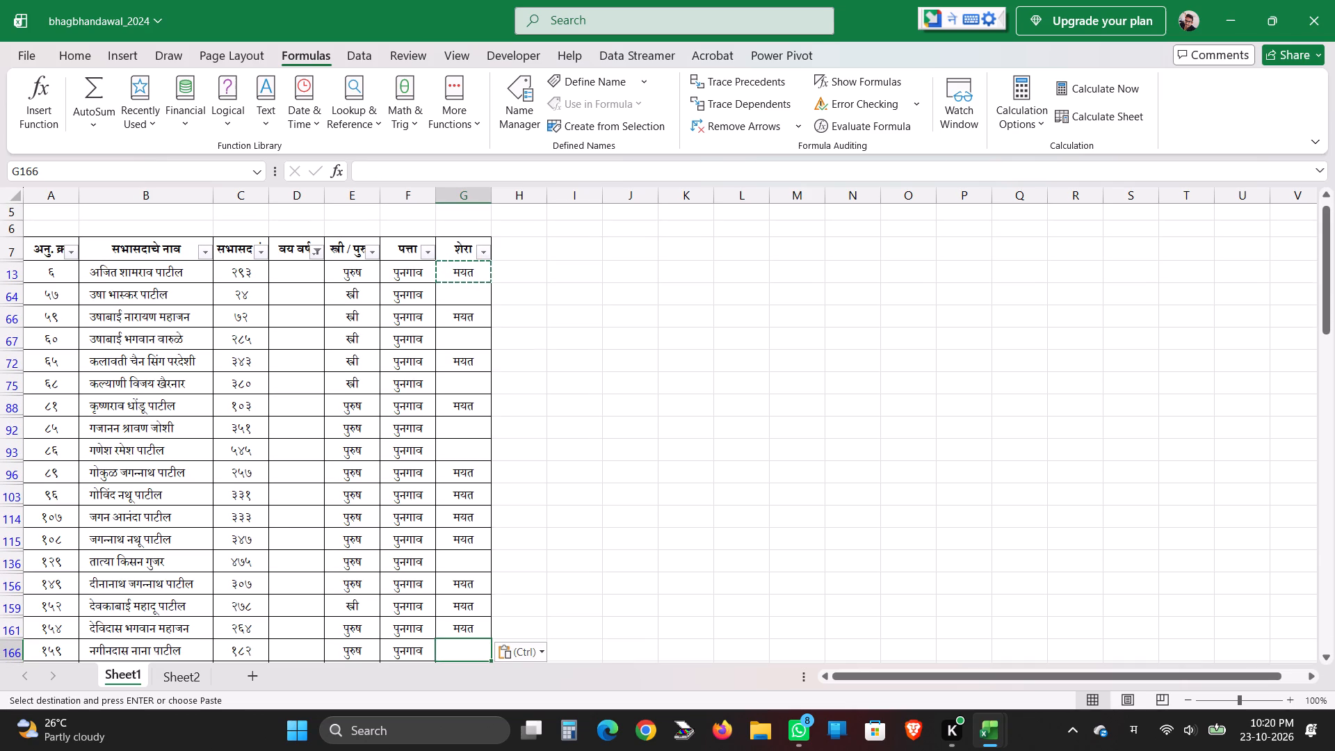
pyautogui.hotkey('ctrl', 'v')
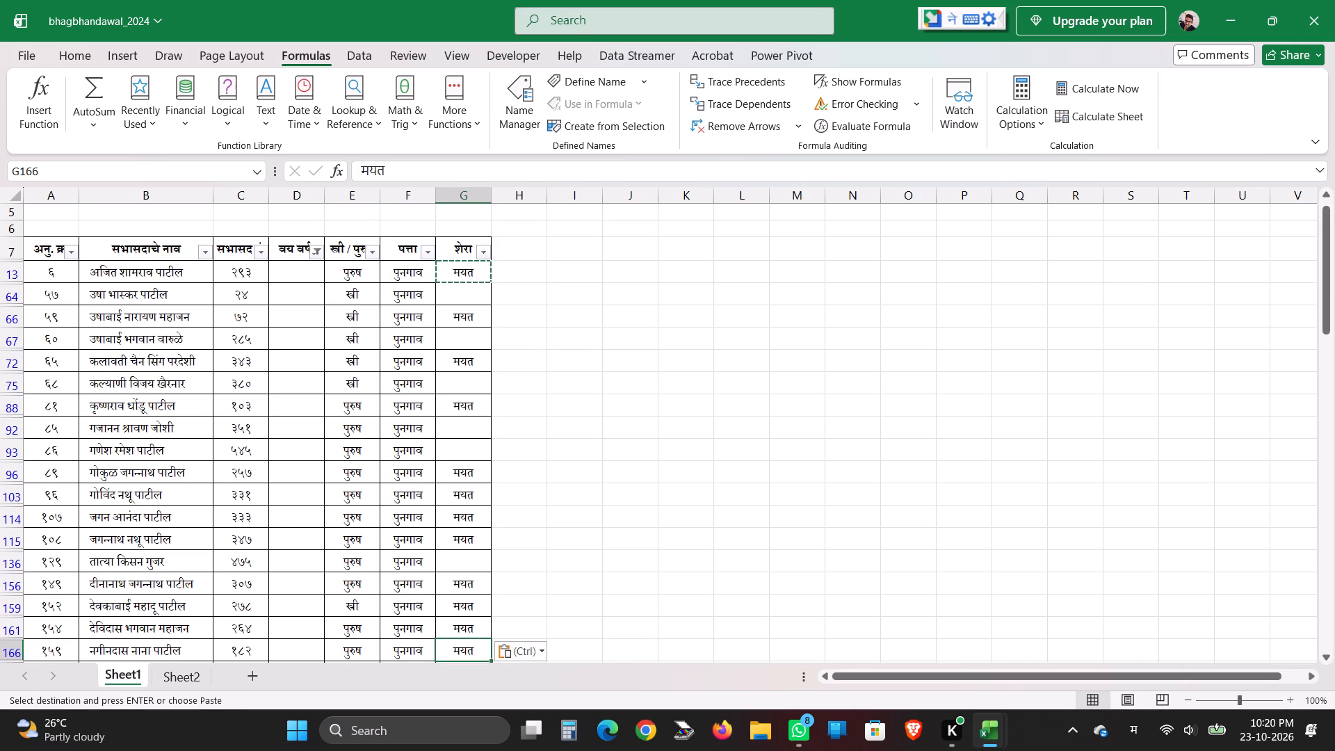
pyautogui.press('Down')
pyautogui.hotkey('ctrl', 'v')
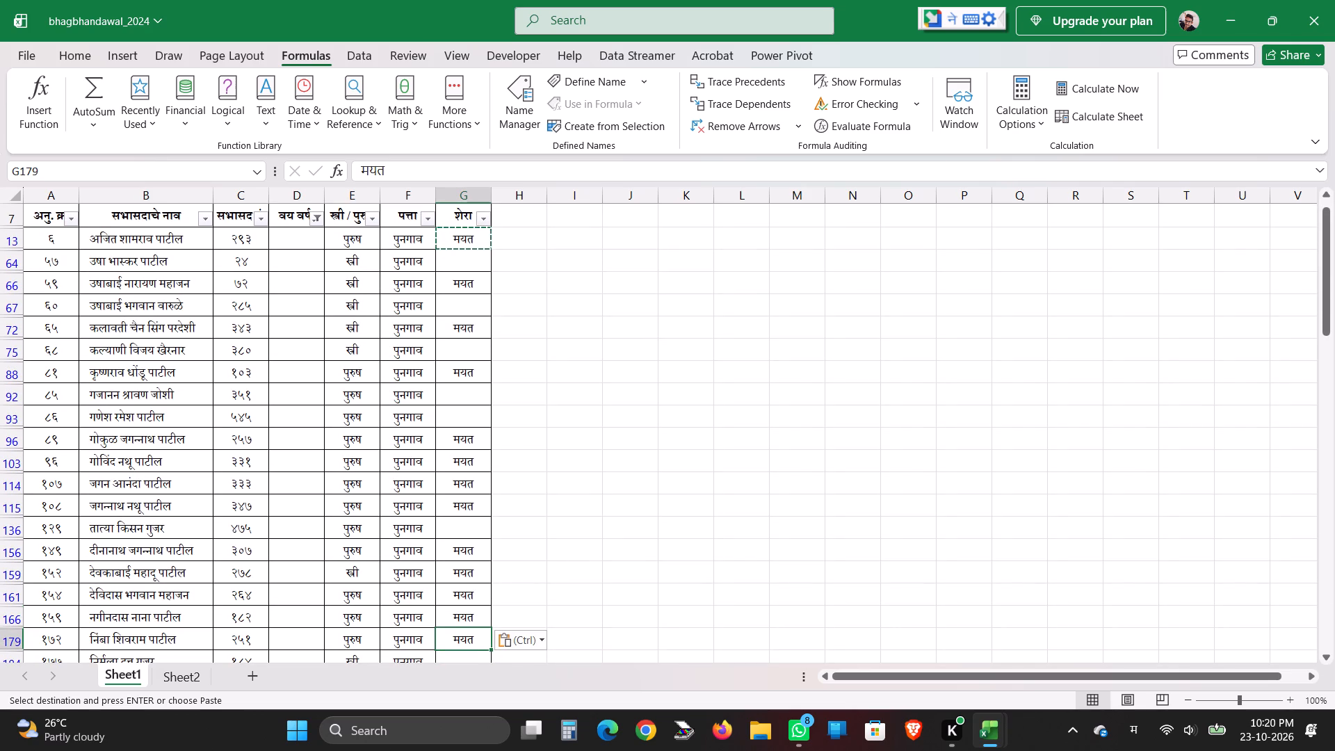
pyautogui.press('Down')
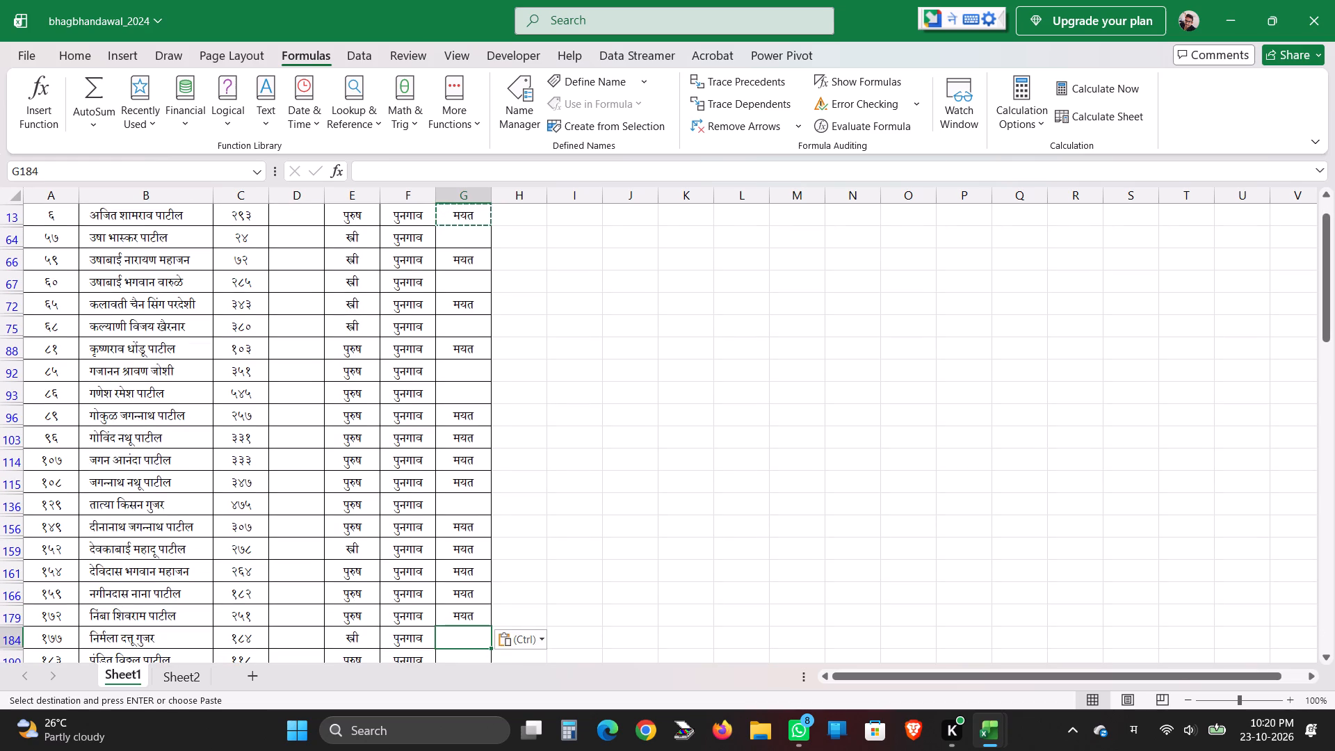
pyautogui.hotkey('ctrl', 'v')
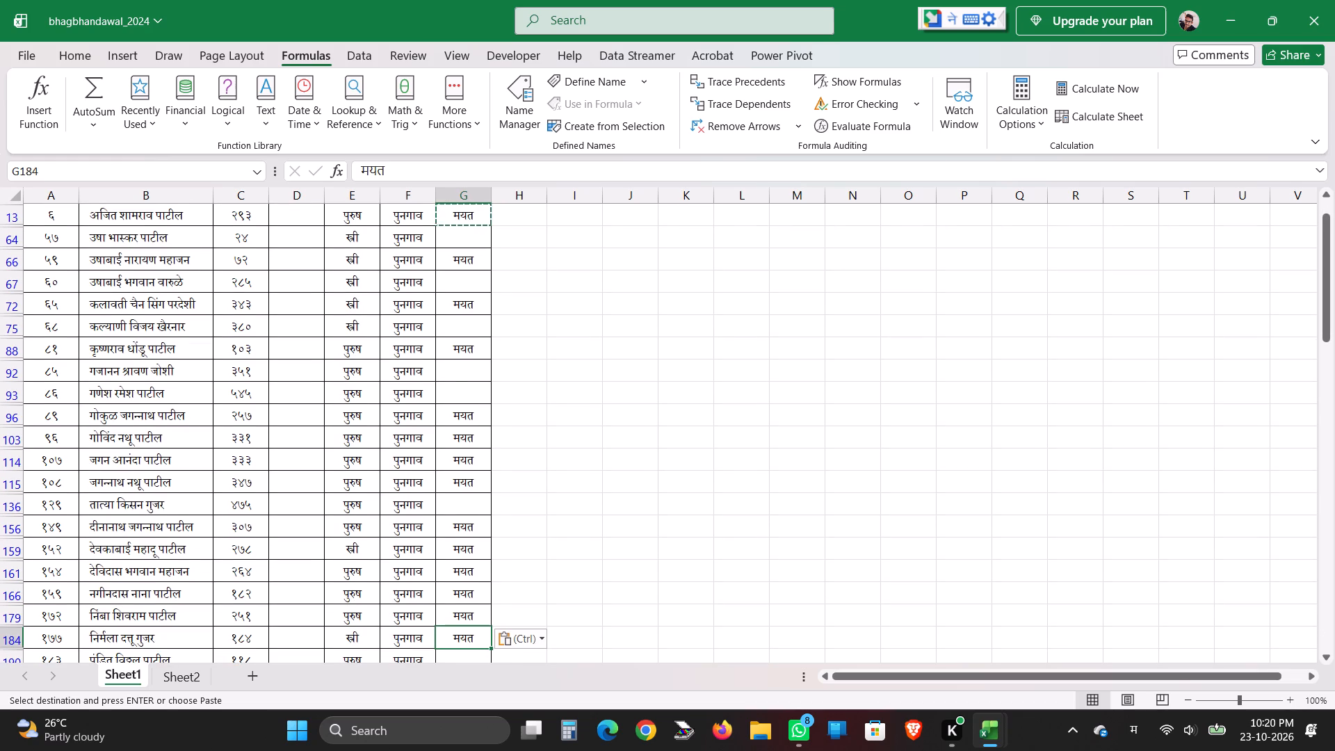
pyautogui.press('Down')
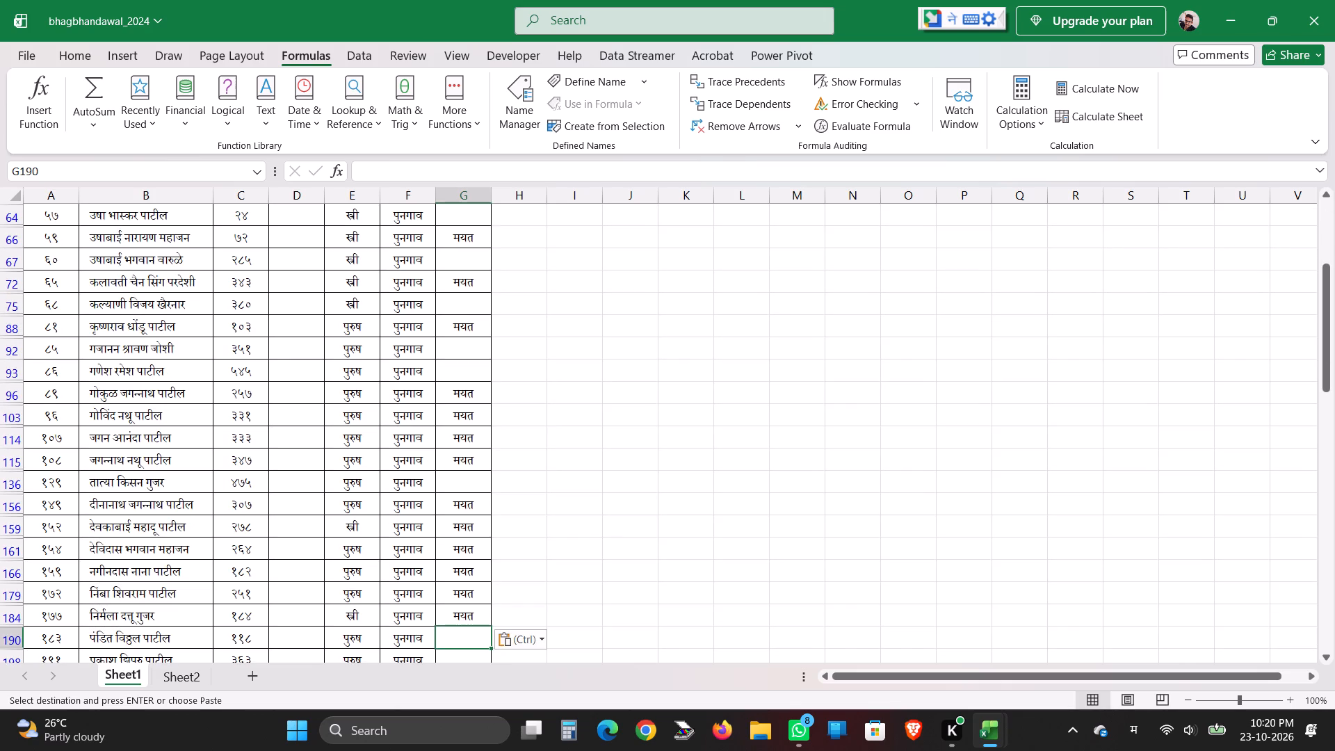
pyautogui.hotkey('ctrl', 'v')
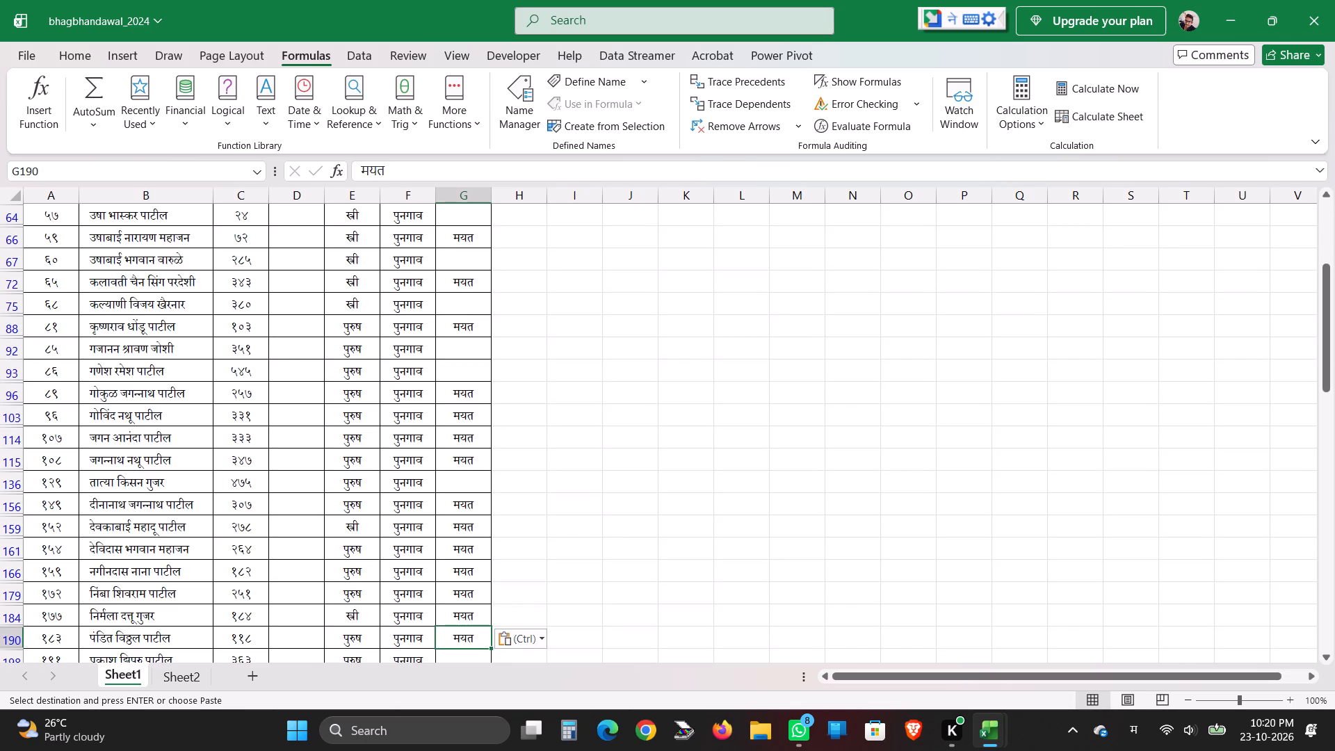
pyautogui.press('Down')
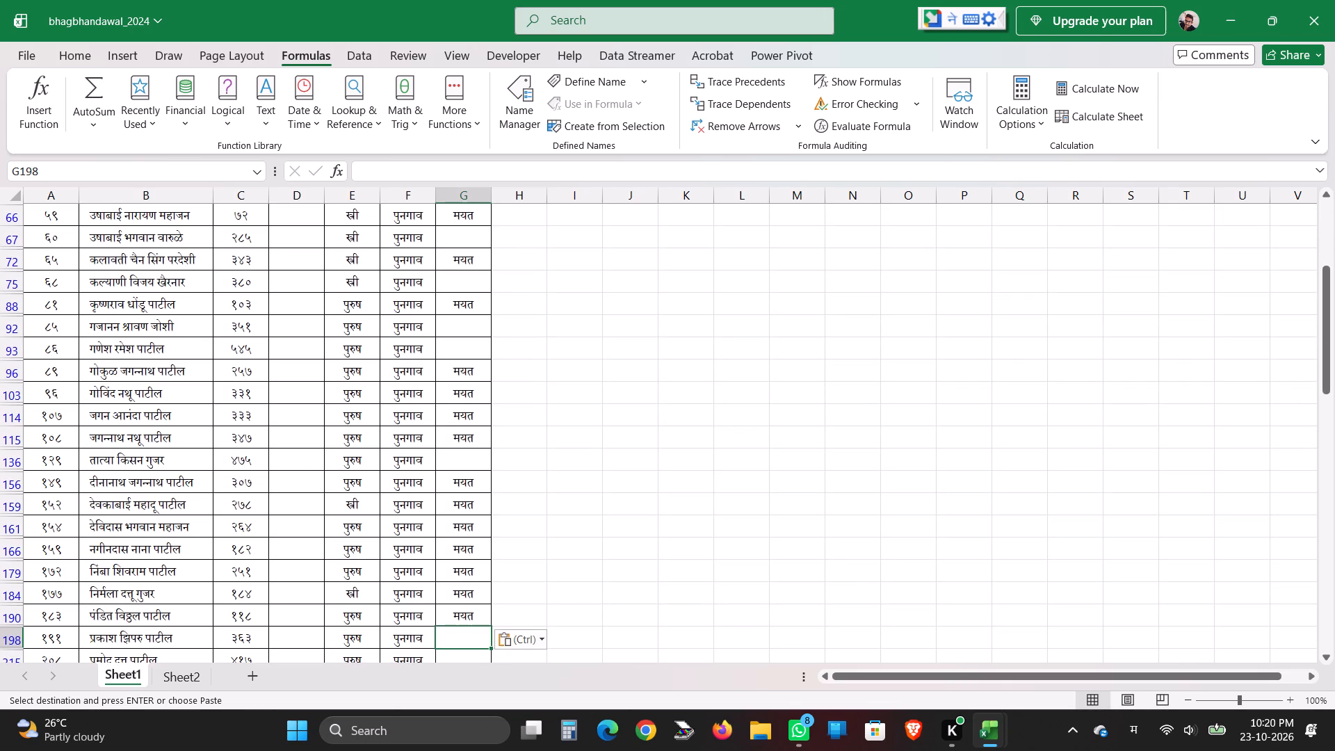
pyautogui.hotkey('ctrl', 'v')
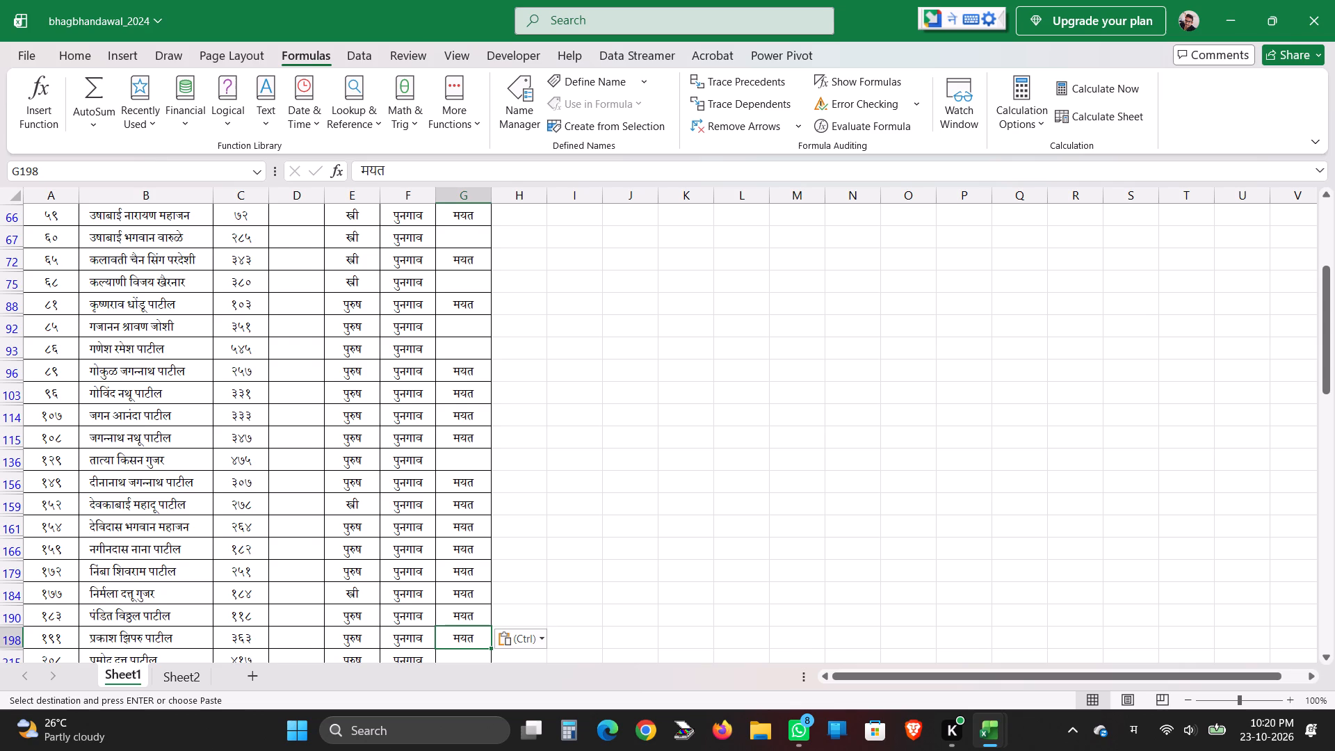
# Paste the copied मयत remark into the शेरा cells G215, G242, G243, G251, G258, G260 and G269.
pyautogui.press('Down')
pyautogui.hotkey('ctrl', 'v')
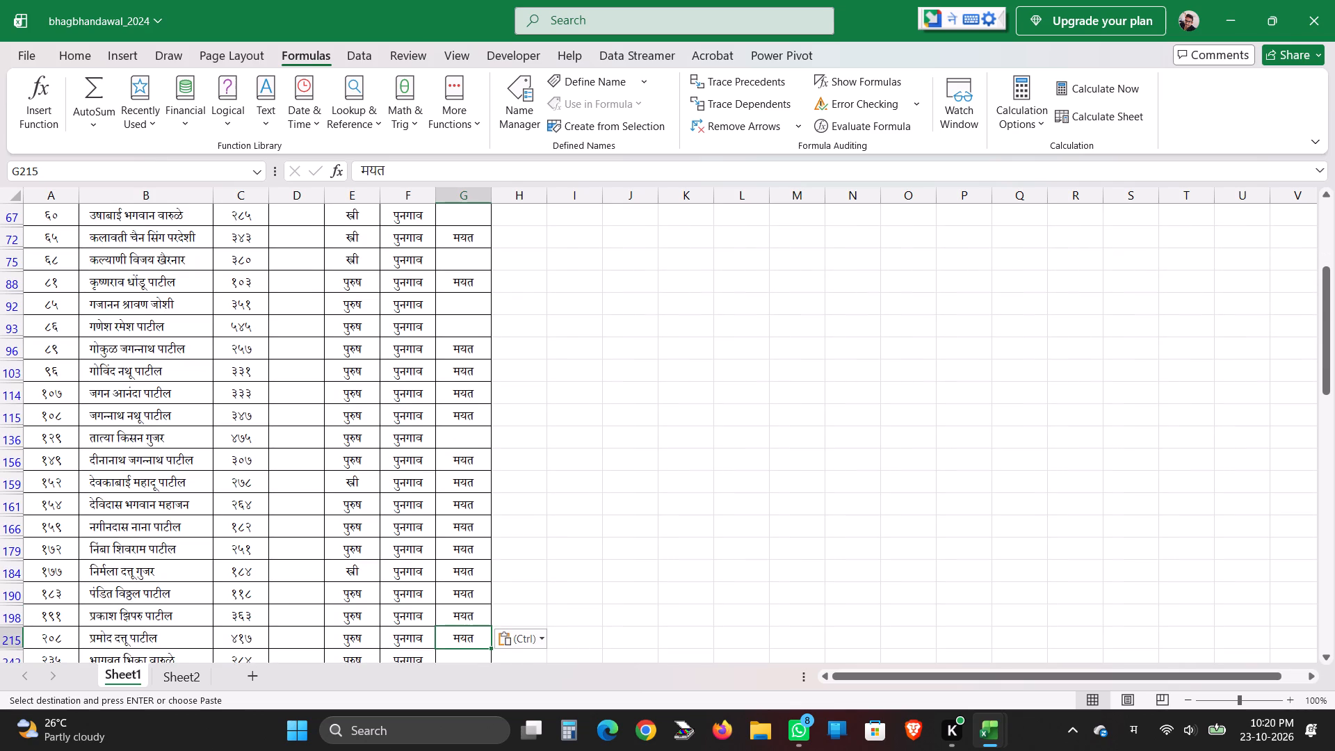
pyautogui.press('Down')
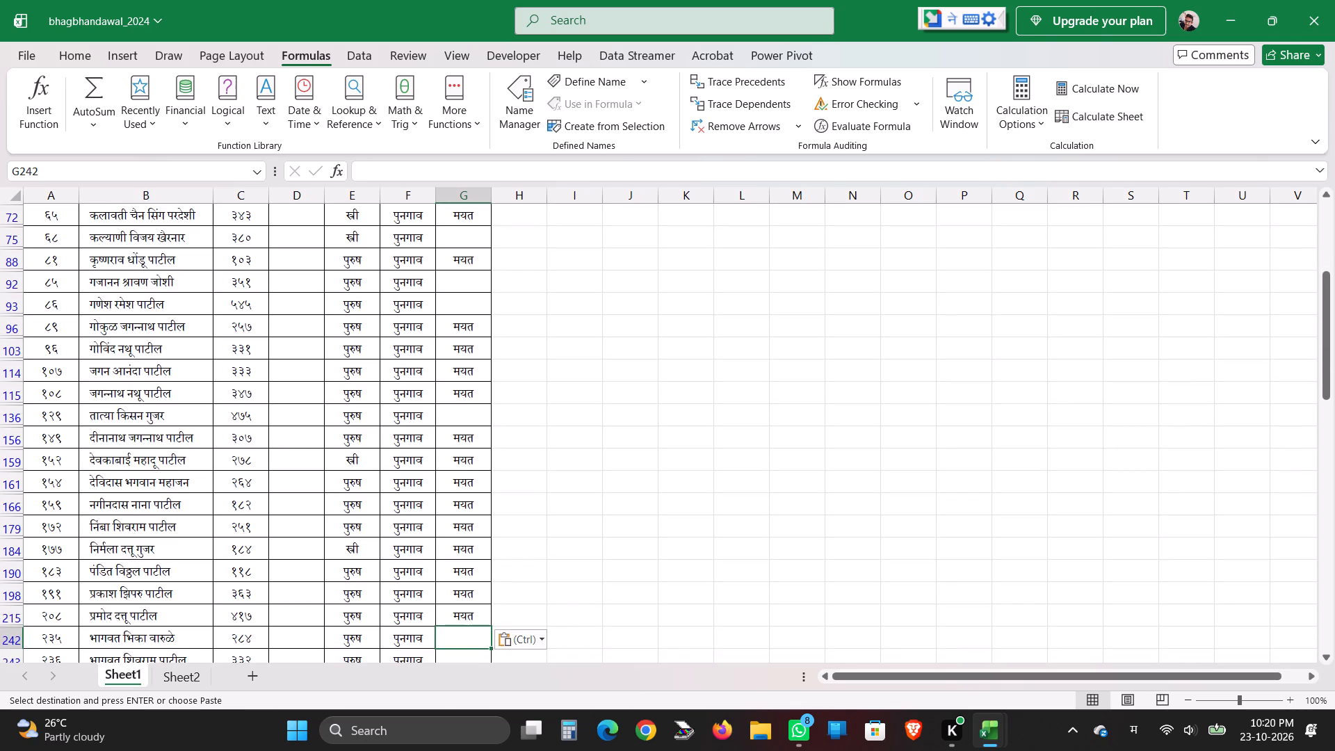
pyautogui.hotkey('ctrl', 'v')
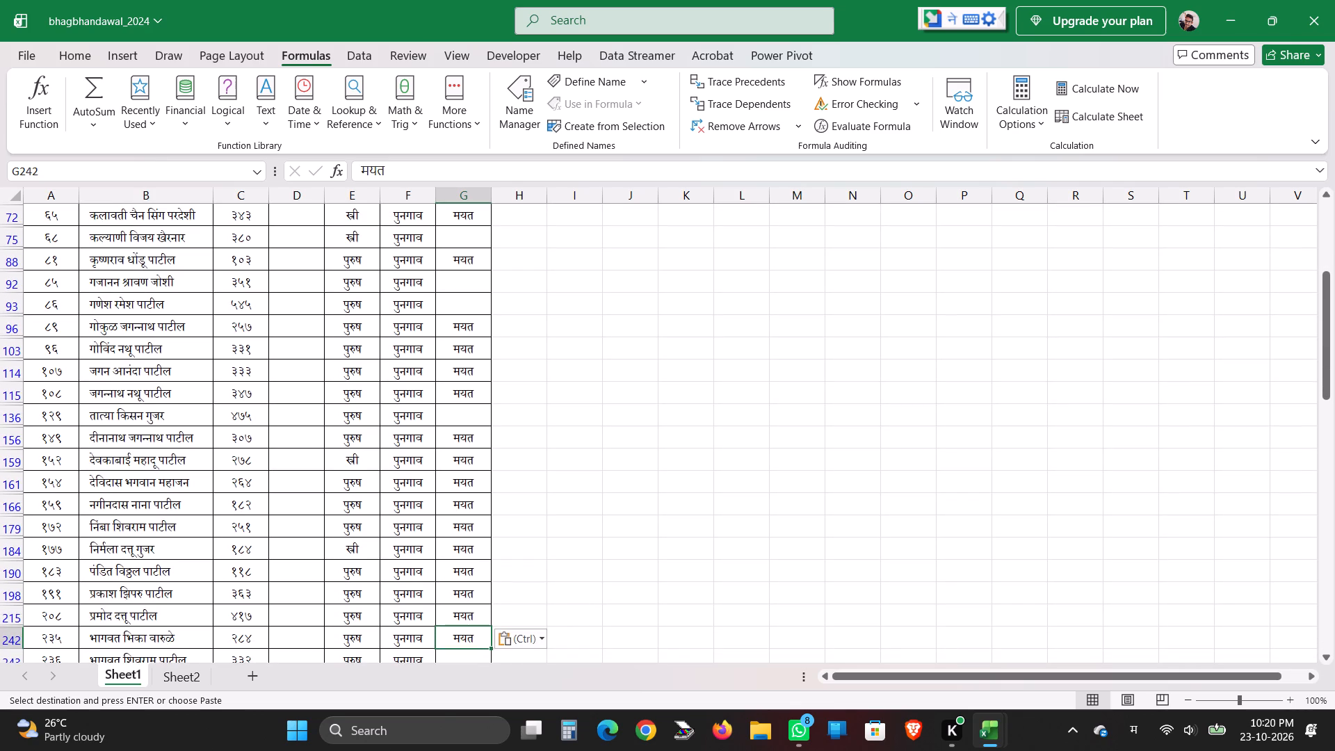
pyautogui.press('Down')
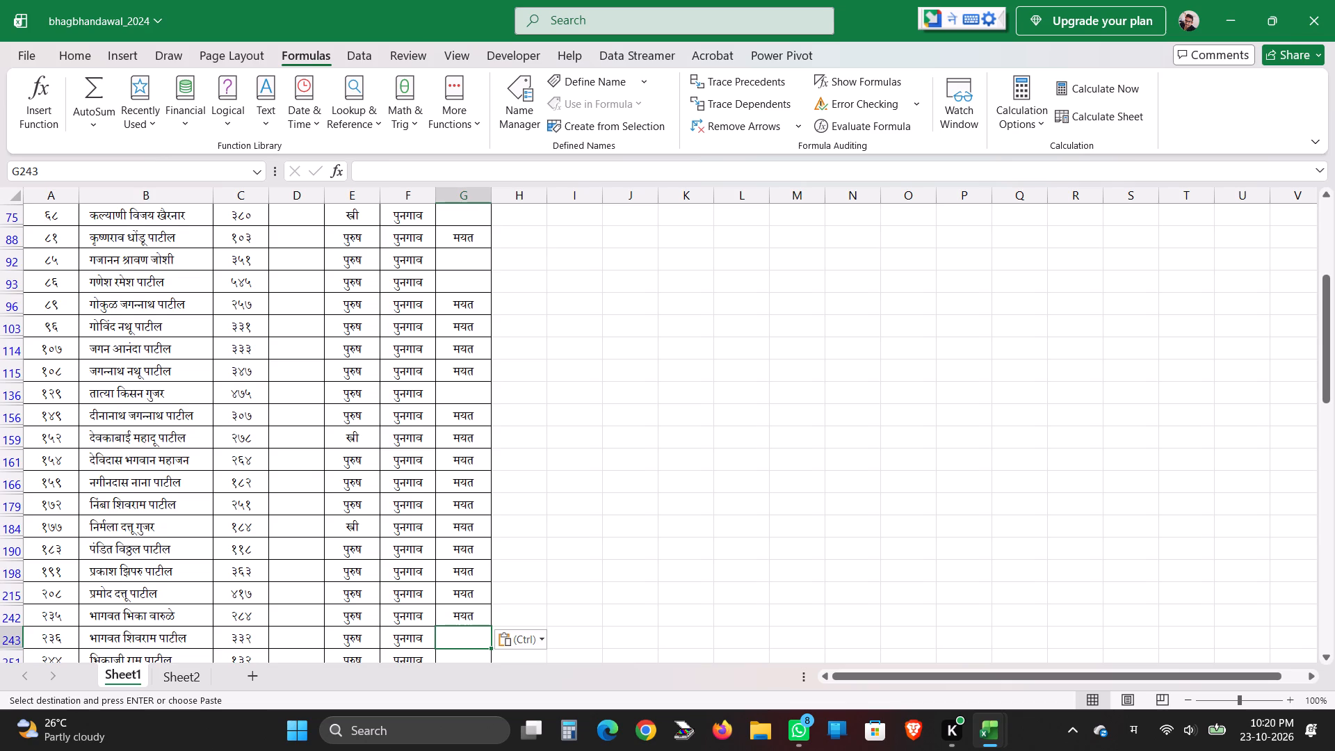
pyautogui.hotkey('ctrl', 'v')
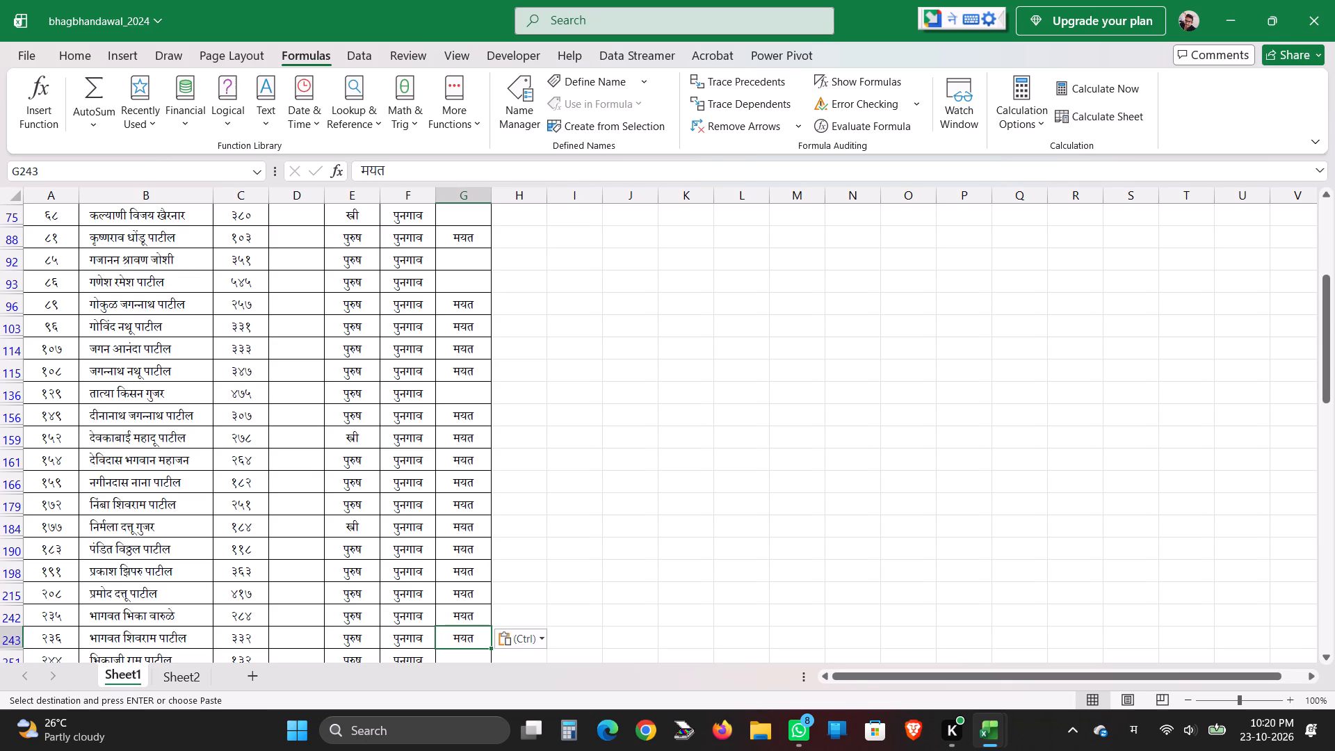
pyautogui.press('Down')
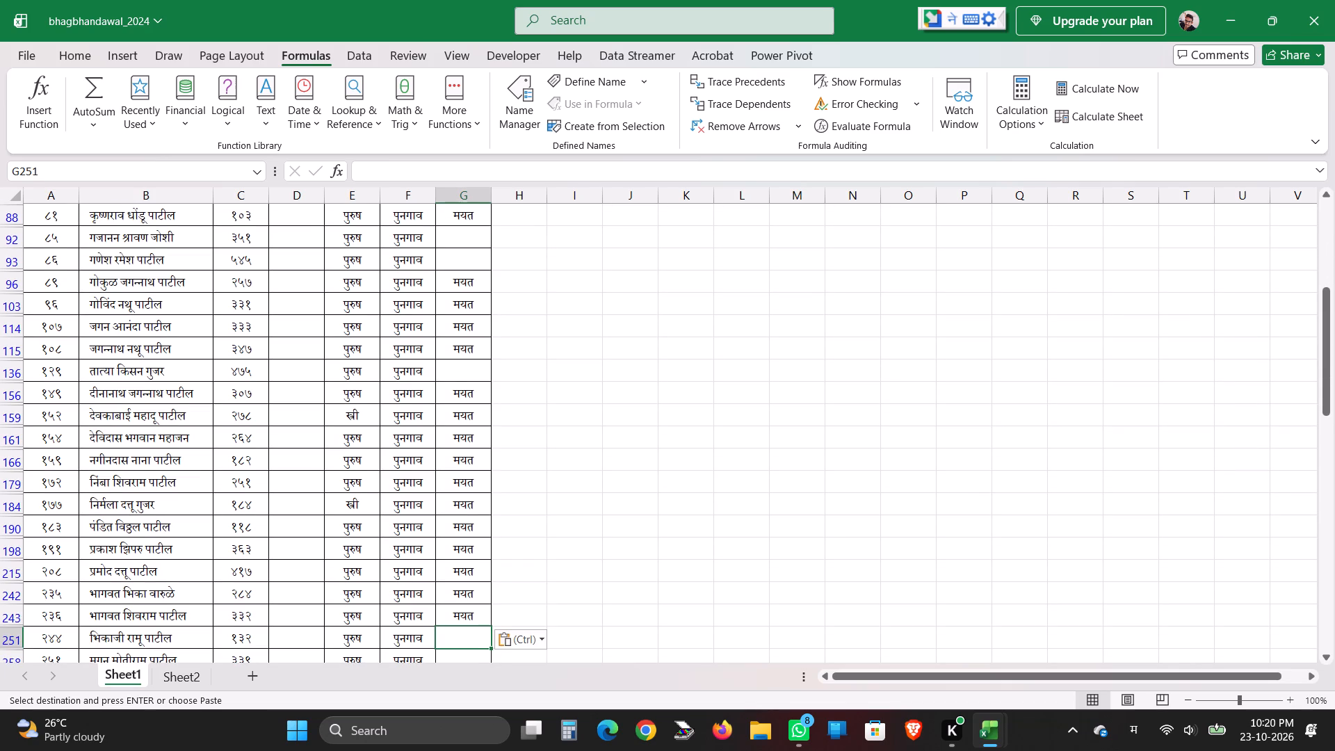
pyautogui.hotkey('ctrl', 'v')
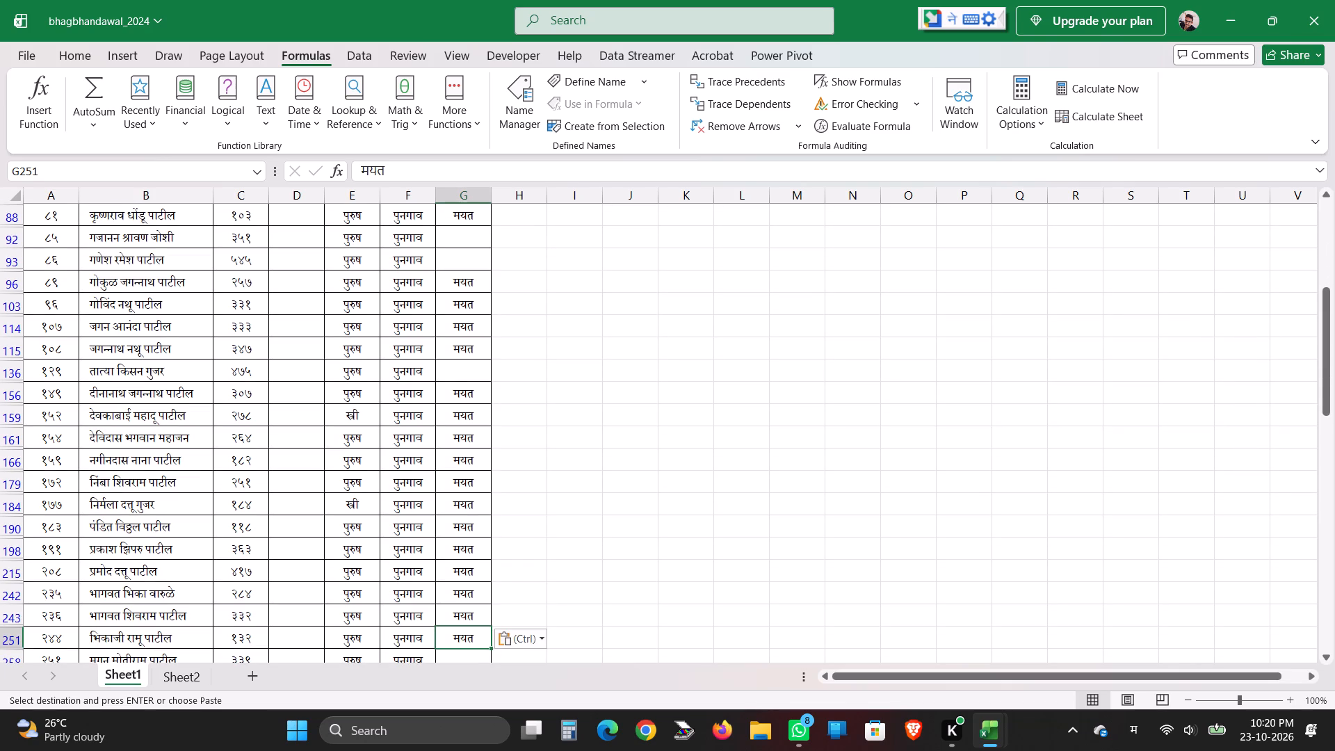
pyautogui.press('Down')
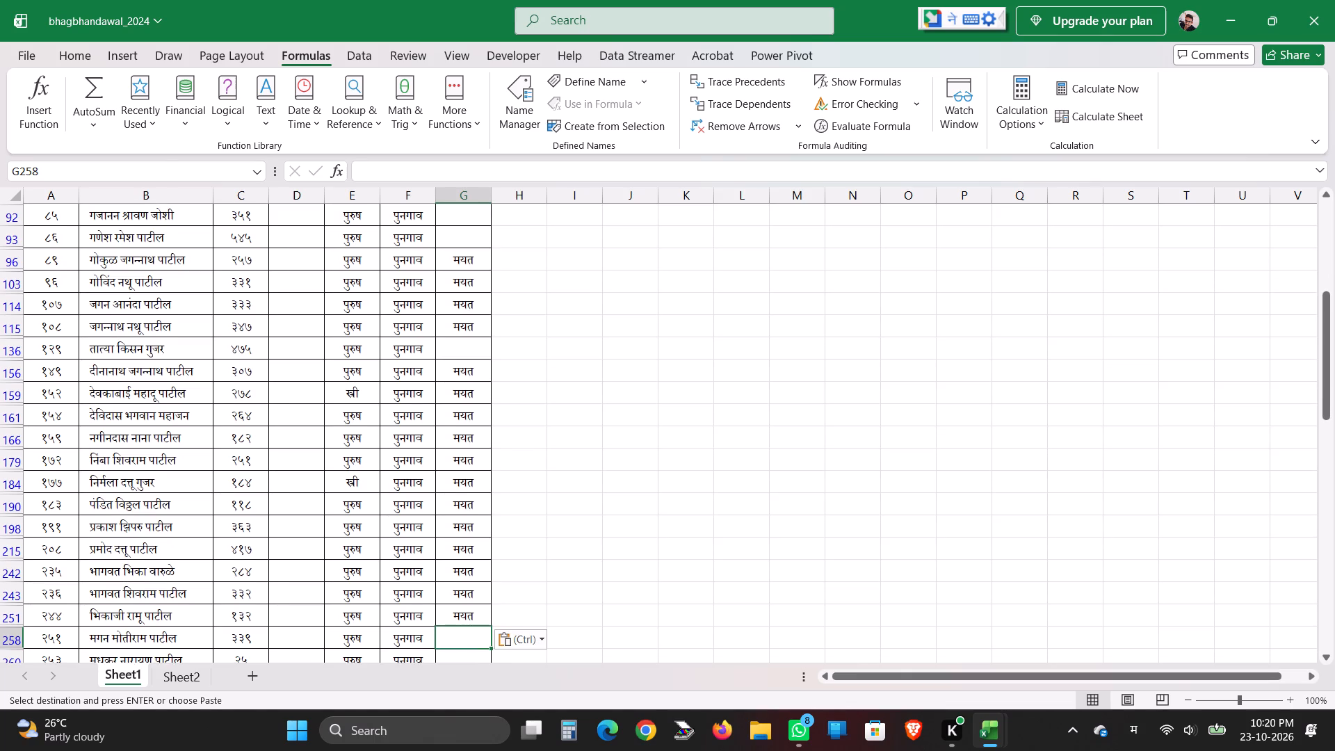
pyautogui.hotkey('ctrl', 'v')
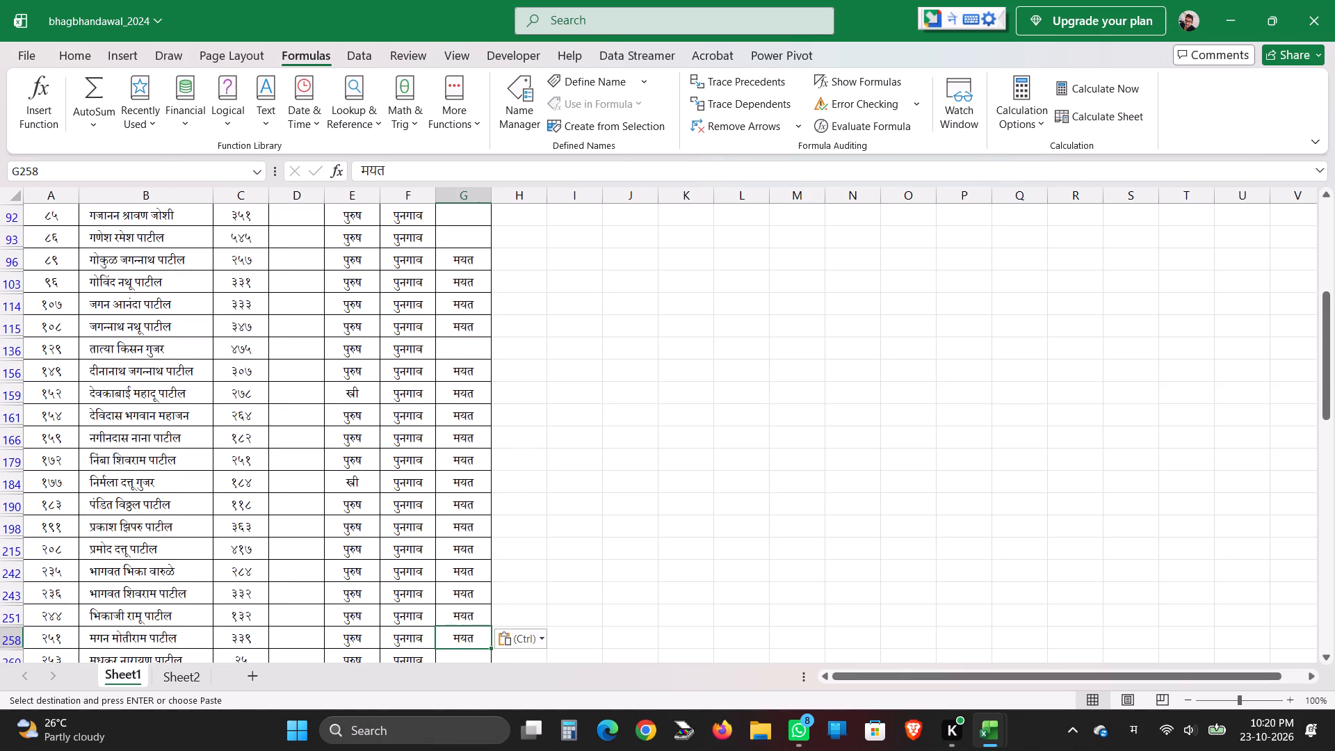
pyautogui.press('Down')
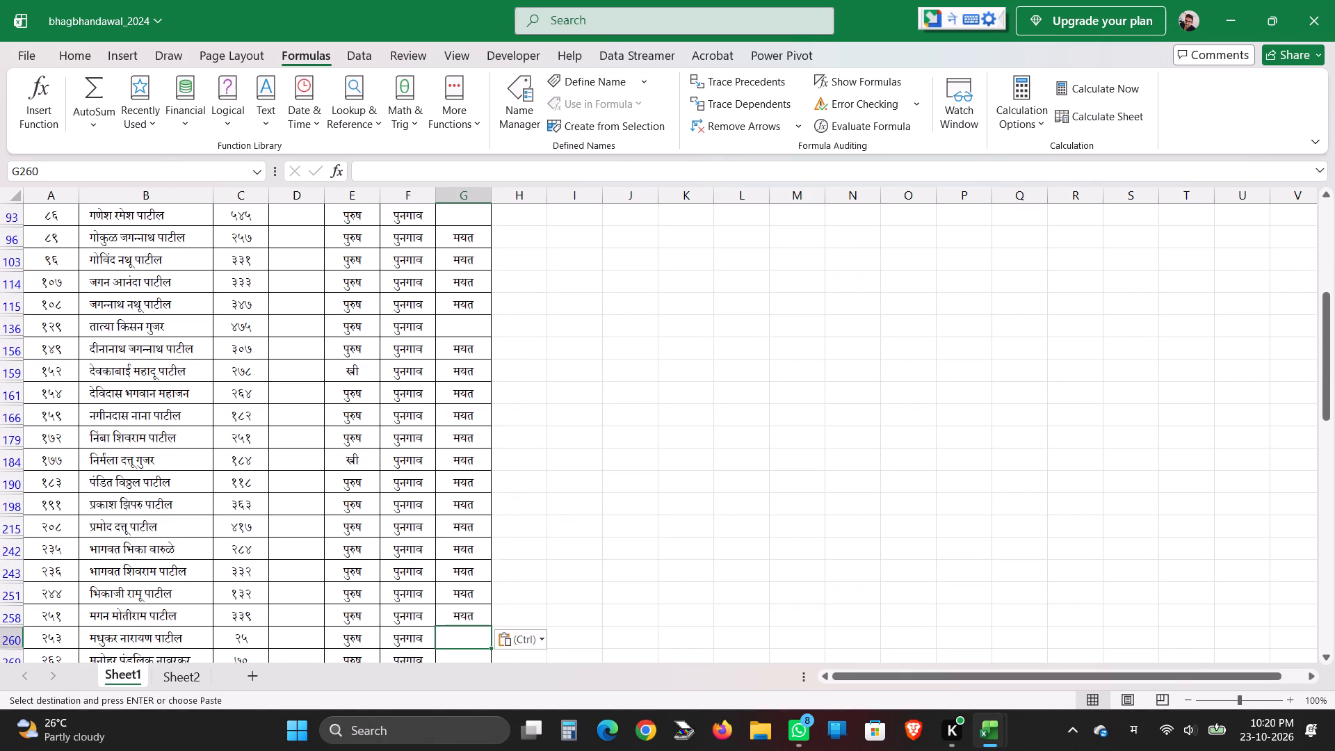
pyautogui.hotkey('ctrl', 'v')
pyautogui.press('Down')
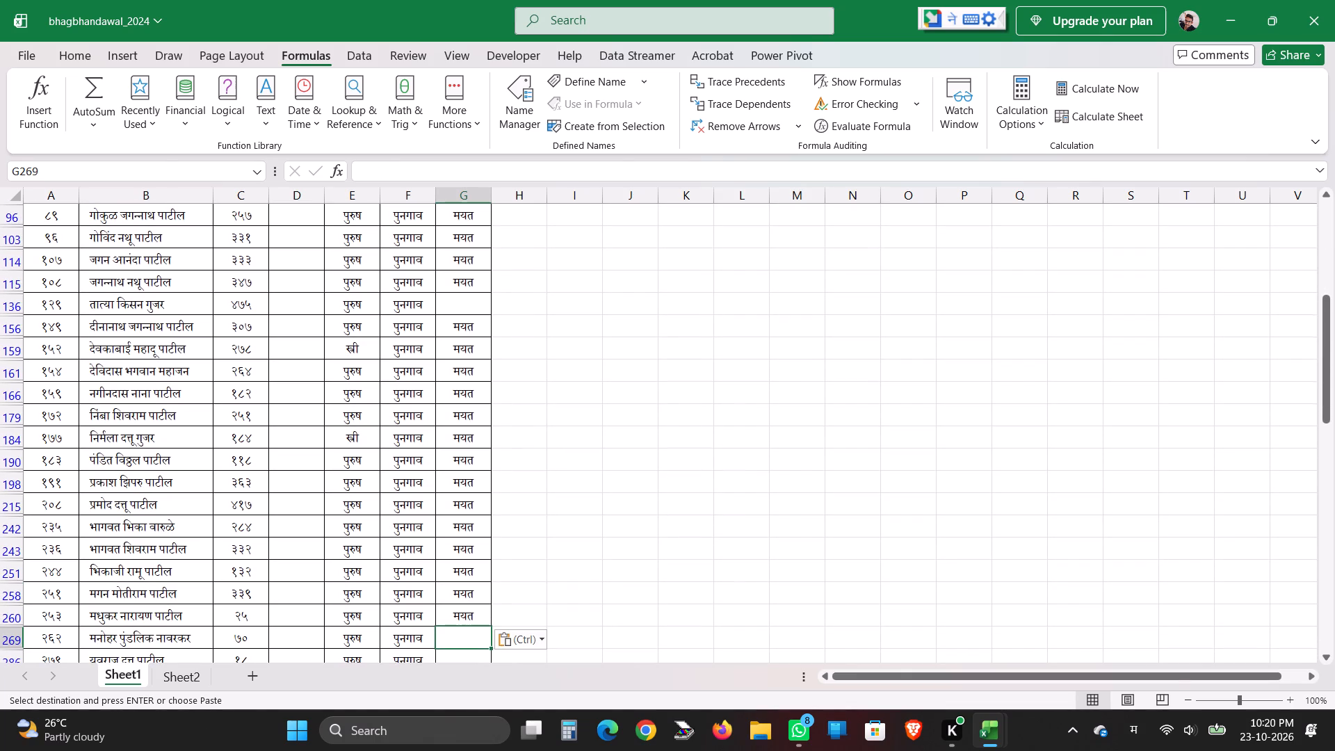
pyautogui.hotkey('ctrl', 'v')
# Paste the copied मयत remark into the शेरा cells G286, G288, G291, G302 and G306.
pyautogui.press('Down')
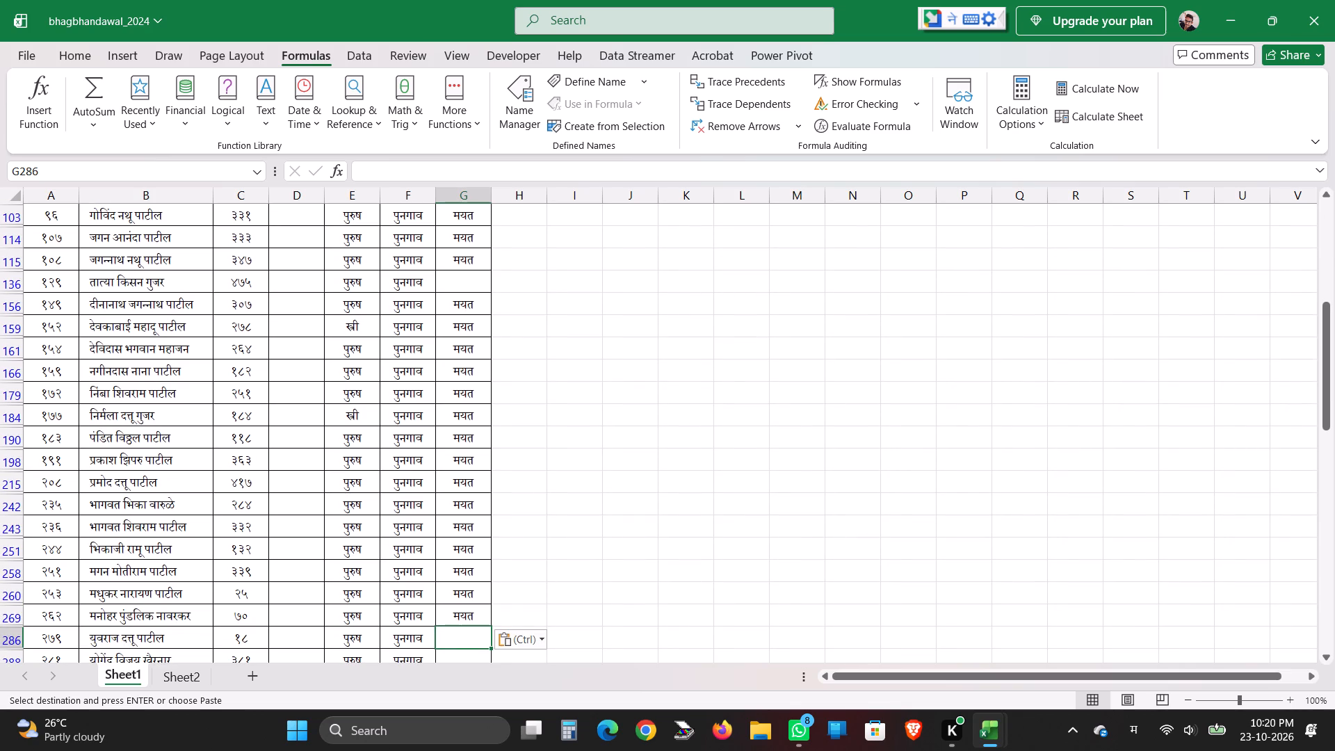
pyautogui.hotkey('ctrl', 'v')
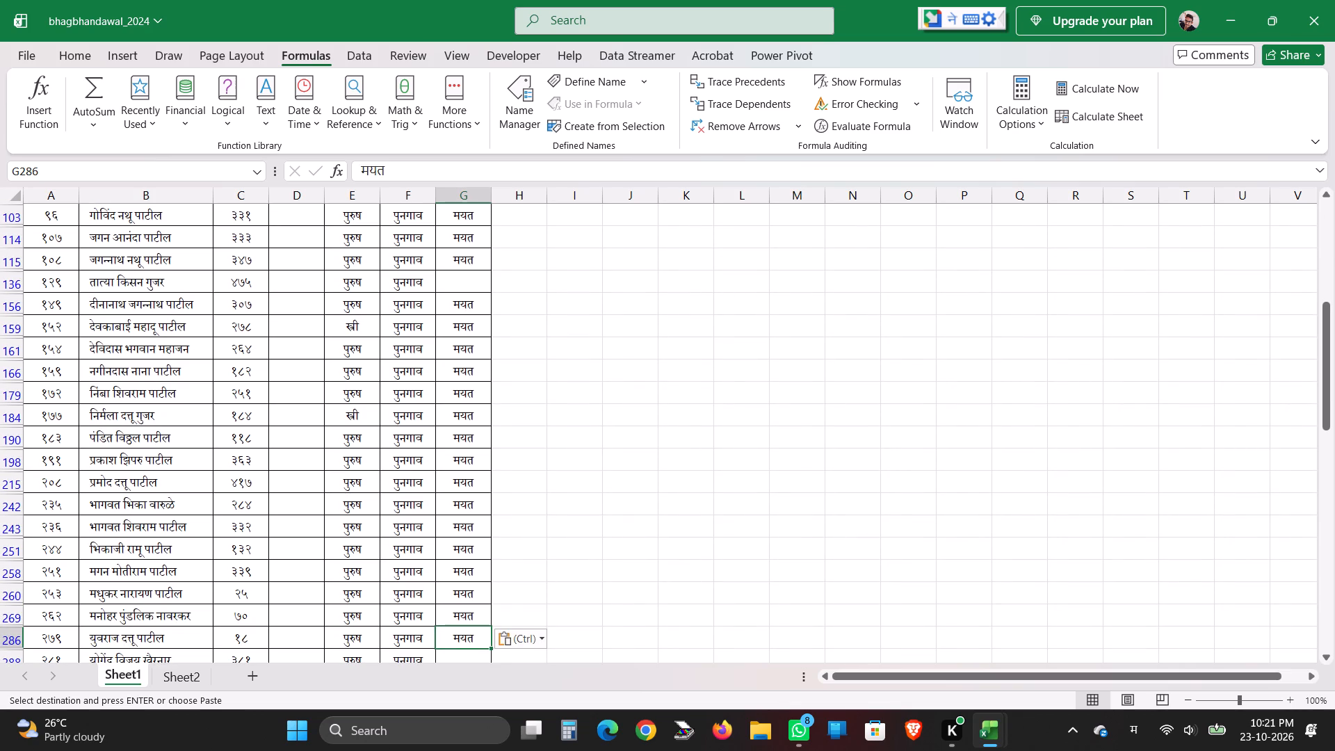
pyautogui.press('Down')
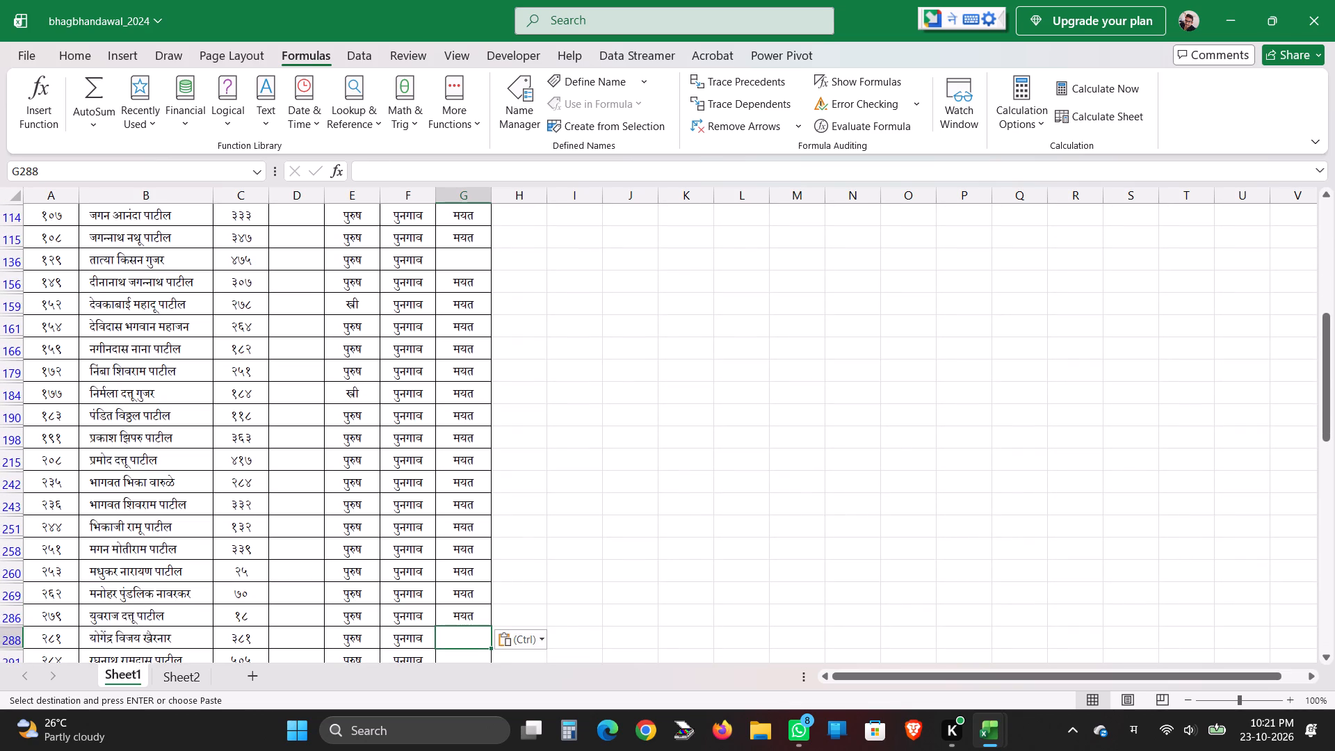
pyautogui.hotkey('ctrl', 'v')
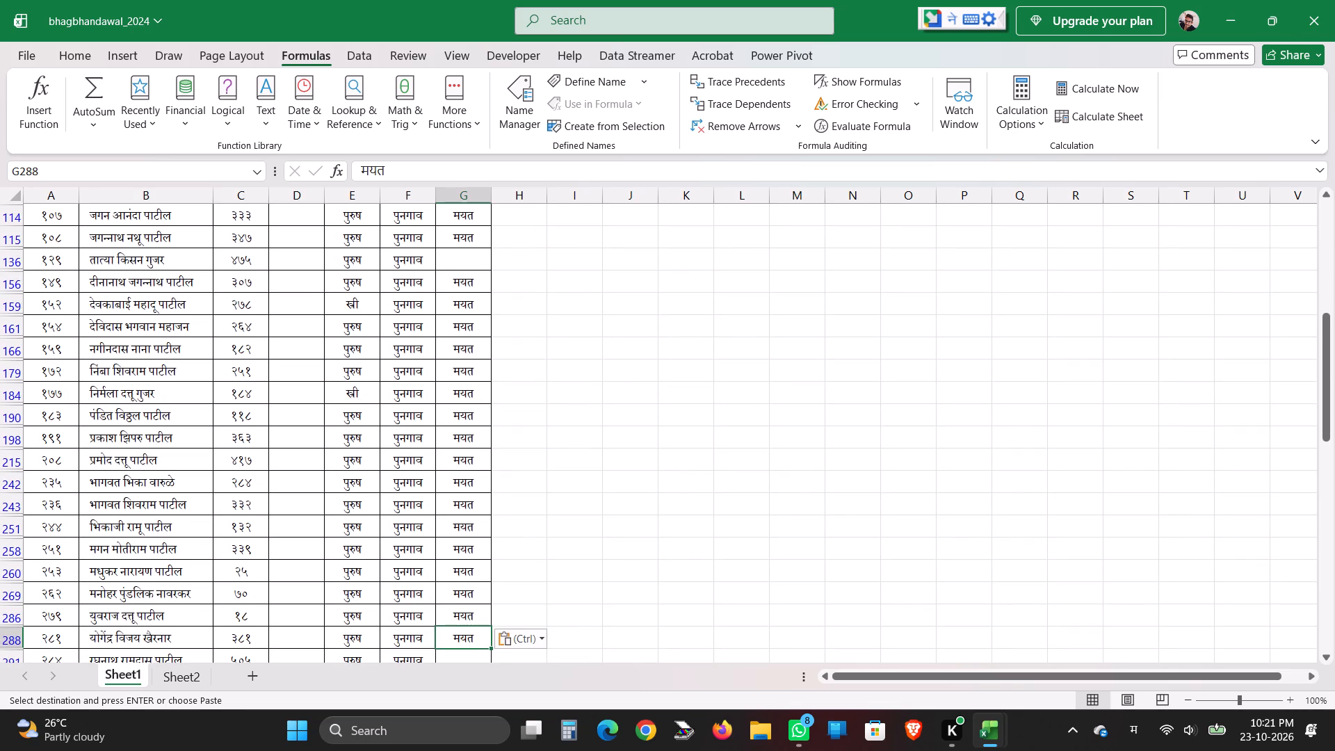
pyautogui.press('Down')
pyautogui.hotkey('ctrl', 'v')
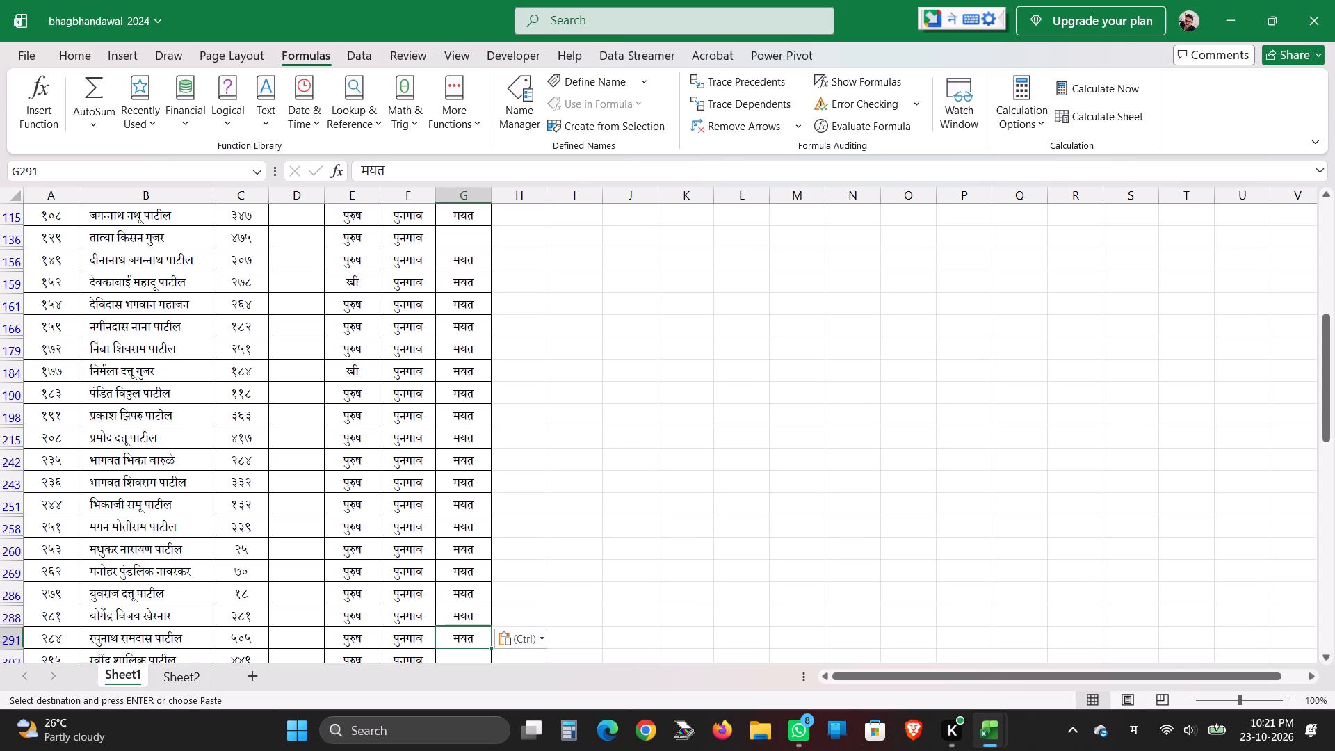
pyautogui.press('Down')
pyautogui.hotkey('ctrl', 'v')
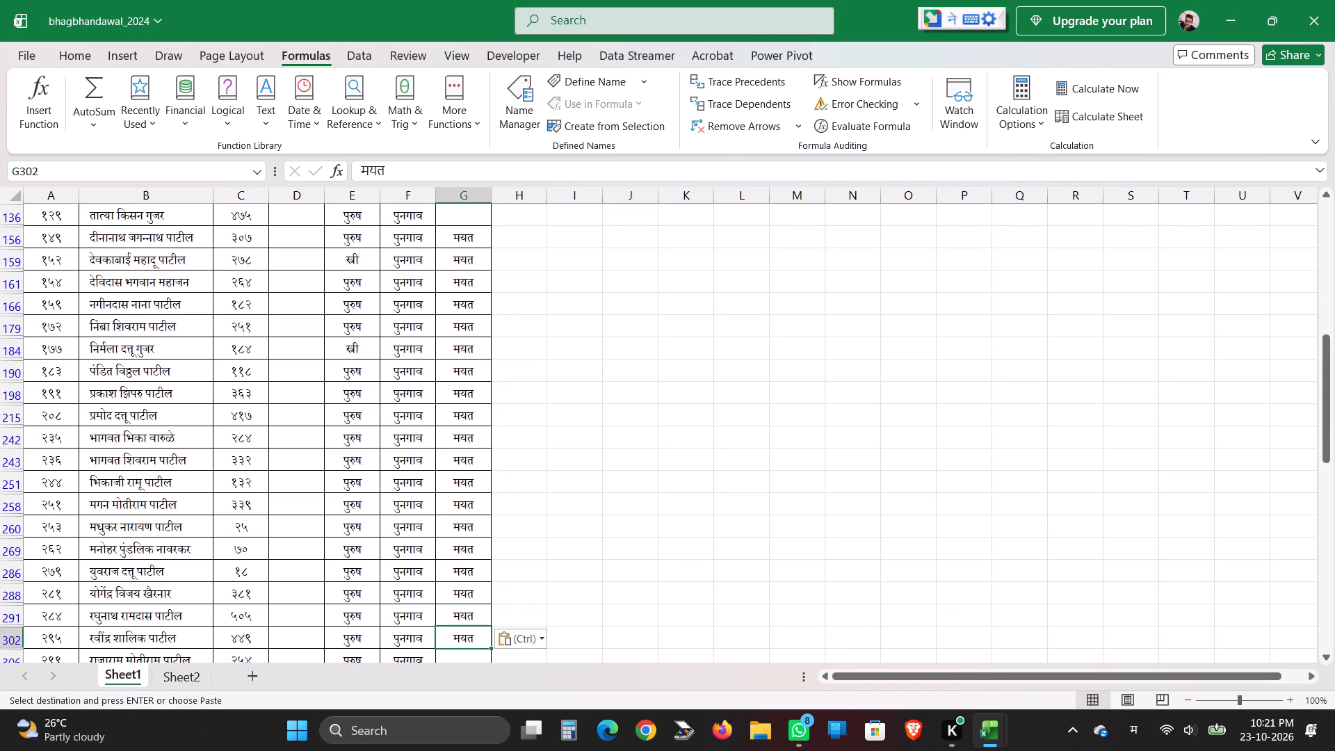
pyautogui.press('Down')
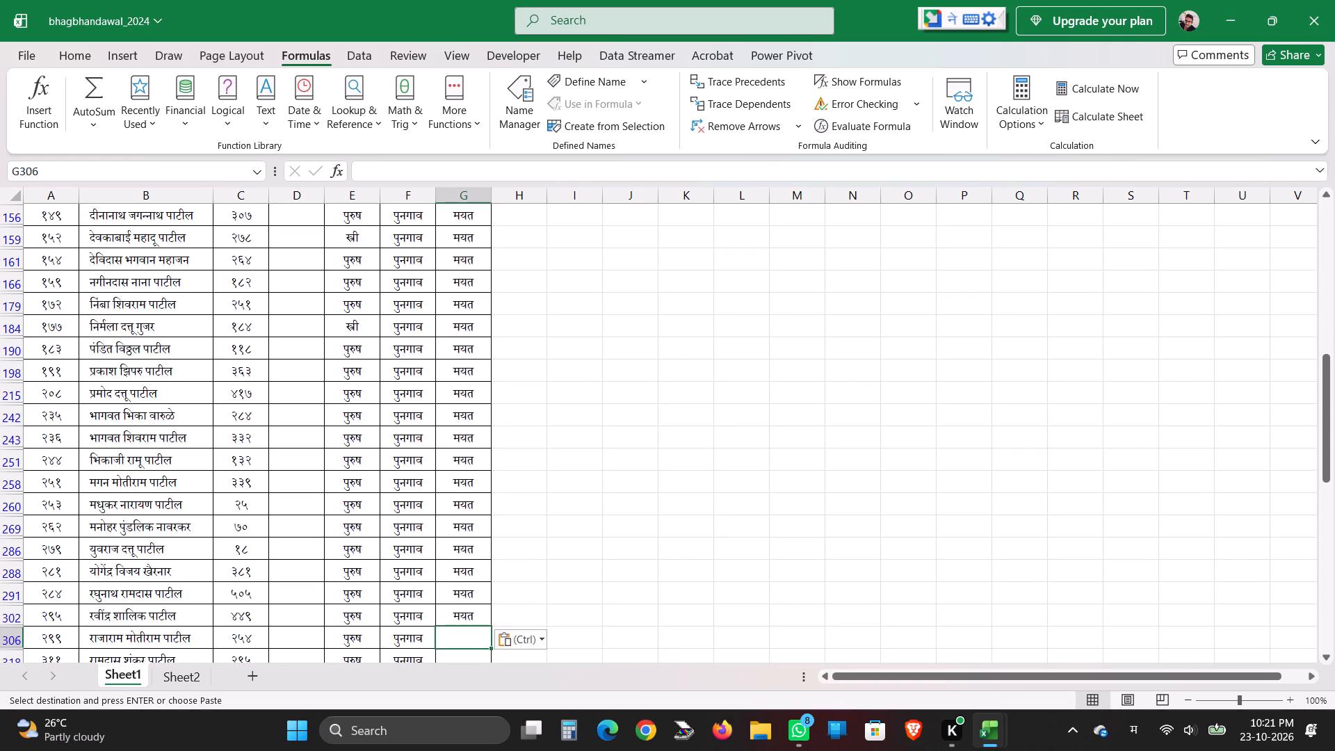
pyautogui.hotkey('ctrl', 'v')
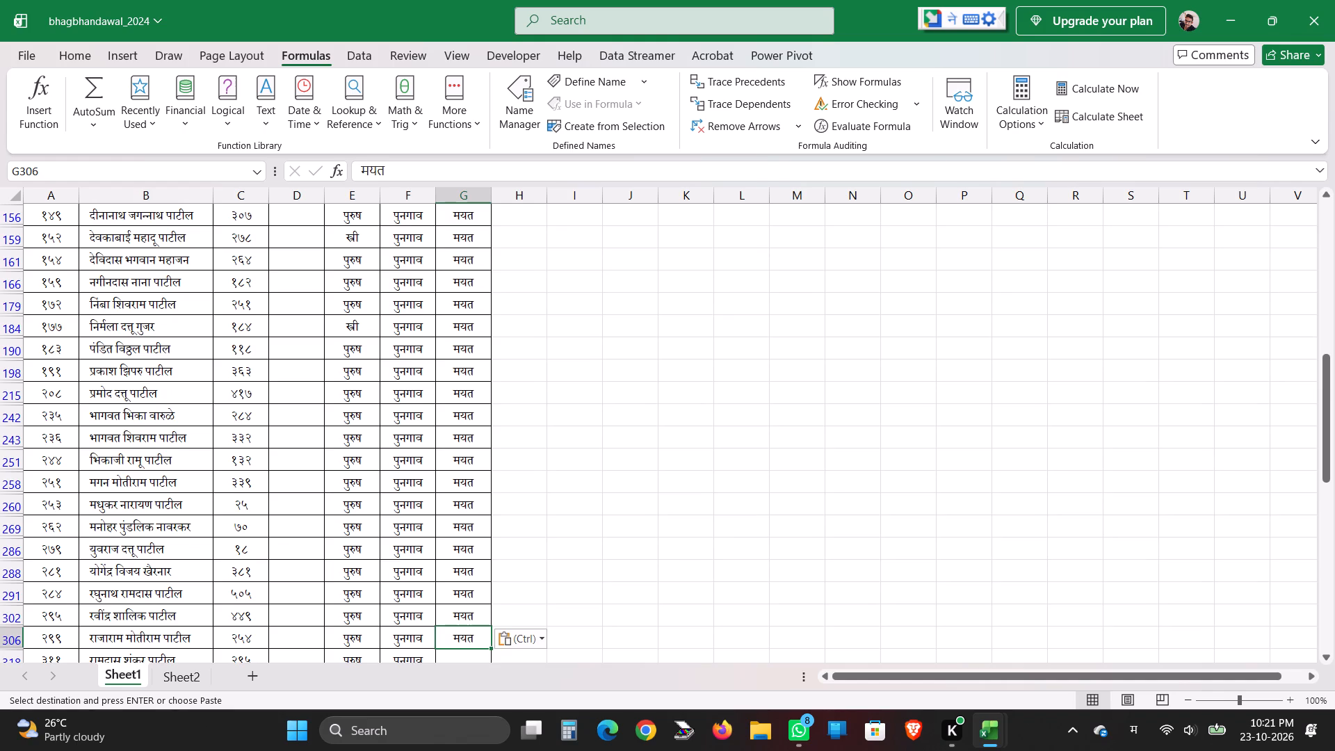
# Paste the copied मयत remark into the शेरा cells G325, G328, G334, G335 and G341.
pyautogui.press('Down')
pyautogui.press('Down')
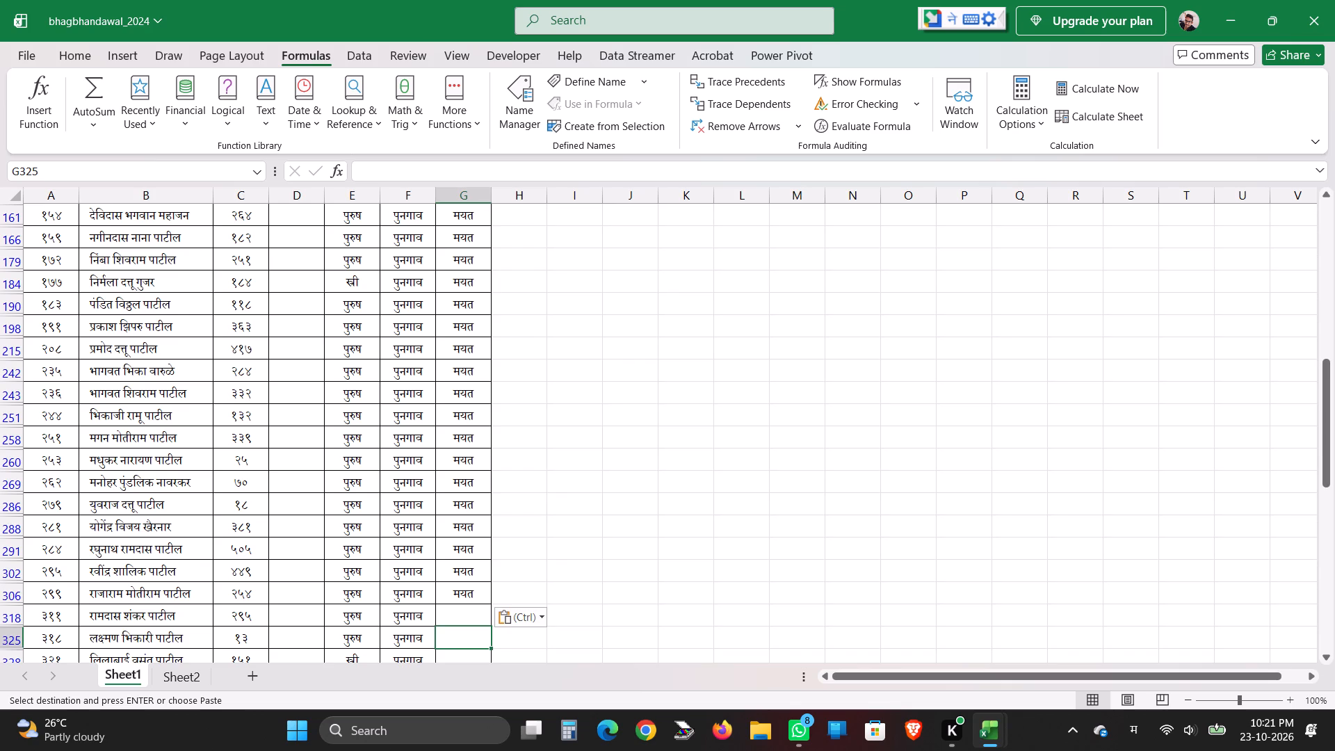
pyautogui.hotkey('ctrl', 'v')
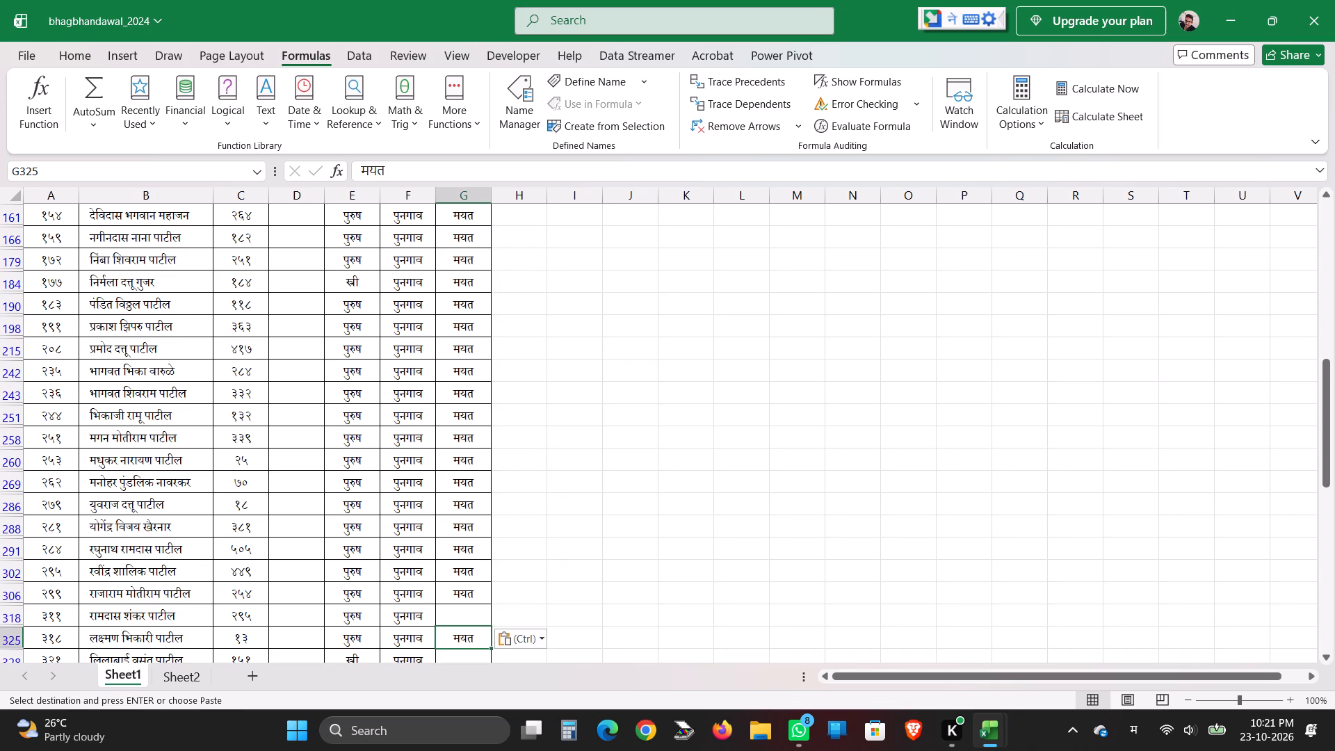
pyautogui.press('Down')
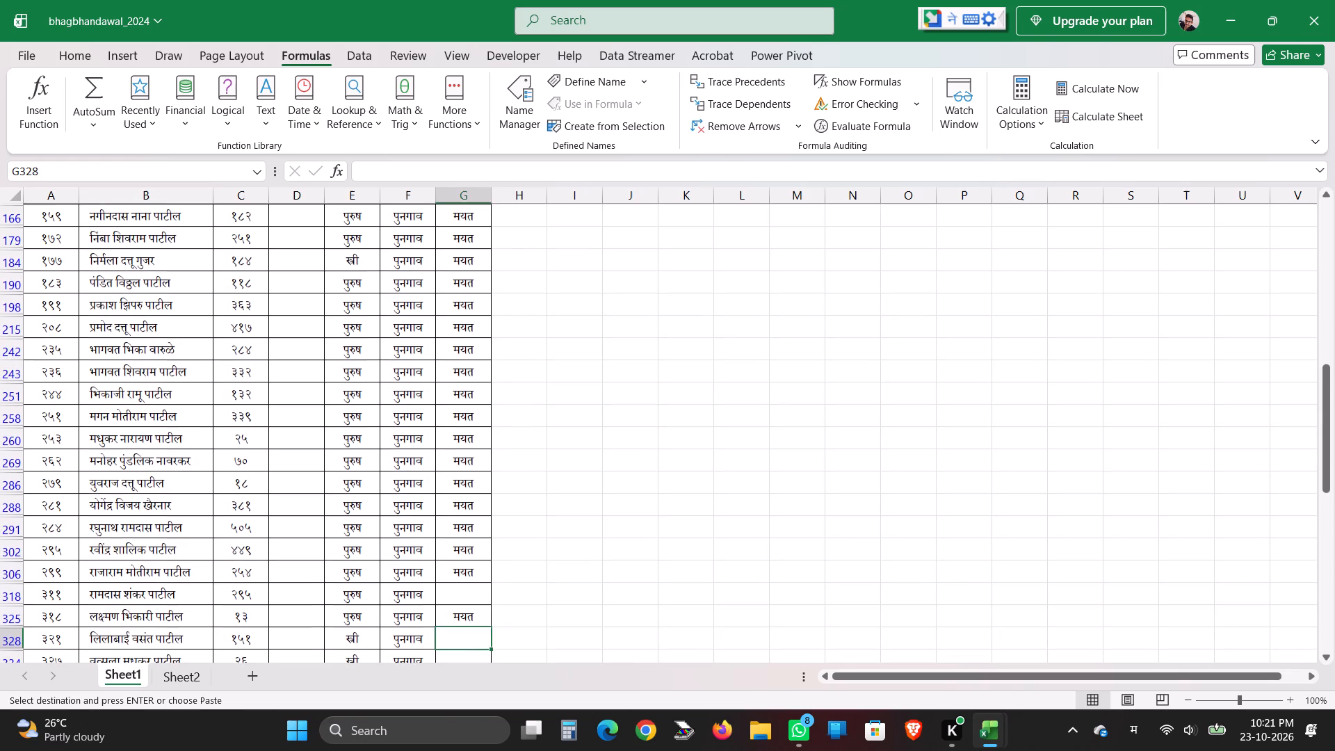
pyautogui.hotkey('ctrl', 'v')
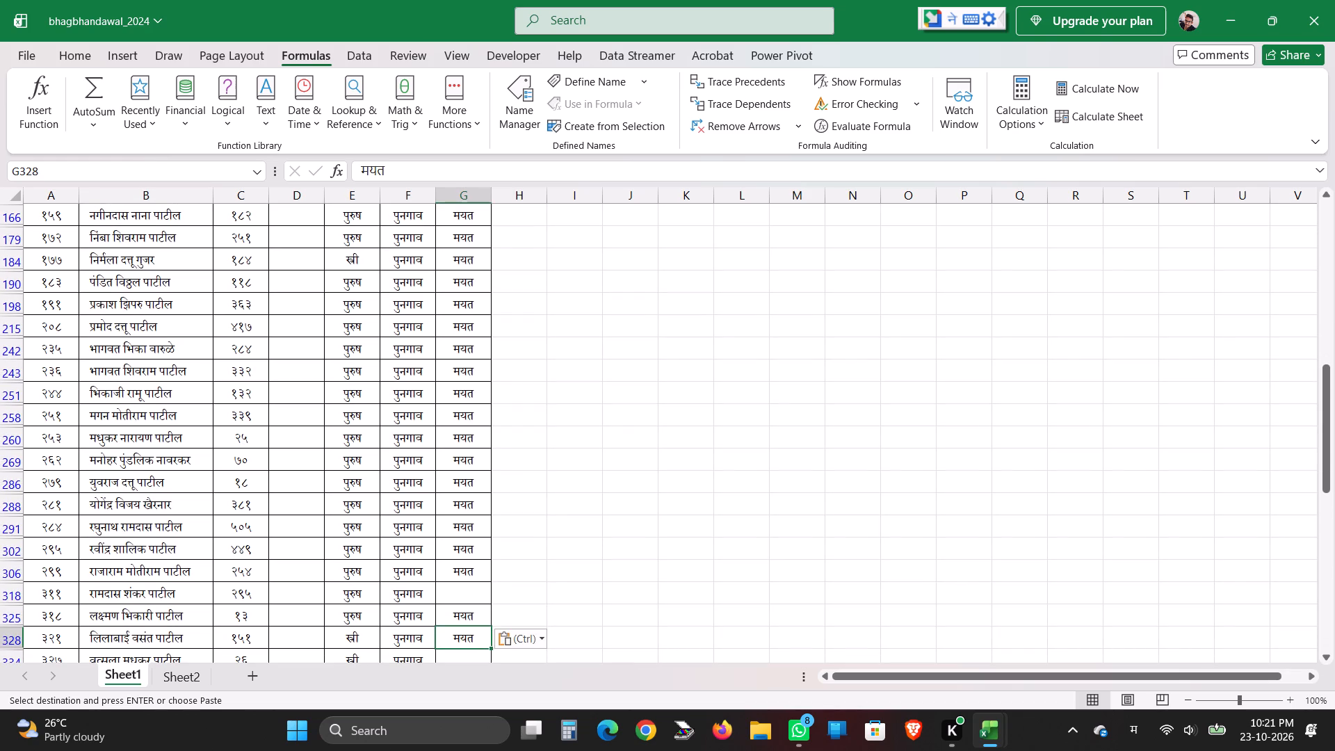
pyautogui.press('Down')
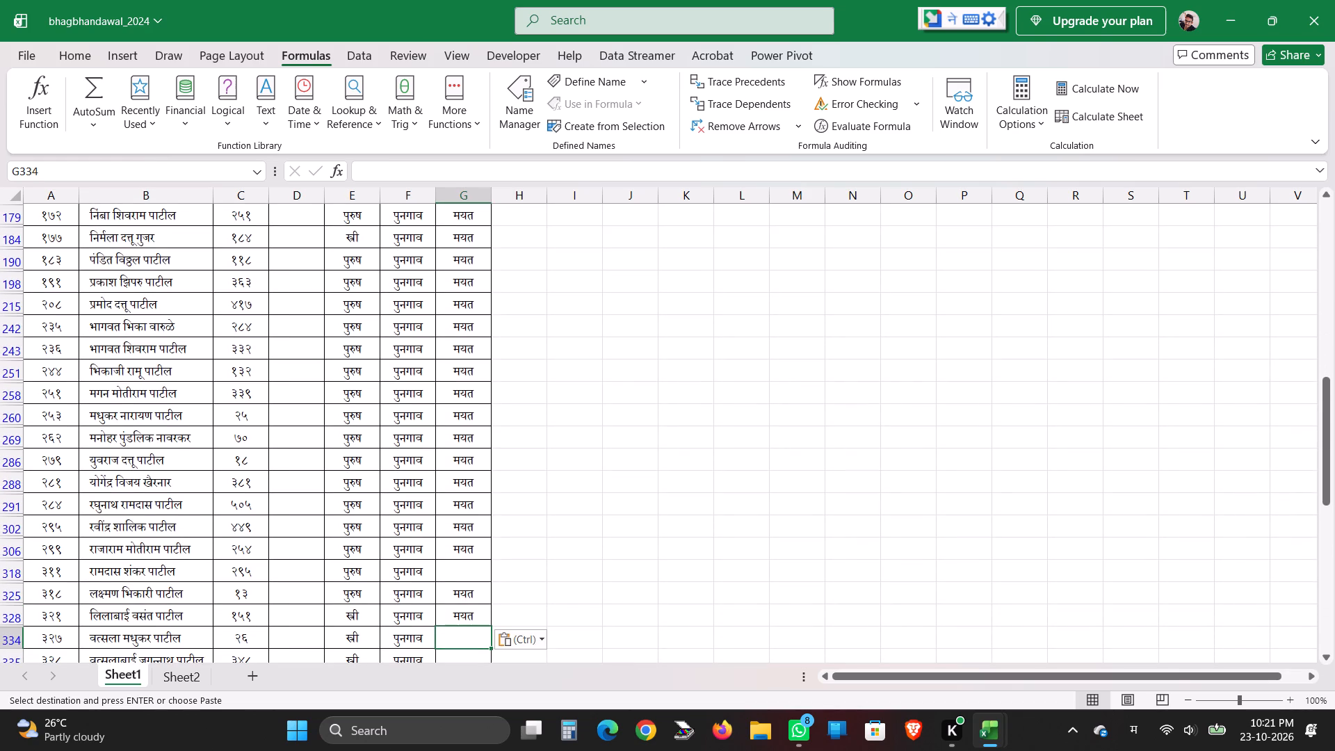
pyautogui.hotkey('ctrl', 'v')
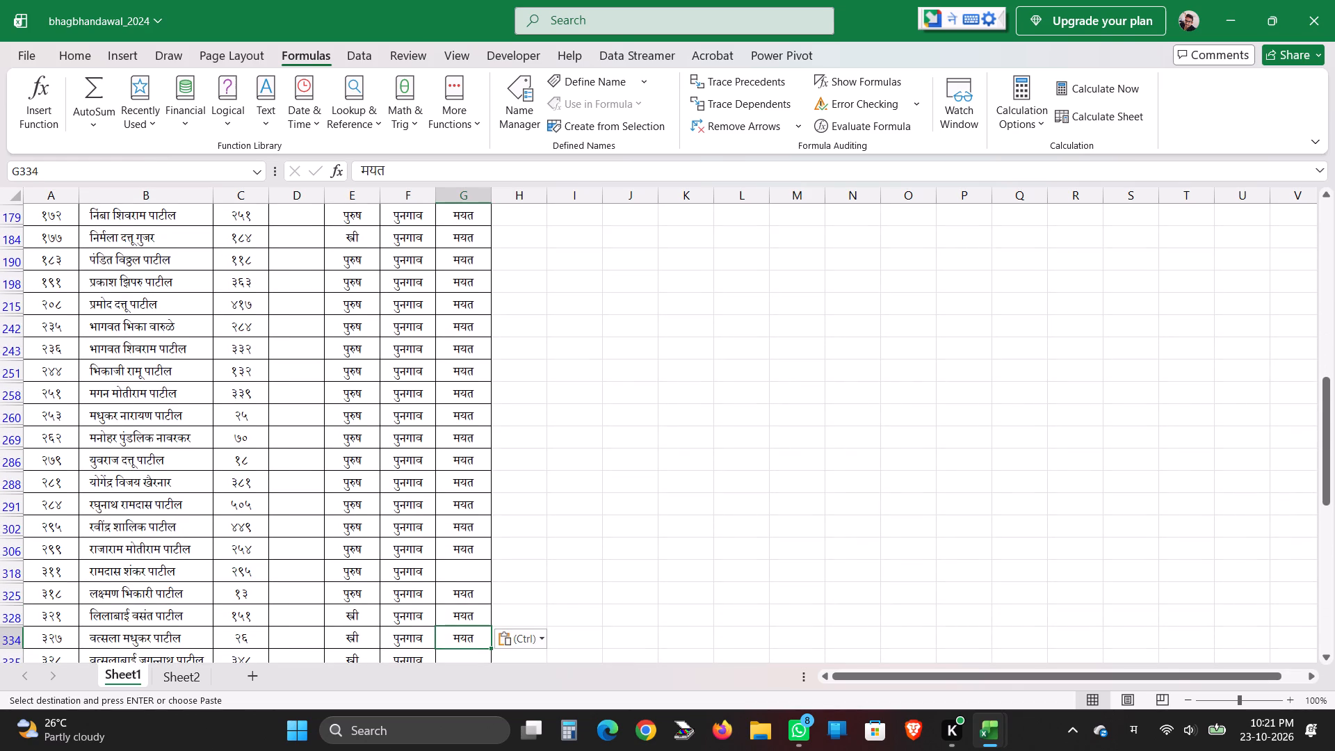
pyautogui.press('Down')
pyautogui.hotkey('ctrl', 'v')
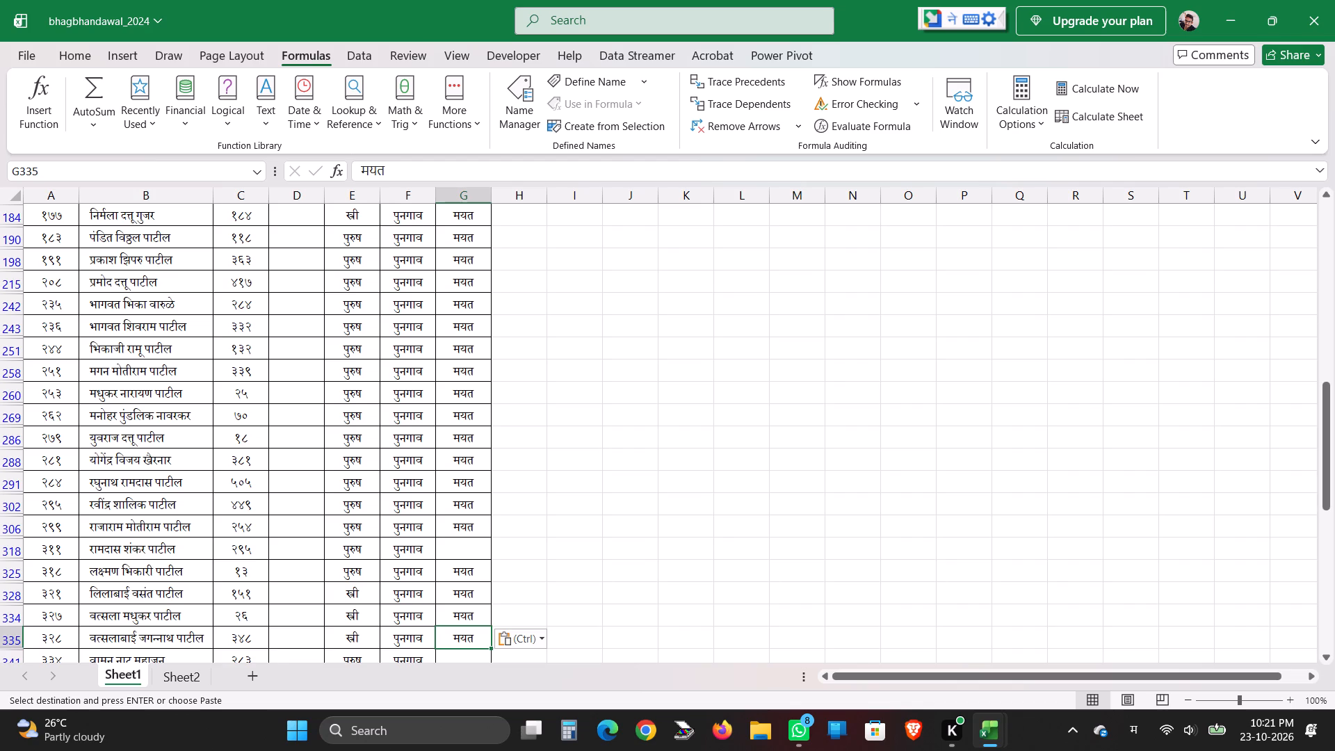
pyautogui.press('Down')
pyautogui.hotkey('ctrl', 'v')
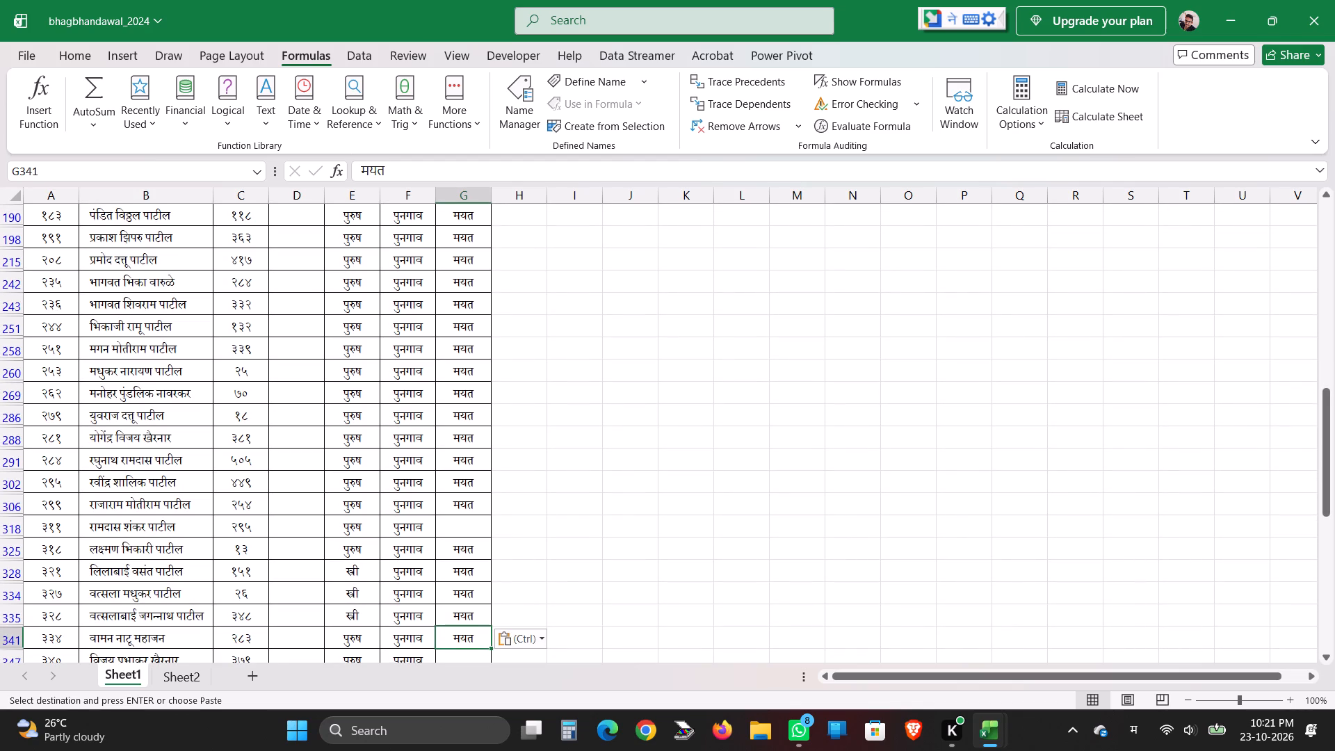
# Paste the copied मयत remark into the शेरा cells G351, G352 and G386.
pyautogui.press('Down')
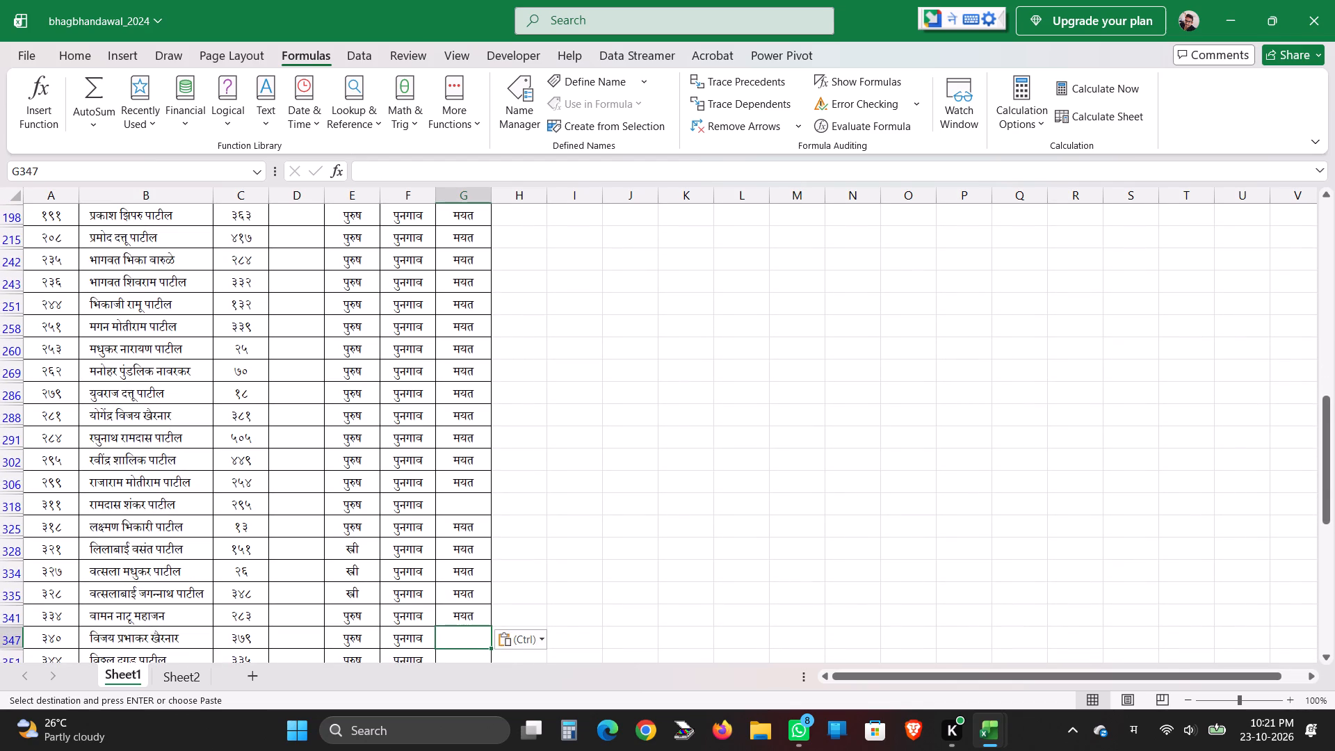
pyautogui.press('Down')
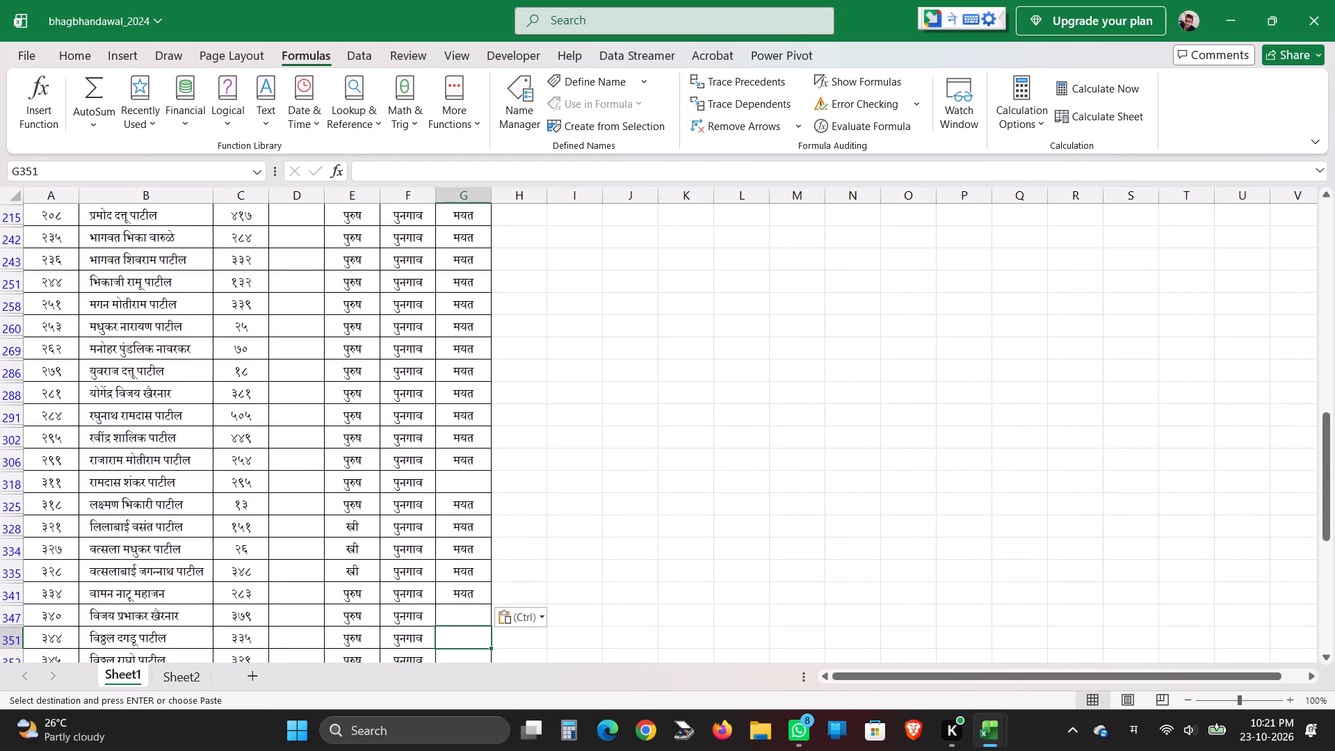
pyautogui.hotkey('ctrl', 'v')
pyautogui.press('Down')
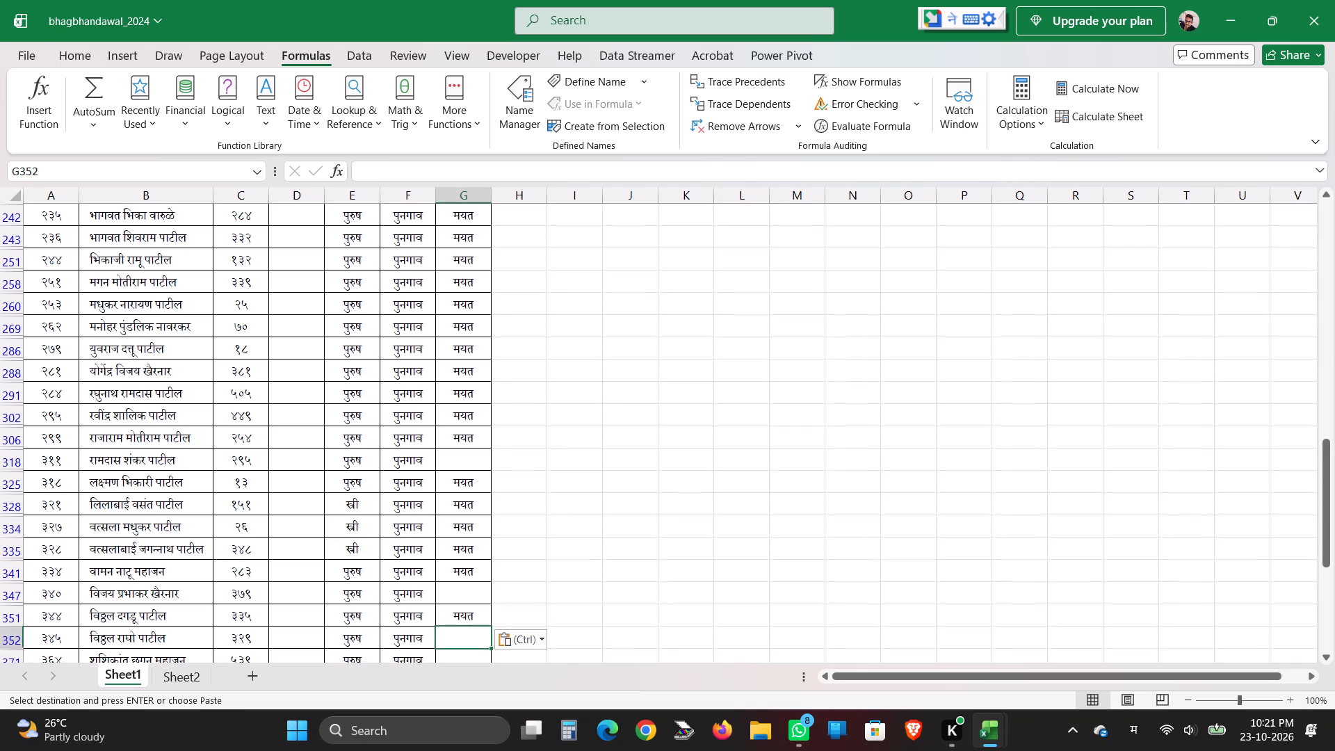
pyautogui.hotkey('ctrl', 'v')
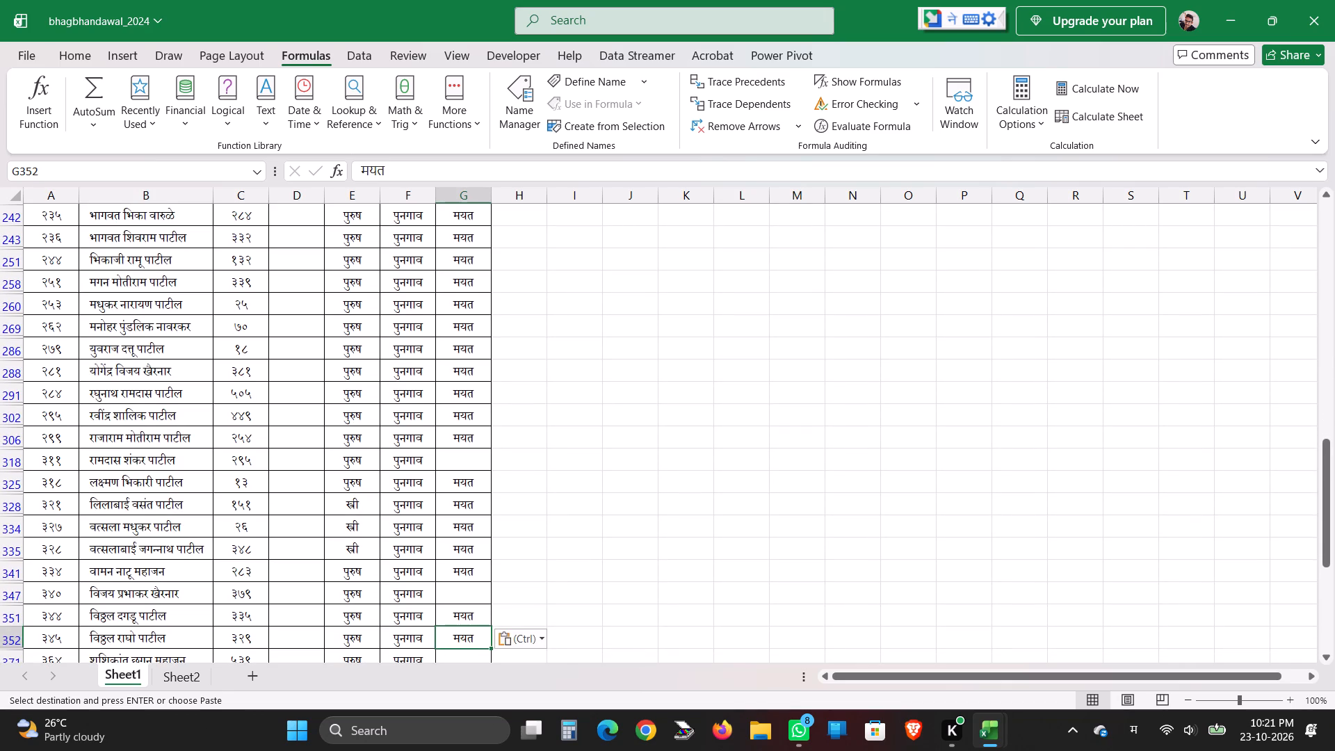
pyautogui.press('Down')
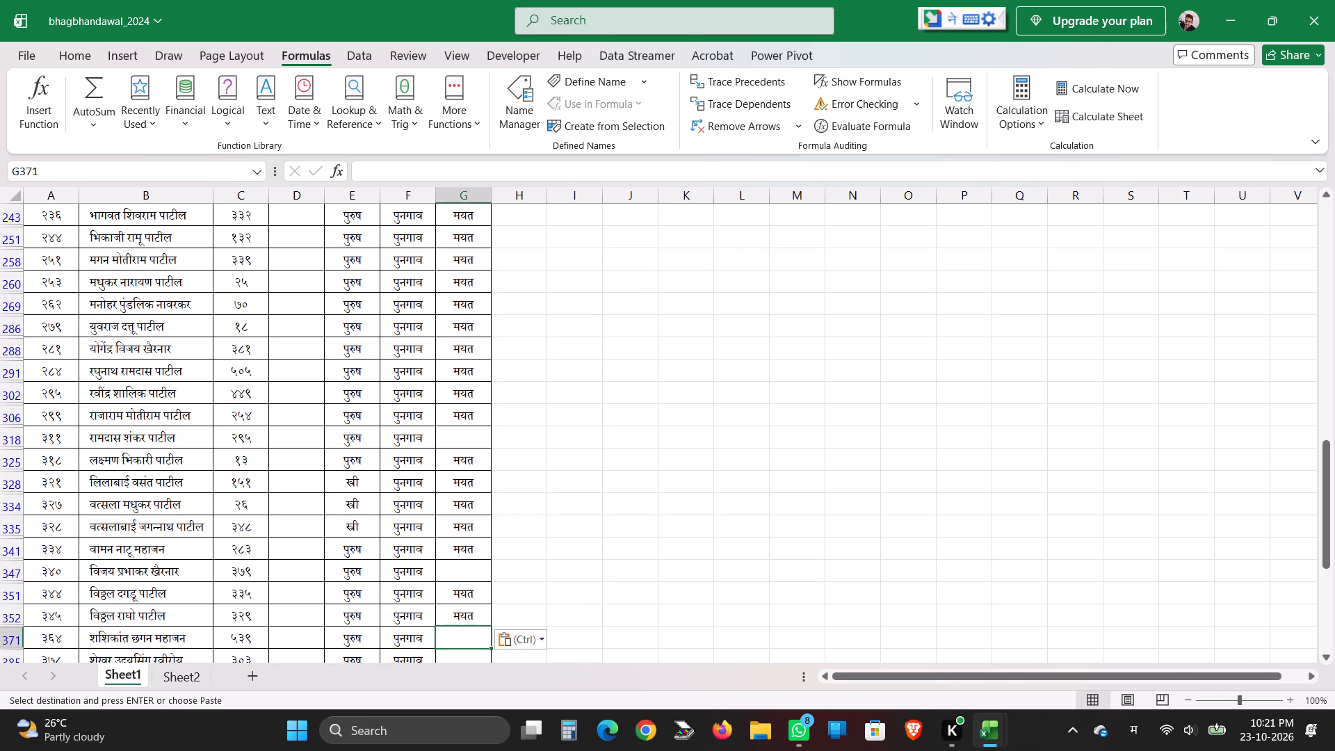
pyautogui.press('Down')
pyautogui.press('Down')
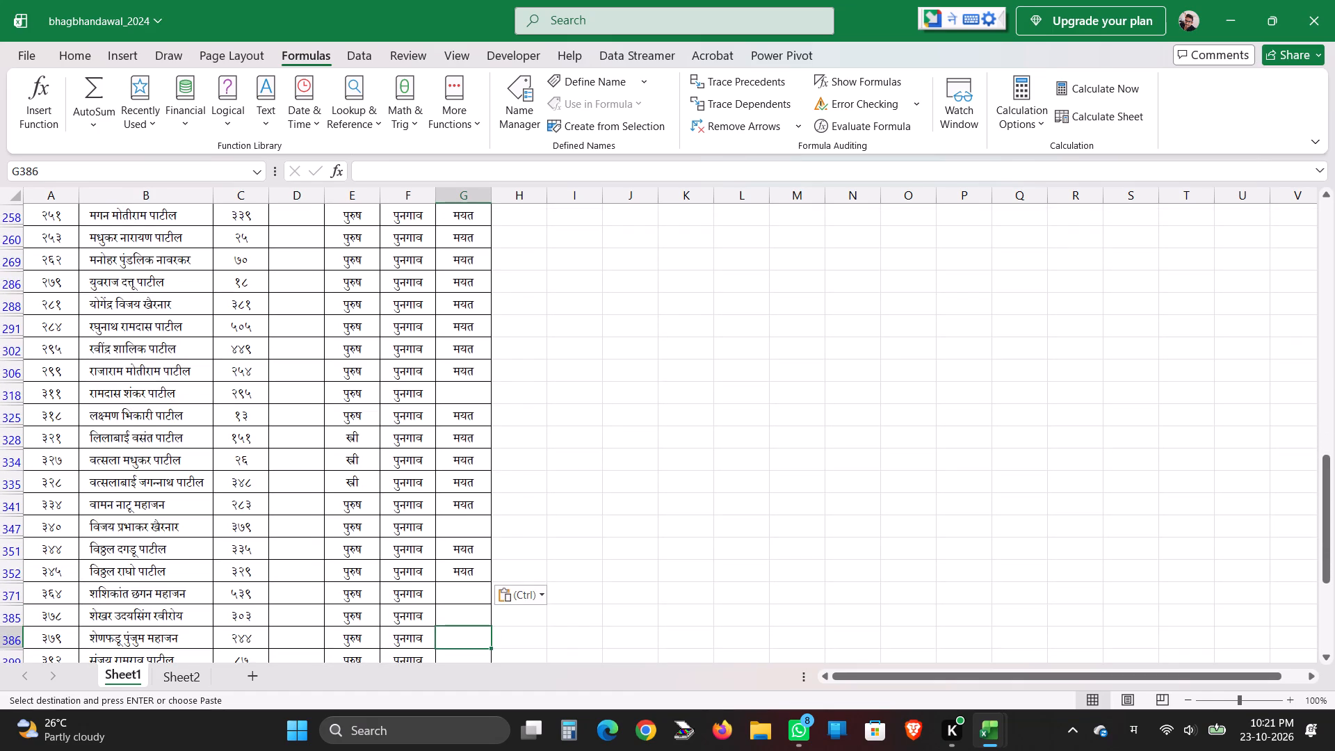
pyautogui.hotkey('ctrl', 'v')
# Paste the copied मयत remark into the शेरा cells G399, G405 and G407, and move on to G410.
pyautogui.press('Down')
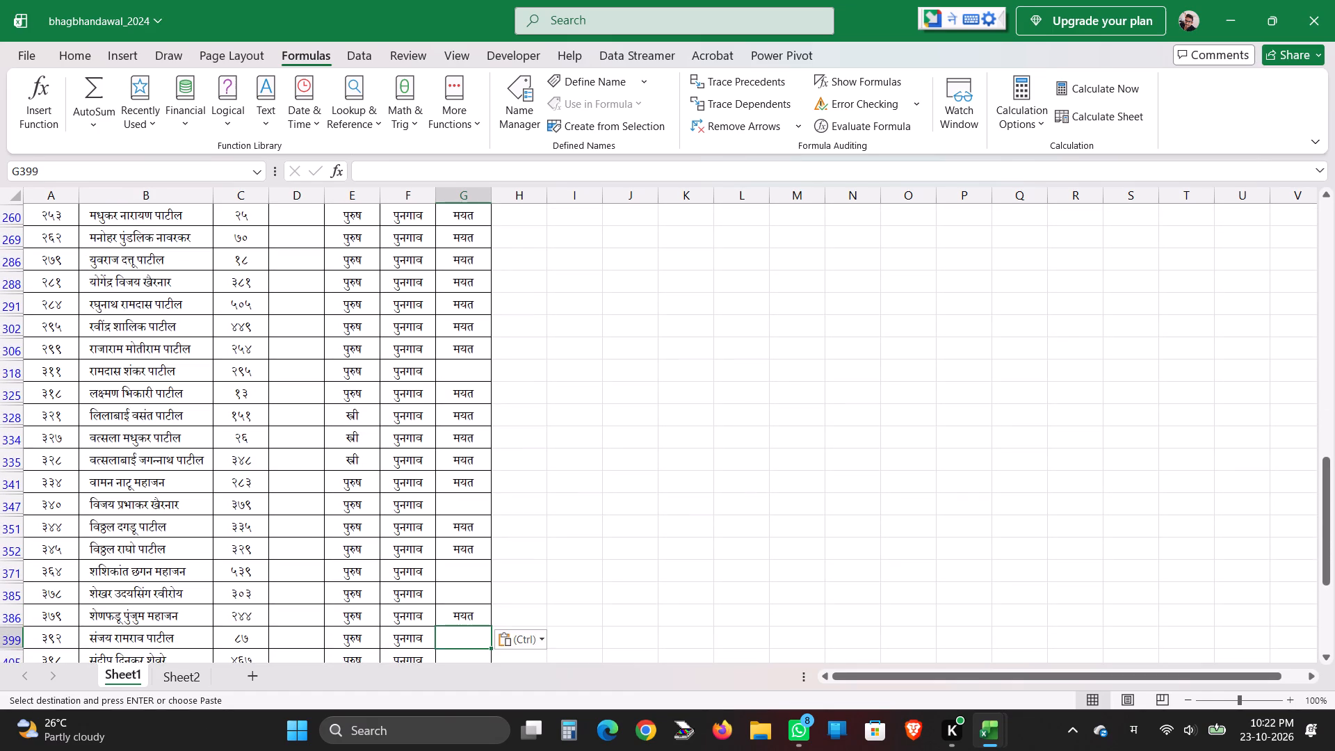
pyautogui.hotkey('ctrl', 'v')
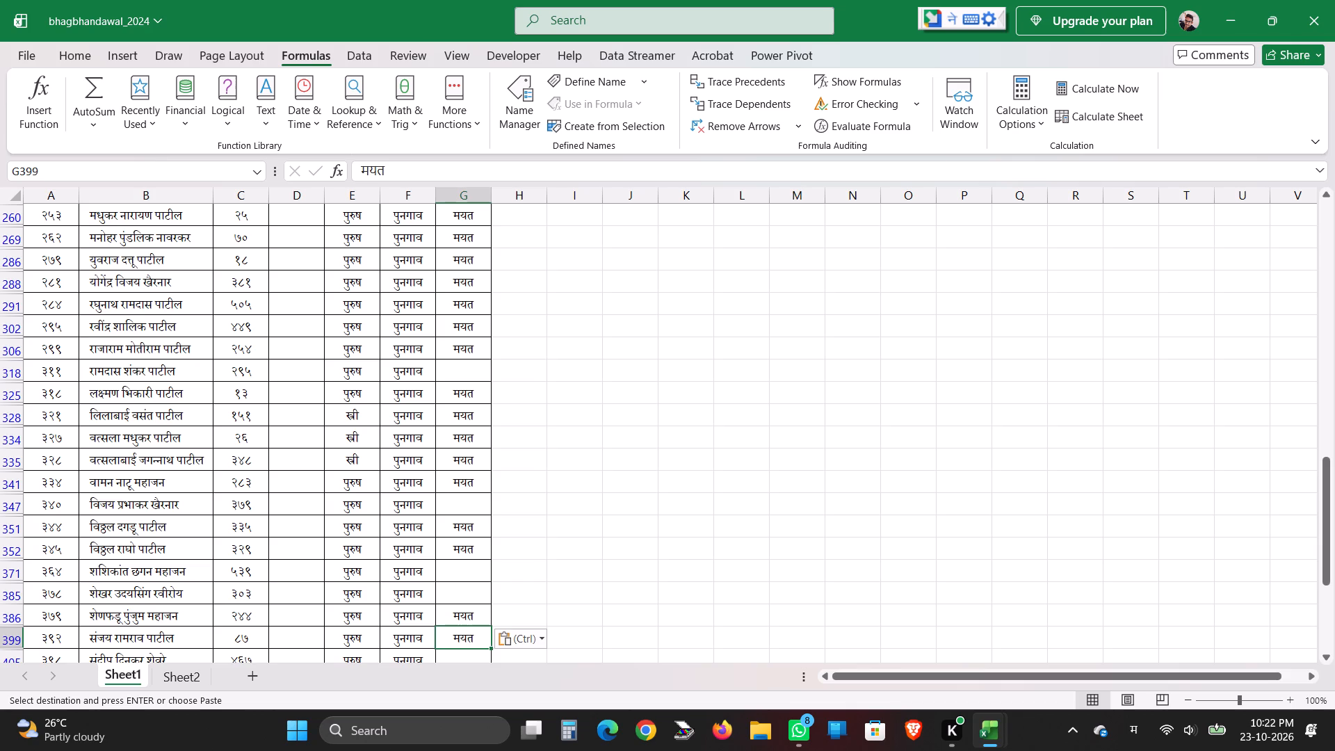
pyautogui.press('Down')
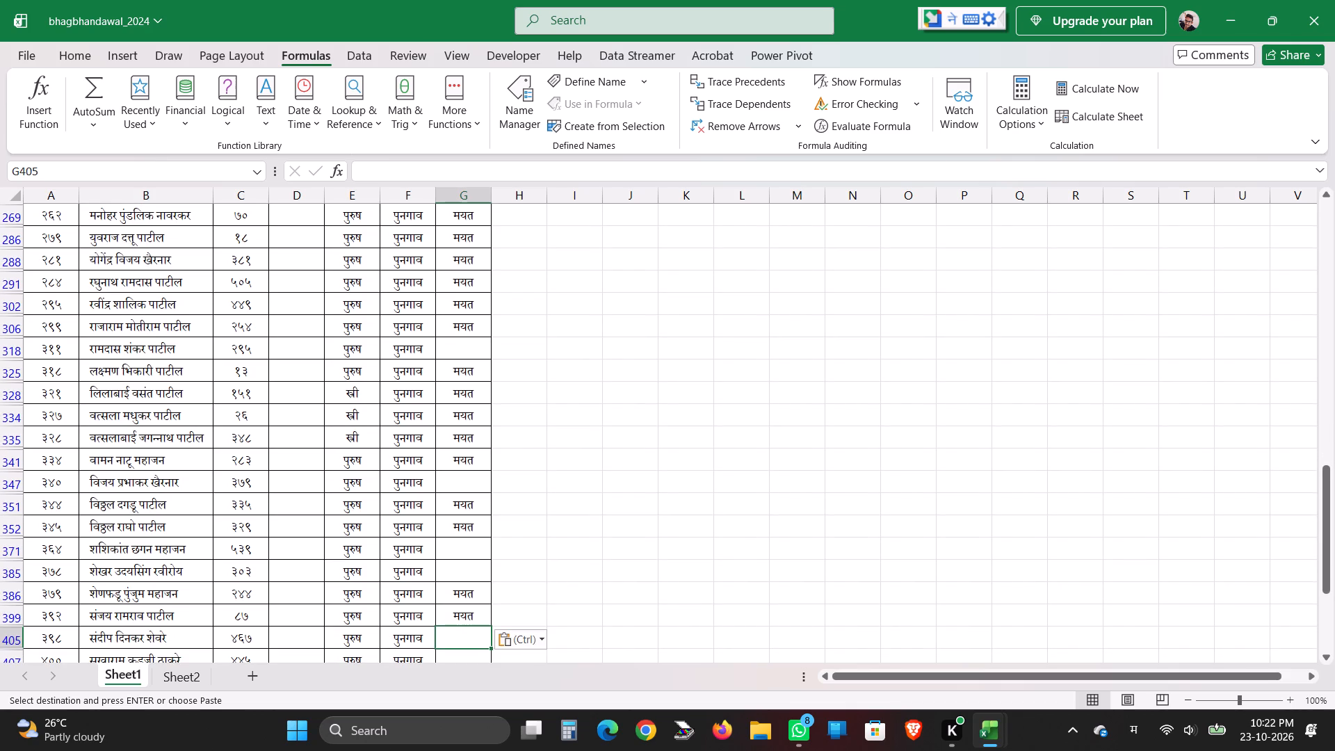
pyautogui.hotkey('ctrl', 'v')
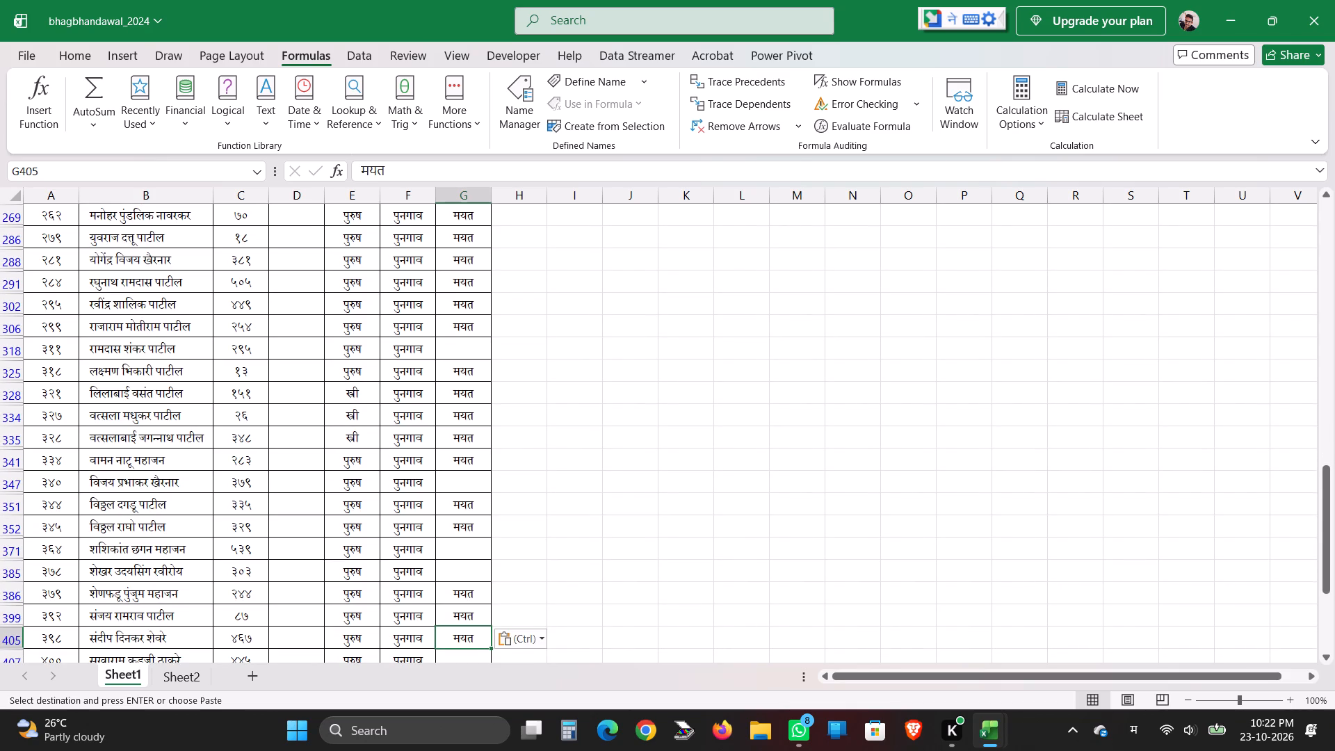
pyautogui.press('Down')
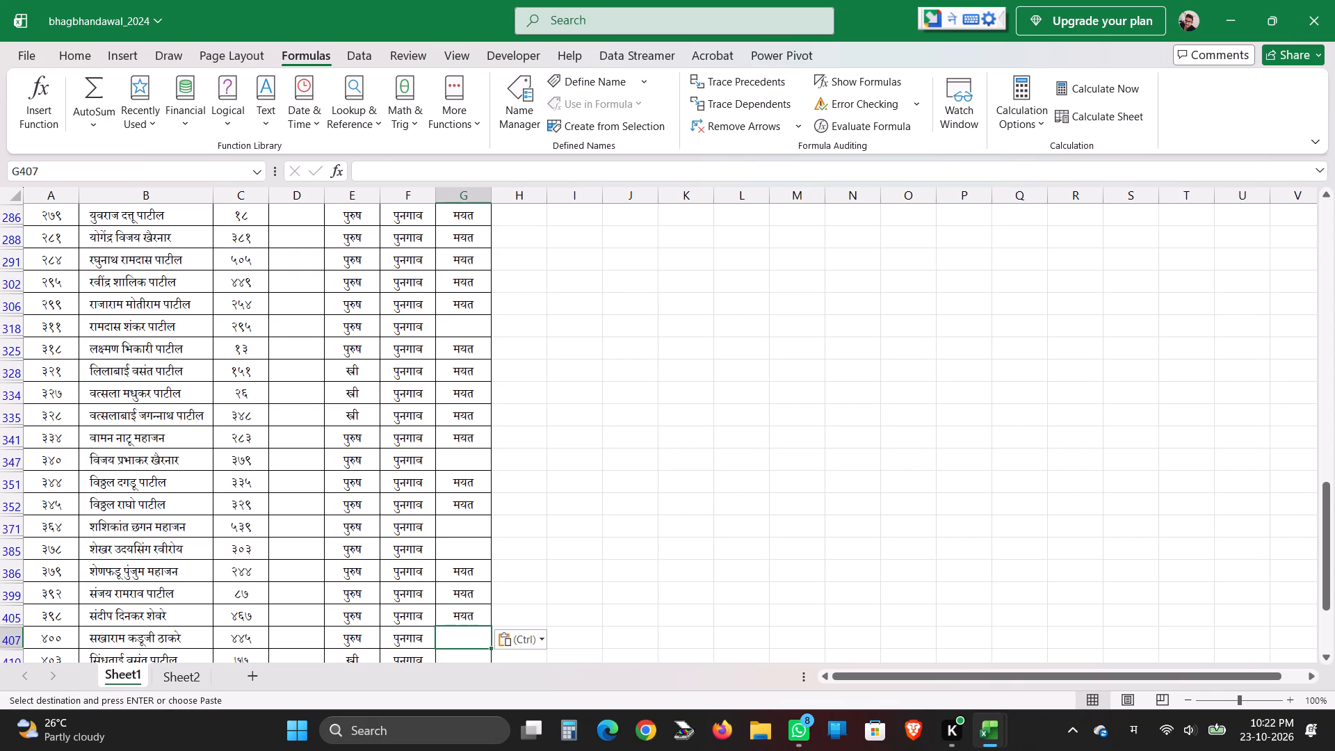
pyautogui.hotkey('ctrl', 'v')
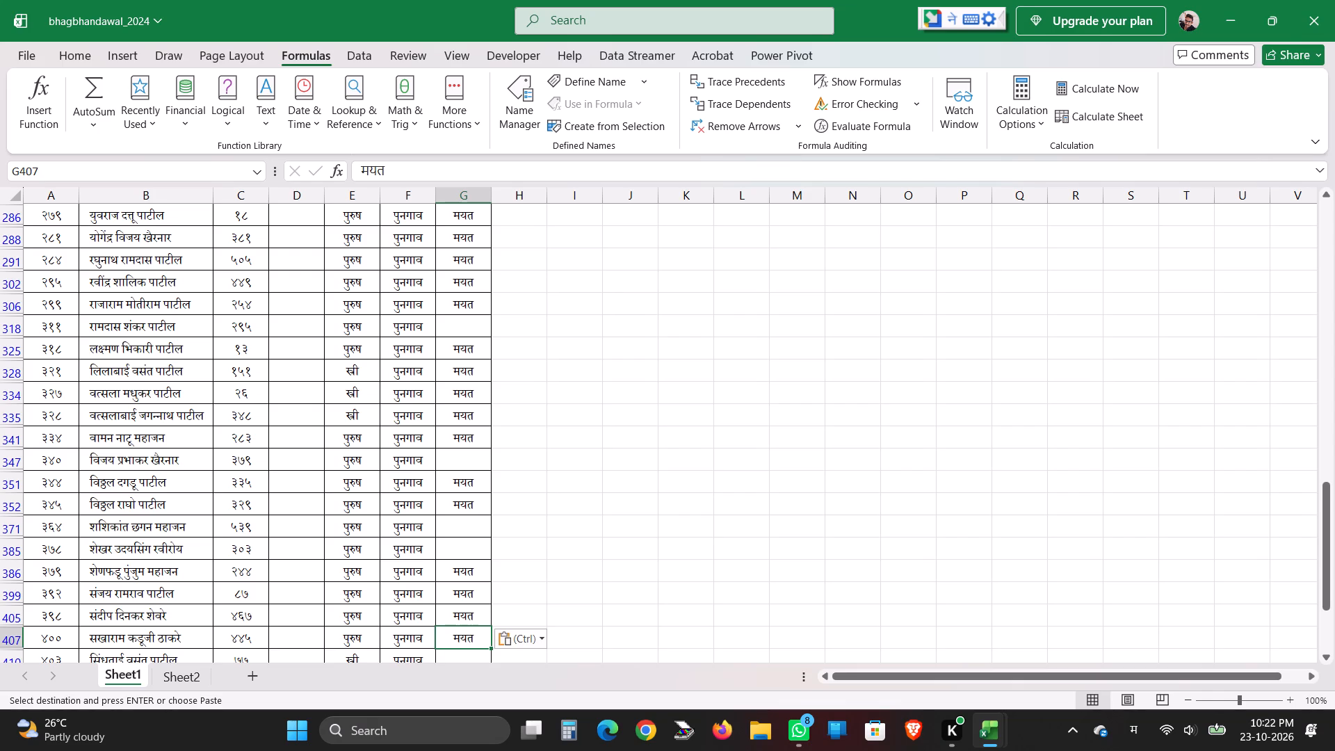
pyautogui.press('Down')
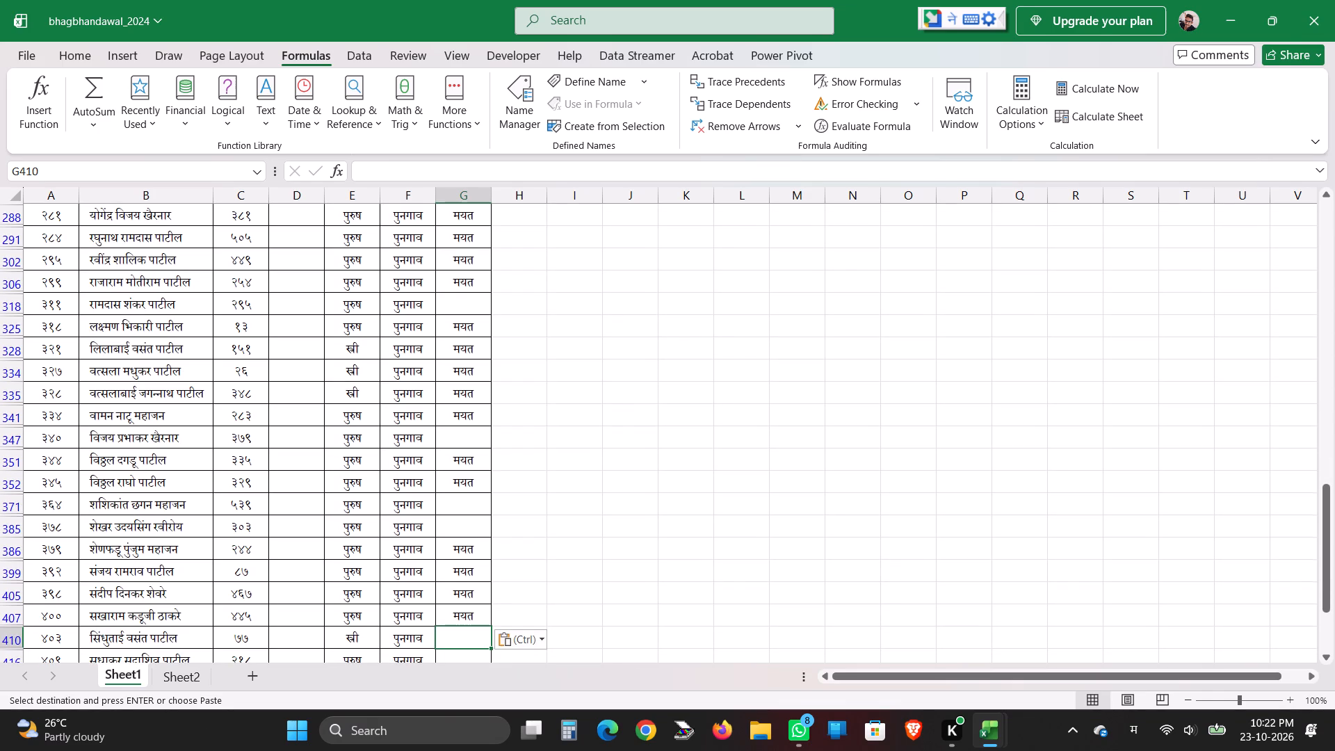
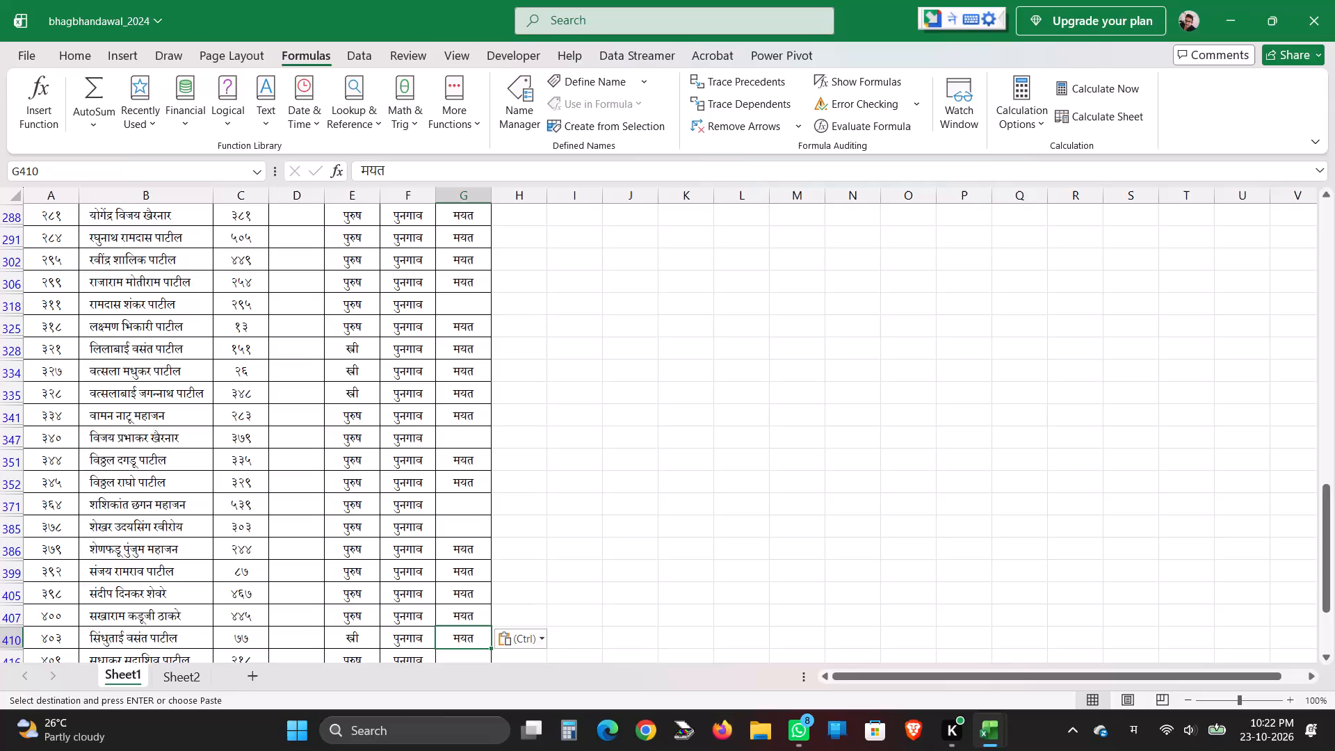
# Copy the मयत remark from G410 into the शेरा cell of row 416 (G416).
pyautogui.press('Down')
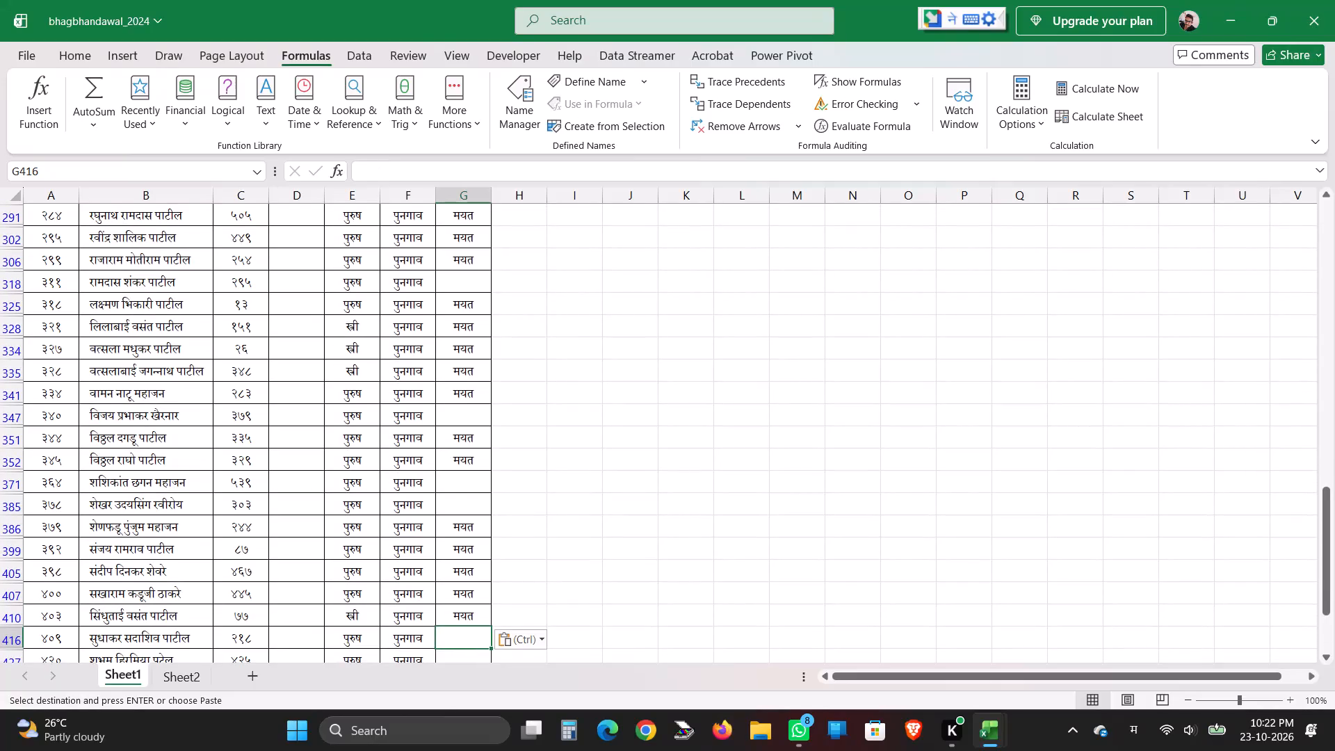
pyautogui.hotkey('ctrl', 'c')
pyautogui.hotkey('ctrl', 'v')
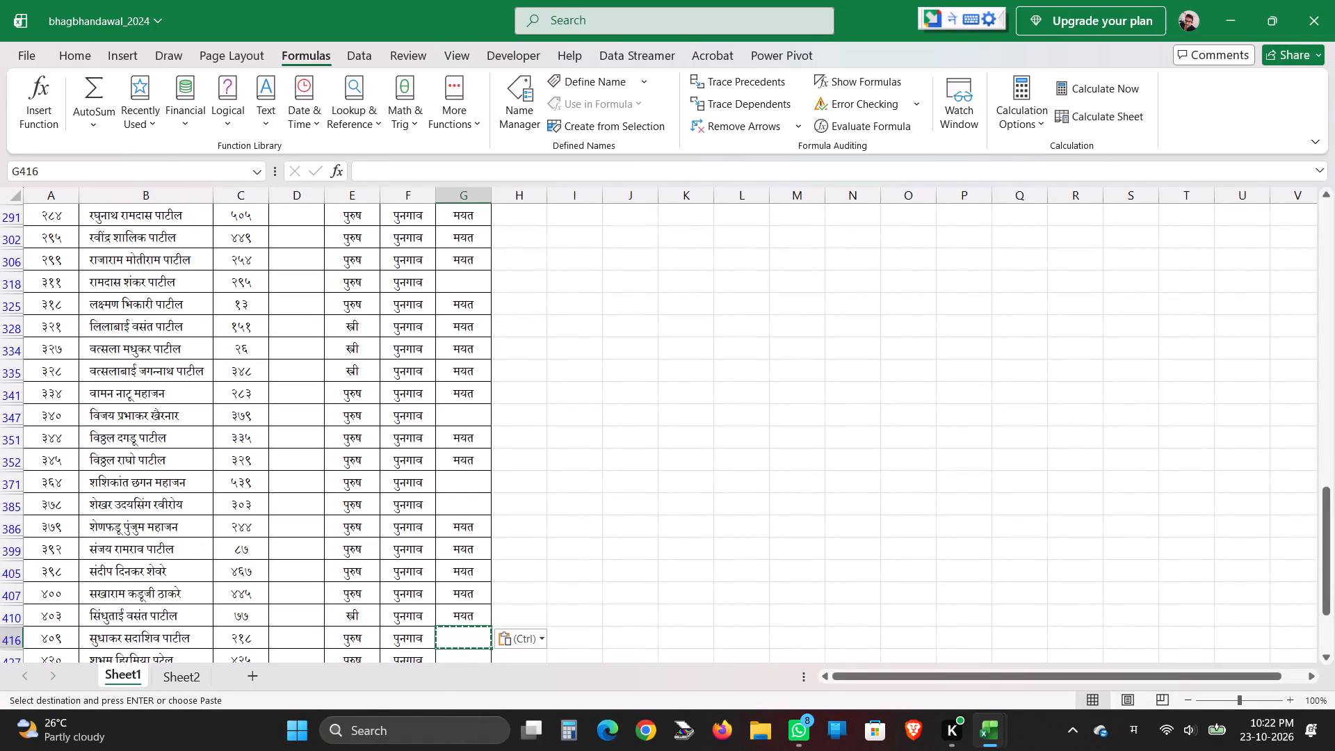
pyautogui.press('Up')
pyautogui.hotkey('ctrl', 'c')
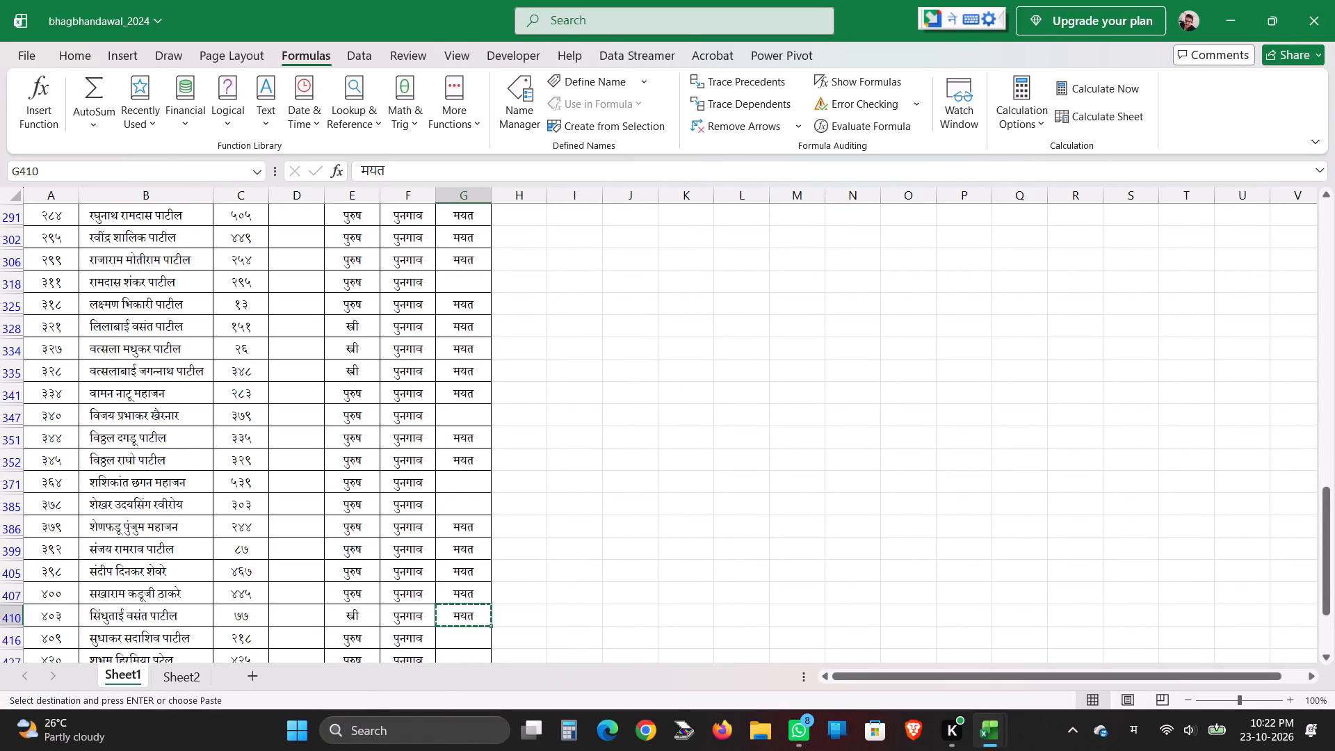
pyautogui.press('Down')
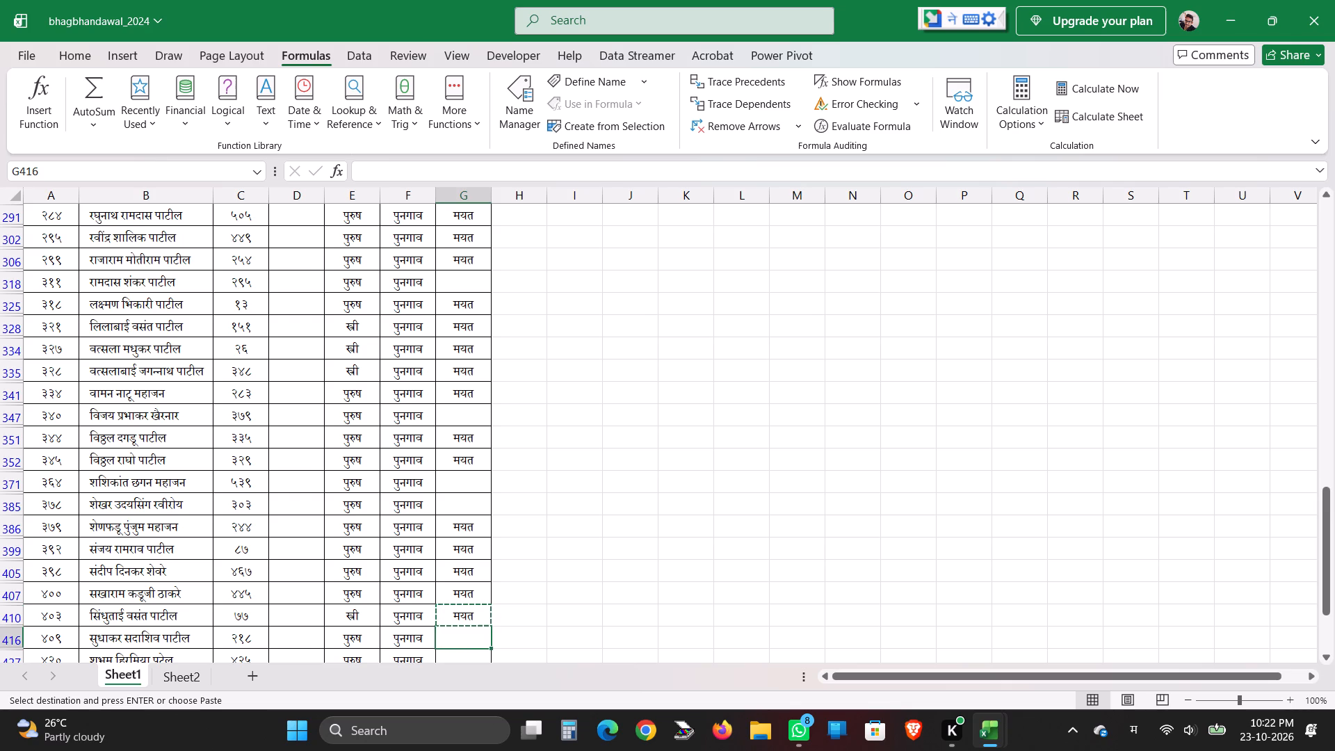
pyautogui.hotkey('ctrl', 'v')
pyautogui.press('Down')
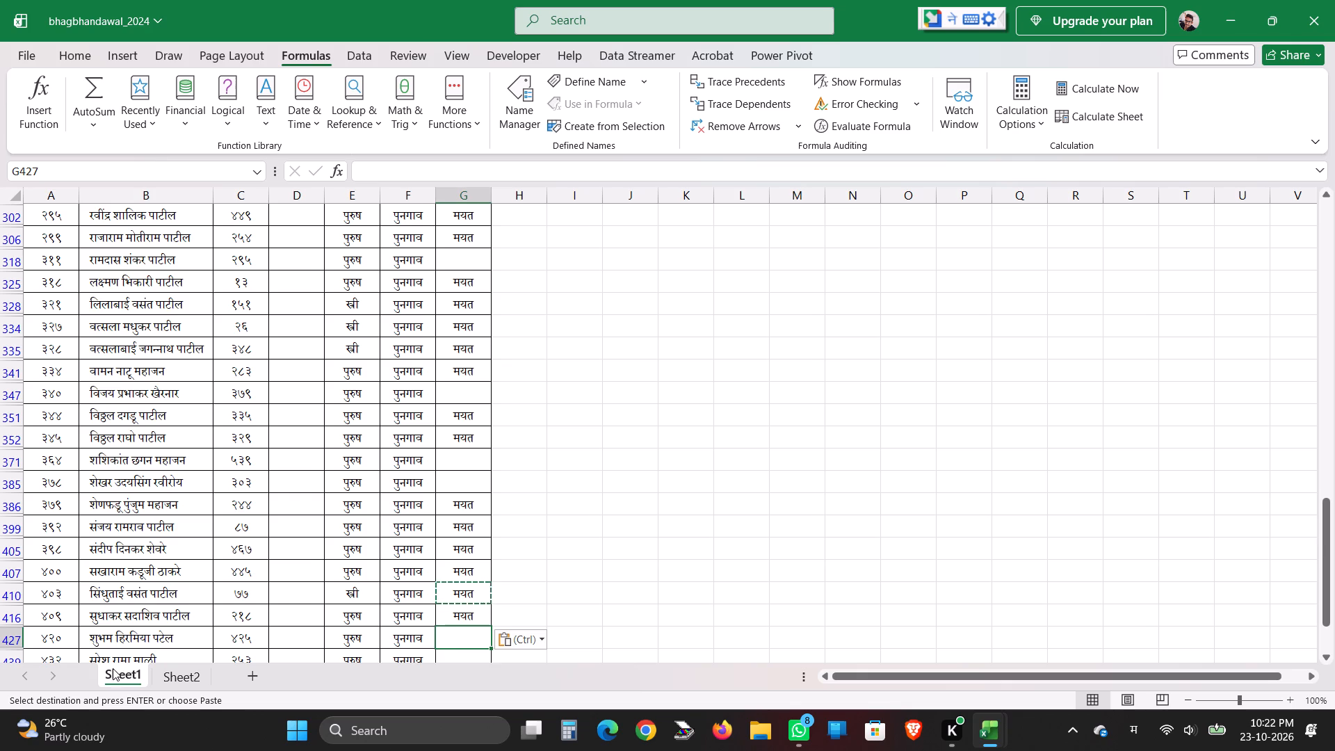
# Change the first name of the member in B427 to सुभान, keeping the rest of the name.
pyautogui.tripleClick(97, 639)
pyautogui.tripleClick(97, 639)
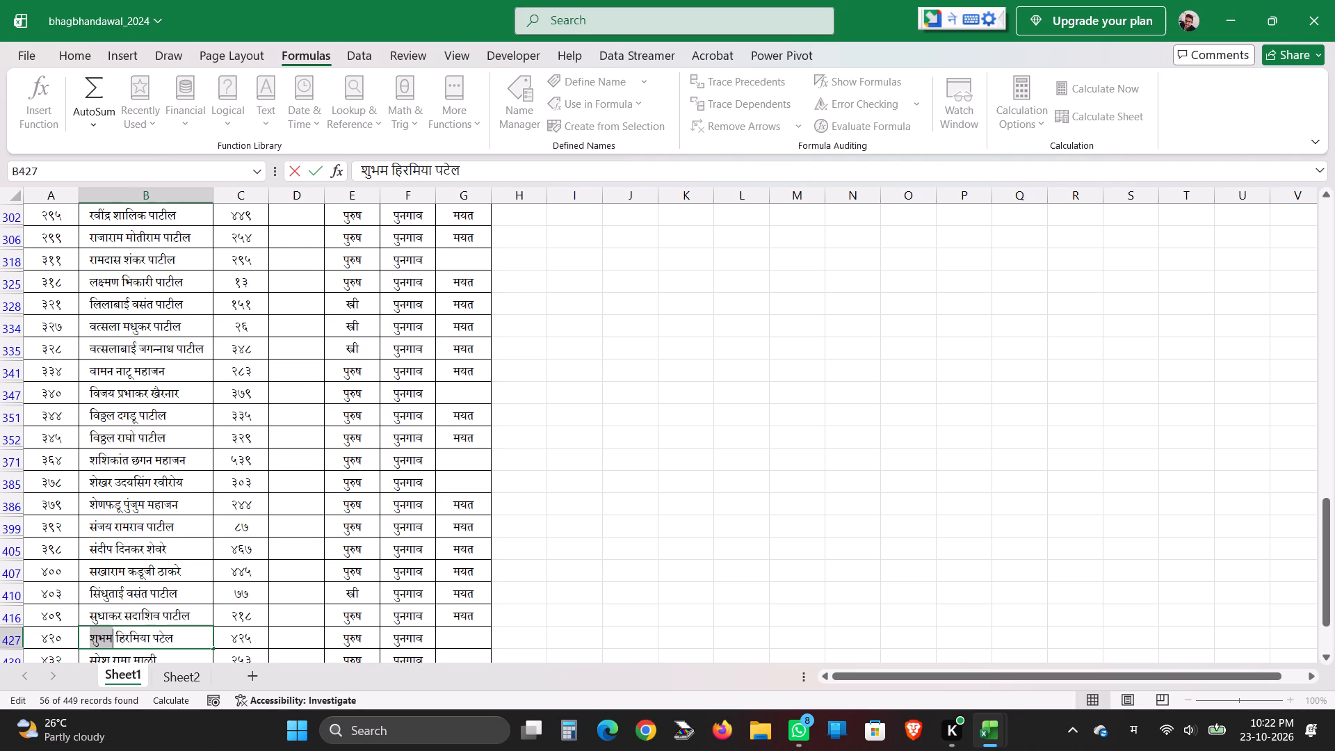
pyautogui.write('subhan')
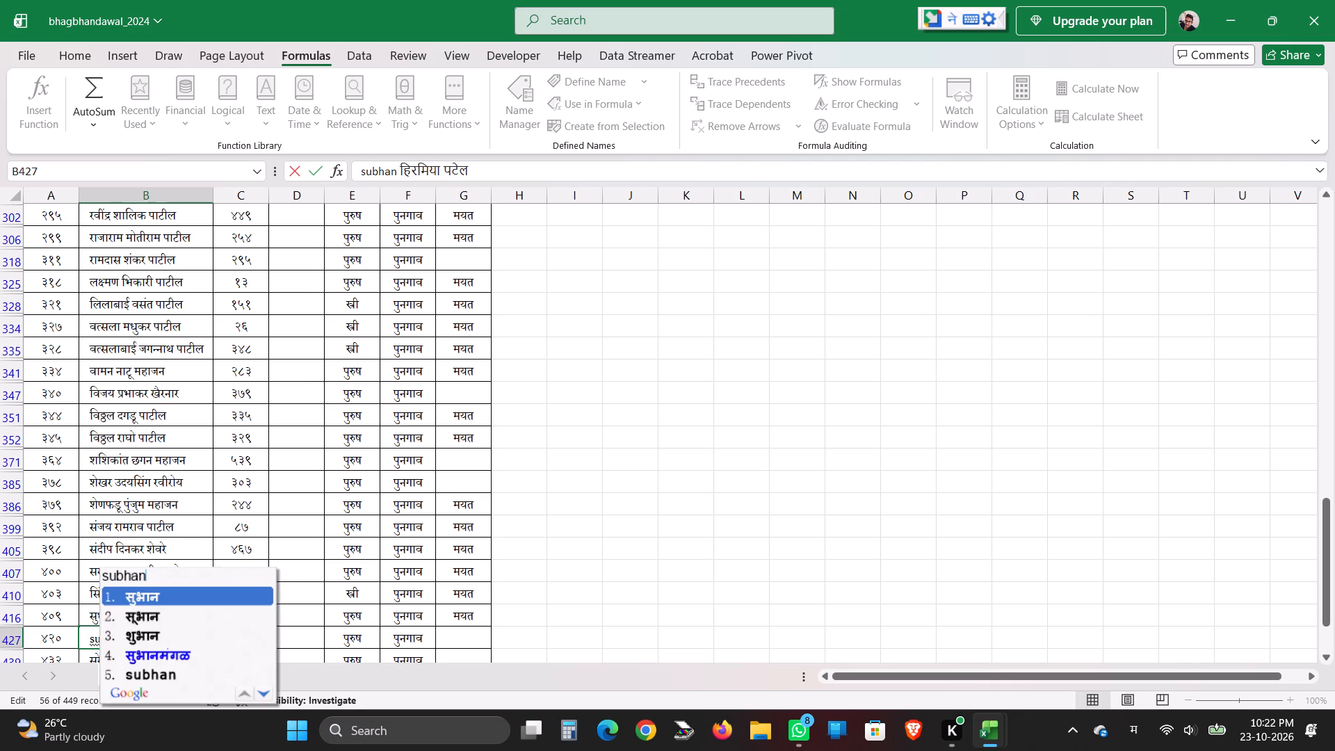
pyautogui.press('Return')
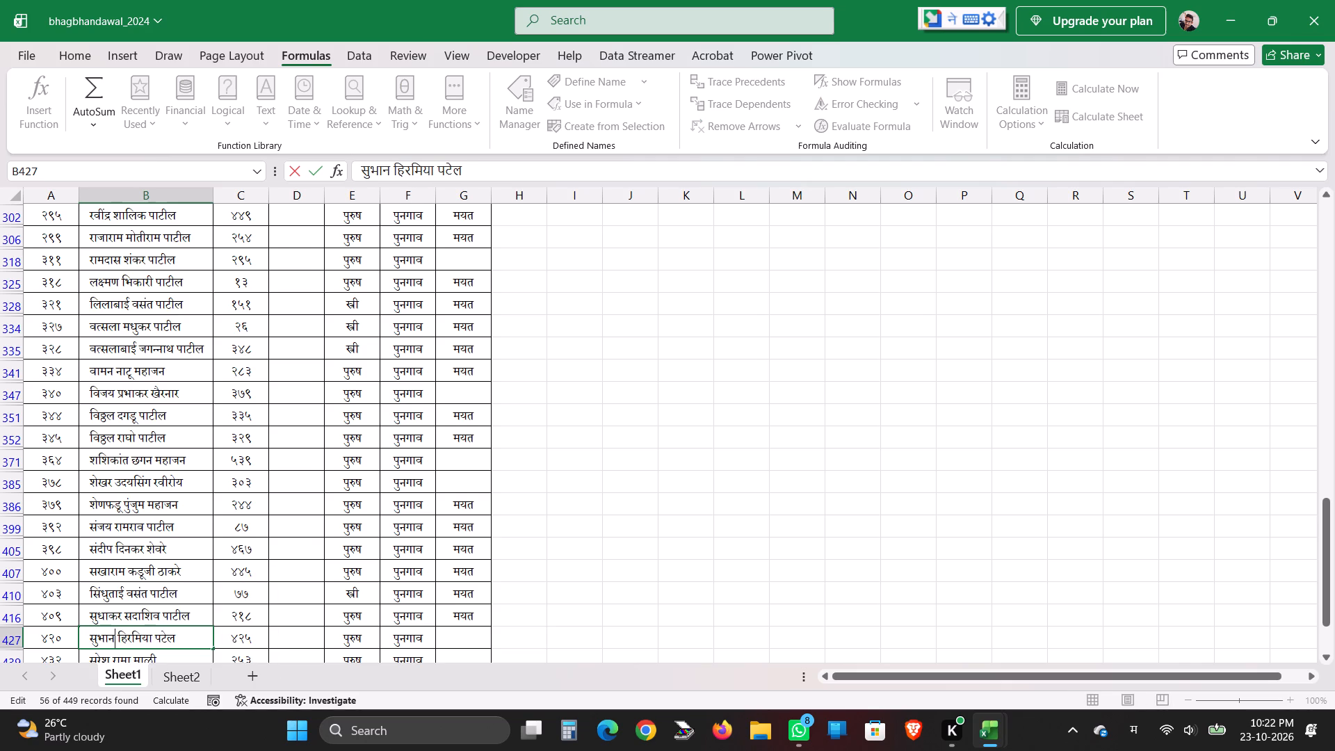
# Copy the मयत remark from G416 into the शेरा cells of rows 427 and 439.
pyautogui.click(452, 625)
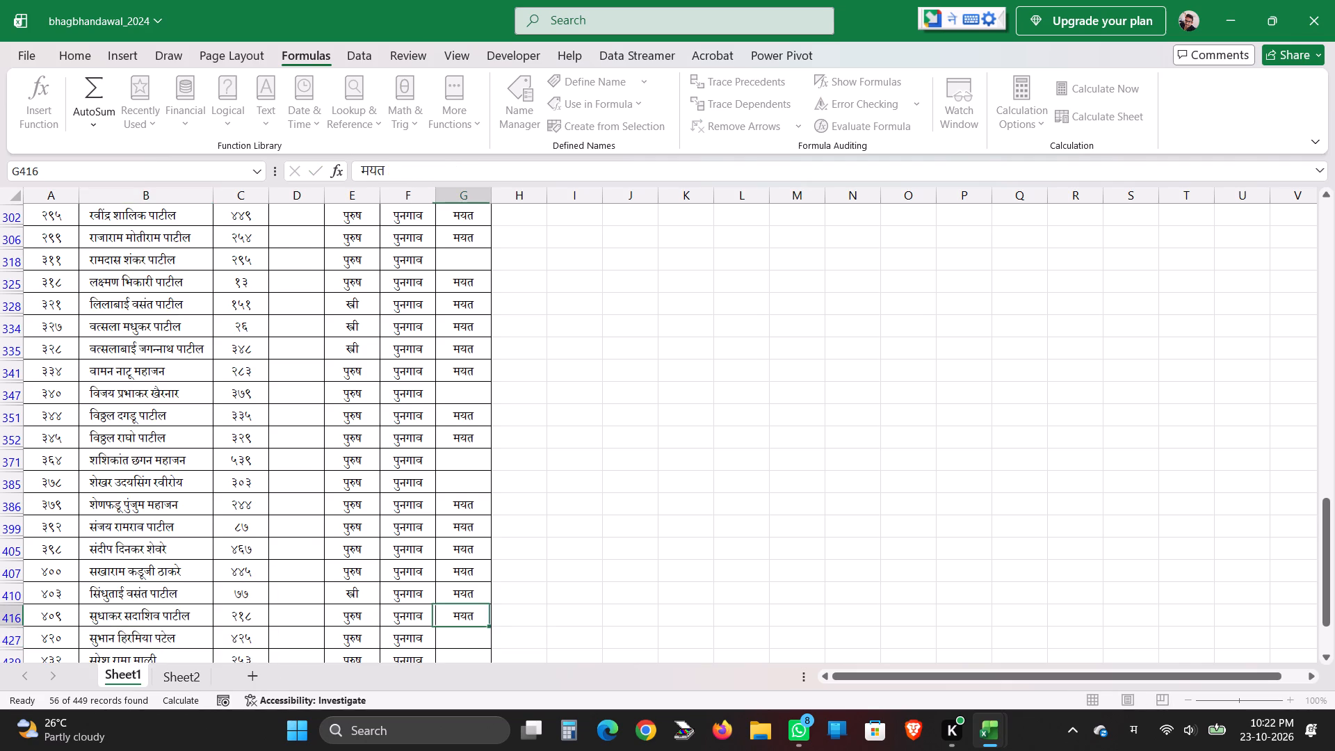
pyautogui.hotkey('ctrl', 'c')
pyautogui.click(471, 637)
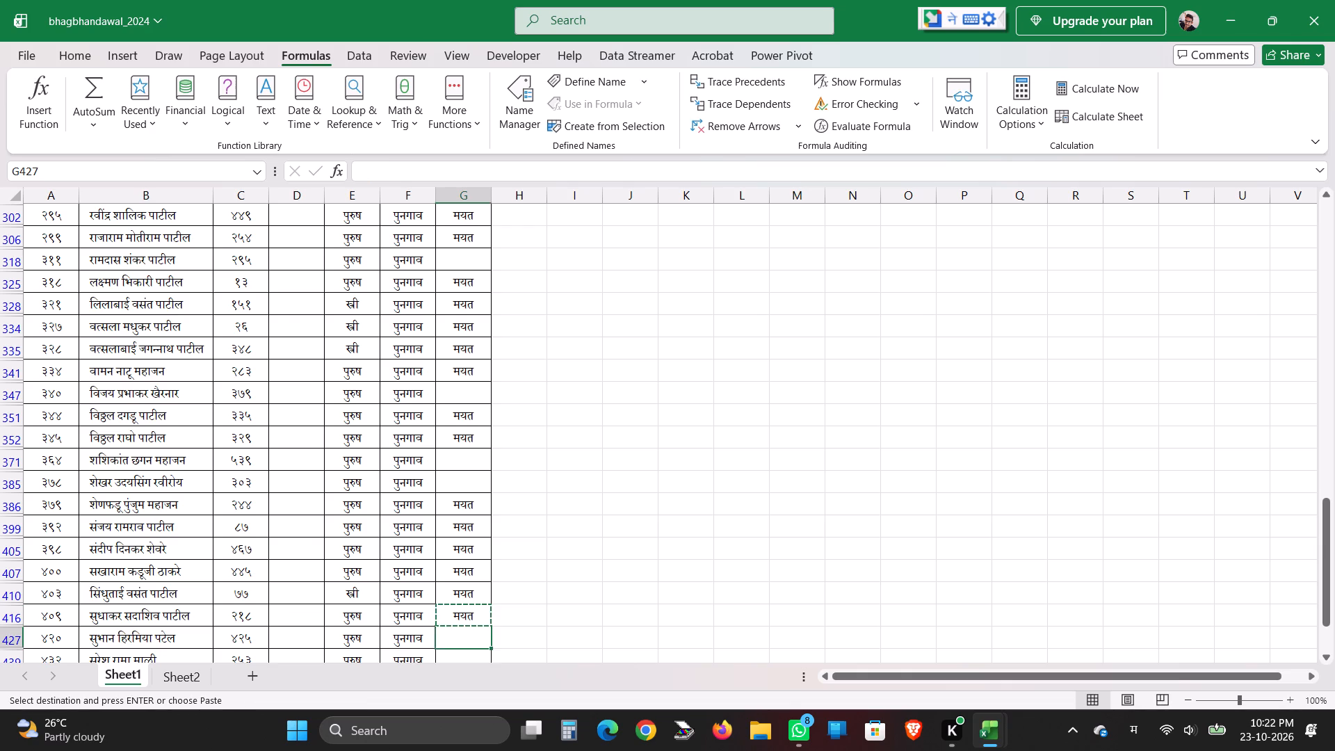
pyautogui.hotkey('ctrl', 'v')
pyautogui.scroll(-5, 471, 637)
pyautogui.click(461, 550)
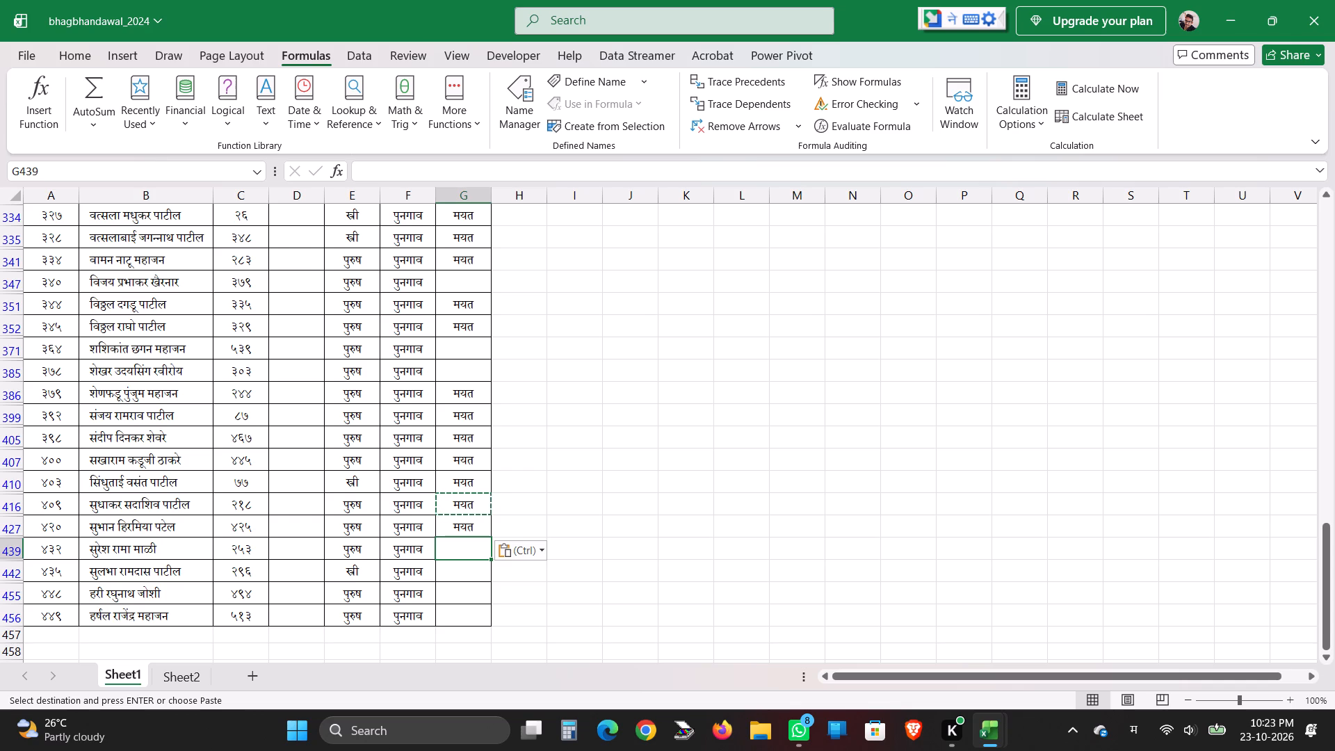
pyautogui.hotkey('ctrl', 'v')
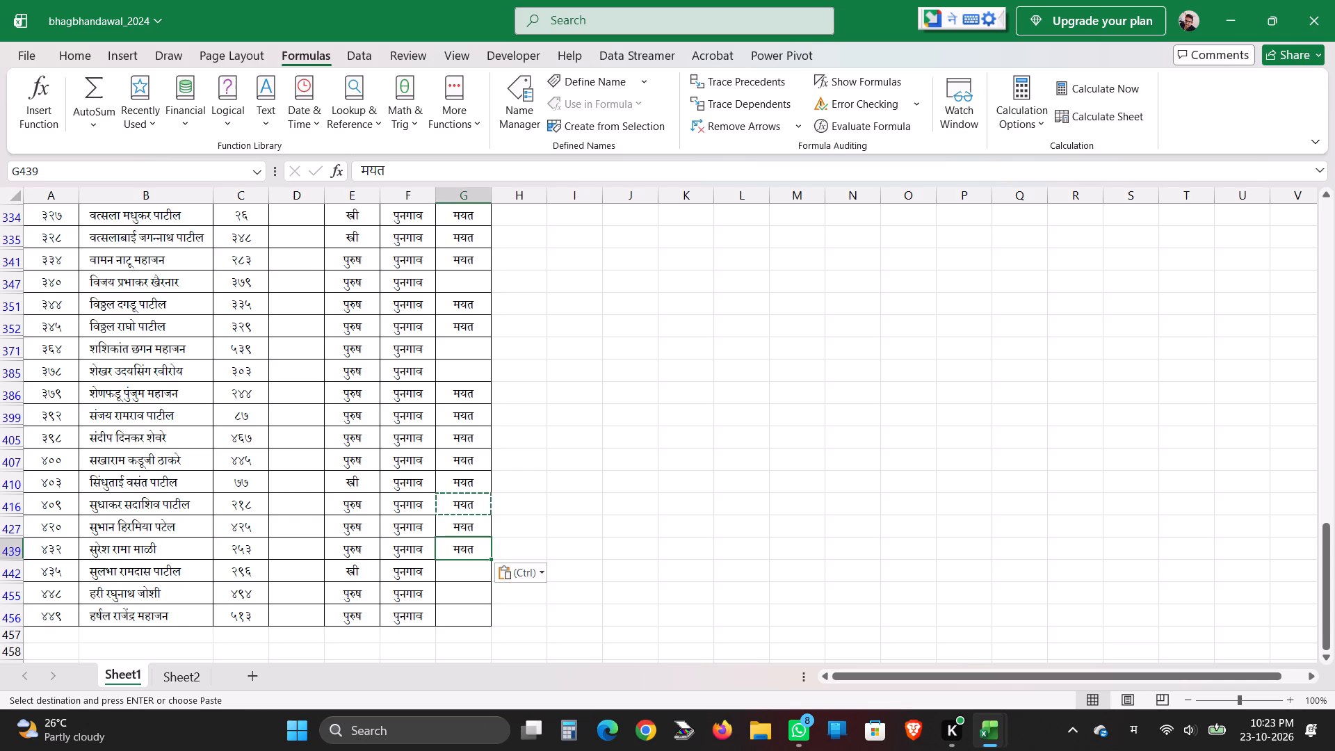
pyautogui.press('Down')
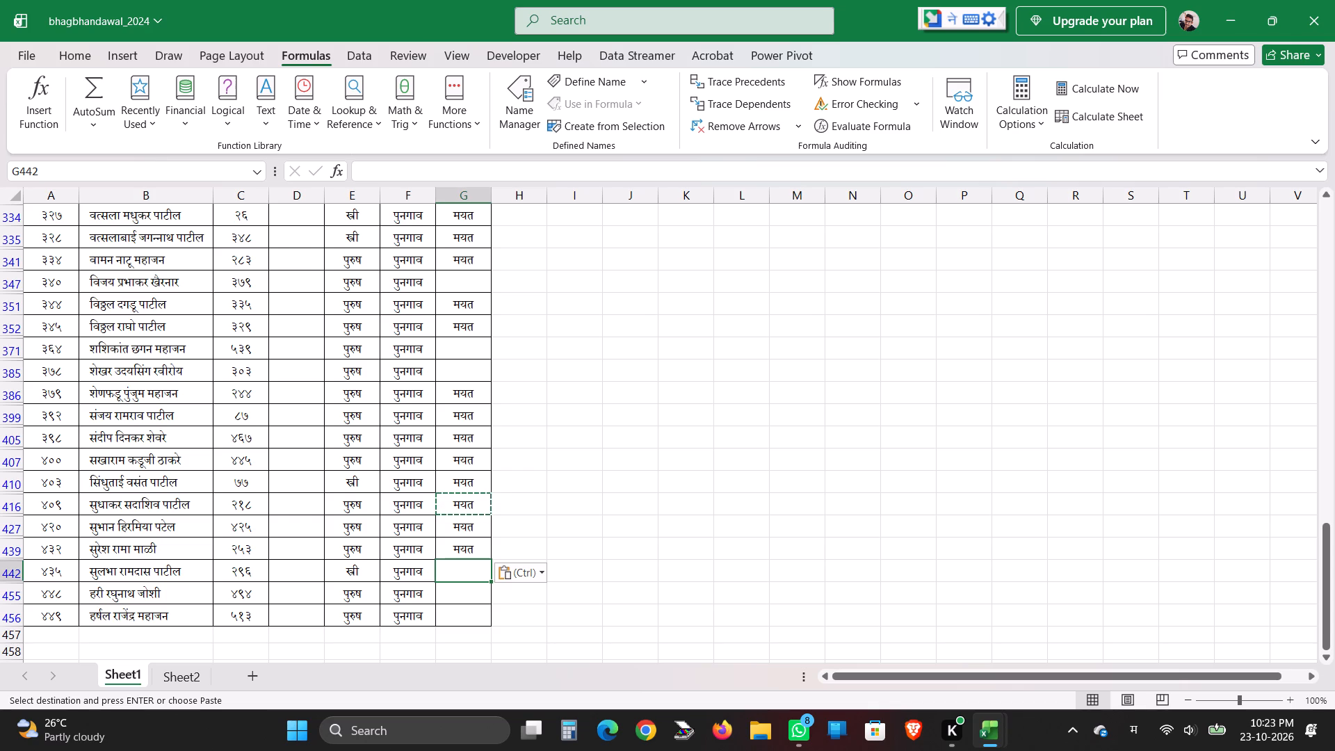
pyautogui.press('Down')
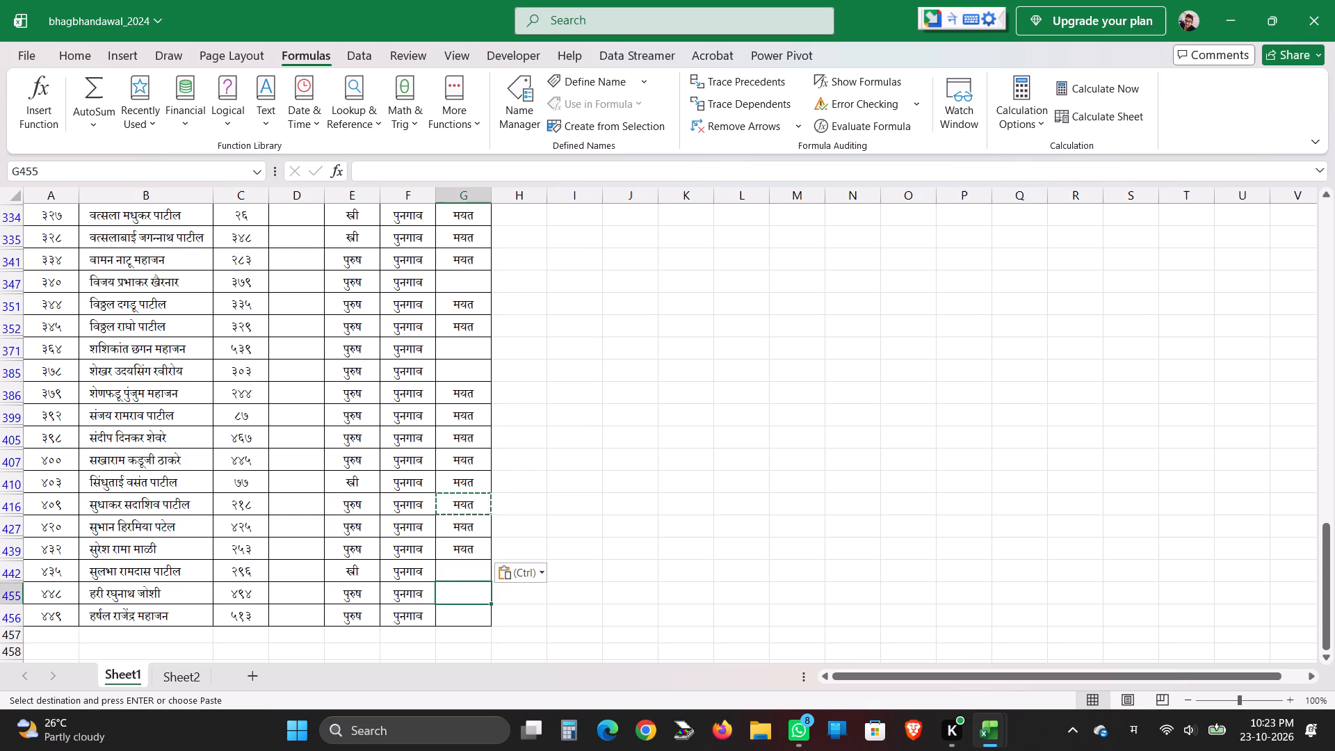
pyautogui.press('Up')
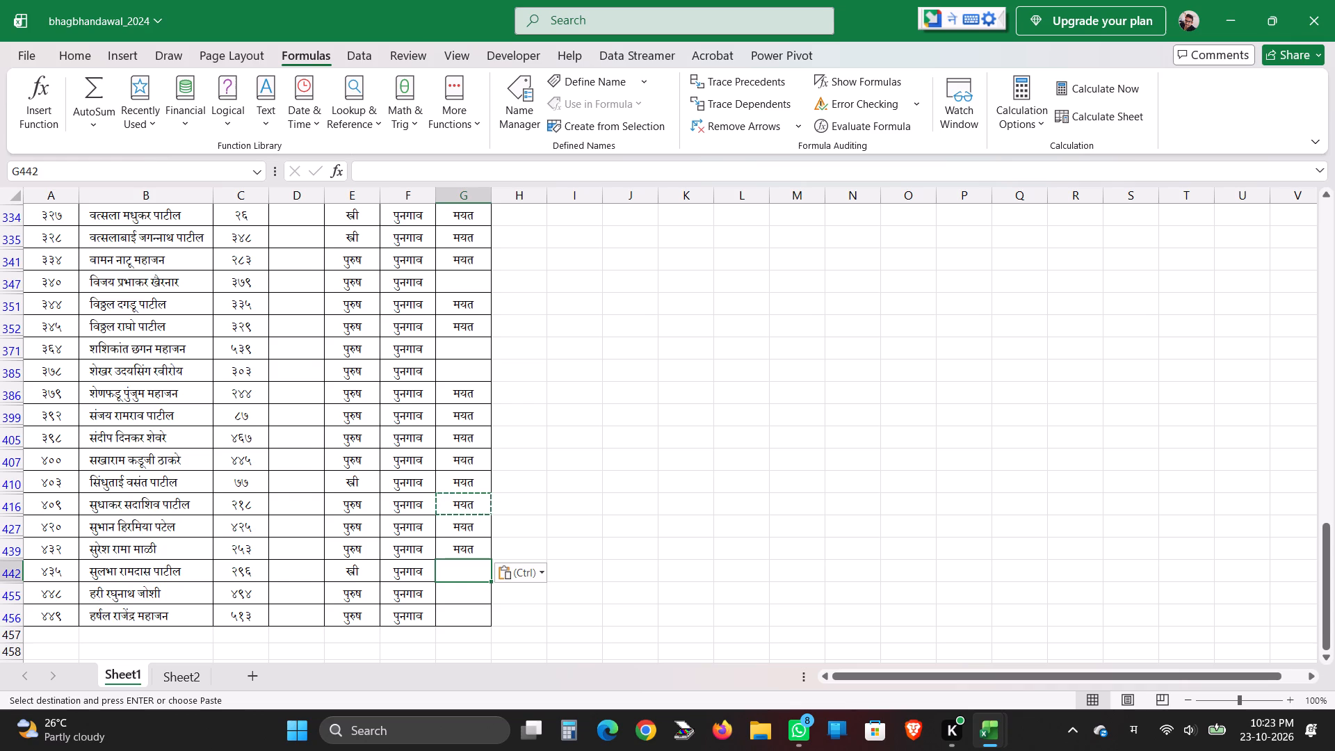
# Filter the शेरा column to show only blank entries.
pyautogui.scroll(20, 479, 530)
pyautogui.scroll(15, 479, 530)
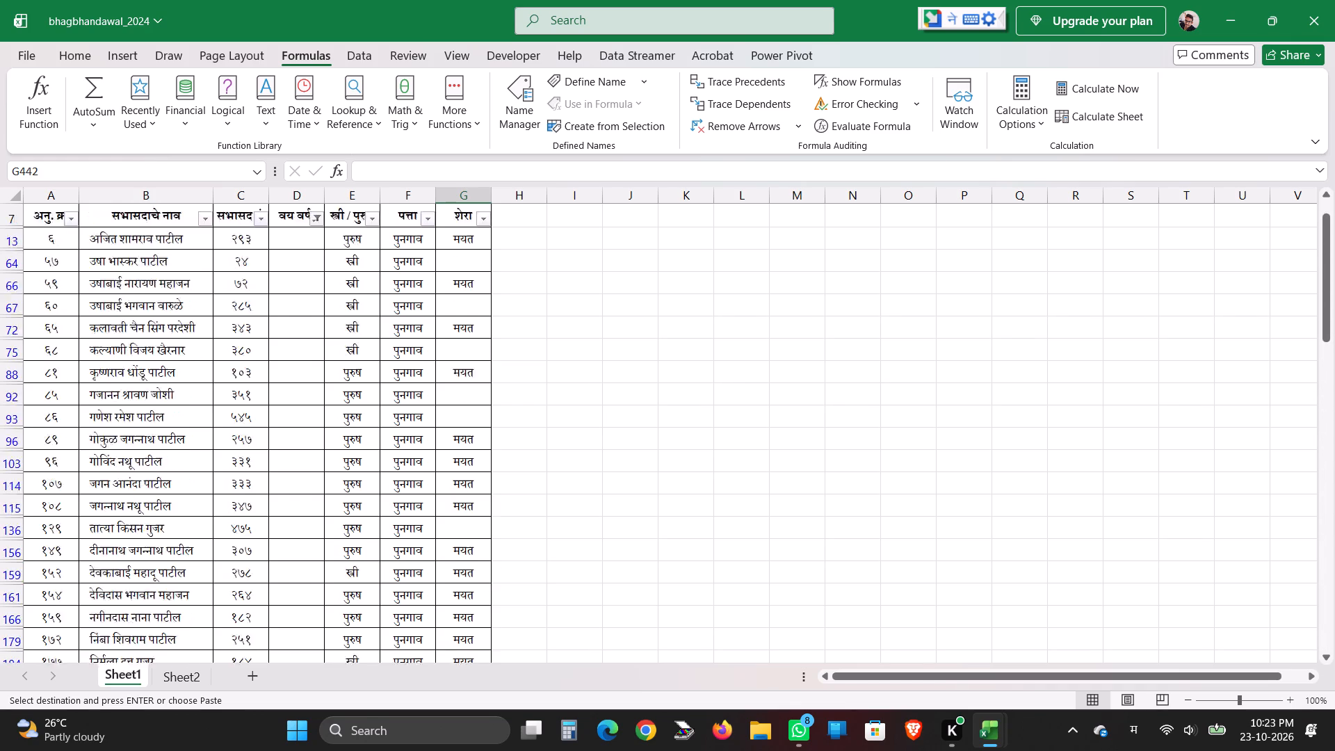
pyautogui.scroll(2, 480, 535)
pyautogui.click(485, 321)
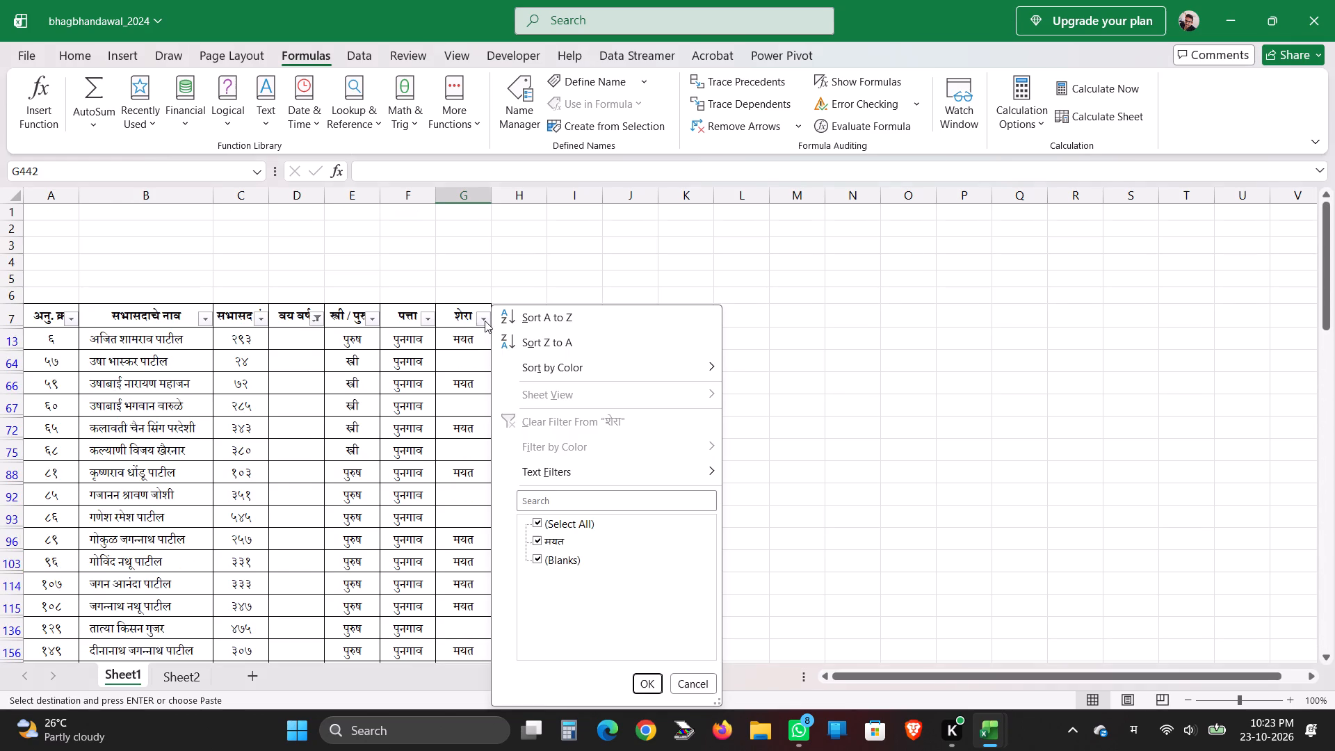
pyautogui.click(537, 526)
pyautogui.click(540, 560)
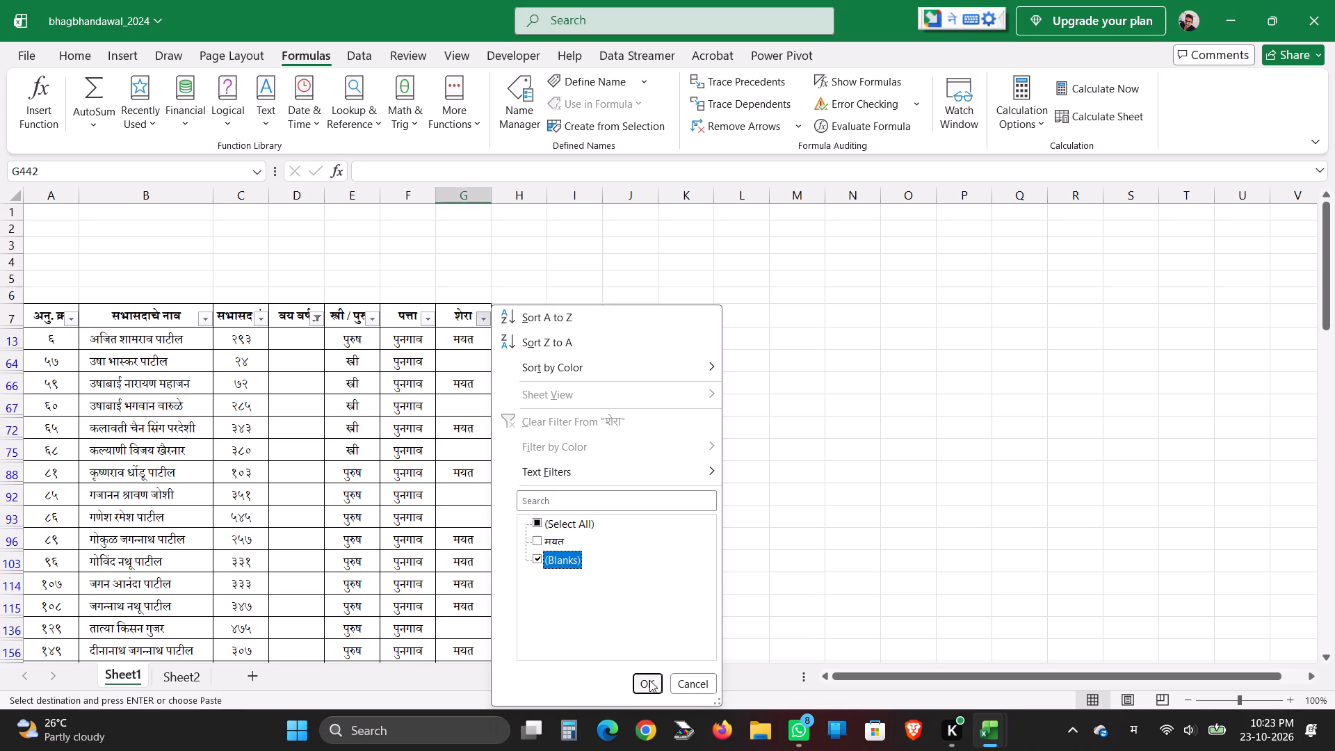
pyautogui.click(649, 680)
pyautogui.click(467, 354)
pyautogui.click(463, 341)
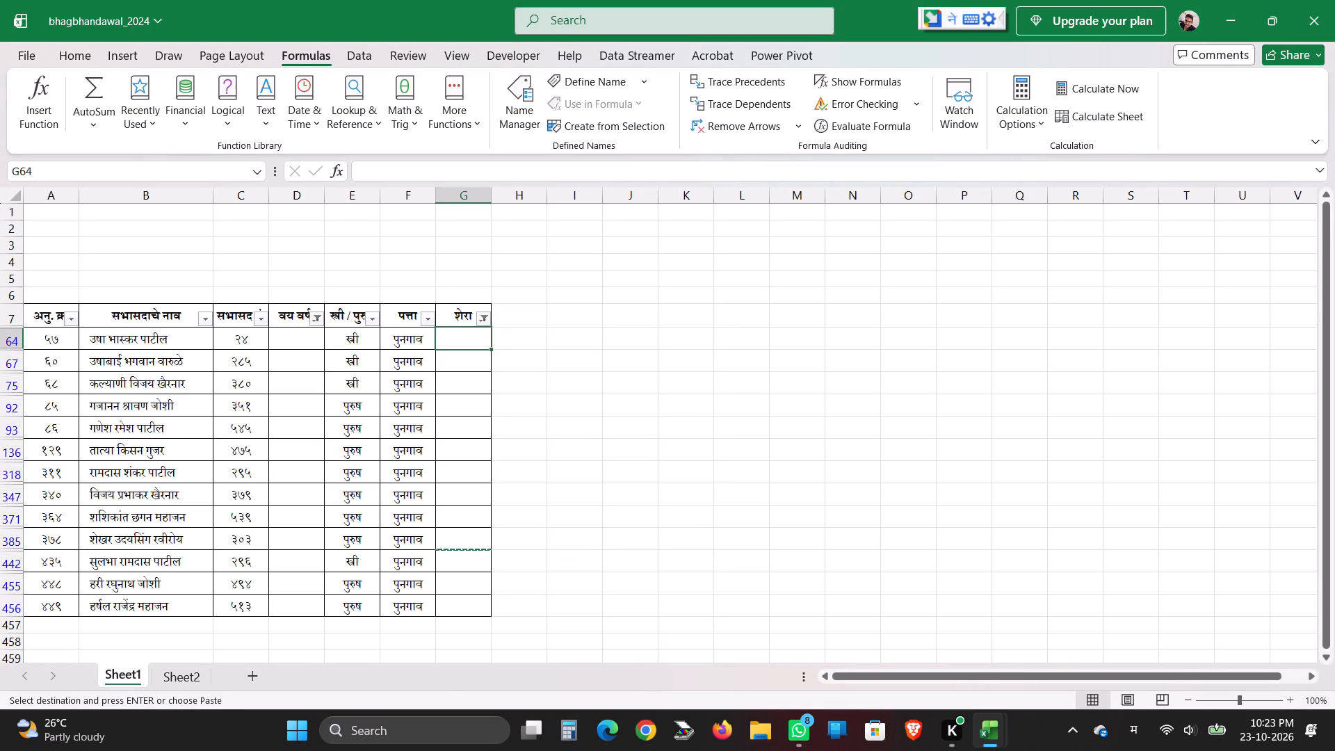
# Clear the filters from the शेरा and वय वर्ष columns to list all members.
pyautogui.click(482, 322)
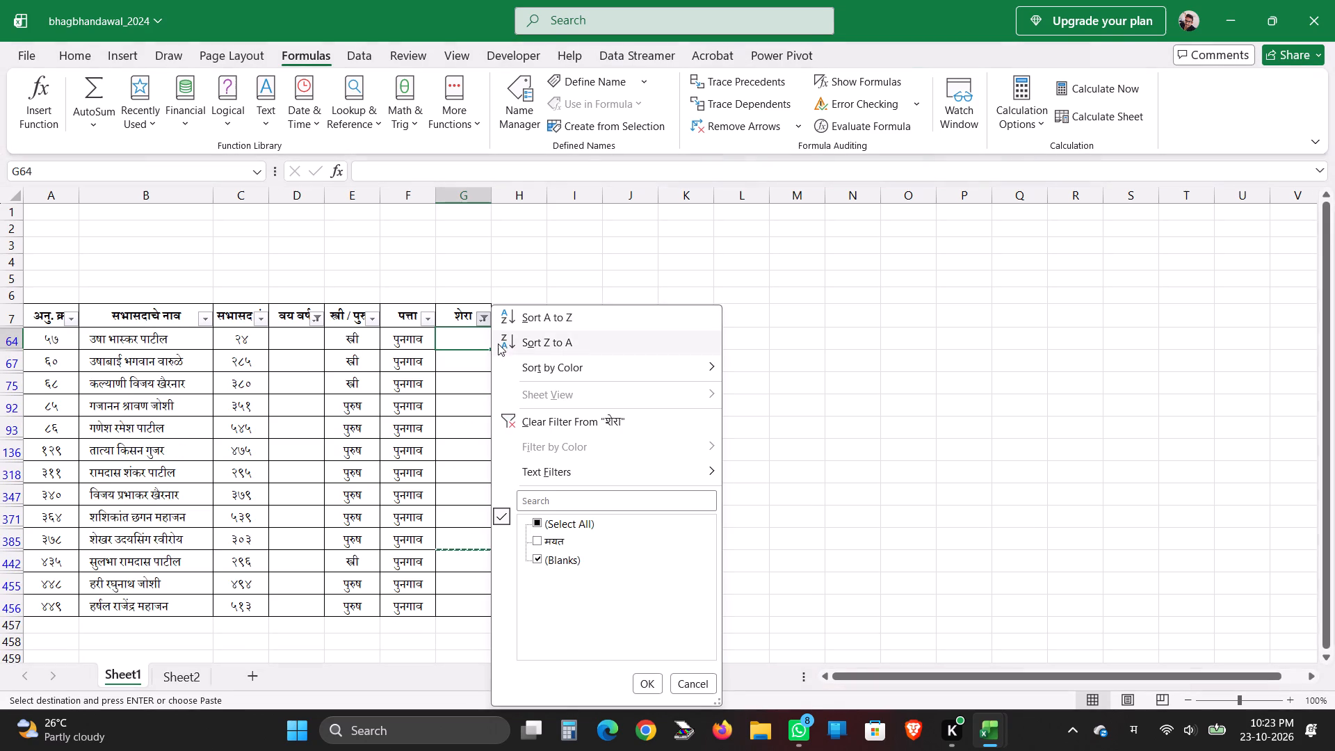
pyautogui.click(525, 412)
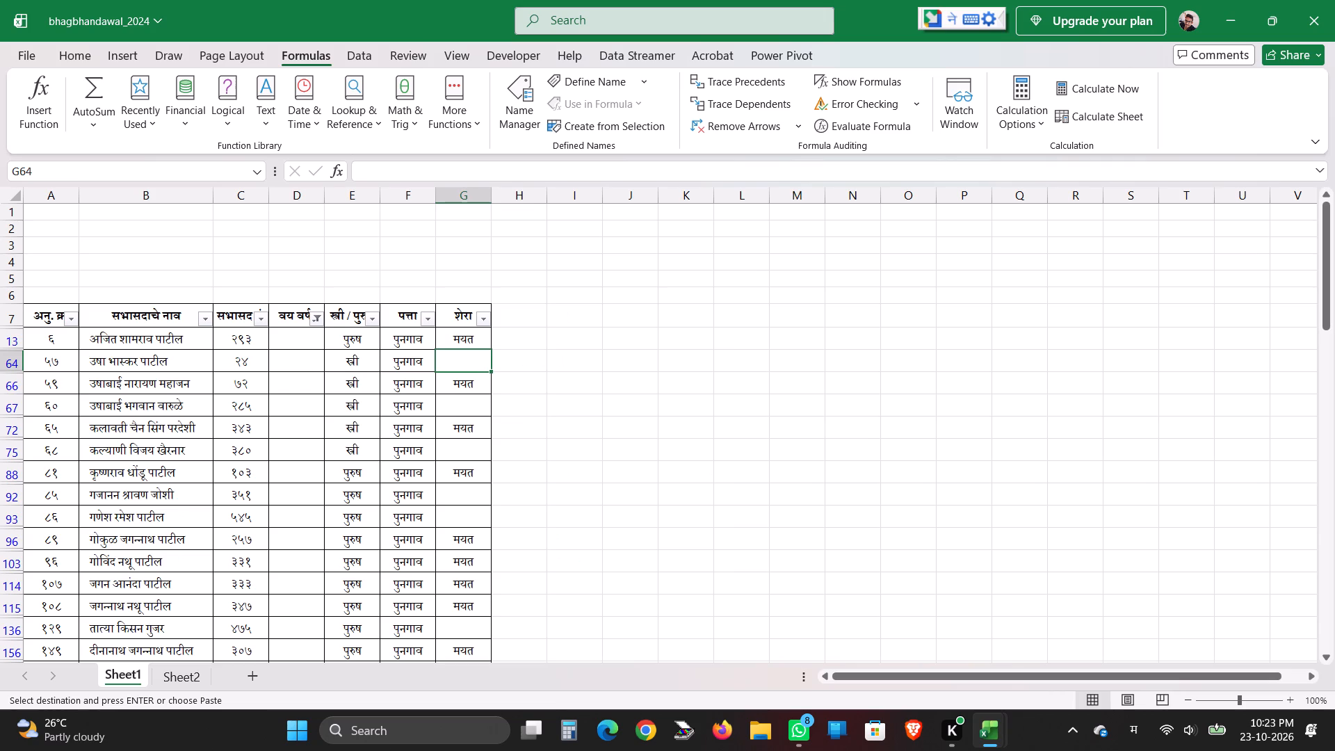
pyautogui.click(315, 320)
pyautogui.click(367, 419)
pyautogui.click(334, 396)
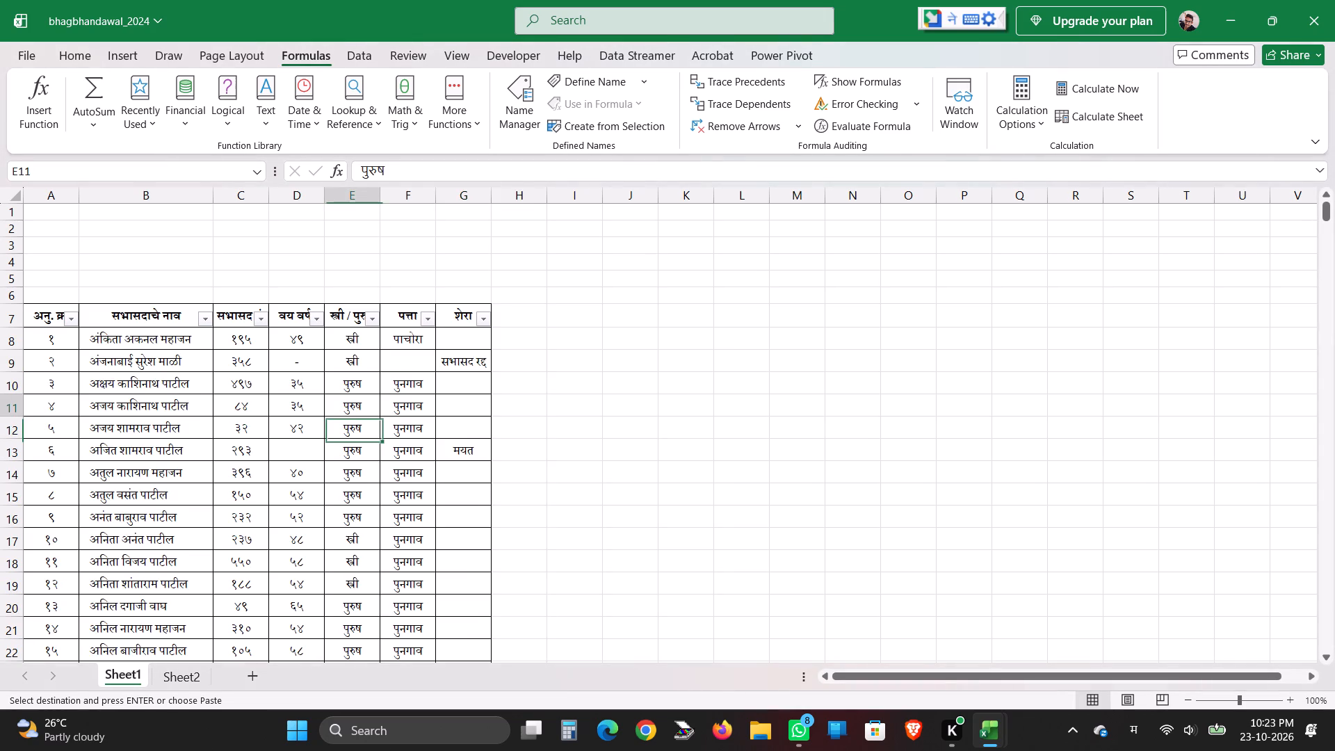
# Copy the सभासद रद्द remark from cell G9.
pyautogui.click(448, 362)
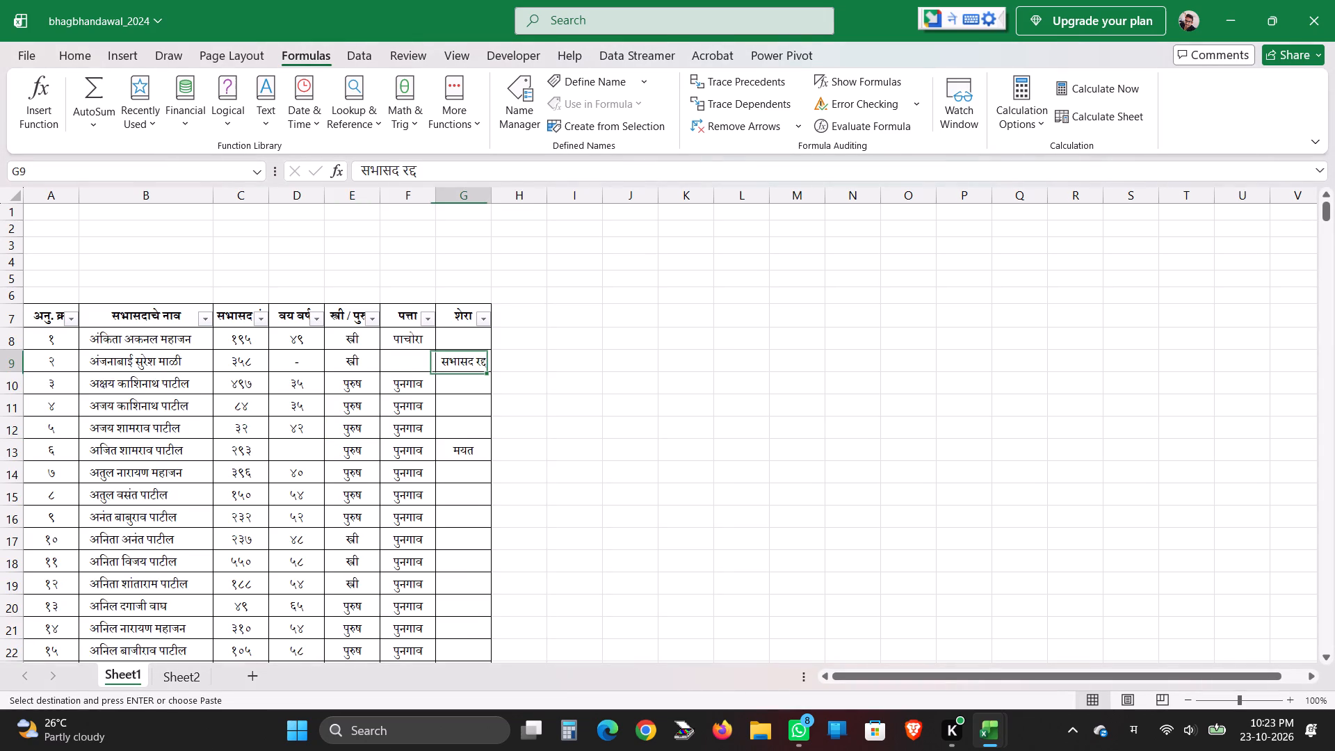
pyautogui.click(485, 320)
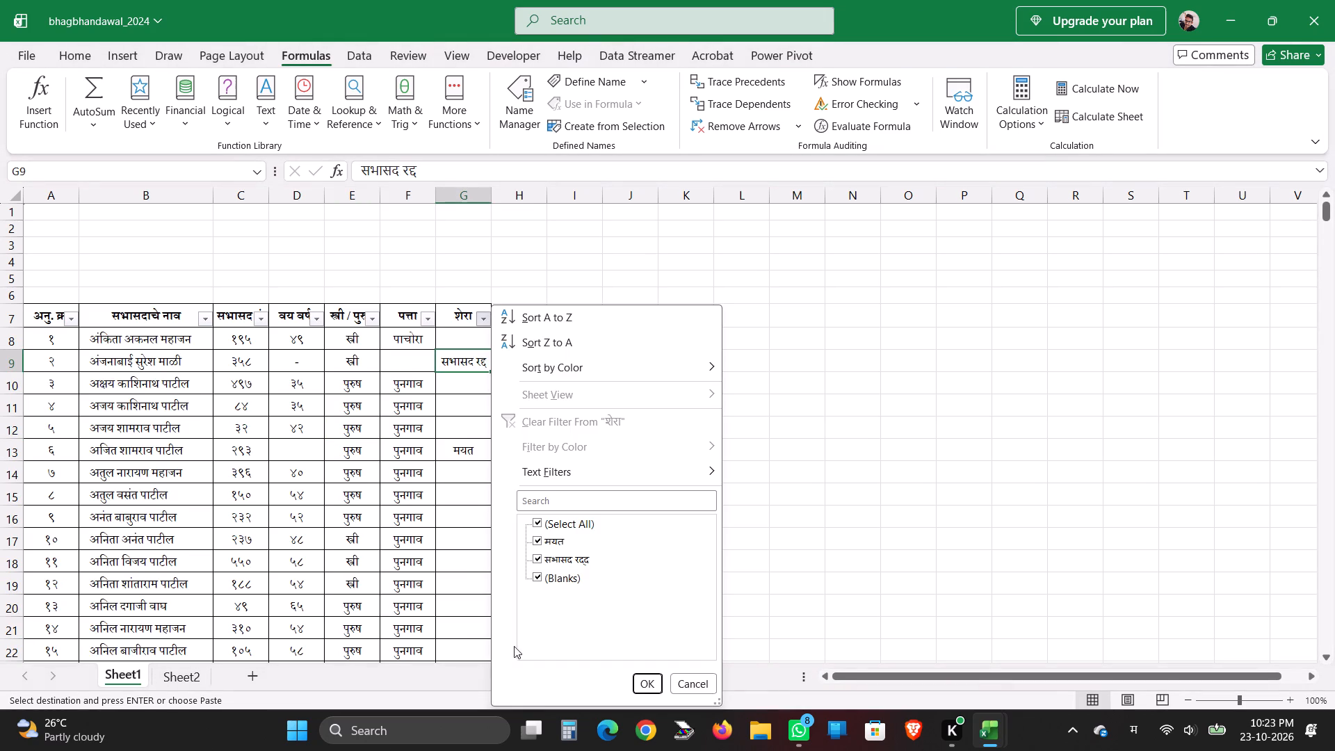
pyautogui.click(449, 487)
pyautogui.click(467, 366)
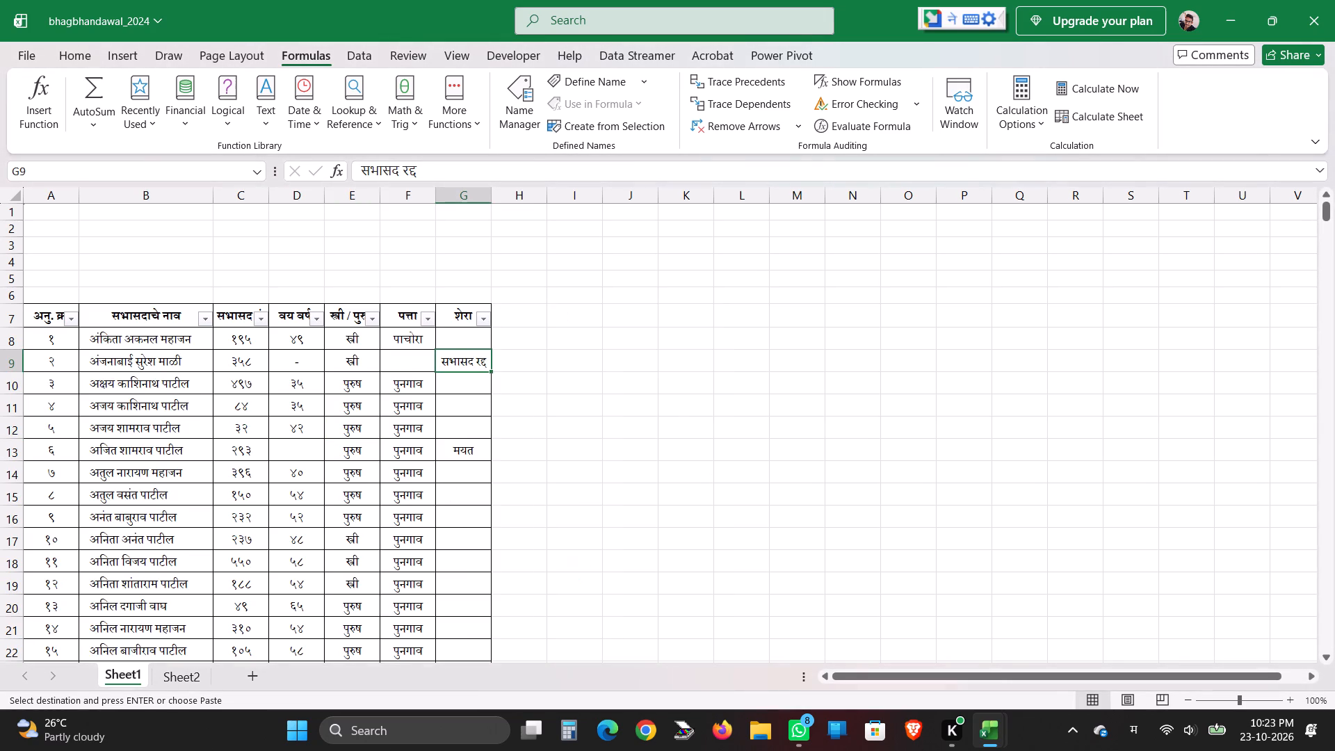
pyautogui.hotkey('ctrl', 'c')
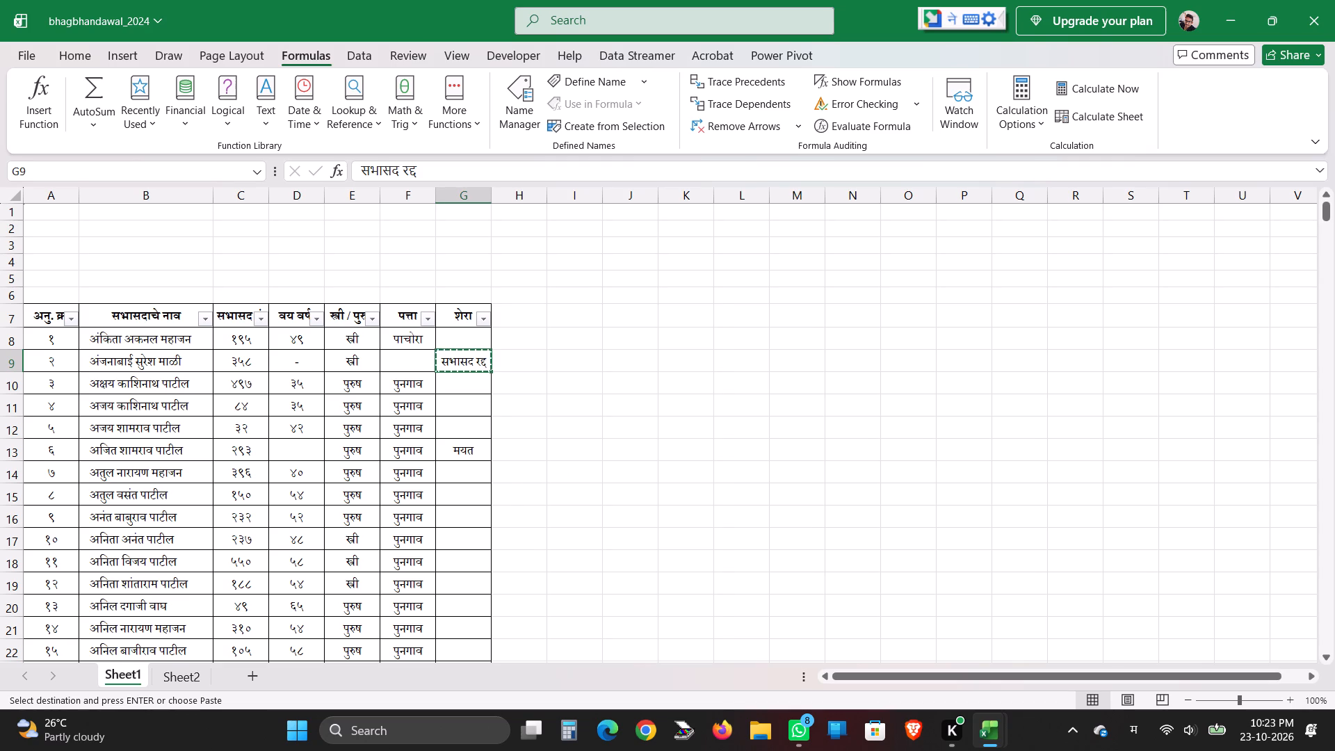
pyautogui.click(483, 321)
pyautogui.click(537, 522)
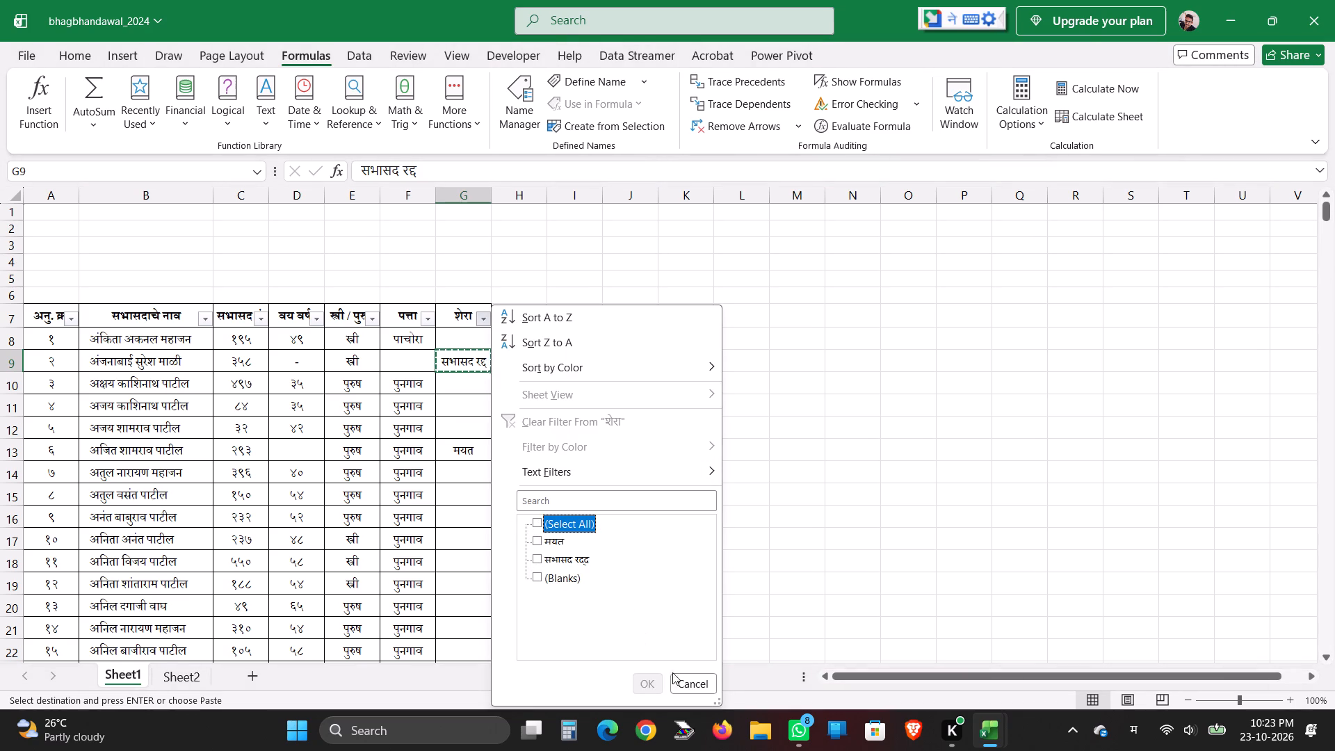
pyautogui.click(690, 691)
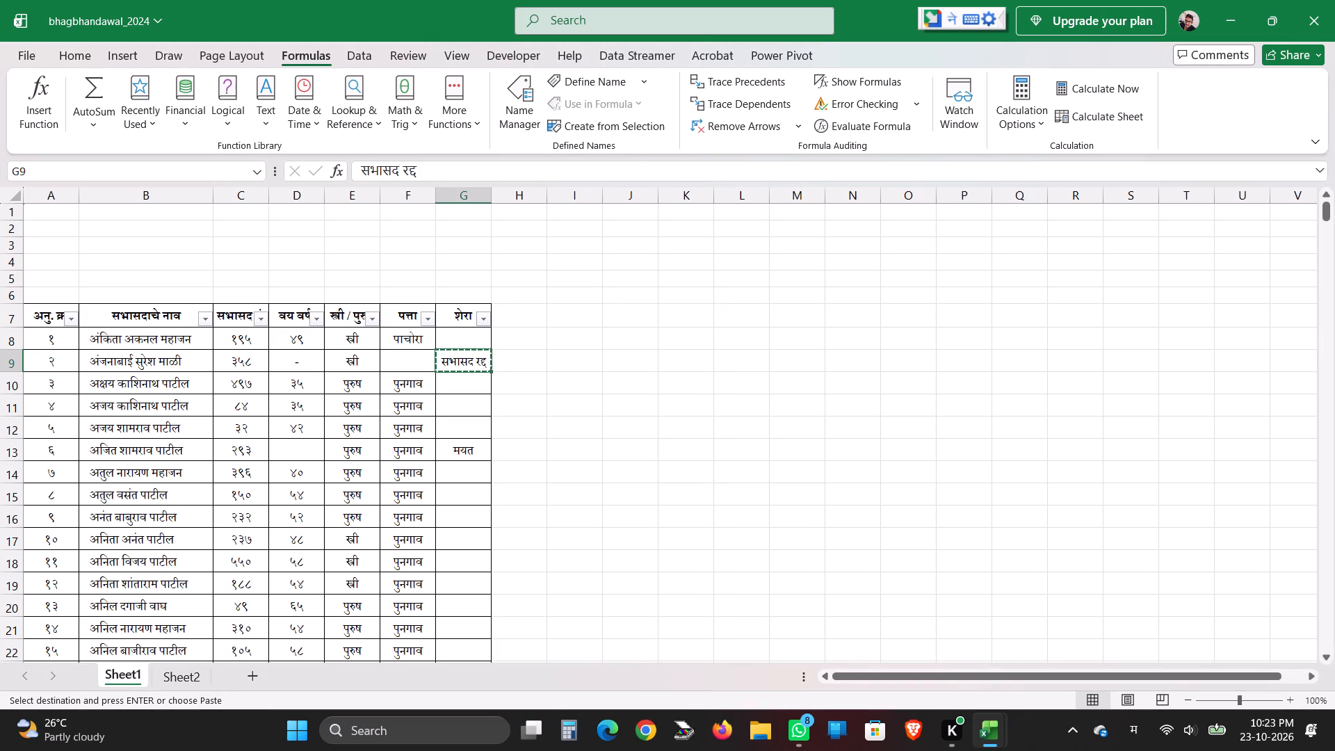
# Filter the वय वर्ष column to show only rows with a blank age.
pyautogui.click(313, 319)
pyautogui.click(367, 517)
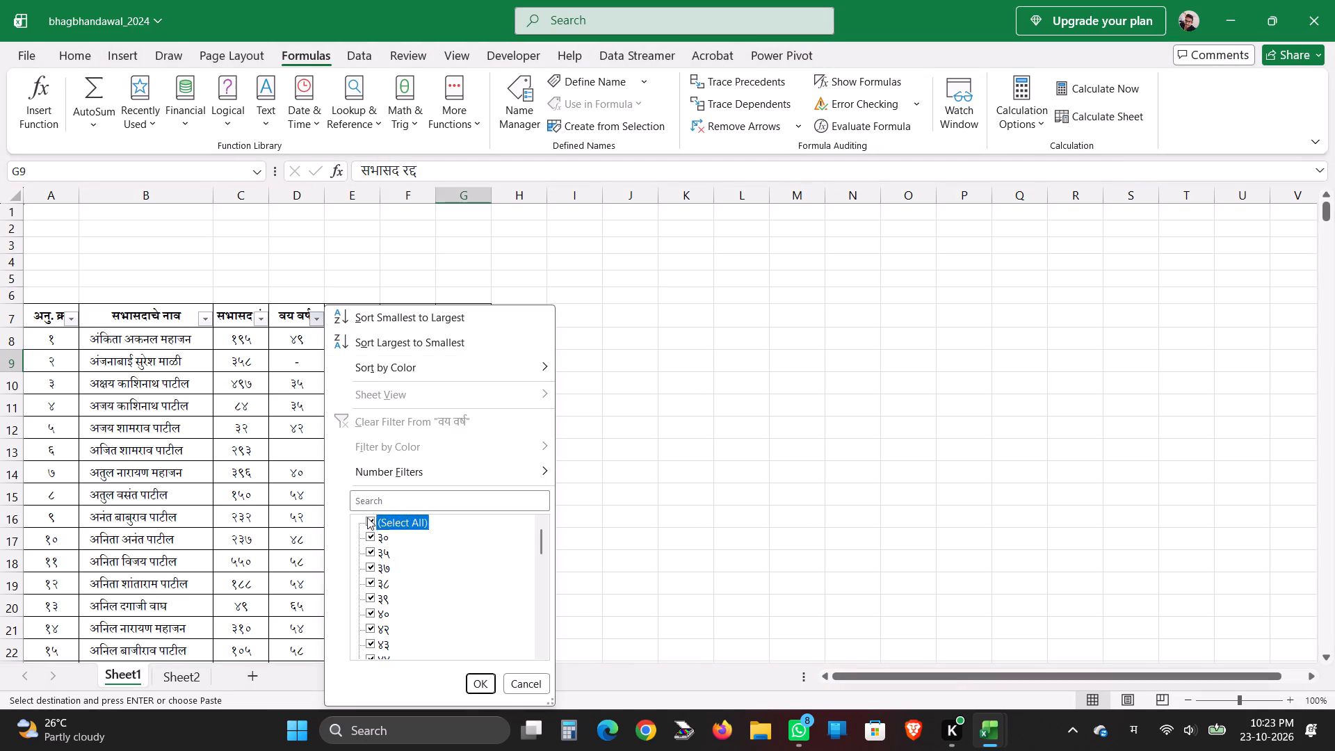
pyautogui.scroll(-12, 391, 617)
pyautogui.scroll(-9, 391, 616)
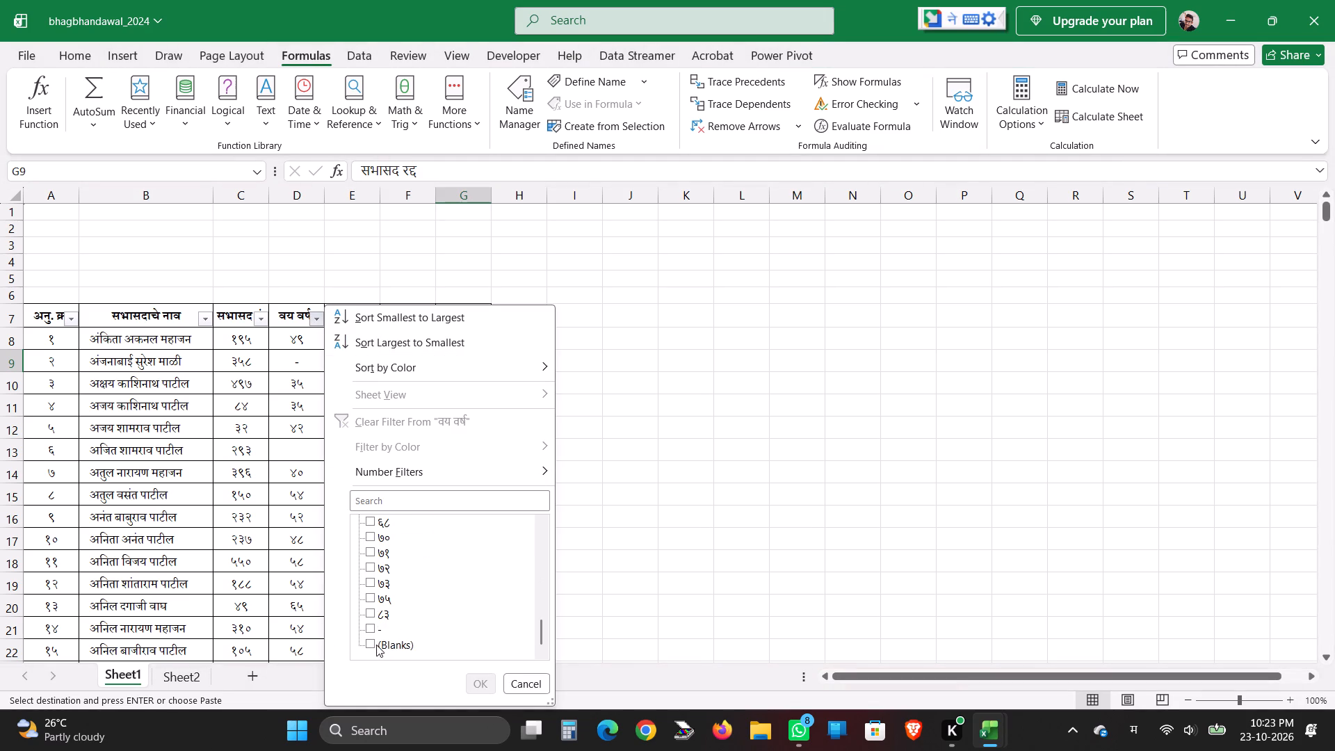
pyautogui.click(375, 644)
pyautogui.click(485, 681)
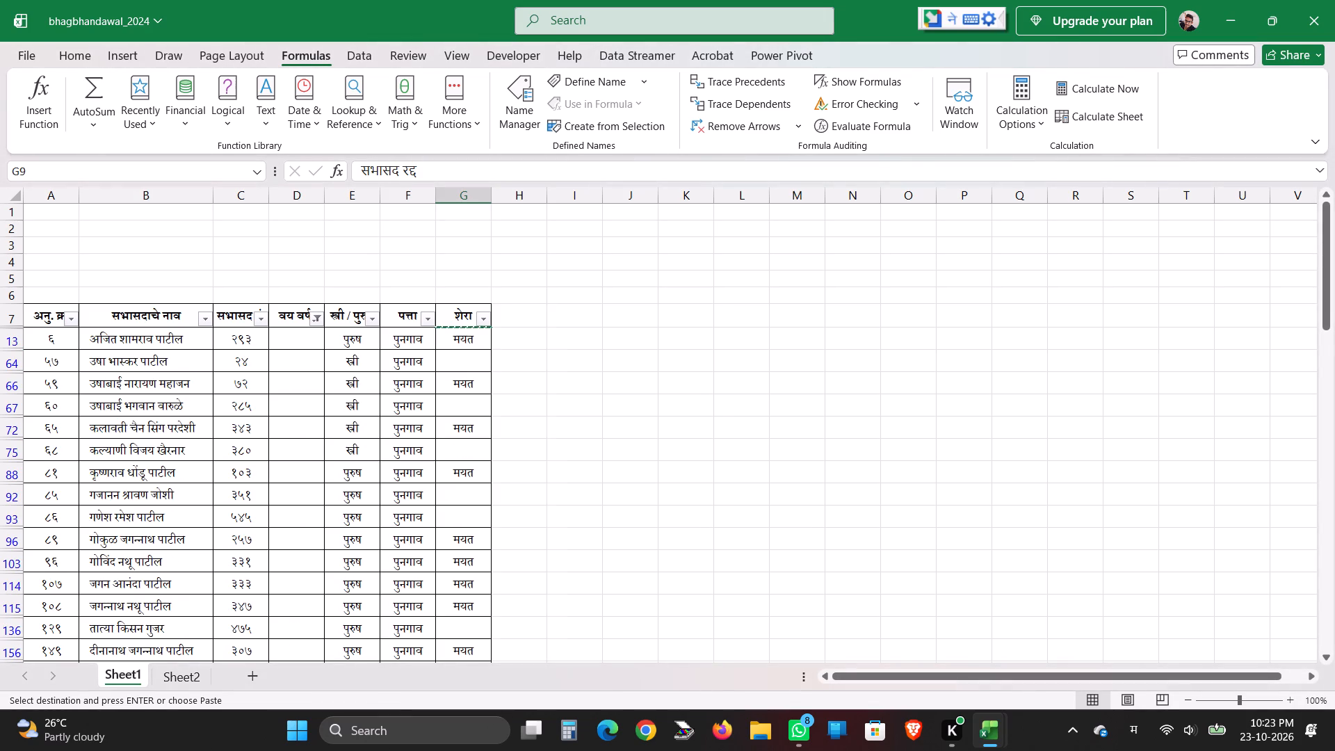
# Exclude मयत from the शेरा filter so only blank remarks are listed, and select the first blank remark cell, G64.
pyautogui.click(486, 315)
pyautogui.click(542, 539)
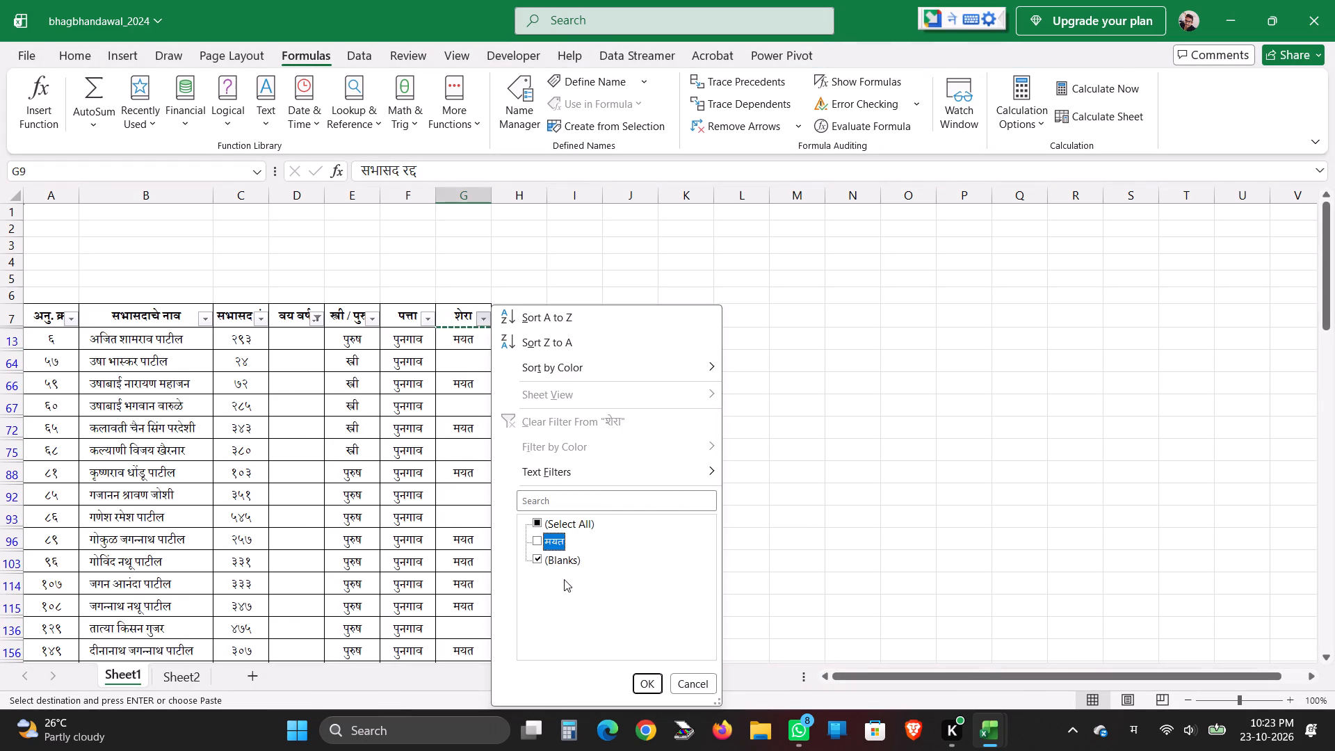
pyautogui.click(645, 681)
pyautogui.click(469, 341)
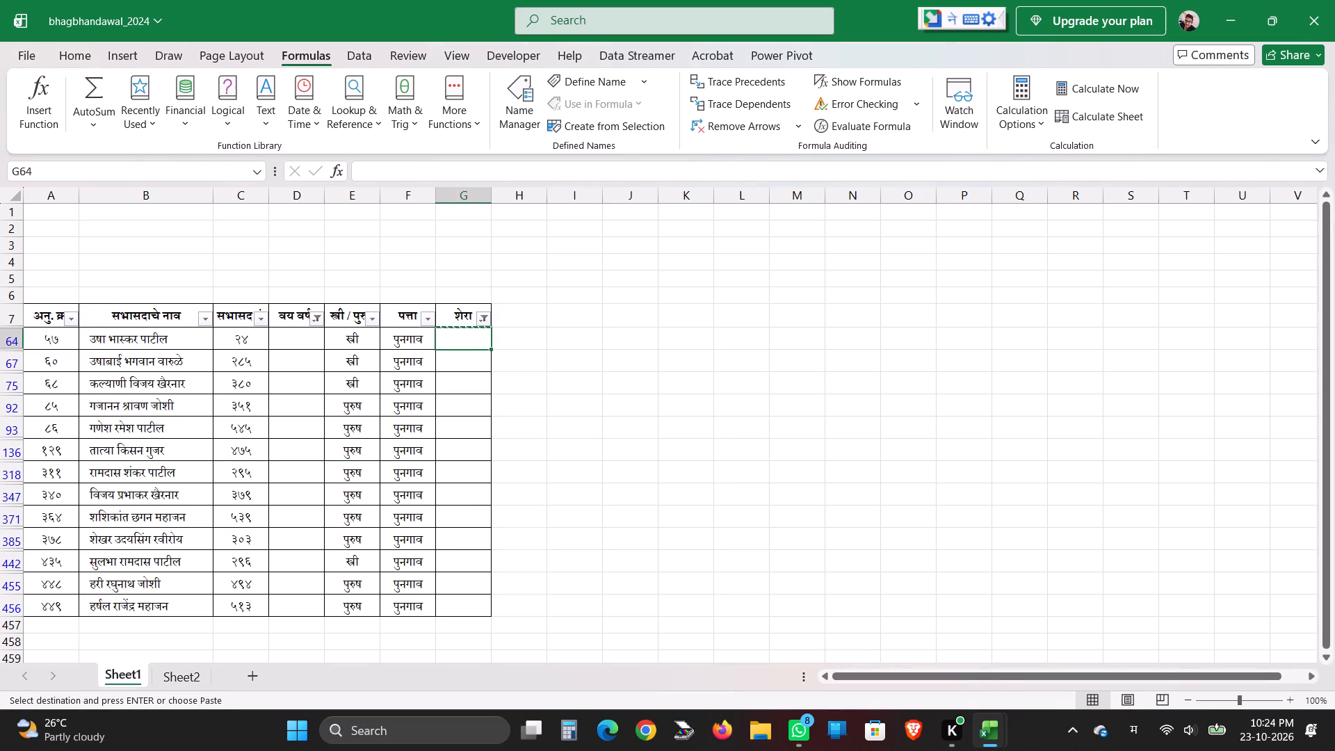
# Paste the सभासद रद्द remark into the first five blank शेरा cells, G64, G67, G75, G92 and G93.
pyautogui.hotkey('ctrl', 'v')
pyautogui.click(476, 359)
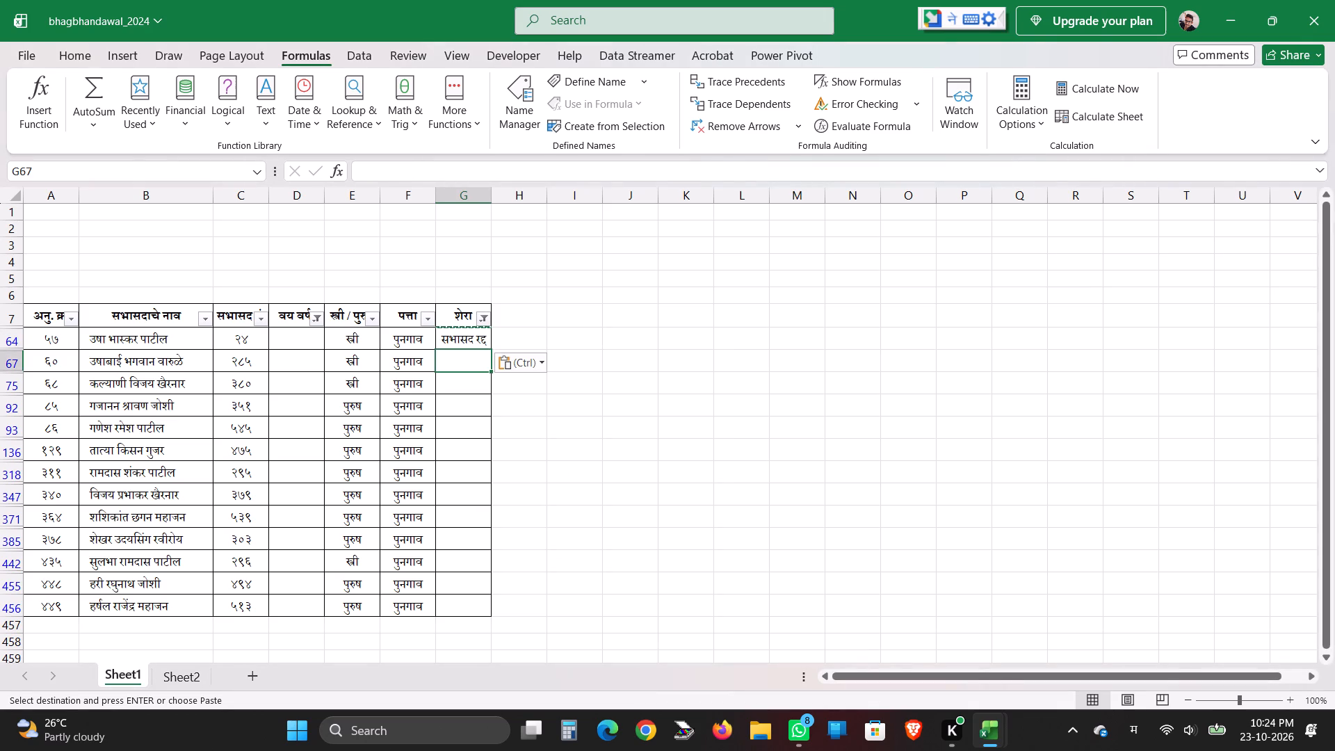
pyautogui.click(472, 342)
pyautogui.hotkey('ctrl', 'c')
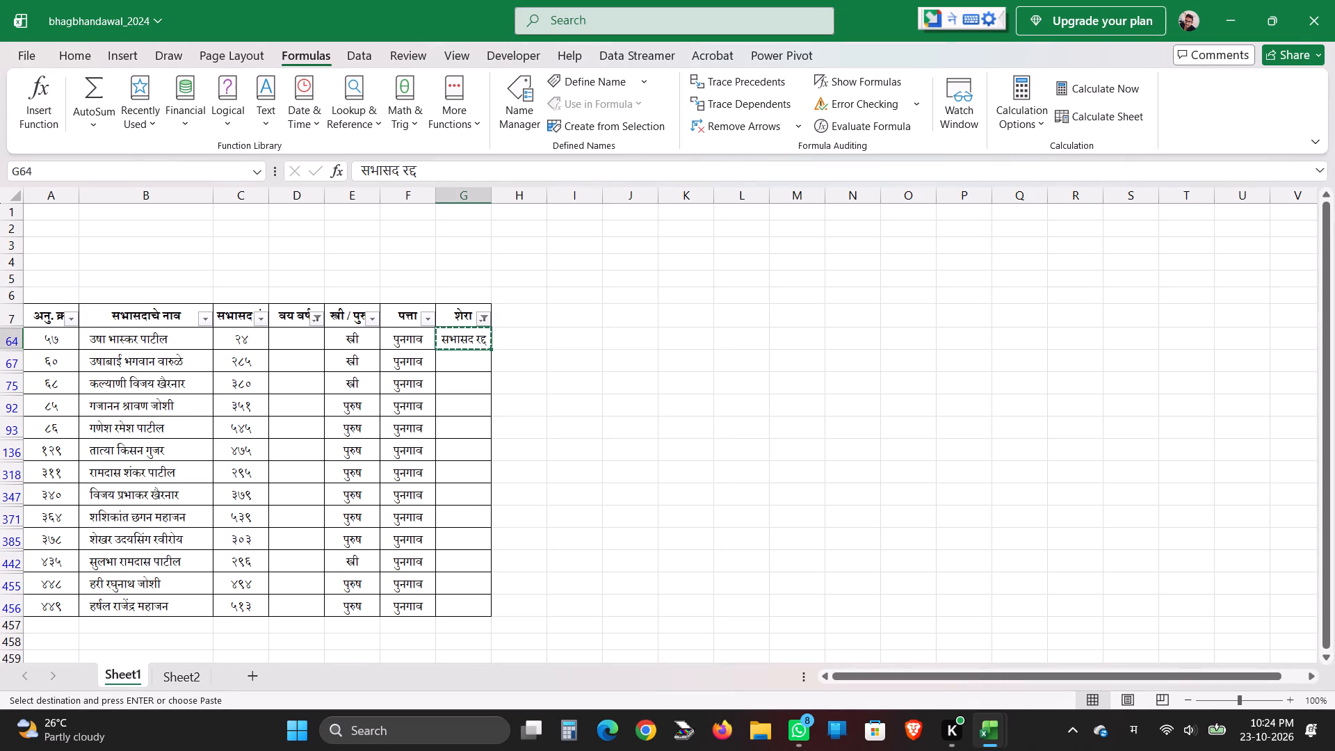
pyautogui.click(476, 360)
pyautogui.hotkey('ctrl', 'v')
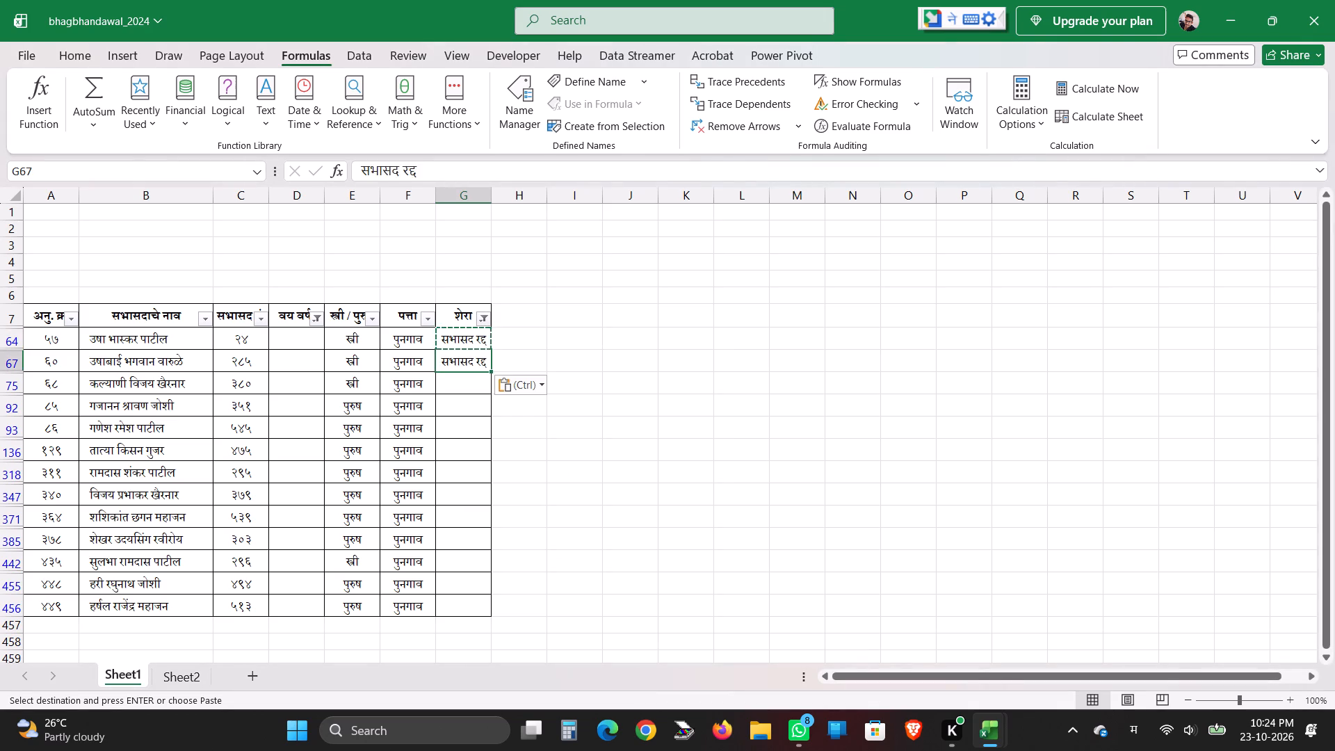
pyautogui.press('Down')
pyautogui.hotkey('ctrl', 'v')
pyautogui.press('Down')
pyautogui.hotkey('ctrl', 'v')
pyautogui.press('Down')
pyautogui.hotkey('ctrl', 'v')
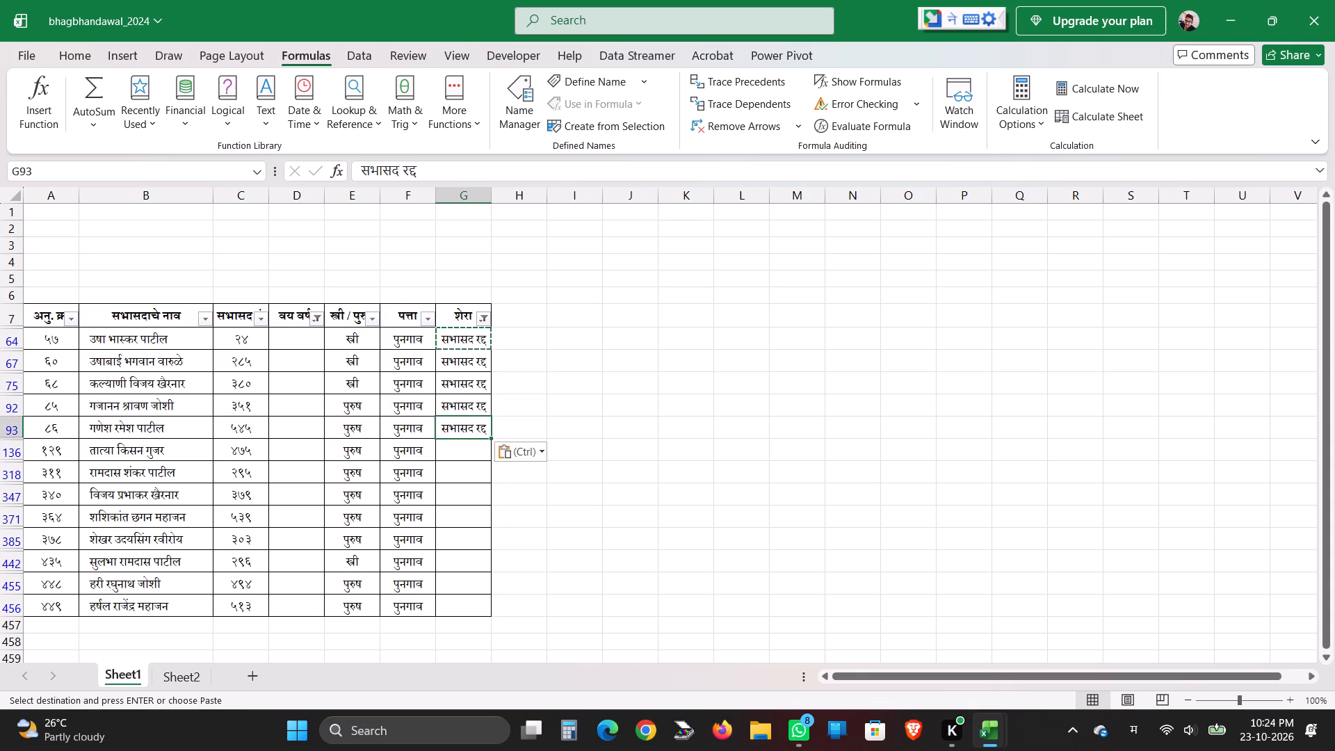
# Paste सभासद रद्द into the next six blank शेरा cells: G136, G318, G347, G371, G385 and G442.
pyautogui.press('Down')
pyautogui.hotkey('ctrl', 'v')
pyautogui.press('Down')
pyautogui.hotkey('ctrl', 'v')
pyautogui.press('Down')
pyautogui.hotkey('ctrl', 'v')
pyautogui.press('Down')
pyautogui.hotkey('ctrl', 'v')
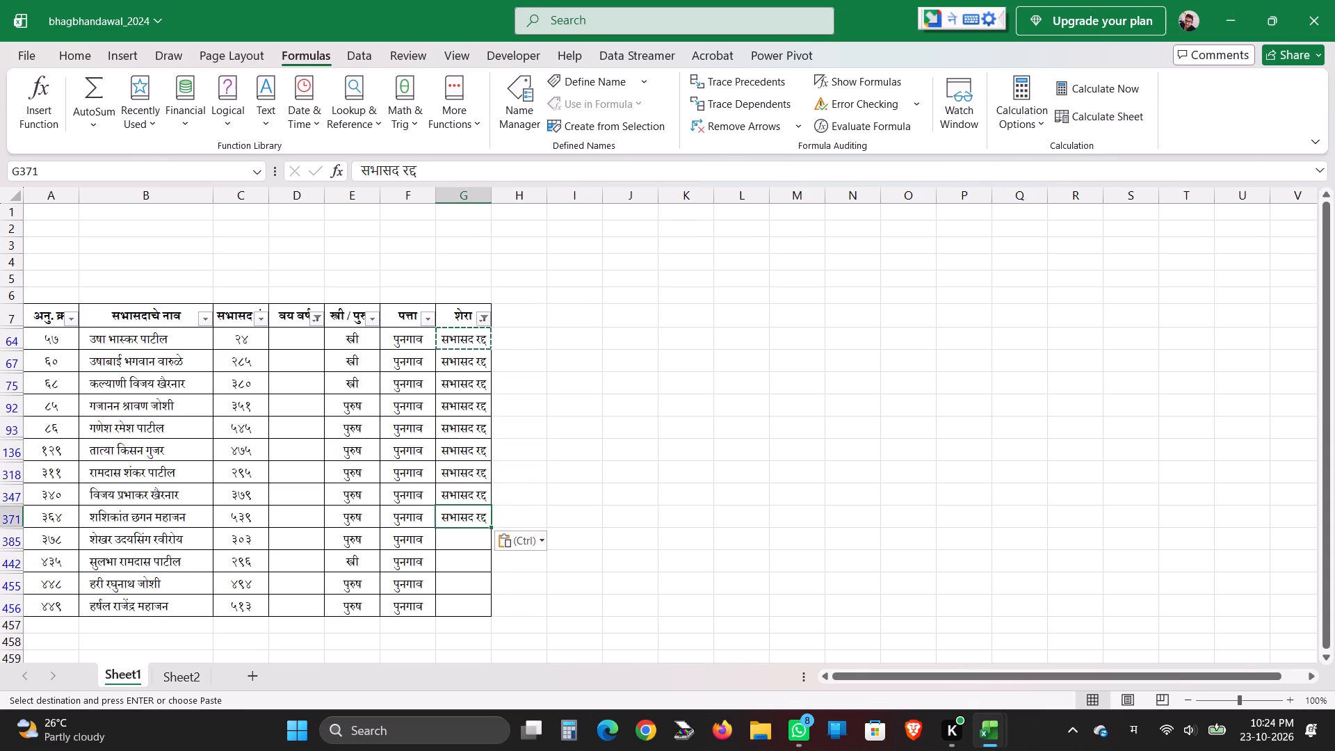
pyautogui.press('Down')
pyautogui.hotkey('ctrl', 'v')
pyautogui.press('Down')
pyautogui.hotkey('ctrl', 'v')
# Paste सभासद रद्द into the last two blank शेरा cells, G455 and G456.
pyautogui.hotkey('ctrl', 'Down')
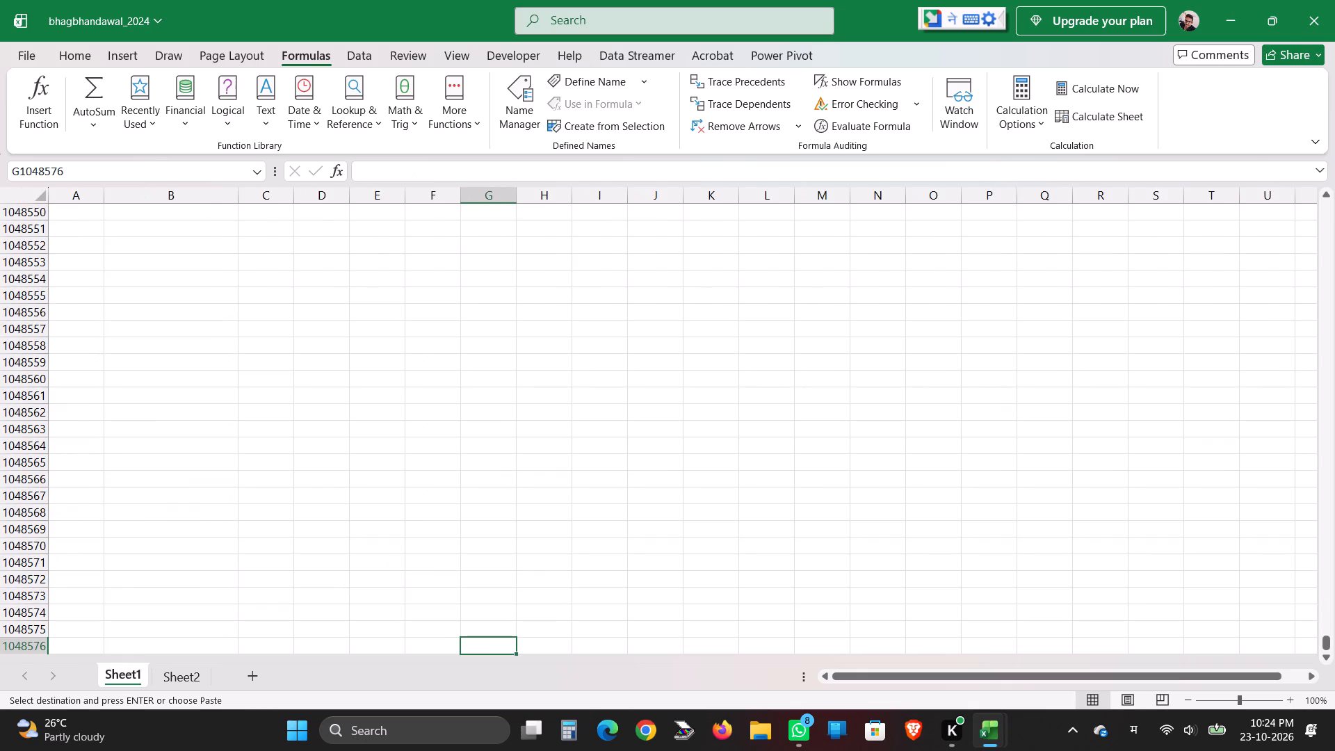
pyautogui.hotkey('ctrl', 'Up')
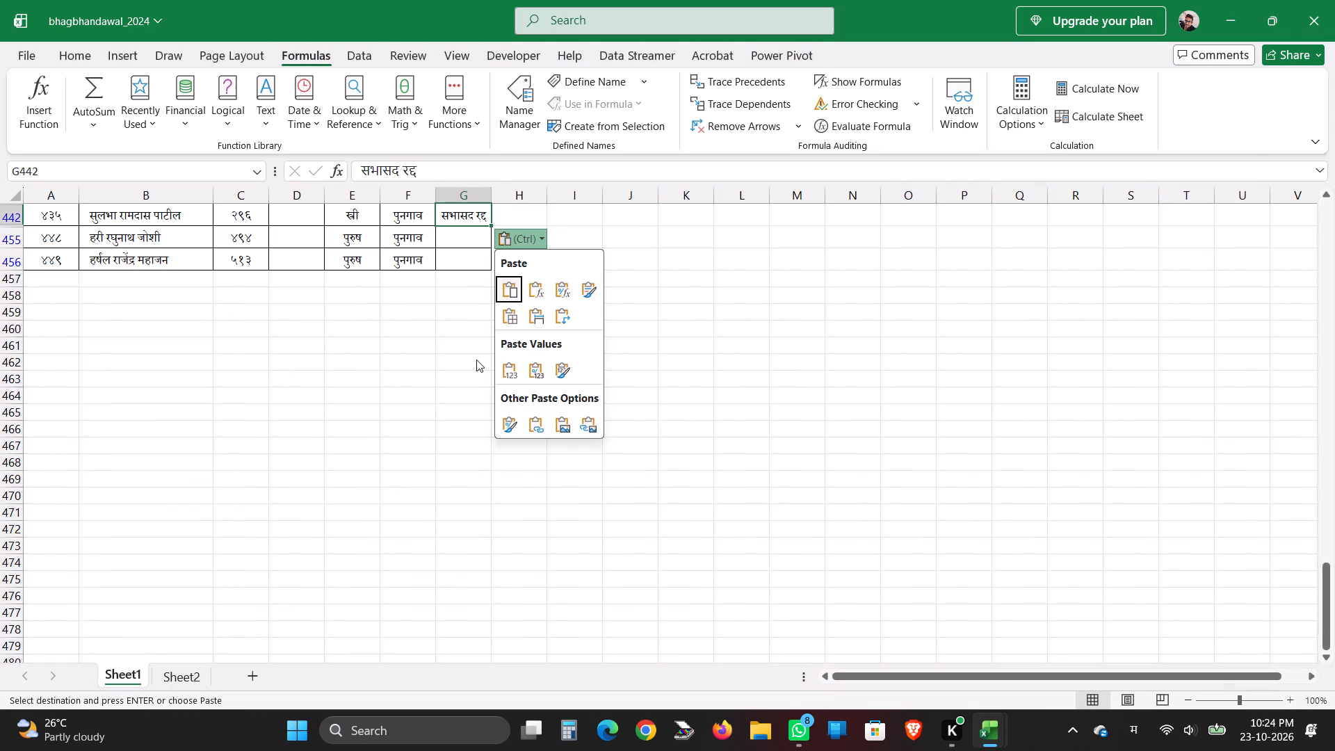
pyautogui.press('Down')
pyautogui.click(446, 221)
pyautogui.click(451, 229)
pyautogui.hotkey('ctrl', 'v')
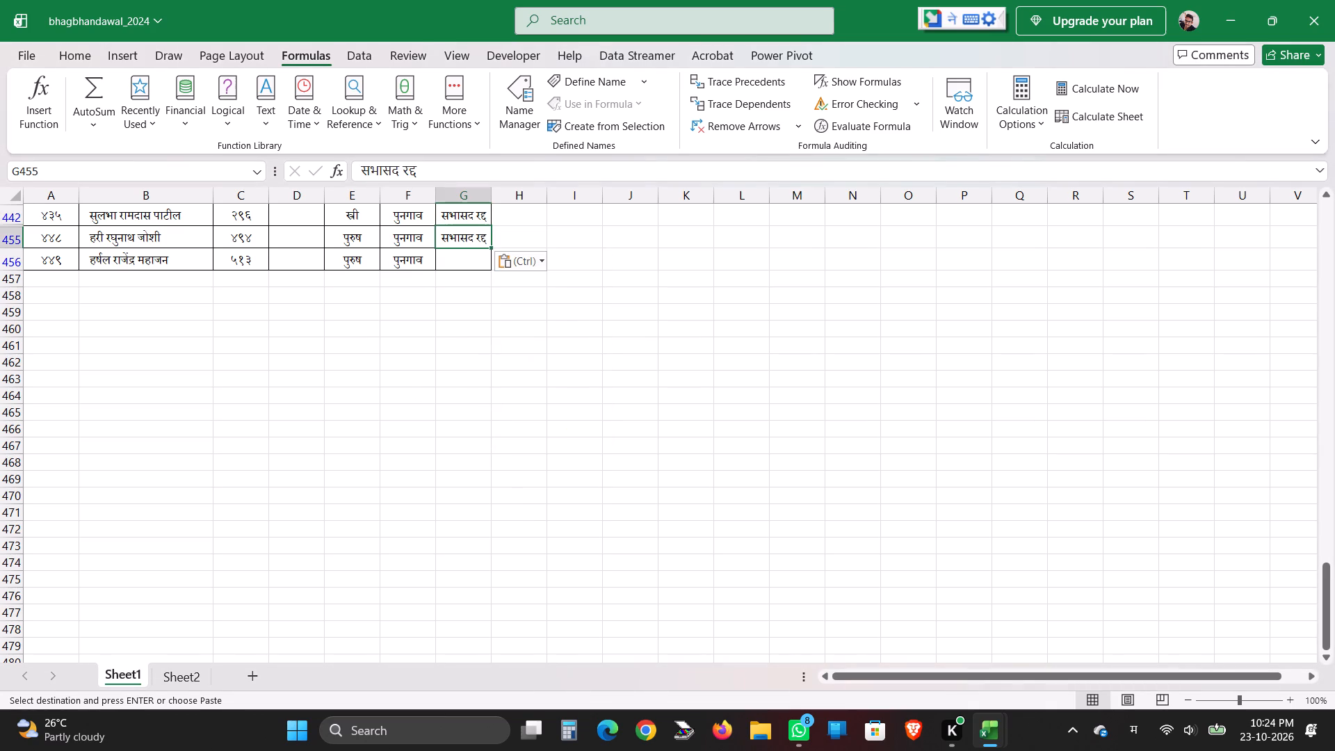
pyautogui.press('Down')
pyautogui.hotkey('ctrl', 'v')
# Clear the filters from the शेरा and वय वर्ष columns so all members are listed.
pyautogui.scroll(5, 454, 550)
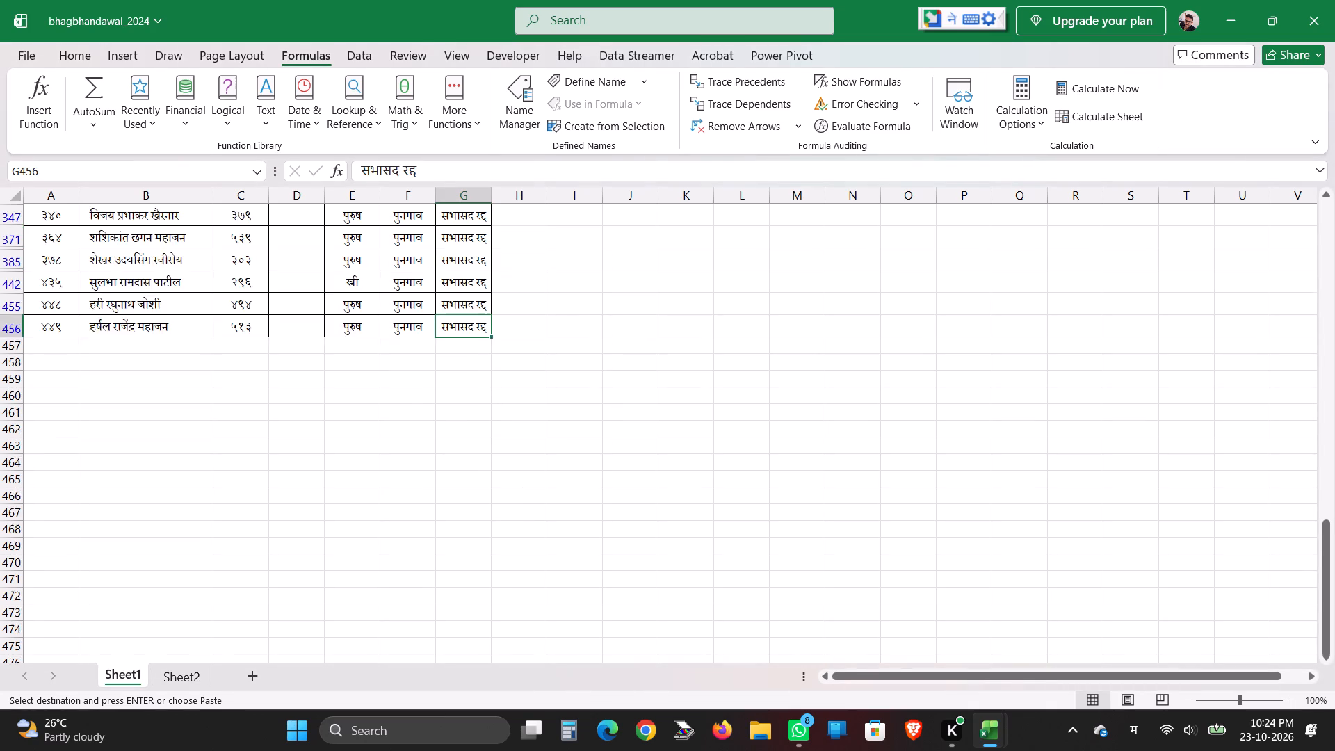
pyautogui.scroll(20, 454, 549)
pyautogui.scroll(1, 454, 549)
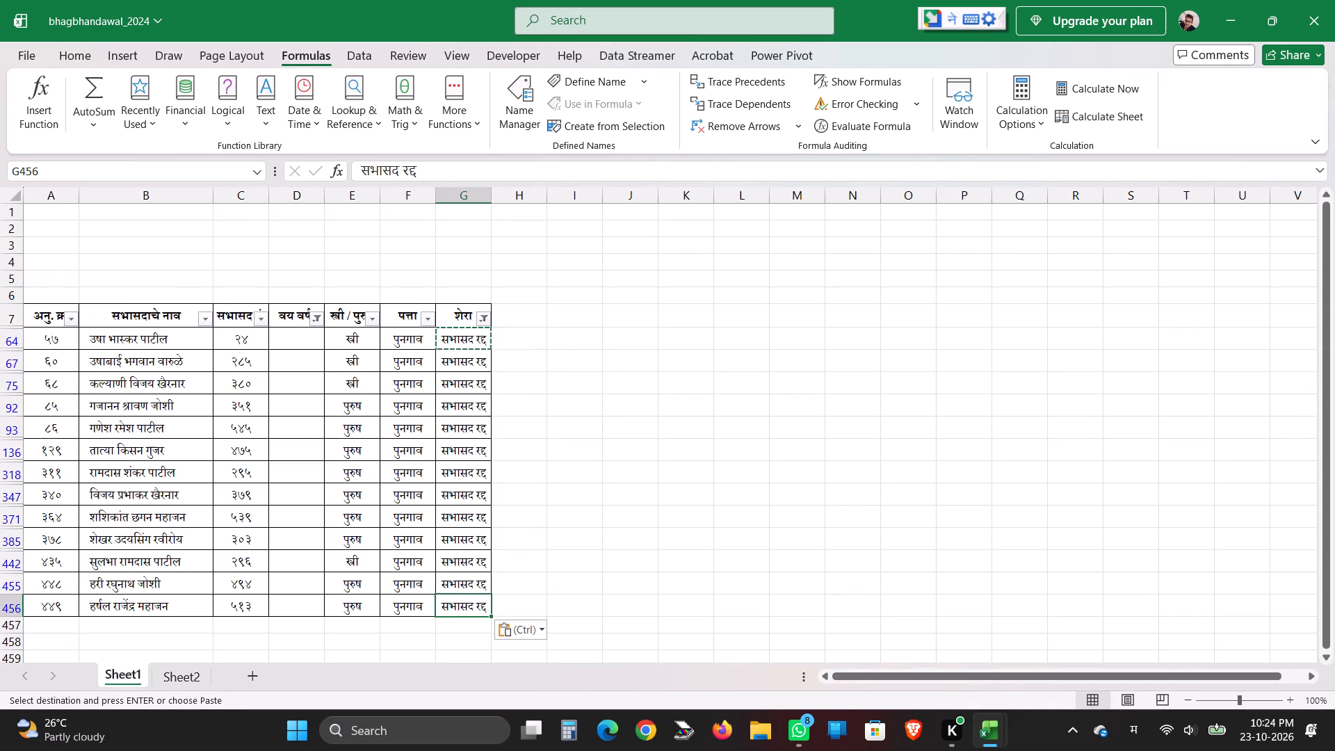
pyautogui.click(482, 318)
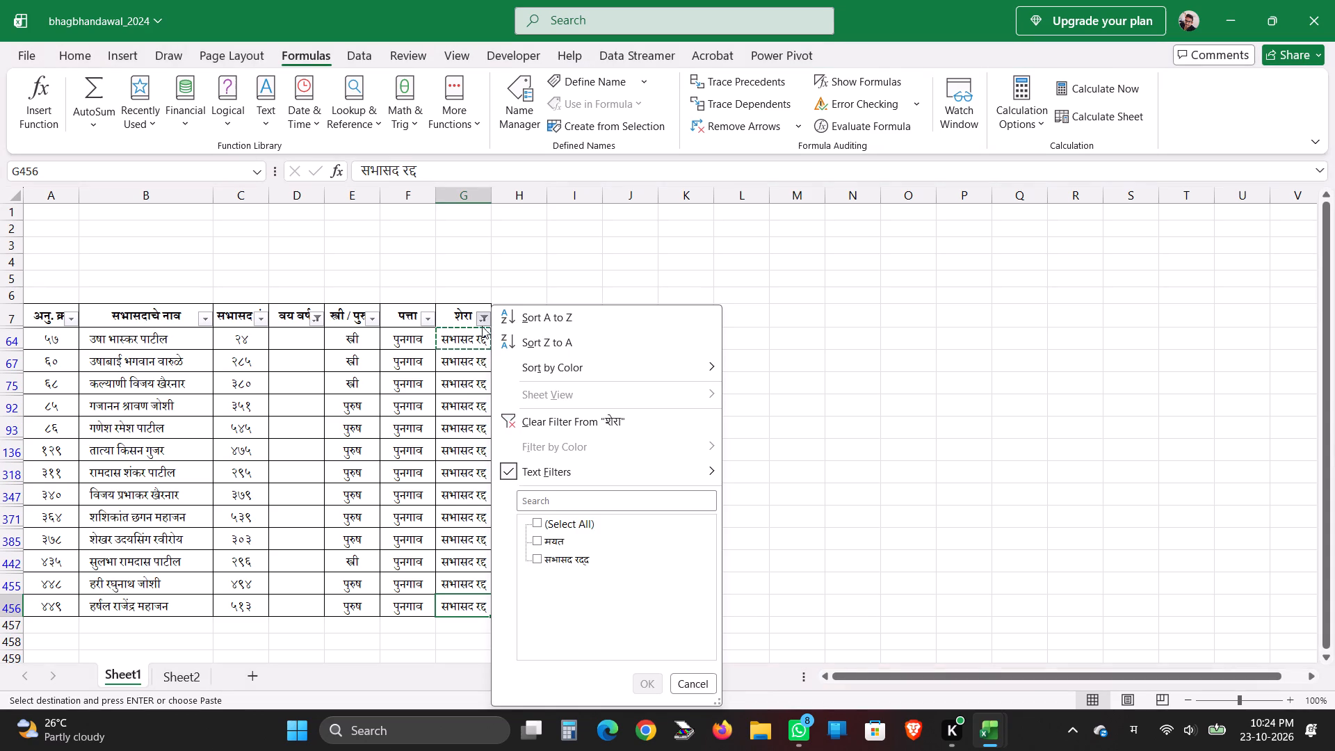
pyautogui.click(537, 522)
pyautogui.click(534, 425)
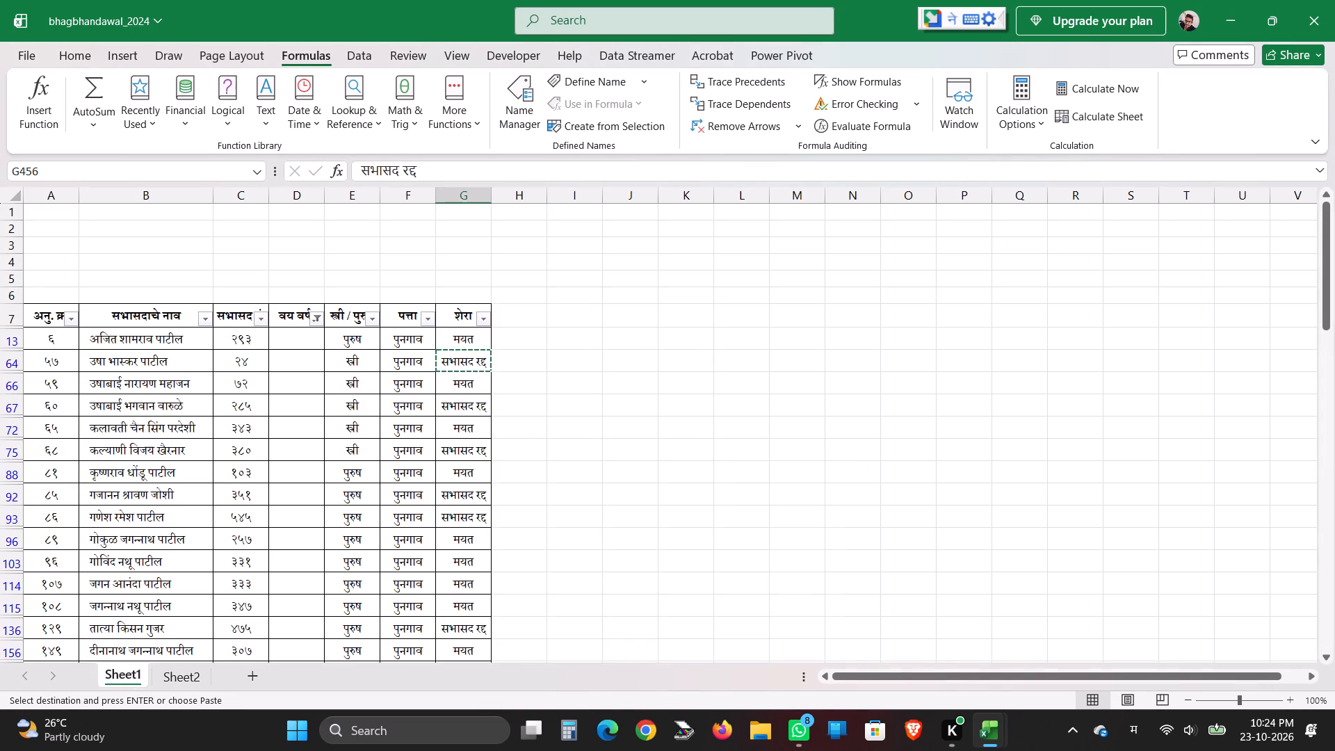
pyautogui.click(311, 310)
pyautogui.click(316, 318)
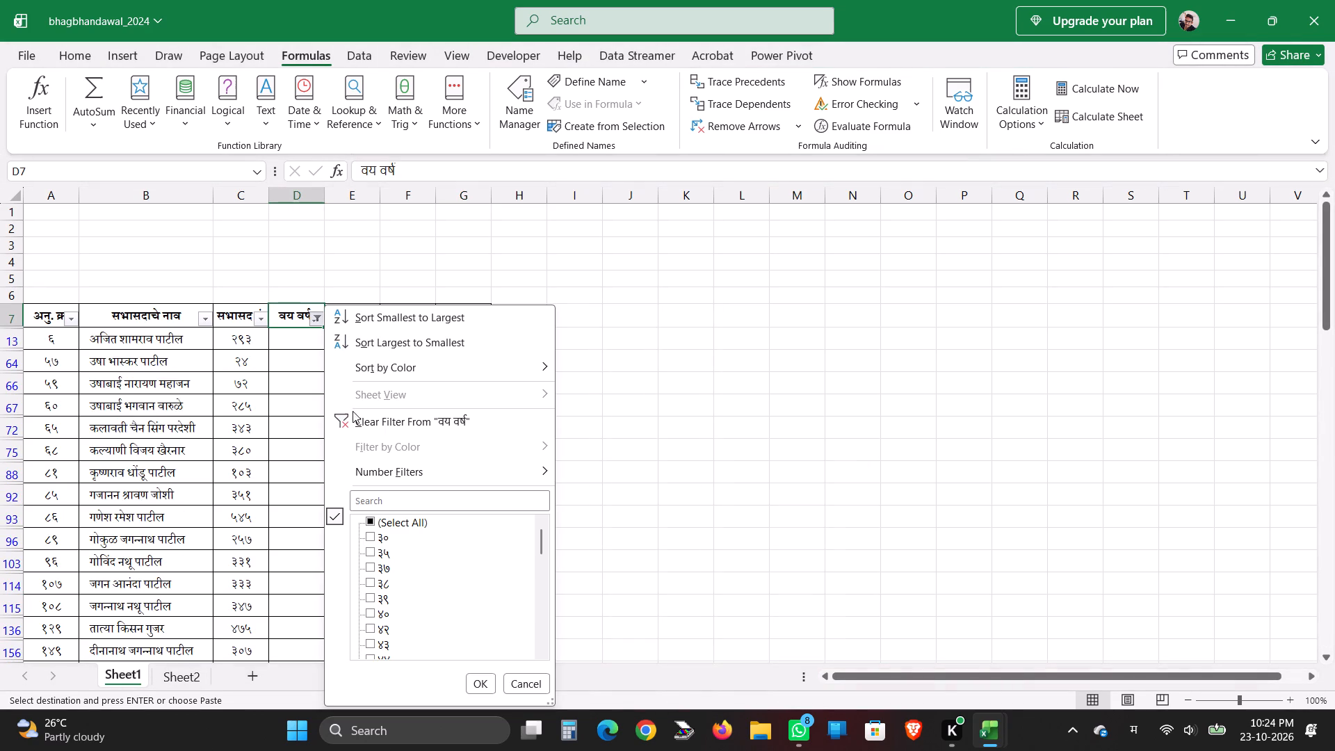
pyautogui.click(354, 419)
pyautogui.click(296, 394)
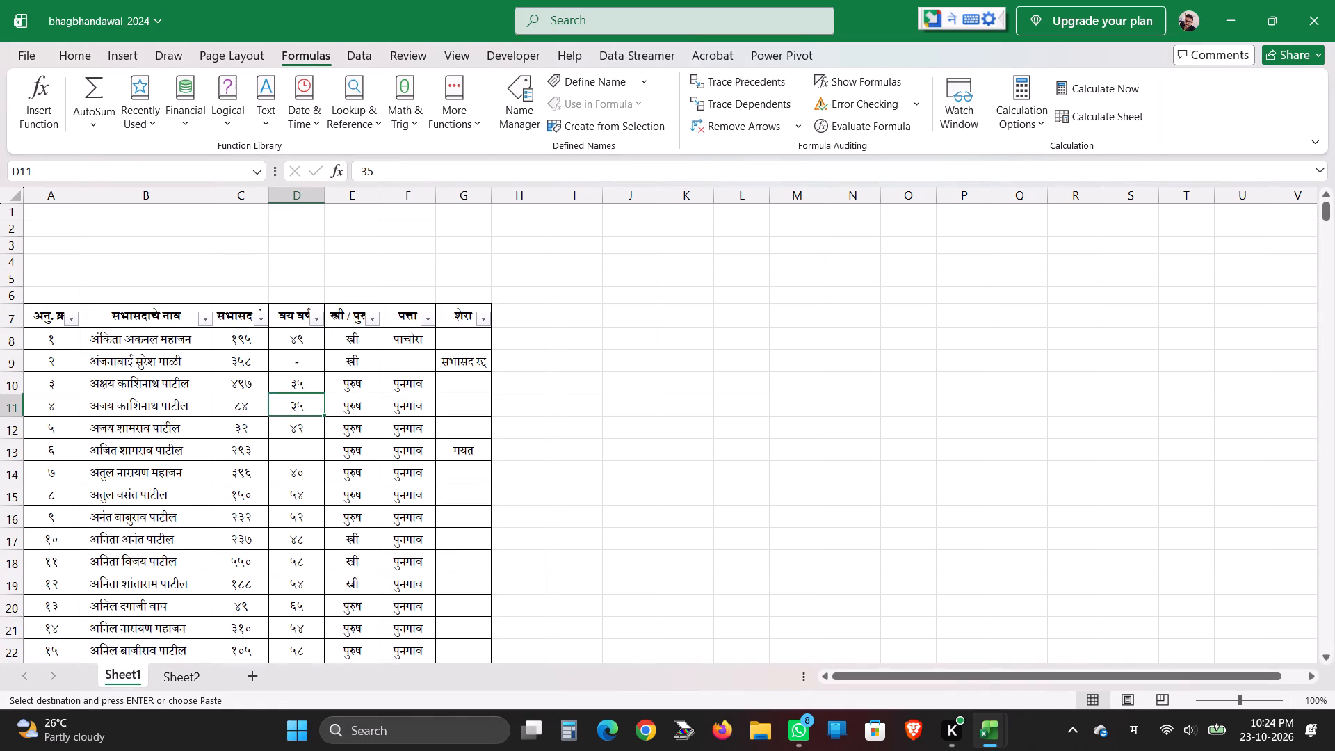
# Look through the full member list to review the शेरा remarks against the blank ages.
pyautogui.scroll(-5, 325, 501)
pyautogui.scroll(-20, 325, 501)
pyautogui.scroll(-1, 325, 501)
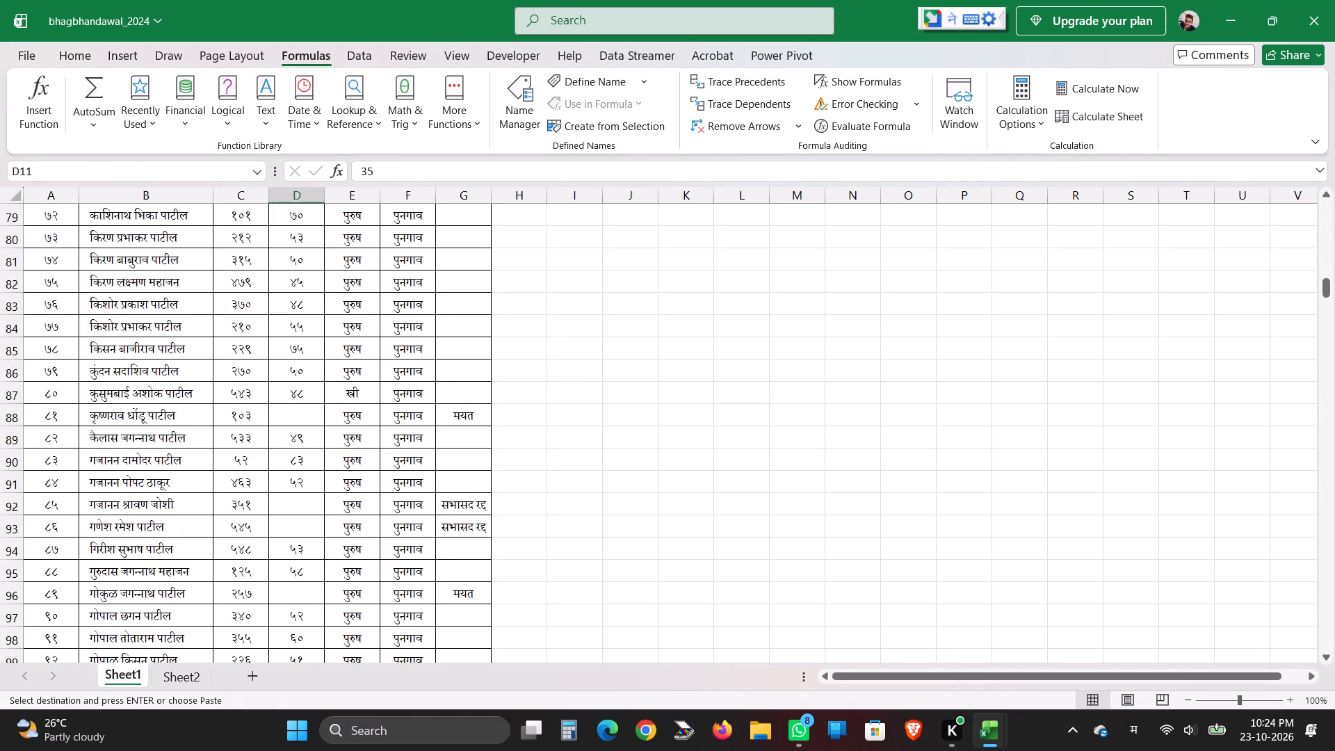
pyautogui.doubleClick(453, 549)
pyautogui.click(418, 567)
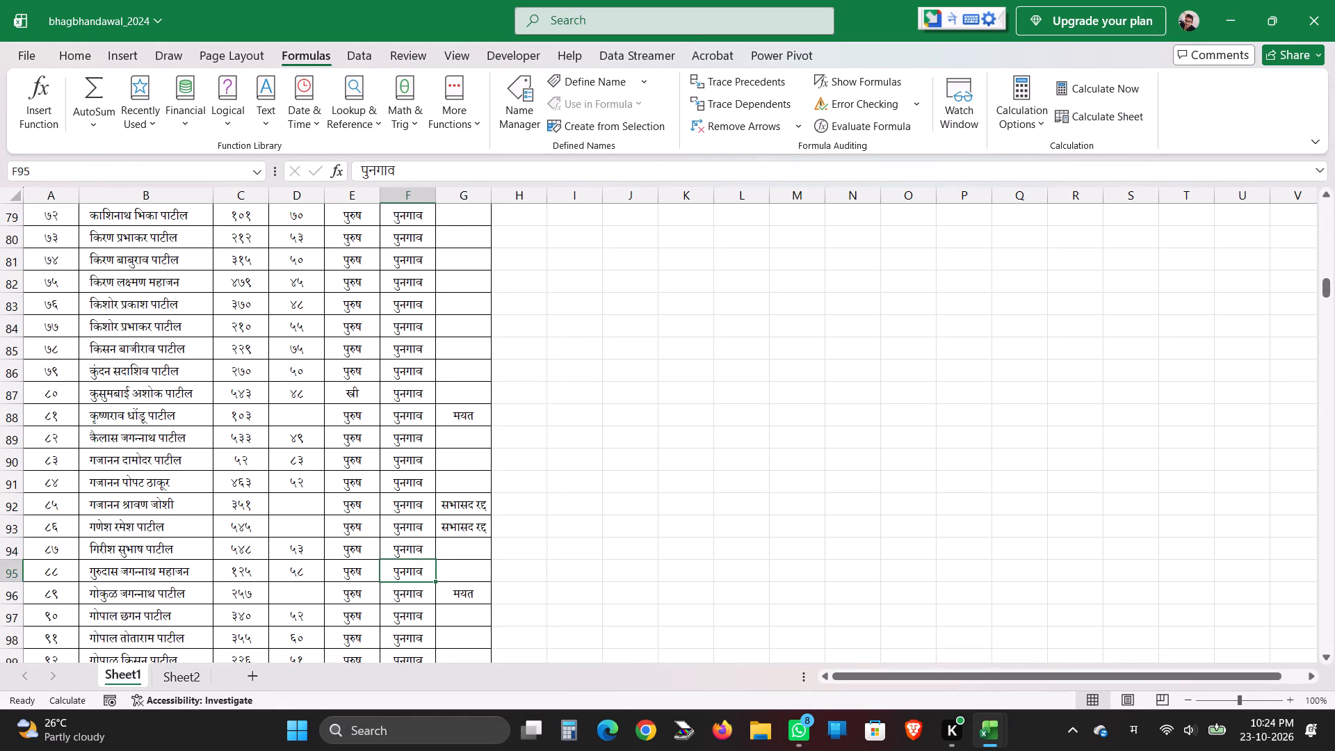
pyautogui.scroll(20, 330, 568)
pyautogui.scroll(15, 330, 568)
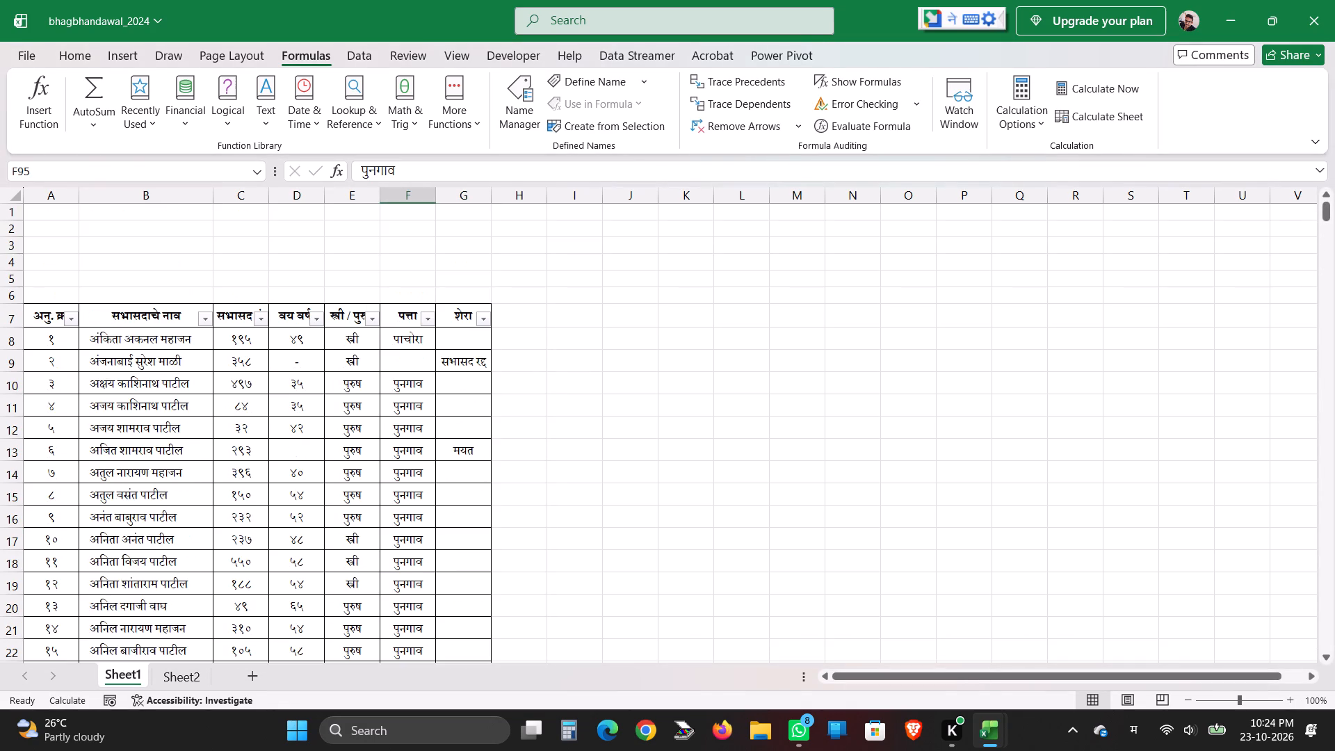
pyautogui.click(261, 476)
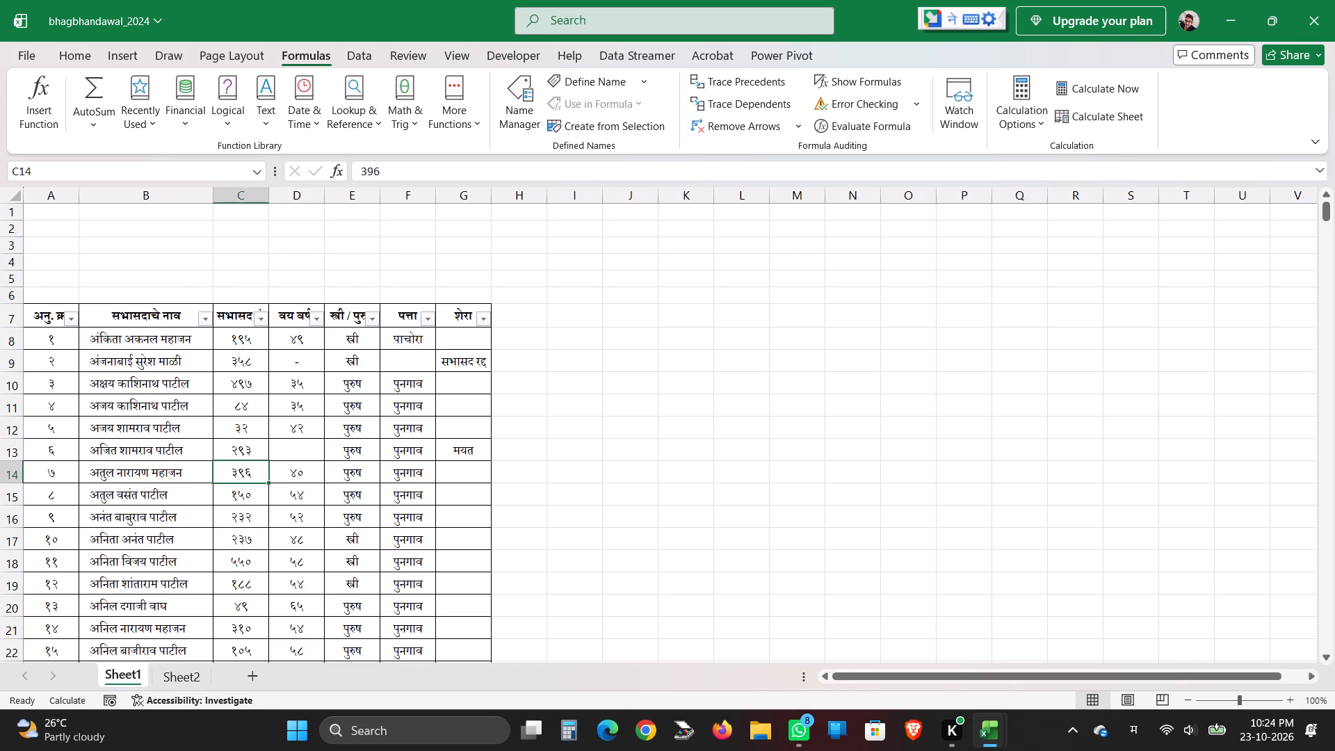
pyautogui.scroll(-7, 256, 435)
pyautogui.scroll(7, 256, 435)
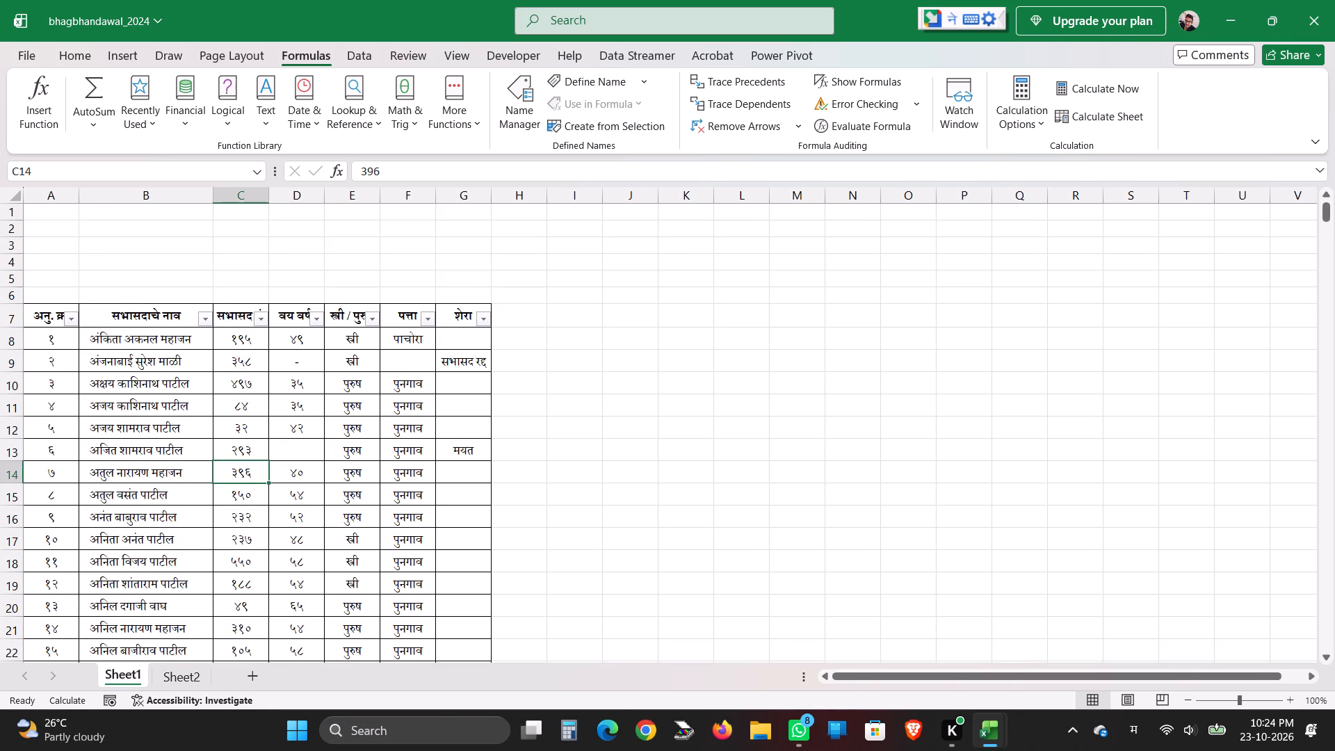
pyautogui.scroll(5, 256, 437)
pyautogui.scroll(-20, 256, 437)
pyautogui.scroll(-1, 256, 437)
pyautogui.scroll(9, 256, 437)
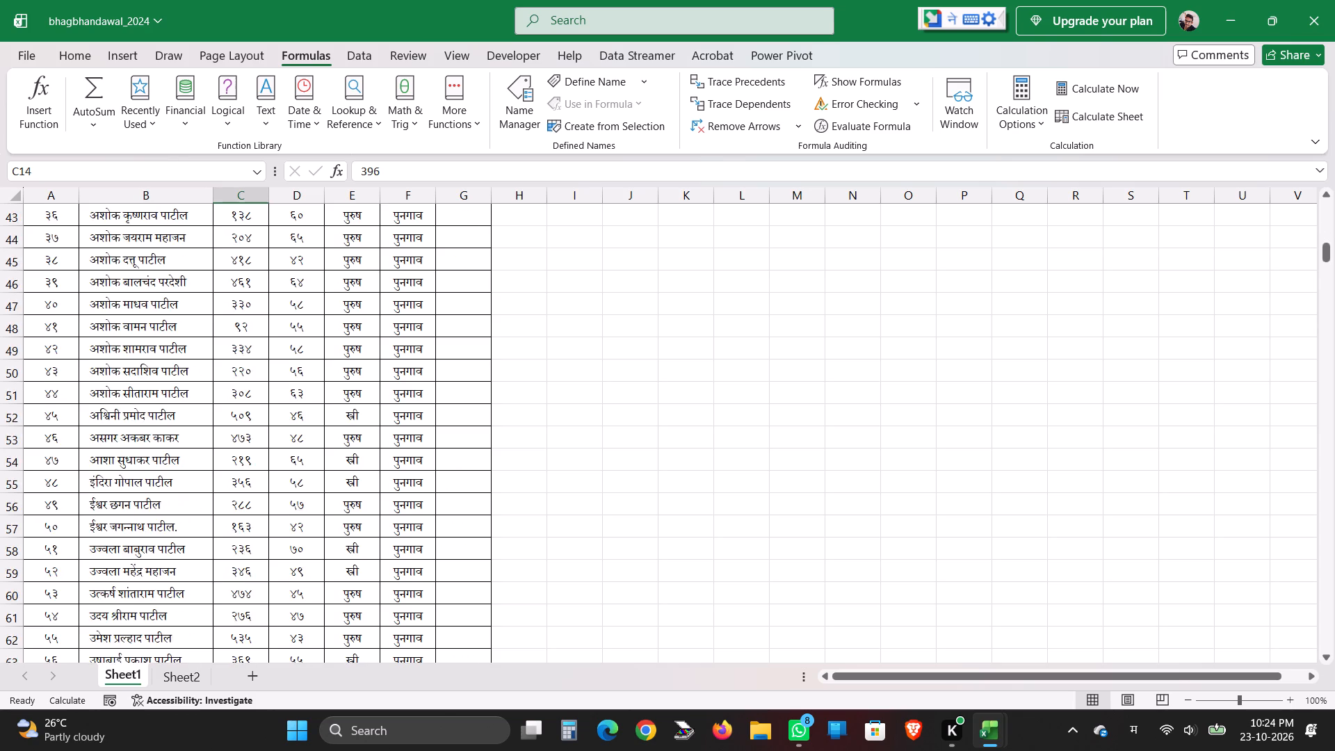
pyautogui.scroll(16, 256, 437)
# Open the print view of Sheet1 and return to the worksheet.
pyautogui.hotkey('ctrl', 'p')
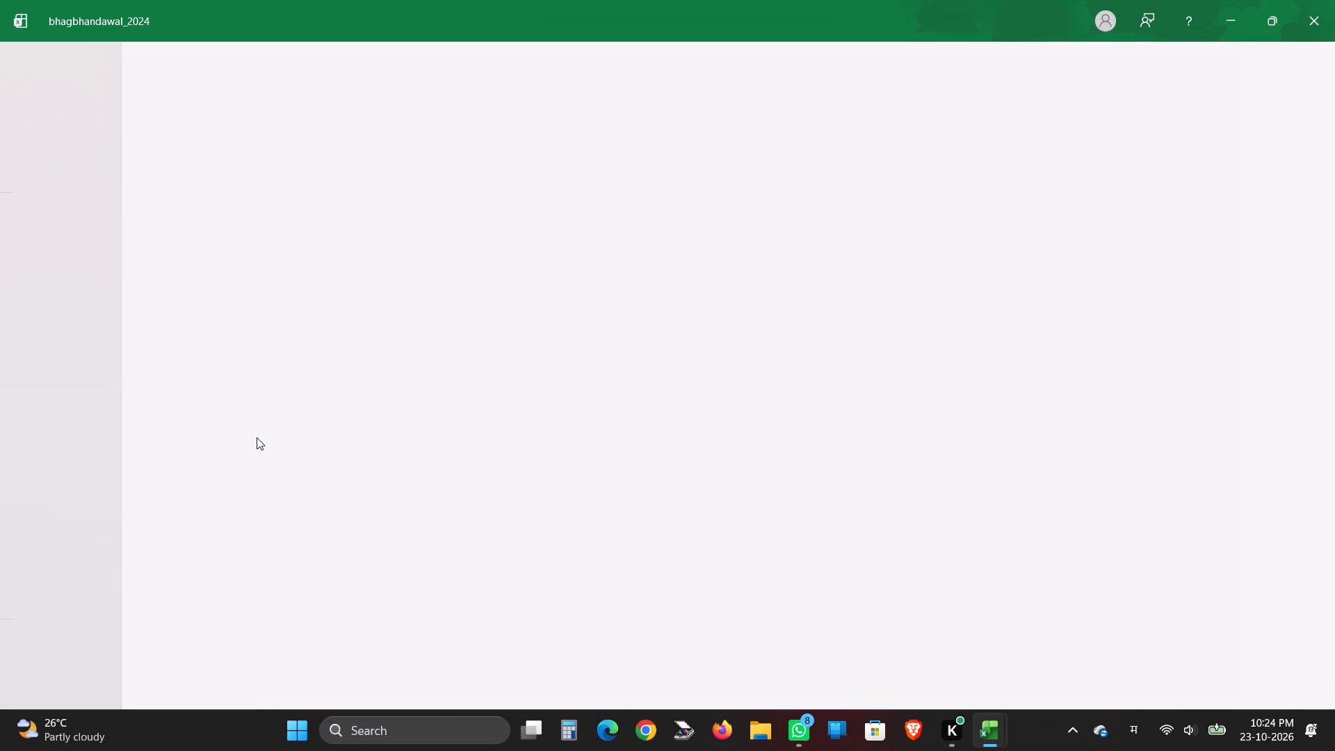
pyautogui.click(24, 69)
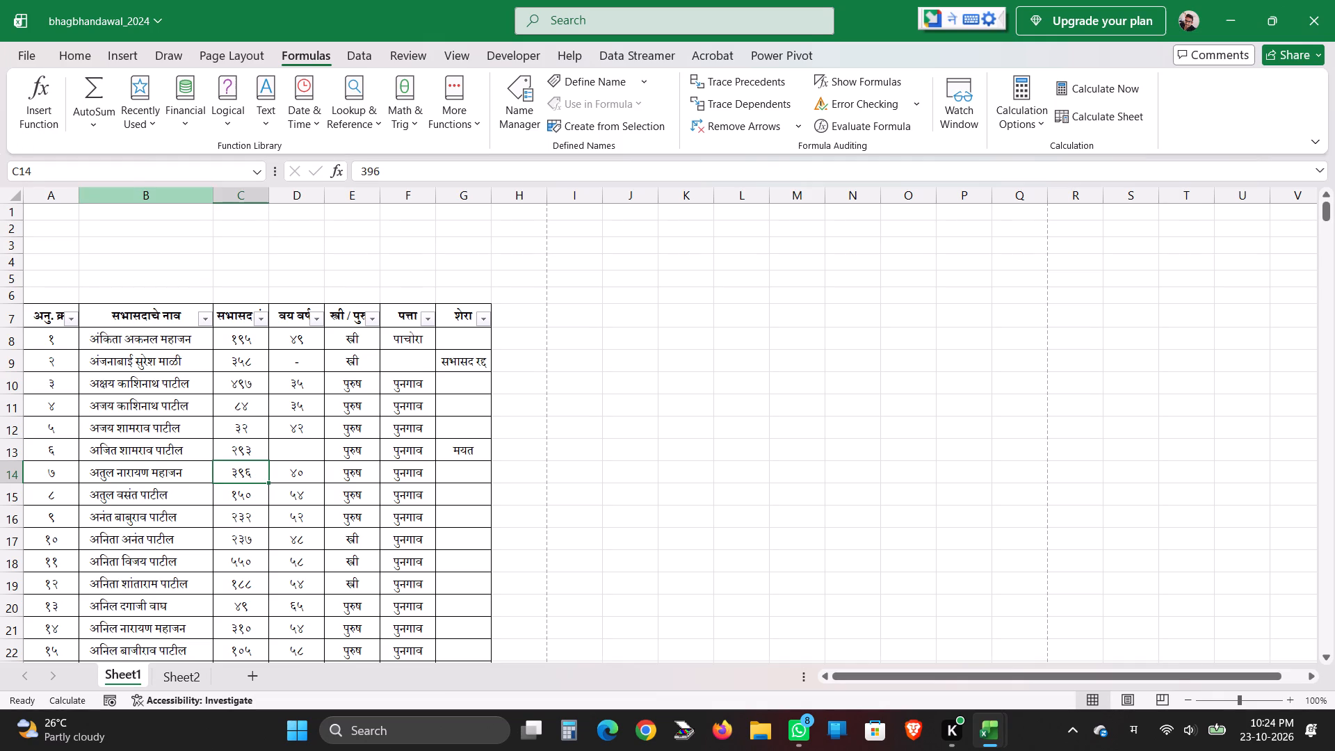
# Widen the name, सभासद number, वय वर्ष, स्त्री / पुरुष, पत्ता and शेरा columns (B to G) slightly.
pyautogui.moveTo(211, 195); pyautogui.dragTo(225, 197)
pyautogui.moveTo(444, 200); pyautogui.dragTo(445, 200)
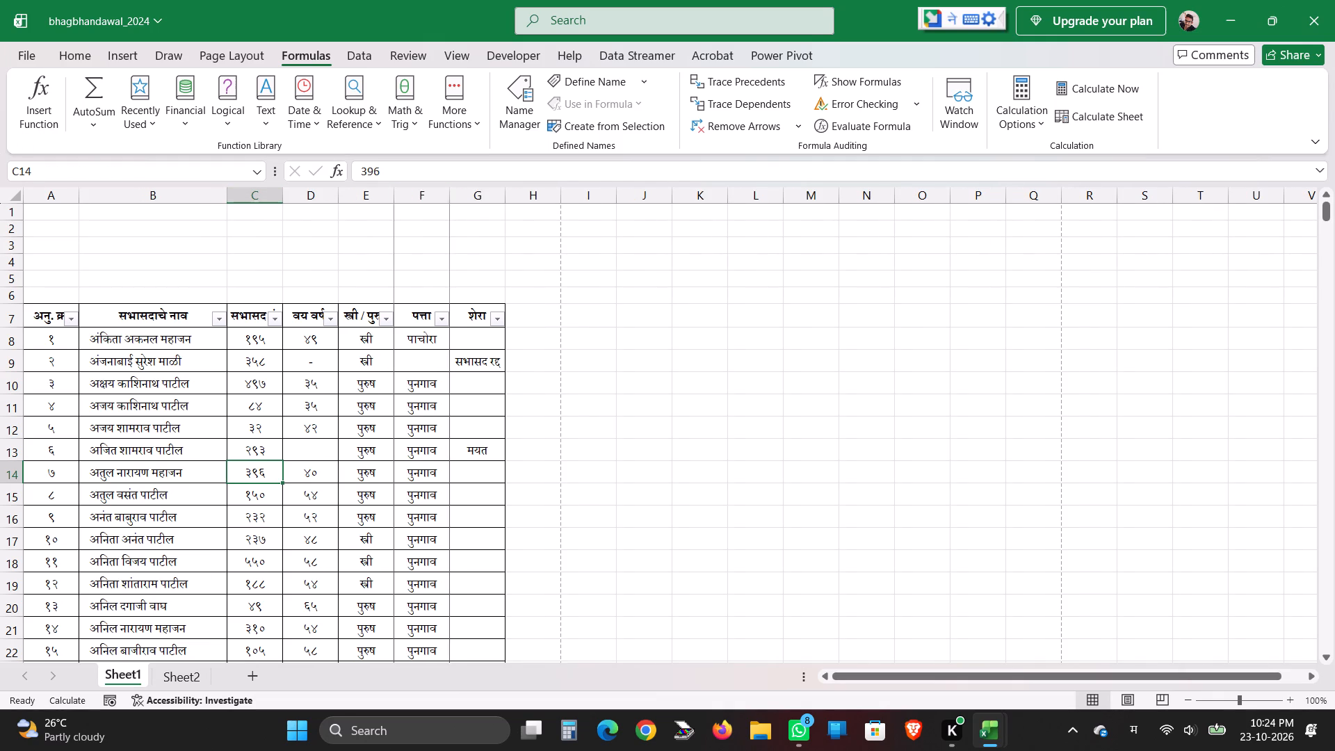
pyautogui.moveTo(445, 200); pyautogui.dragTo(451, 200)
pyautogui.moveTo(510, 195); pyautogui.dragTo(525, 199)
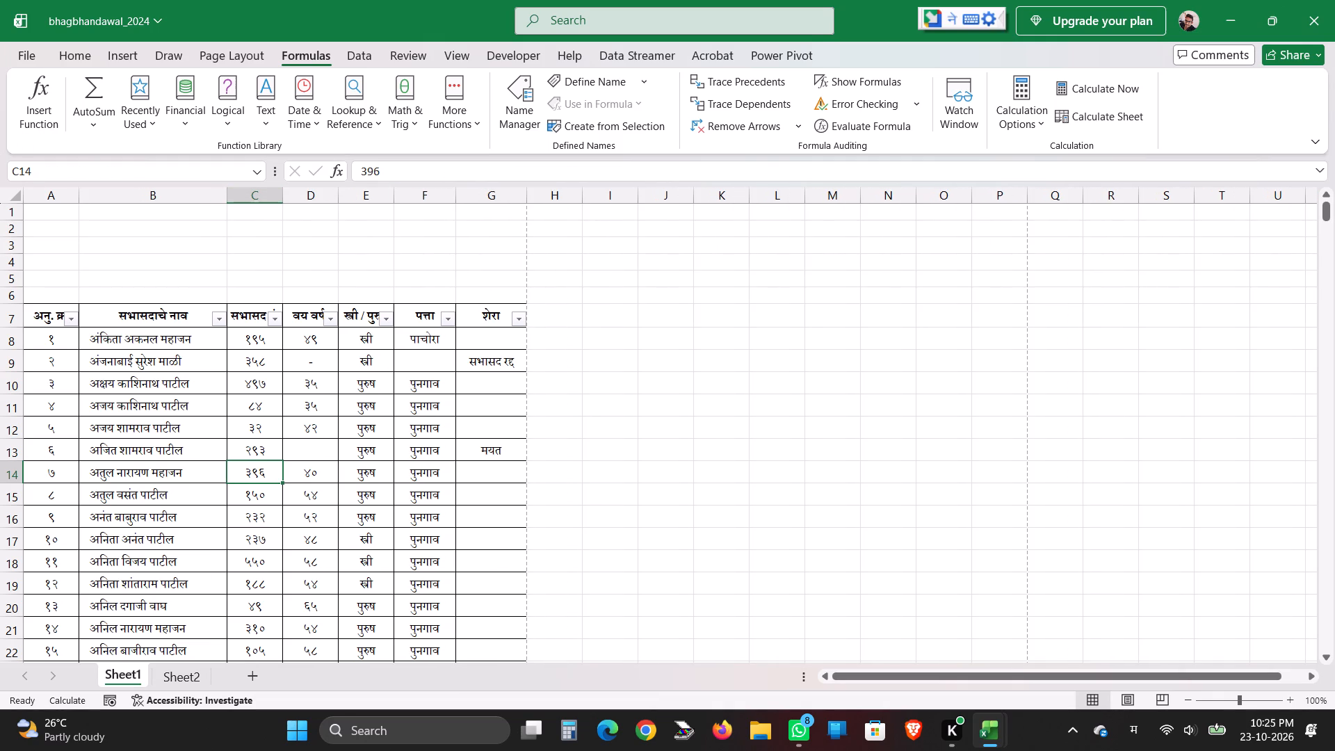
pyautogui.click(397, 191)
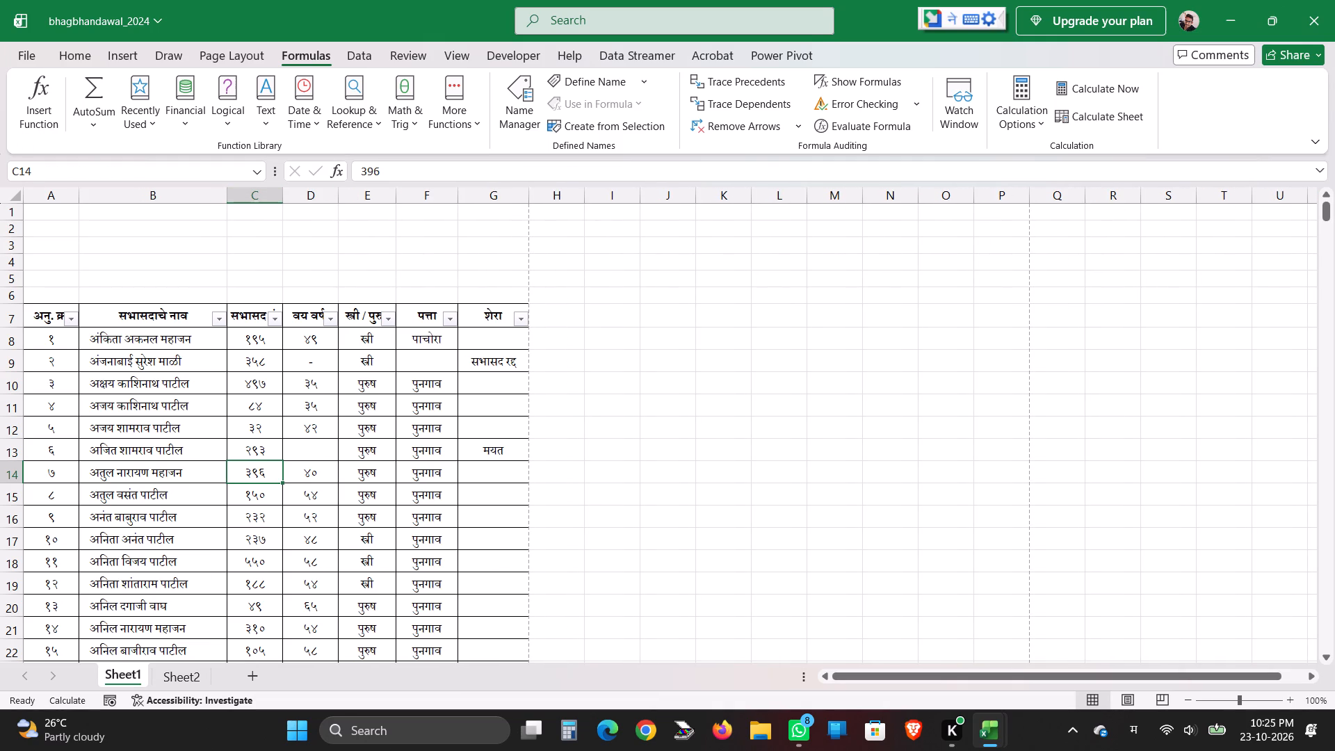
pyautogui.moveTo(333, 195); pyautogui.dragTo(346, 199)
pyautogui.click(276, 200)
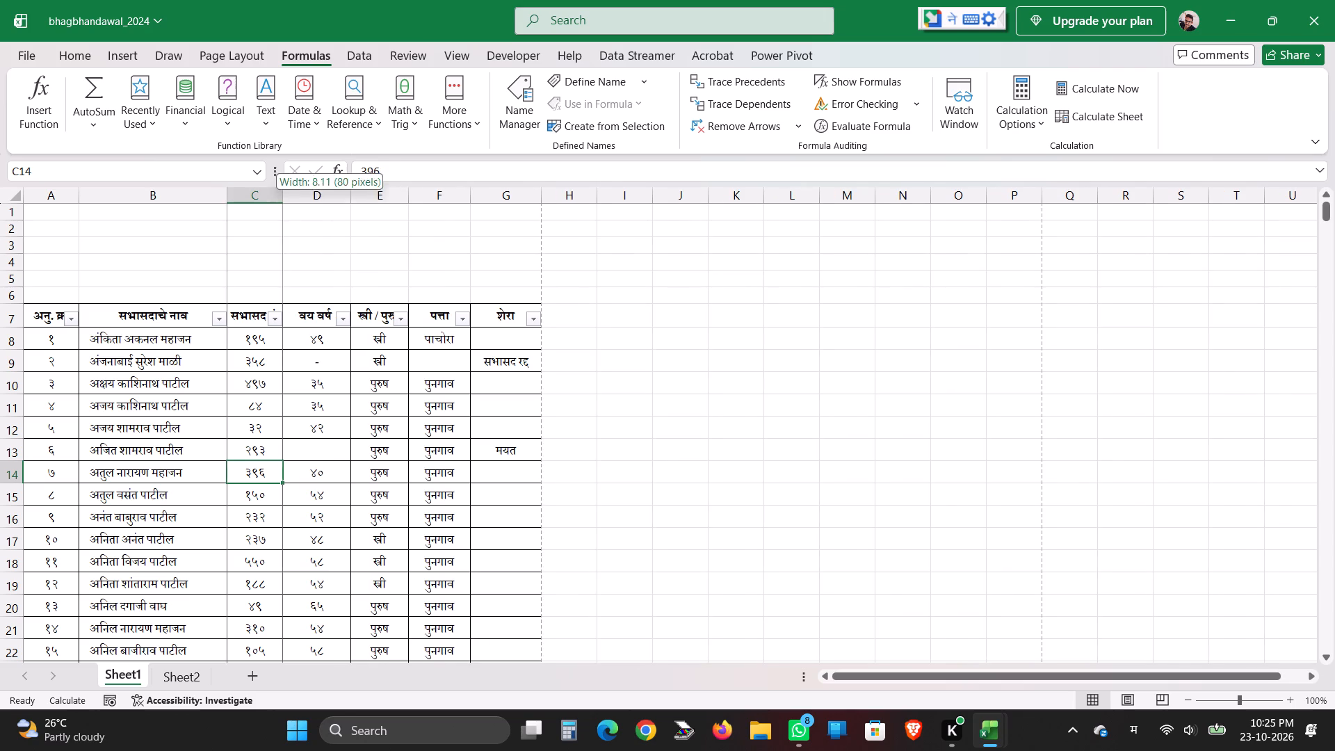
pyautogui.click(286, 239)
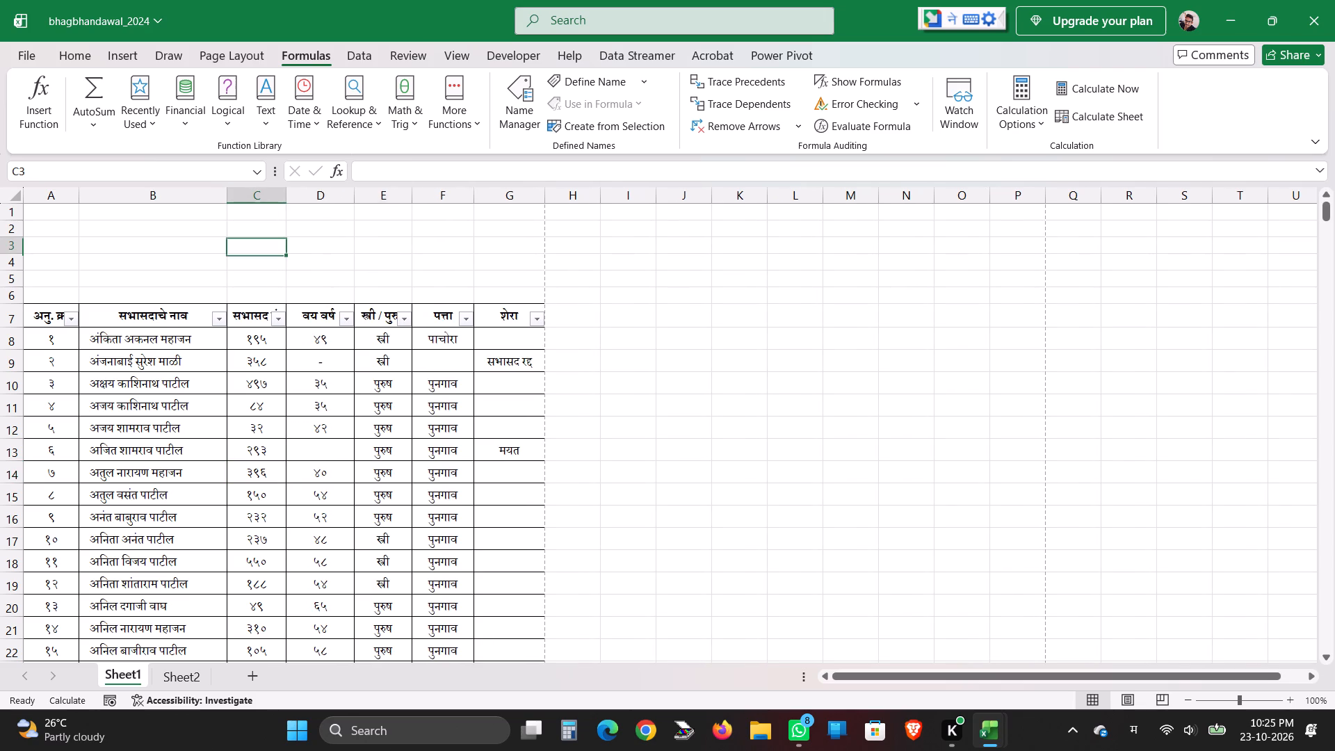
# Check in the print preview how the widened table fits on the page, and return to the sheet.
pyautogui.scroll(-4, 304, 423)
pyautogui.scroll(11, 304, 423)
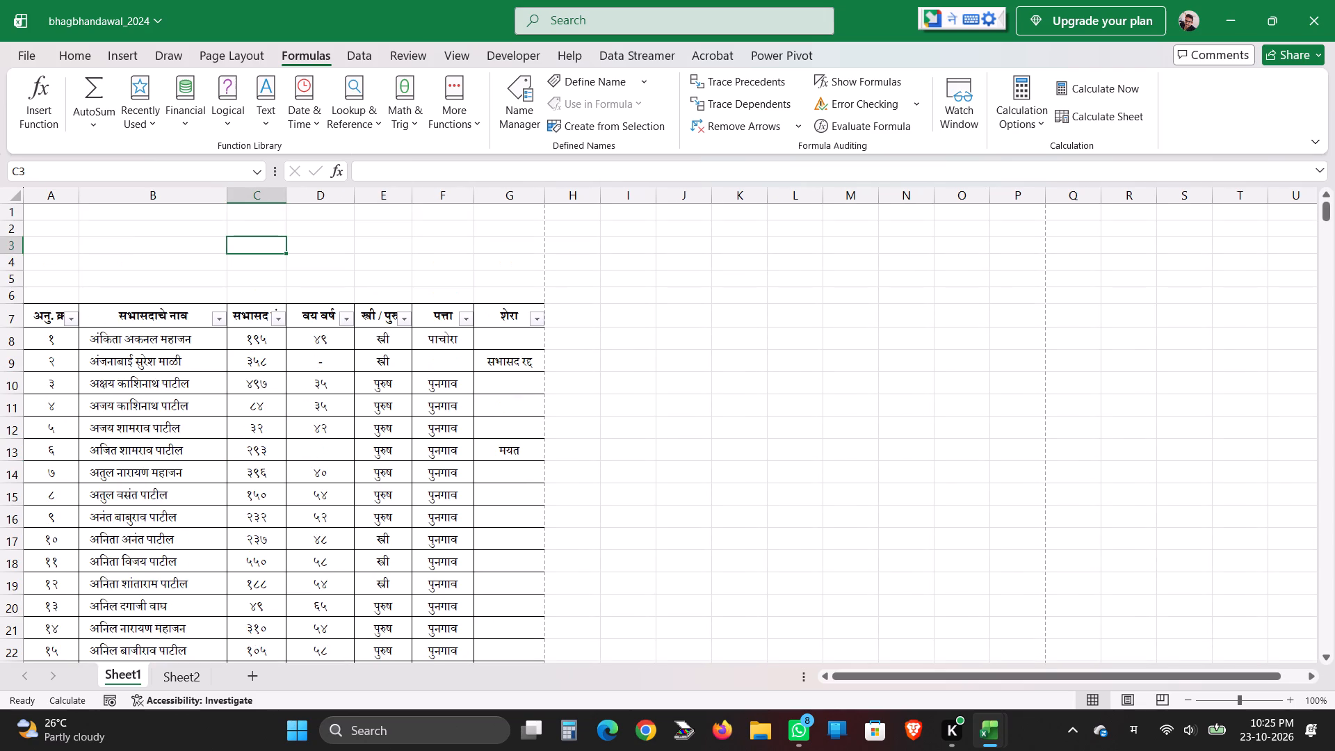
pyautogui.hotkey('ctrl', 'p')
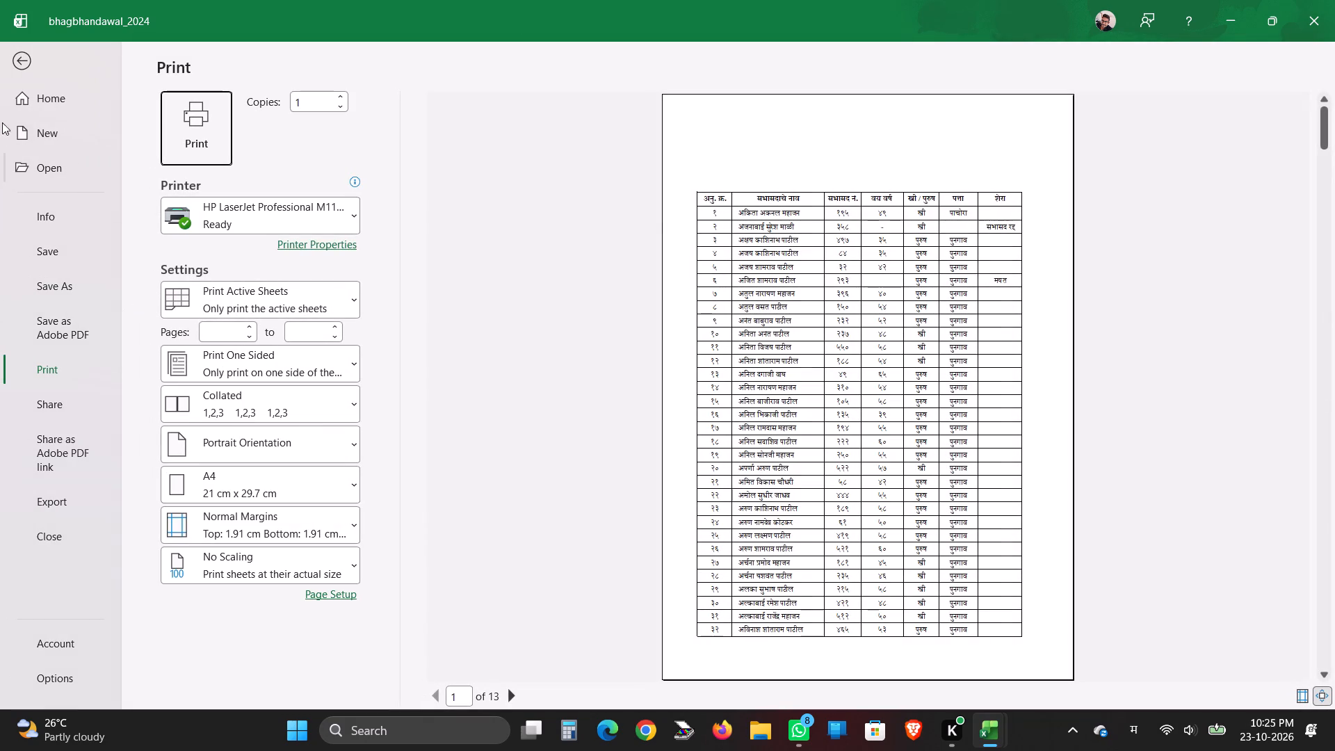
pyautogui.click(17, 66)
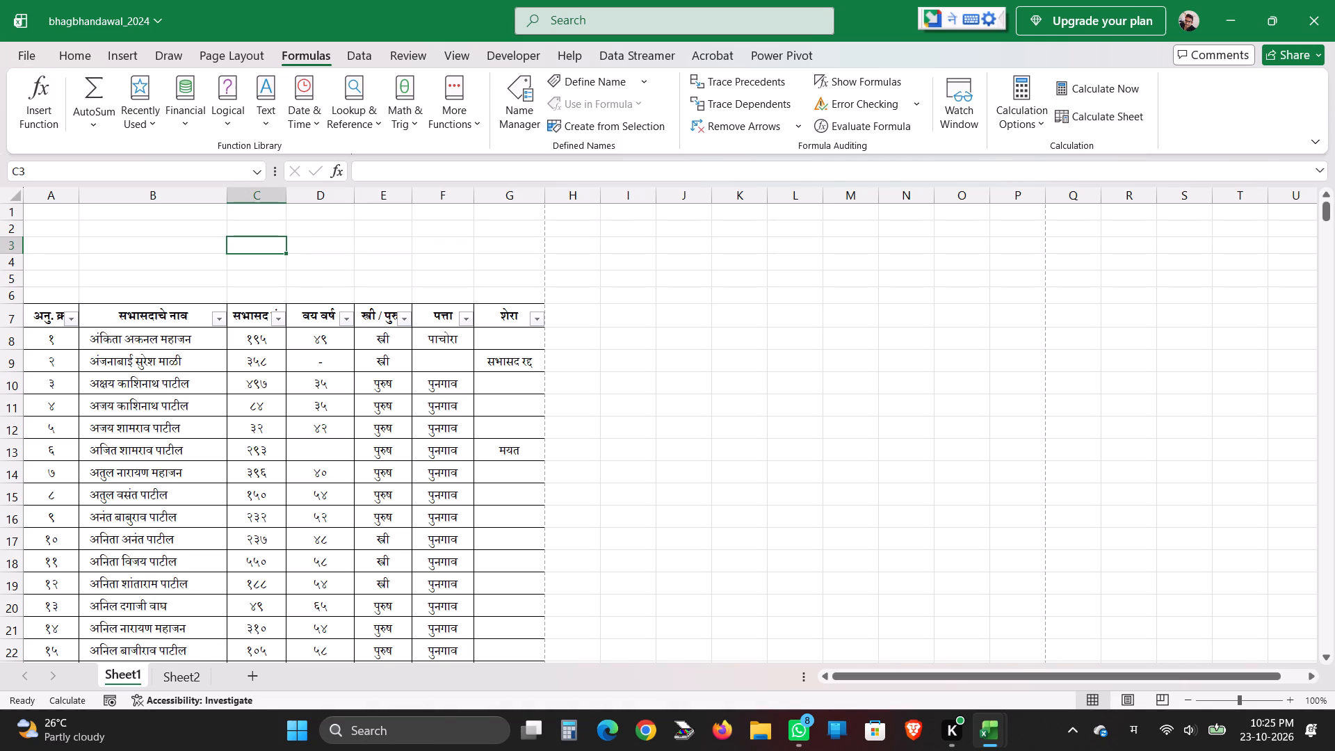
# Widen the पत्ता, शेरा and सभासद number columns (F, G and C) a little more.
pyautogui.click(478, 195)
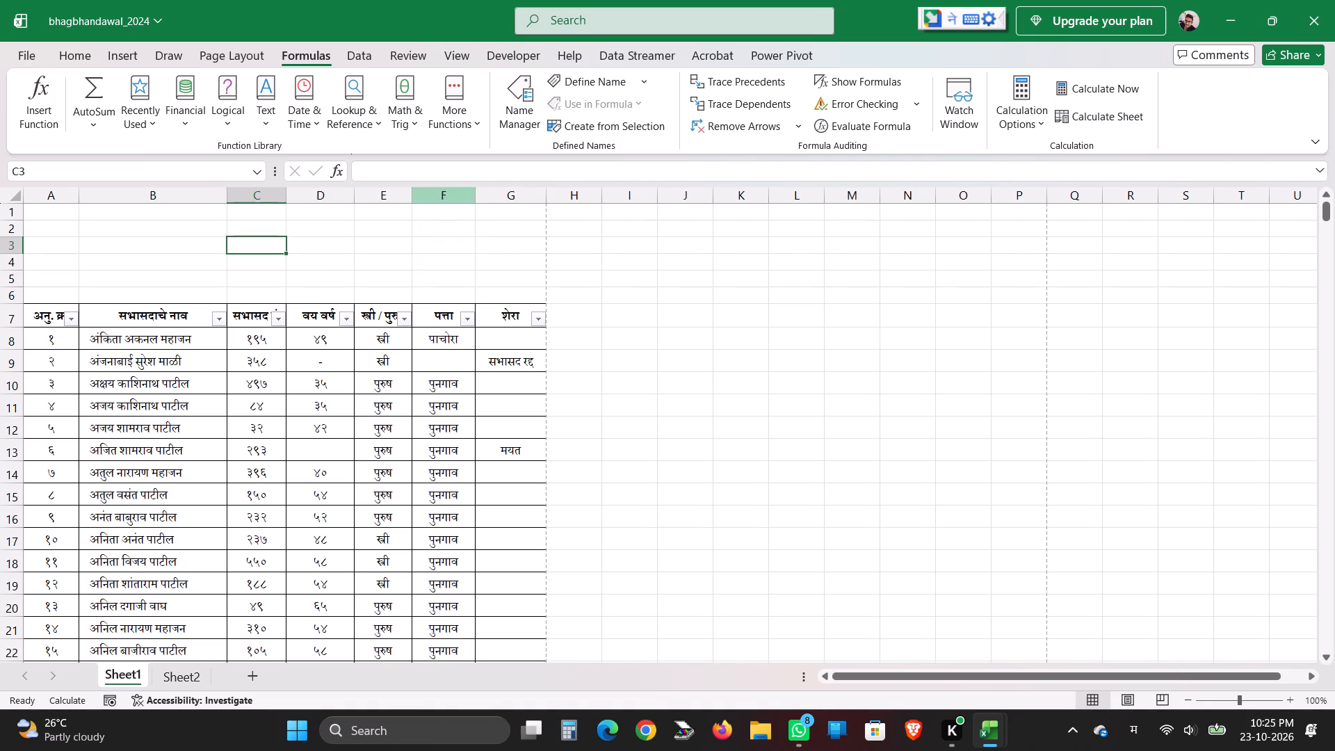
pyautogui.moveTo(542, 194); pyautogui.dragTo(549, 194)
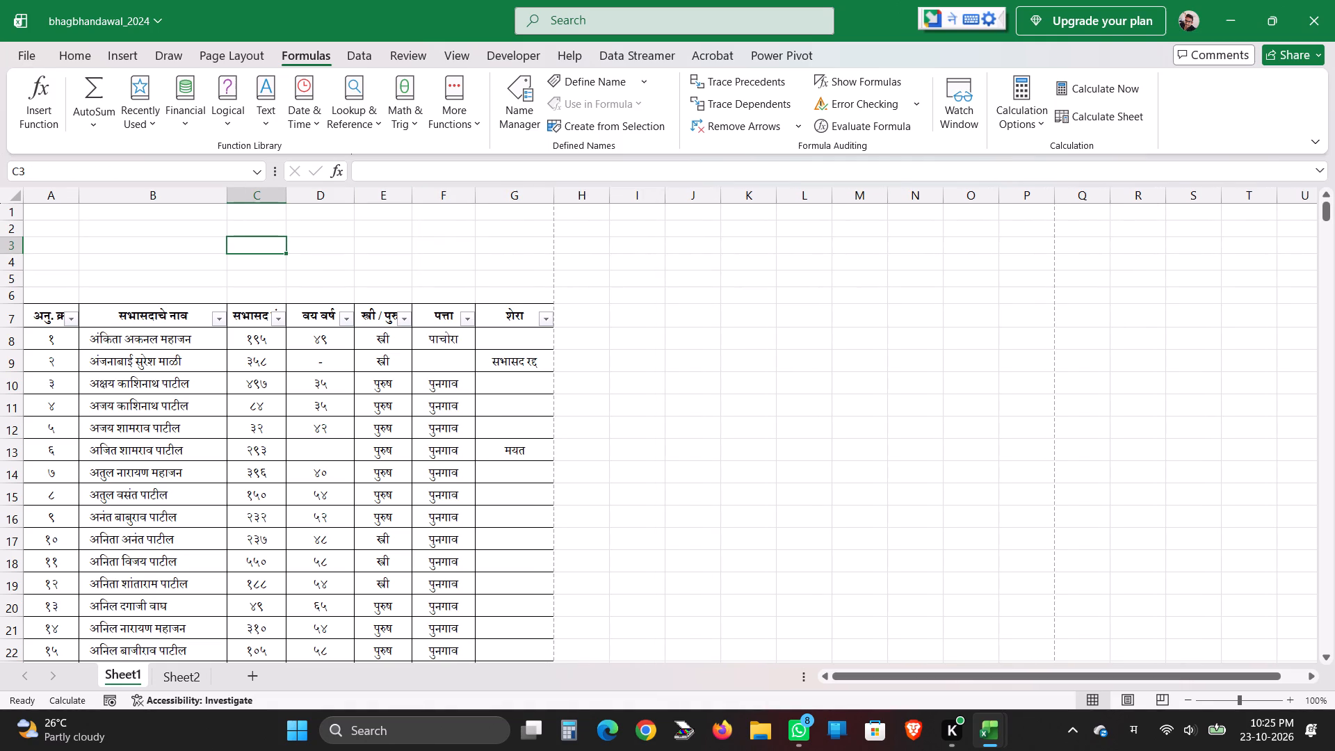
pyautogui.click(286, 200)
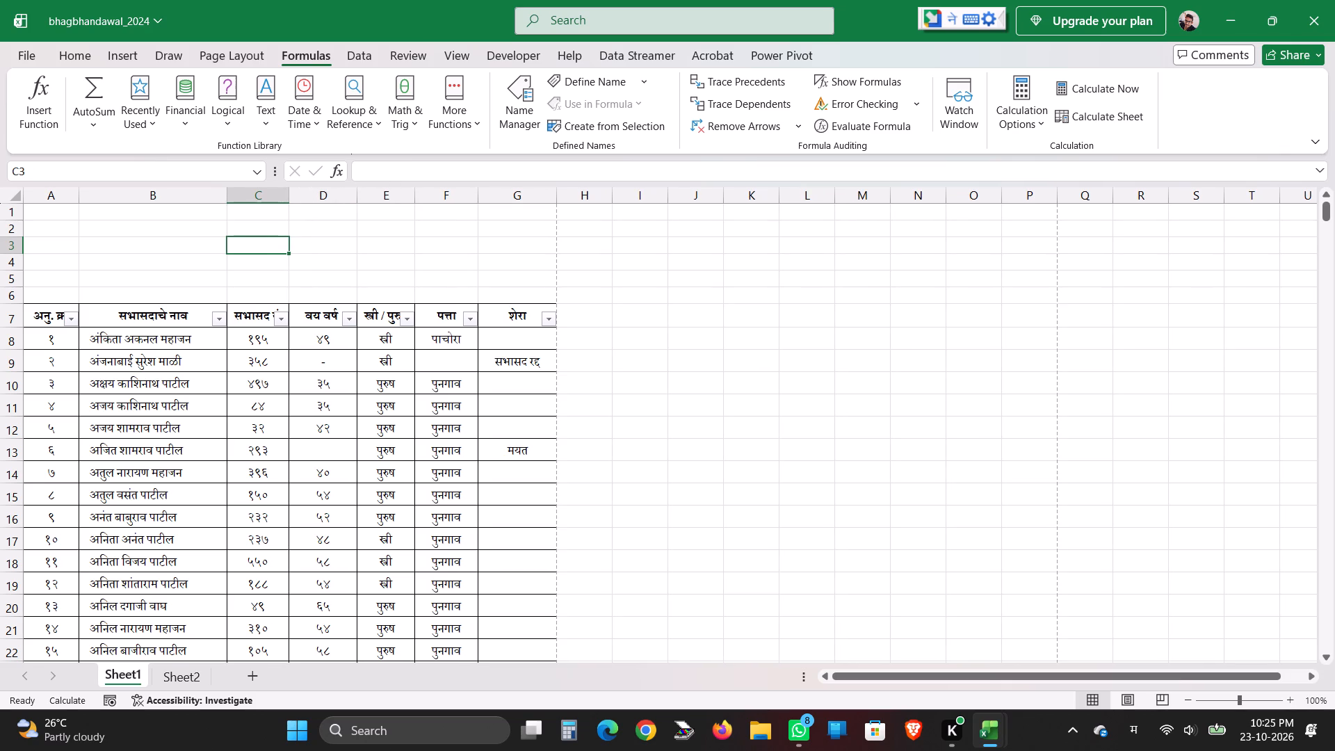
# Look down the member list past row 127 and back to its start to check the resized columns.
pyautogui.click(229, 417)
pyautogui.scroll(-19, 229, 417)
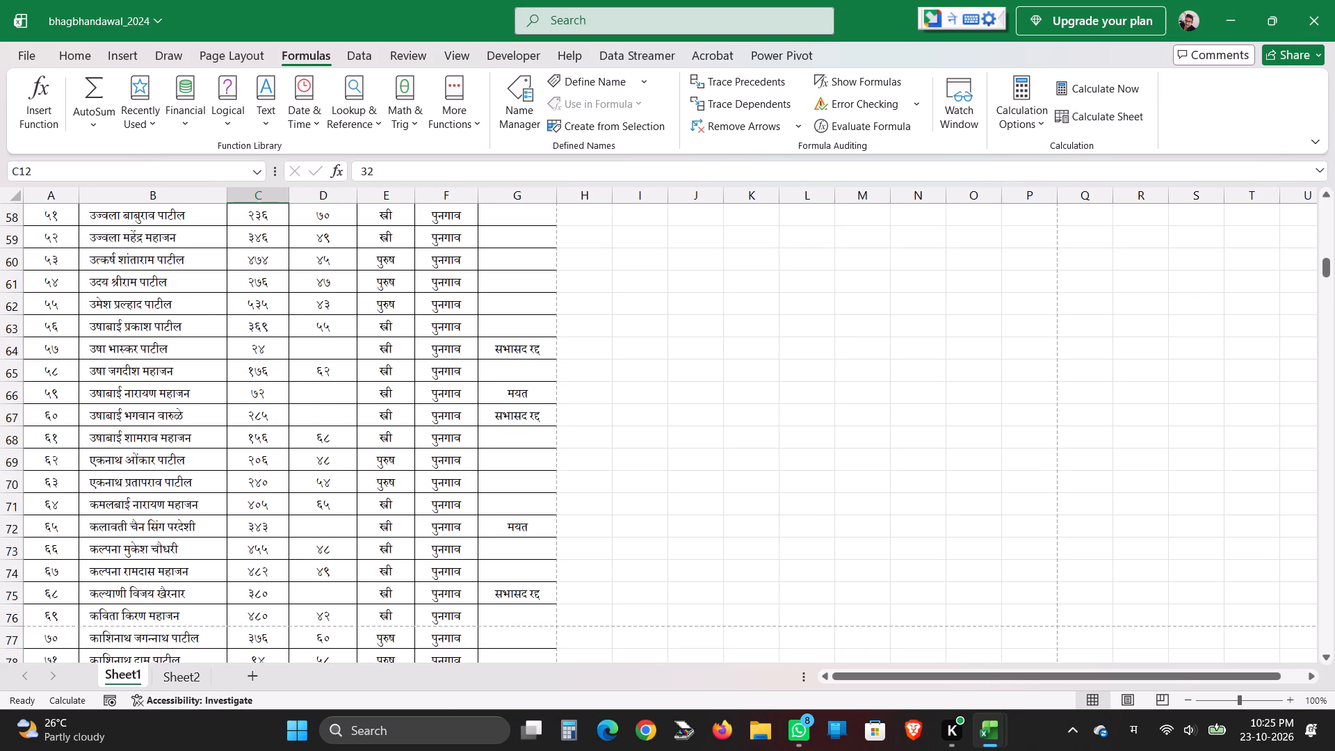
pyautogui.scroll(-20, 229, 415)
pyautogui.scroll(-1, 229, 415)
pyautogui.doubleClick(192, 353)
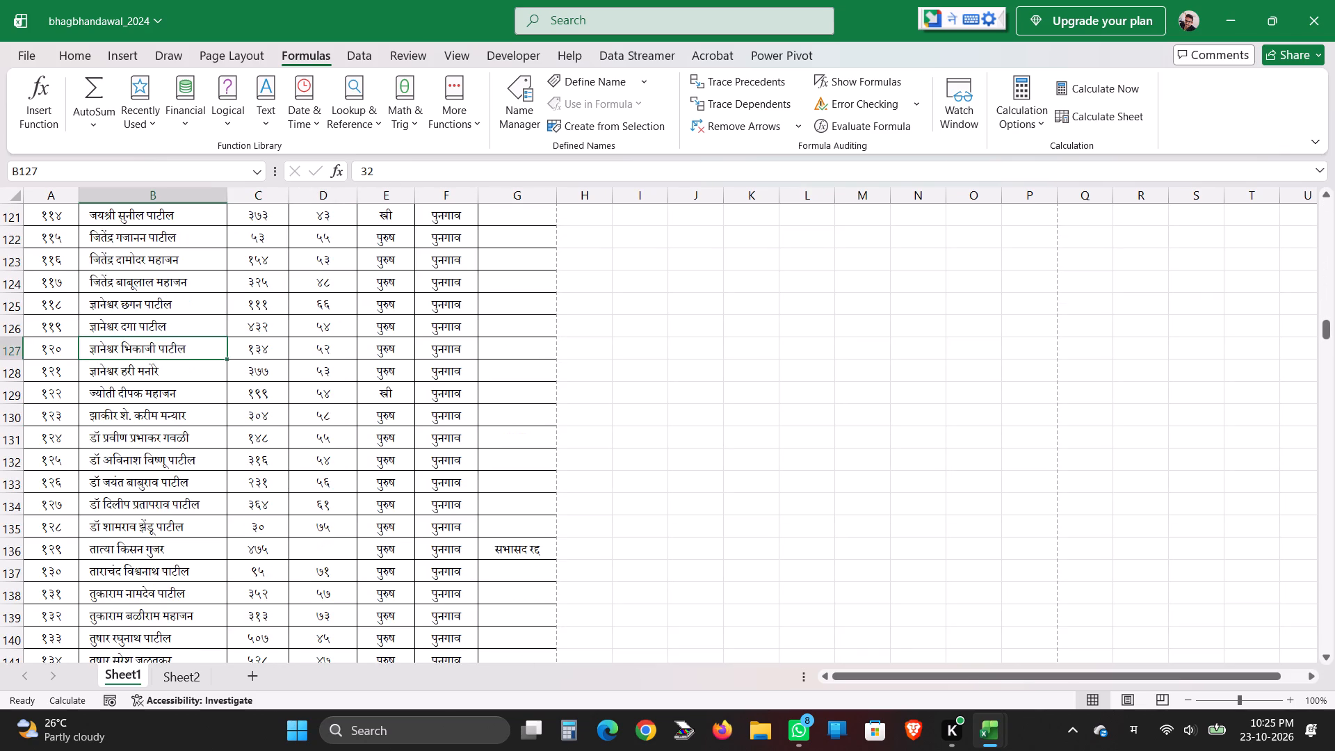
pyautogui.scroll(18, 225, 443)
pyautogui.scroll(6, 235, 449)
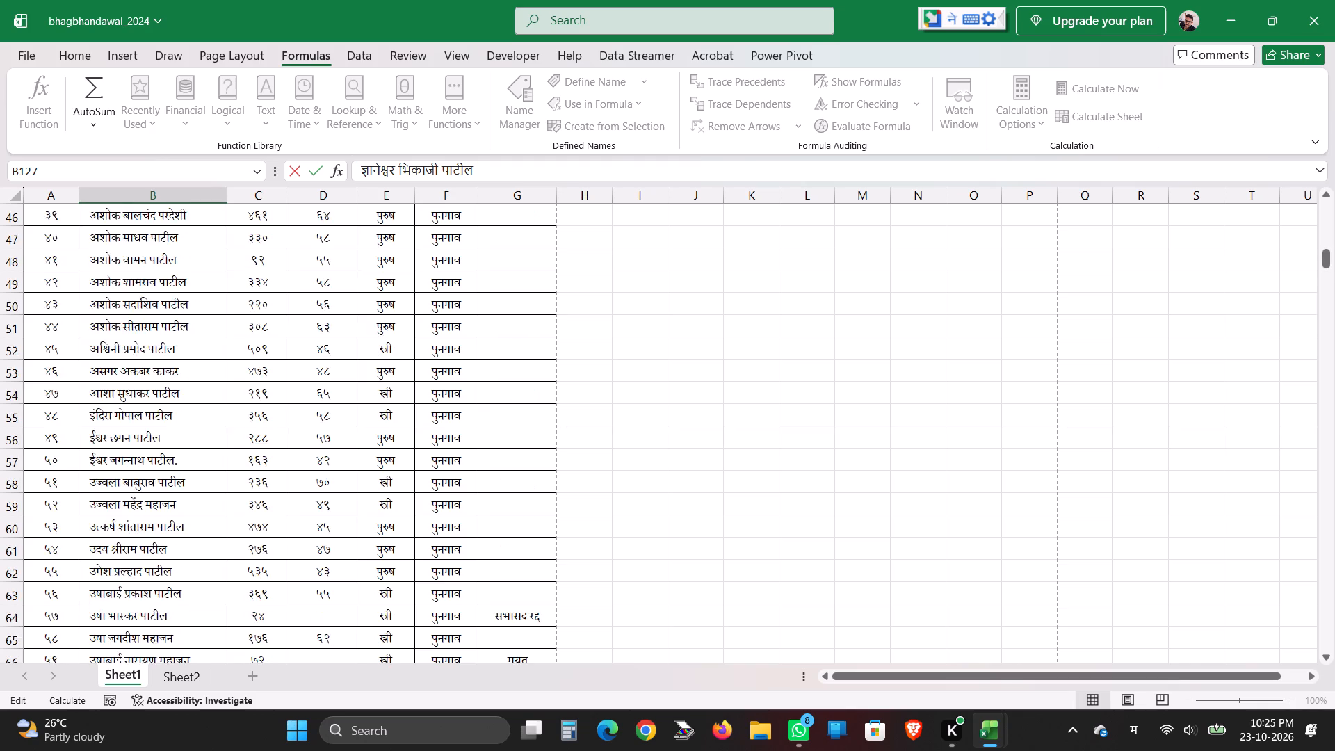
pyautogui.scroll(20, 235, 448)
pyautogui.scroll(4, 235, 448)
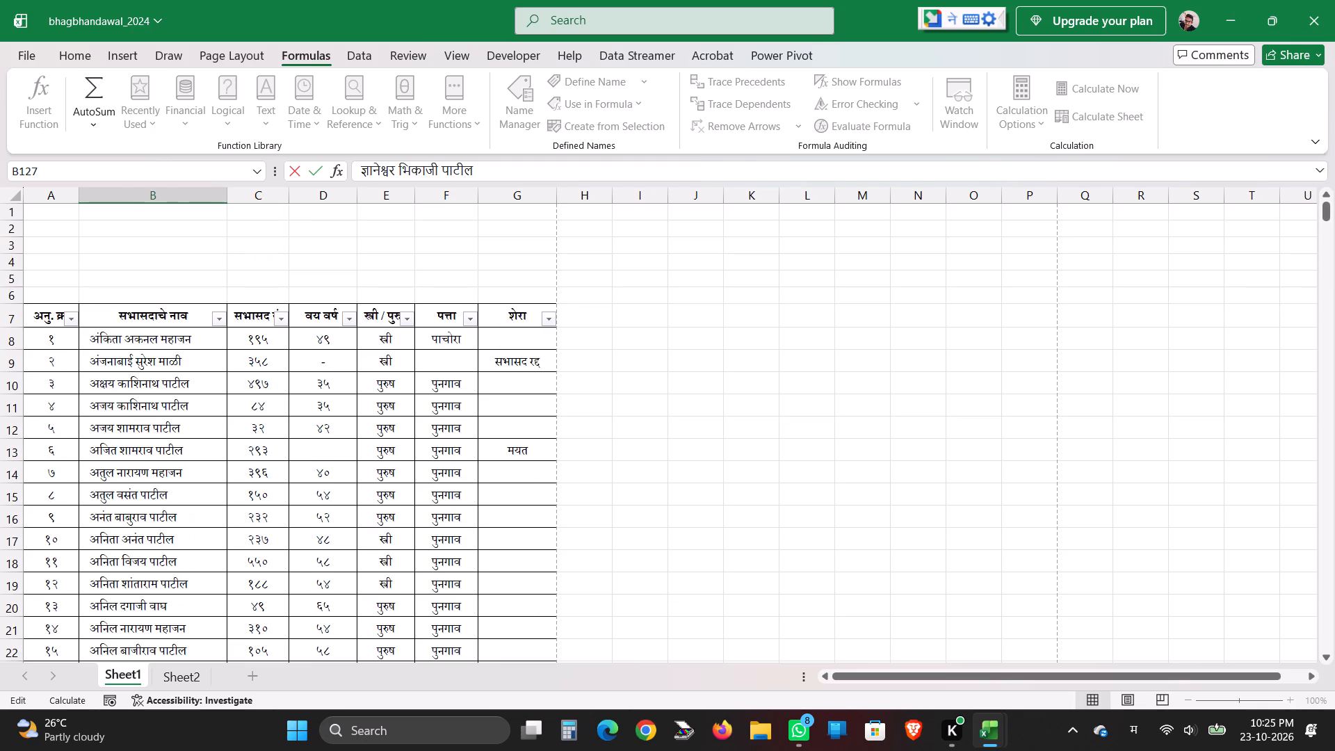
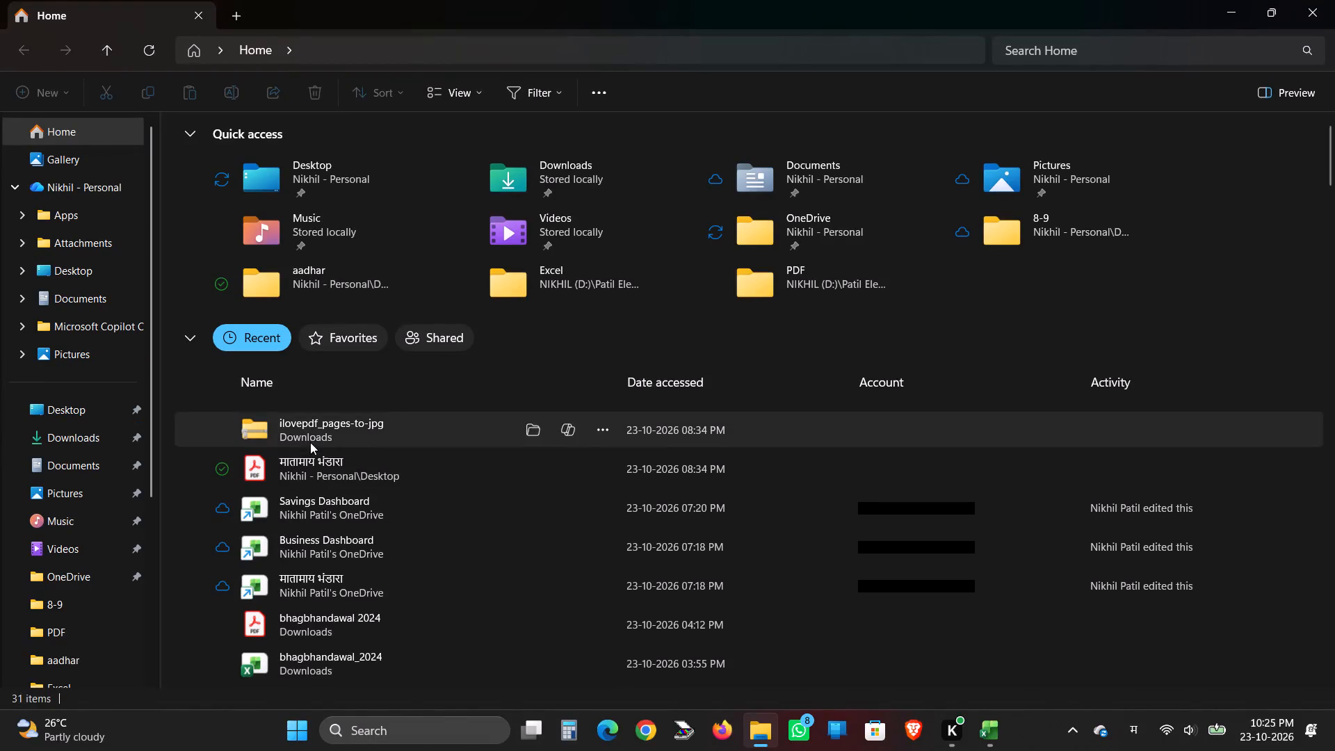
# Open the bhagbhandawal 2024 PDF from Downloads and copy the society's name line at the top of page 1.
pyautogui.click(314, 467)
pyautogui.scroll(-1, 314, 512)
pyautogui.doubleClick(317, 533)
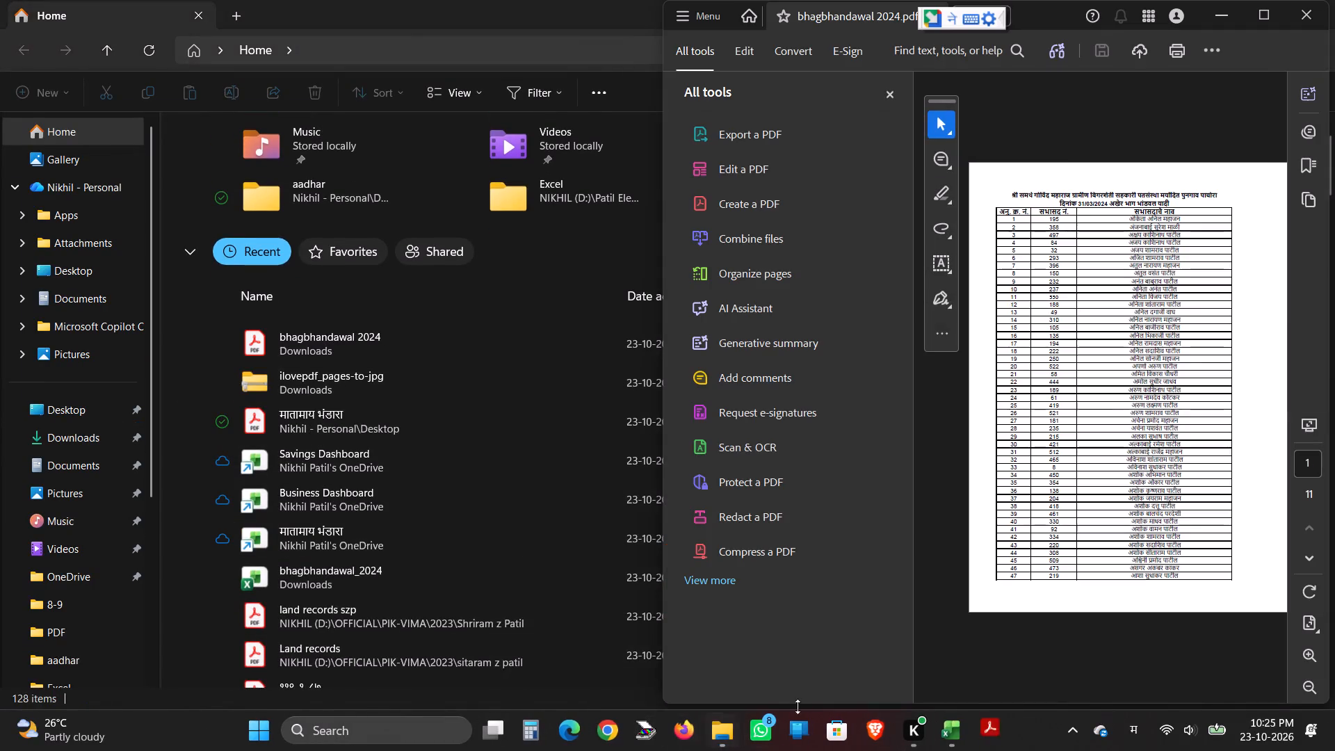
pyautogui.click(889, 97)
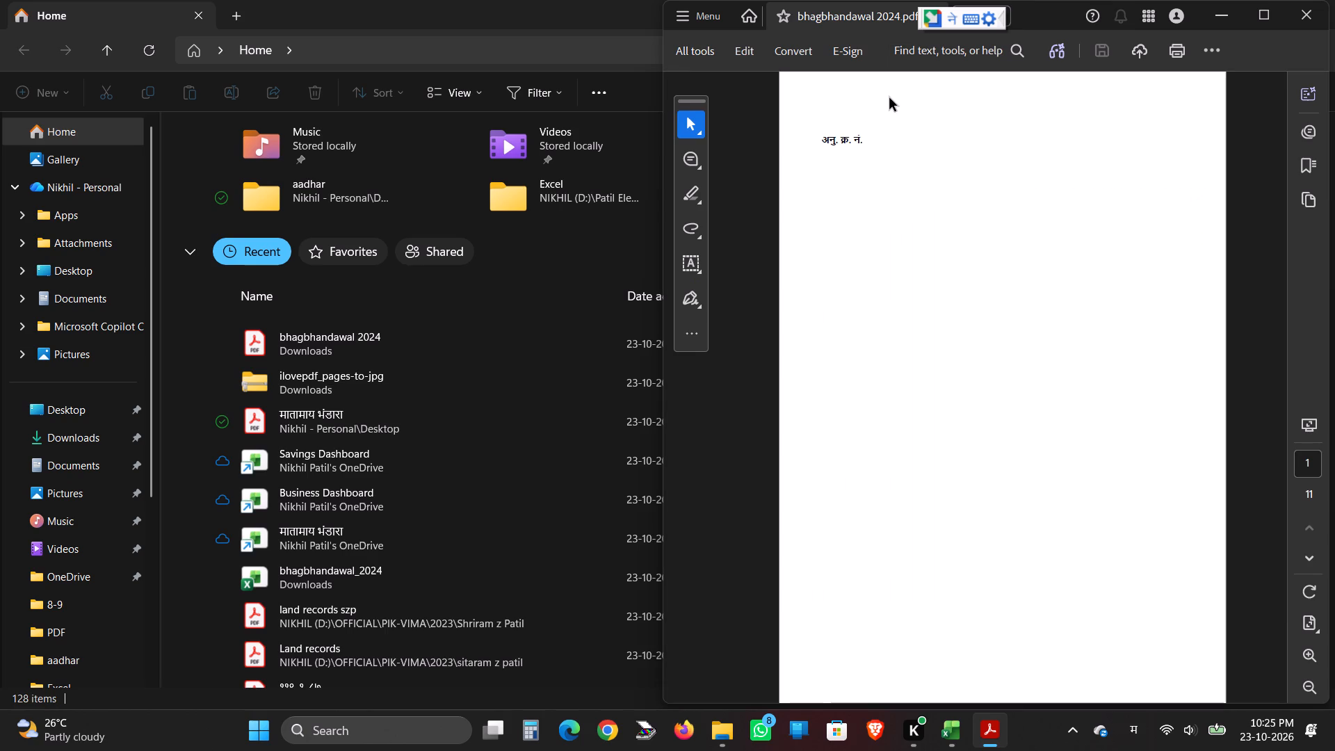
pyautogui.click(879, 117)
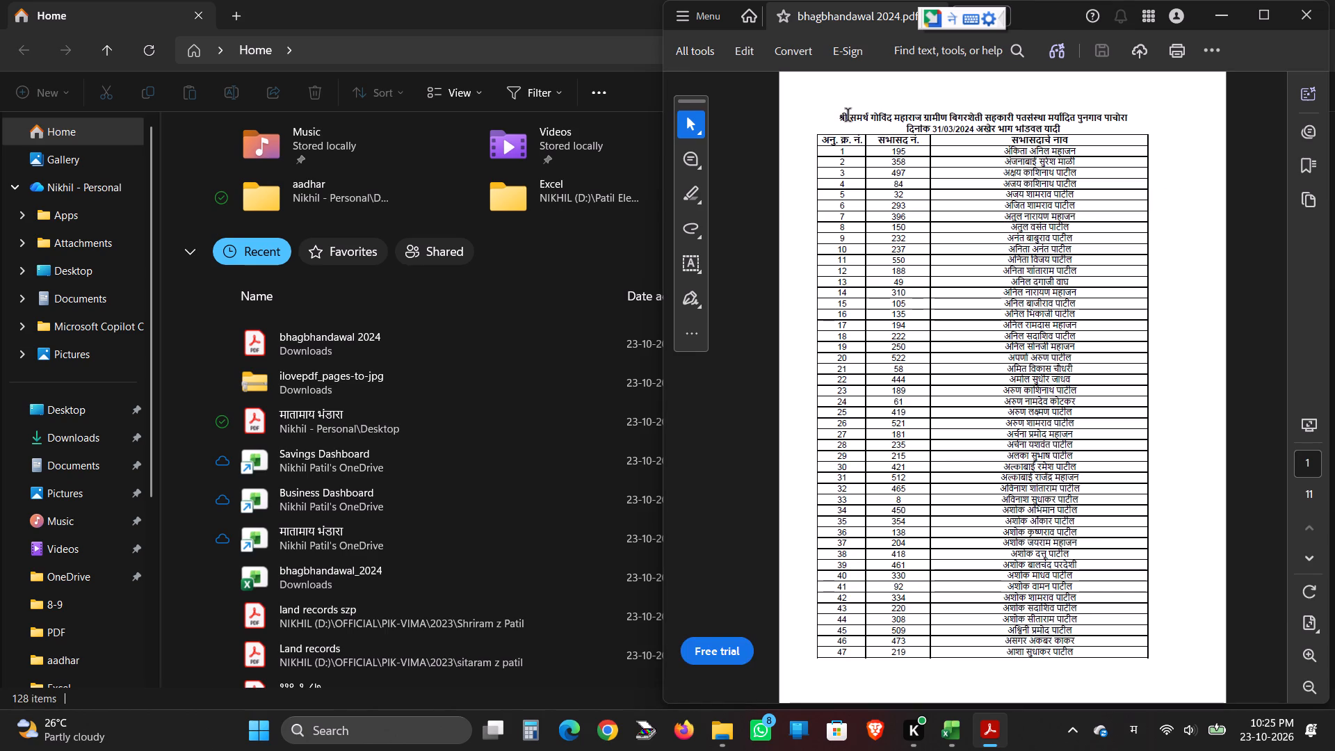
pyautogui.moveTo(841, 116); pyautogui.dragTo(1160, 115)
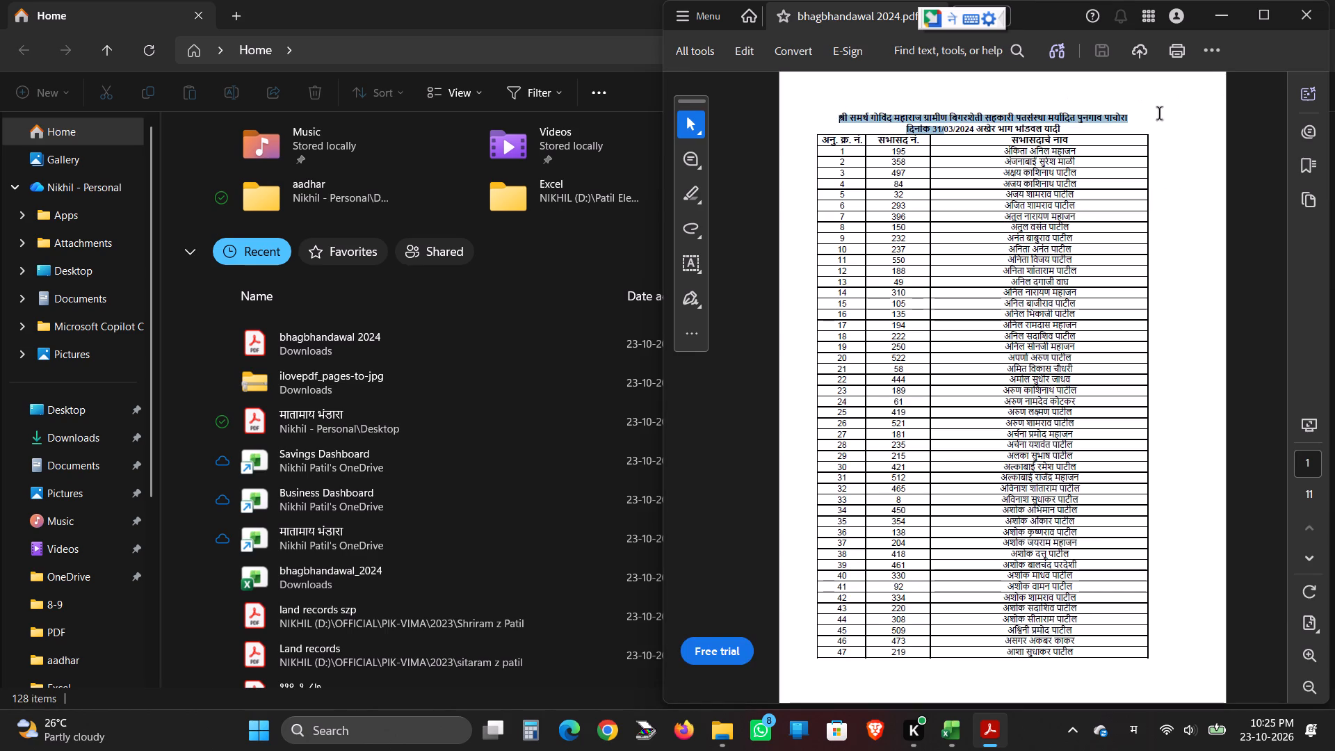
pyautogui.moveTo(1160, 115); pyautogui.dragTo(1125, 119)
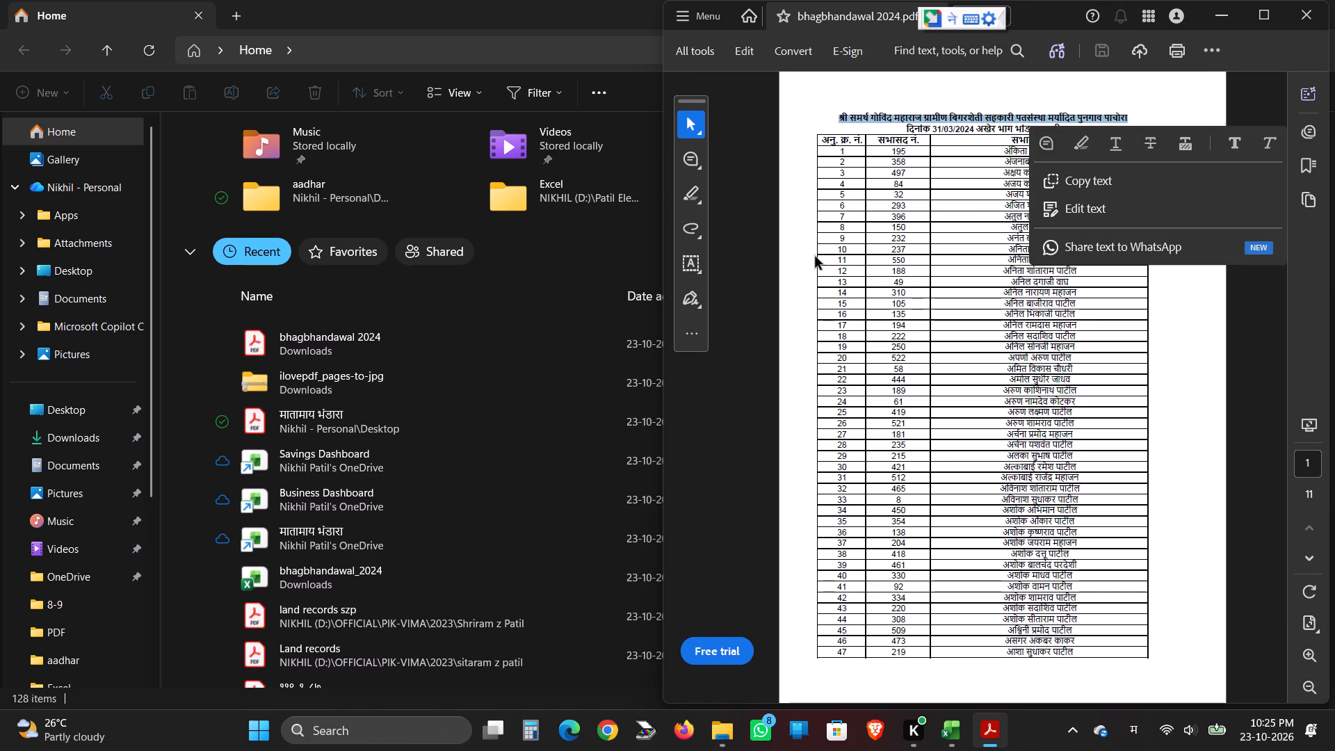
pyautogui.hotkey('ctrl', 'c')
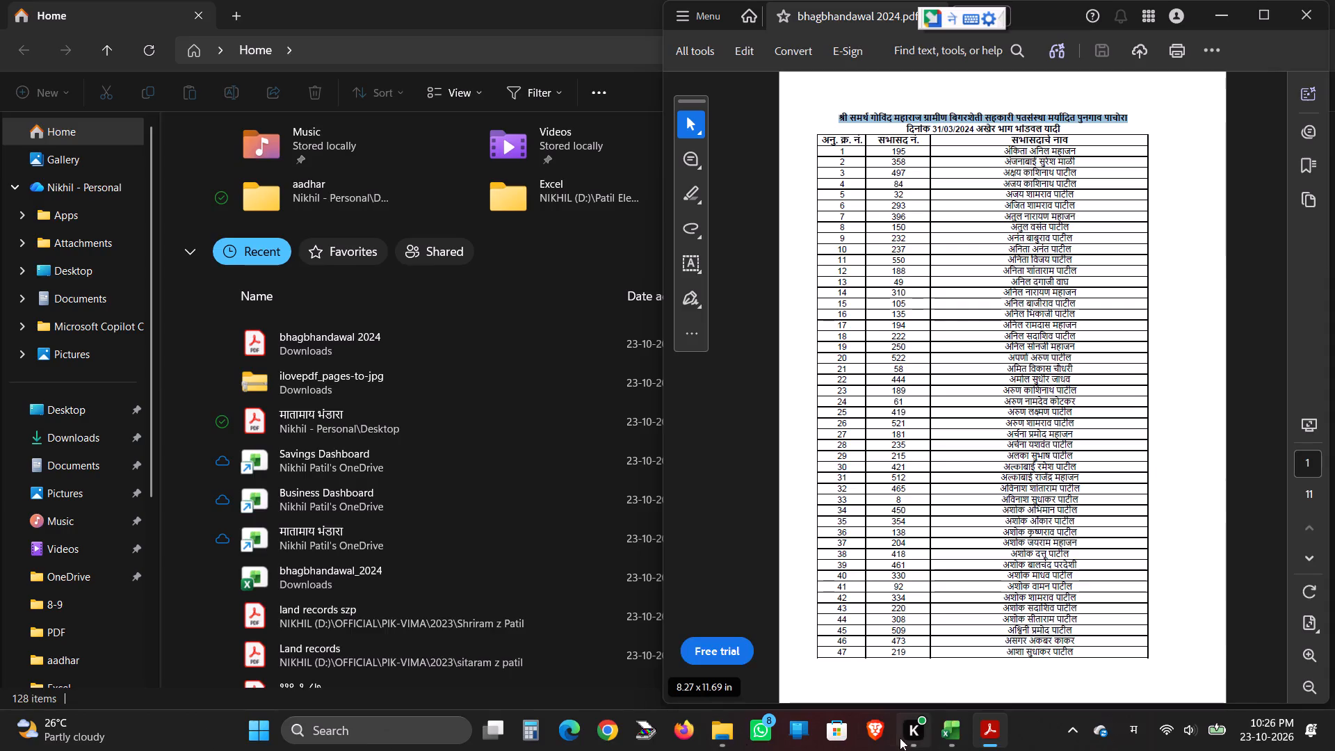
# Switch to the bhagbhandawal_2024 workbook in Excel.
pyautogui.click(940, 731)
pyautogui.click(987, 663)
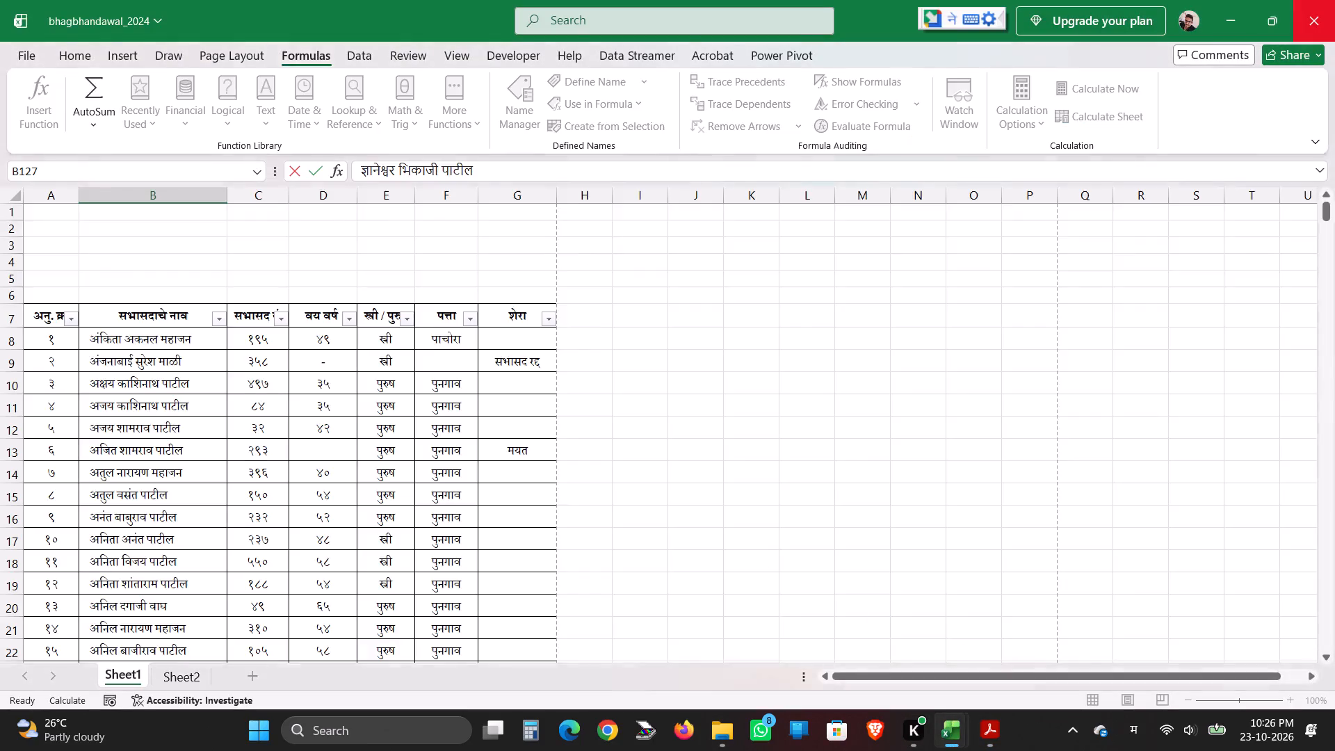
pyautogui.click(955, 740)
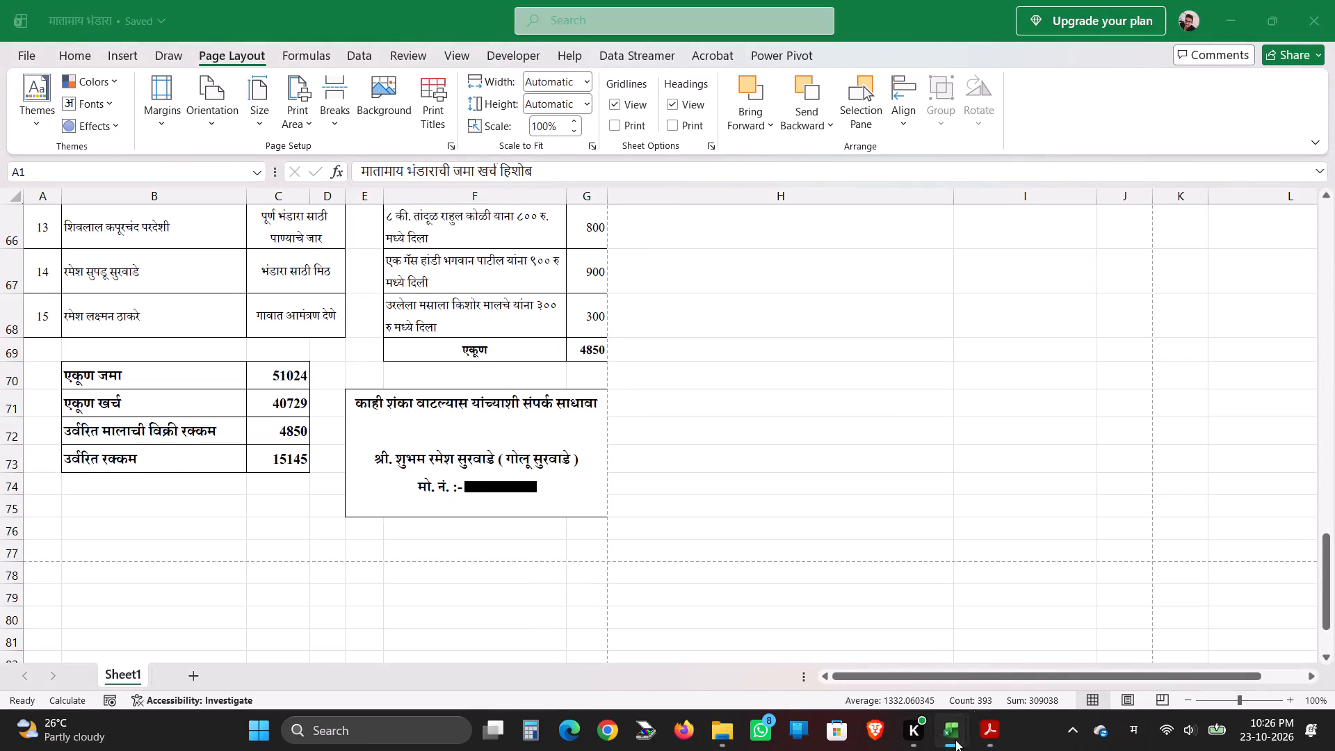
pyautogui.click(1008, 630)
pyautogui.click(952, 735)
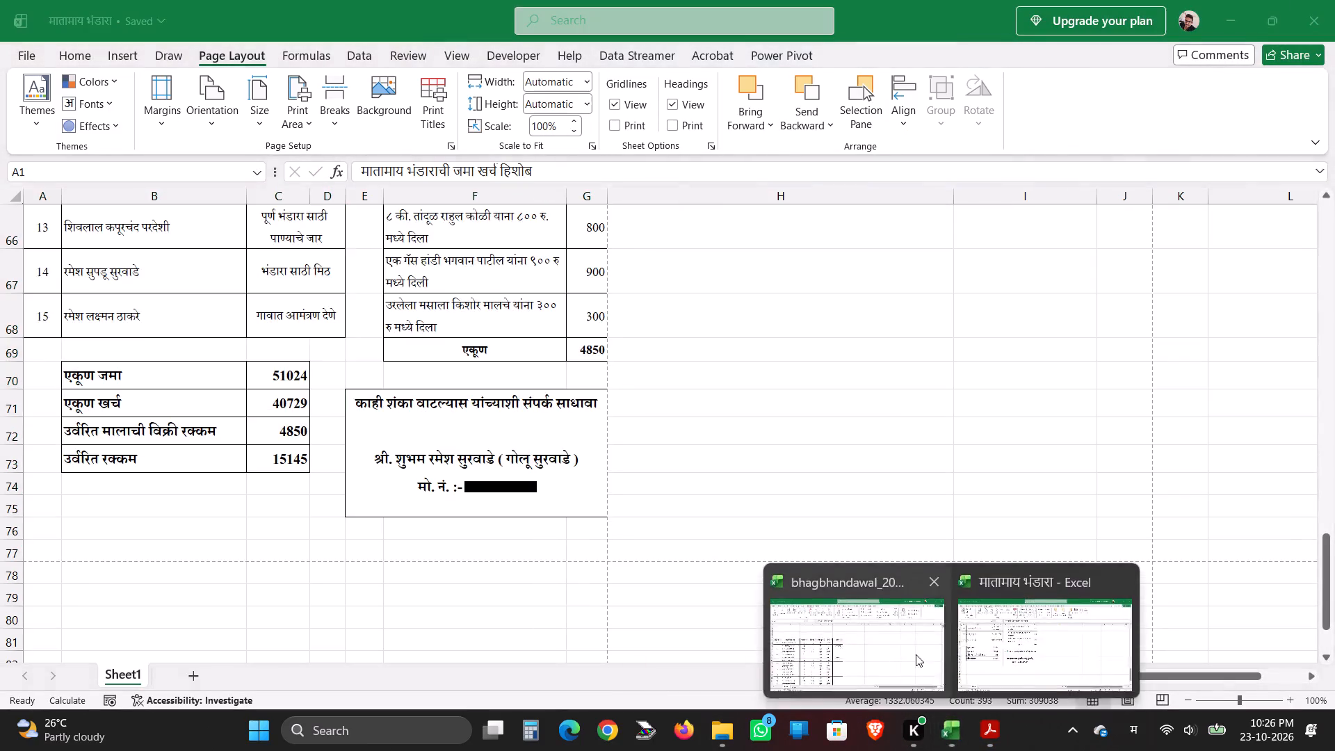
pyautogui.click(893, 635)
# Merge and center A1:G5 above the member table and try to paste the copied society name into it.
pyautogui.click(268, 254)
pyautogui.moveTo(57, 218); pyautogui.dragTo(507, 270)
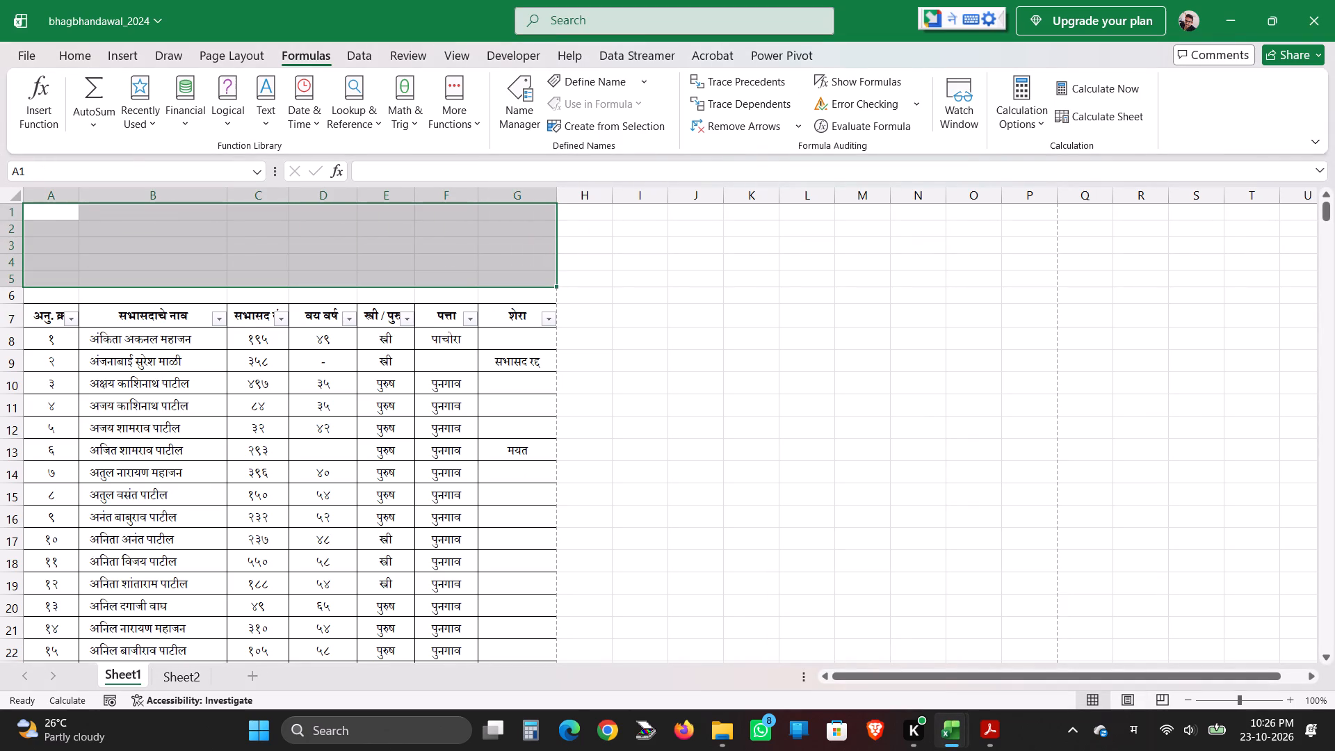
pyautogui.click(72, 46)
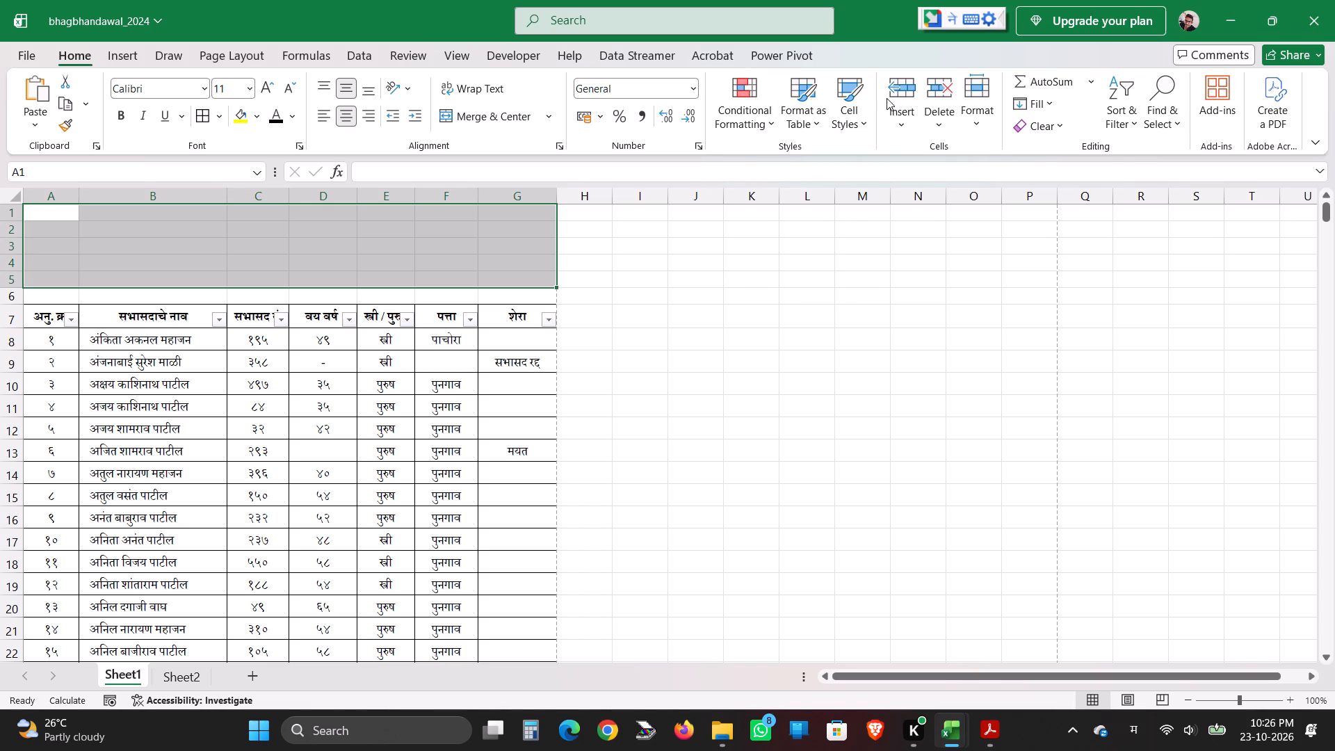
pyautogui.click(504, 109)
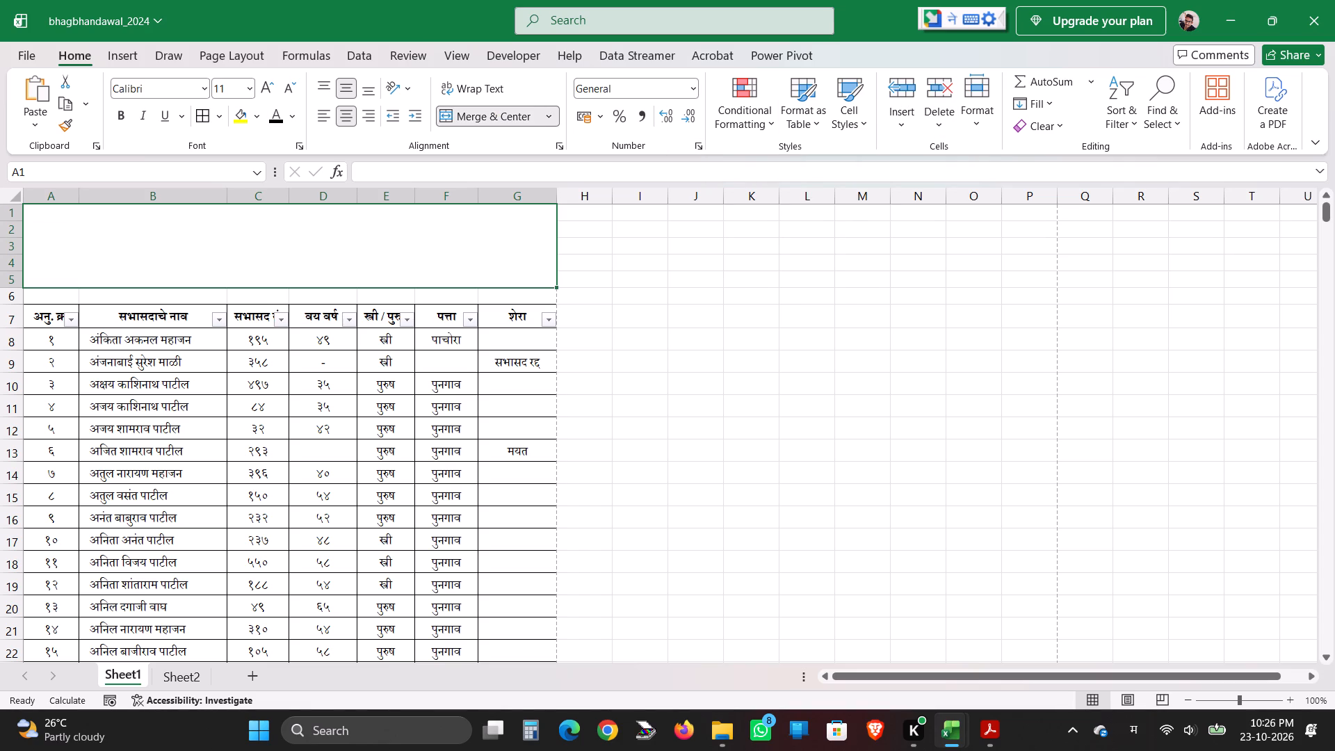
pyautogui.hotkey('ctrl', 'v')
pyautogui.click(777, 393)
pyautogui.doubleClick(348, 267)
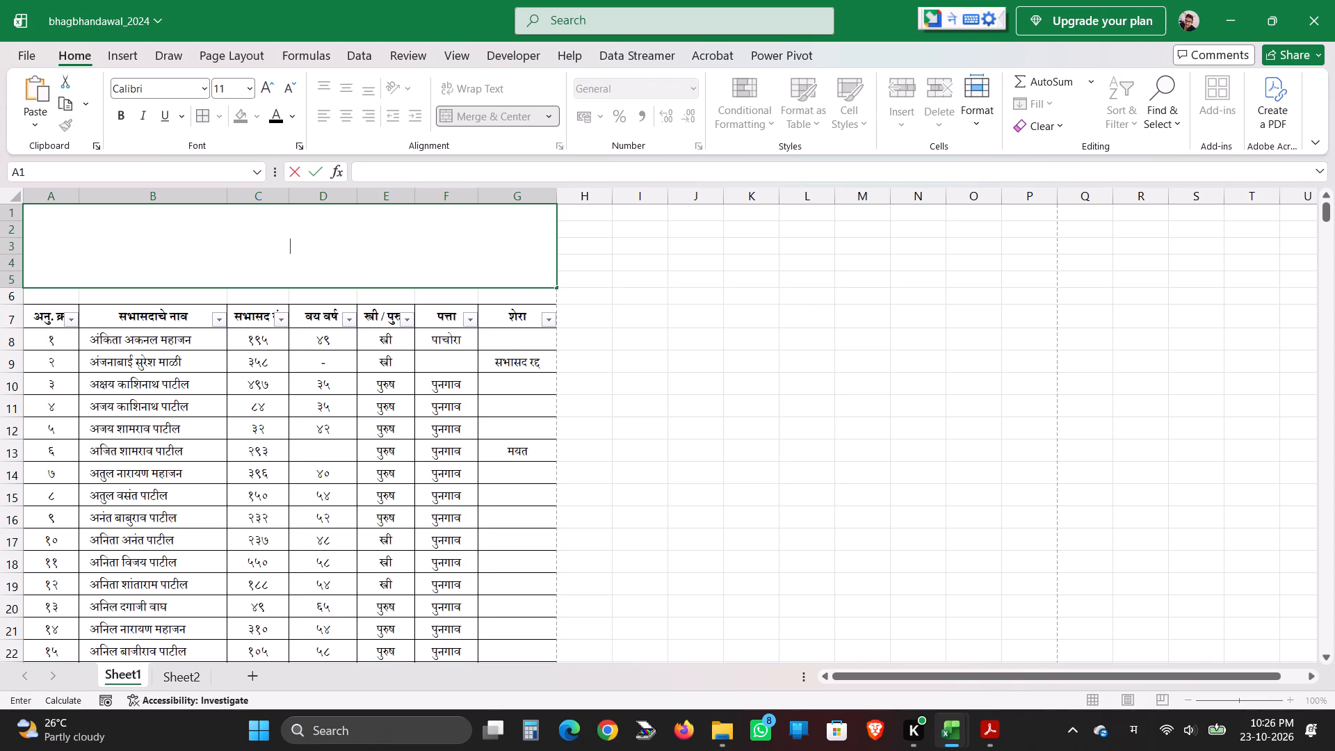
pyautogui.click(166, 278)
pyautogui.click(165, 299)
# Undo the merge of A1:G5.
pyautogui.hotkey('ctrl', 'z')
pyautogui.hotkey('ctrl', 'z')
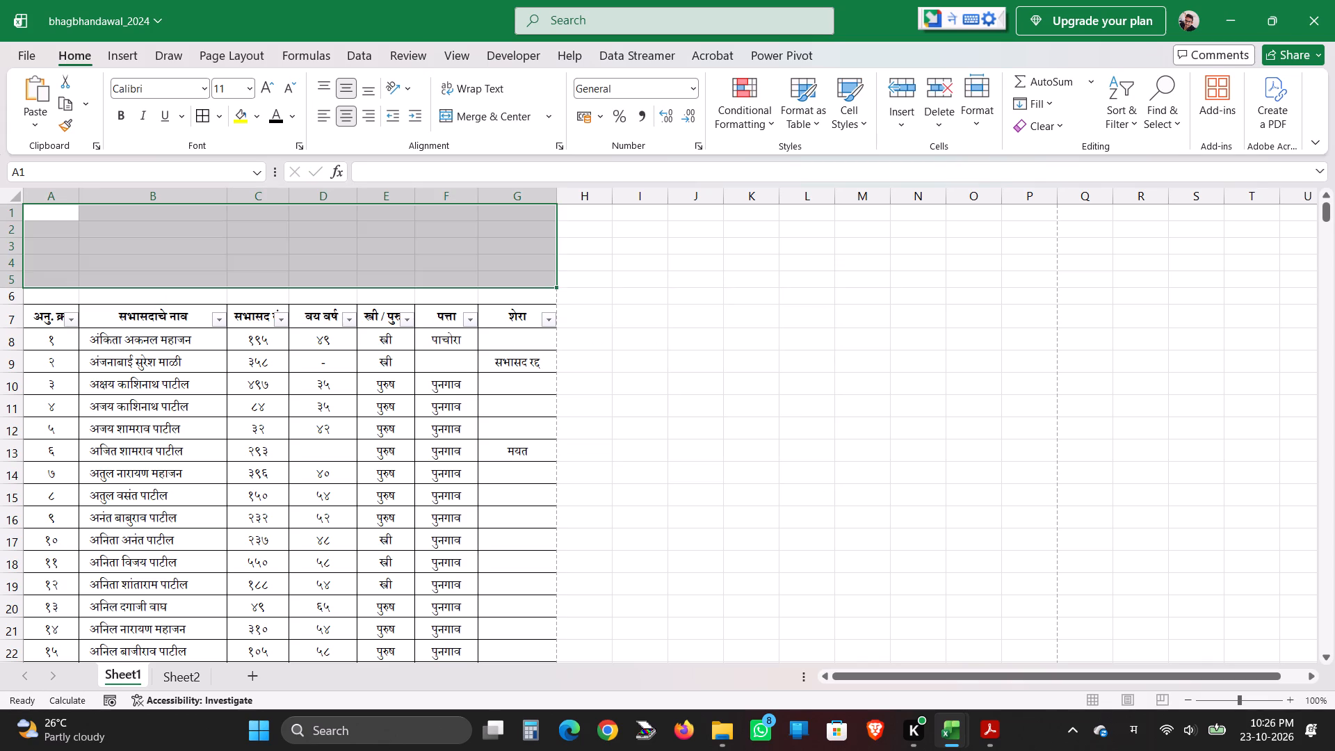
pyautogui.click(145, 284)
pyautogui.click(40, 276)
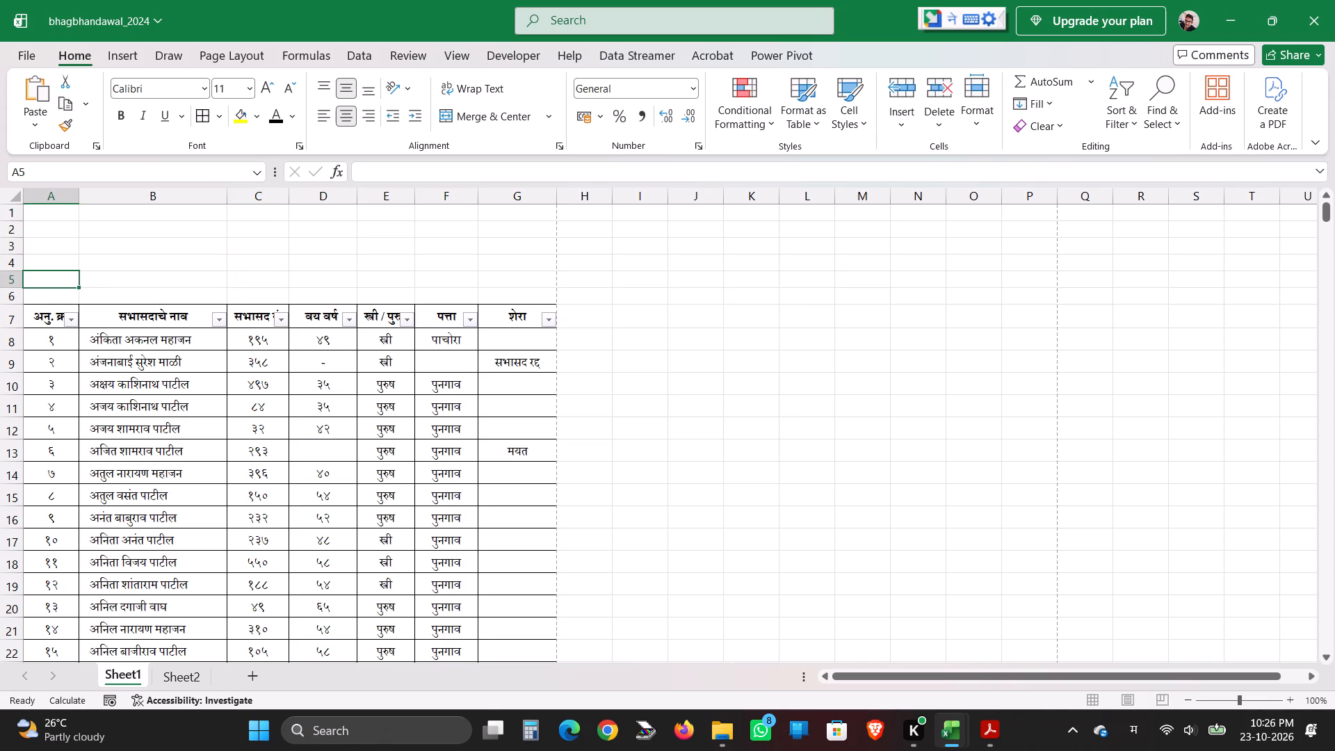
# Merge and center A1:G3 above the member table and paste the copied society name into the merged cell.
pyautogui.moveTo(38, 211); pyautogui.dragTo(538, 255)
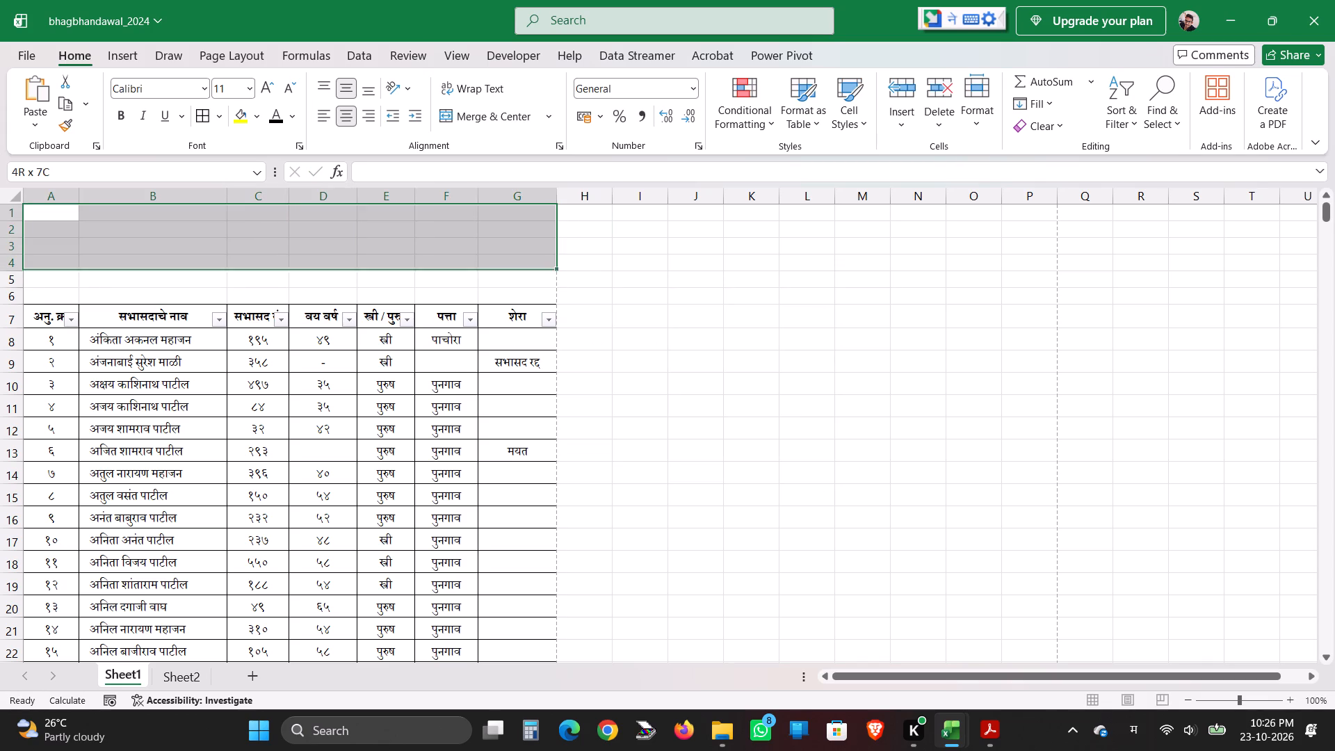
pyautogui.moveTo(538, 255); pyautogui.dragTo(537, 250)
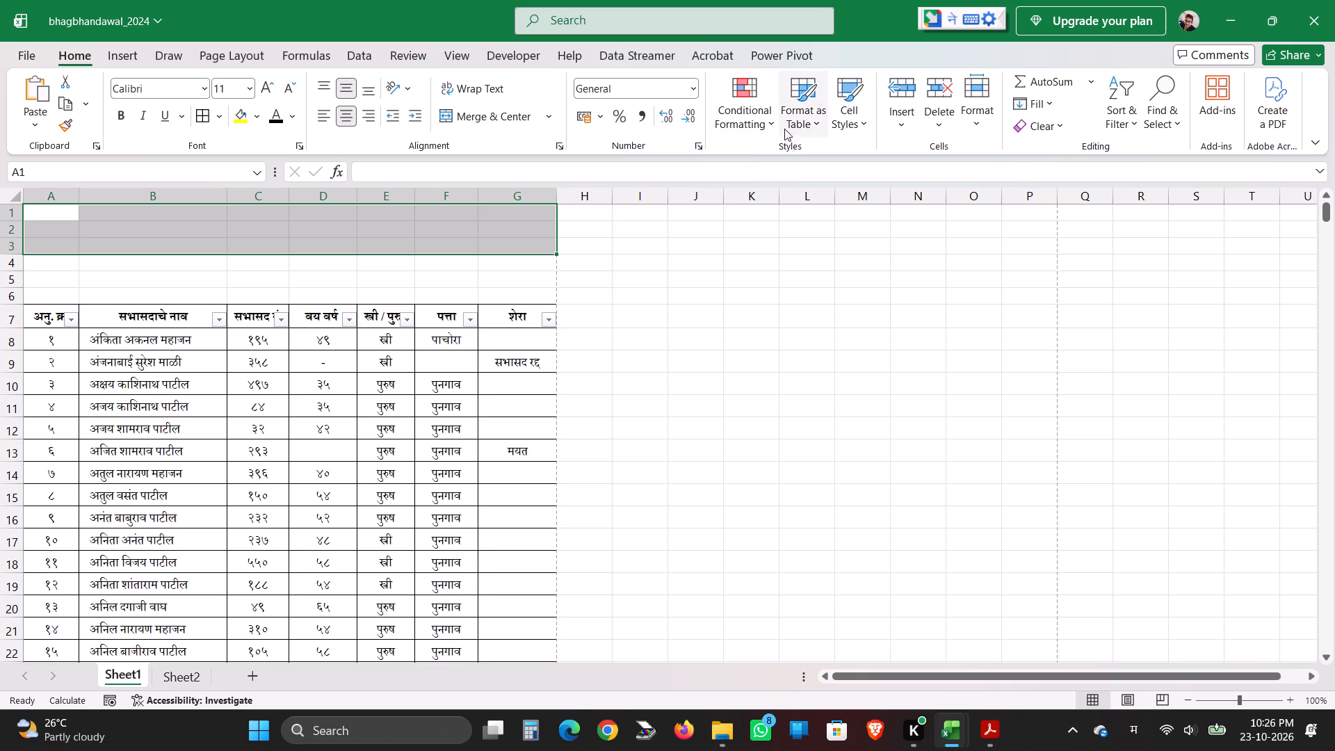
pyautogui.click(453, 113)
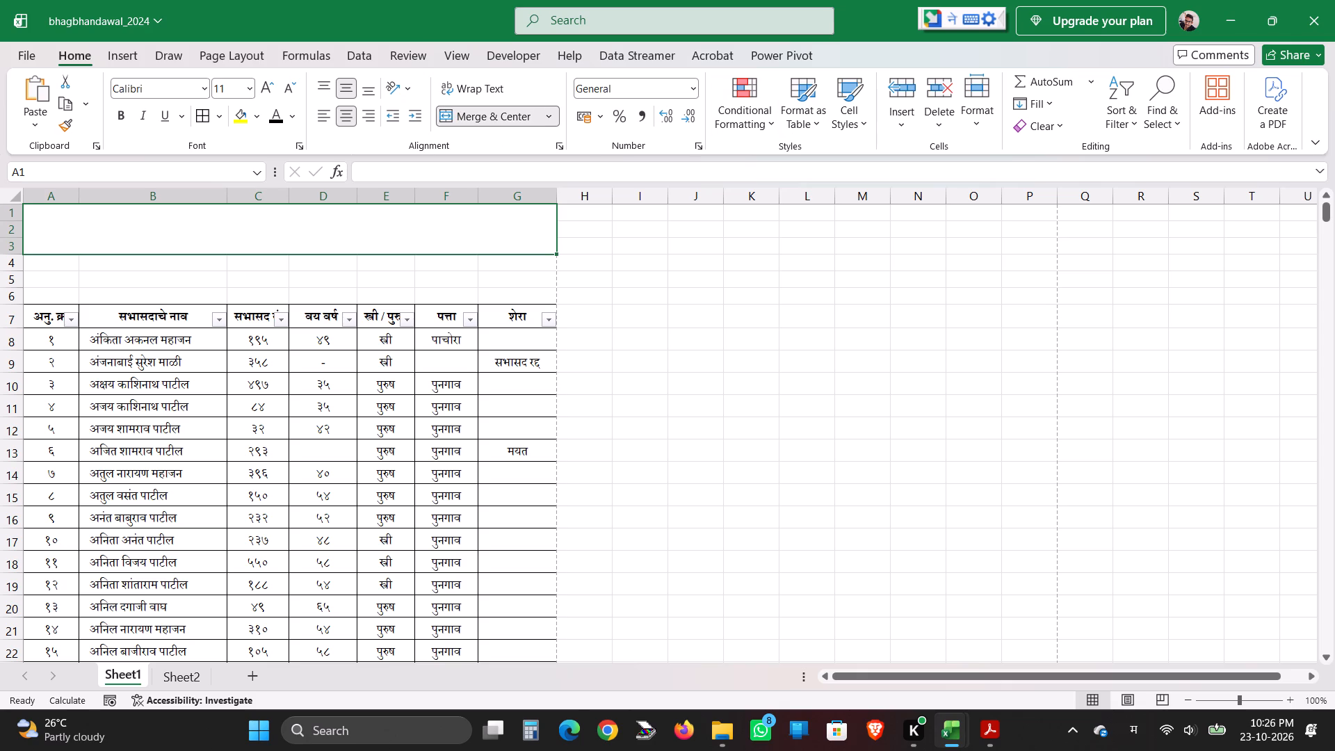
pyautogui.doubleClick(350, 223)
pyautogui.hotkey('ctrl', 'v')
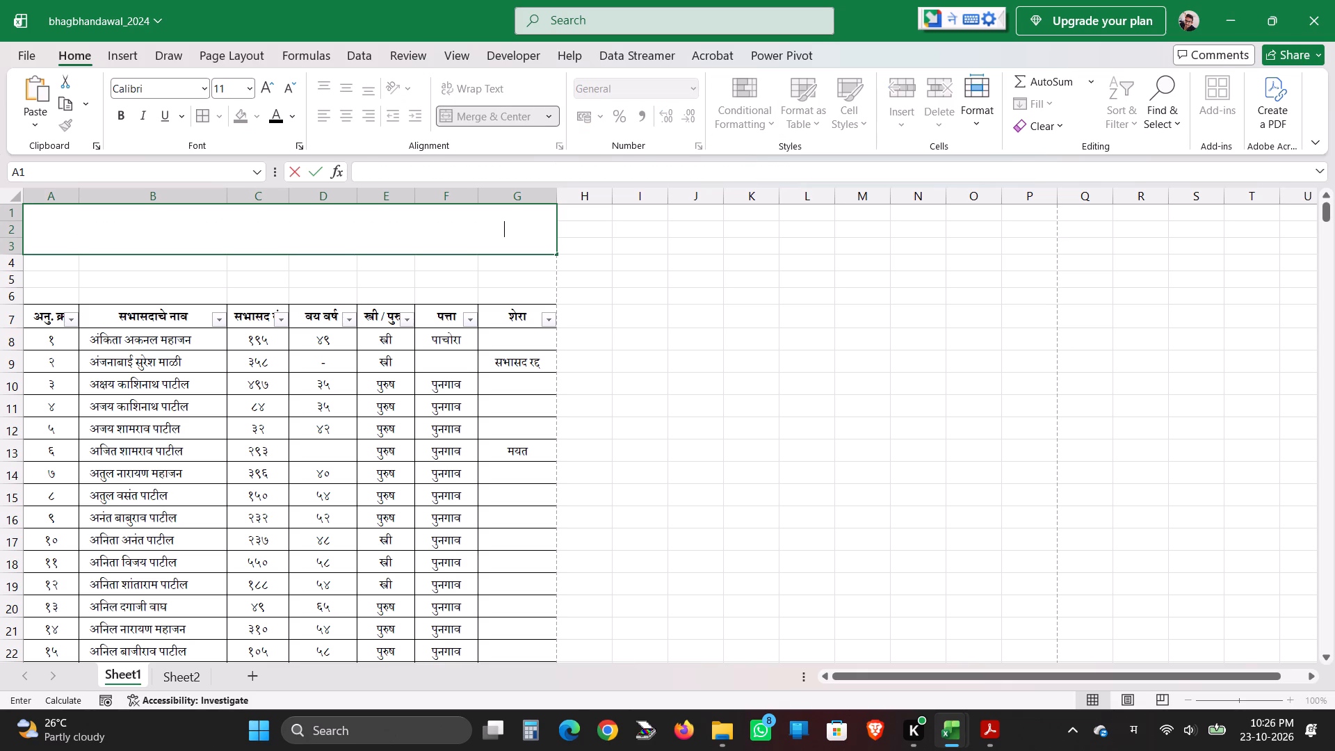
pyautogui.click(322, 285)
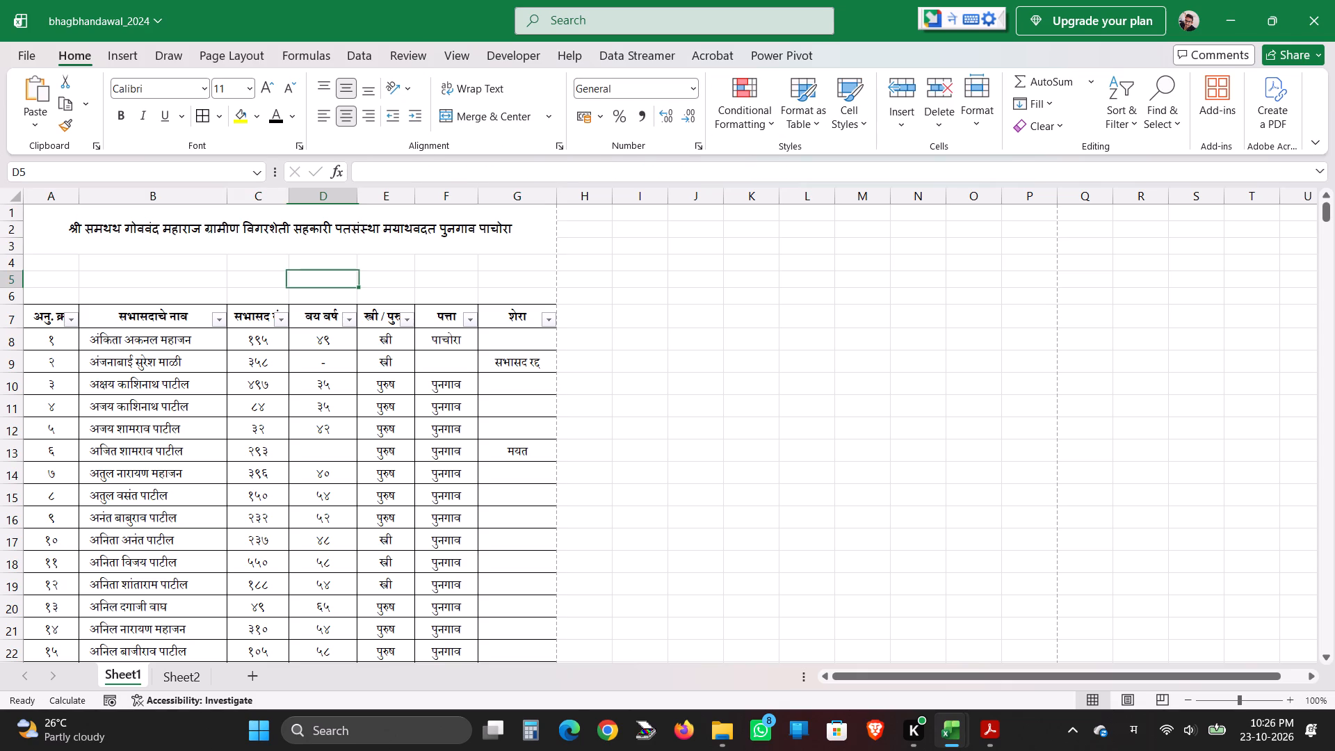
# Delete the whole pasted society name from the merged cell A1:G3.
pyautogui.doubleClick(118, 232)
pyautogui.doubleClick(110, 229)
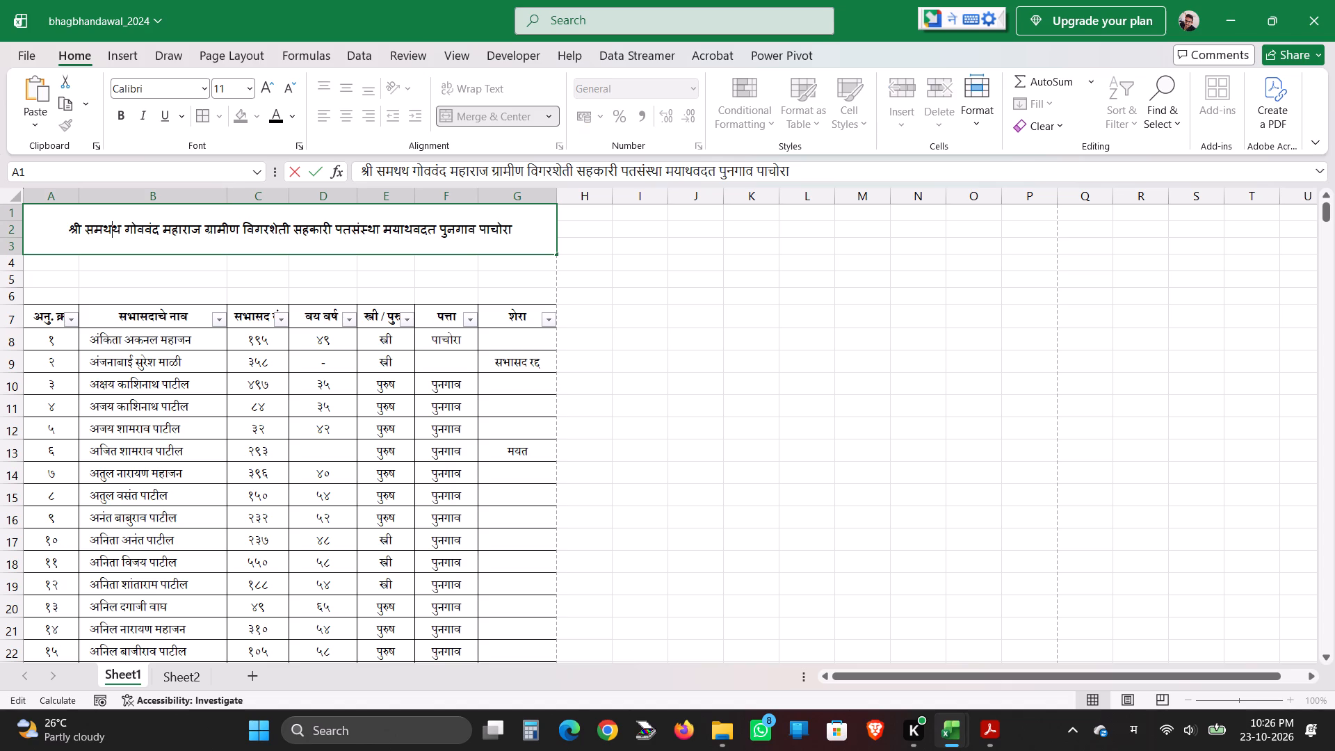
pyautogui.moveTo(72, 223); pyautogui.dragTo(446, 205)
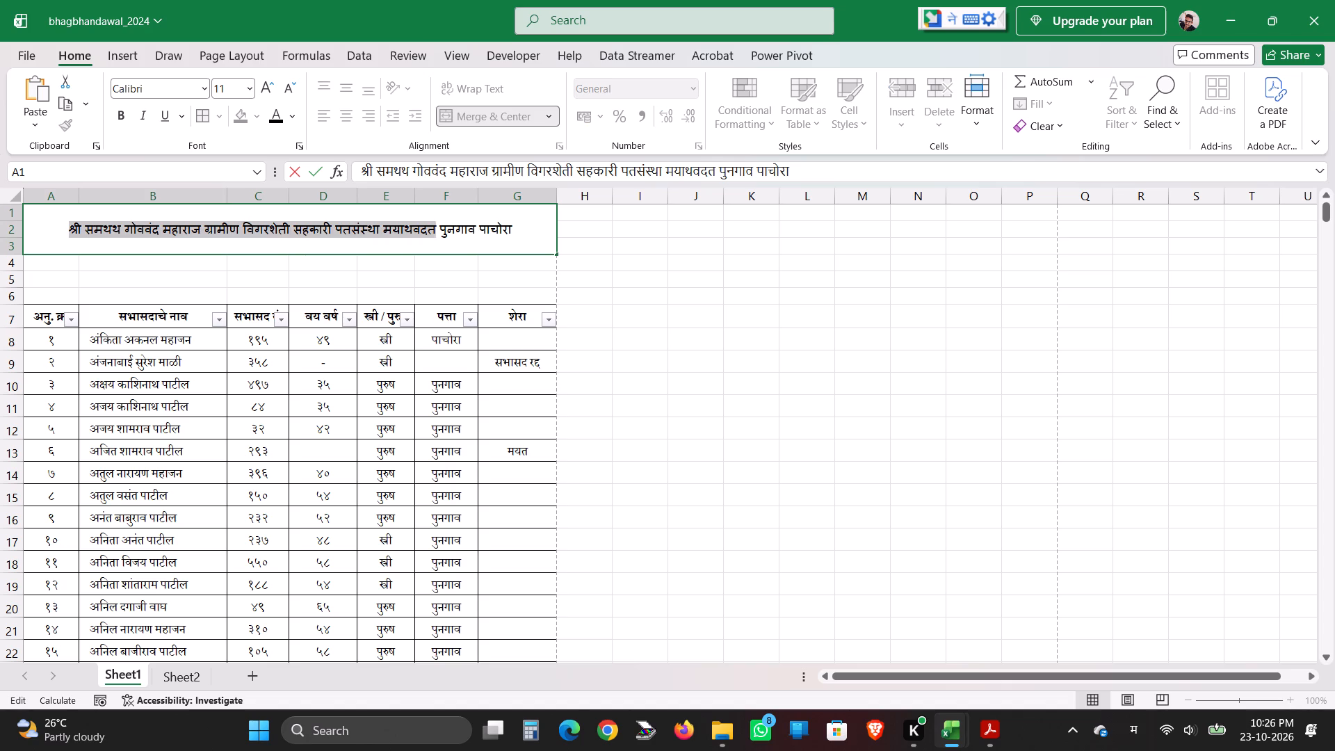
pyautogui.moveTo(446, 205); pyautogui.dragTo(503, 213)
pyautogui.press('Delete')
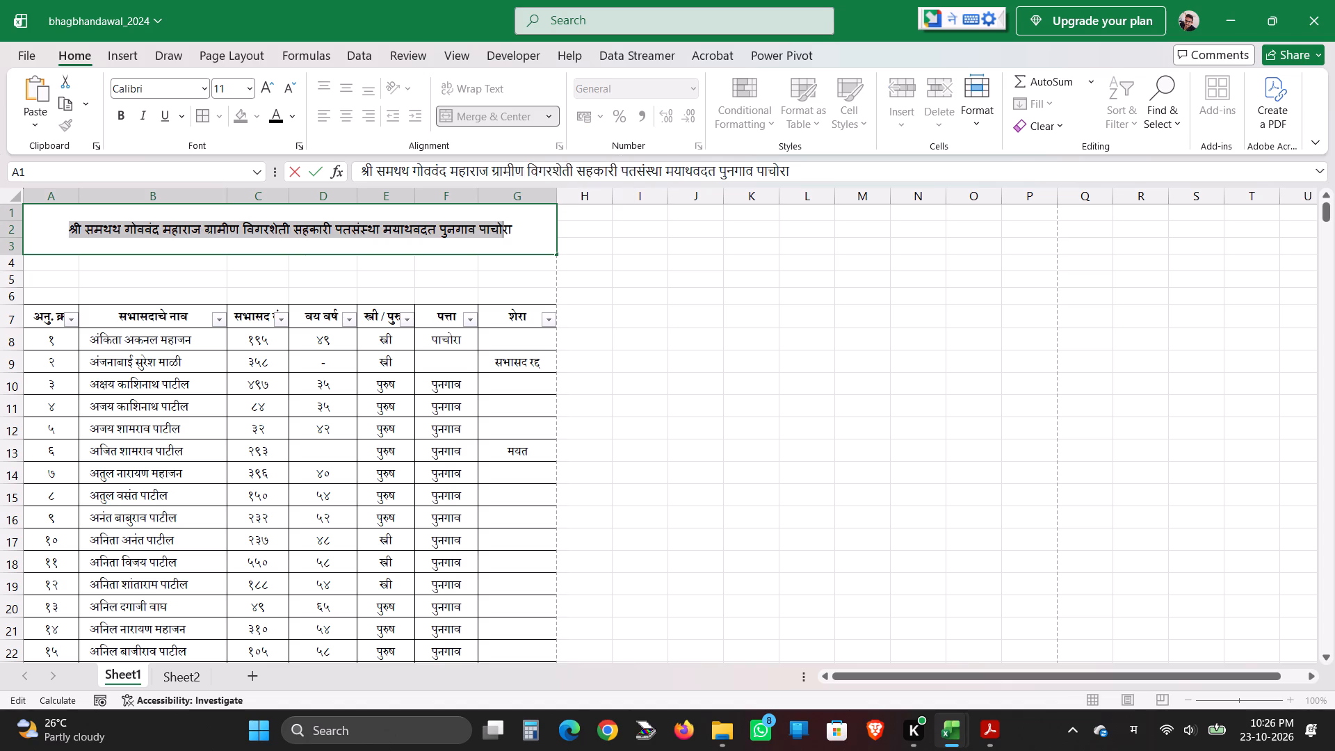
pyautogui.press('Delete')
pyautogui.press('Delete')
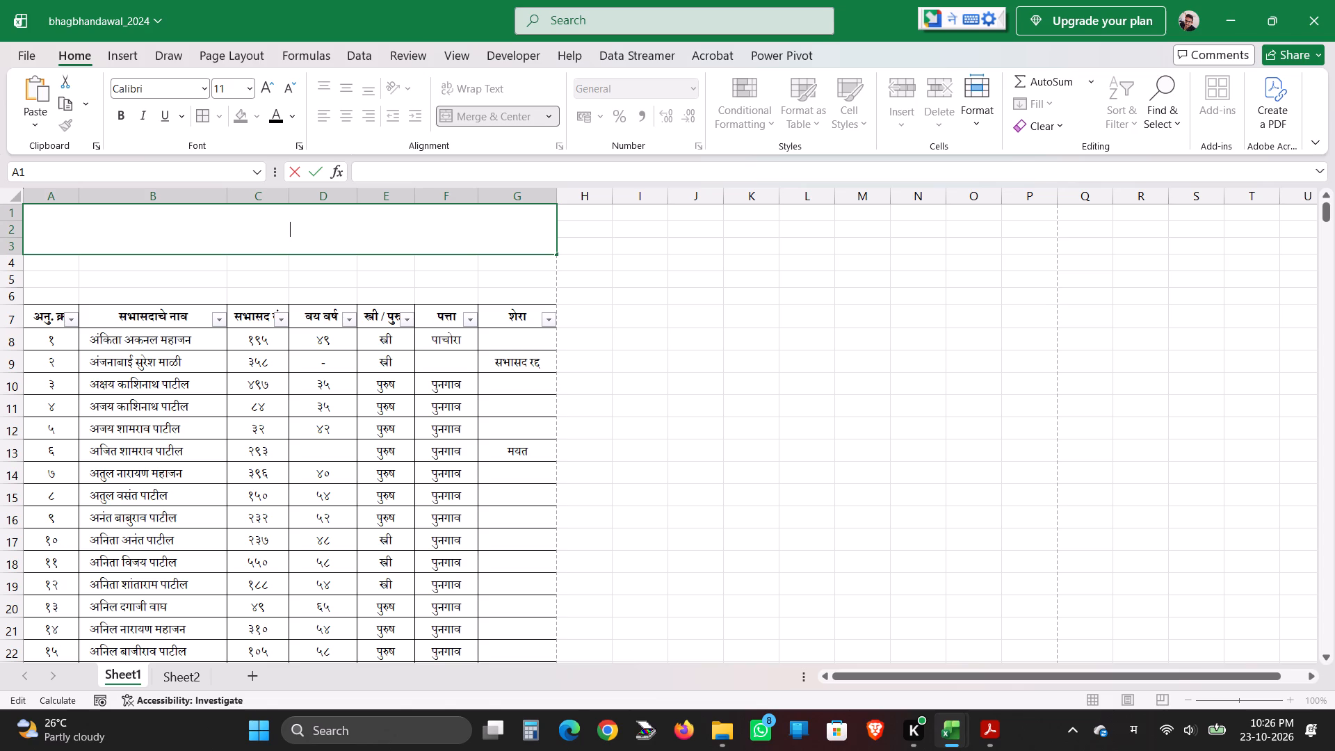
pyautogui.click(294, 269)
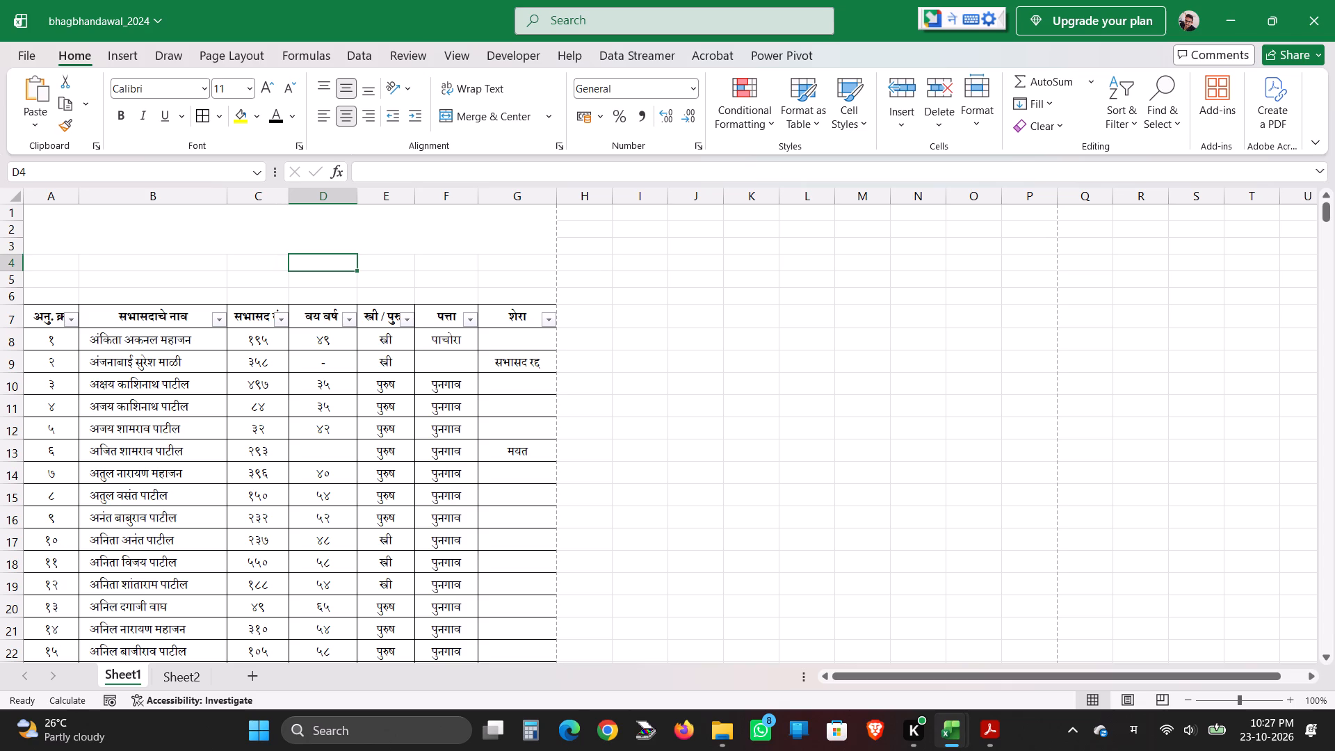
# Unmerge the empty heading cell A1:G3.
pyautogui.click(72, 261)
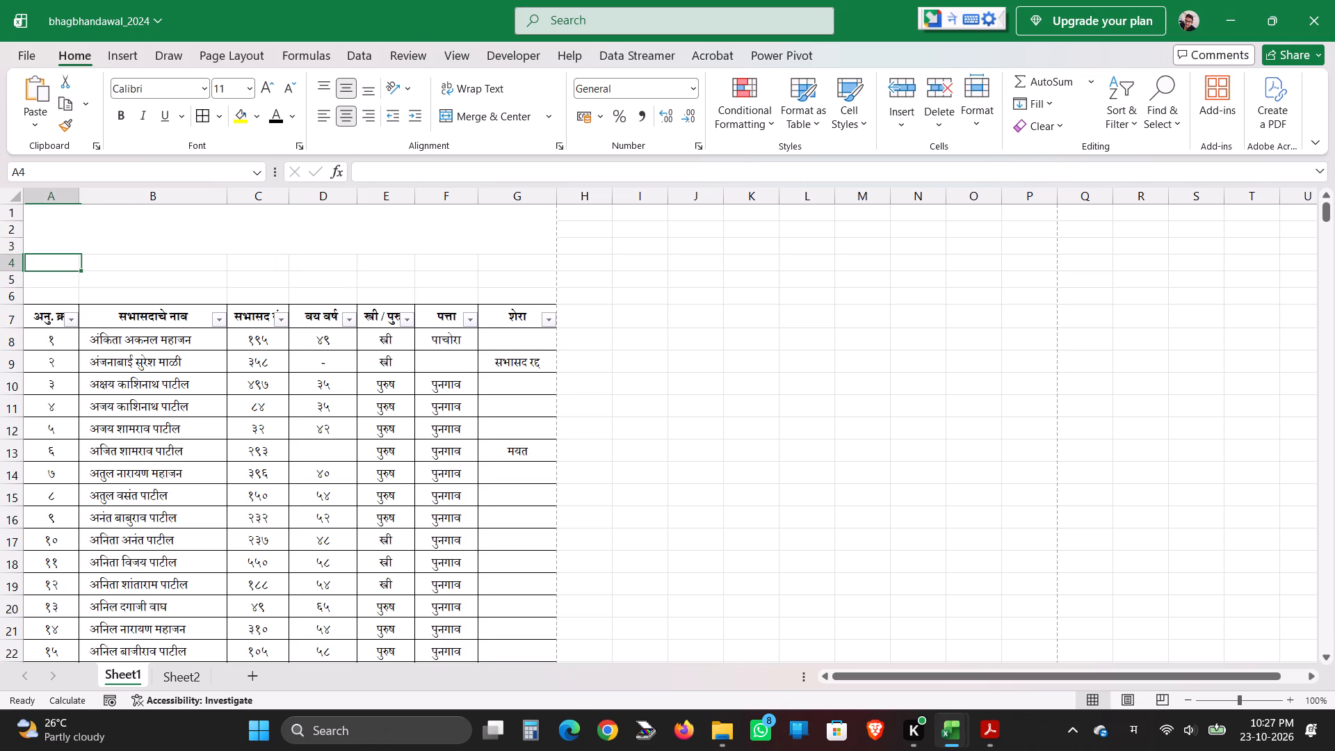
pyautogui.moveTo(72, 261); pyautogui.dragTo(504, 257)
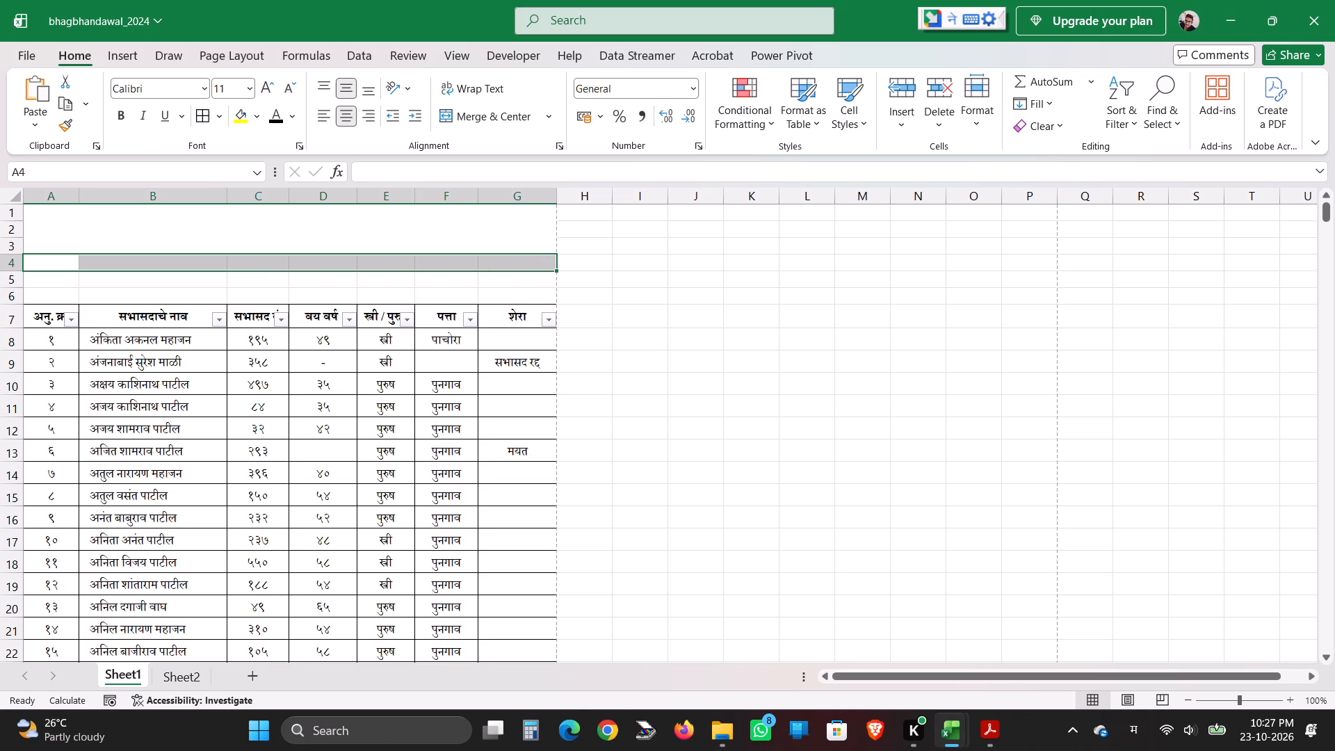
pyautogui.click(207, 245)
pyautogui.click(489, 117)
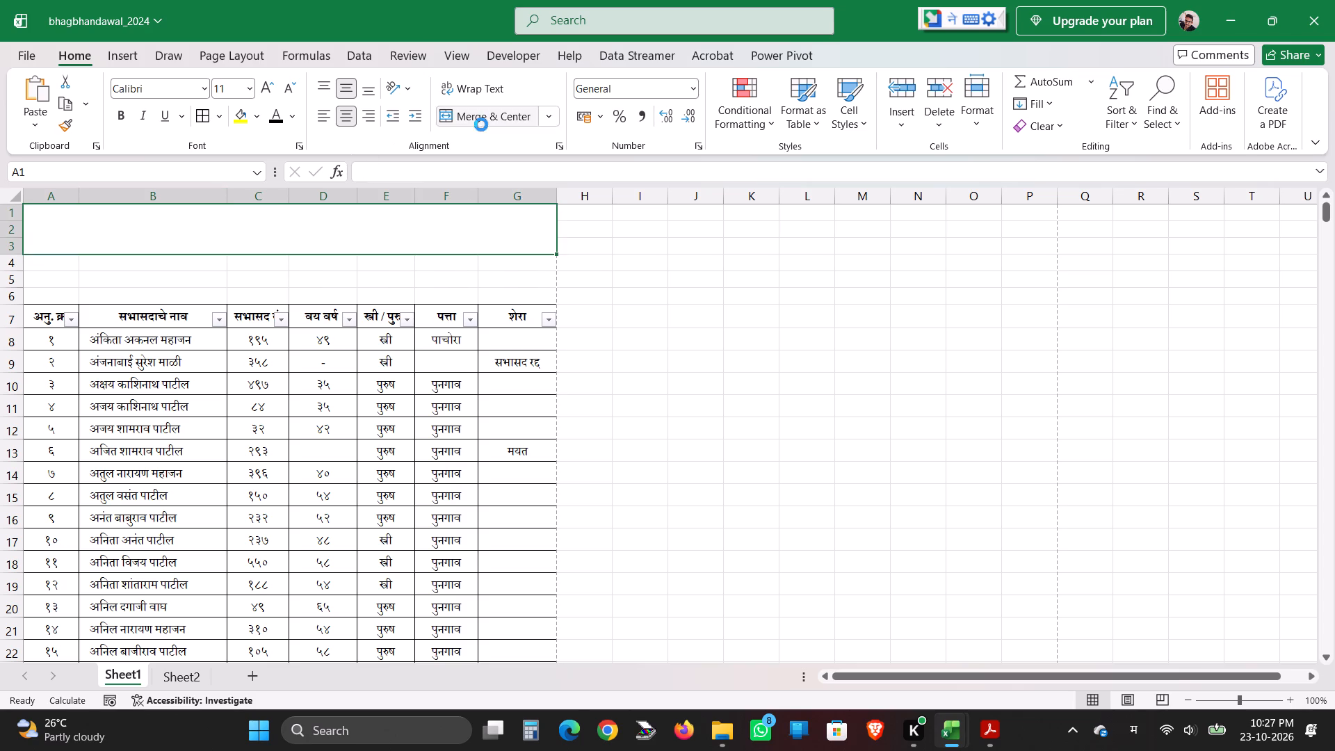
# Merge and center A1:G2, A3:G3, A4:G4 and A5:B5 as separate heading cells above the member table.
pyautogui.moveTo(58, 213); pyautogui.dragTo(511, 227)
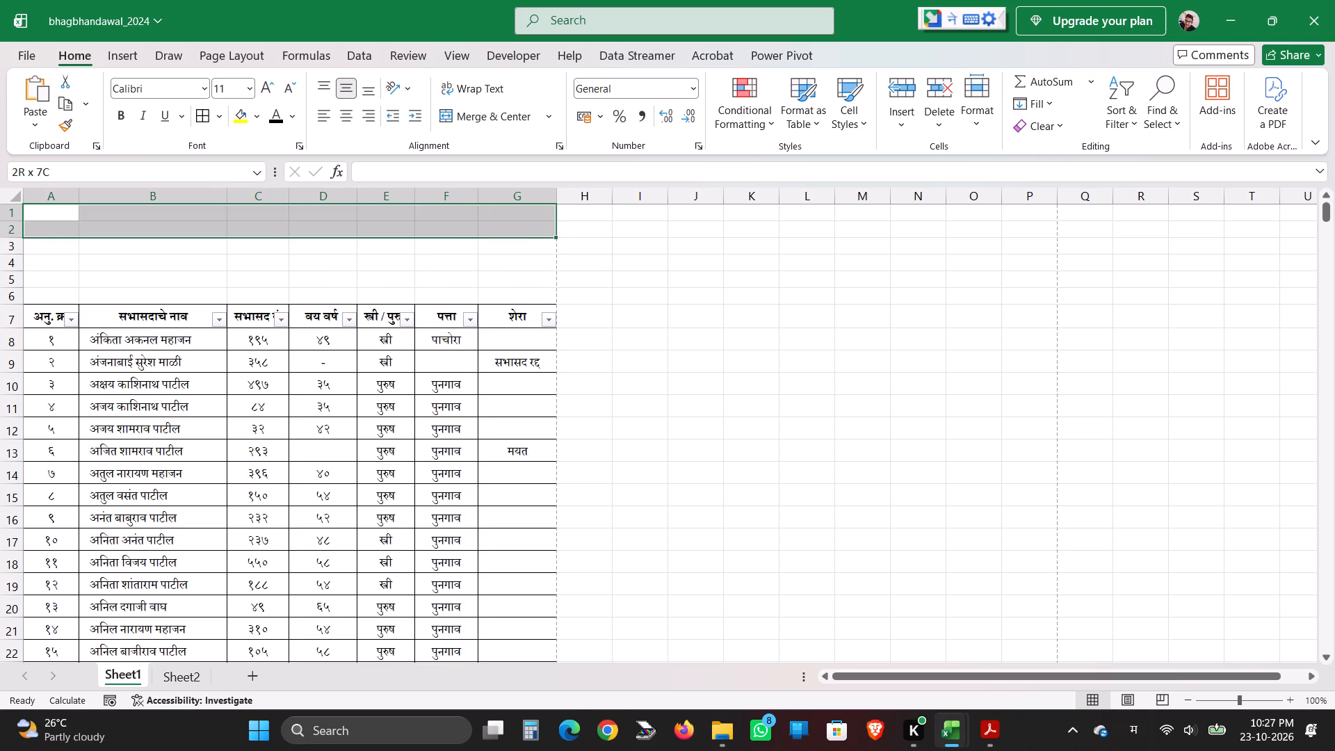
pyautogui.moveTo(511, 227); pyautogui.dragTo(510, 225)
pyautogui.click(477, 111)
pyautogui.moveTo(50, 244); pyautogui.dragTo(120, 250)
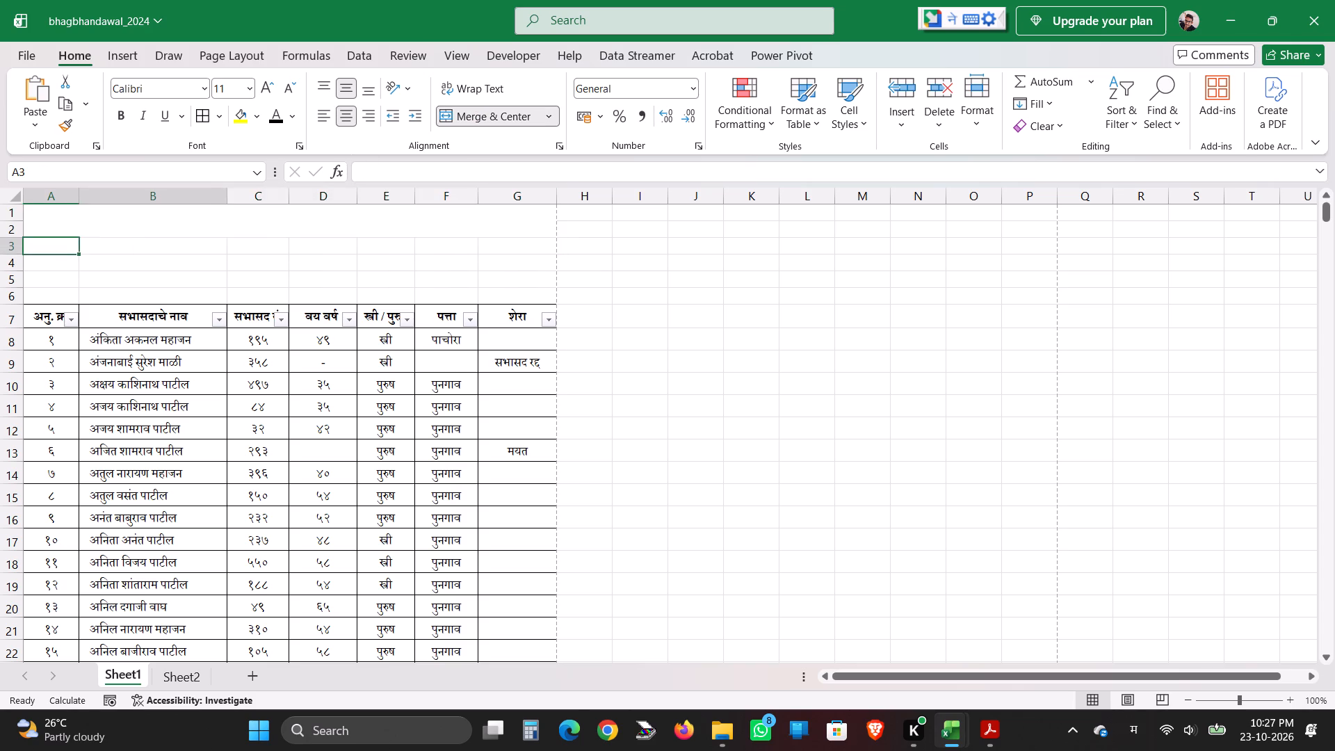
pyautogui.moveTo(120, 250); pyautogui.dragTo(503, 252)
pyautogui.click(506, 113)
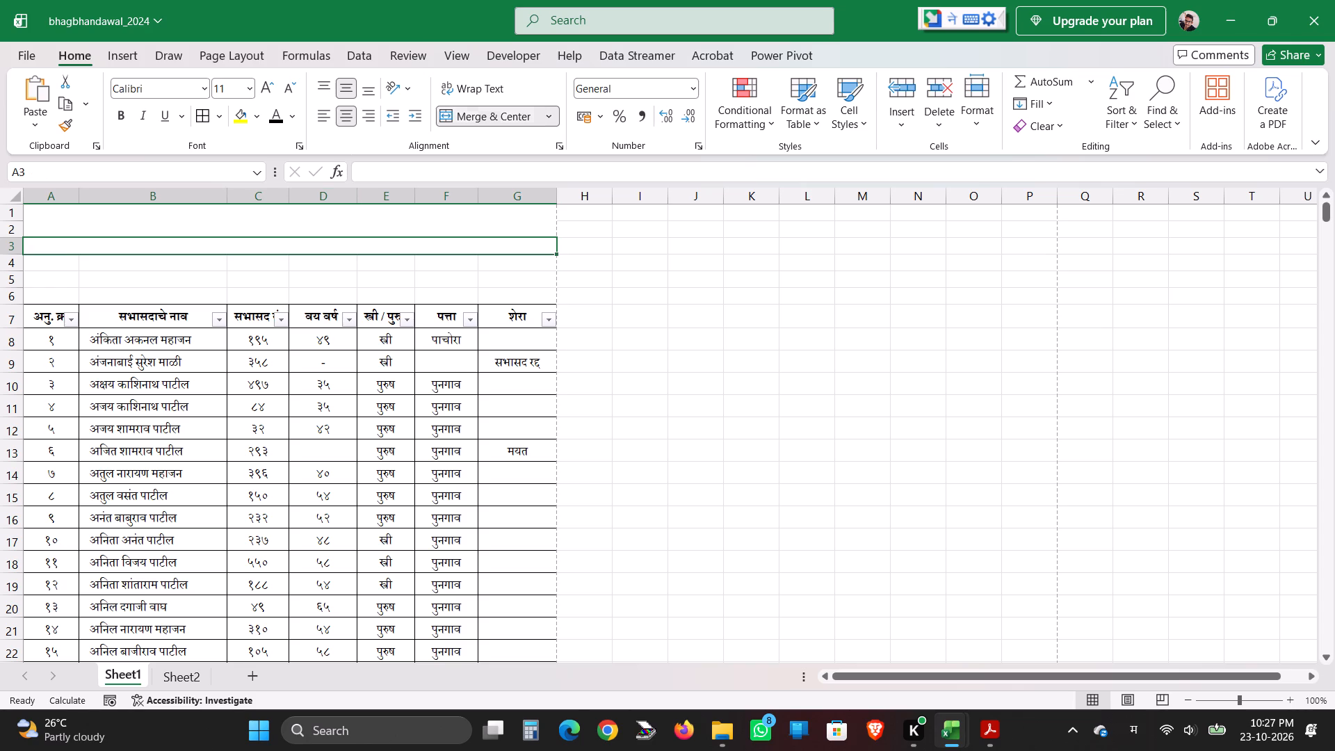
pyautogui.moveTo(45, 266); pyautogui.dragTo(503, 268)
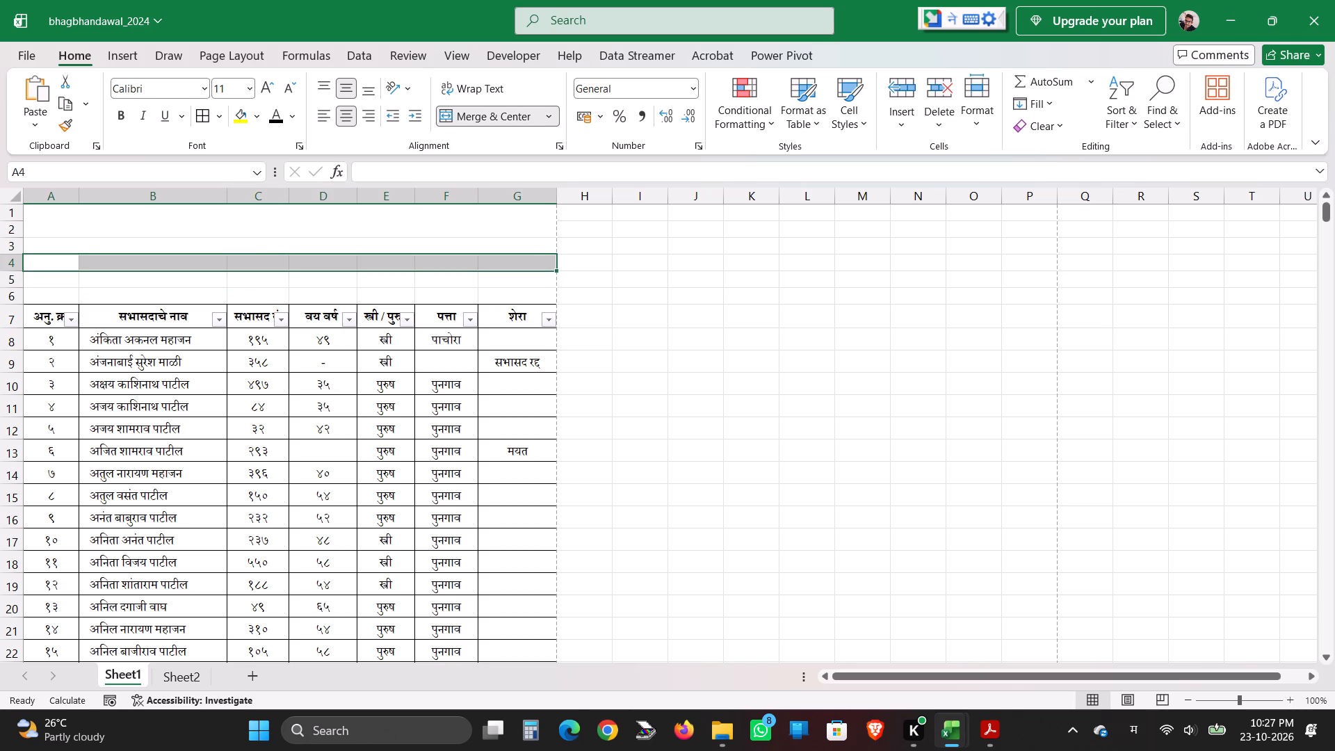
pyautogui.click(508, 117)
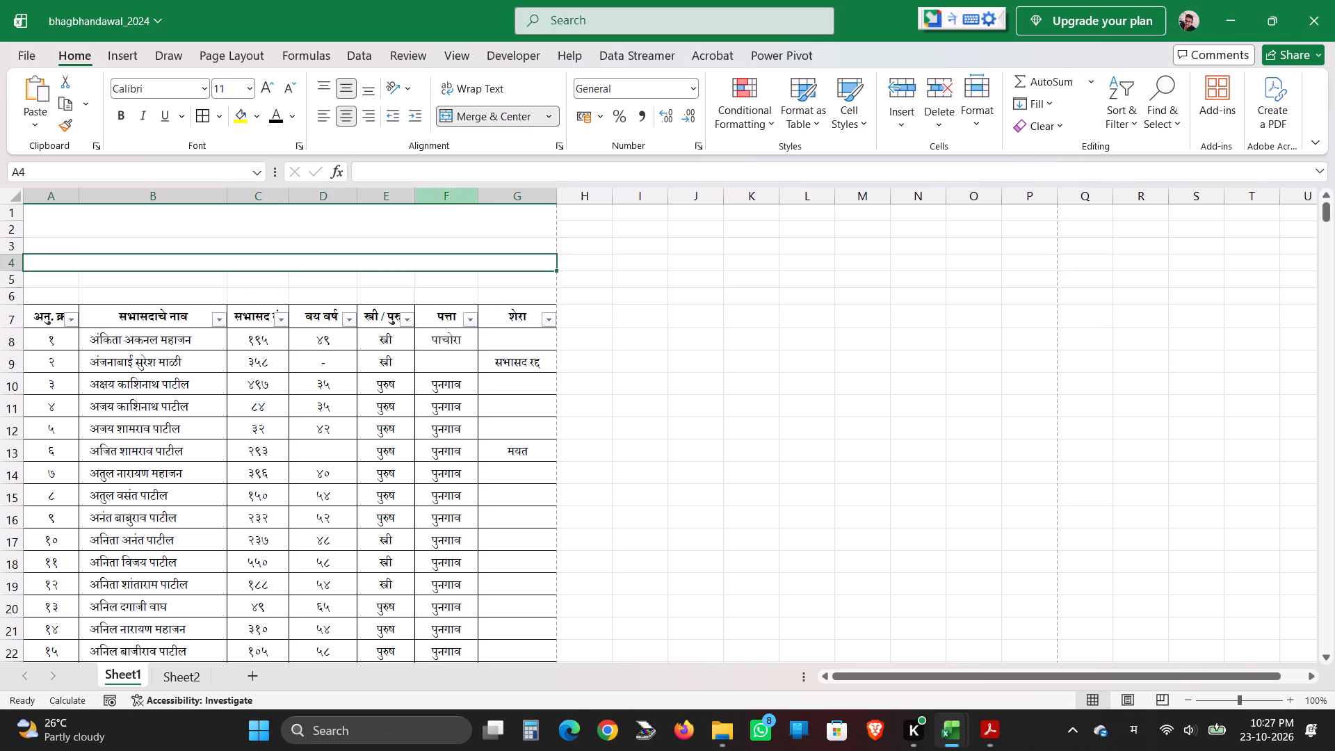
pyautogui.click(280, 276)
pyautogui.moveTo(54, 283); pyautogui.dragTo(85, 283)
pyautogui.click(459, 120)
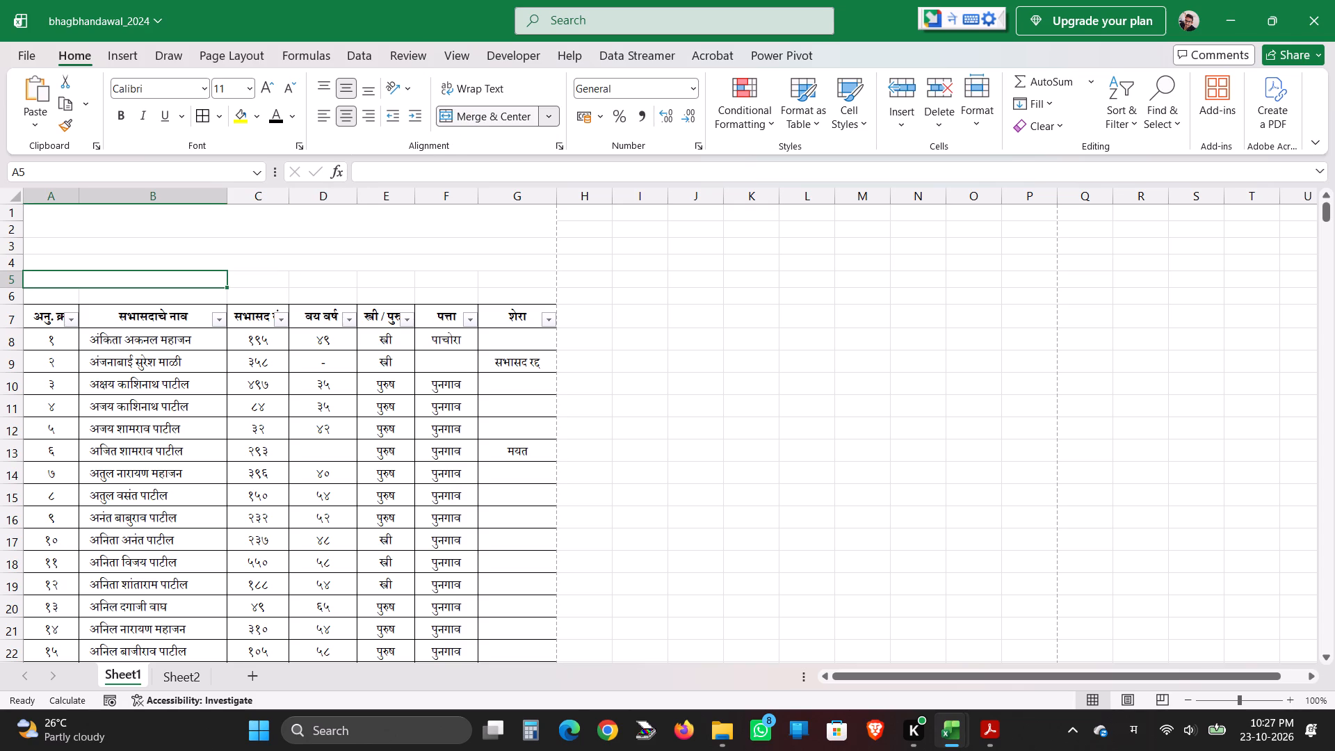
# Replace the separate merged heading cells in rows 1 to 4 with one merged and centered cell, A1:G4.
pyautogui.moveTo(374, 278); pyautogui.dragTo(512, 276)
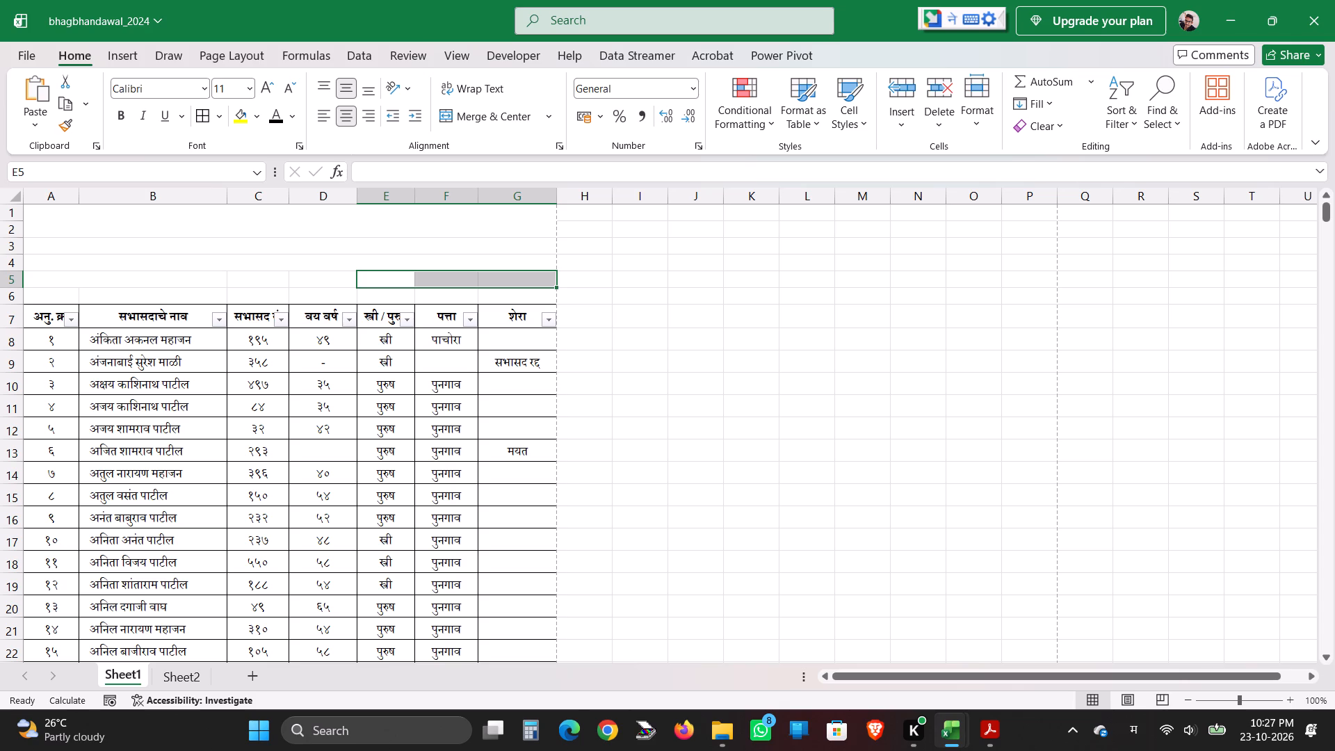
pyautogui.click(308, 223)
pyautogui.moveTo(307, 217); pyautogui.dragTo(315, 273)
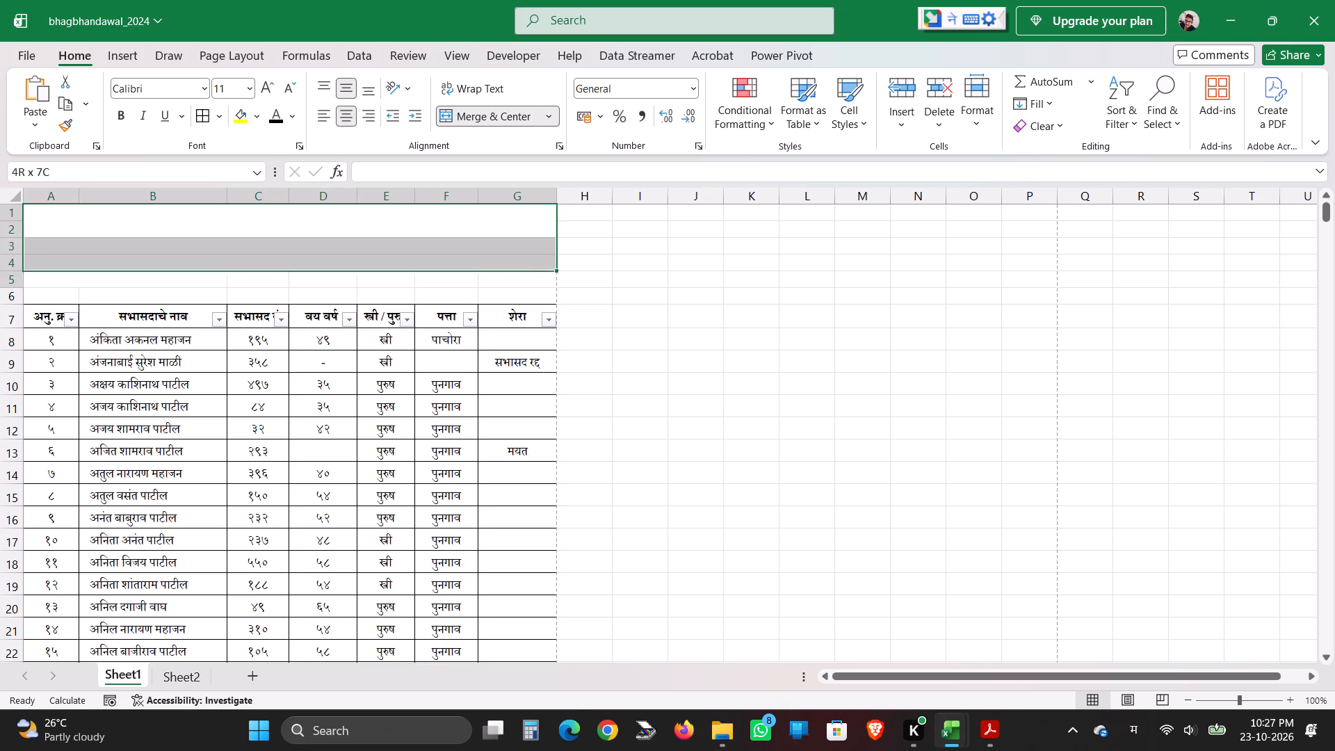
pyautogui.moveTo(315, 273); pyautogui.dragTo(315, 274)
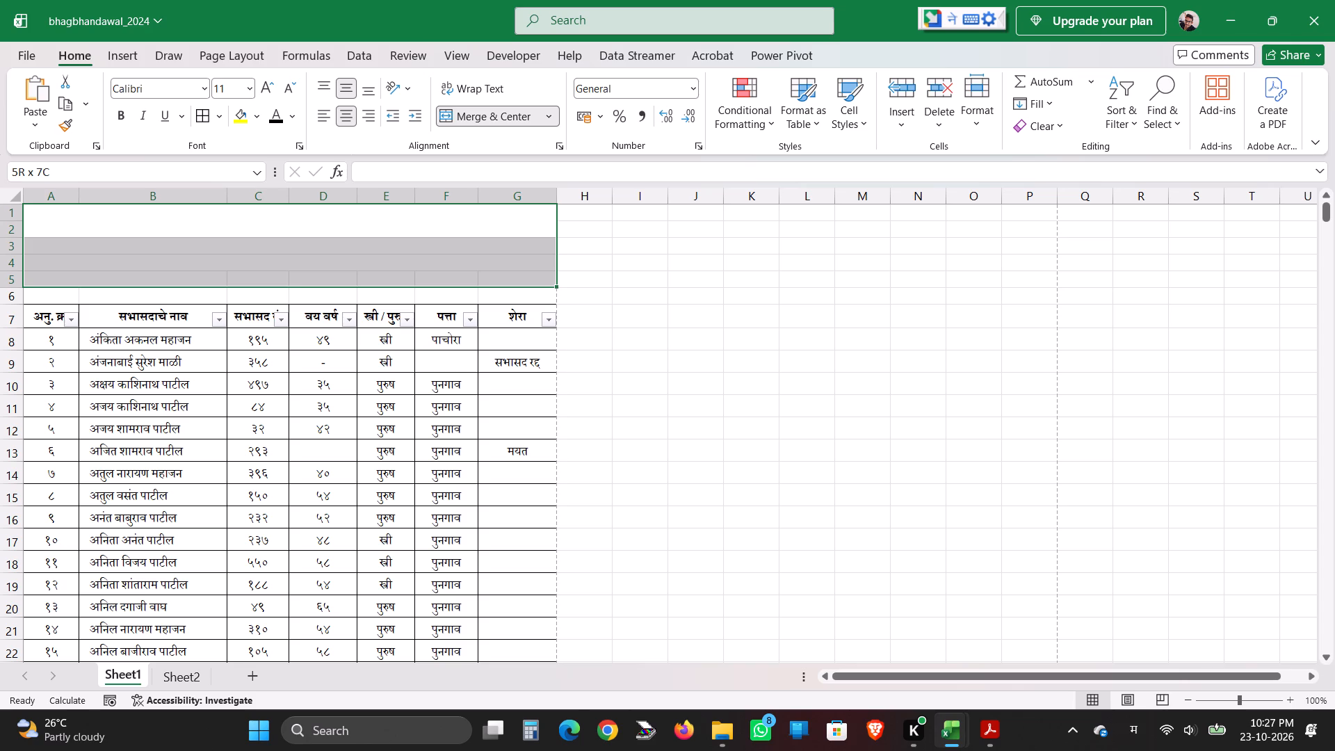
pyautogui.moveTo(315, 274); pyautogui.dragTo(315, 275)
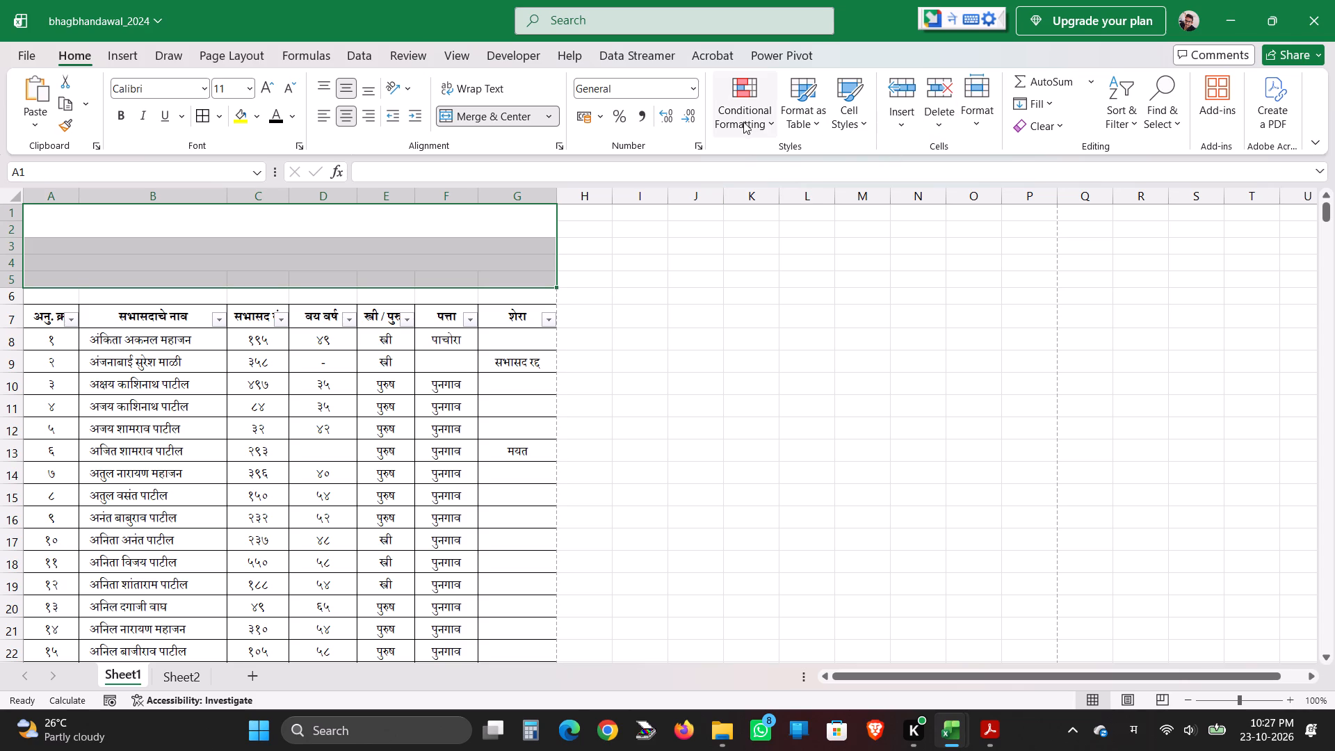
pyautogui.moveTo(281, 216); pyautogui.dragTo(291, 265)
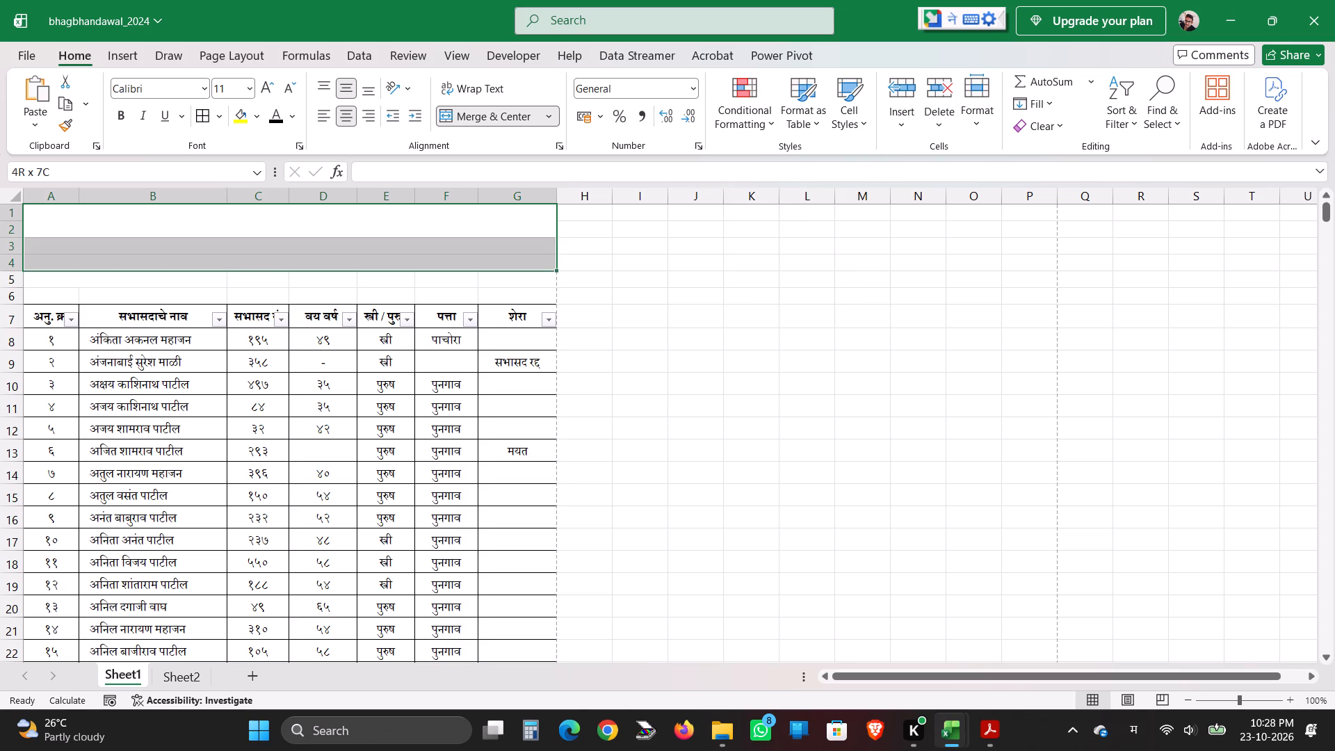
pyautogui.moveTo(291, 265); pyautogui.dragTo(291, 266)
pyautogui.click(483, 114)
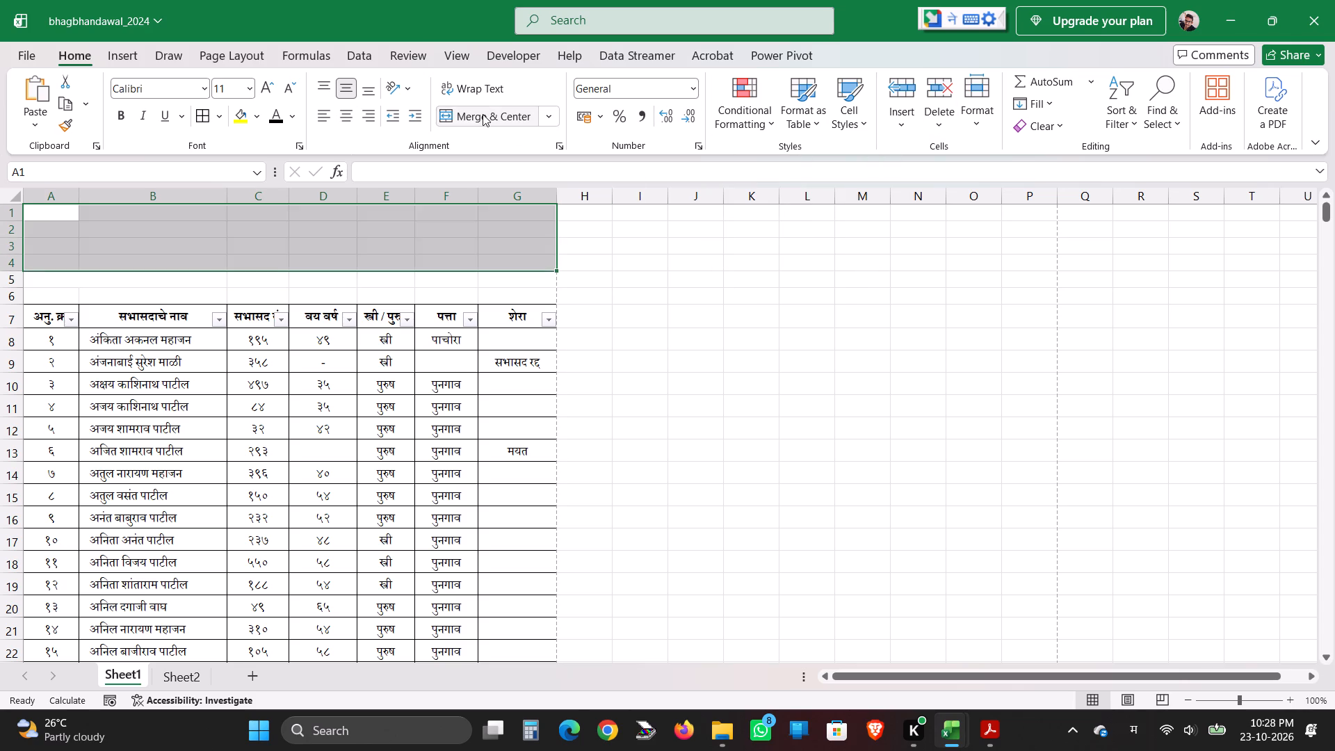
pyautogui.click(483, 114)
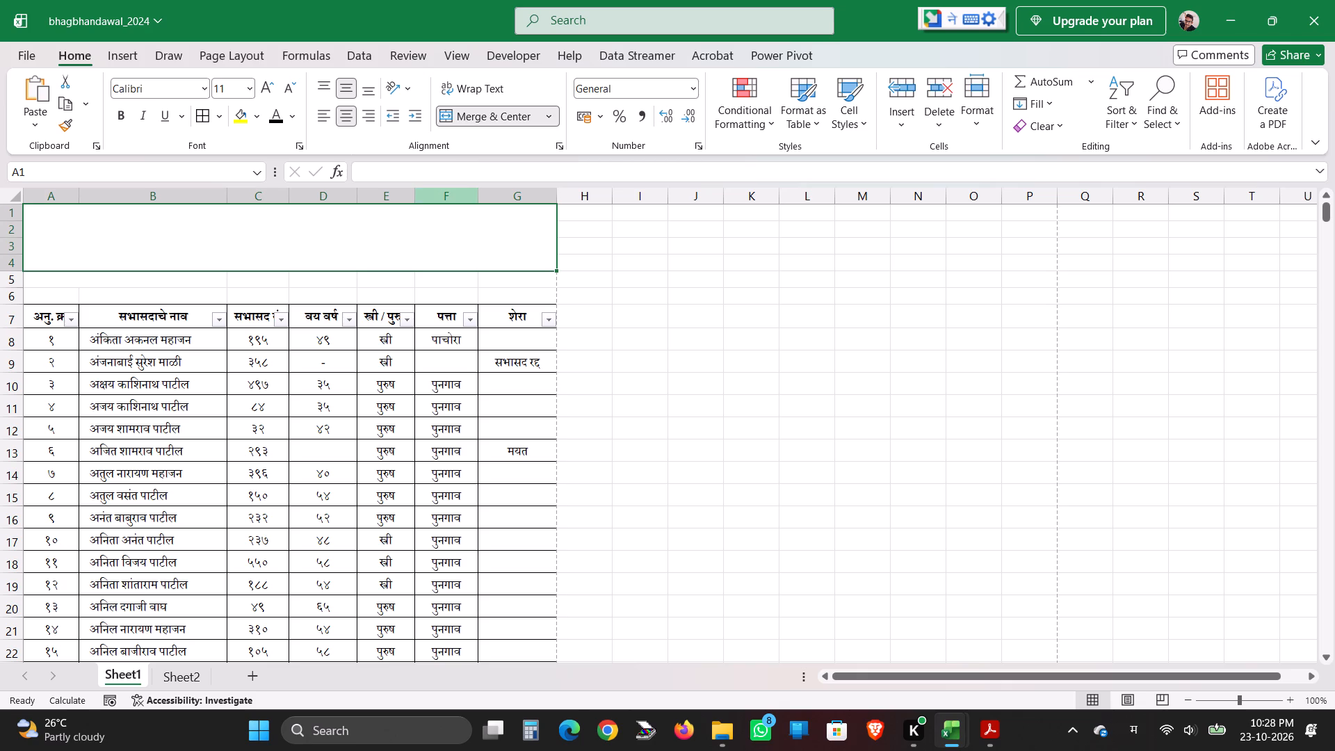
# Insert two empty rows at row 6, between the heading area and the member table.
pyautogui.click(22, 298)
pyautogui.click(890, 79)
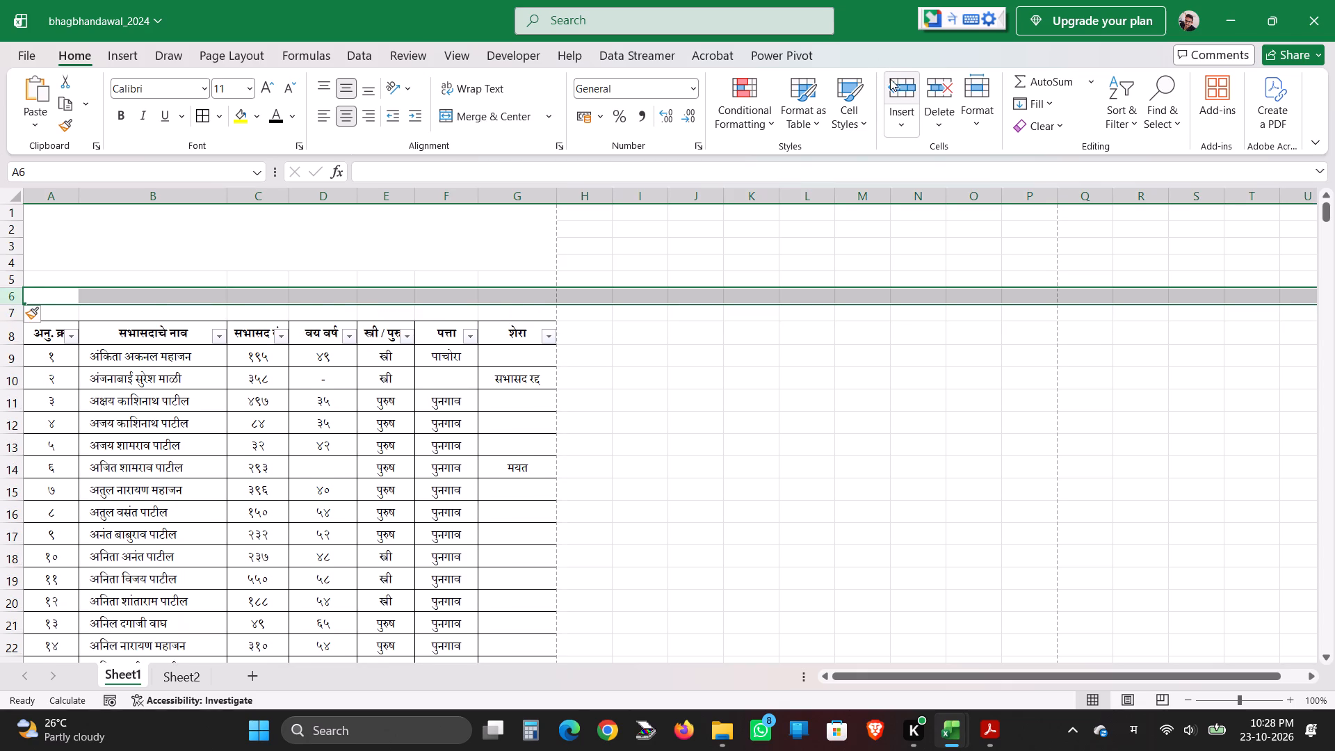
pyautogui.click(890, 79)
pyautogui.click(327, 441)
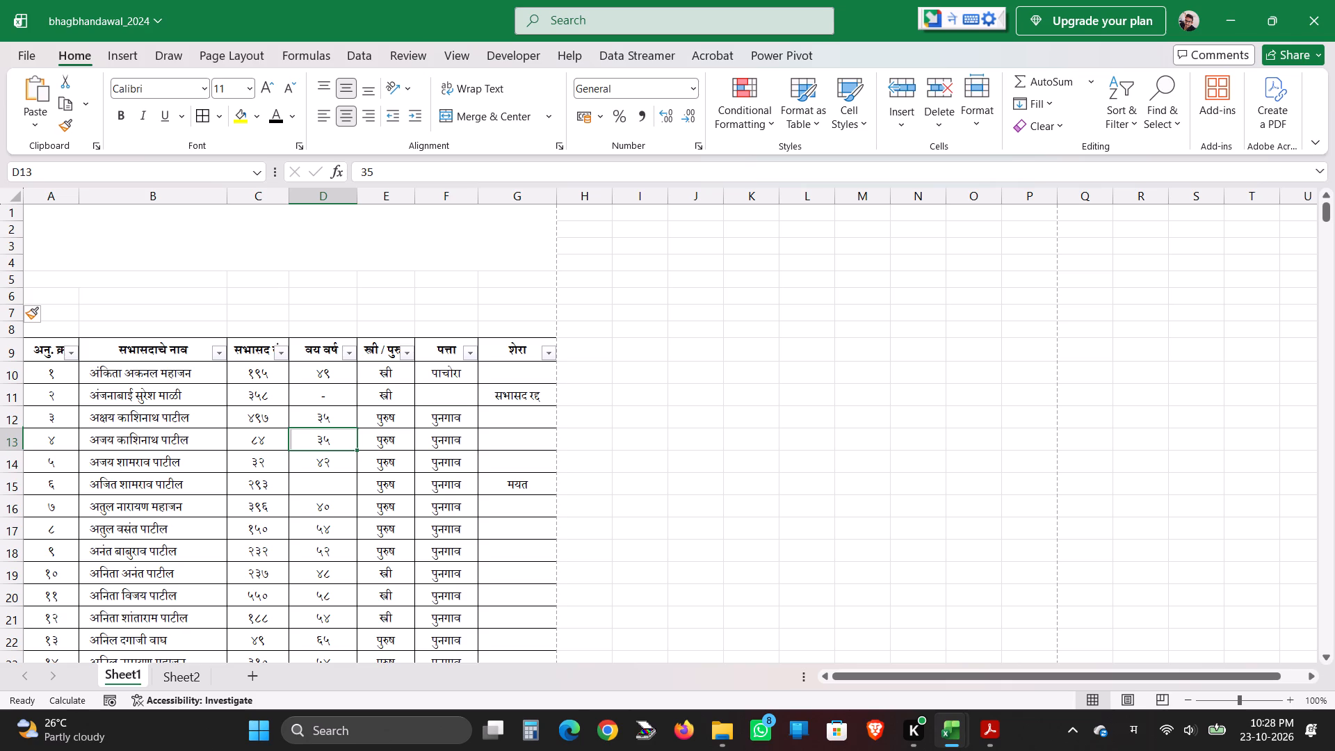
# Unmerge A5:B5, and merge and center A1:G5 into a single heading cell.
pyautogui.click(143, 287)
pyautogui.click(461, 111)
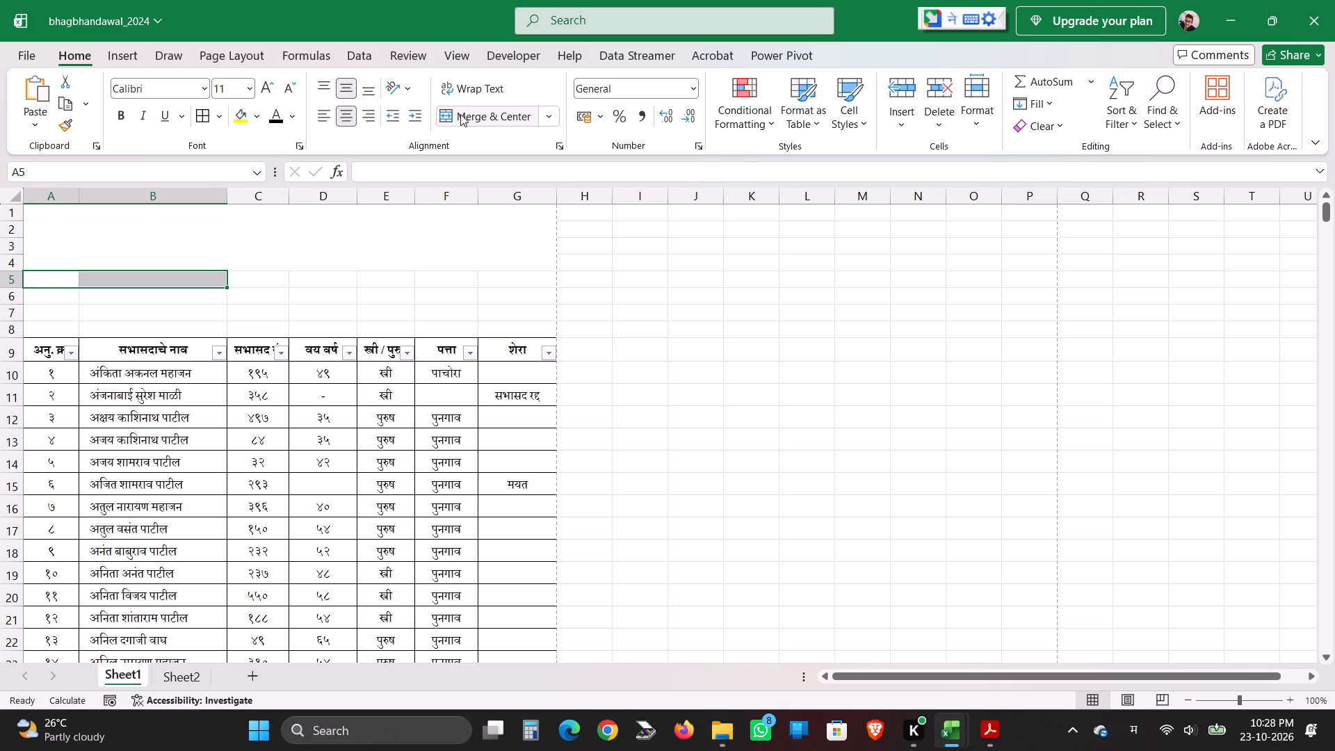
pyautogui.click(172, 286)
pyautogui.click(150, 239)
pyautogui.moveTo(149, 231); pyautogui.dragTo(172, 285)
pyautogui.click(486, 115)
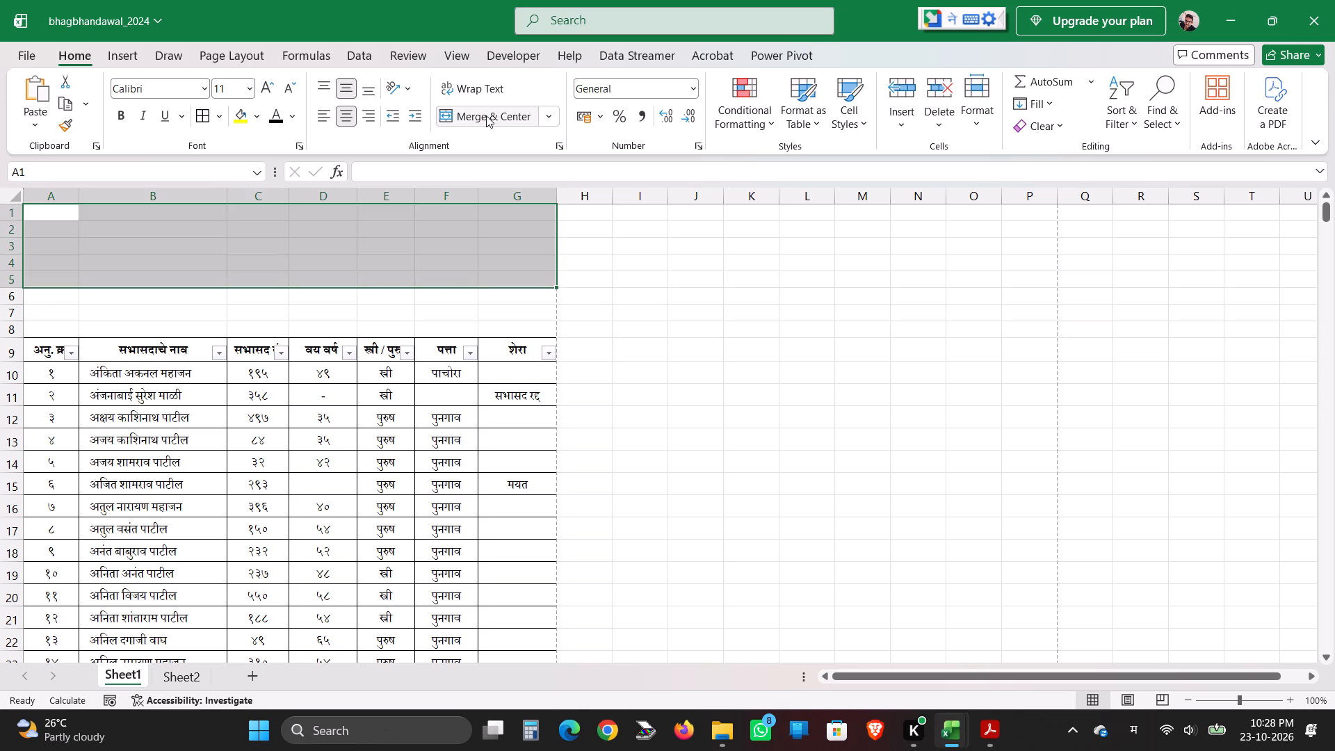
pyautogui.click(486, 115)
# Extend the heading cell by one row, merging and centering A1:G6.
pyautogui.click(185, 307)
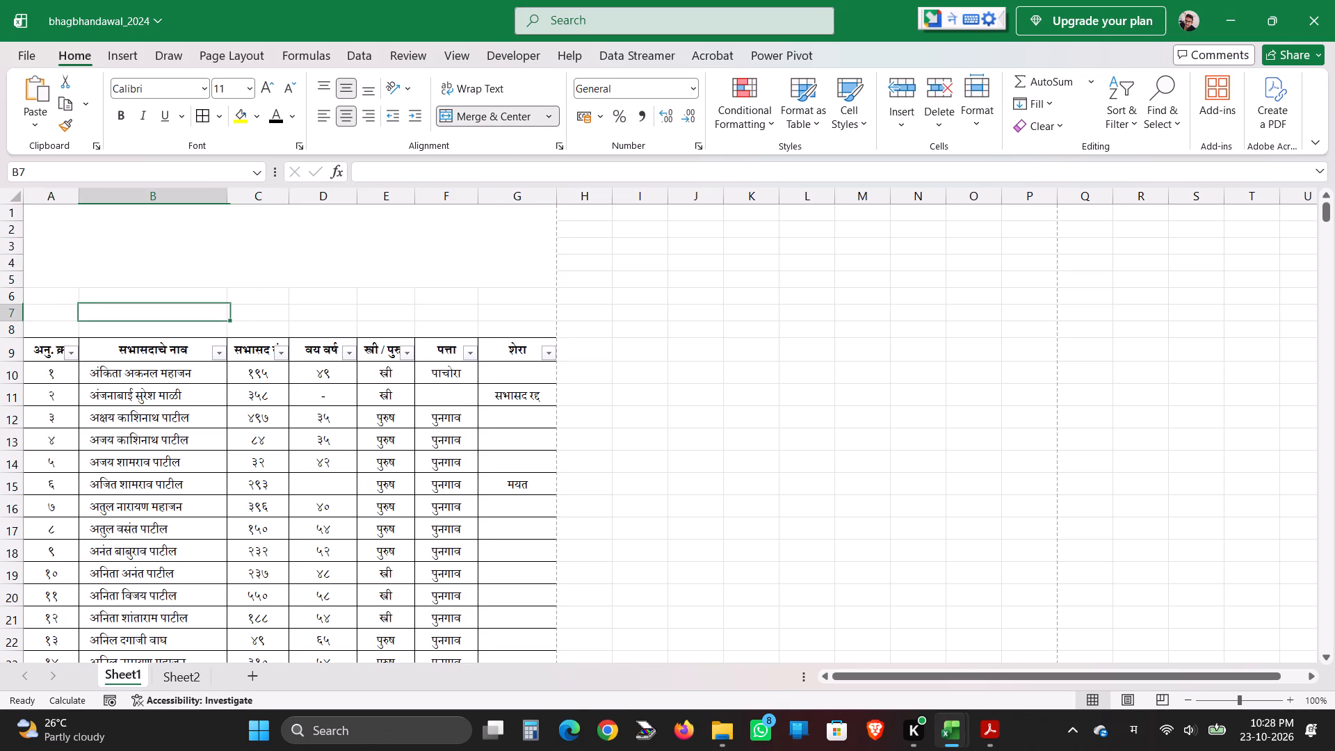
pyautogui.moveTo(181, 277); pyautogui.dragTo(193, 301)
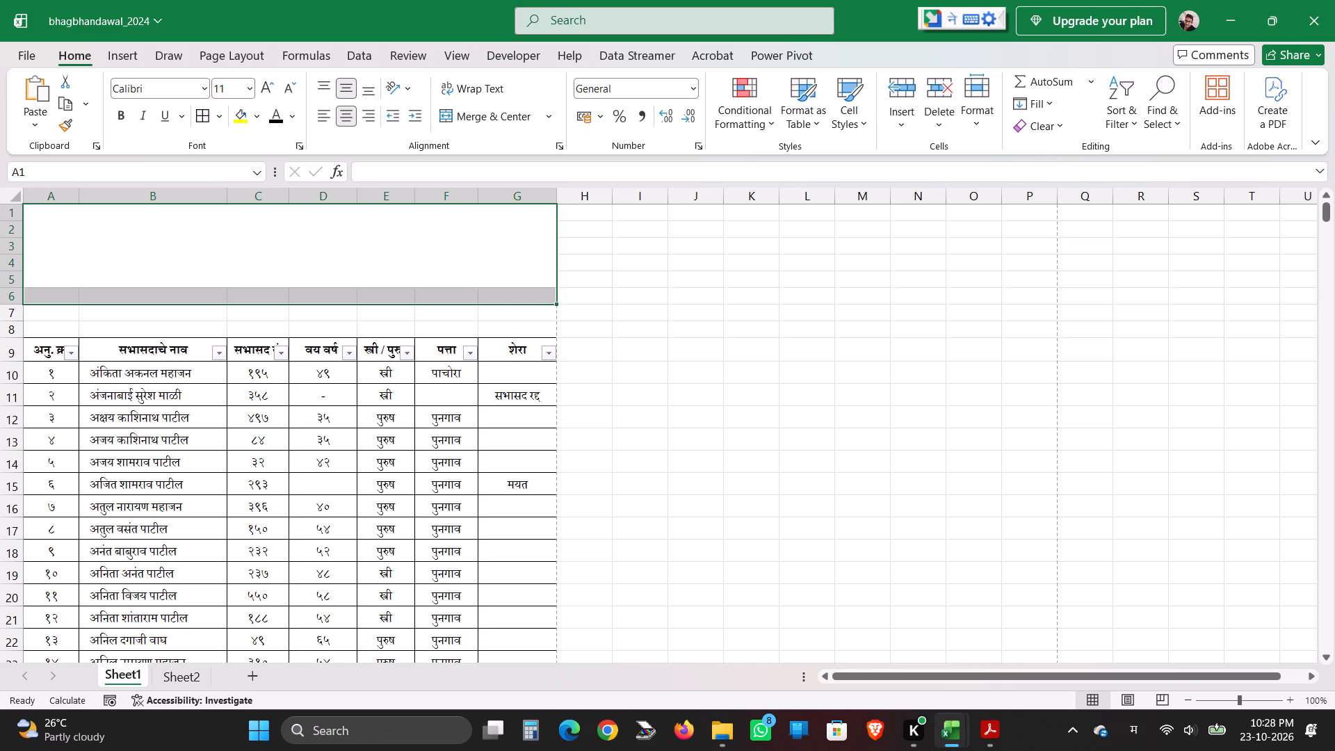
pyautogui.click(471, 124)
pyautogui.click(471, 115)
pyautogui.click(335, 257)
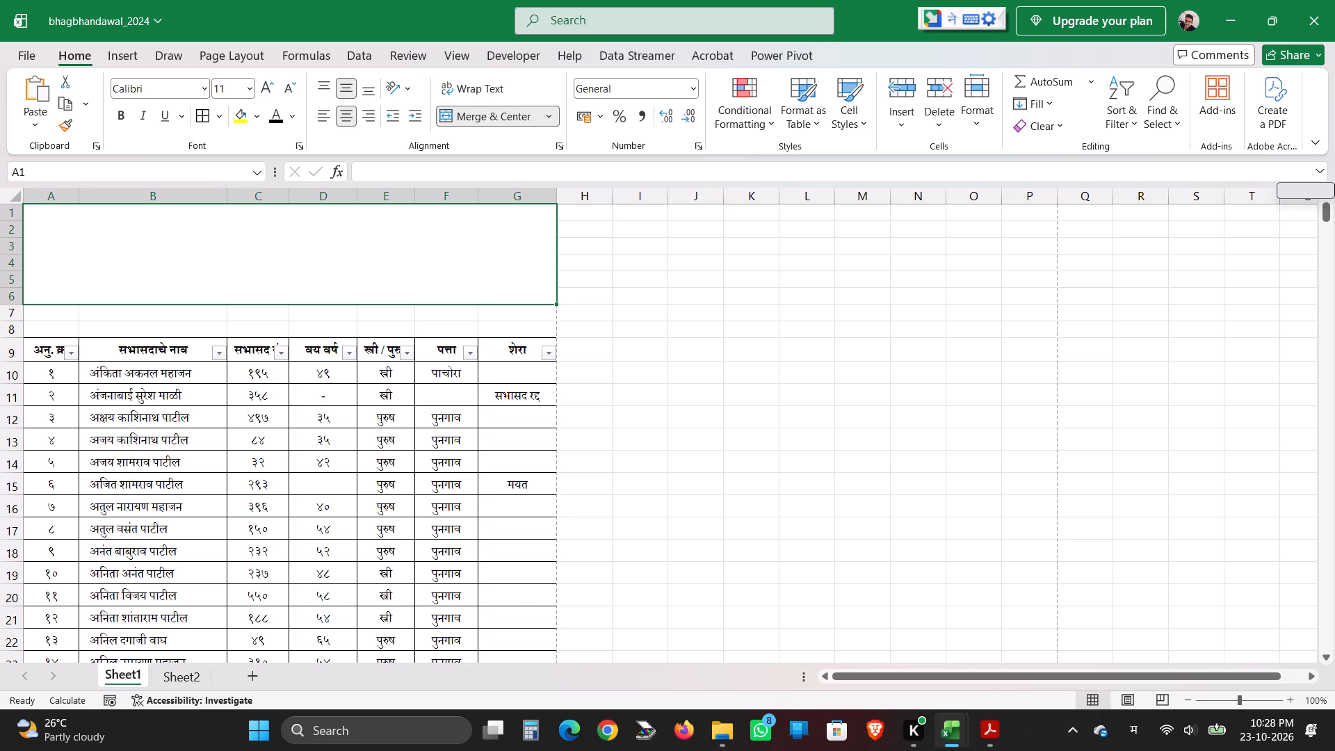
# Begin the society's title in the merged heading cell A1:G6 with श्री समर्थ गोविंद महाराज.
pyautogui.write('sh')
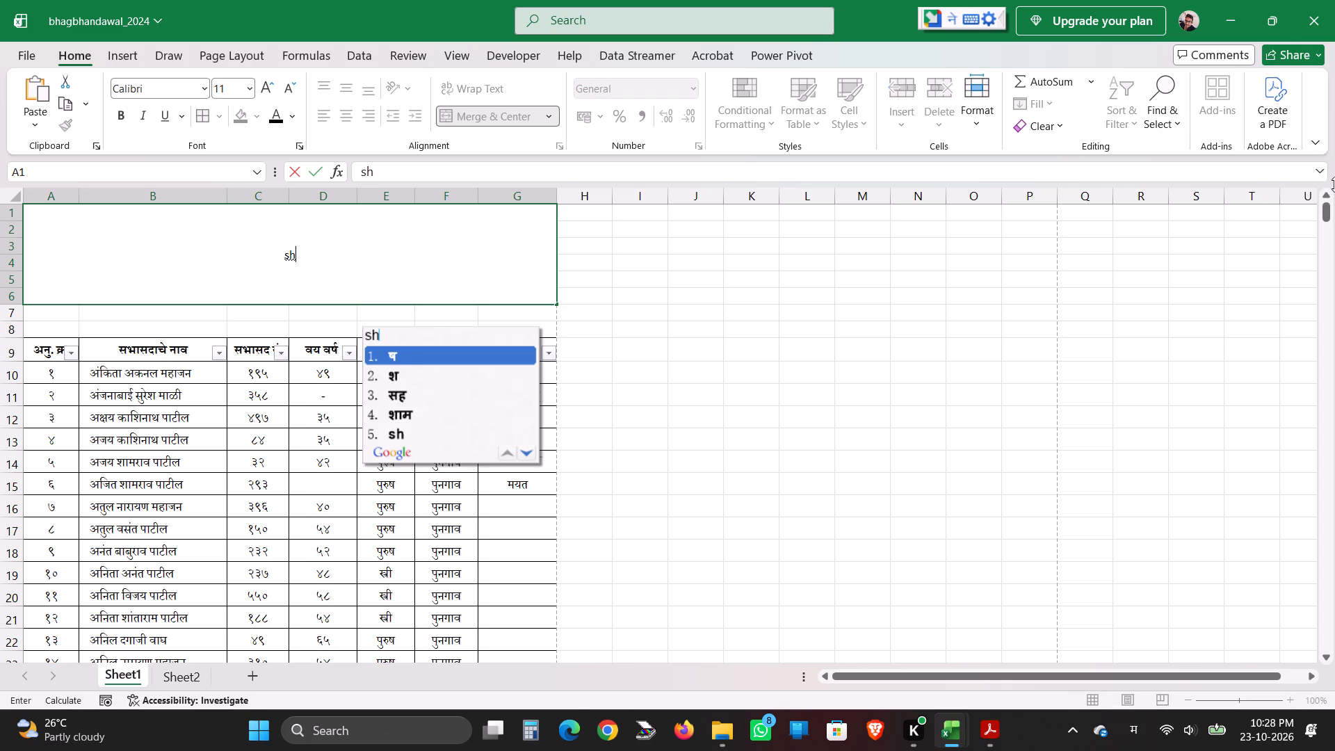
pyautogui.write('ri')
pyautogui.press('space')
pyautogui.press('BackSpace')
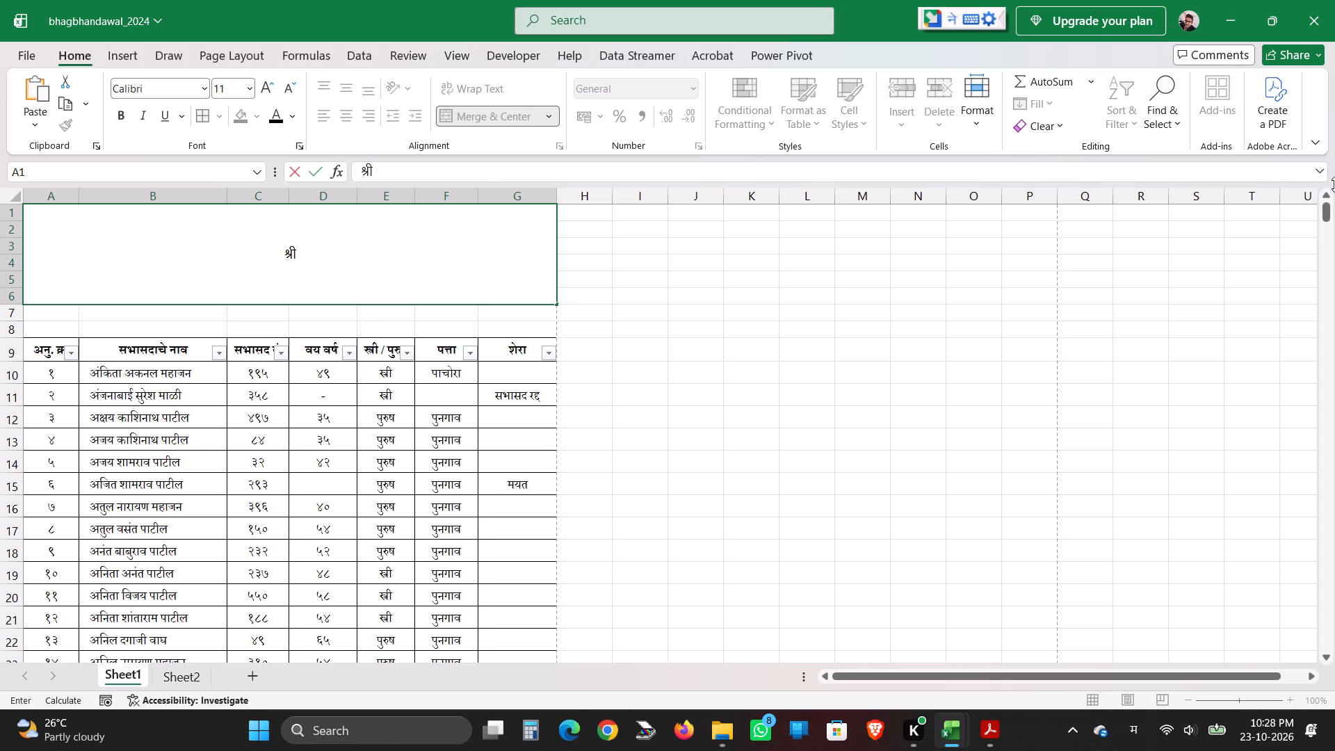
pyautogui.press('space')
pyautogui.write('samarth')
pyautogui.press('space')
pyautogui.write('govind')
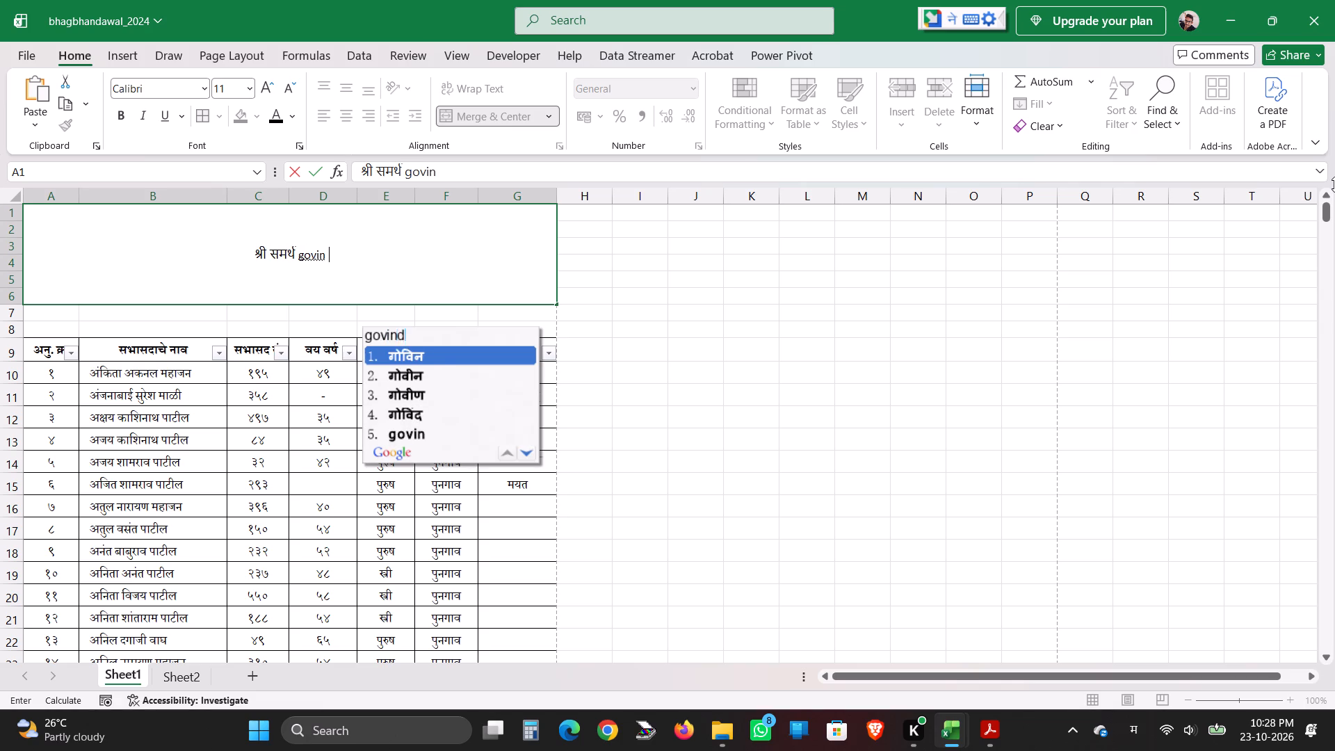
pyautogui.press('space')
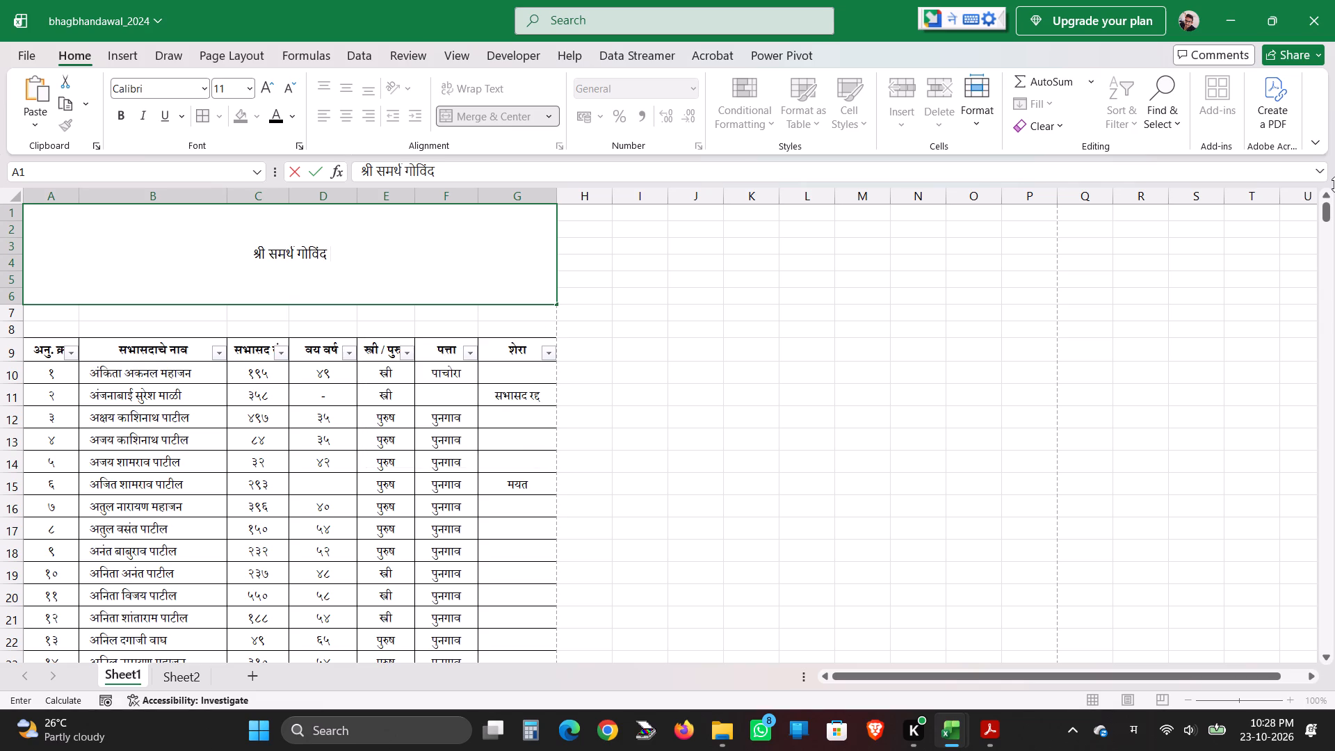
pyautogui.write('maha')
pyautogui.press('e')
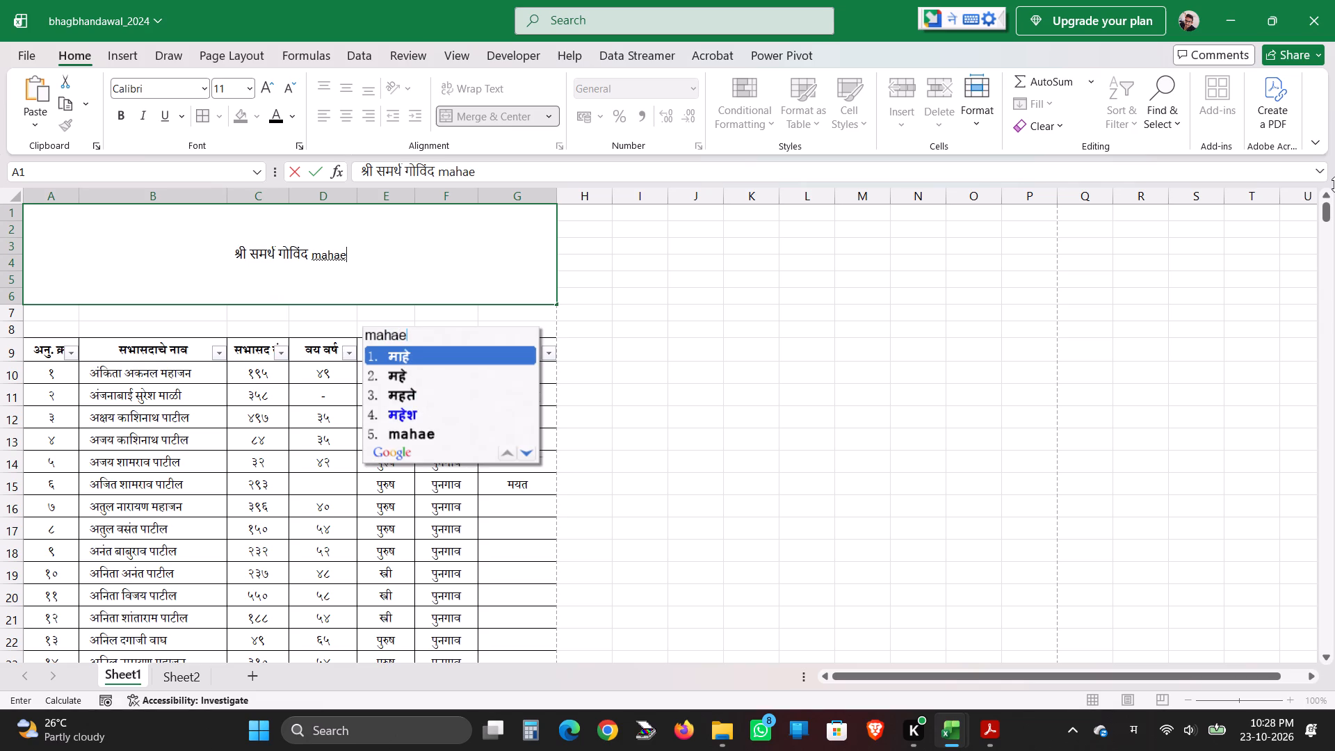
pyautogui.press('BackSpace')
pyautogui.write('ra')
pyautogui.write('j')
pyautogui.press('space')
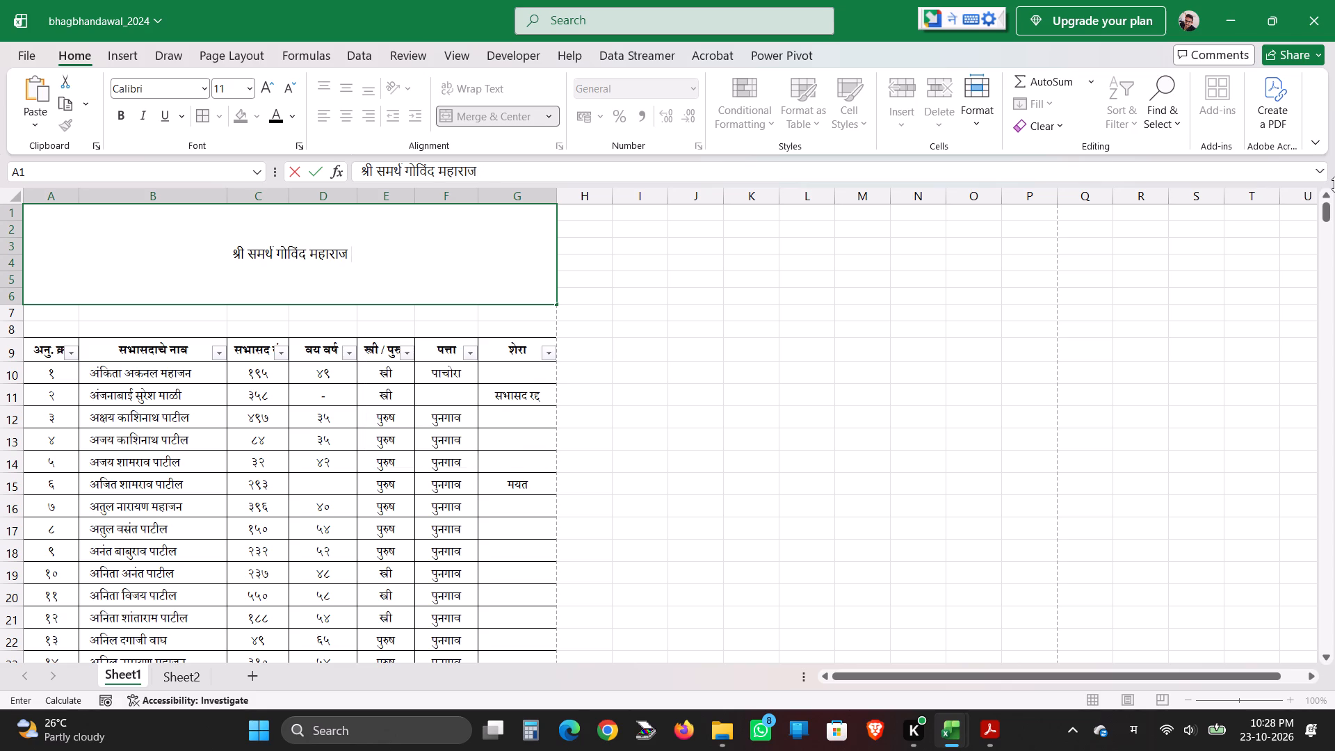
# Continue the society's title in the heading cell with बिगरशेती सह. पत. संस्था मर्या. पुनगाव.
pyautogui.write('bigarsheti')
pyautogui.press('space')
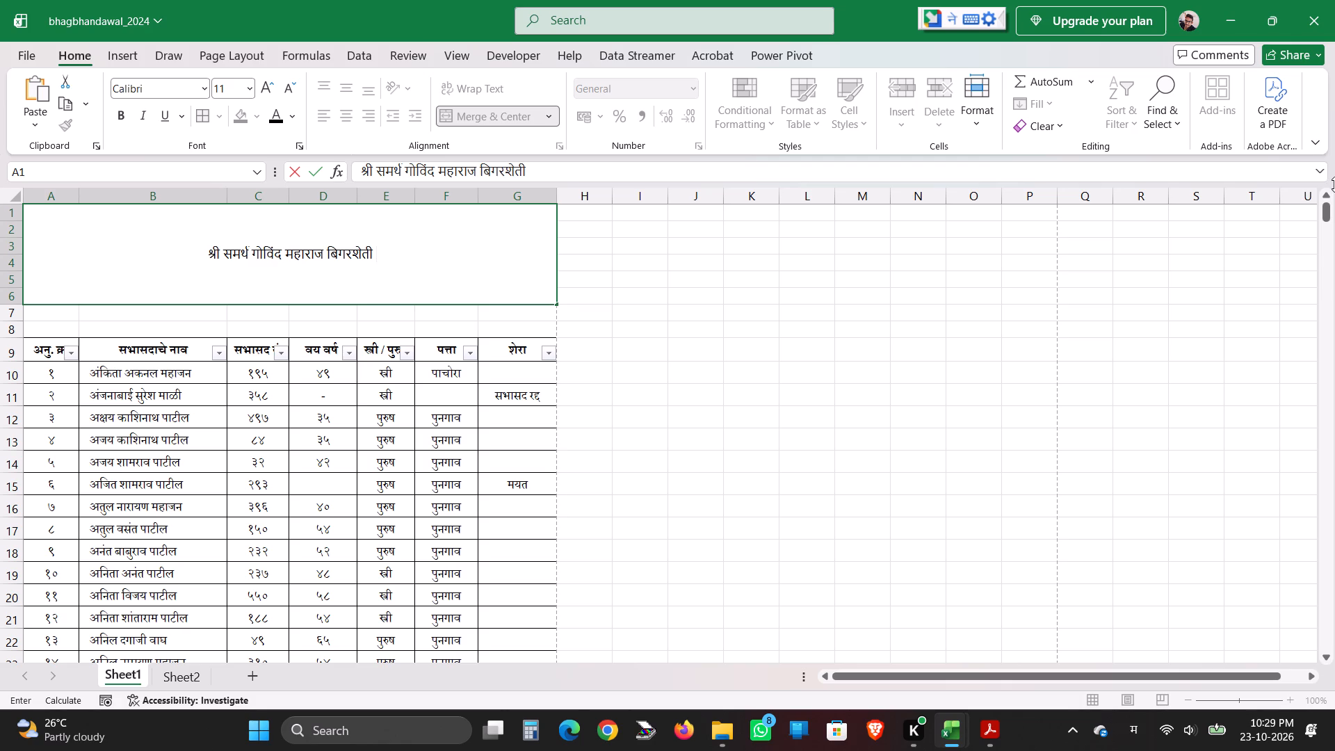
pyautogui.write('sh')
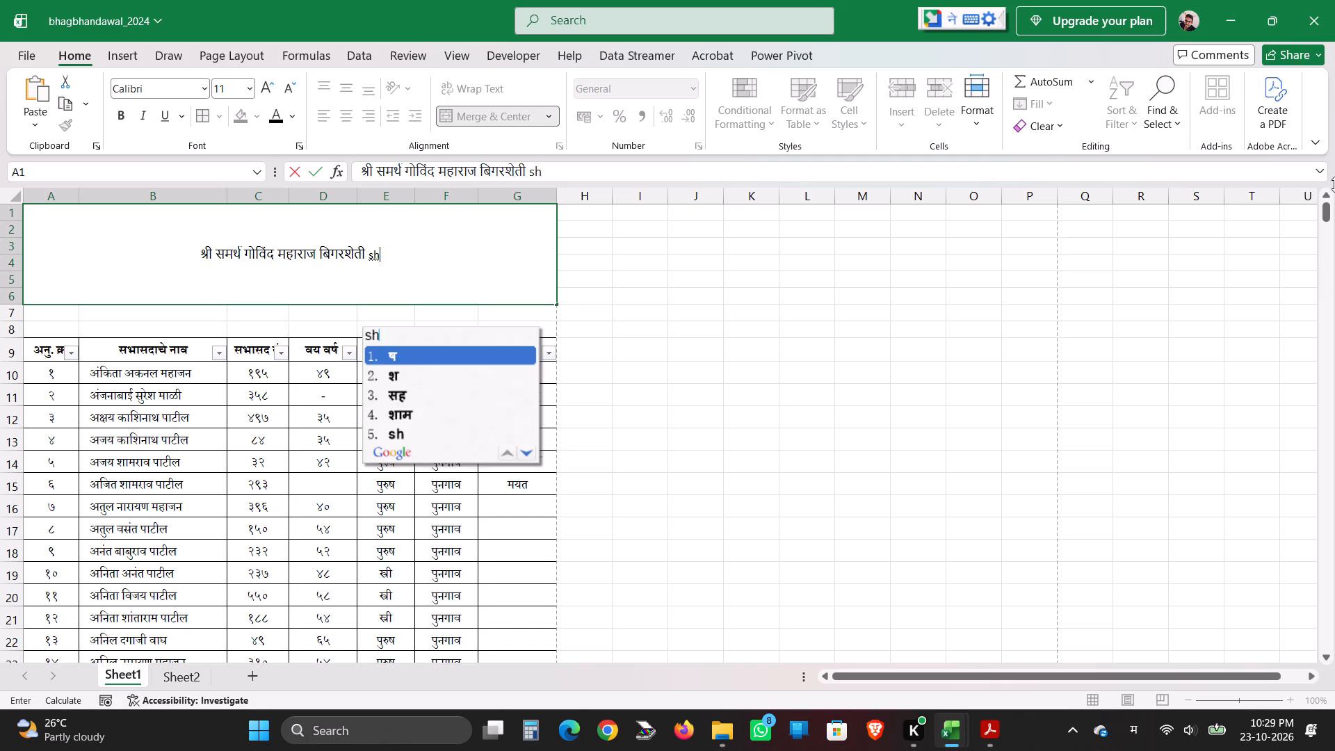
pyautogui.press('BackSpace')
pyautogui.press('a')
pyautogui.press('h')
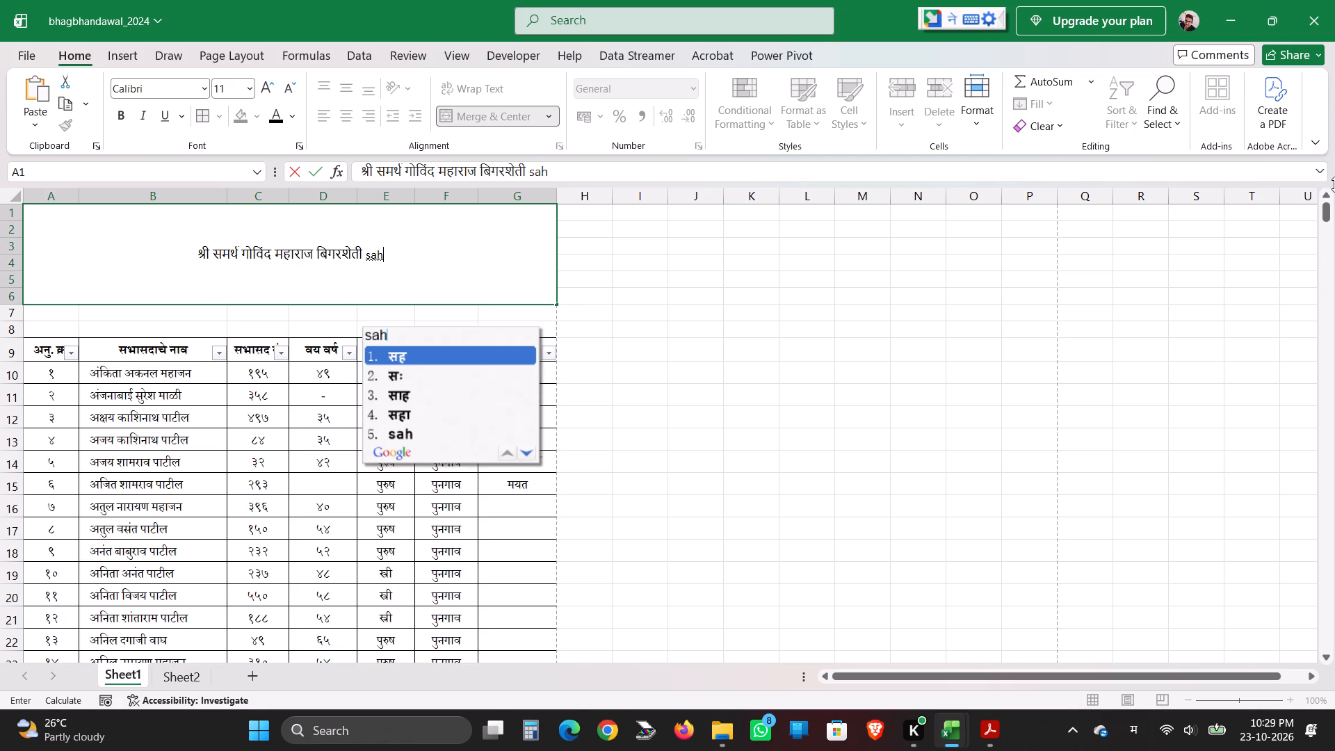
pyautogui.write('.')
pyautogui.press('space')
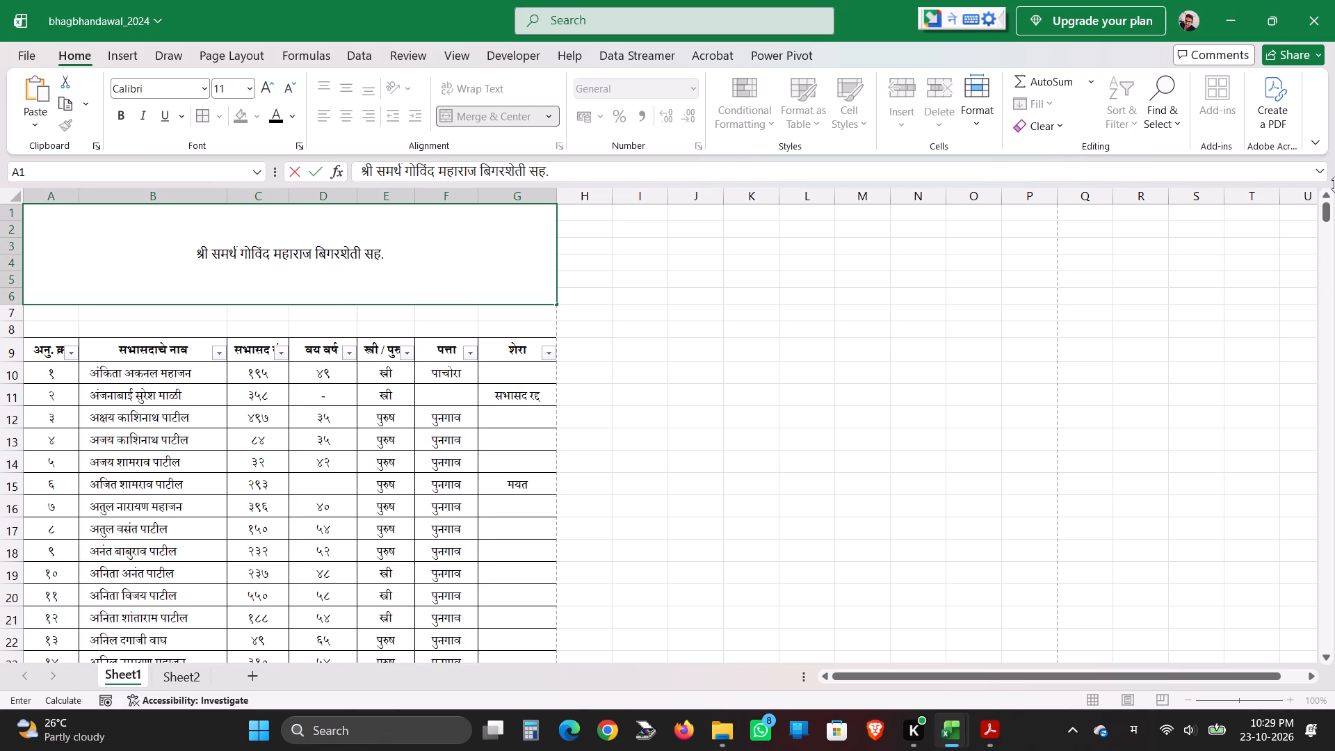
pyautogui.write('pt.')
pyautogui.press('space')
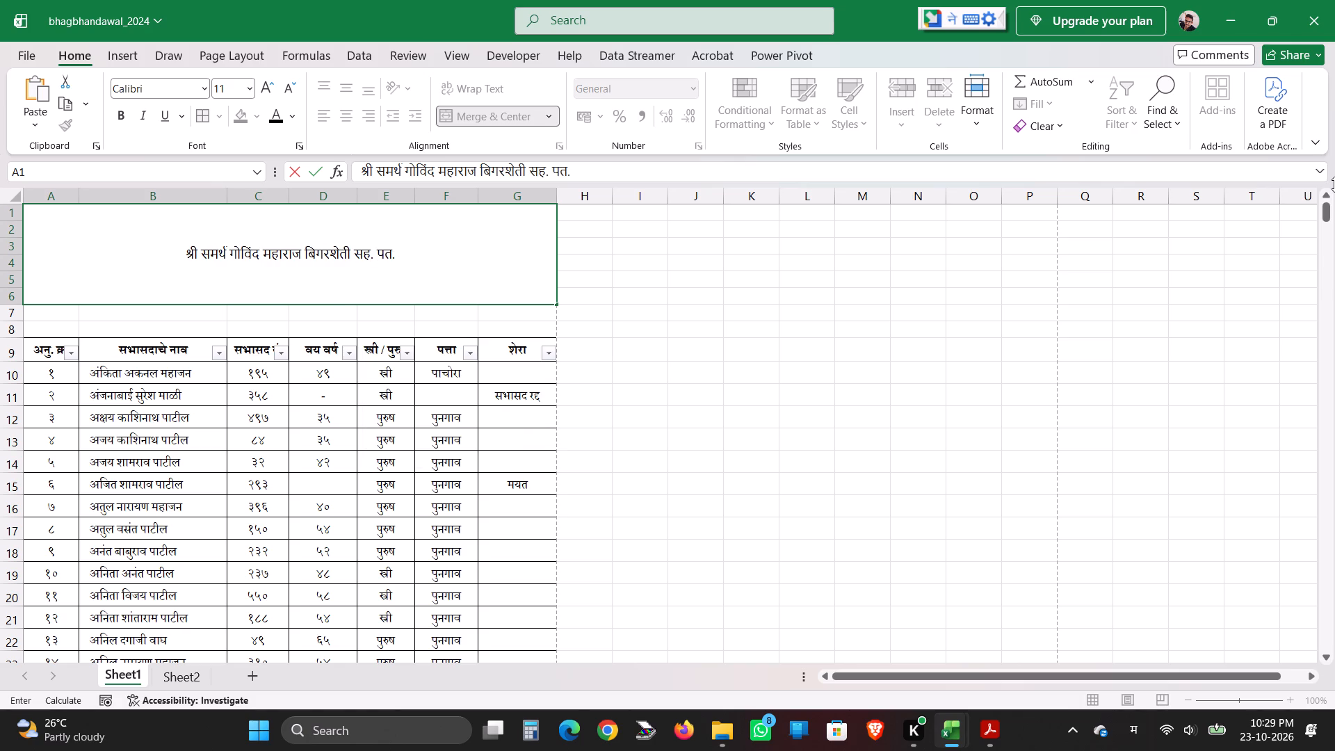
pyautogui.write('sanstha')
pyautogui.press('space')
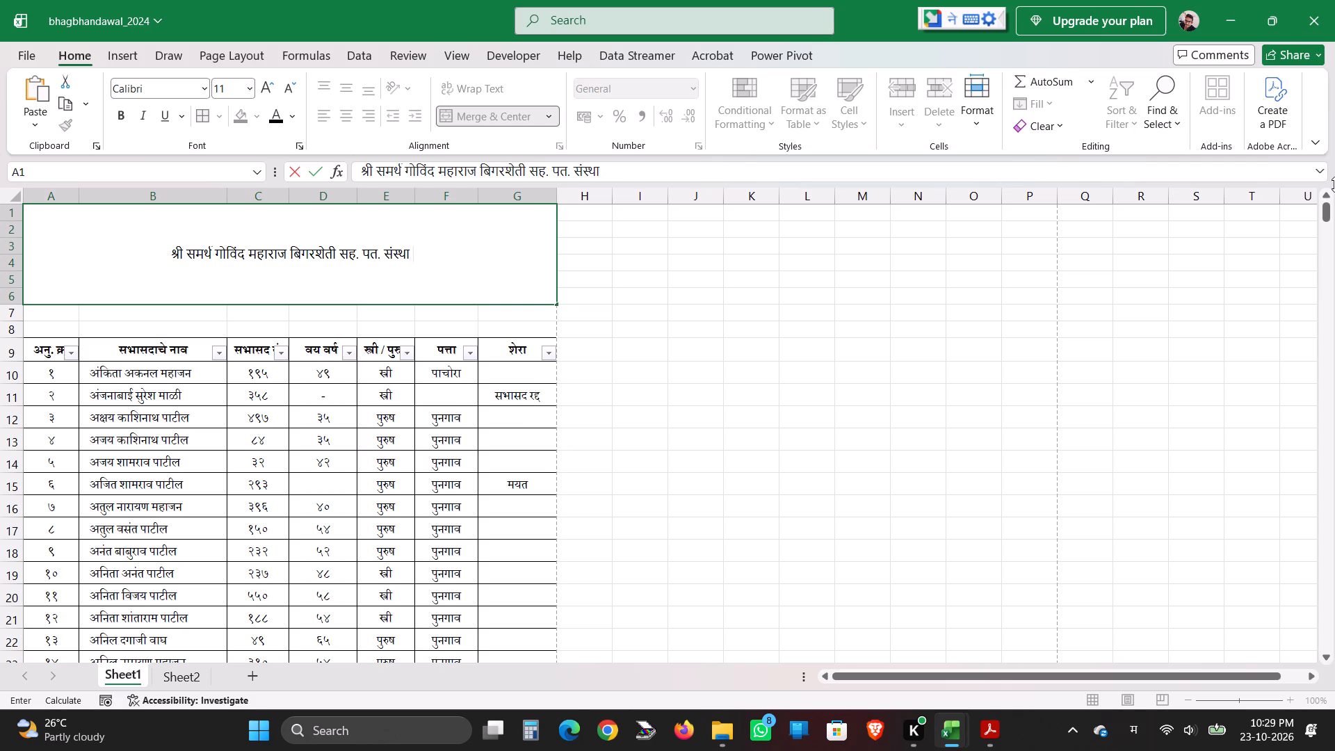
pyautogui.write('marya')
pyautogui.write('. pungav')
pyautogui.press('space')
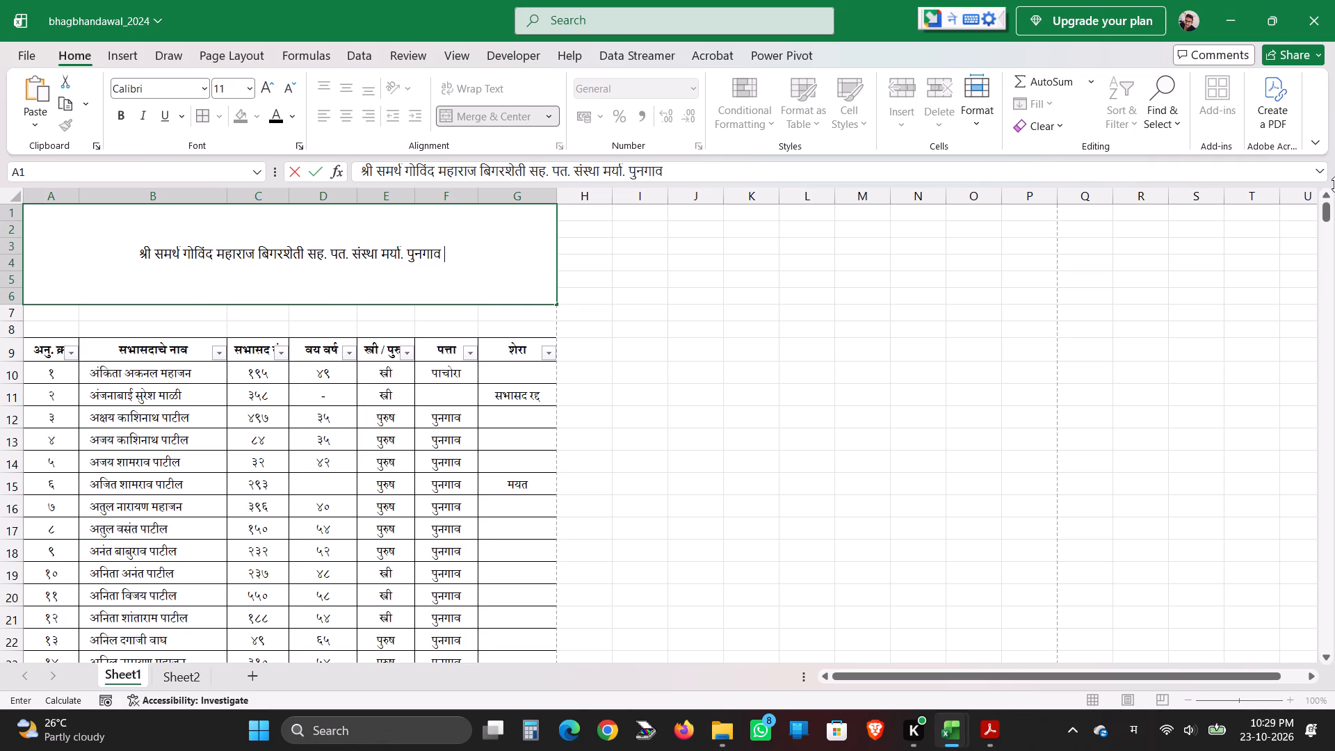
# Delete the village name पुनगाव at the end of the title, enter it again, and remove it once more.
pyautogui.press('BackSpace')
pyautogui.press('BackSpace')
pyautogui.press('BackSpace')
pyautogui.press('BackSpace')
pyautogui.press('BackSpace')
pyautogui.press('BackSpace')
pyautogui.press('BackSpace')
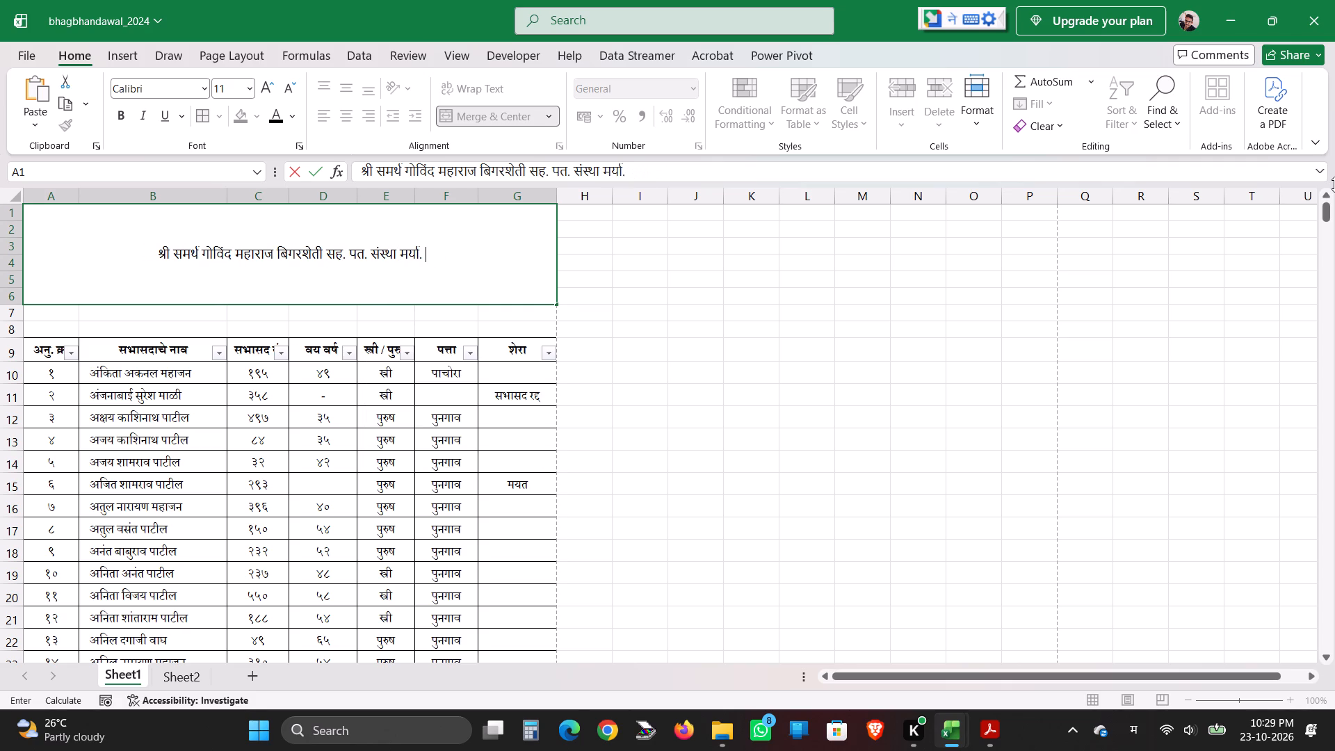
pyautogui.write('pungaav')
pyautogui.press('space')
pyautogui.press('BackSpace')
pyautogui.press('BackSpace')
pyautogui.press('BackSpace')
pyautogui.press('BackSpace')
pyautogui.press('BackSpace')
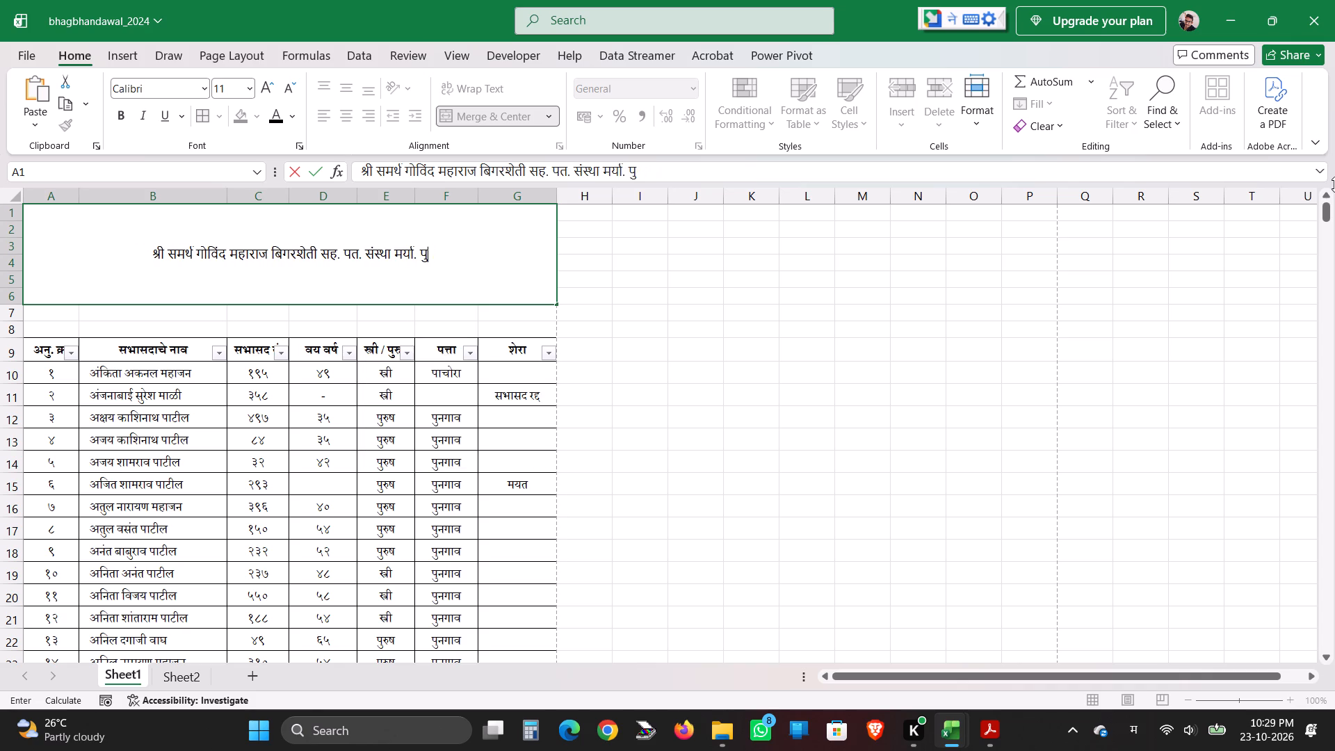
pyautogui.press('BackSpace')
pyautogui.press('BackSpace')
# Enter the village name as pungaav after मर्या. in the heading cell's title for transliteration.
pyautogui.write('pungav')
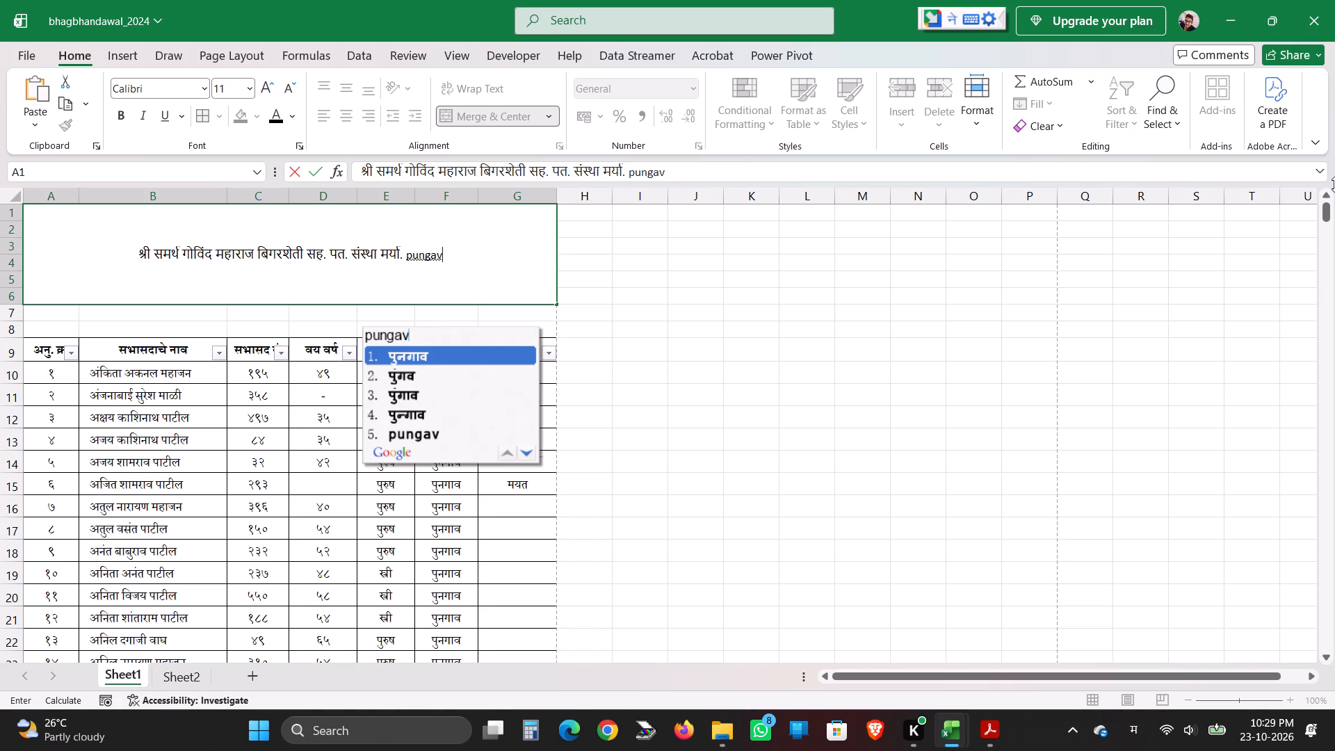
pyautogui.press('BackSpace')
pyautogui.press('a')
pyautogui.press('v')
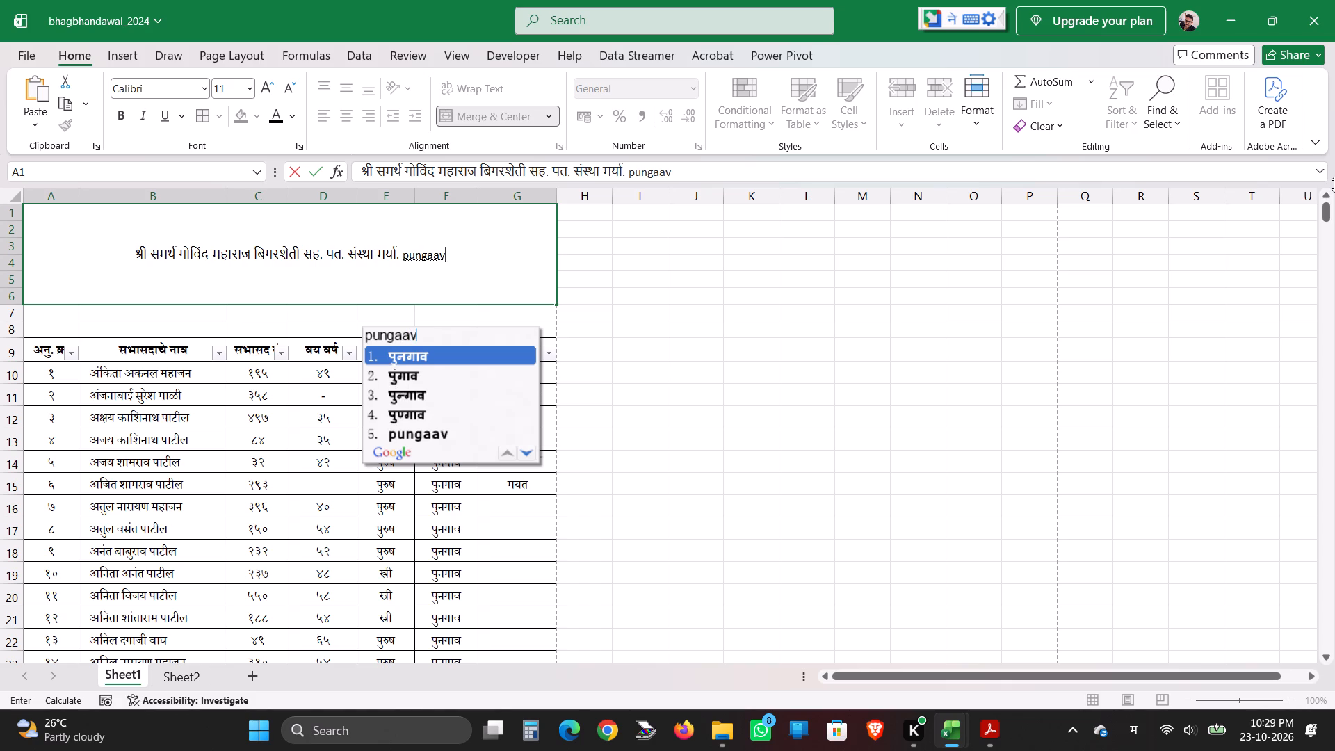
# Look through the suggested Marathi spellings for pungaav.
pyautogui.press('Down')
pyautogui.press('Down')
pyautogui.press('Down')
pyautogui.press('Down')
pyautogui.press('Down')
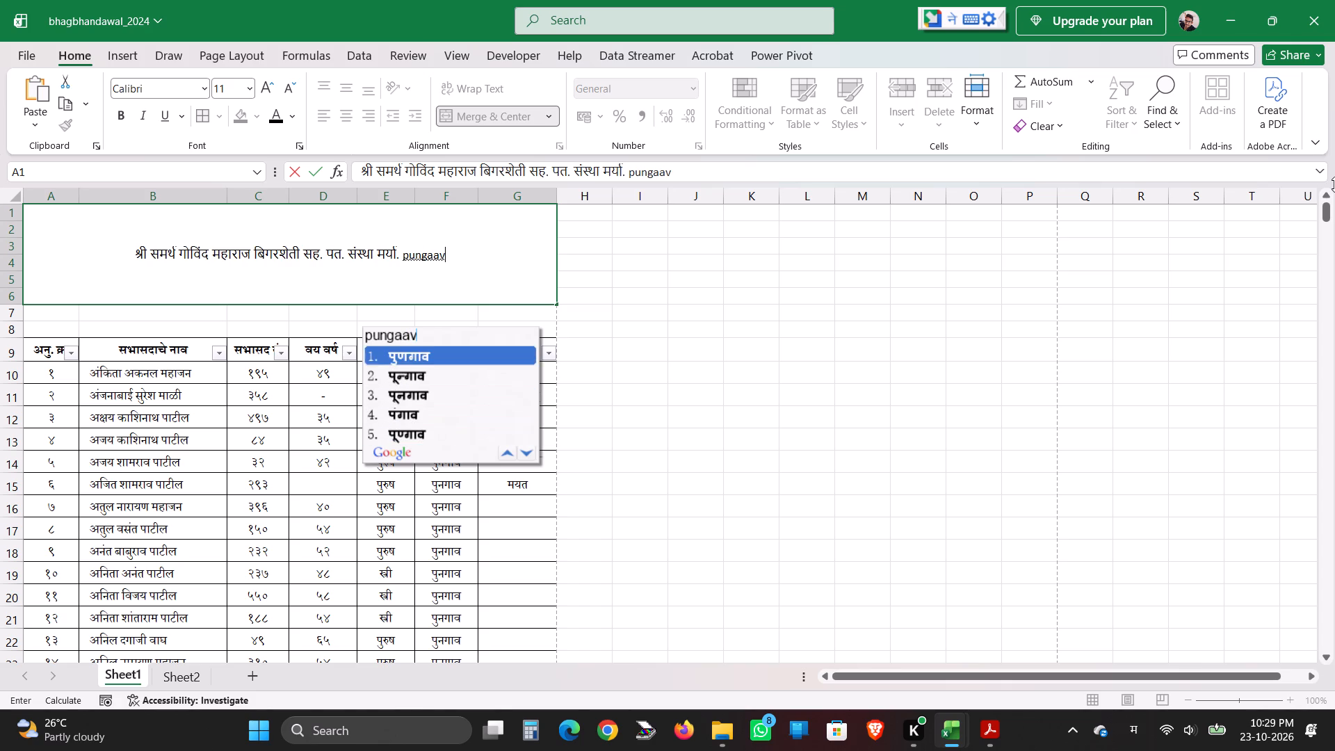
pyautogui.press('Down')
pyautogui.press('Down')
pyautogui.press('Down')
pyautogui.press('Down')
pyautogui.press('Up')
pyautogui.press('Up')
pyautogui.press('Up')
pyautogui.press('Up')
pyautogui.press('Up')
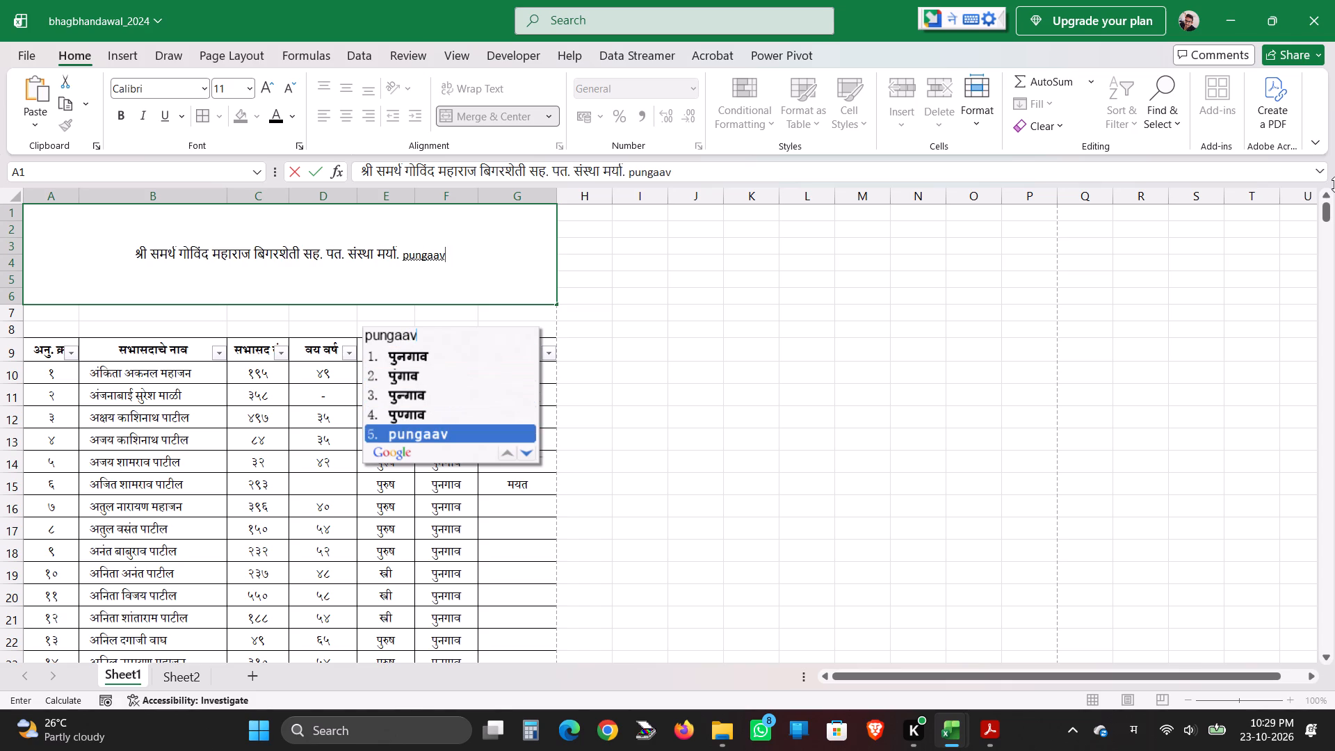
pyautogui.press('Up')
pyautogui.press('Up')
pyautogui.press('Up')
pyautogui.press('Up')
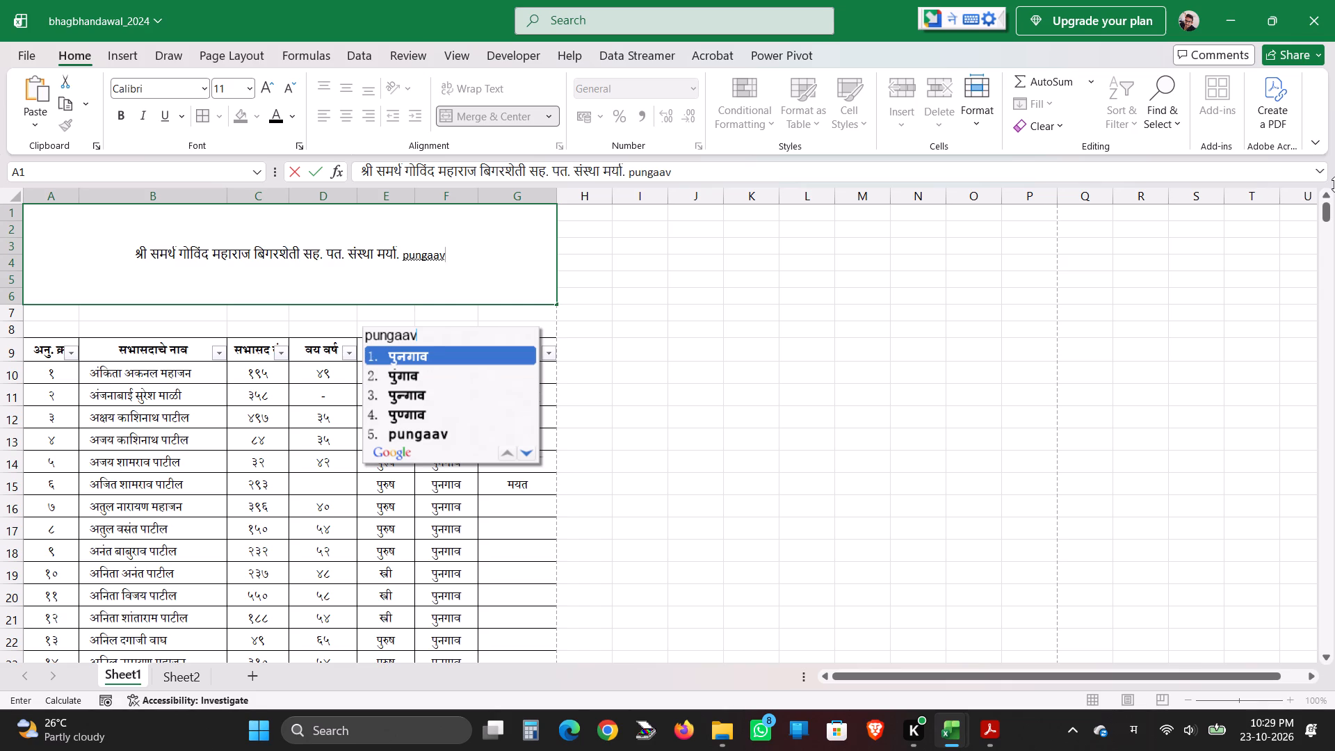
# Rework the village name at the end of the title into पुनगांव, composing पुन and गांव separately.
pyautogui.press('BackSpace')
pyautogui.press('BackSpace')
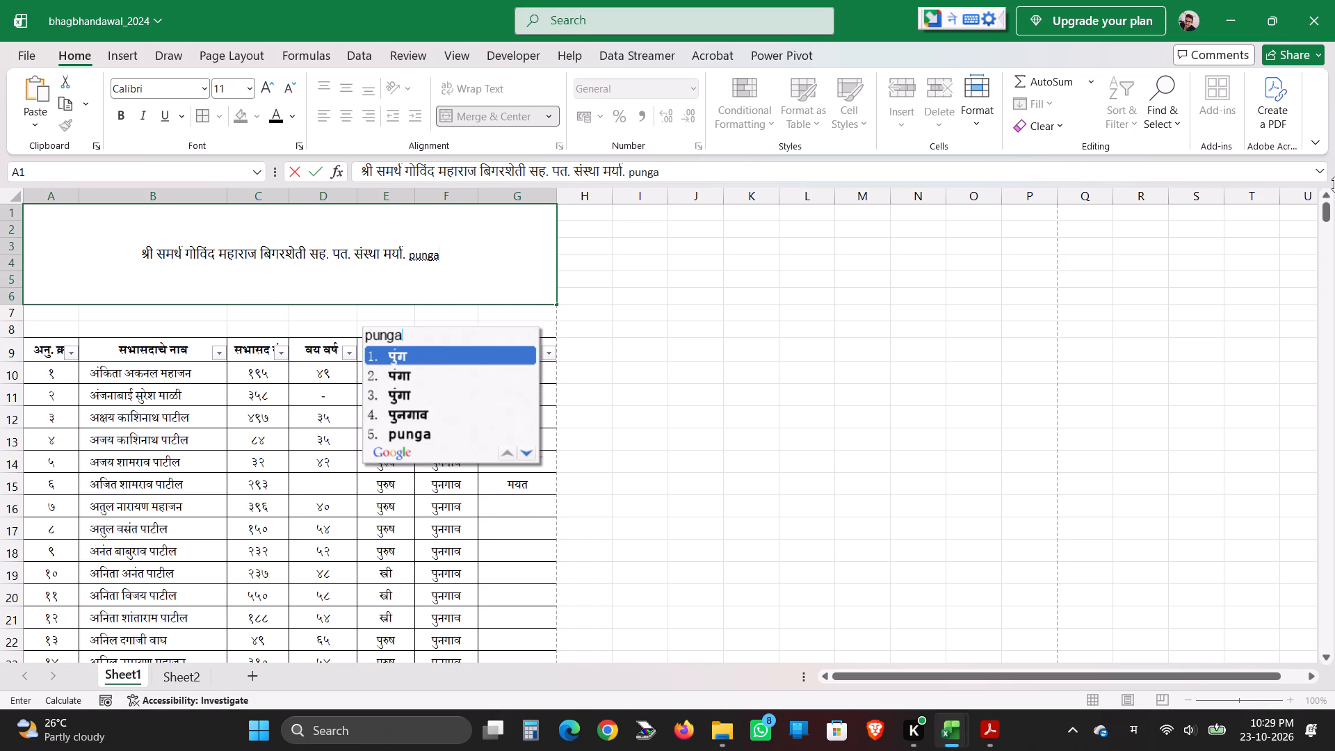
pyautogui.press('BackSpace')
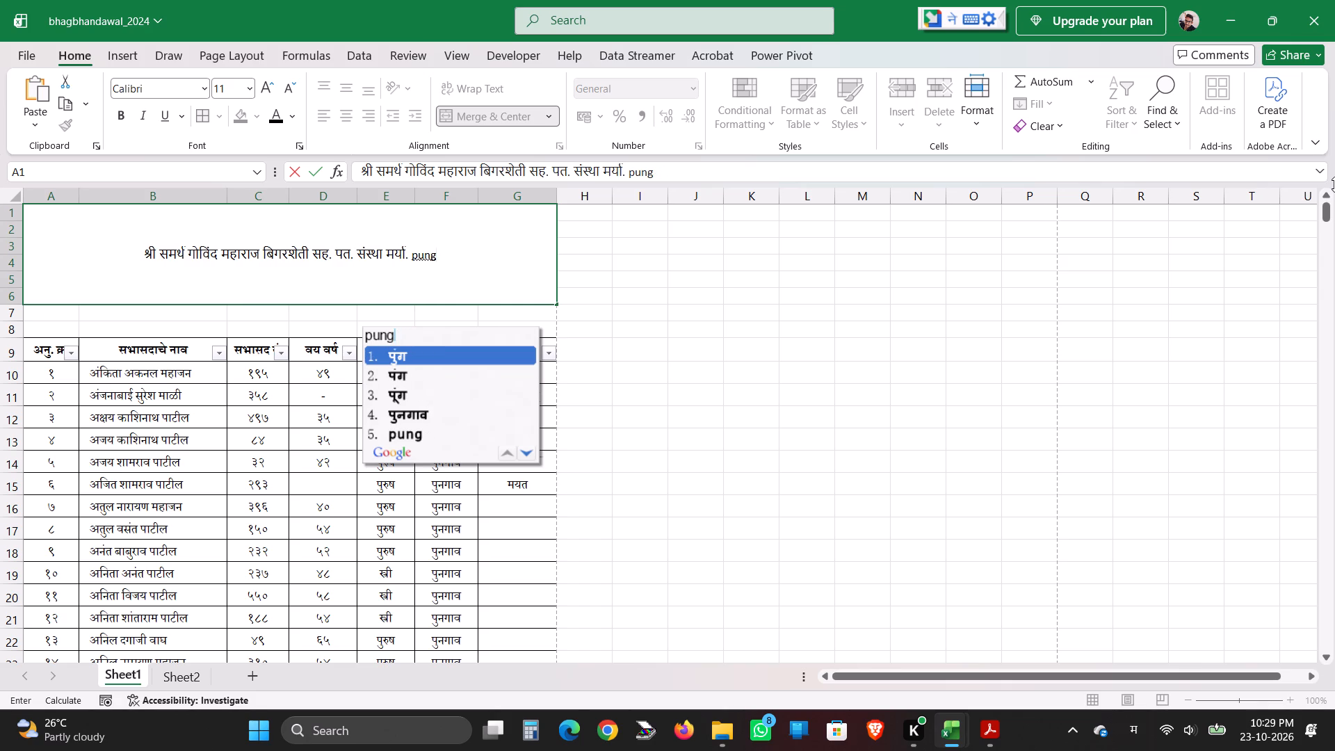
pyautogui.press('BackSpace')
pyautogui.press('space')
pyautogui.press('BackSpace')
pyautogui.write('gaav')
pyautogui.press('Return')
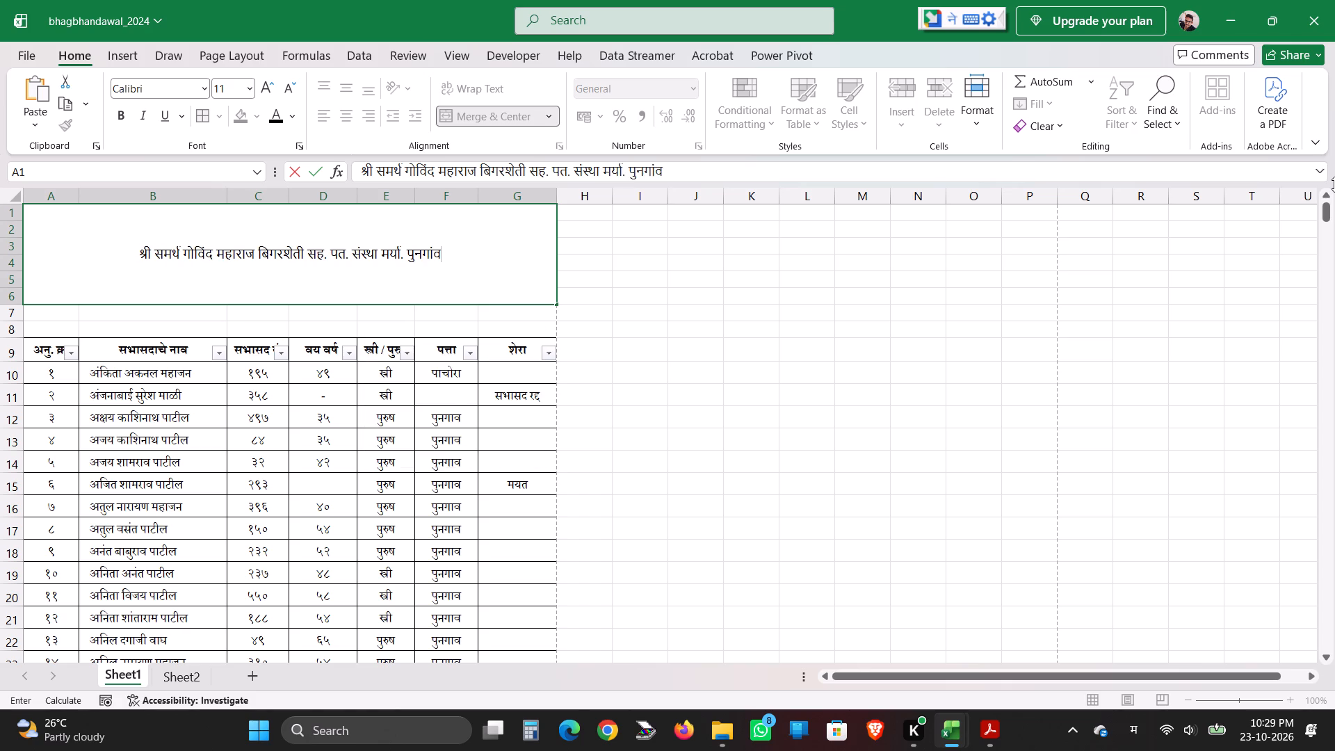
# Continue the title after the village name with ता. पाचोरा, जि. जळगाव.
pyautogui.press('space')
pyautogui.write('taa')
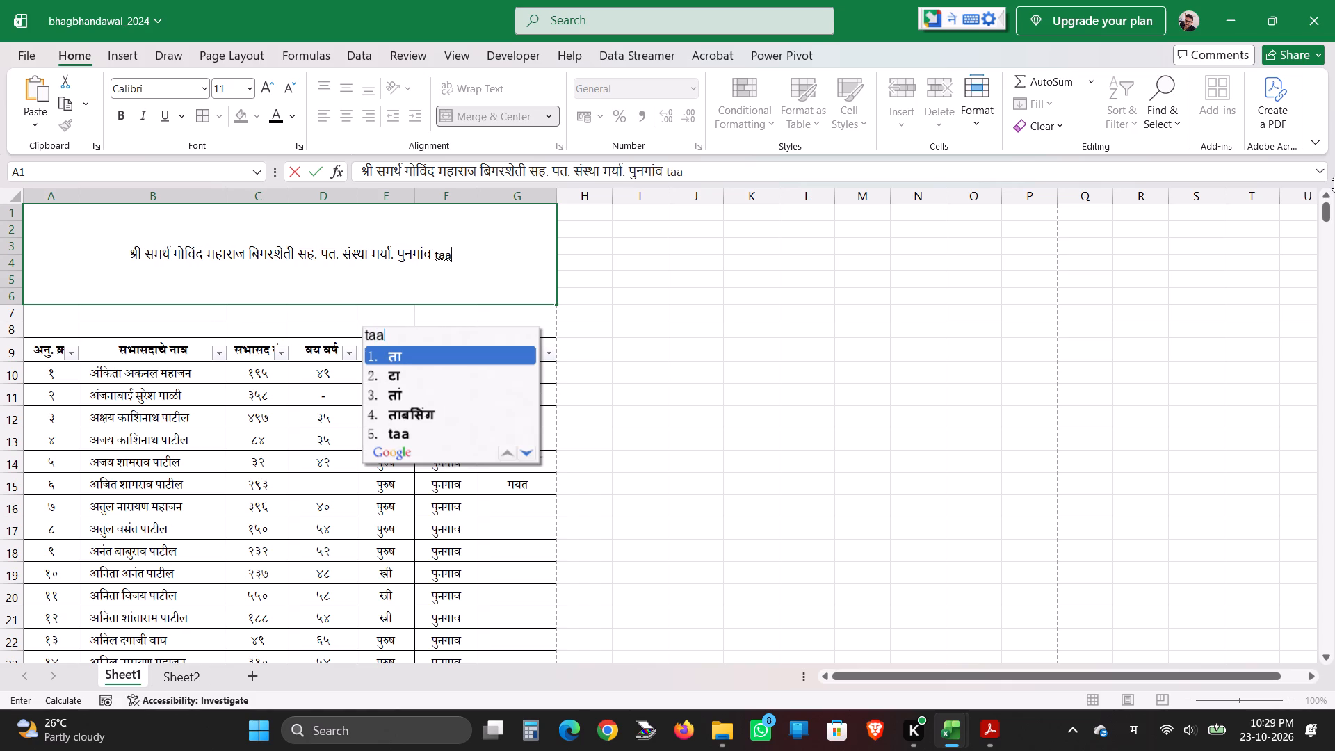
pyautogui.write('. pachora')
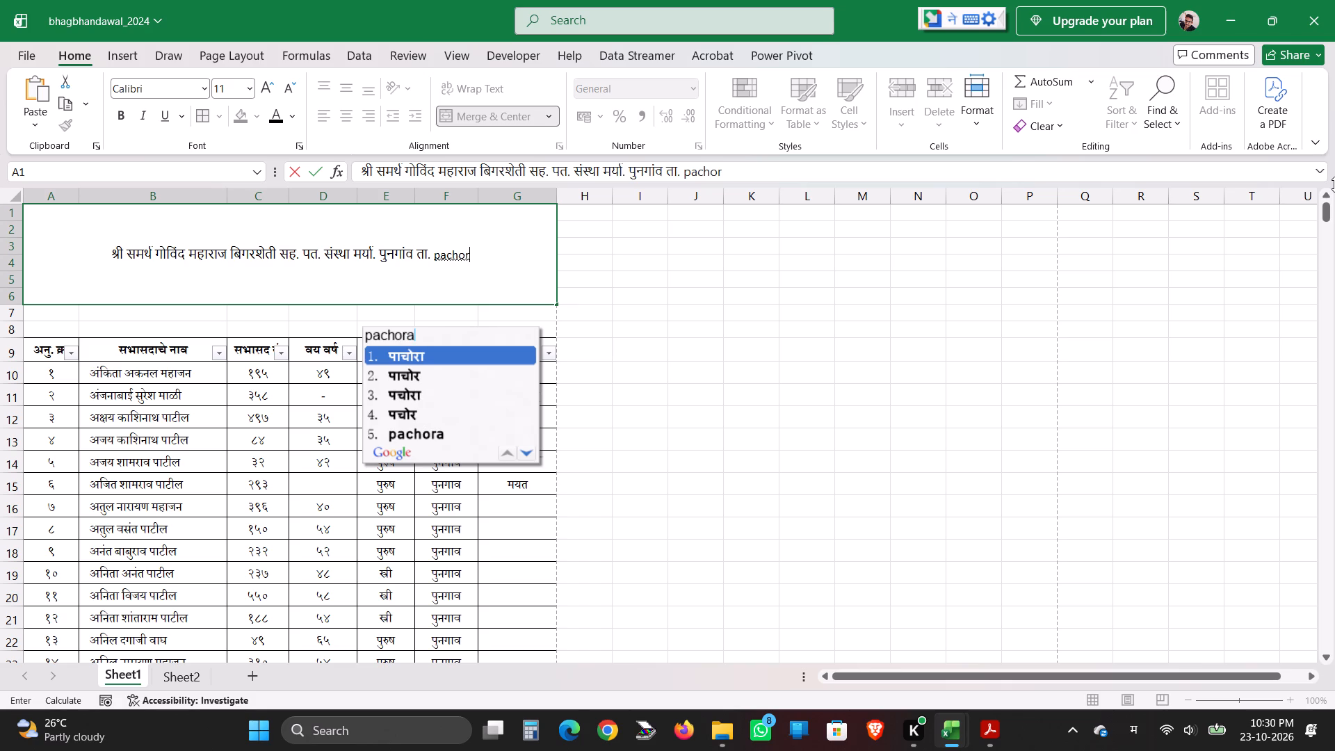
pyautogui.write(',')
pyautogui.press('space')
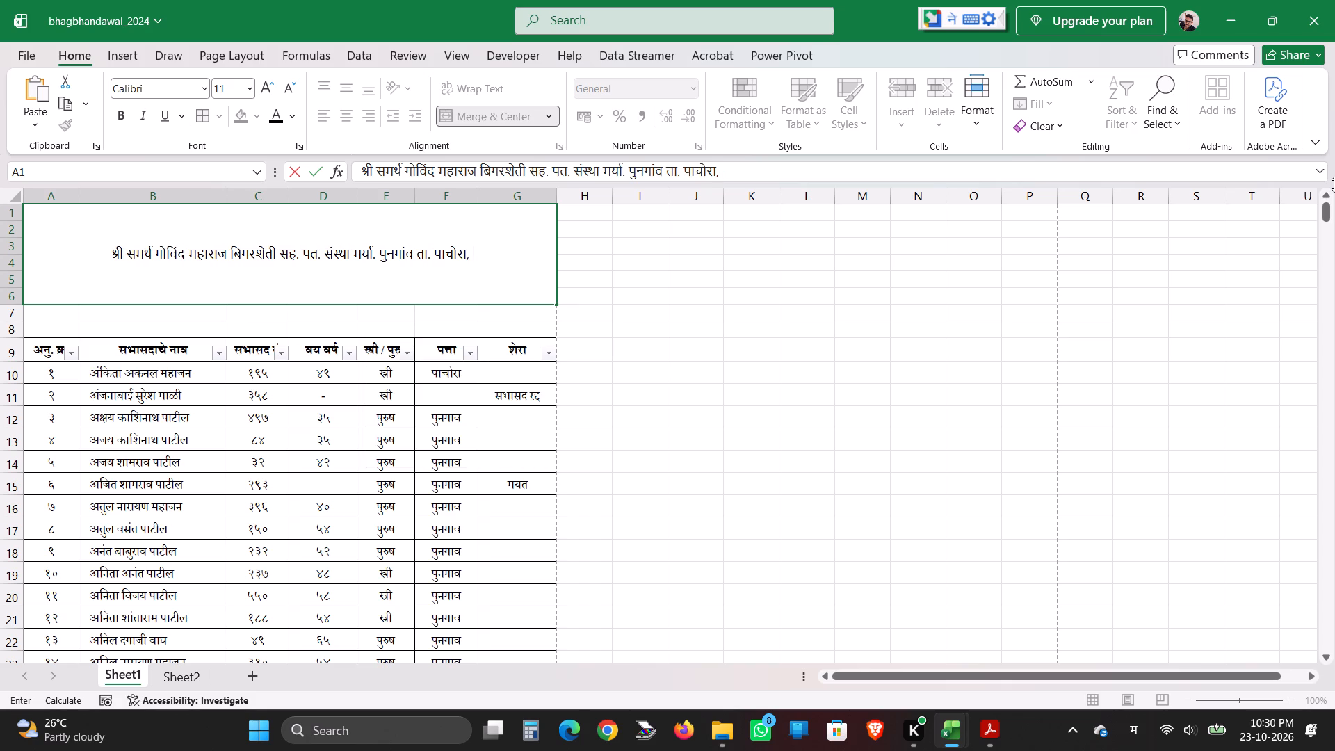
pyautogui.write('ji')
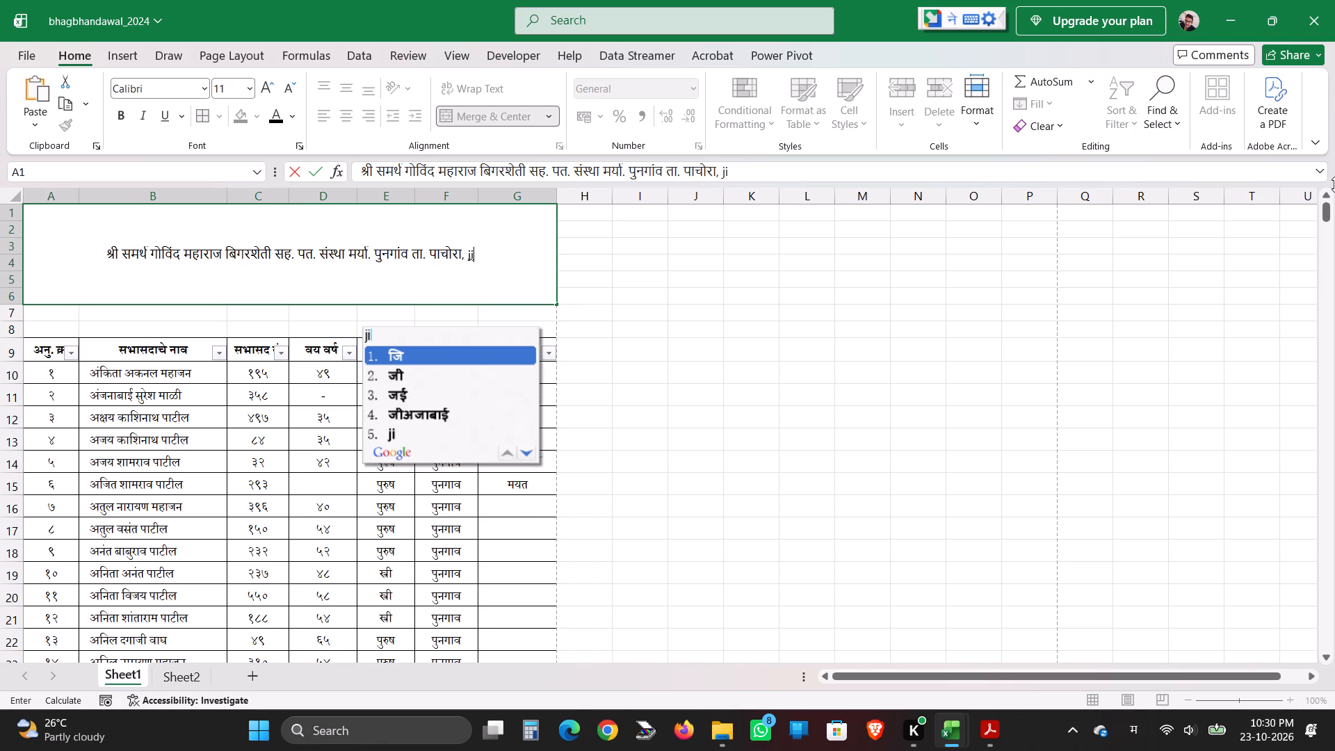
pyautogui.write('. jalgav')
pyautogui.press('space')
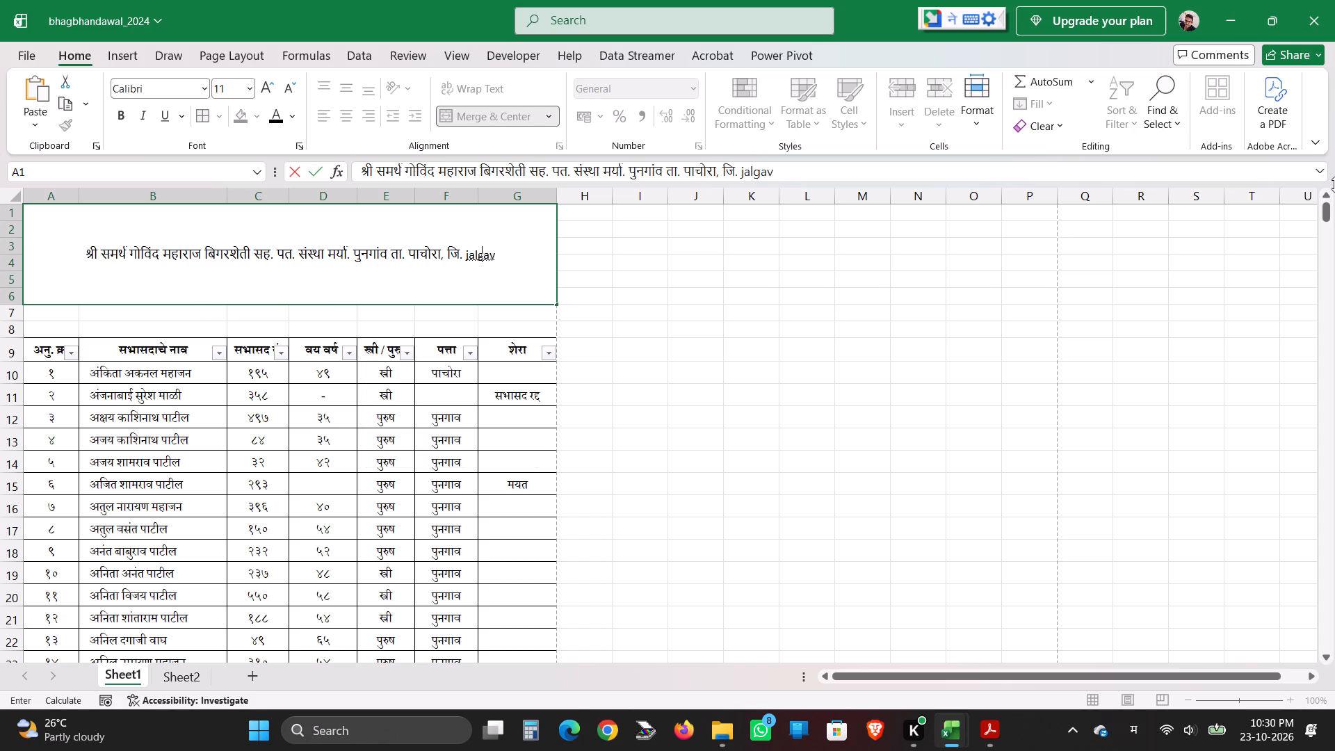
# Insert a comma and a space between पुनगांव and ता. in the title.
pyautogui.click(385, 255)
pyautogui.press('BackSpace')
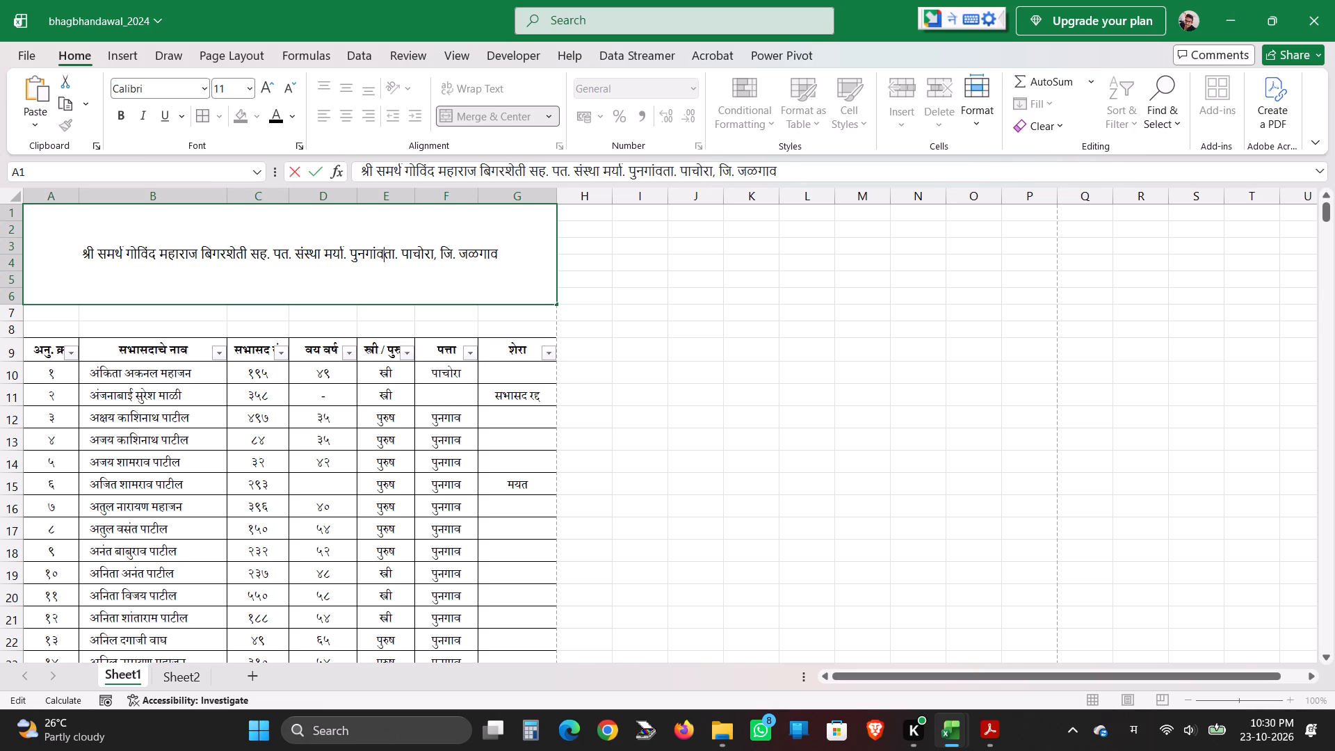
pyautogui.write(',')
pyautogui.press('space')
# Start a second line at the end of the heading cell's text with व्यवस्थापक समिती निवडणूक.
pyautogui.click(505, 254)
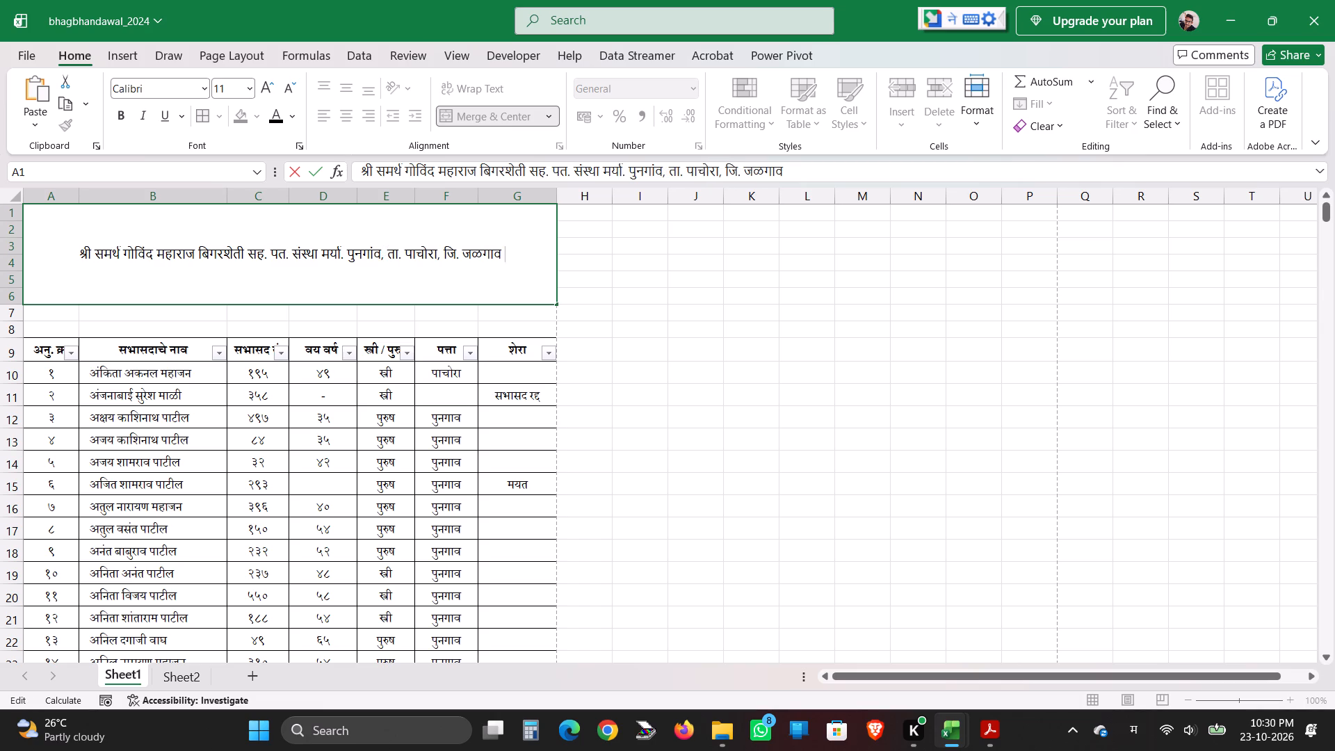
pyautogui.hotkey('alt', 'Return')
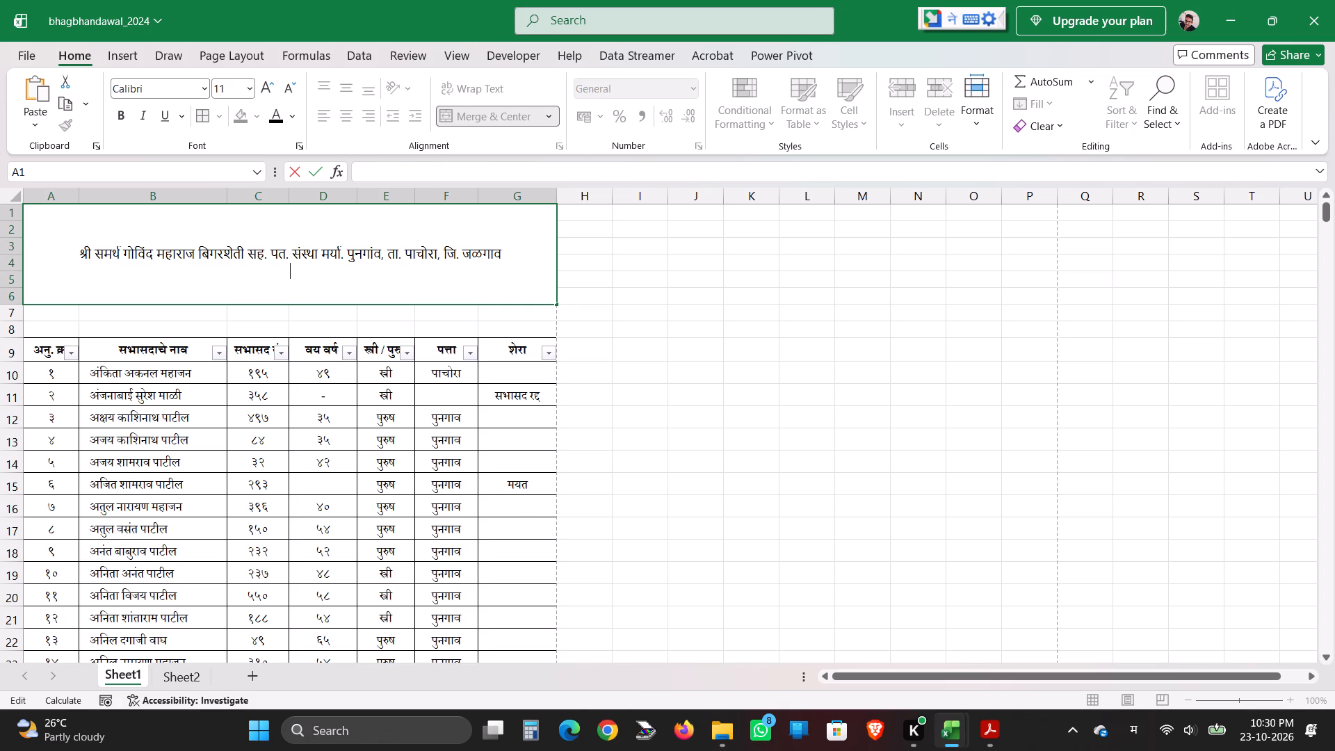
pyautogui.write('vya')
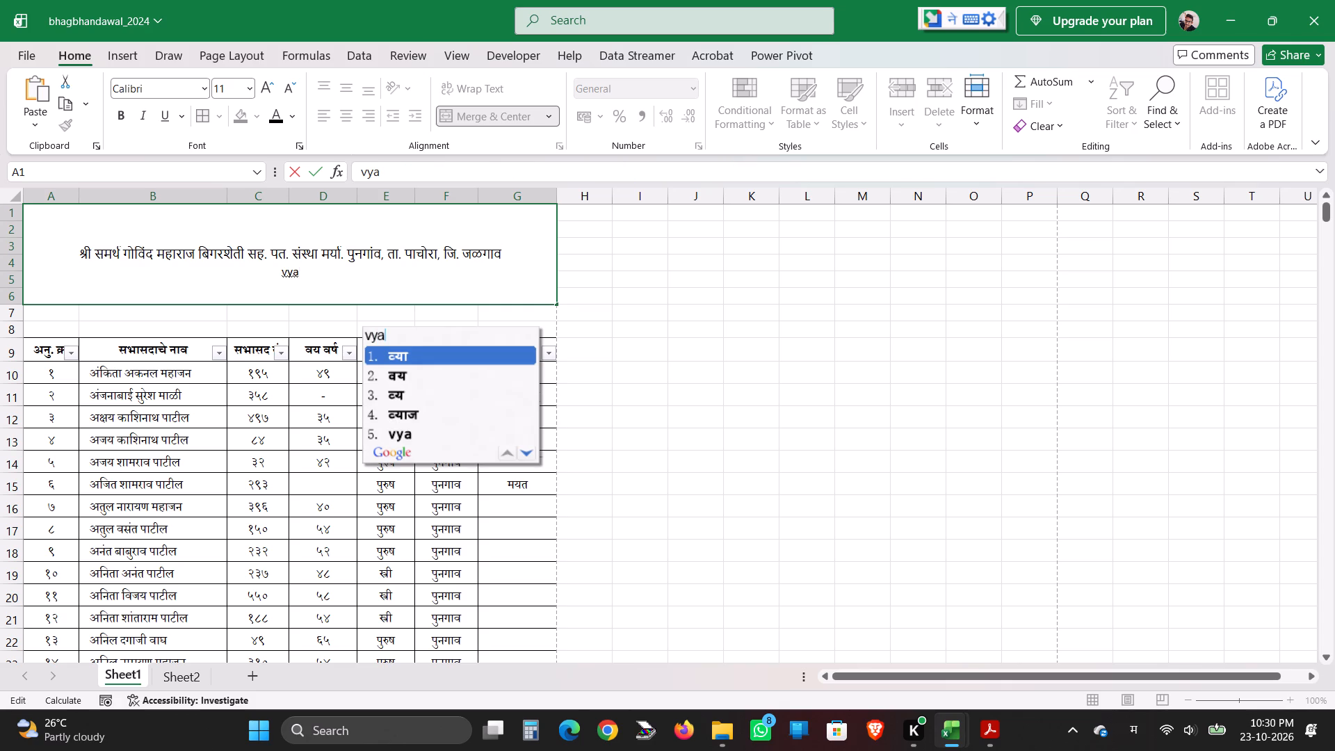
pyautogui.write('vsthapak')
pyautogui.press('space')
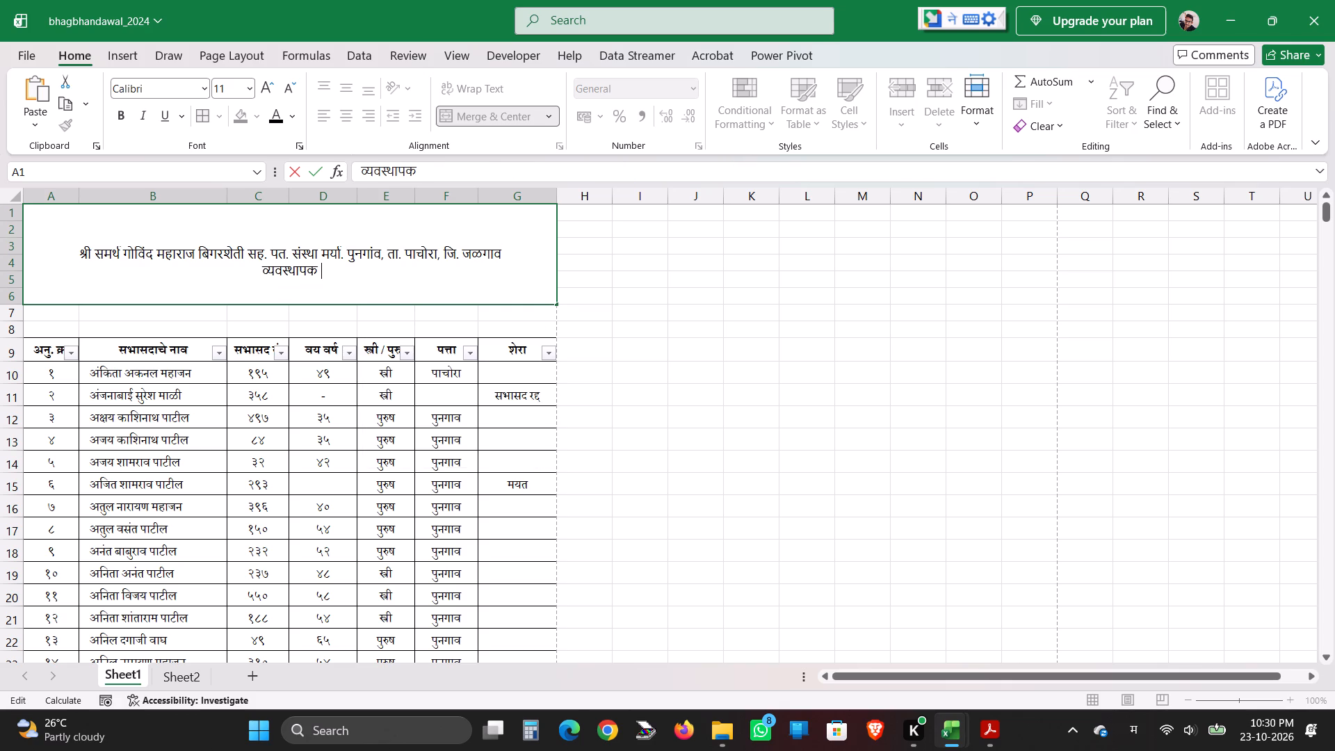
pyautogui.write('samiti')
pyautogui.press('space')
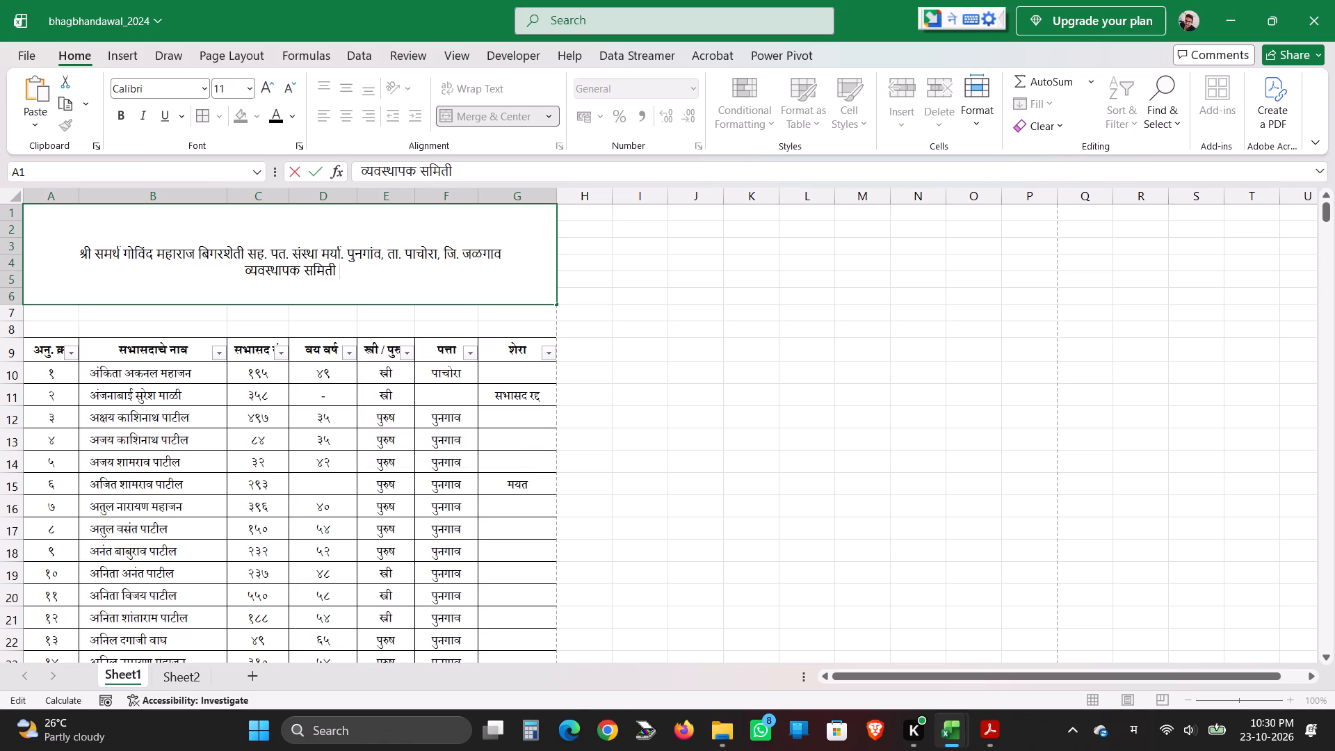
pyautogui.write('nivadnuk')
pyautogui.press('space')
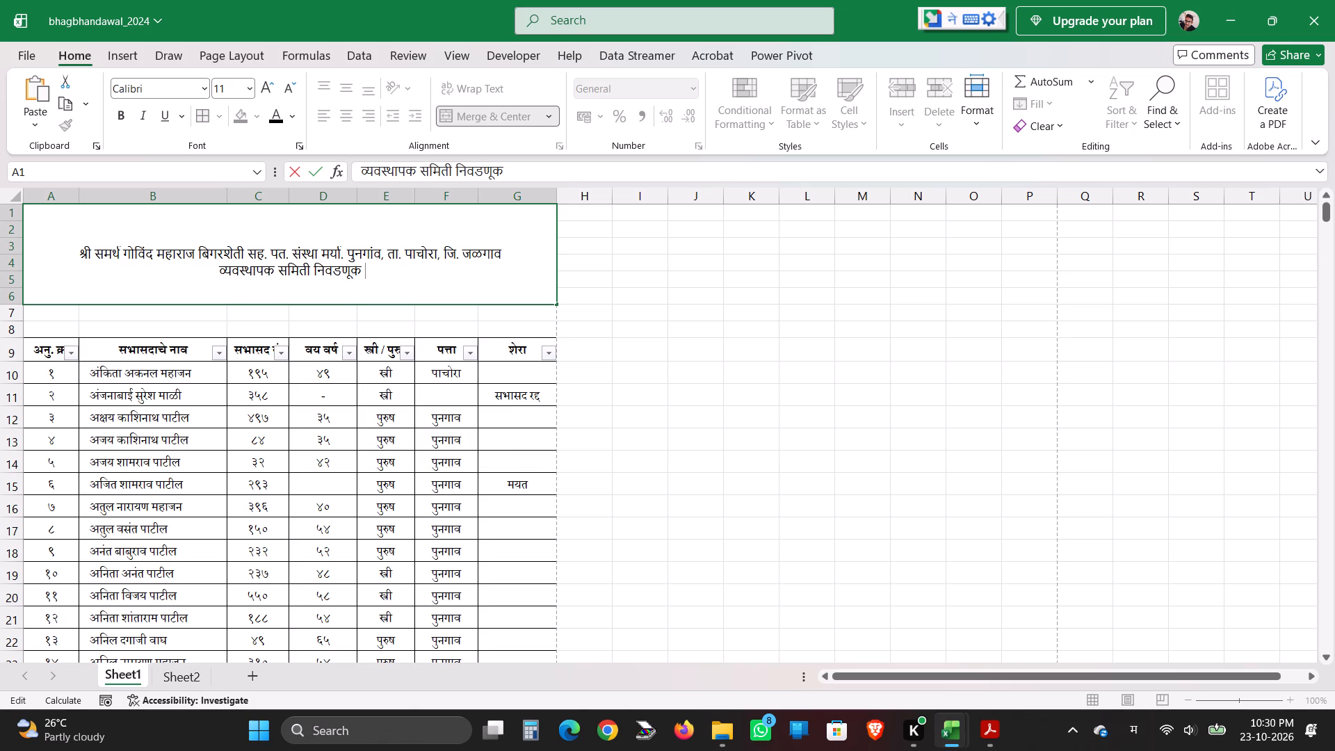
# Complete the second heading line with the period सन २०२६-२०२७ ते २०३१-२०३२.
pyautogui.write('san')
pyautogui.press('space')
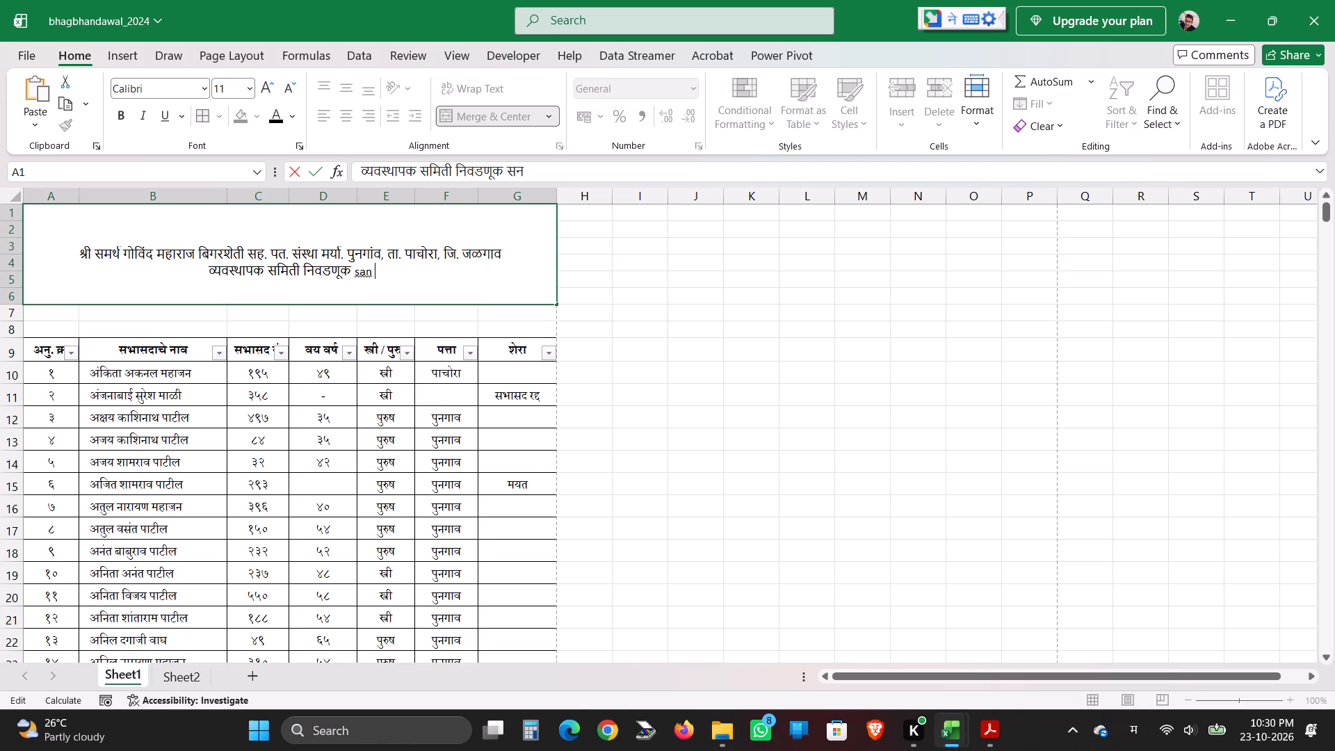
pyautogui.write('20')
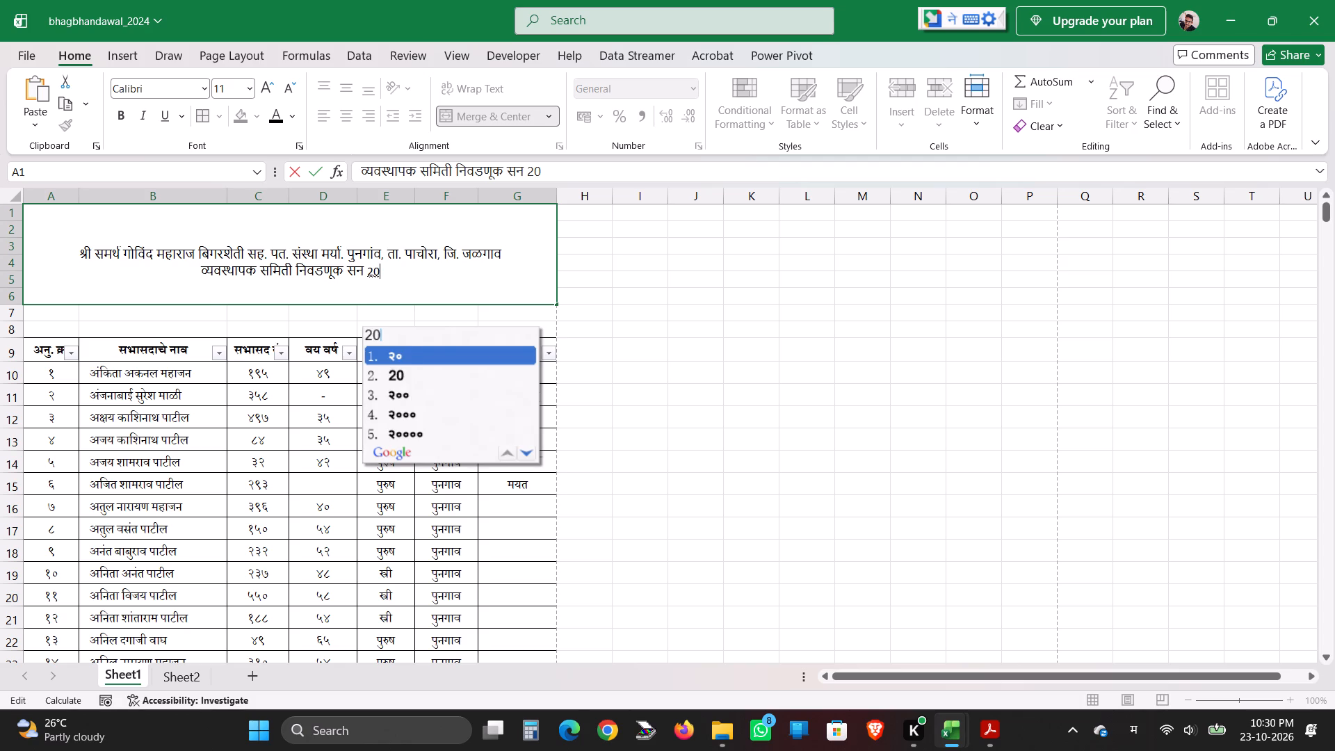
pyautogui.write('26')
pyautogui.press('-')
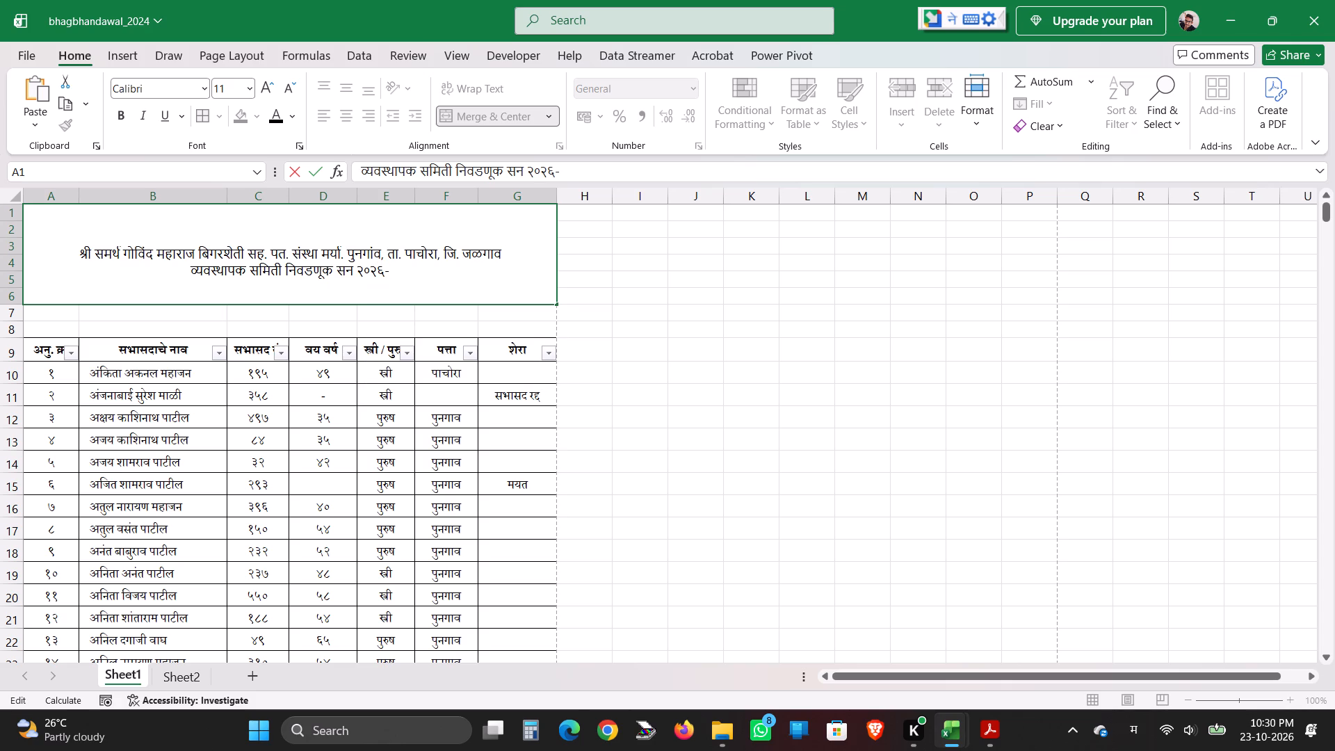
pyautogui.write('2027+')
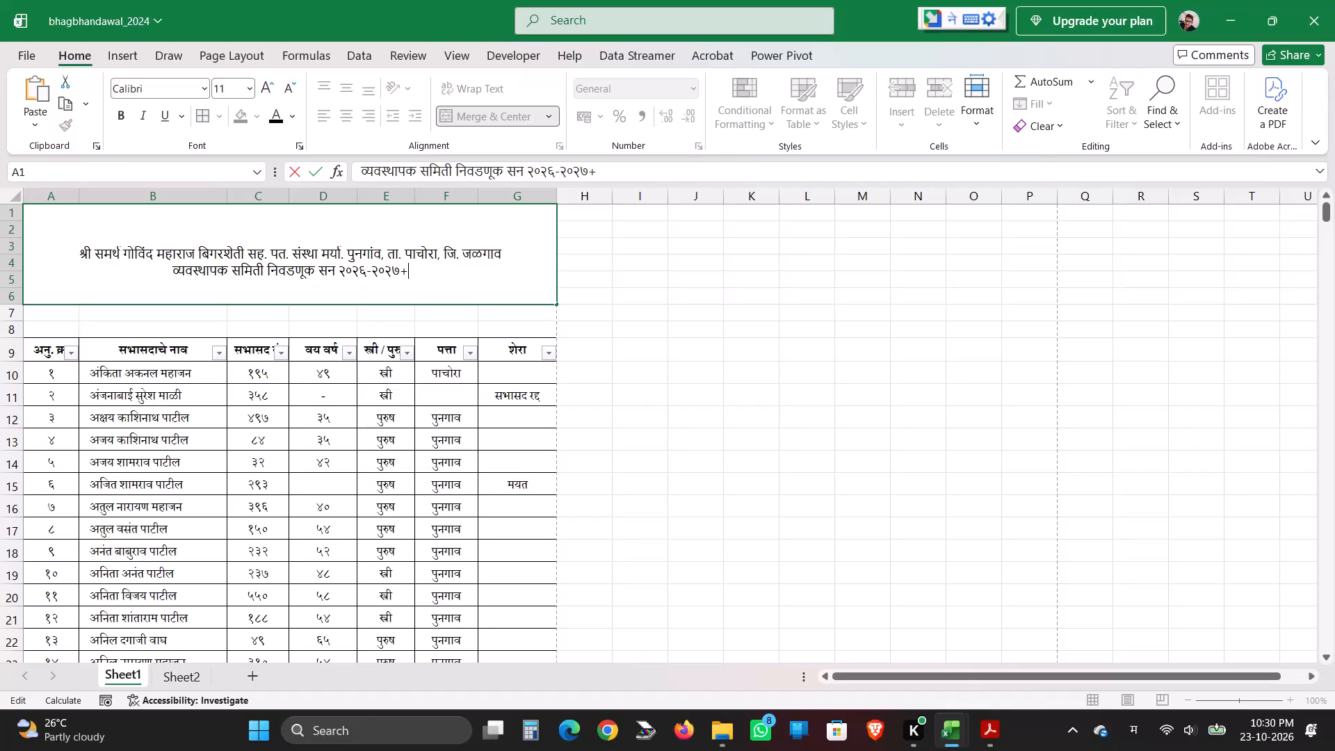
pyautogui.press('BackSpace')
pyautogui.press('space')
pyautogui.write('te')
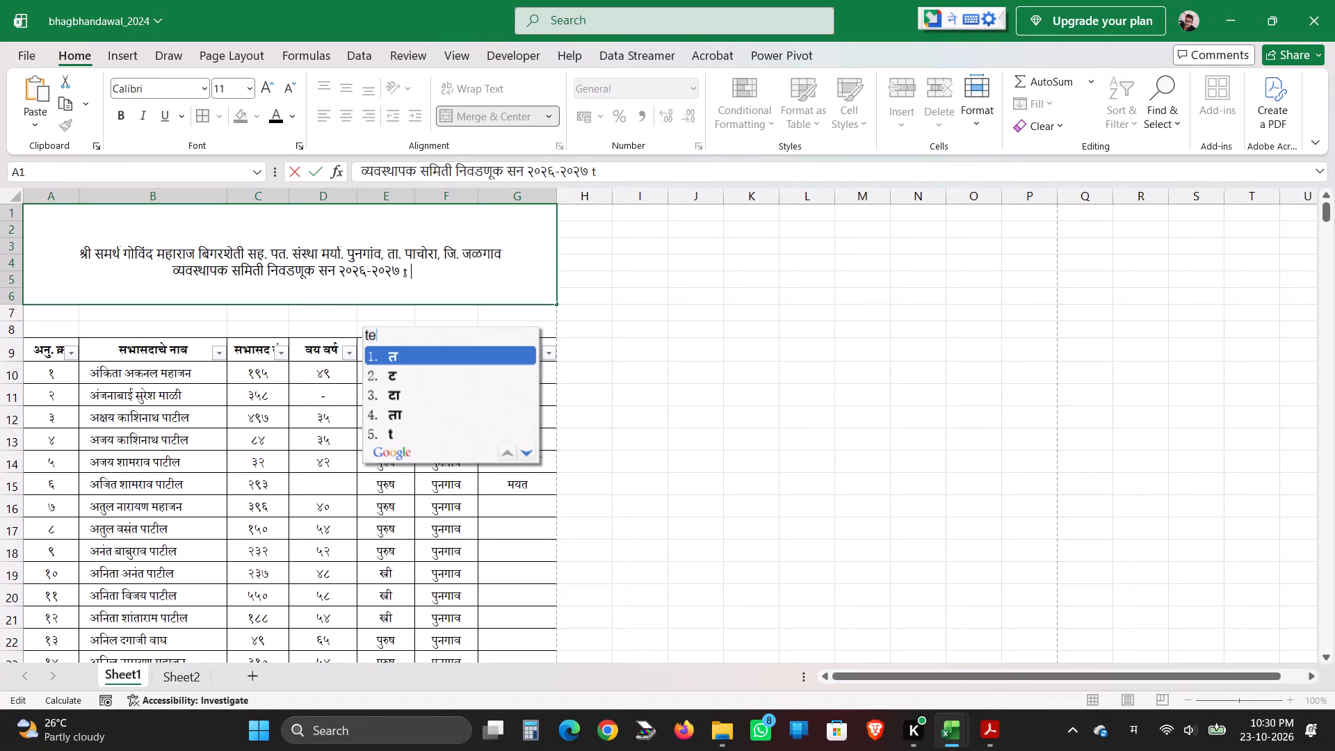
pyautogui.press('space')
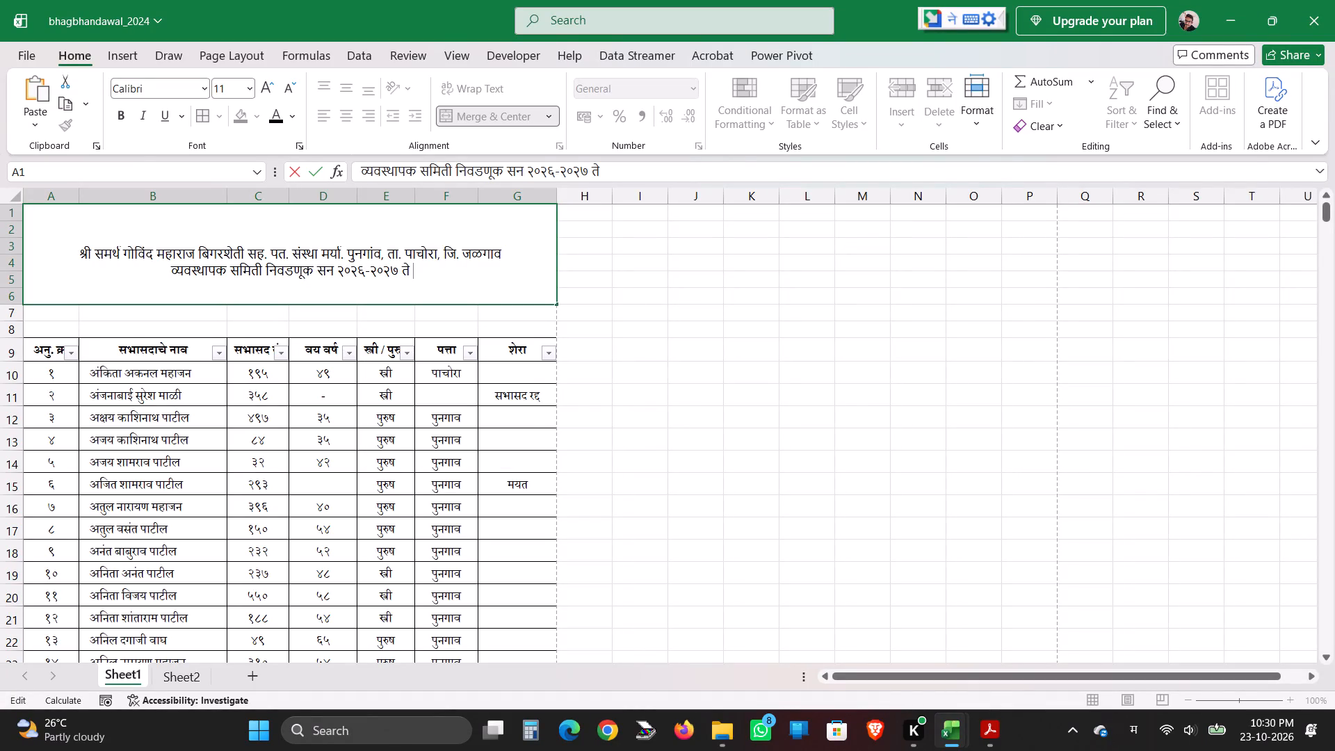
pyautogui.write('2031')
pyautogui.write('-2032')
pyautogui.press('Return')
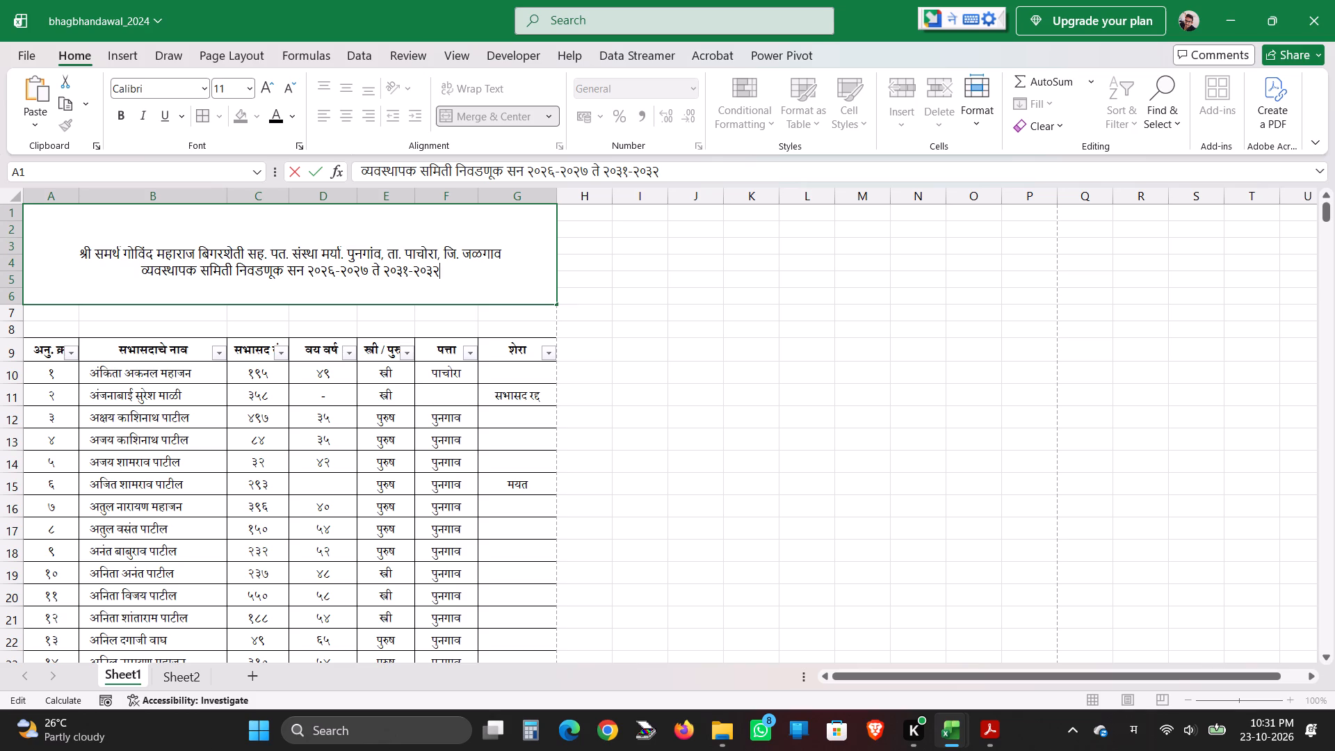
# Add a third line to the heading cell reading कार्यक्षेत्र - पाचोरा तालुका.
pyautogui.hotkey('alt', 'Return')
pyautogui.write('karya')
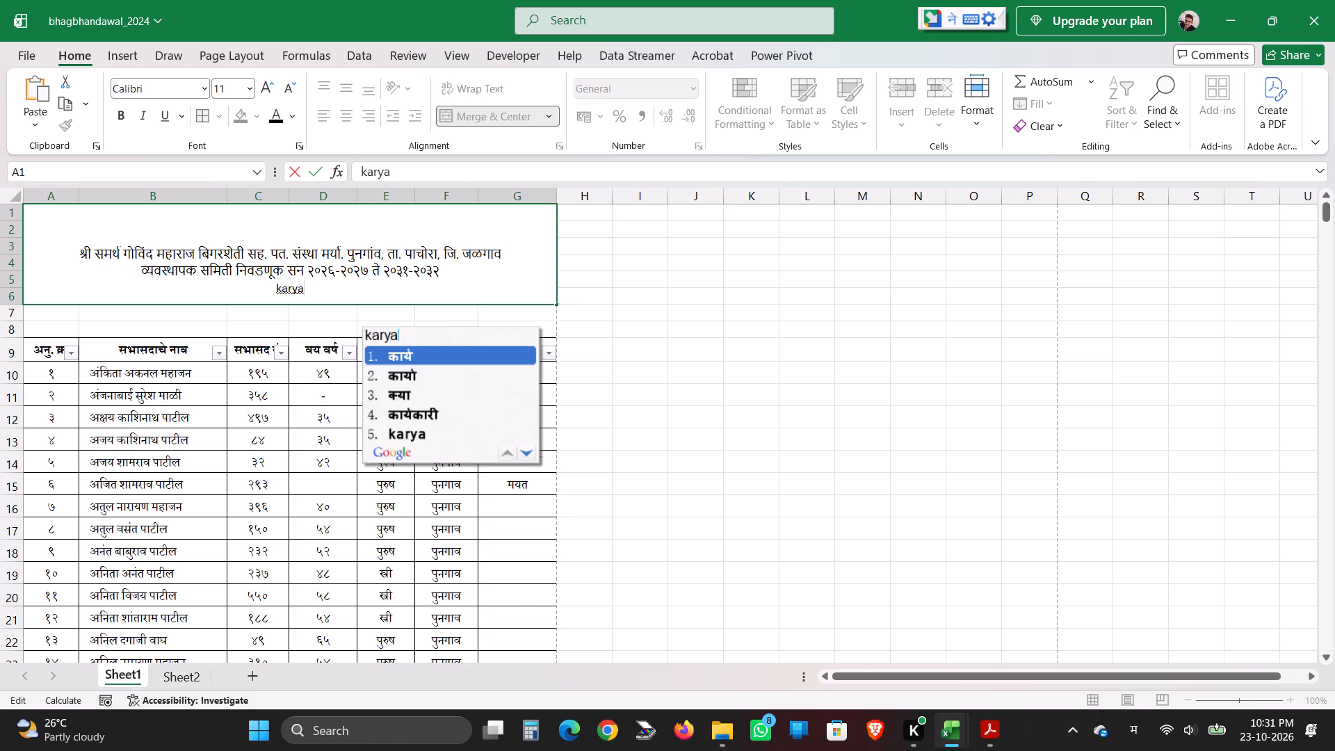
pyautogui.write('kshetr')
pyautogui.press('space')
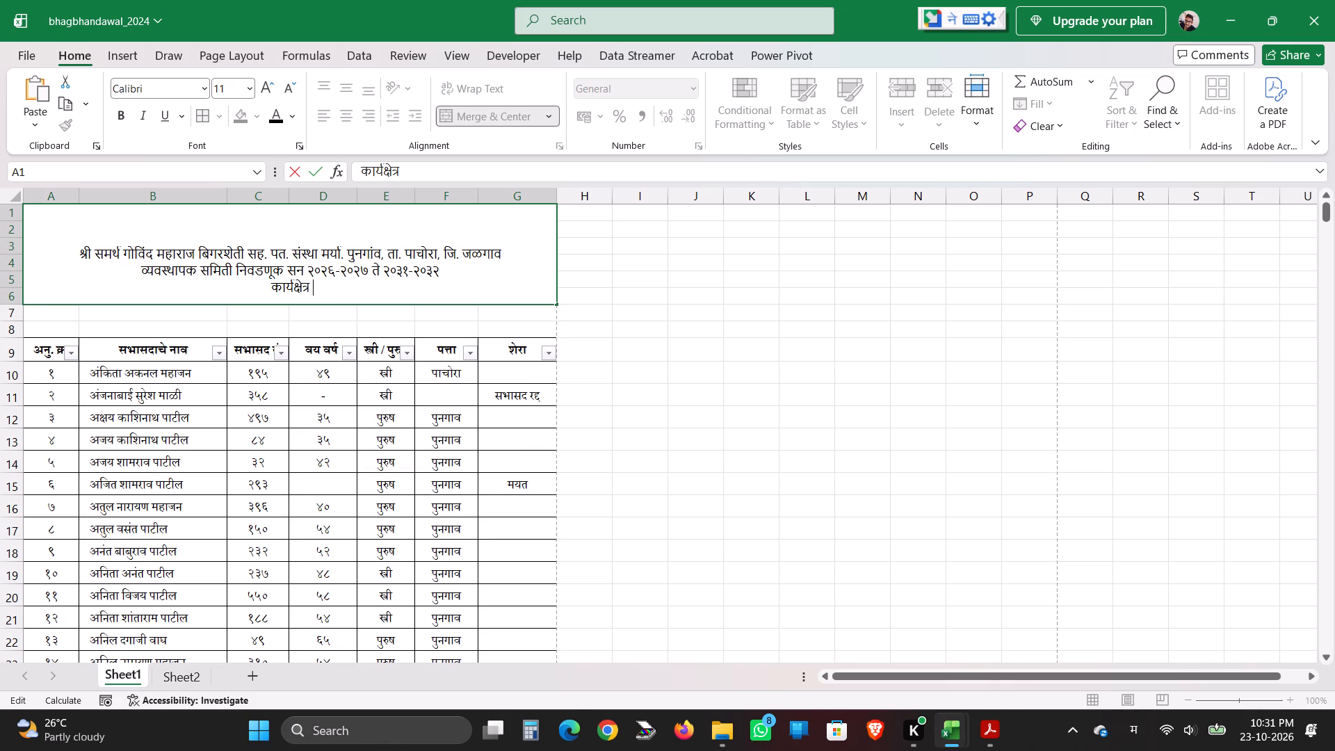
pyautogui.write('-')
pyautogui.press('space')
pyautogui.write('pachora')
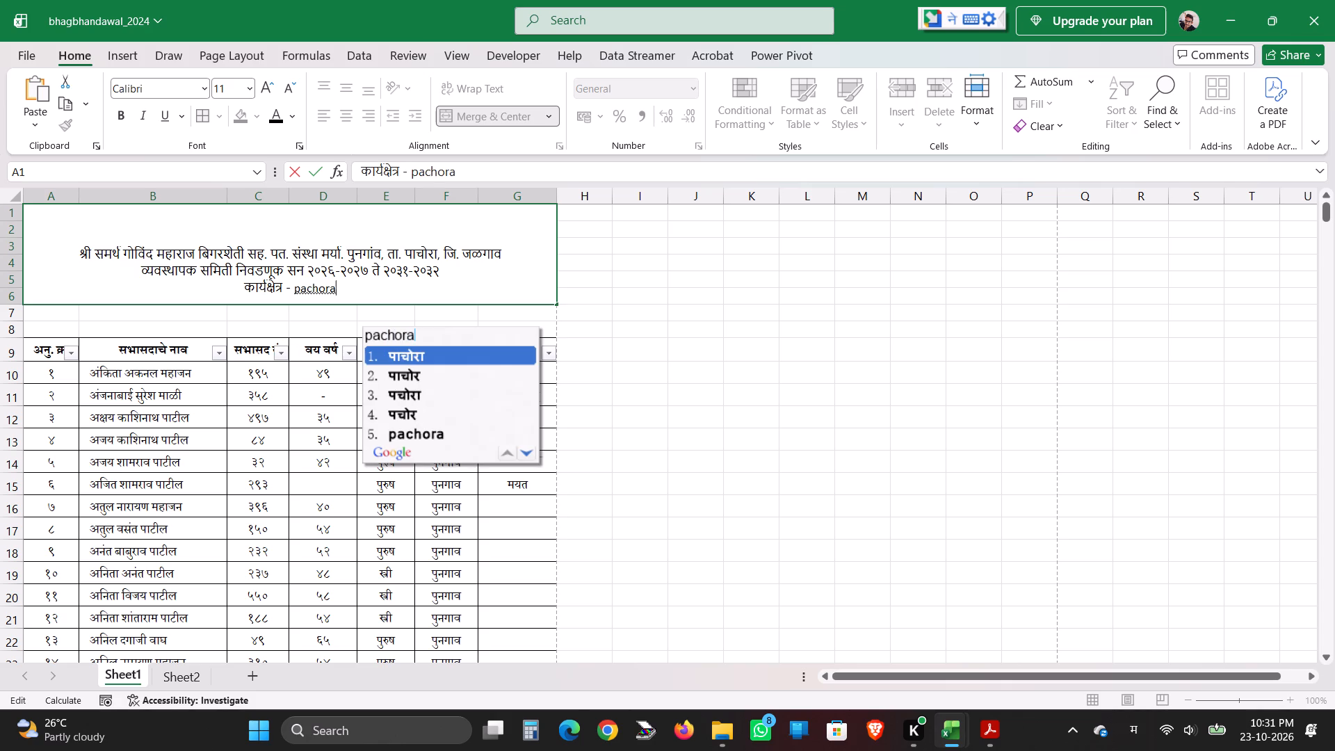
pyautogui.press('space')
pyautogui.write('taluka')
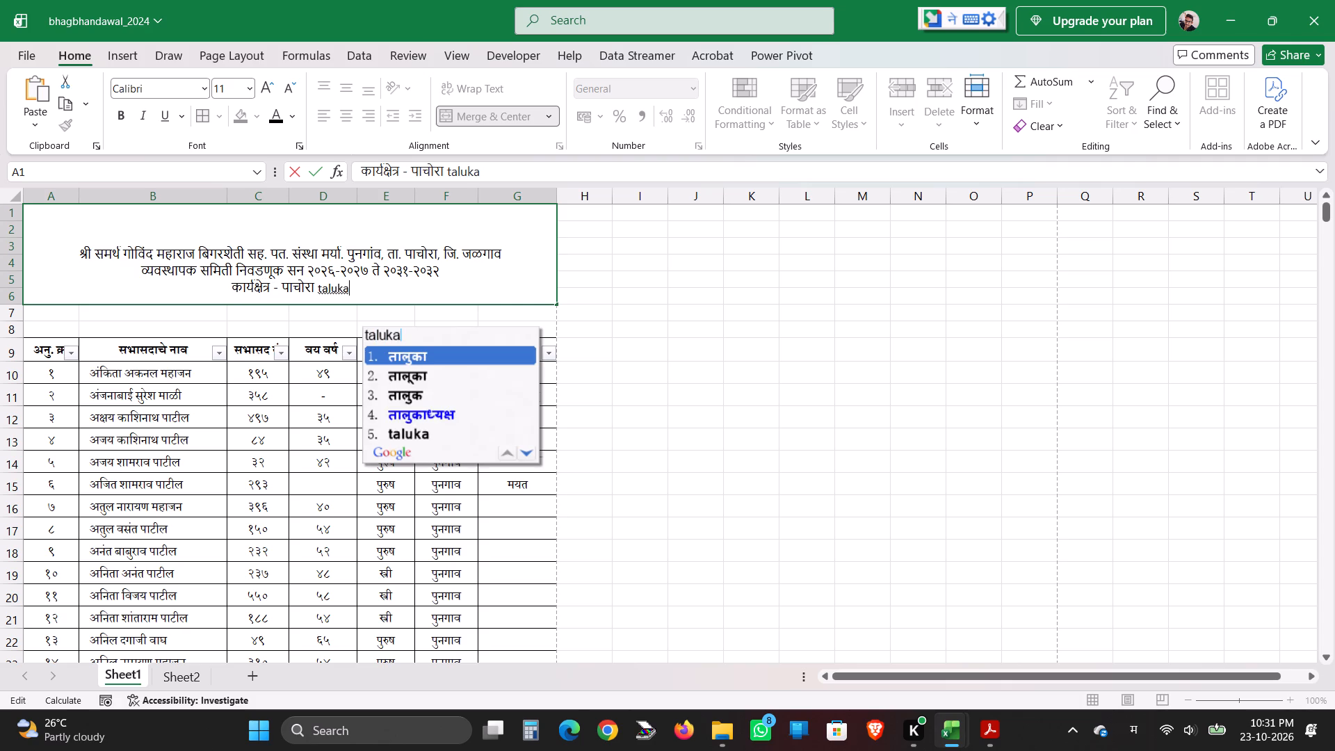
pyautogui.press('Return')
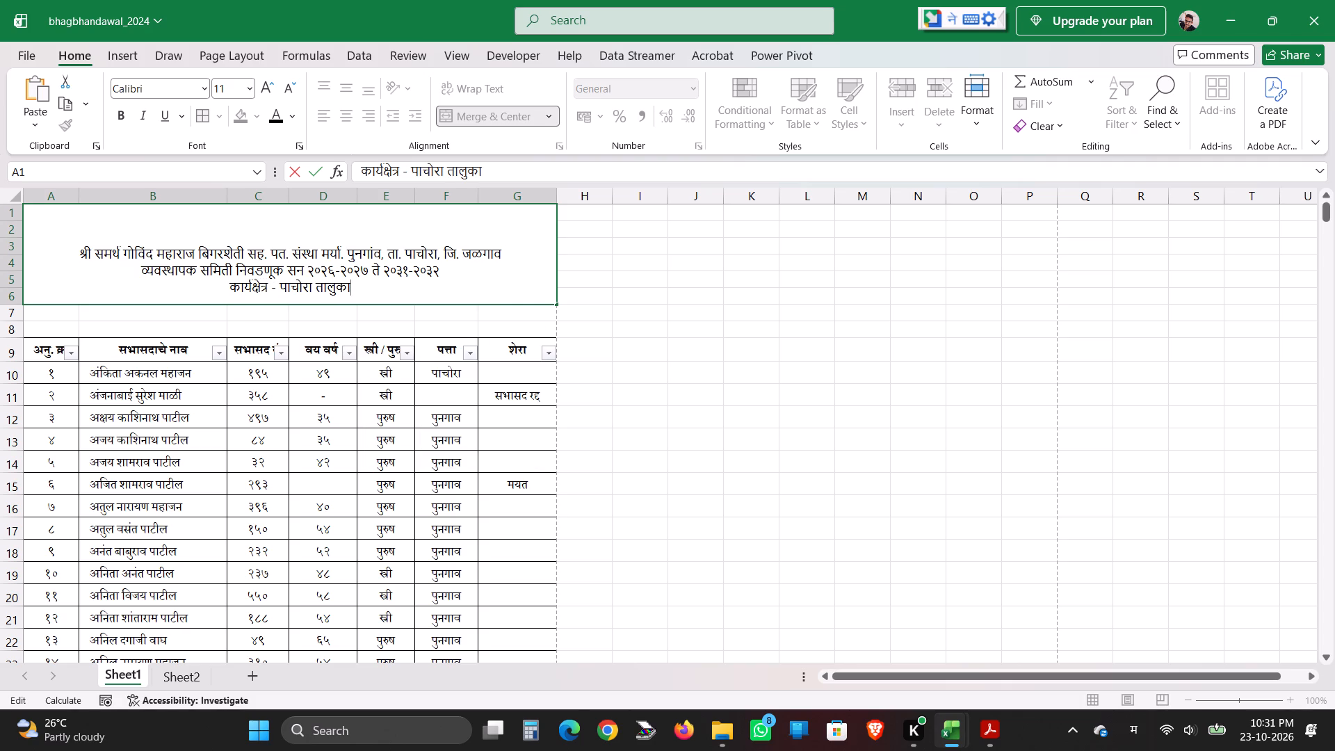
# Start a fourth line in the heading cell with the office address label कार्यालयाचा पत्ता - .
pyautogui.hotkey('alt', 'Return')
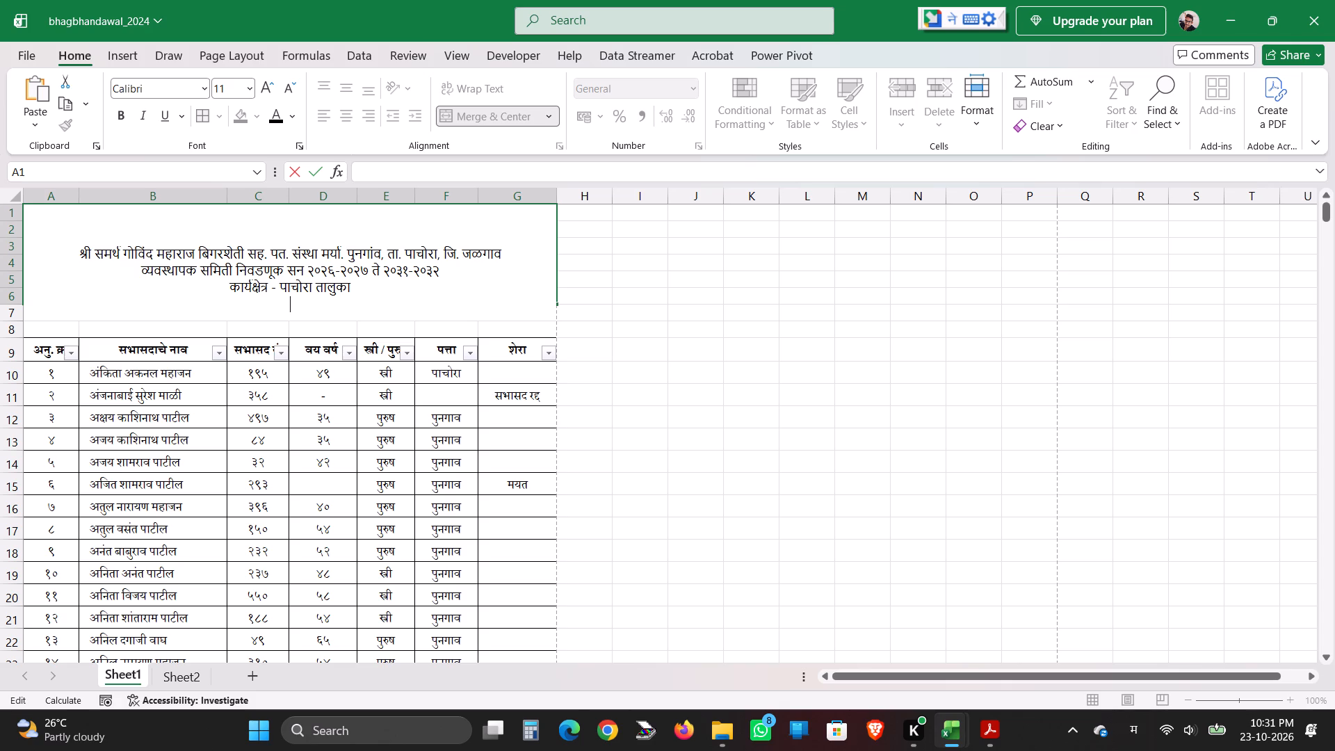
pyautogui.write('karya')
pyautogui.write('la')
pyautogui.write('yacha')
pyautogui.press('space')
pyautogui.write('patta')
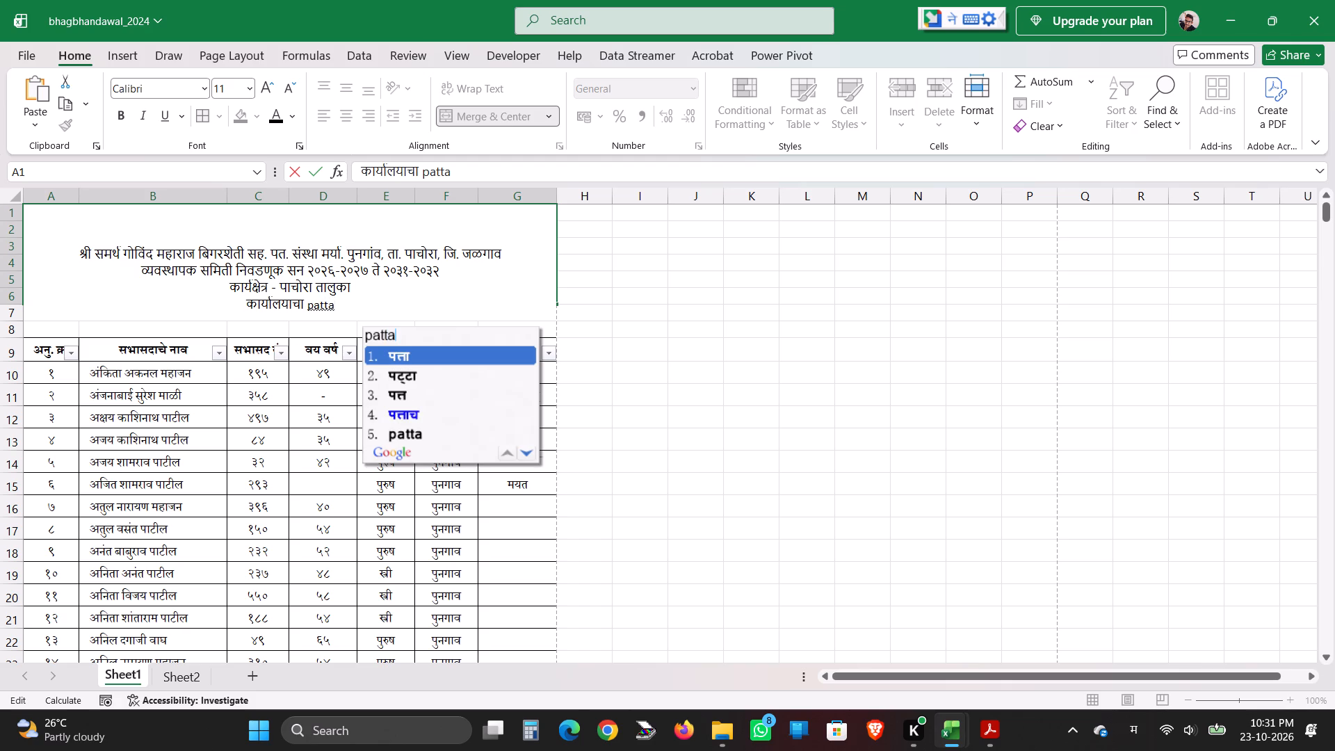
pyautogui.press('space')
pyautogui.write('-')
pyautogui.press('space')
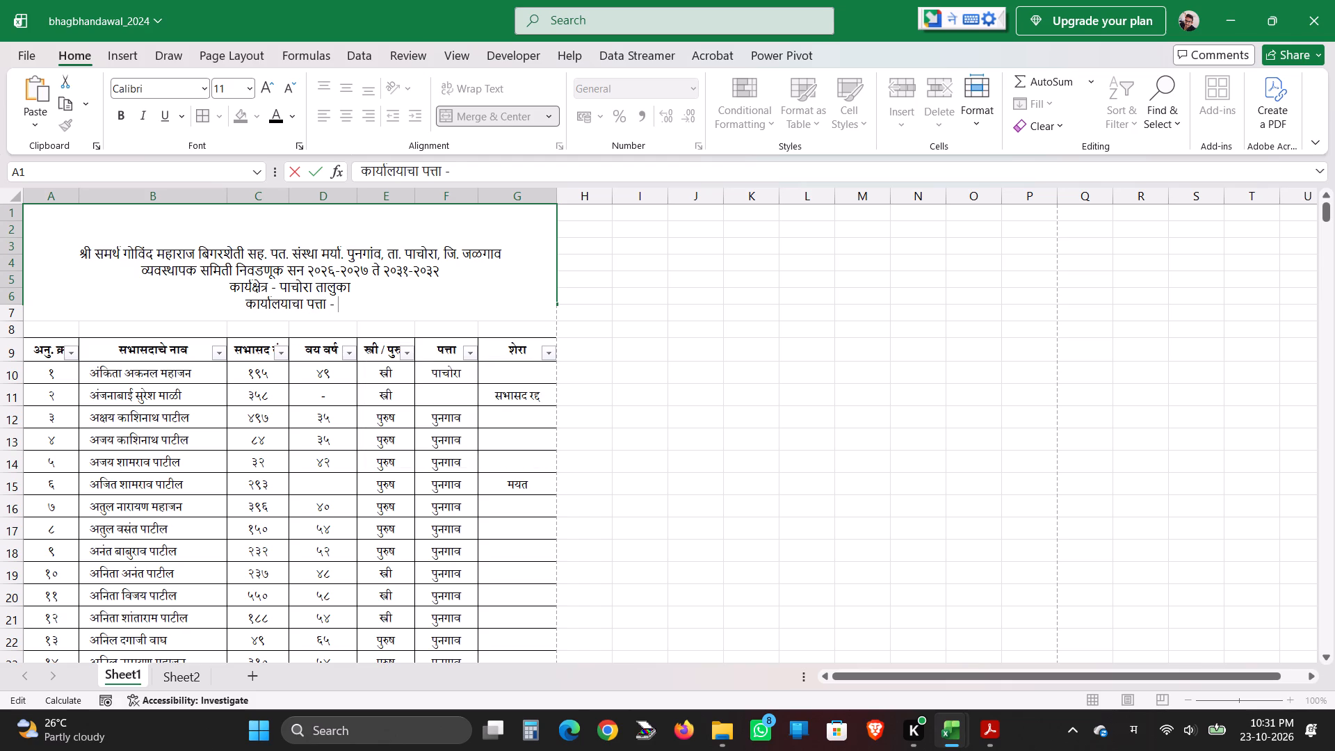
# Enter the road name of the society's office address after the label, followed by a comma and a space.
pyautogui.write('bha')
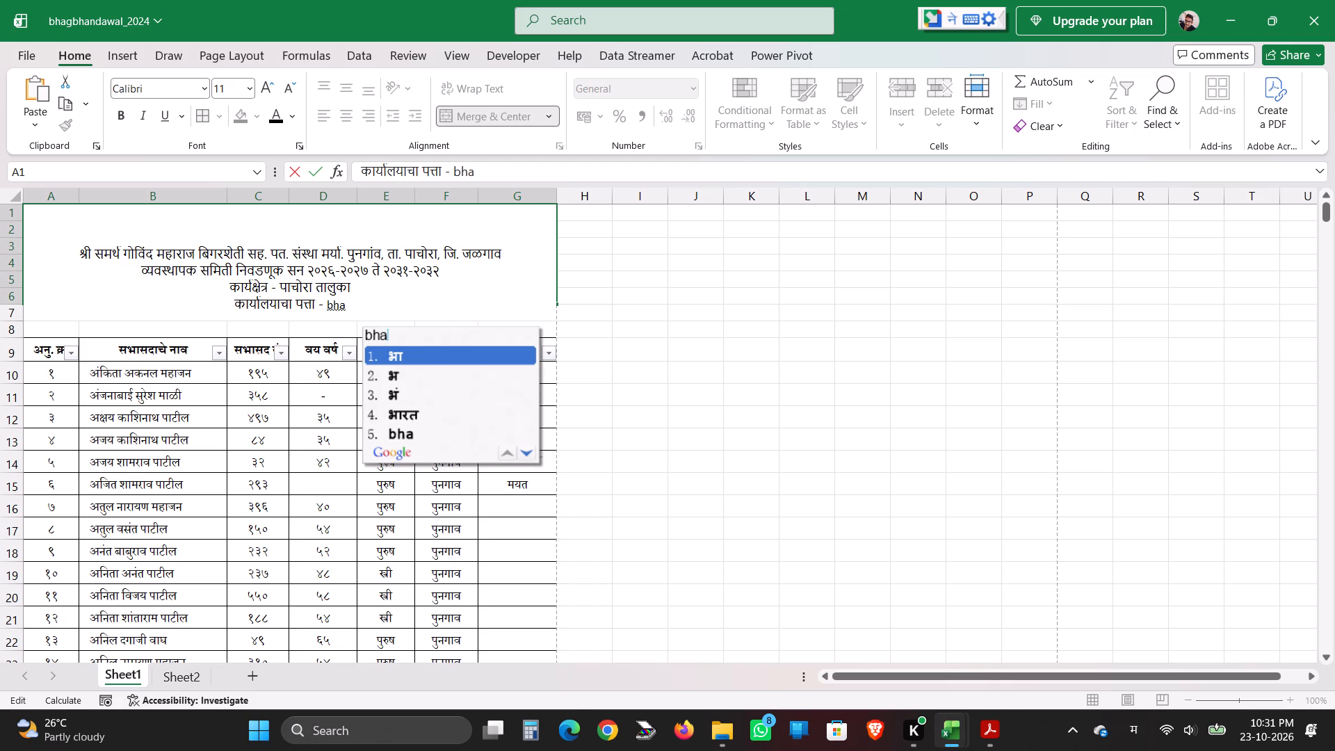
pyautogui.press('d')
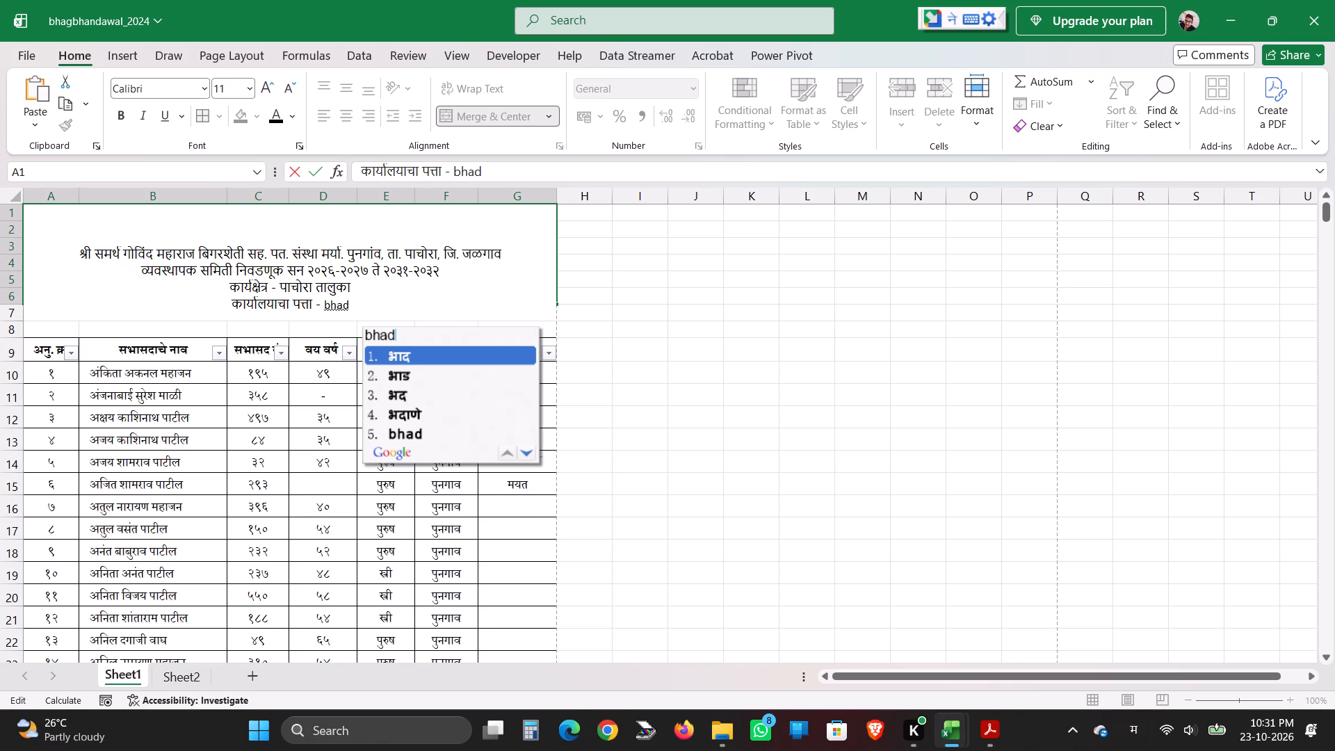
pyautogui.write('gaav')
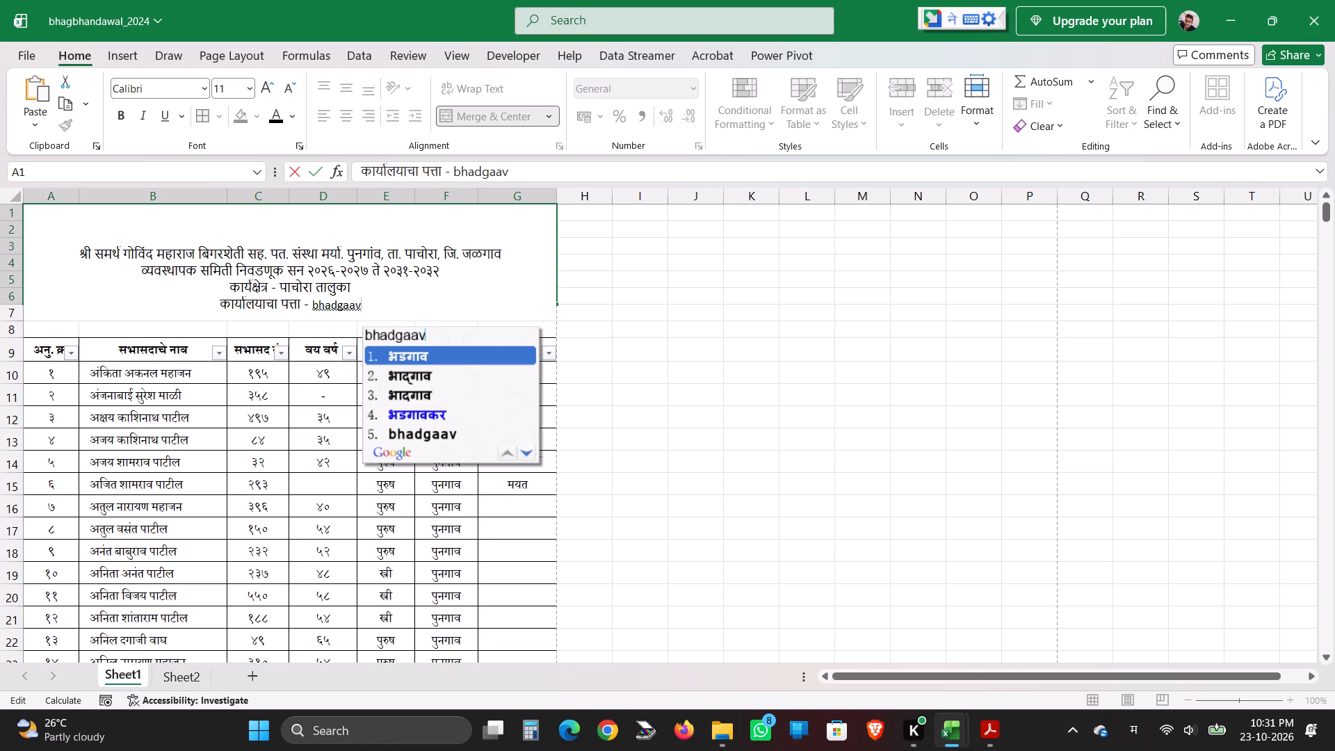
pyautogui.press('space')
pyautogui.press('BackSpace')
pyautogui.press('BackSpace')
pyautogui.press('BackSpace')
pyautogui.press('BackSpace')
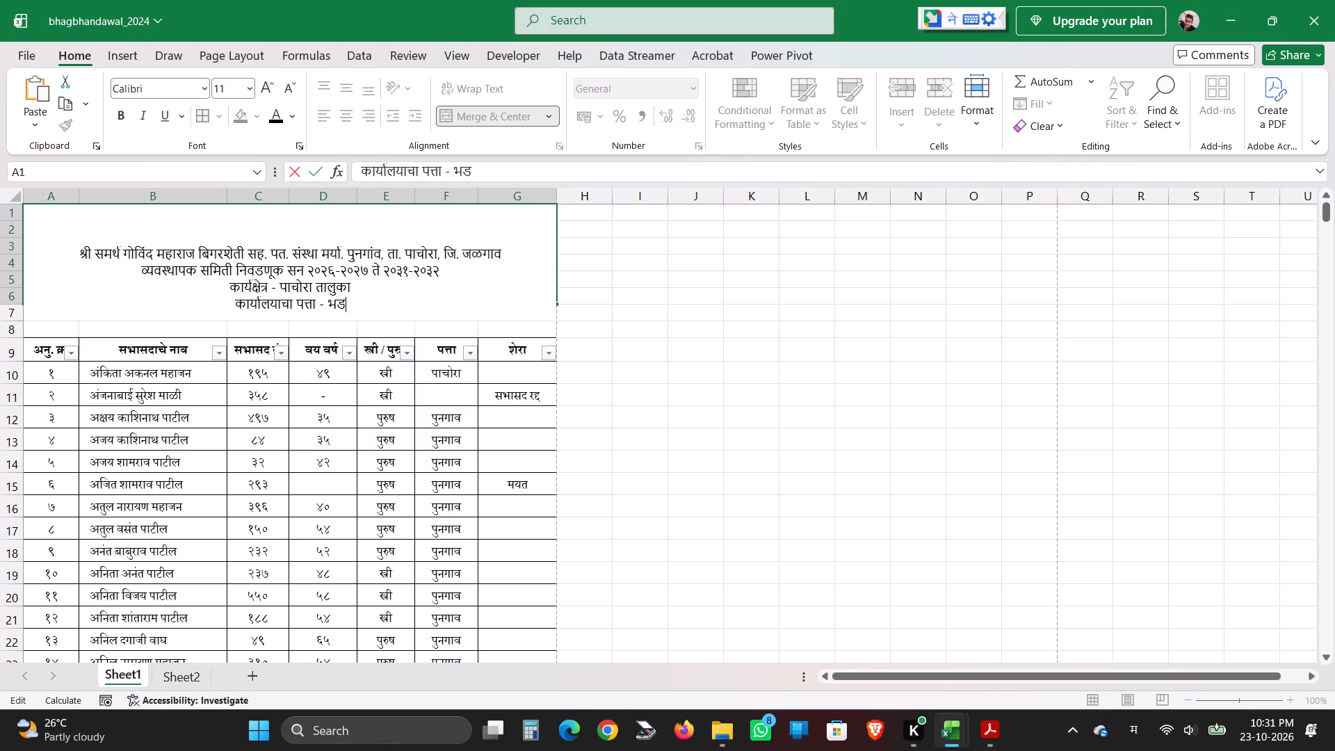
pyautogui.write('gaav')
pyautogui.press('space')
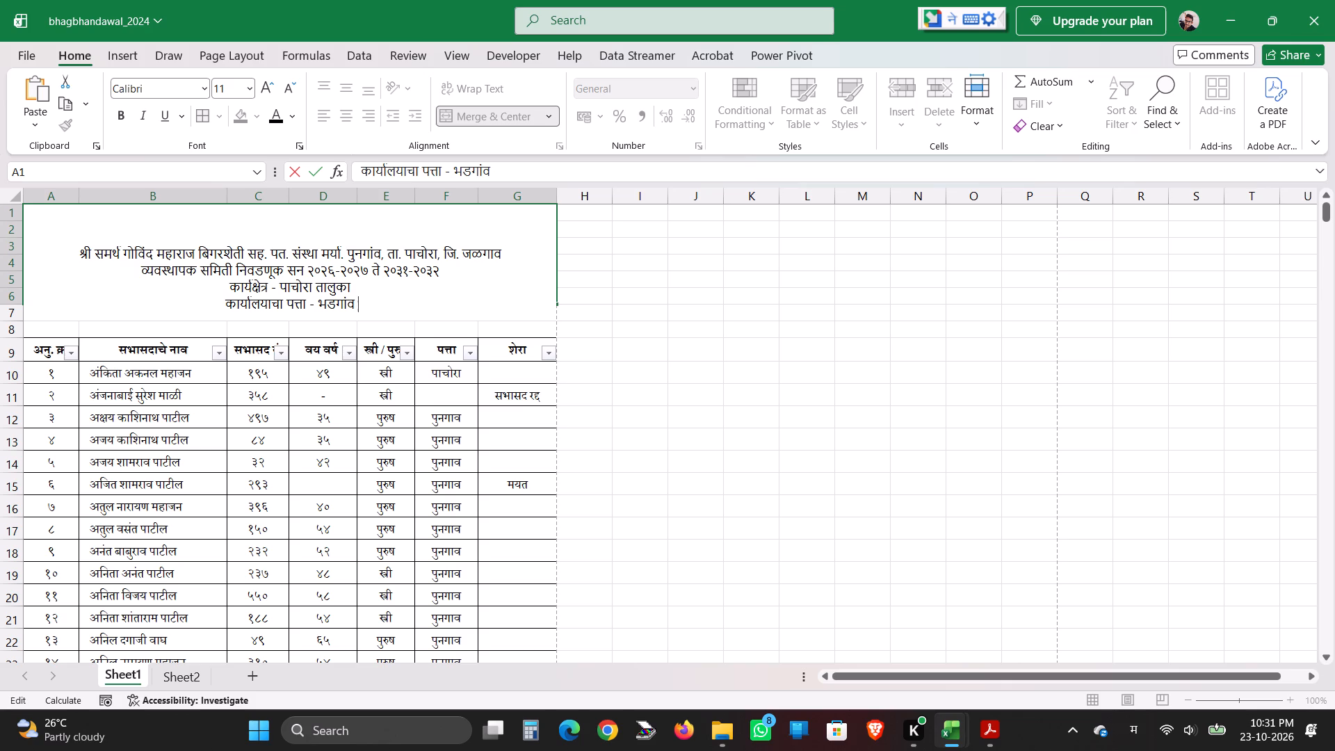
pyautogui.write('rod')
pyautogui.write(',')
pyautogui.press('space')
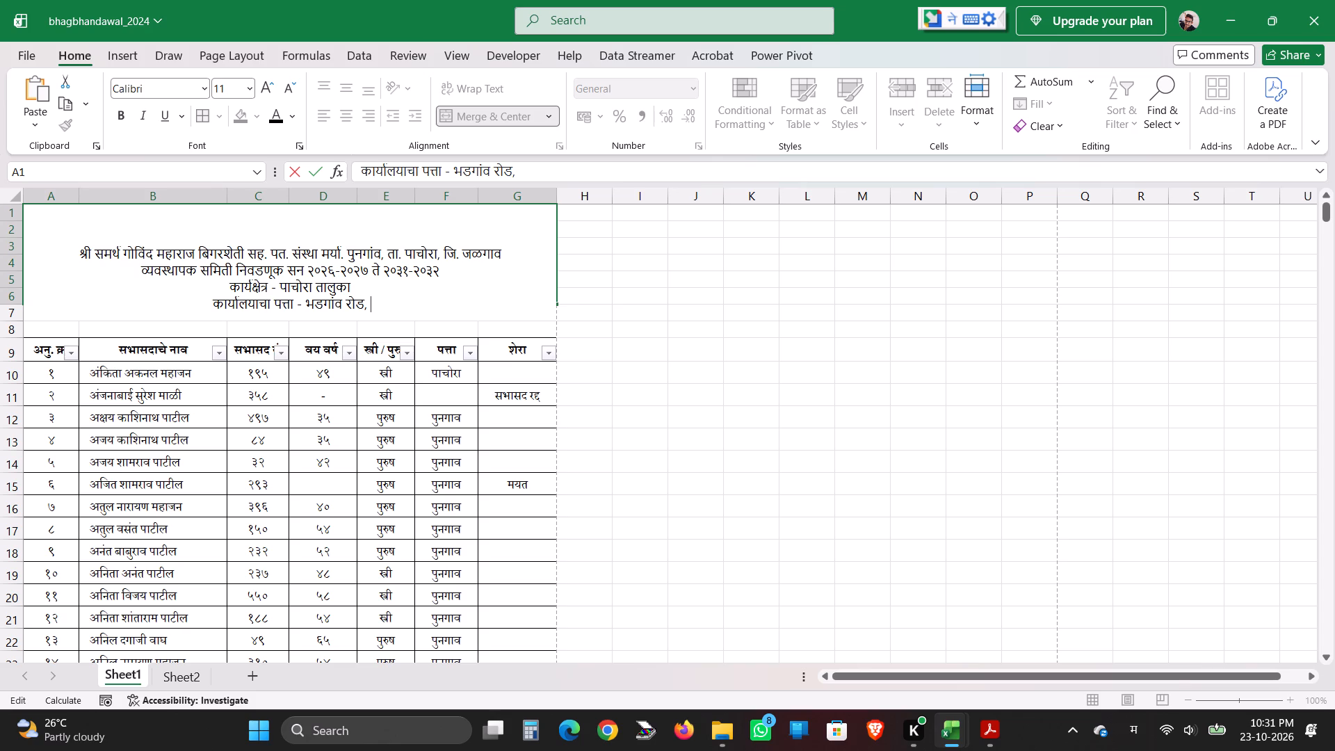
# Complete the office address line with the premises name, a comma and the town, and commit the heading text.
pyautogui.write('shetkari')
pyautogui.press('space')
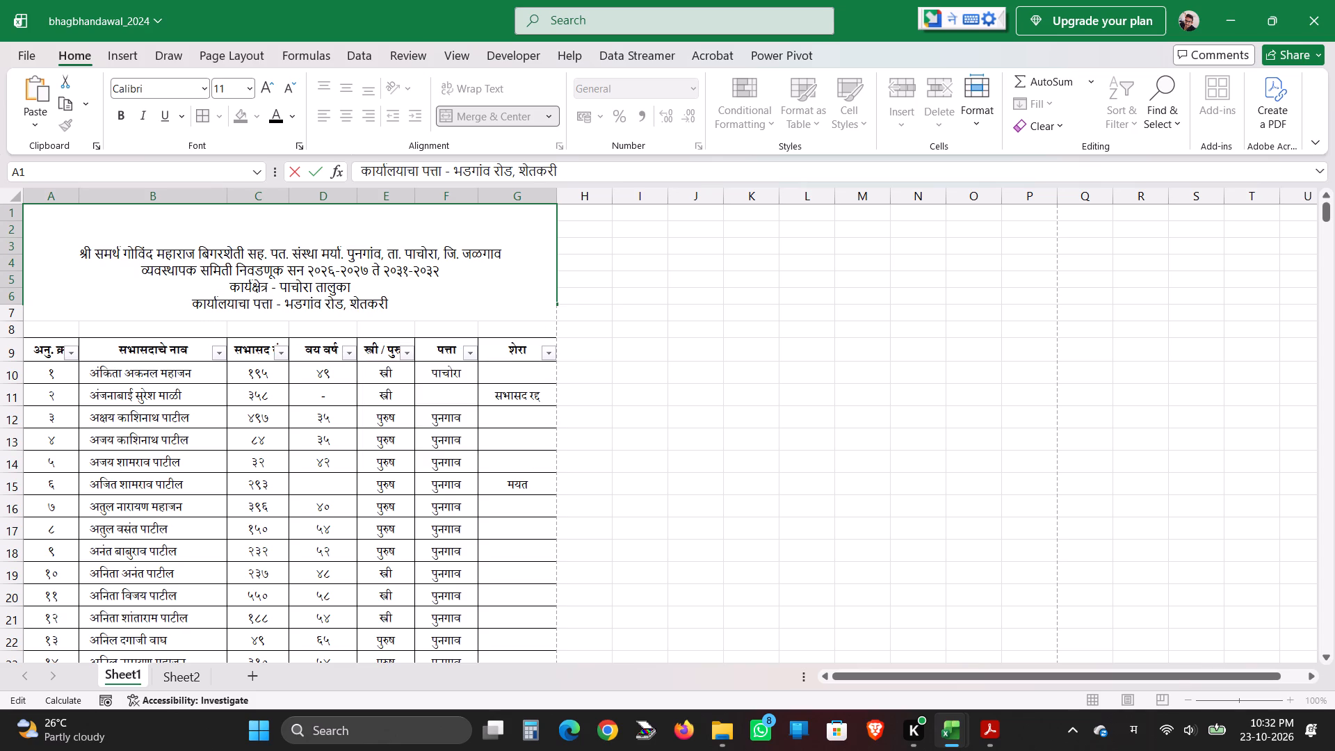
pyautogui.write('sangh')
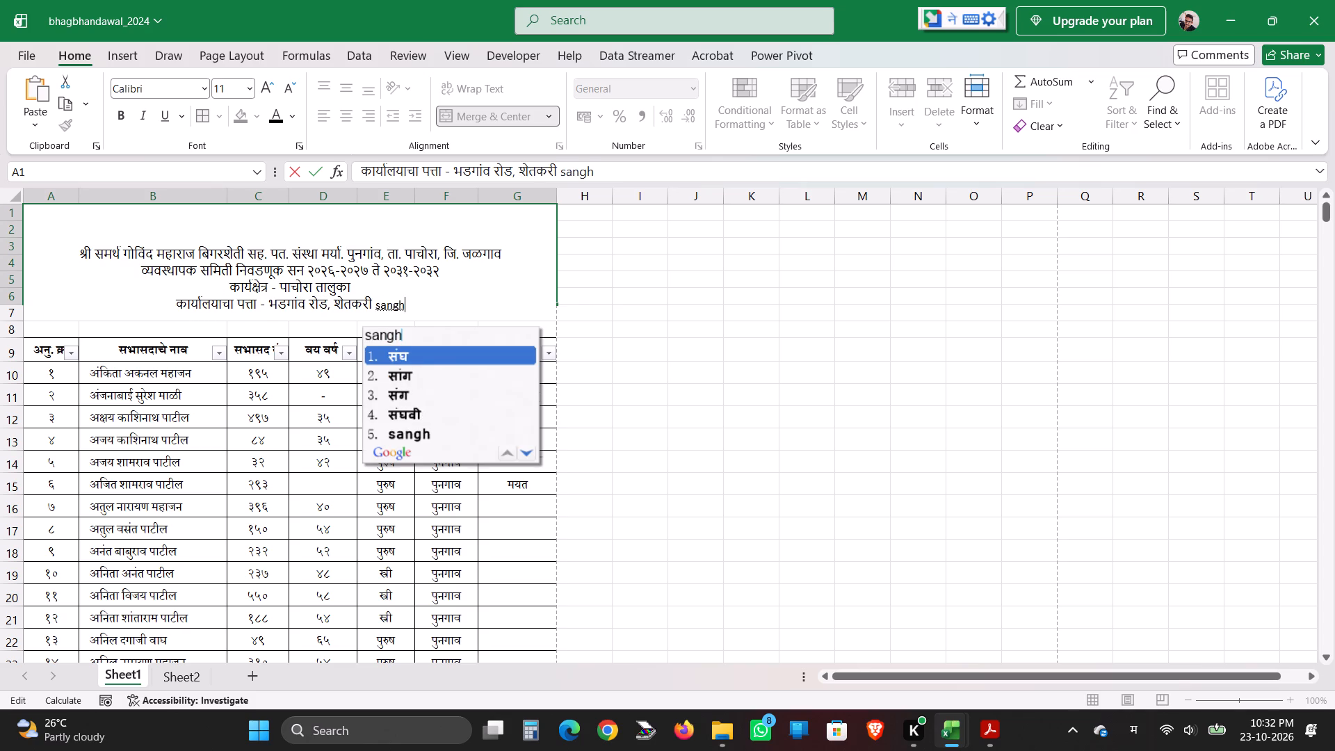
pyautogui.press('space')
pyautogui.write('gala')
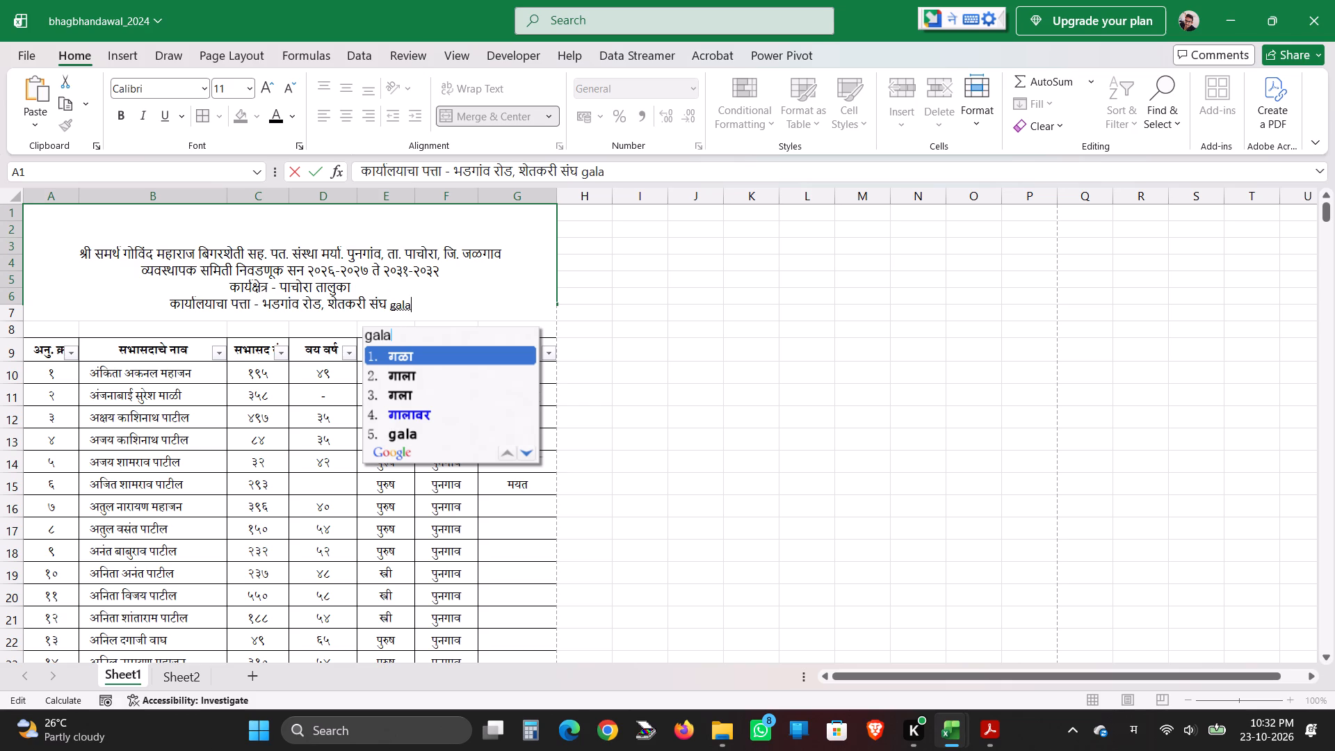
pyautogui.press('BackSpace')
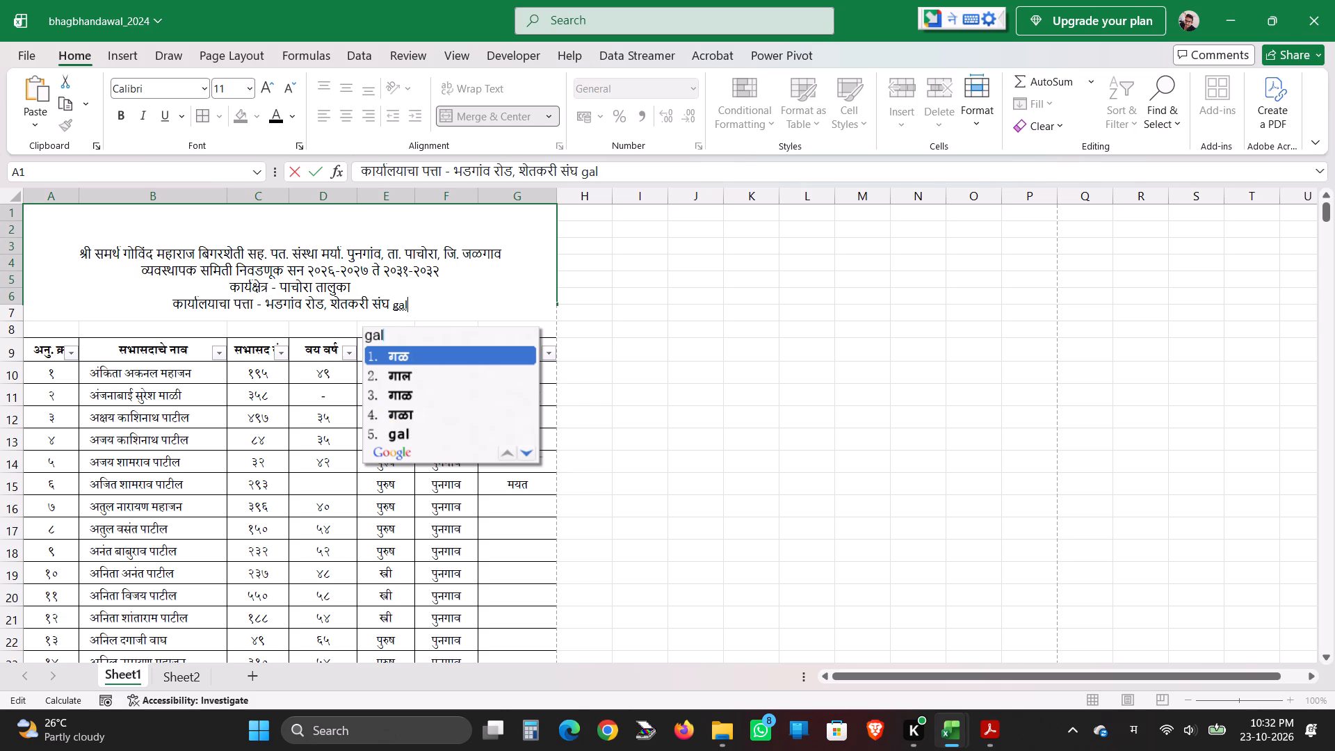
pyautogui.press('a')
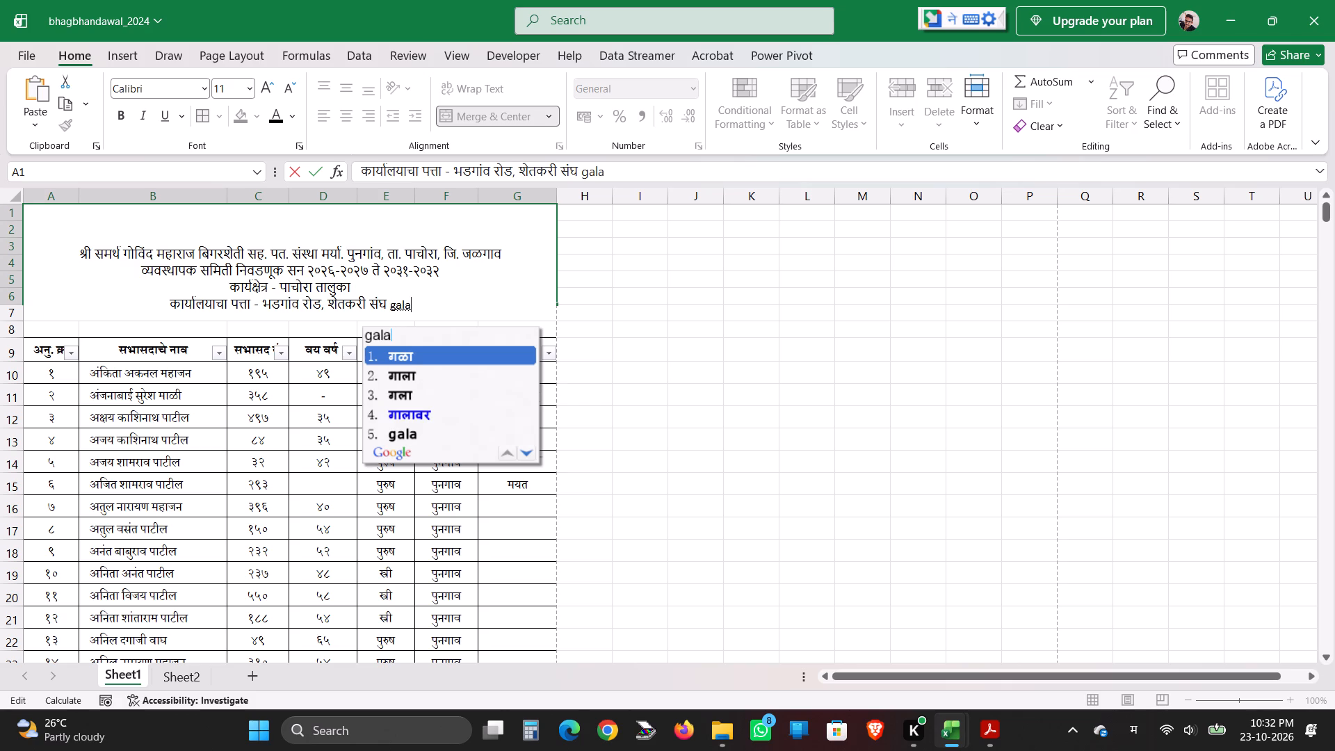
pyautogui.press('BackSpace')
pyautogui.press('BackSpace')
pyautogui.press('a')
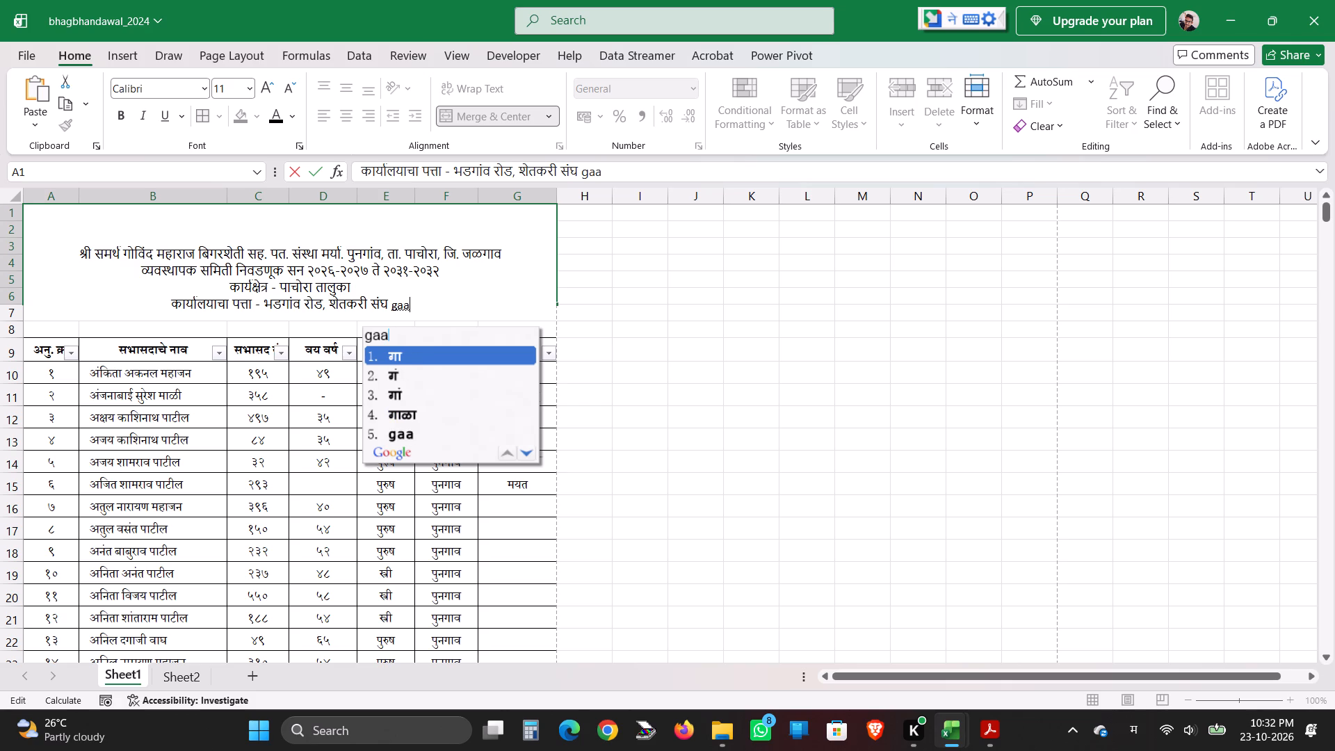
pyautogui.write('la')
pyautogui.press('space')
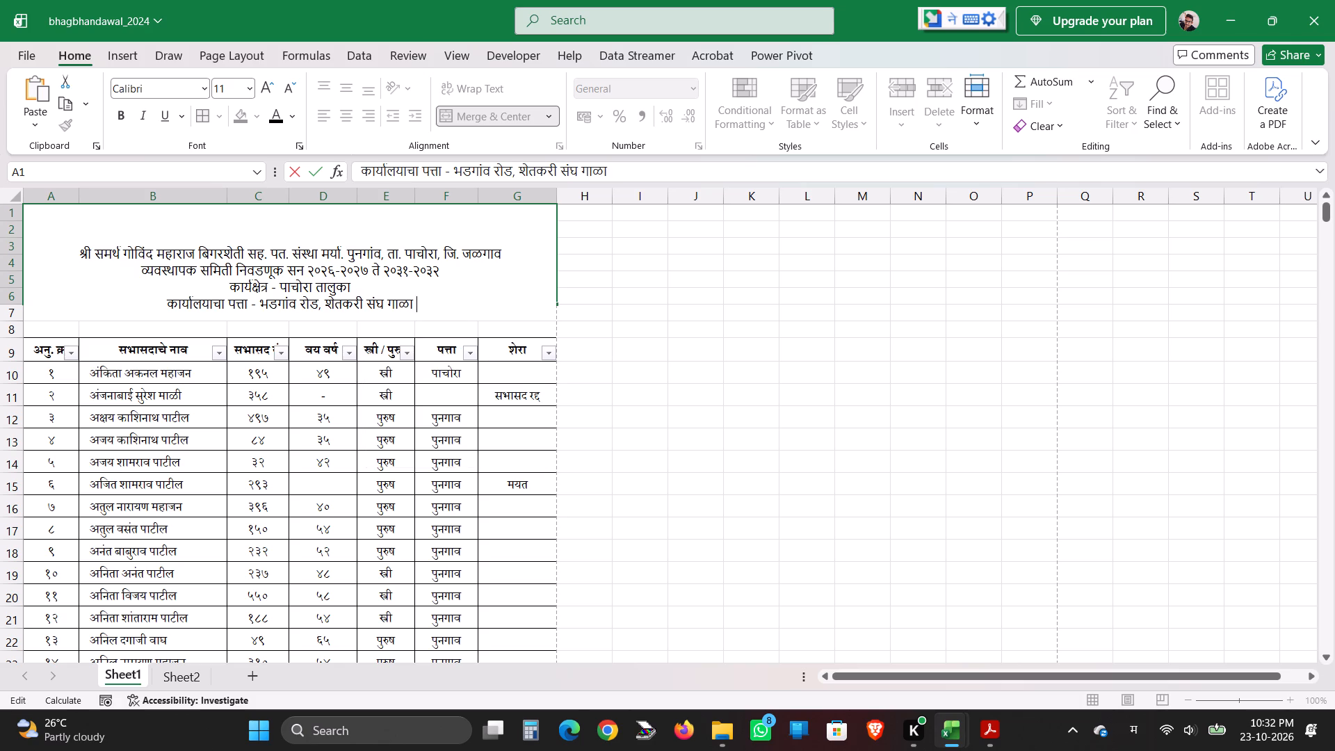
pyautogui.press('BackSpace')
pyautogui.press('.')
pyautogui.press('Insert')
pyautogui.write(',')
pyautogui.press('space')
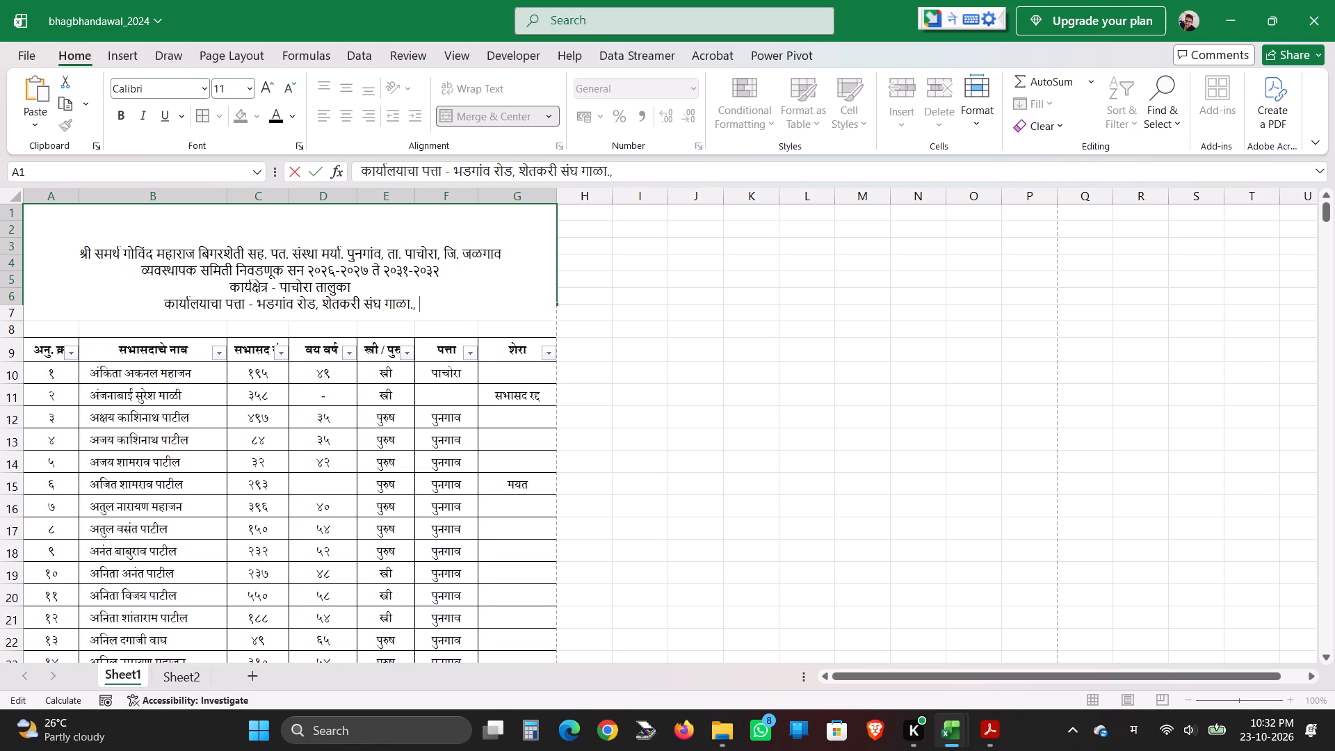
pyautogui.press('BackSpace')
pyautogui.press('BackSpace')
pyautogui.press('BackSpace')
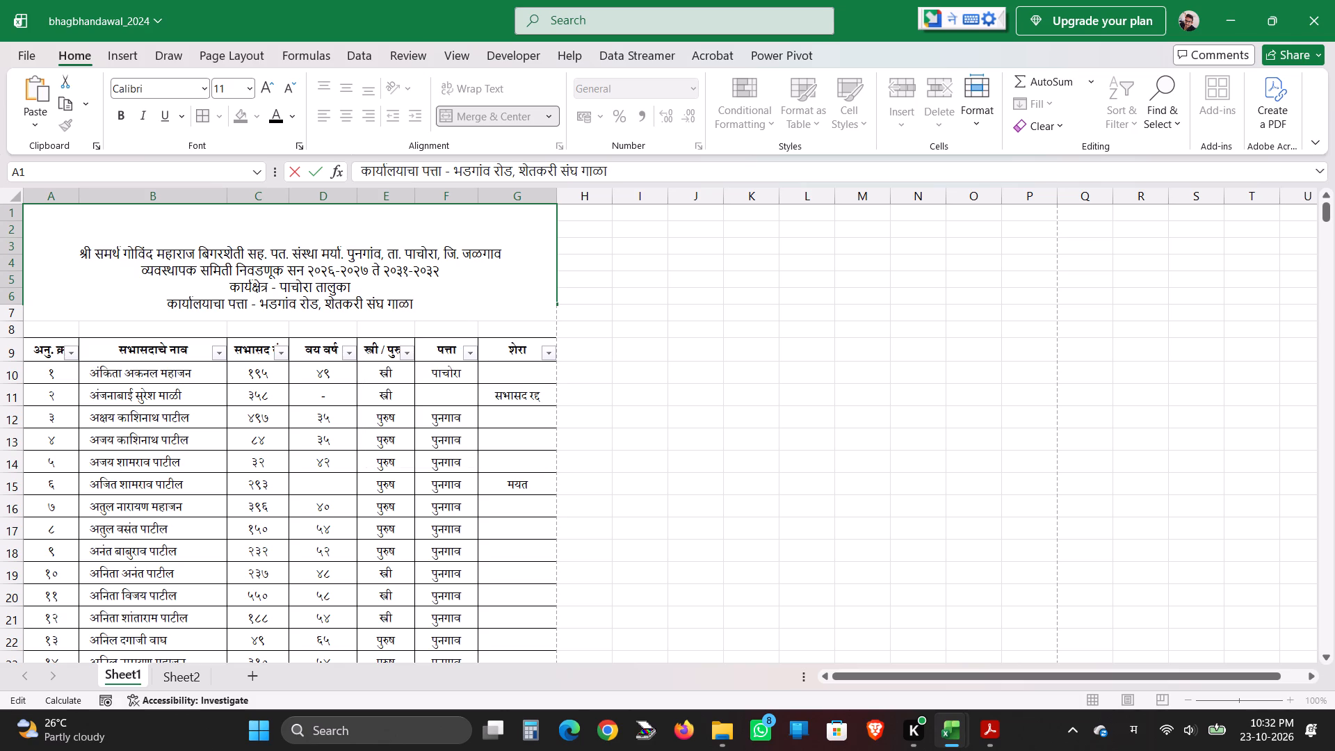
pyautogui.write(', pachora')
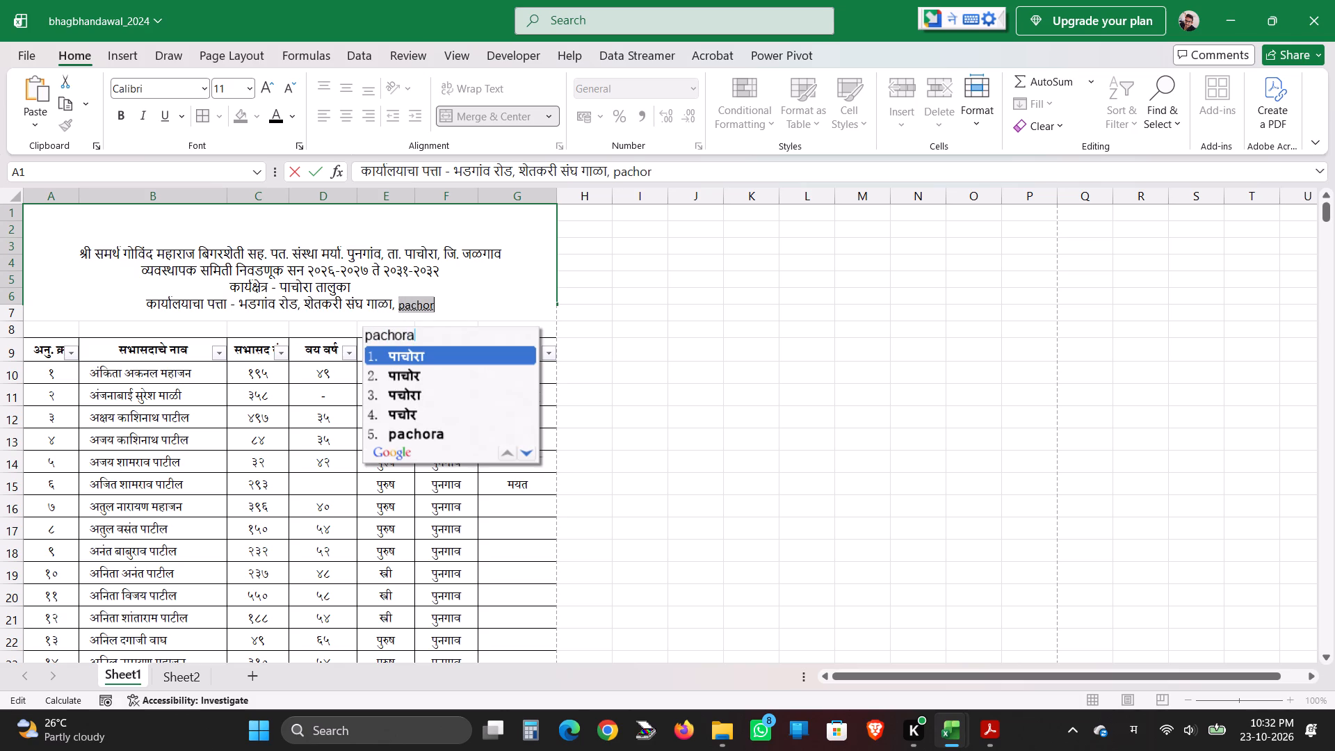
pyautogui.press('space')
pyautogui.press('Return')
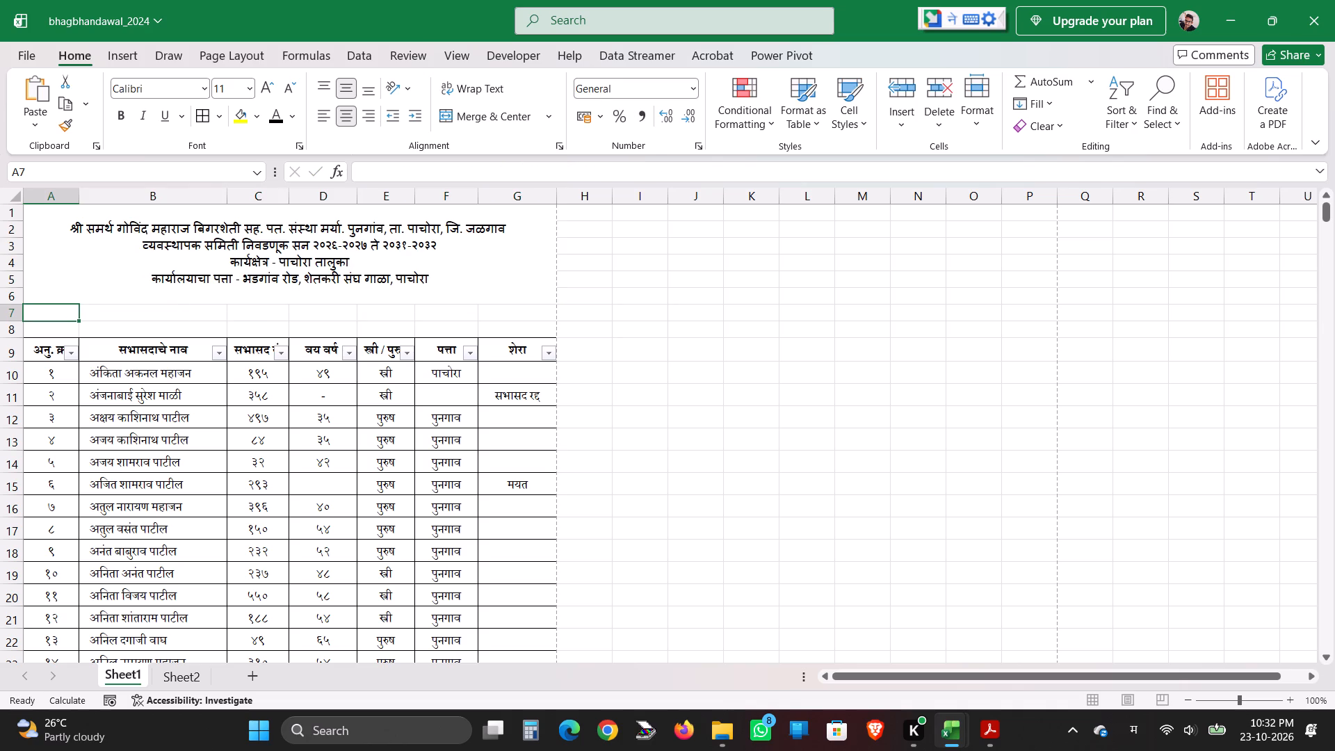
# Format the merged heading cell in bold Aparajita at size 14.
pyautogui.click(198, 315)
pyautogui.click(118, 218)
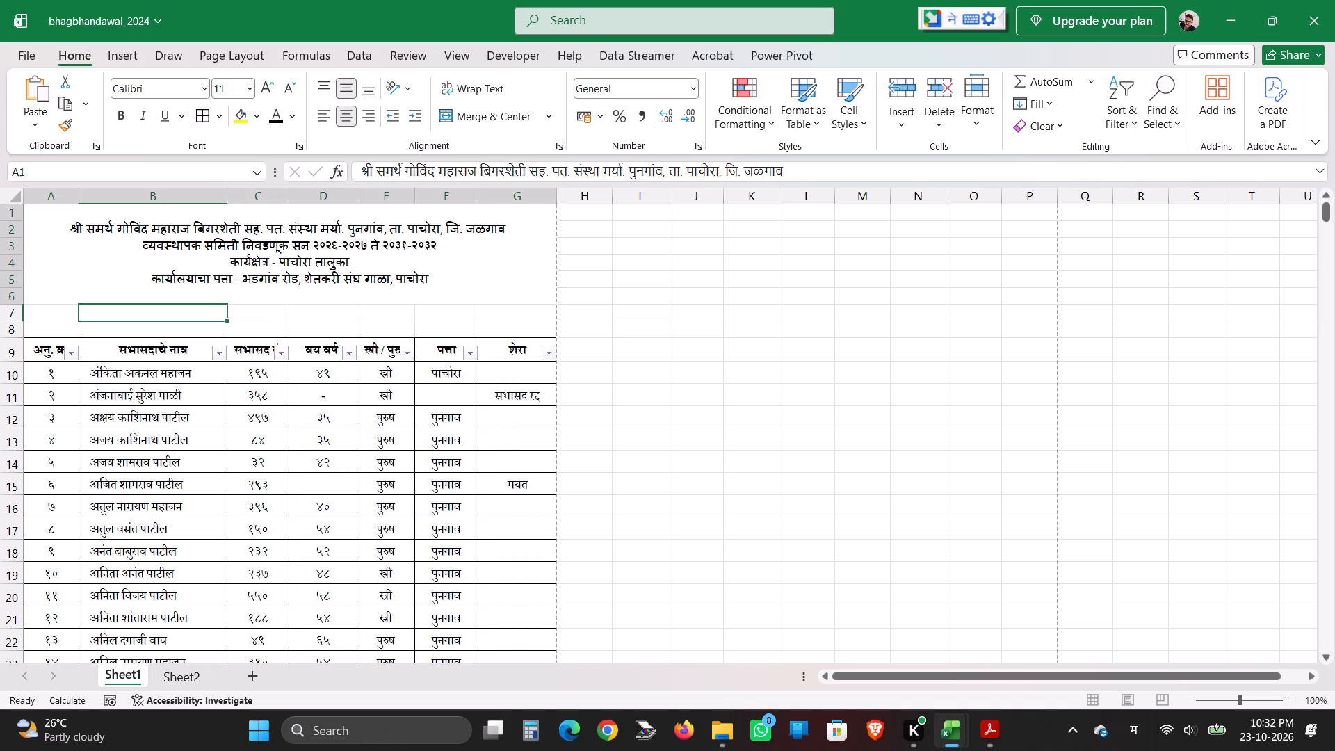
pyautogui.click(203, 83)
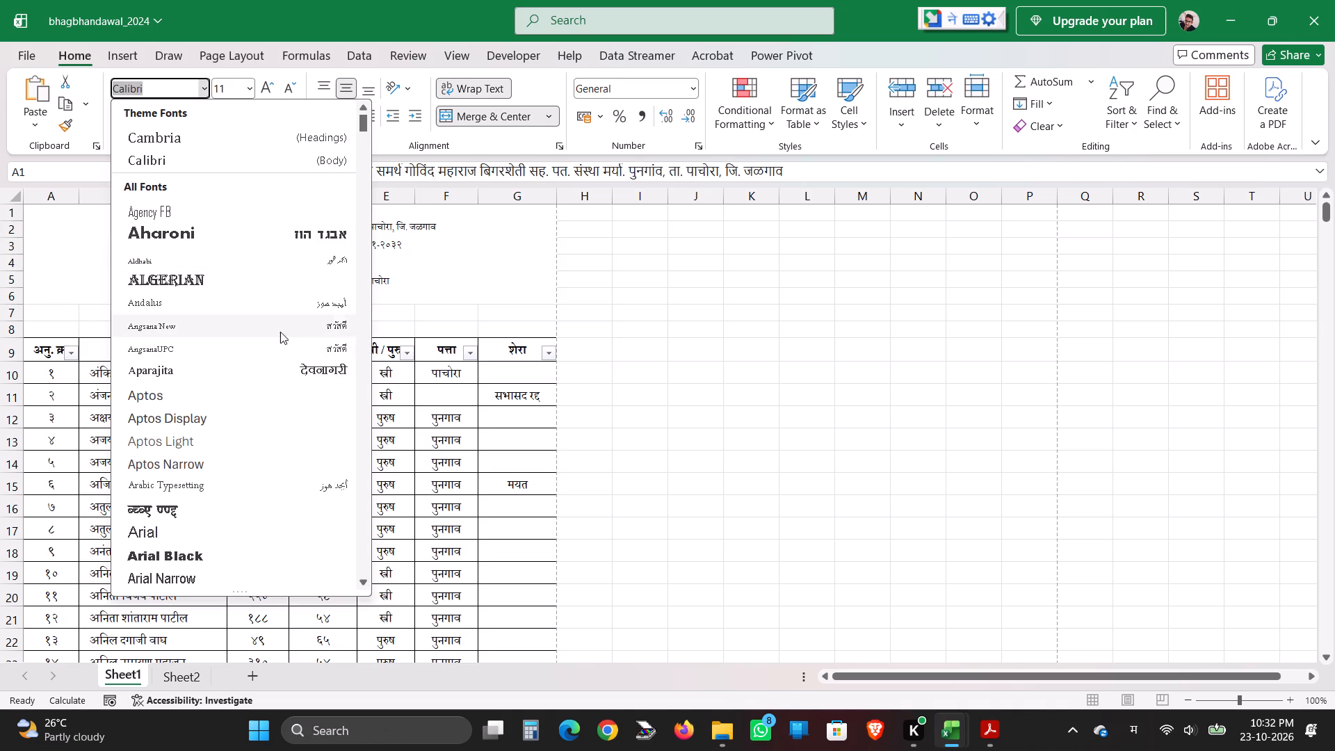
pyautogui.click(323, 362)
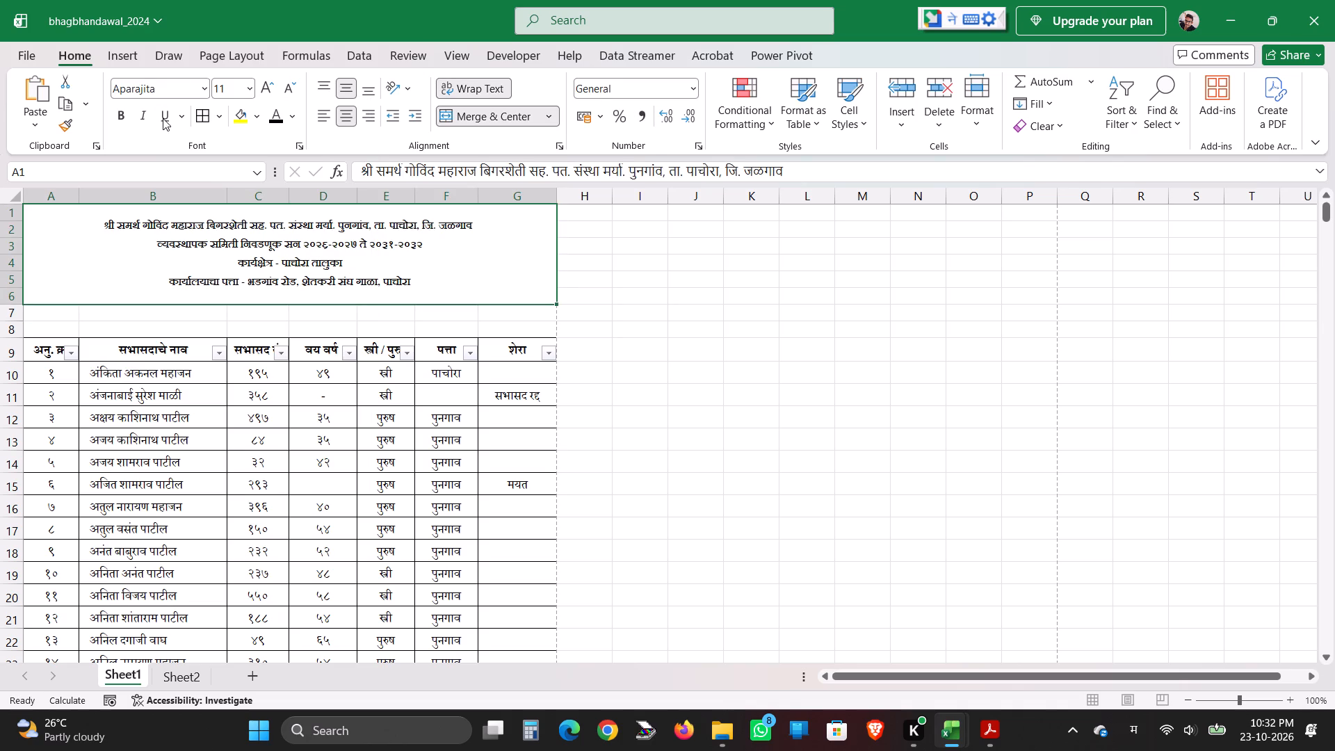
pyautogui.click(124, 110)
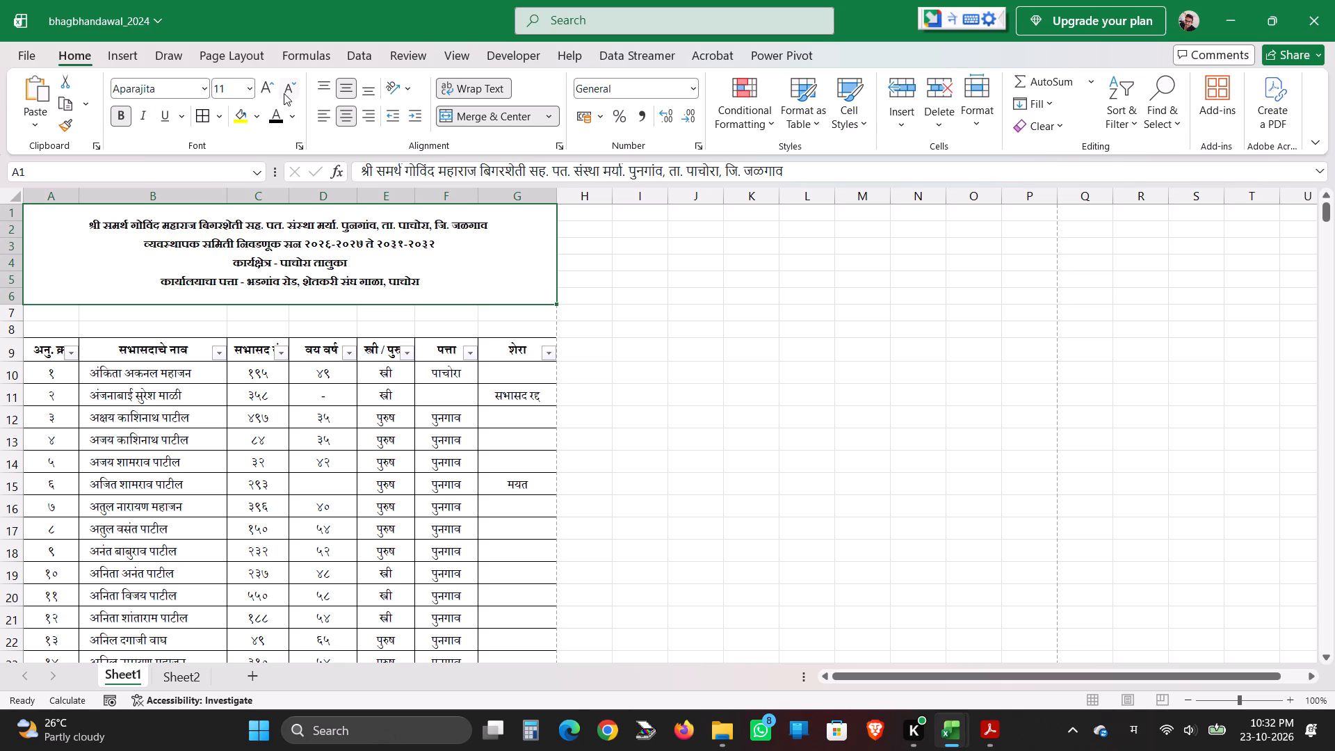
pyautogui.click(269, 83)
pyautogui.click(269, 83)
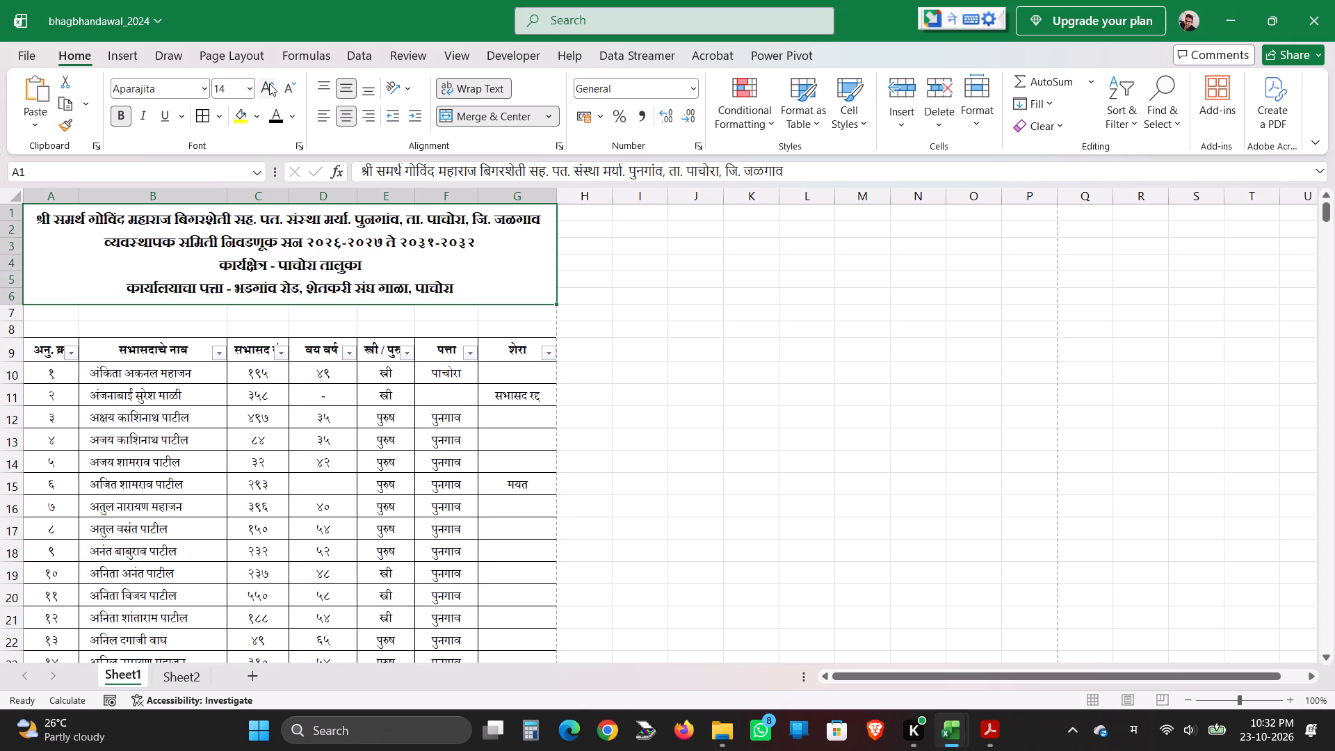
pyautogui.click(306, 315)
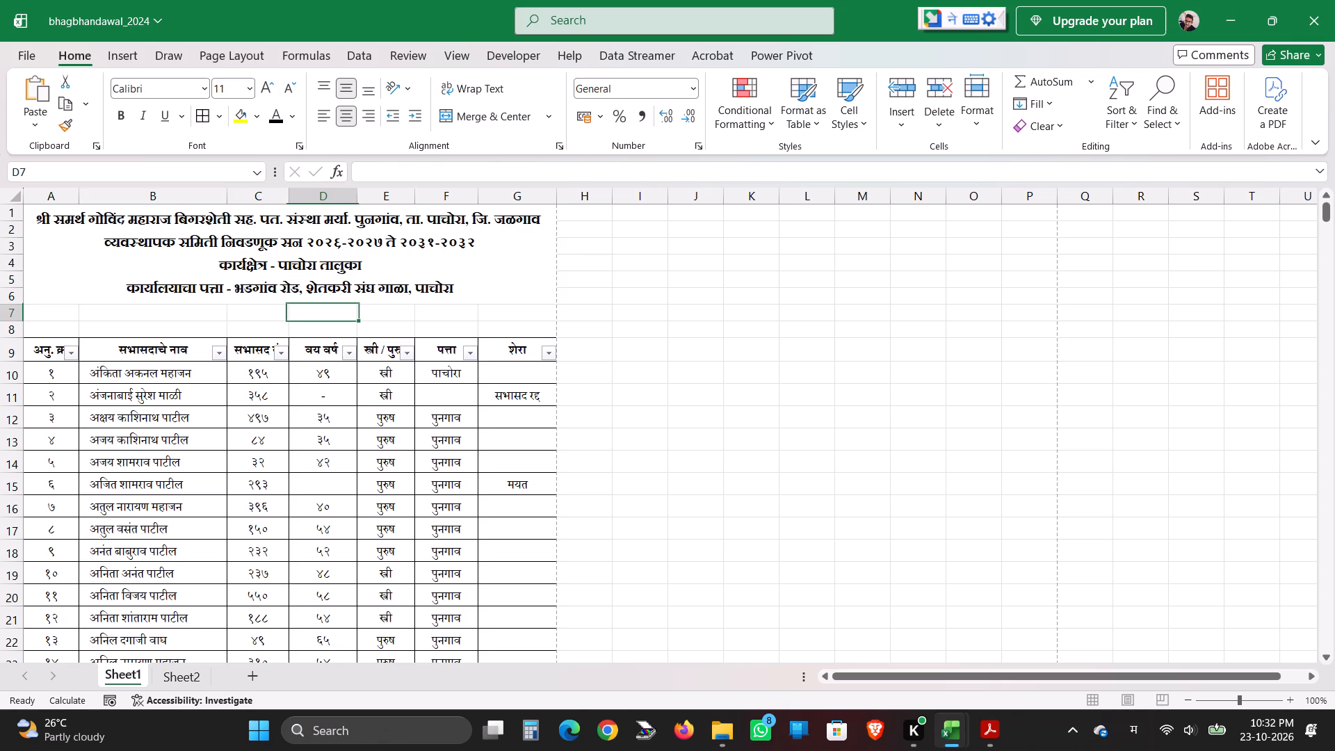
# Merge and center cells A7:B7 below the heading.
pyautogui.click(221, 309)
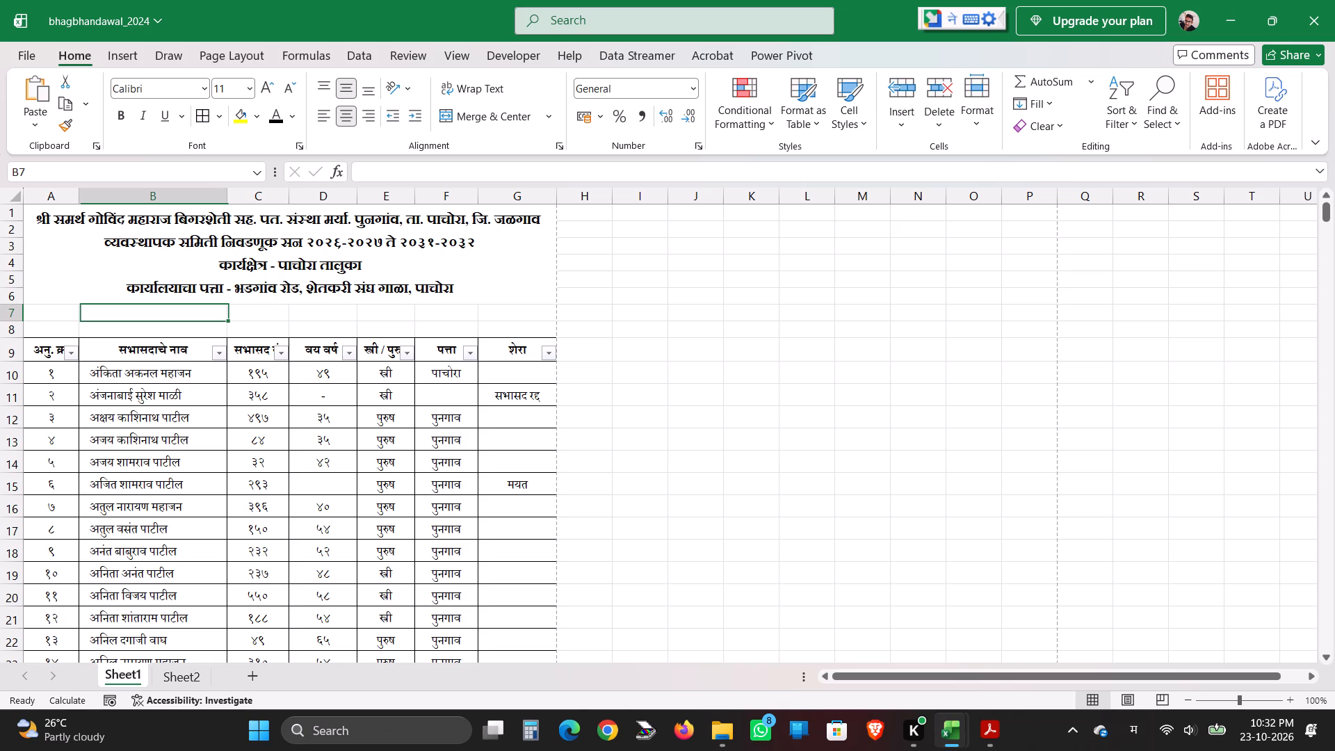
pyautogui.moveTo(44, 310); pyautogui.dragTo(240, 312)
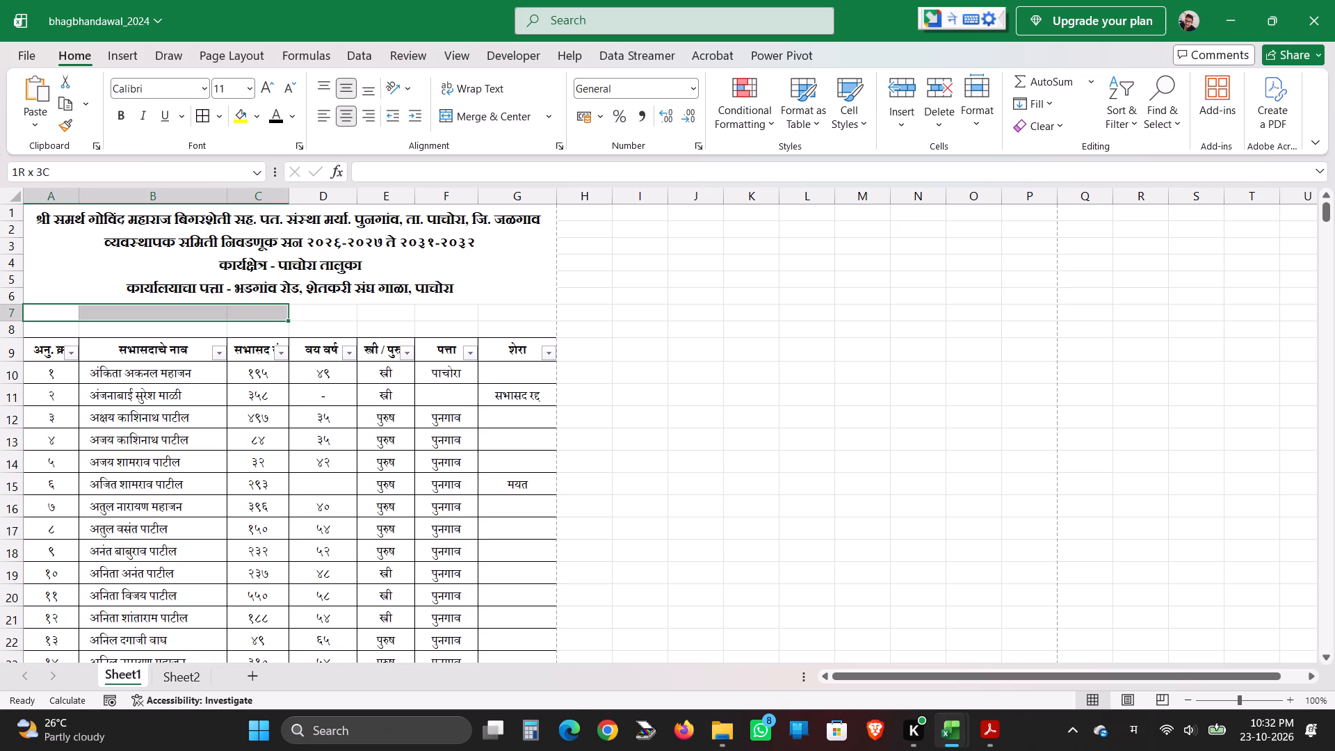
pyautogui.moveTo(240, 312); pyautogui.dragTo(237, 312)
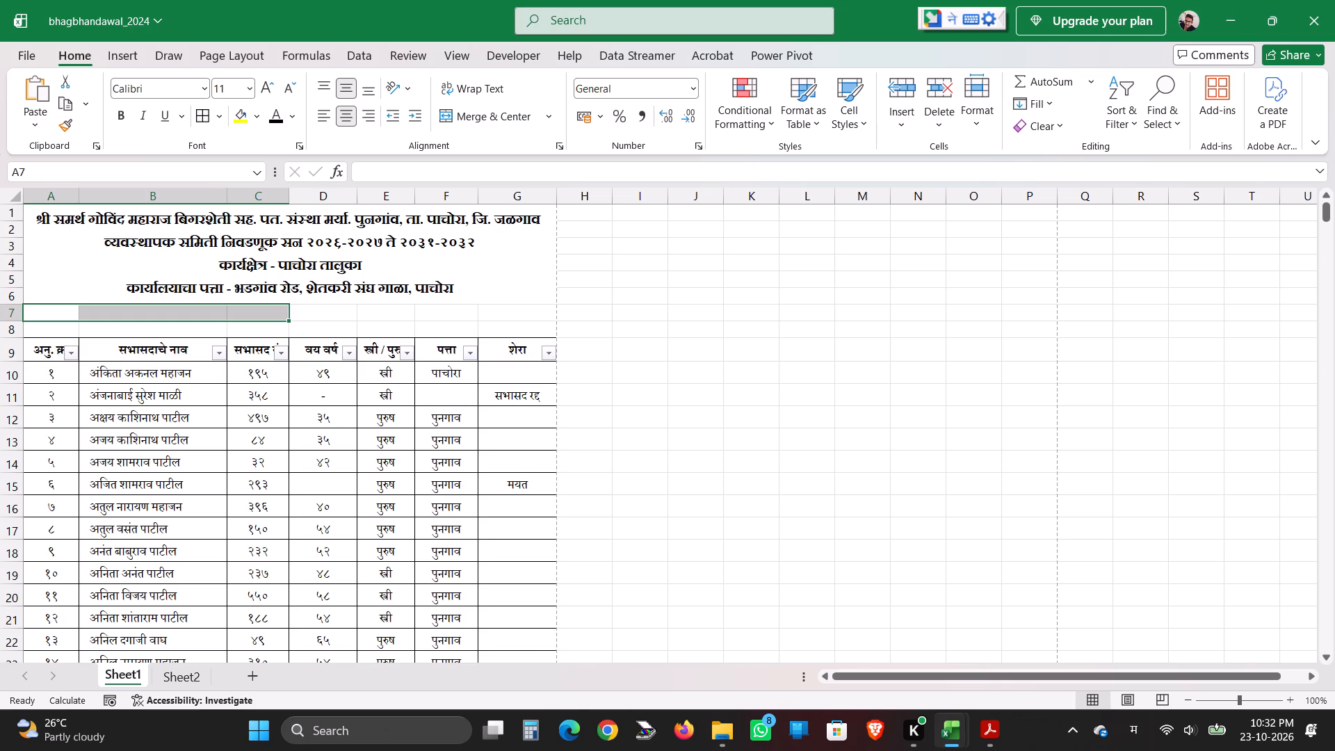
pyautogui.click(177, 314)
pyautogui.moveTo(52, 312); pyautogui.dragTo(148, 318)
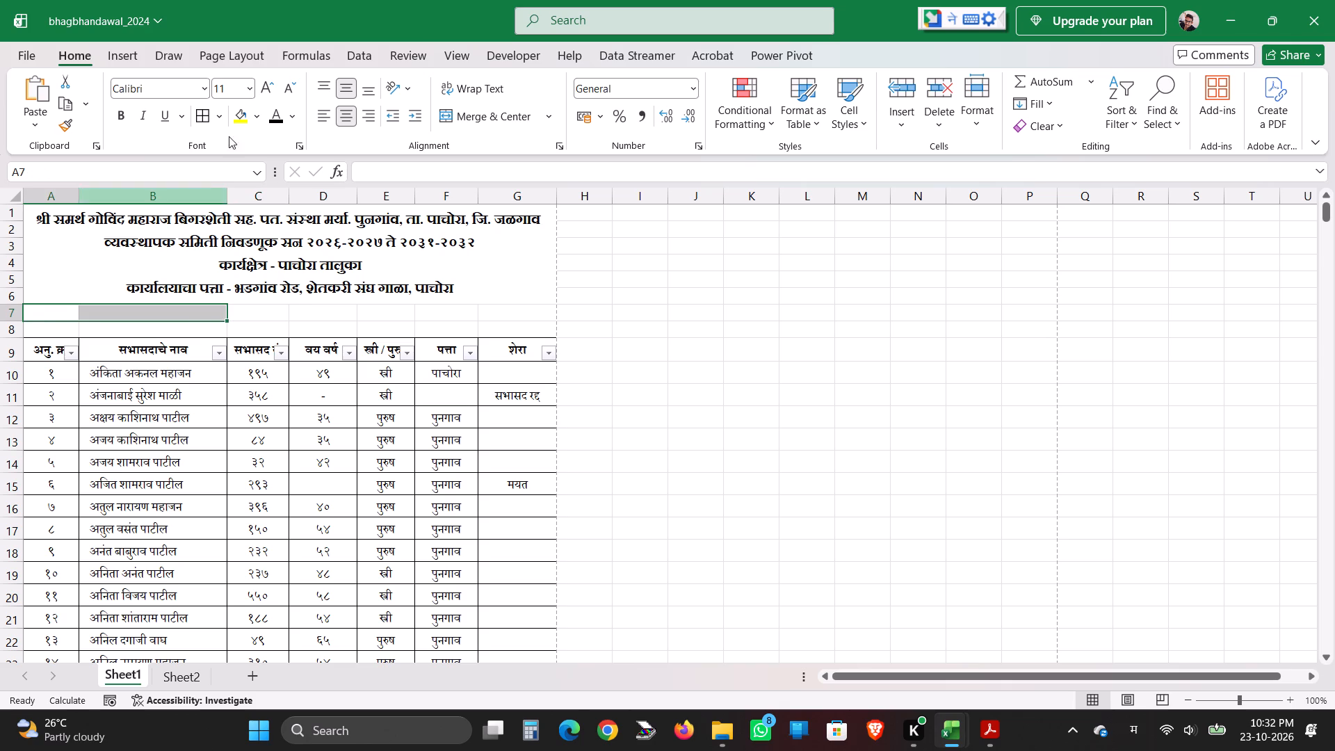
pyautogui.click(463, 122)
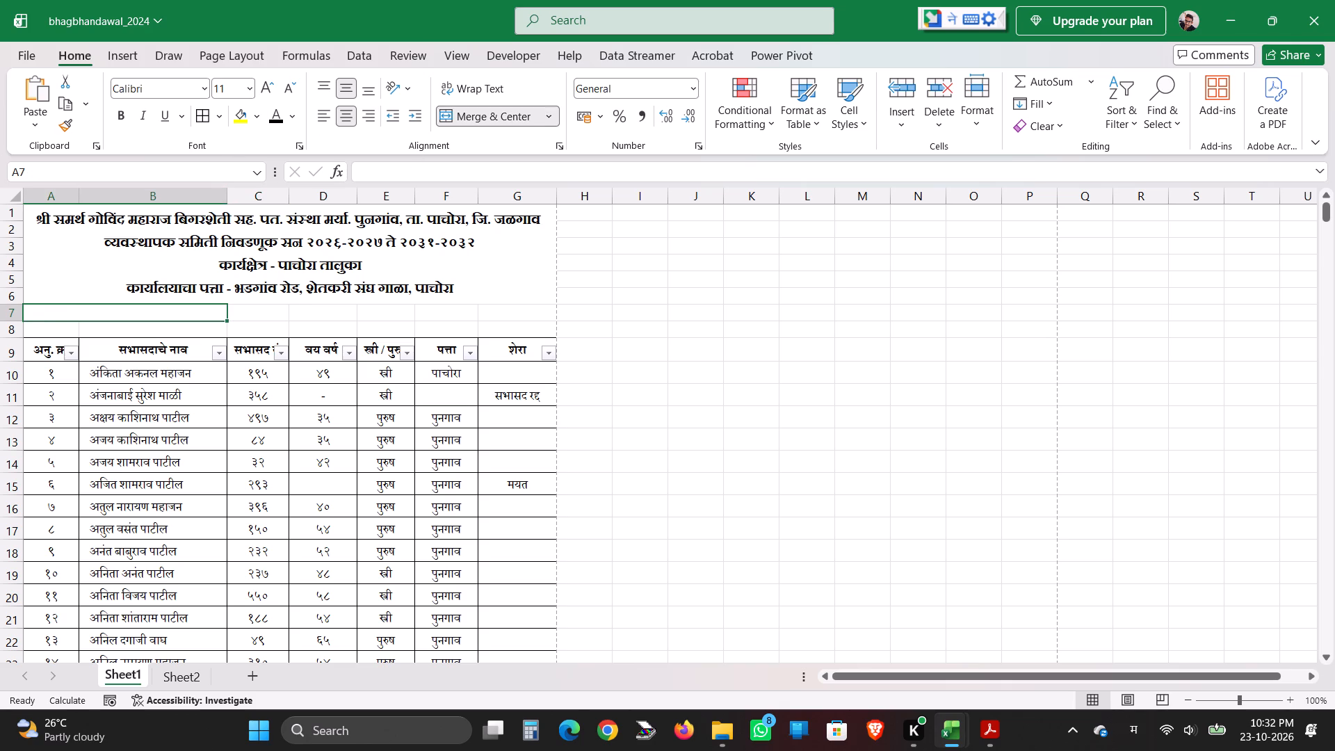
# Enter मतदार यादी in the merged cell A7.
pyautogui.write('matadar')
pyautogui.press('space')
pyautogui.write('yadi')
pyautogui.press('space')
pyautogui.press('Tab')
# Merge and center cells E7:G7 in the same row as मतदार यादी.
pyautogui.press('Tab')
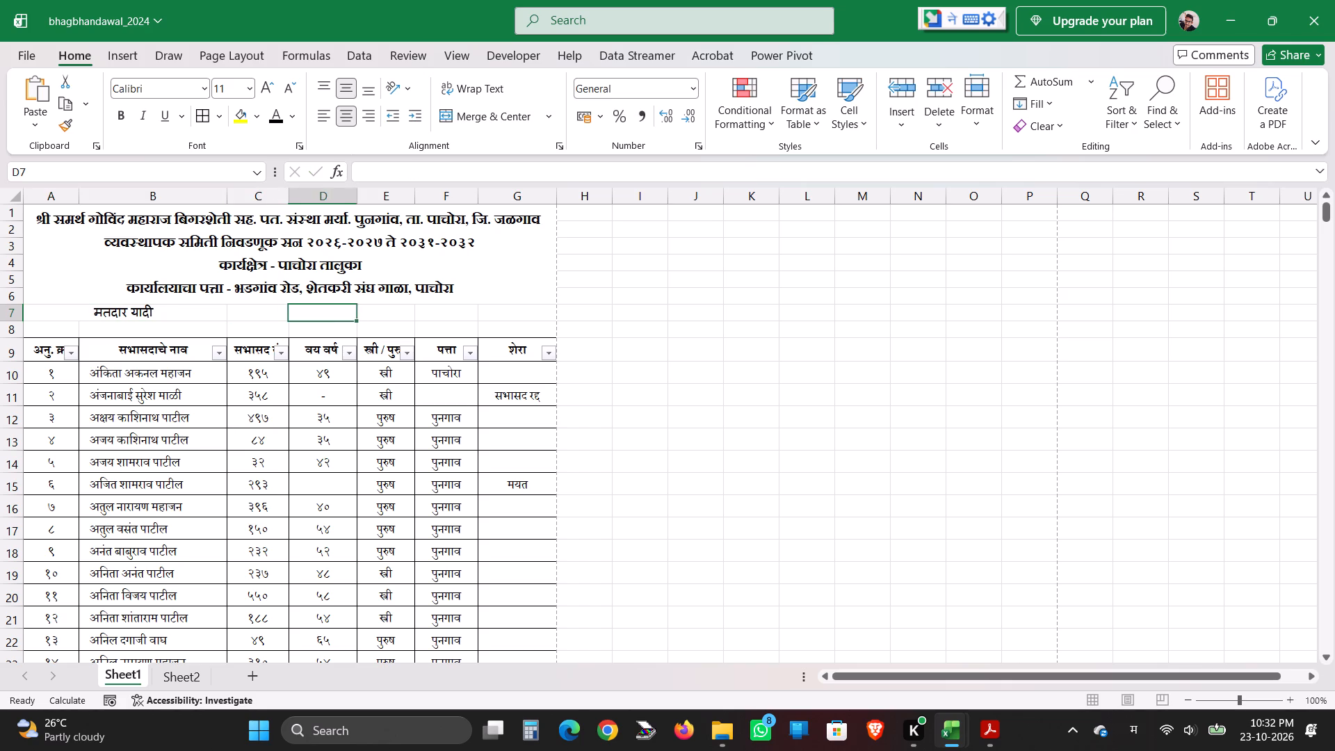
pyautogui.press('Tab')
pyautogui.moveTo(389, 314); pyautogui.dragTo(476, 314)
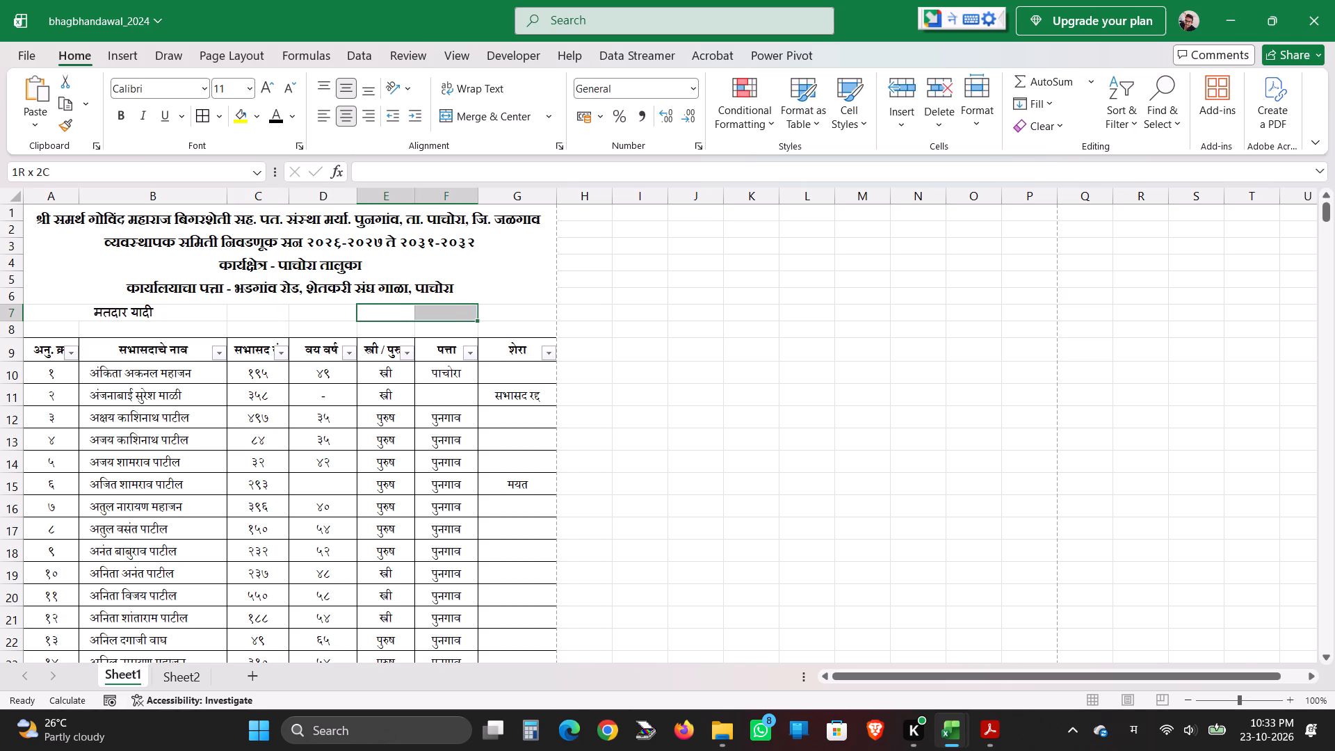
pyautogui.moveTo(476, 314); pyautogui.dragTo(485, 312)
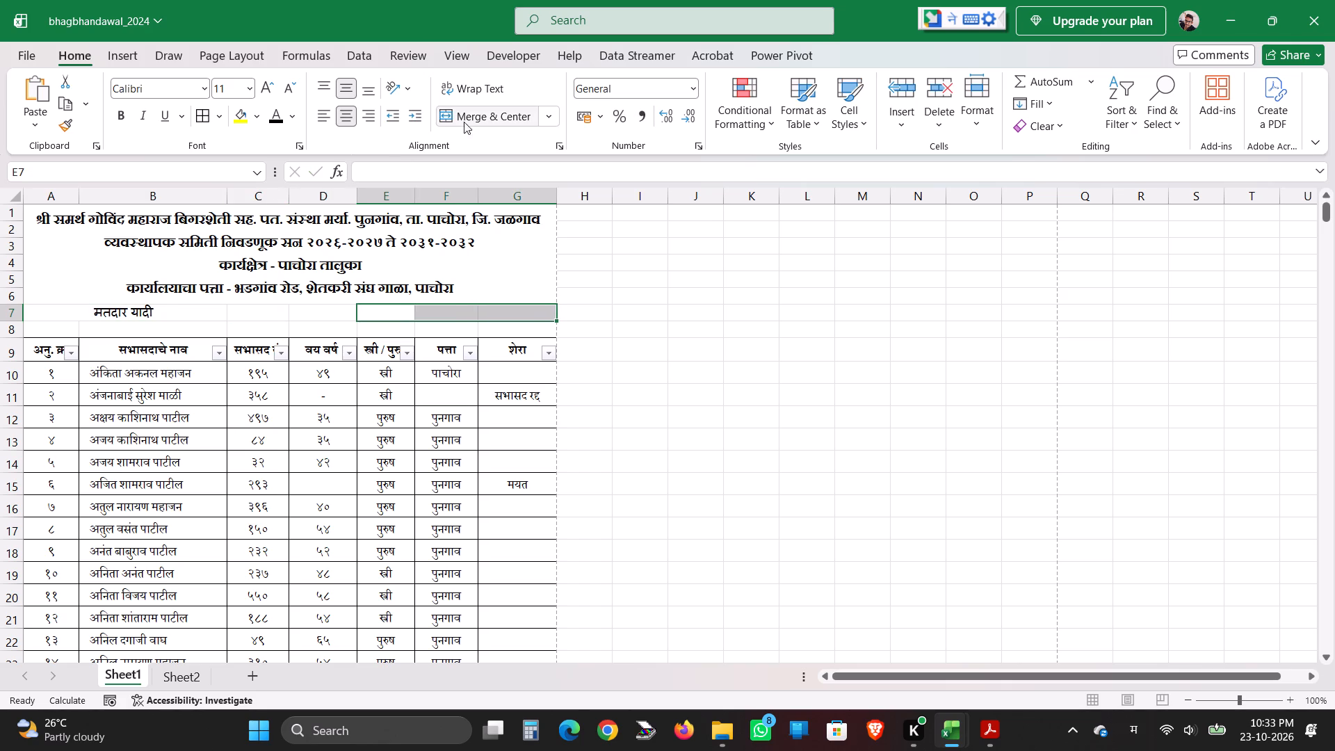
pyautogui.click(467, 115)
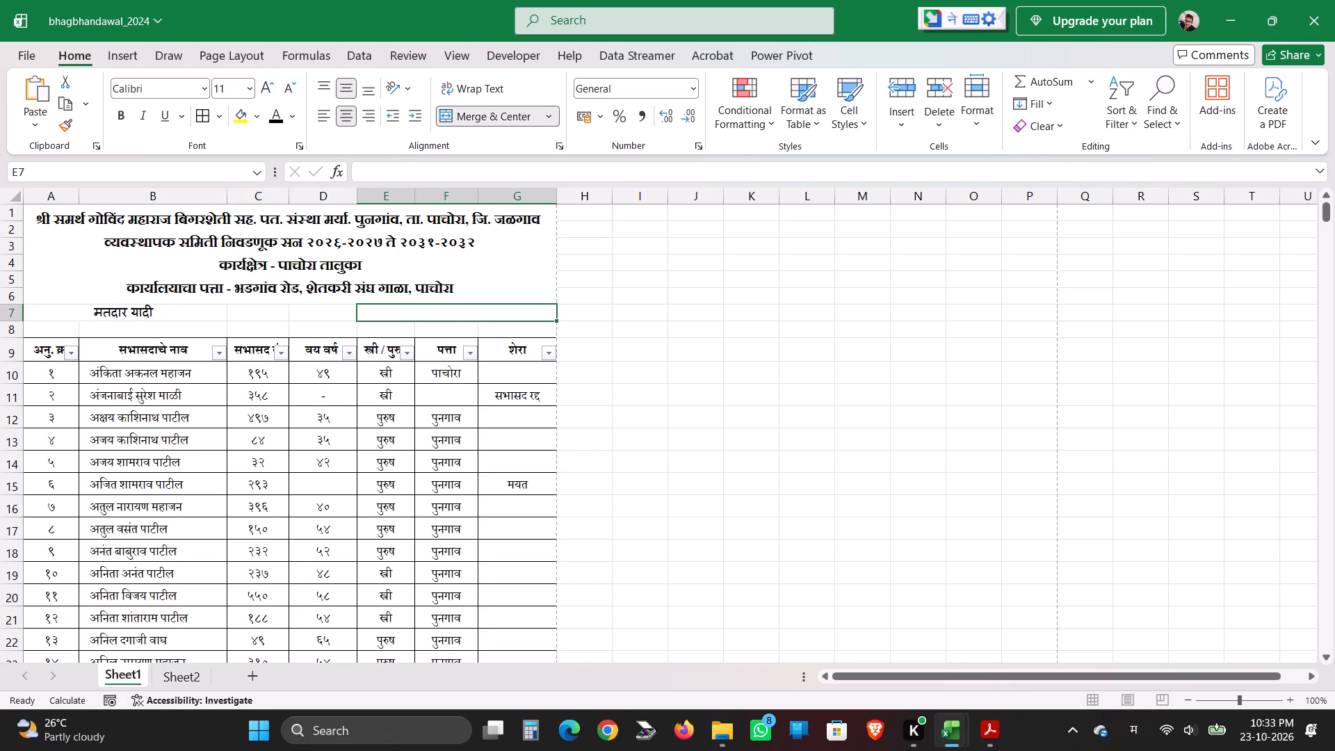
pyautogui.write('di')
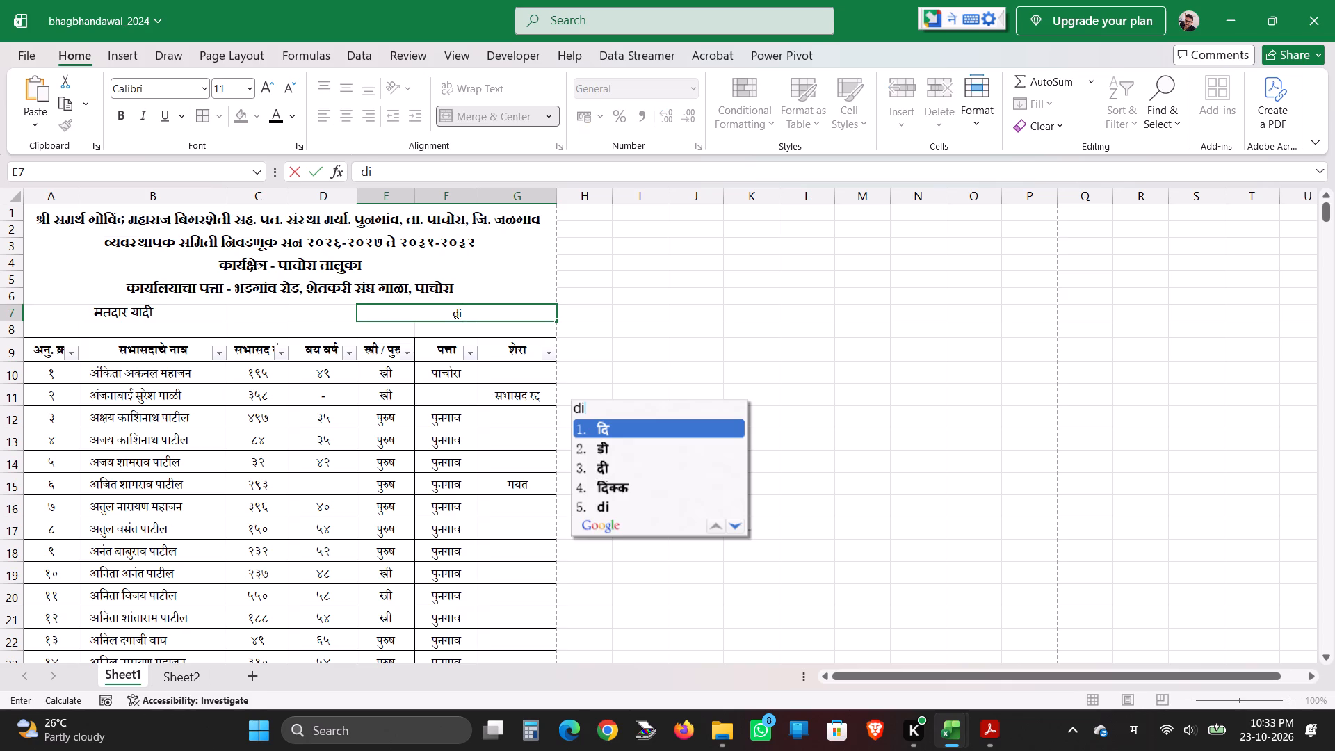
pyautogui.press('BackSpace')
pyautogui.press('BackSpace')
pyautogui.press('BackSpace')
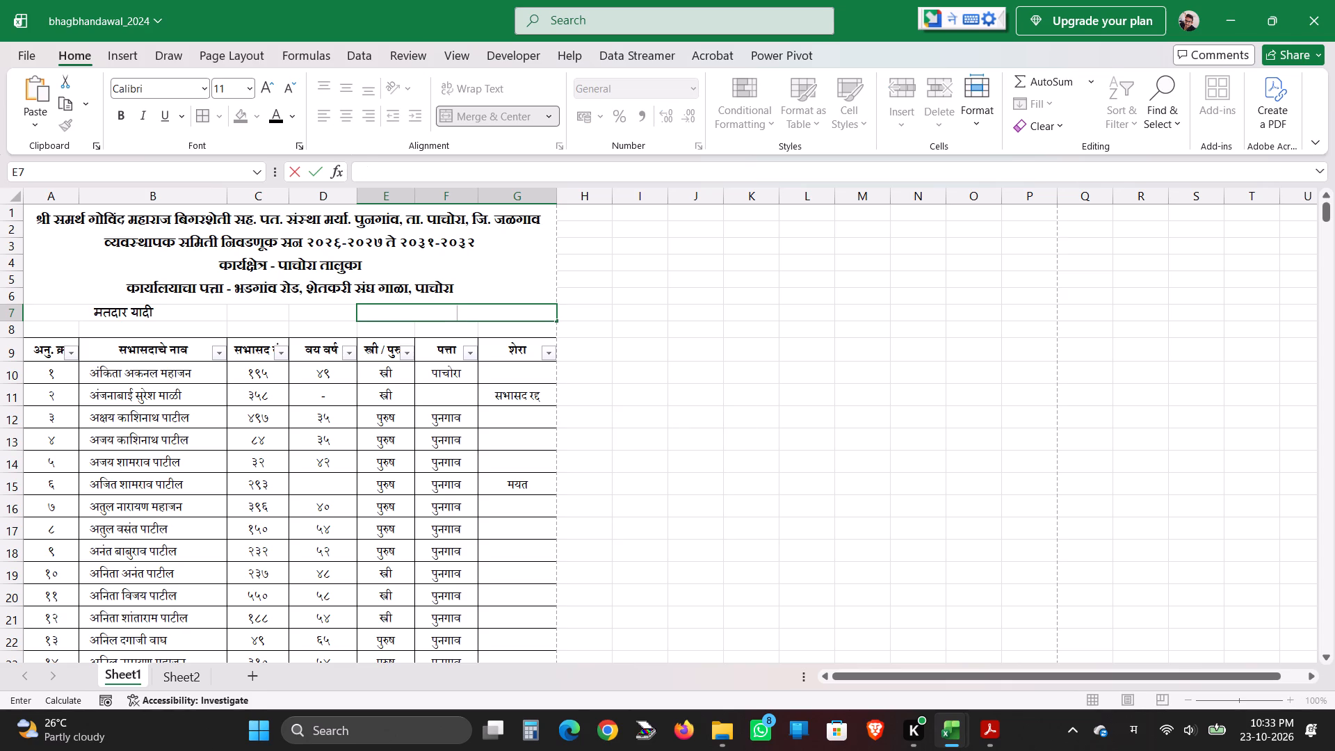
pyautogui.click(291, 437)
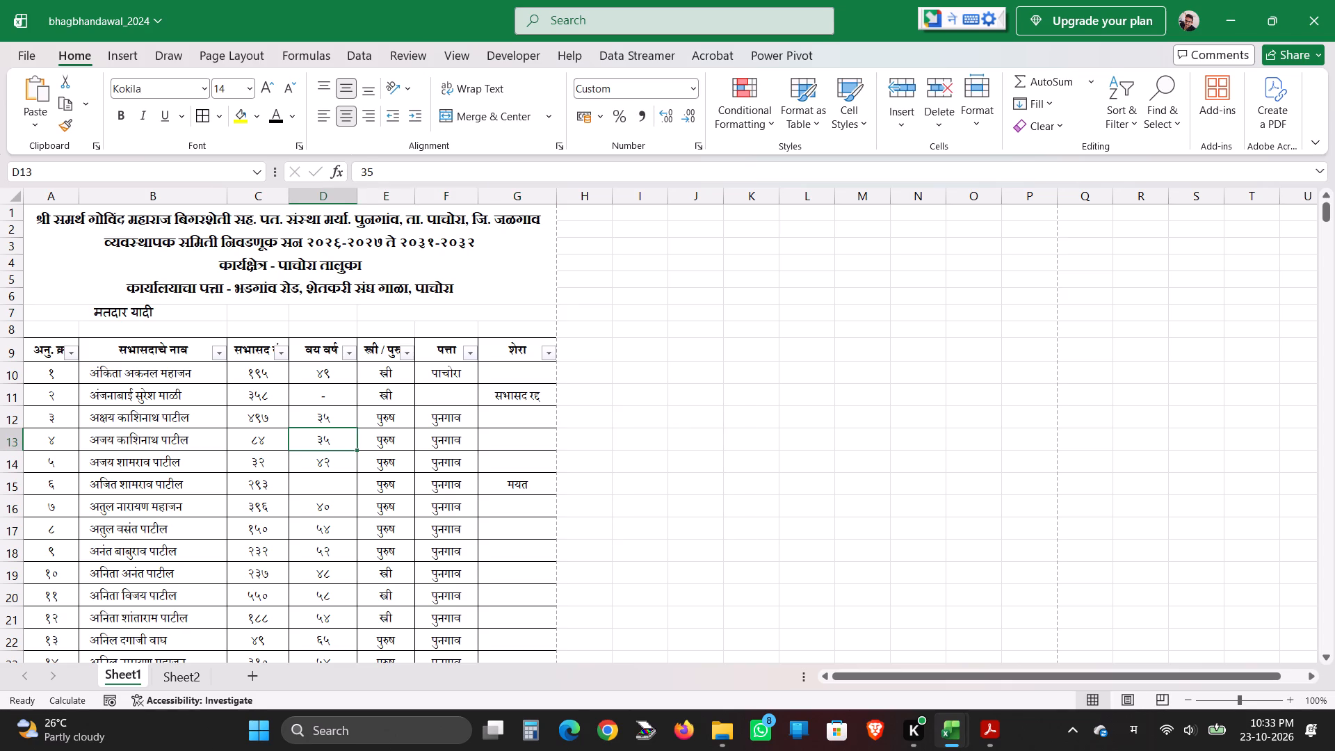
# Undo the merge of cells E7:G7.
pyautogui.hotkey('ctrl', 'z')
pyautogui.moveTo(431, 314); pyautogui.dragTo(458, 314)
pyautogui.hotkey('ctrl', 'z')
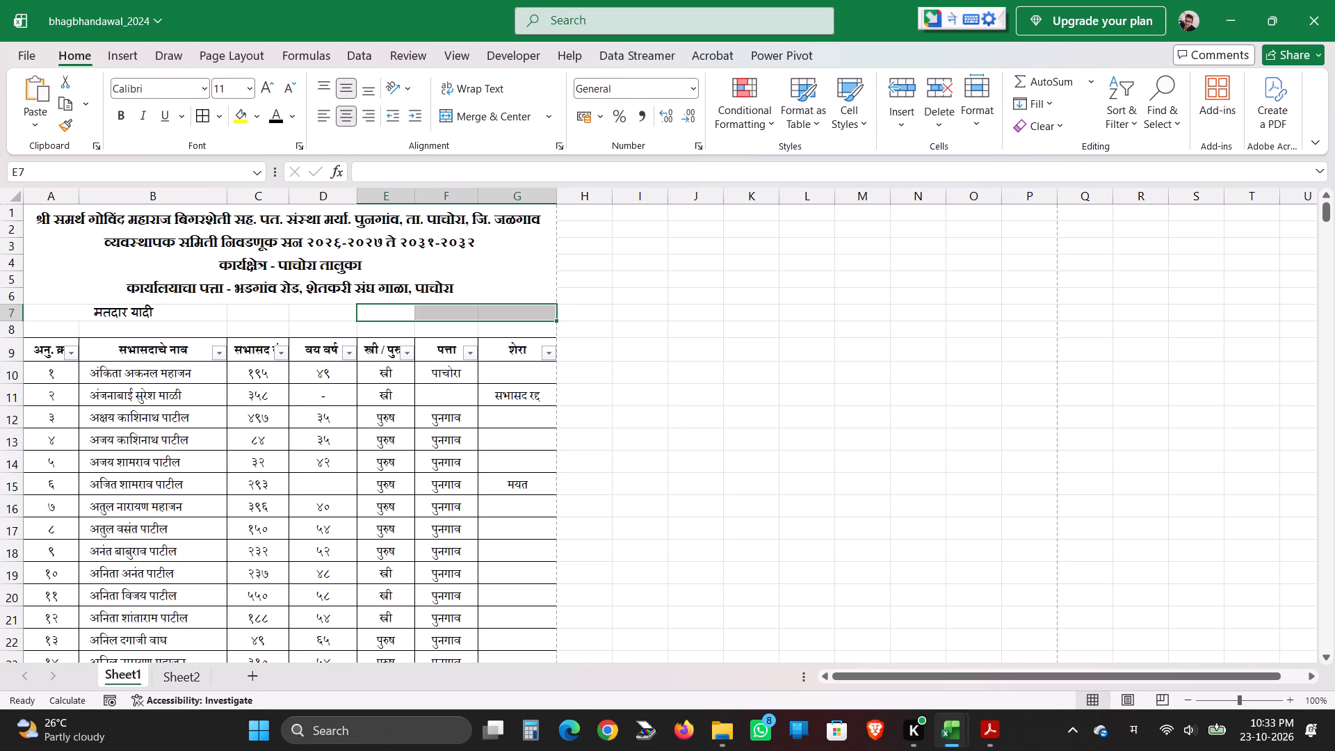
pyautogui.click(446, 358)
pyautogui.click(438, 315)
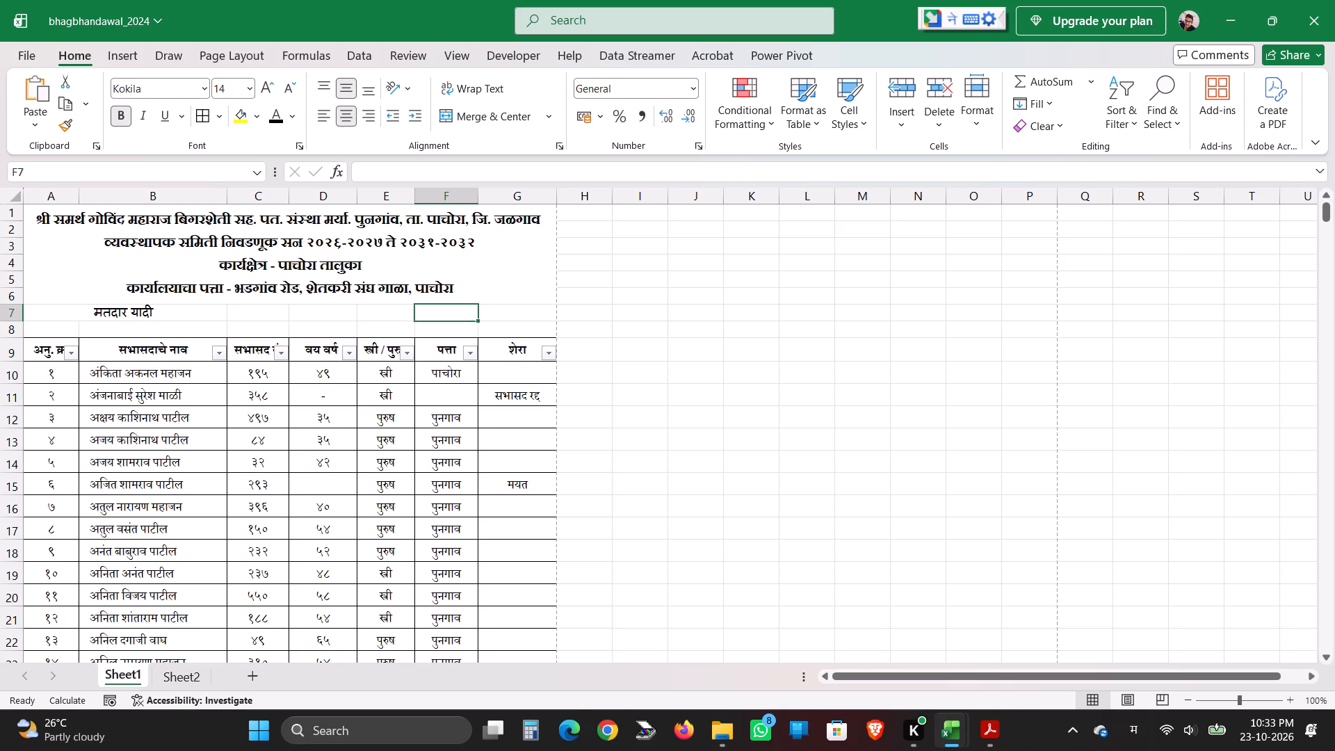
# Merge and center cells E7:G7 in the मतदार यादी row again.
pyautogui.moveTo(387, 312); pyautogui.dragTo(506, 309)
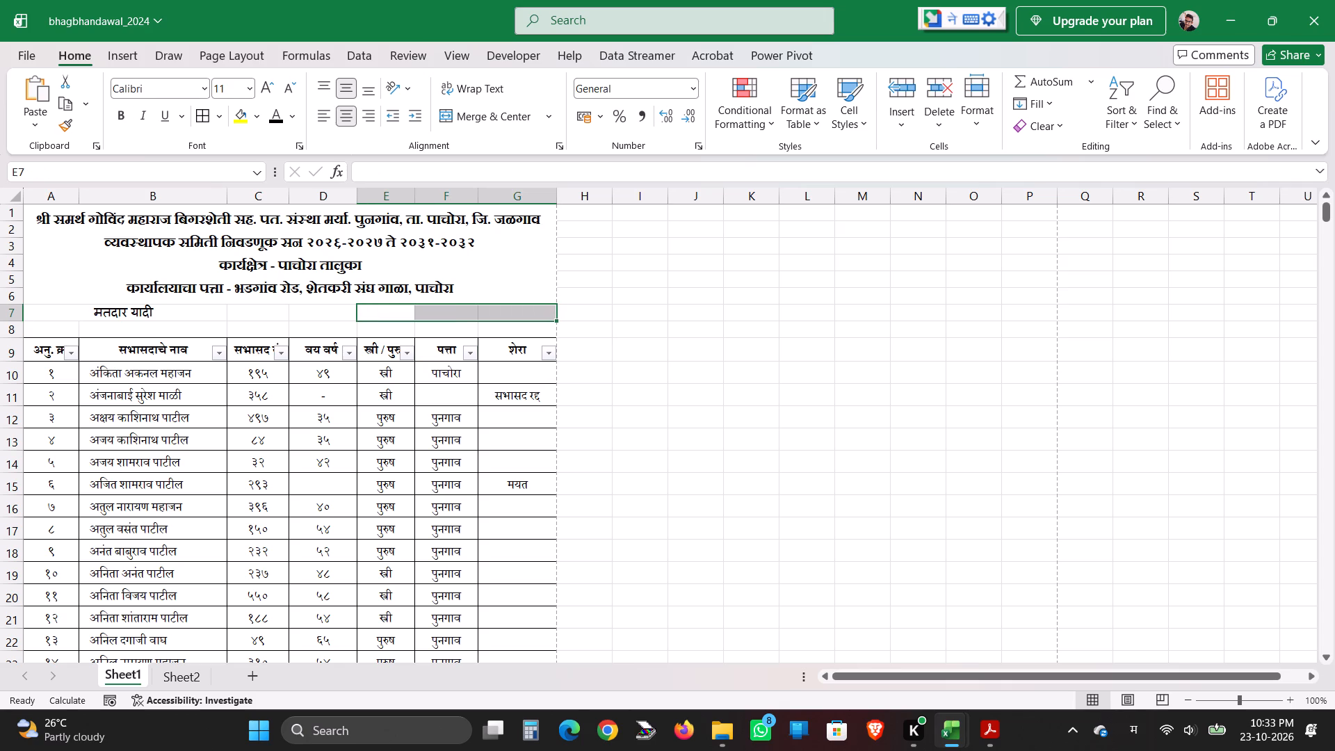
pyautogui.click(469, 120)
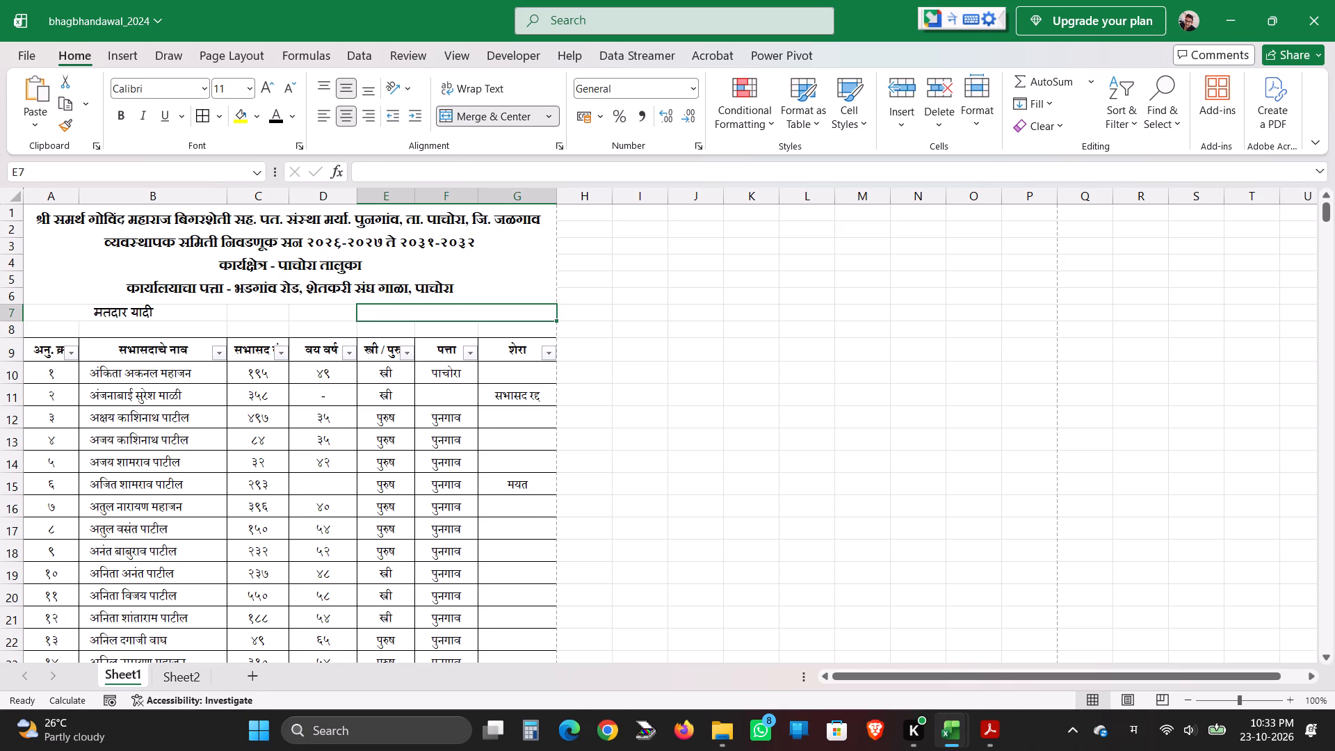
# Enter the date दि. ३१/०३/२०२४ in the merged cell E7.
pyautogui.write('di')
pyautogui.write('.')
pyautogui.press('space')
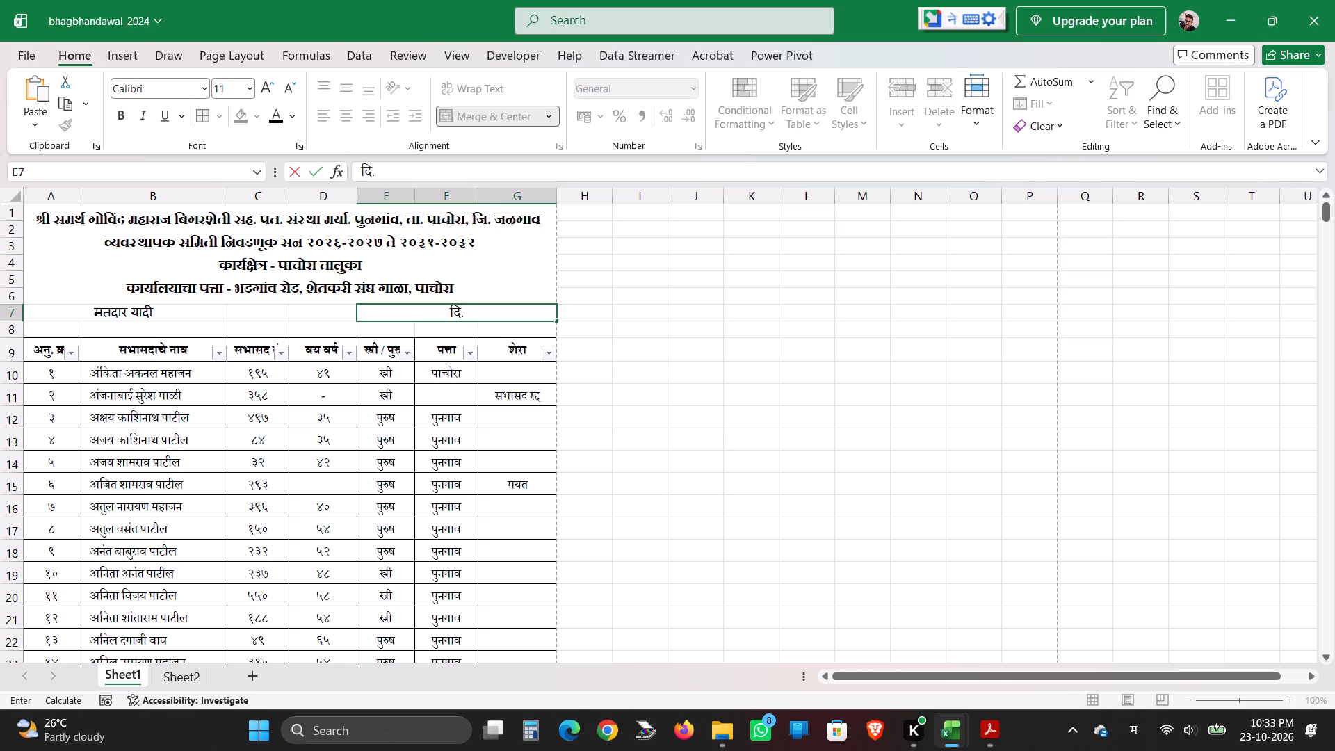
pyautogui.write('31')
pyautogui.write('03/')
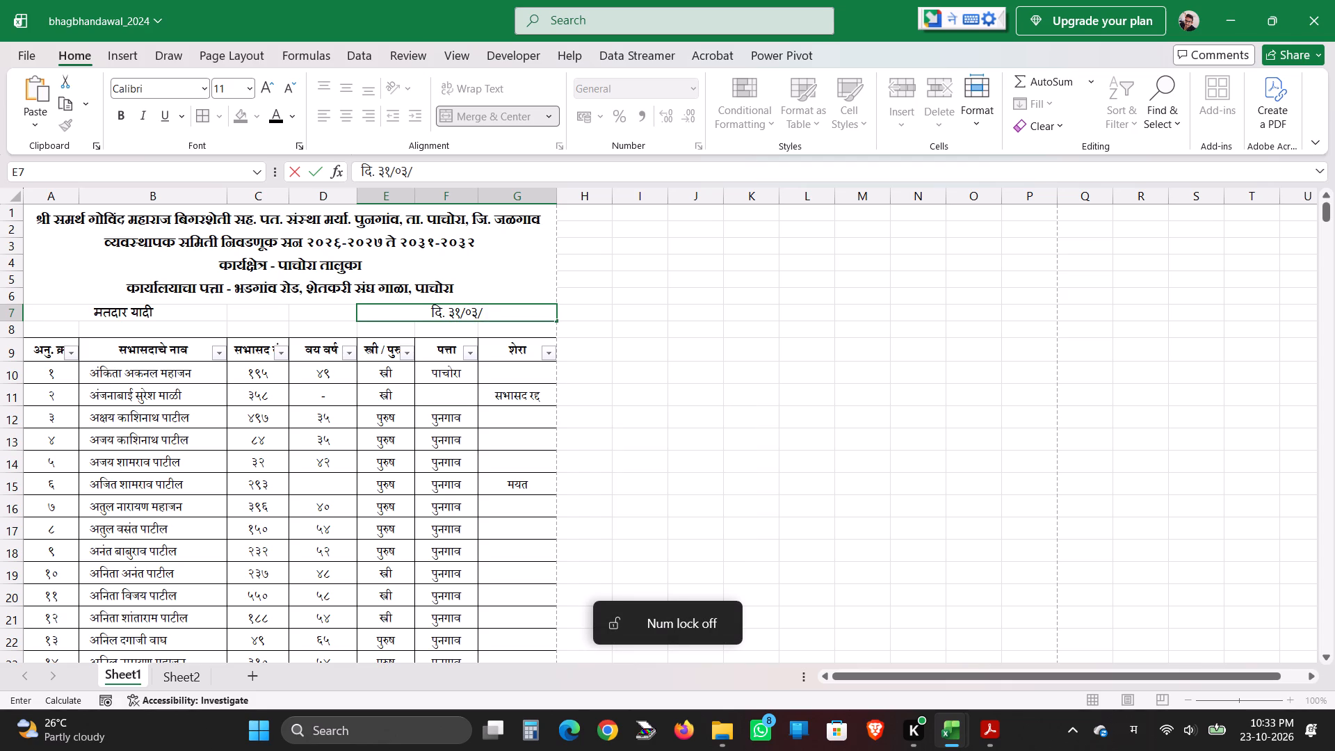
pyautogui.write('20')
pyautogui.write('24')
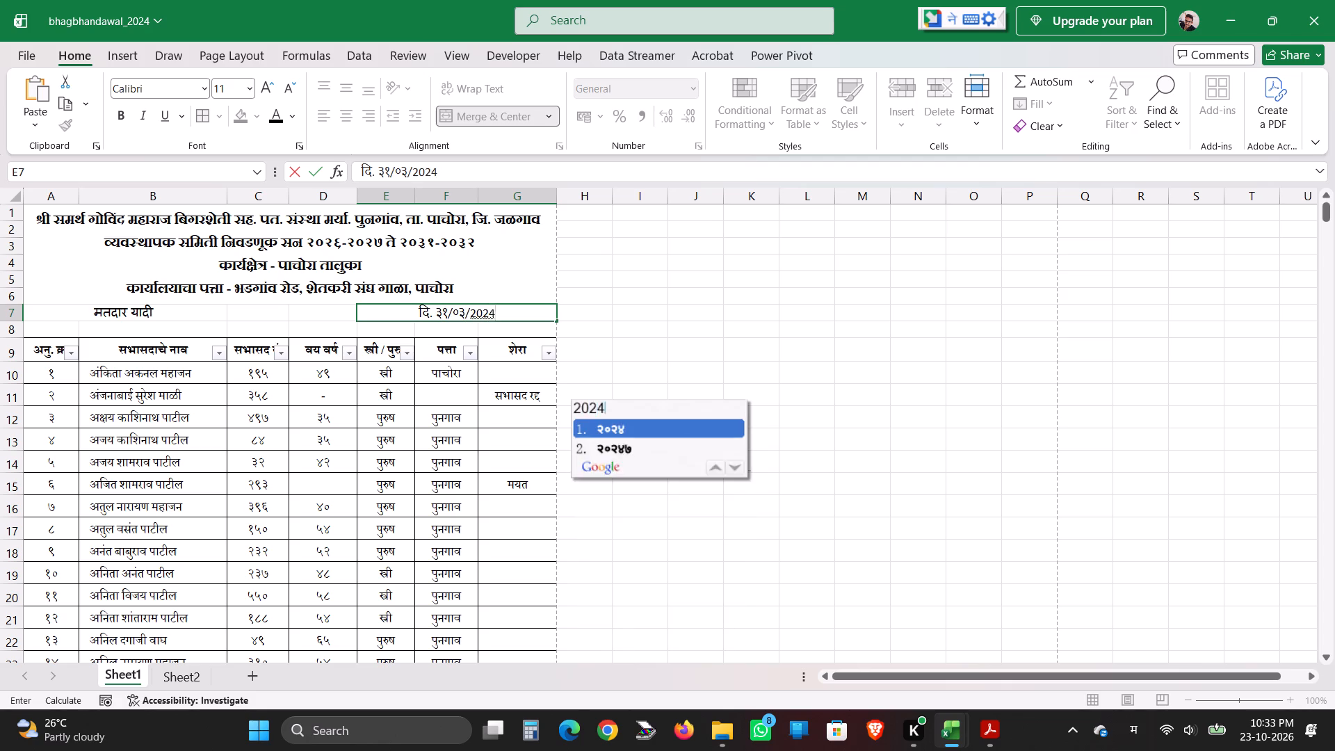
pyautogui.press('Return')
pyautogui.click(463, 427)
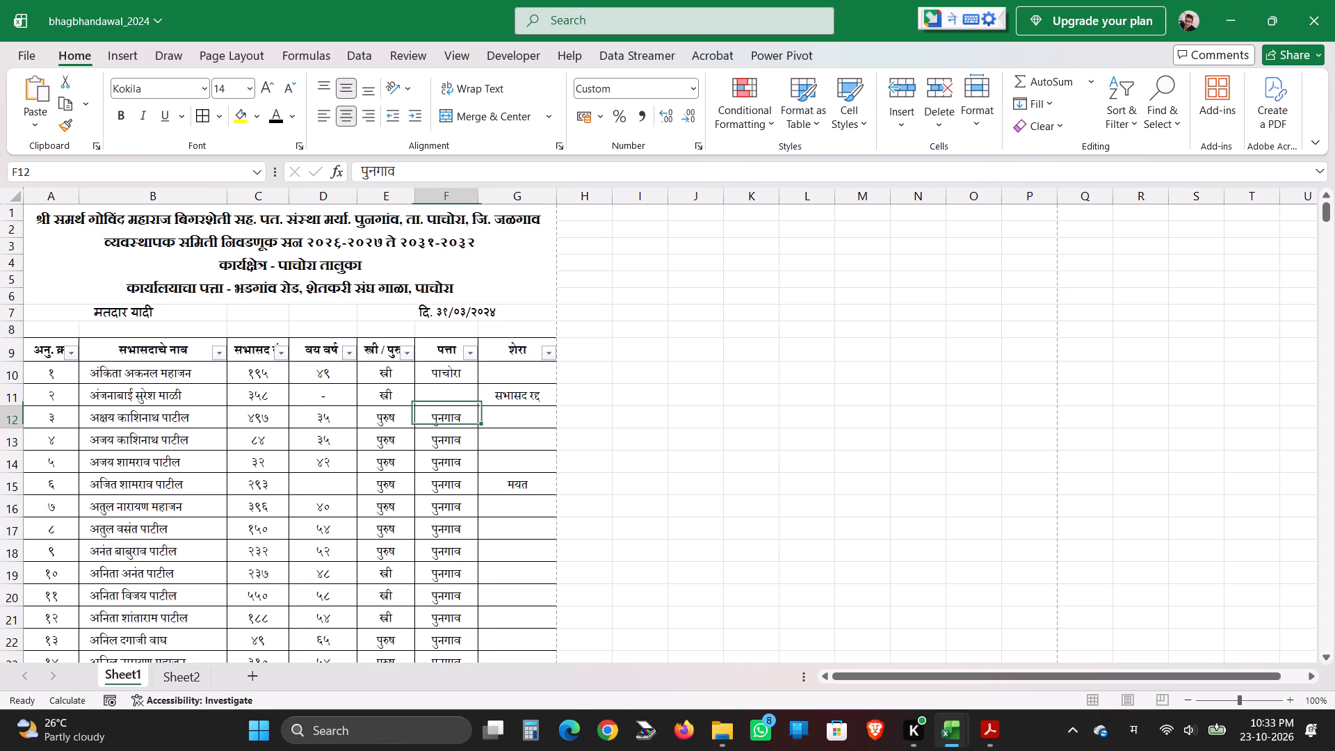
# Append the word अखेर after the date in cell E7.
pyautogui.doubleClick(535, 309)
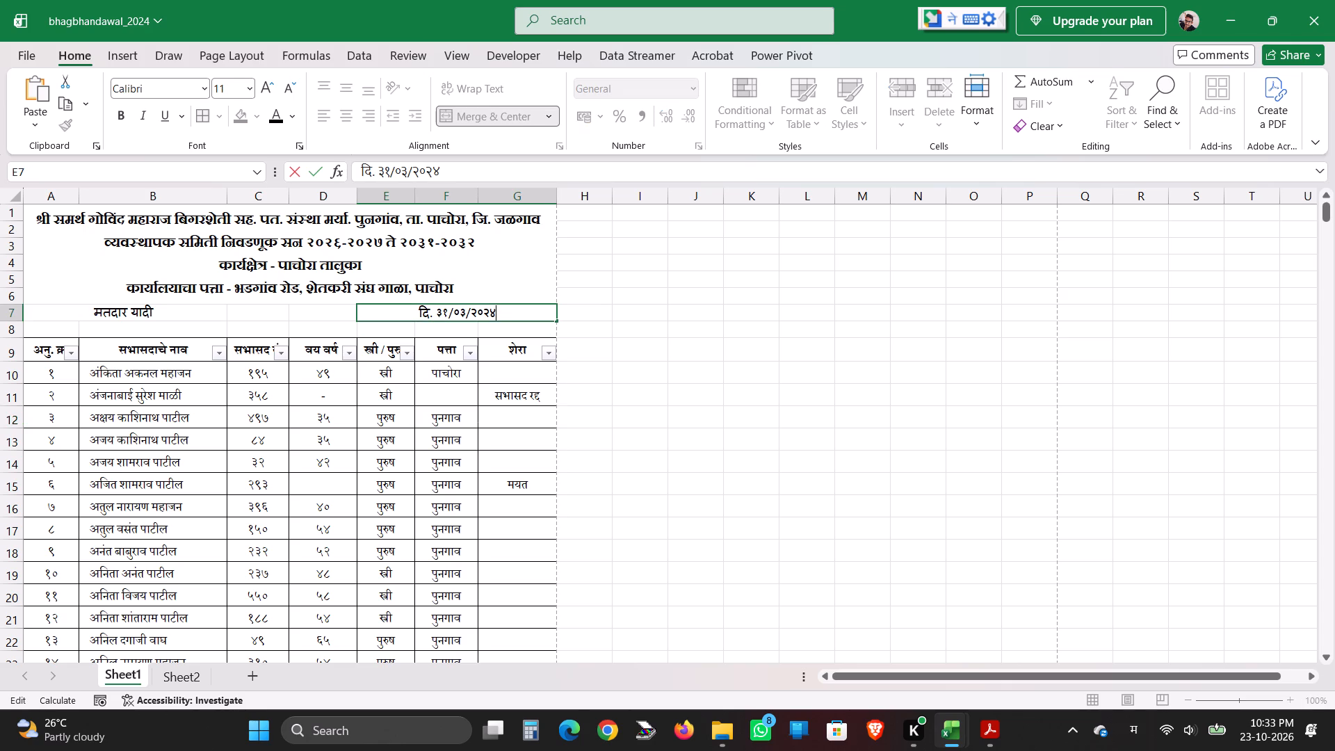
pyautogui.press('space')
pyautogui.write('akher')
pyautogui.press('Return')
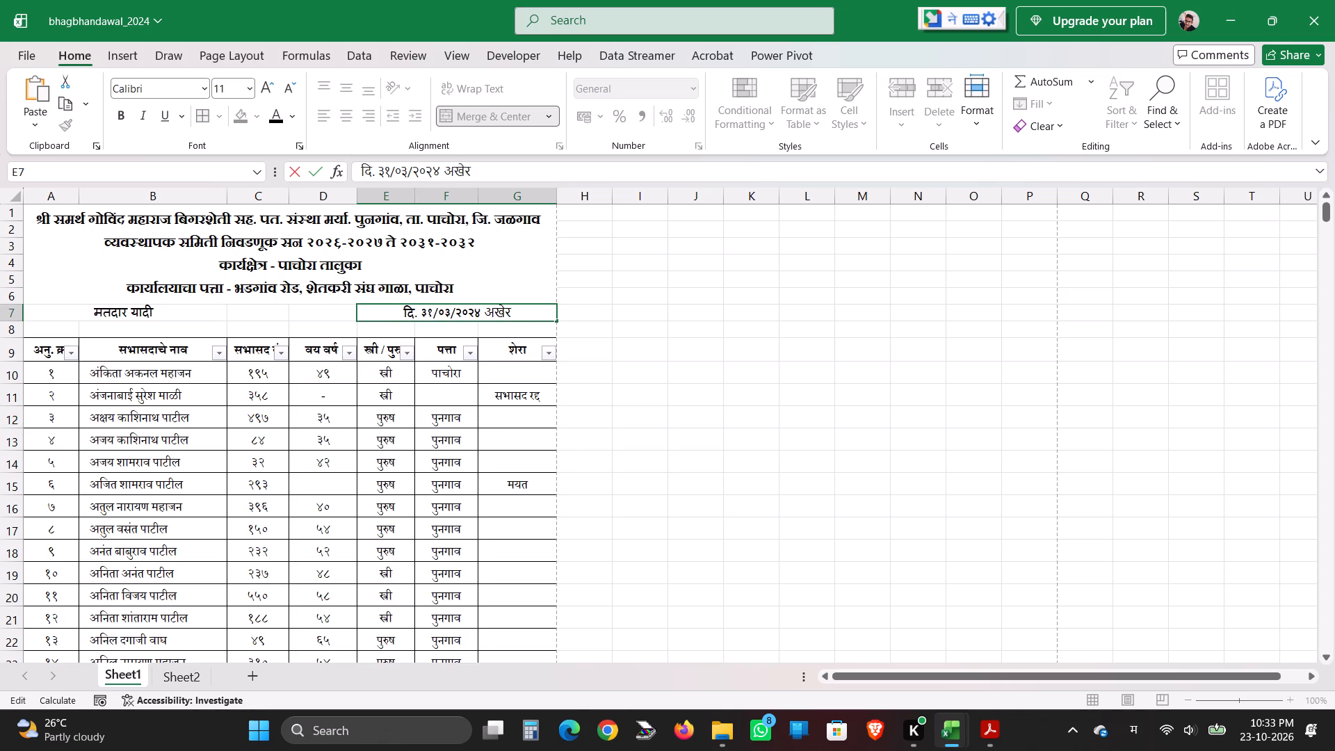
pyautogui.click(455, 443)
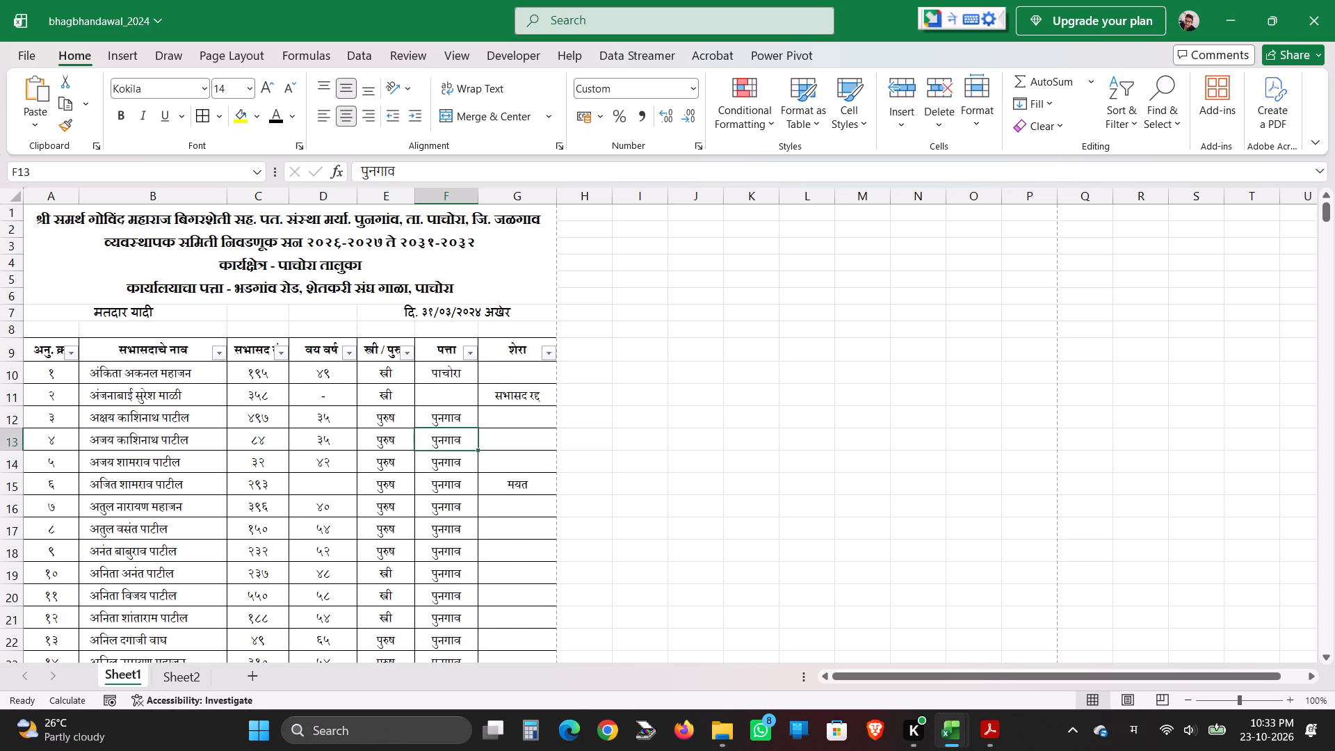
# Enter E ३ नमुना यादी in cell C8, with the E in English and the rest in Marathi.
pyautogui.moveTo(231, 333); pyautogui.dragTo(318, 328)
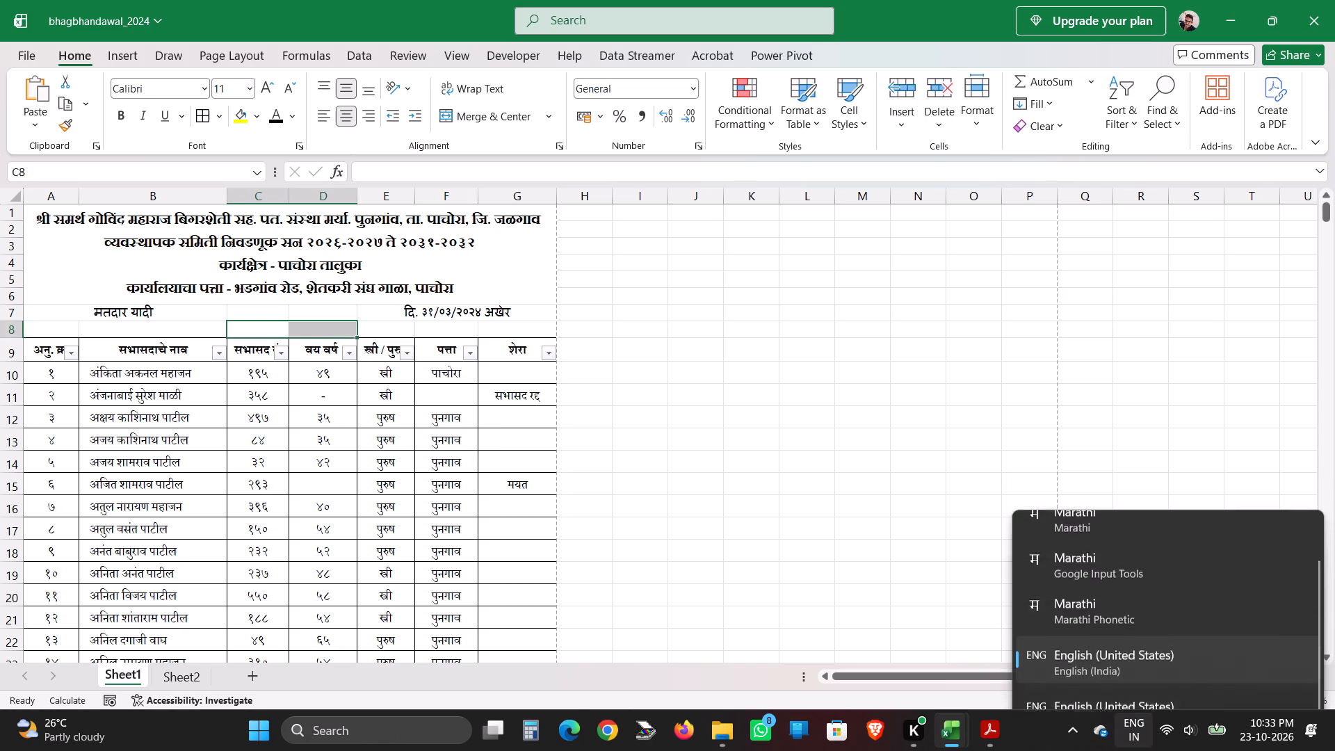
pyautogui.hotkey('shift', 'e')
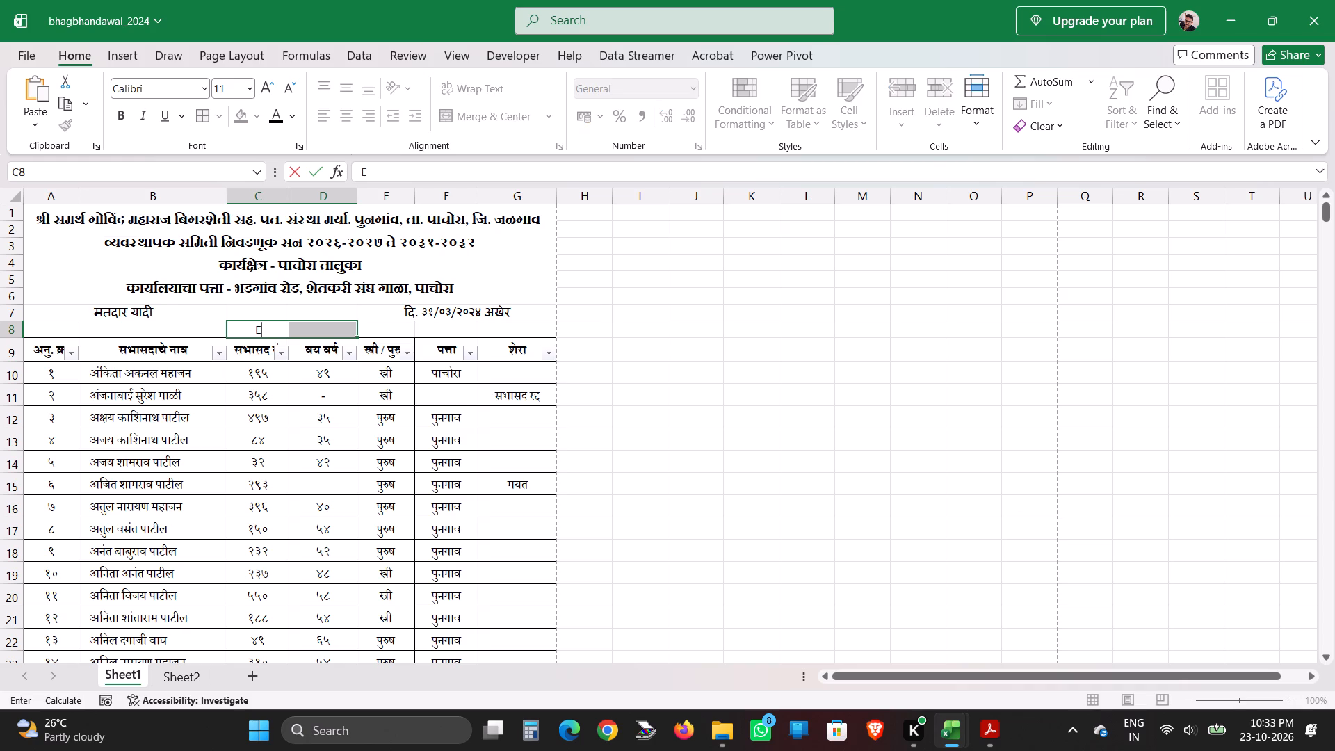
pyautogui.press('space')
pyautogui.press('3')
pyautogui.press('BackSpace')
pyautogui.press('3')
pyautogui.press('BackSpace')
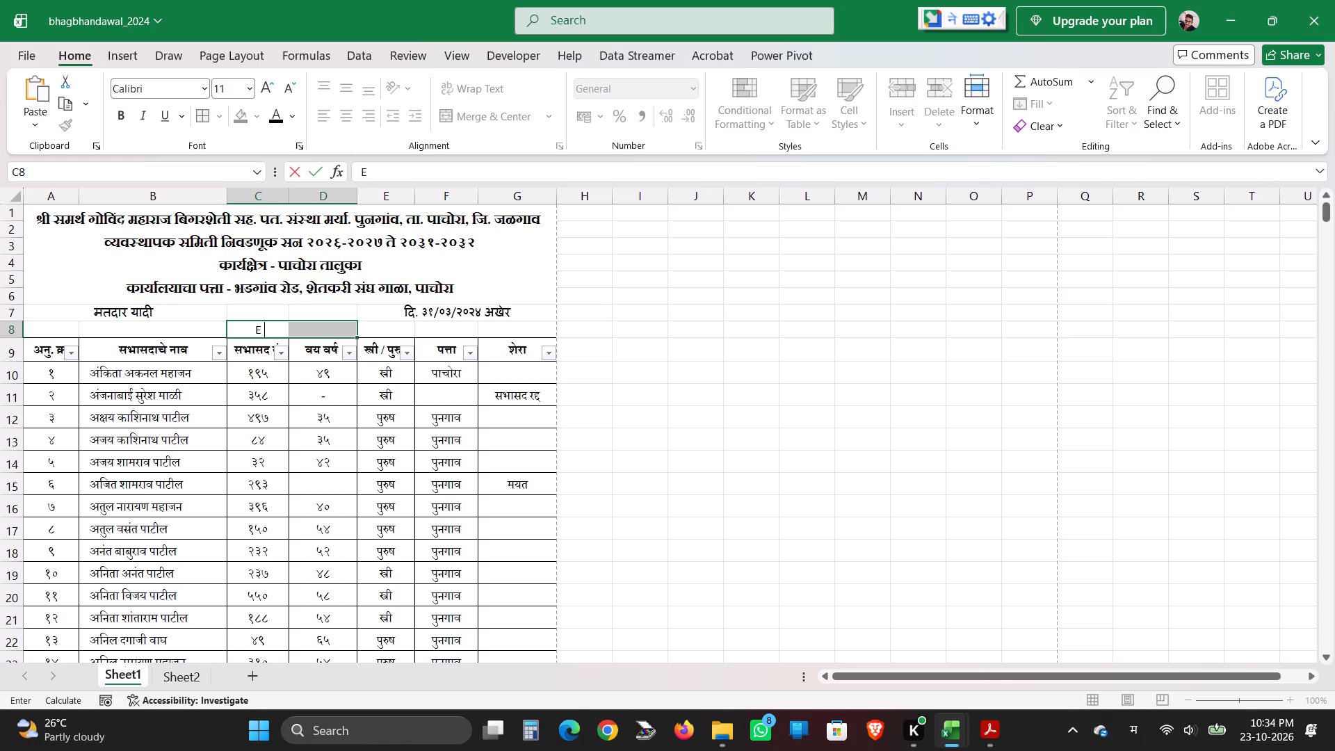
pyautogui.write('3')
pyautogui.press('space')
pyautogui.write('namuna')
pyautogui.press('space')
pyautogui.write('yadi')
pyautogui.press('Return')
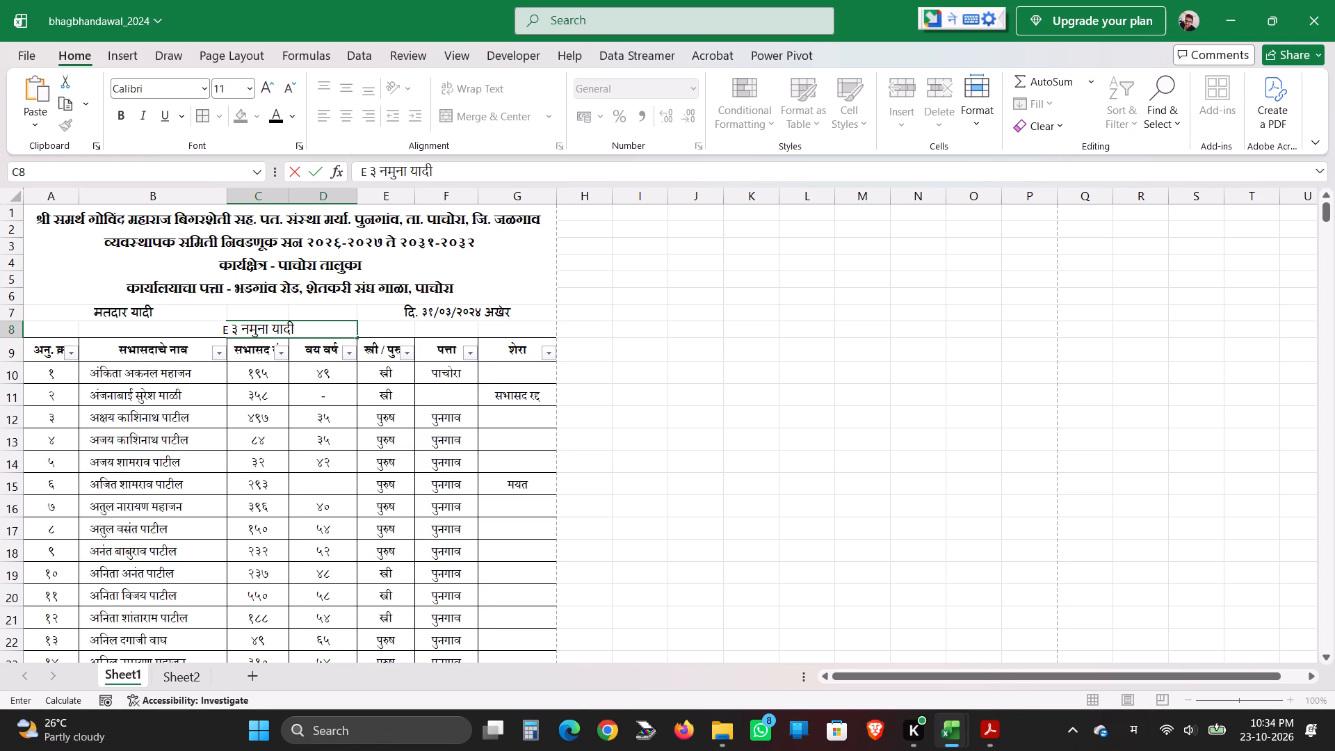
pyautogui.click(330, 450)
# Merge and center cells C8:D8 around the E ३ नमुना यादी text.
pyautogui.click(264, 332)
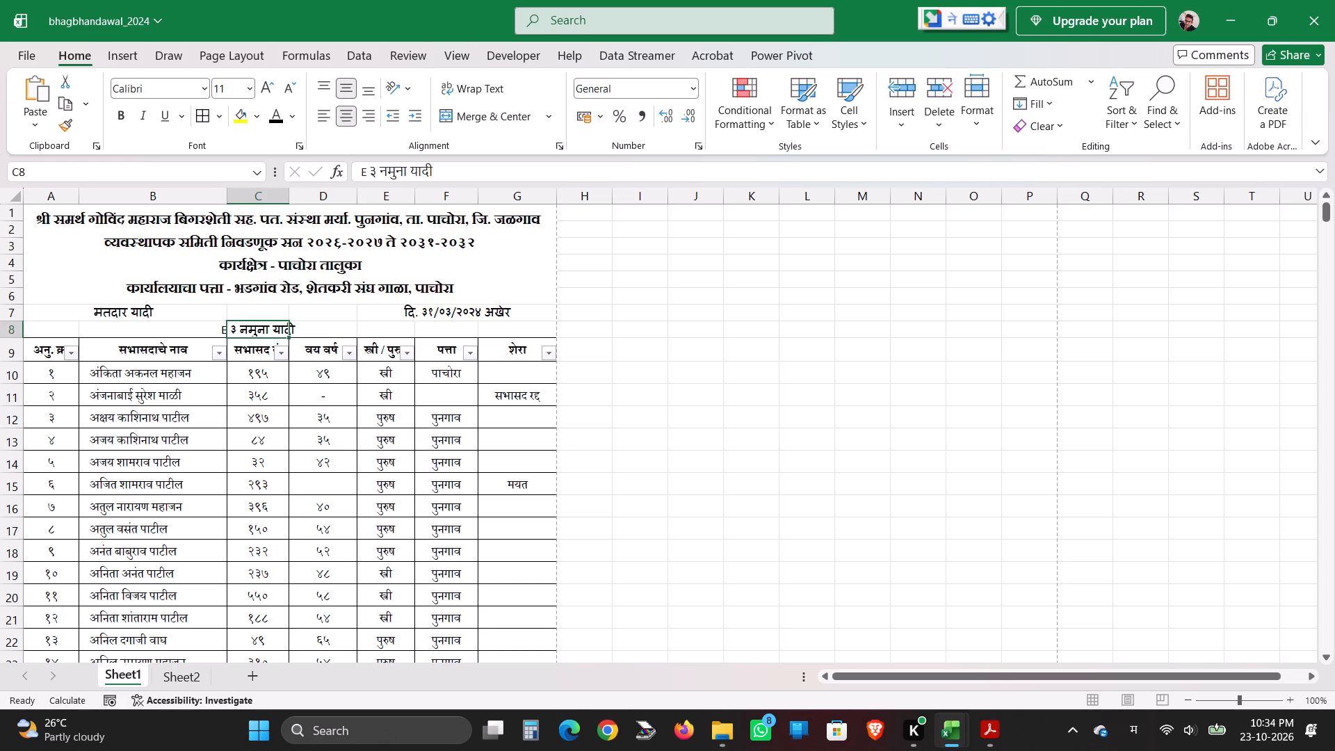
pyautogui.moveTo(260, 329); pyautogui.dragTo(316, 331)
pyautogui.click(453, 119)
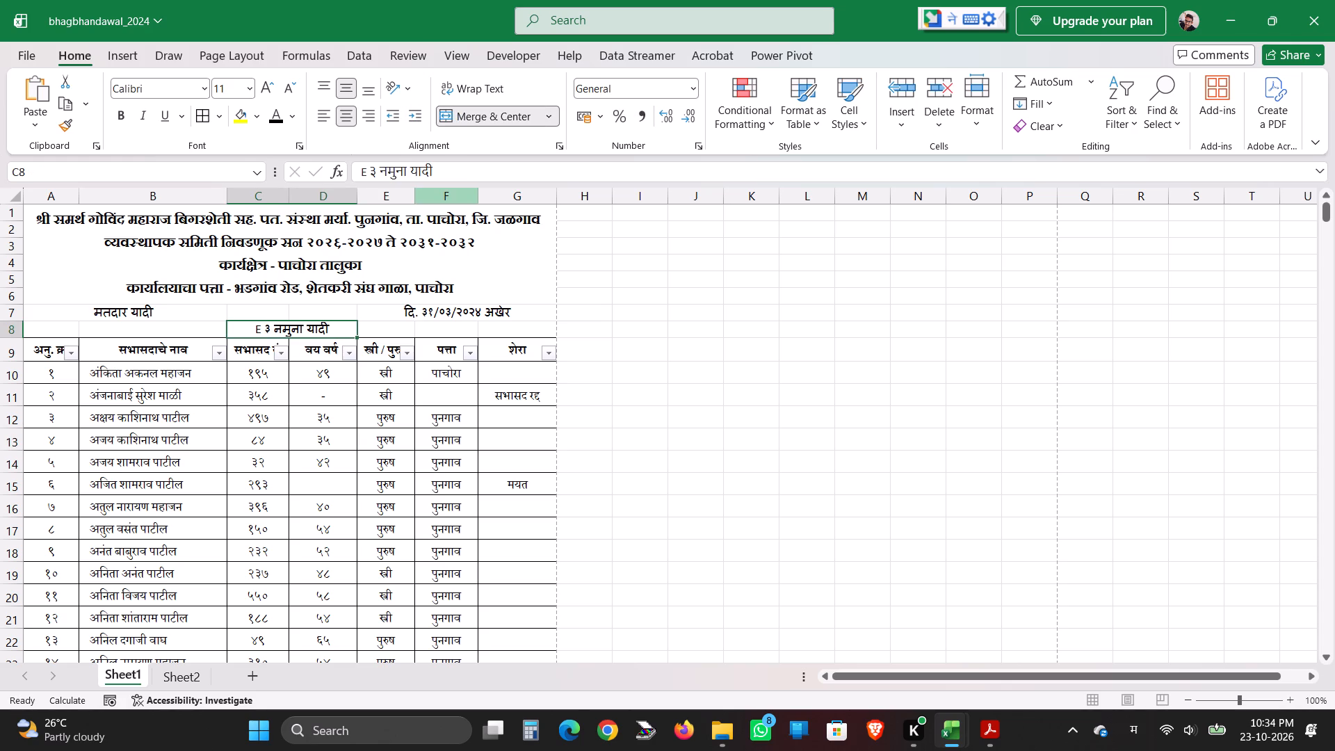
pyautogui.click(318, 406)
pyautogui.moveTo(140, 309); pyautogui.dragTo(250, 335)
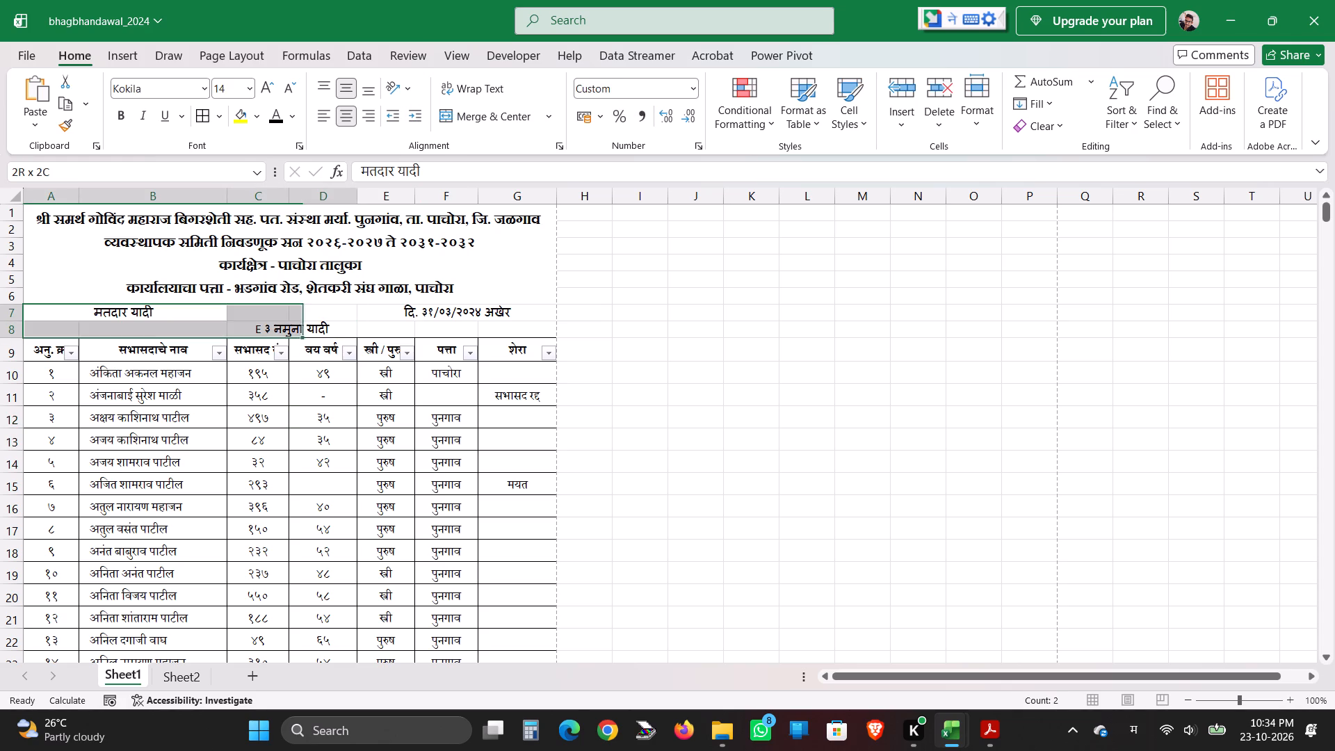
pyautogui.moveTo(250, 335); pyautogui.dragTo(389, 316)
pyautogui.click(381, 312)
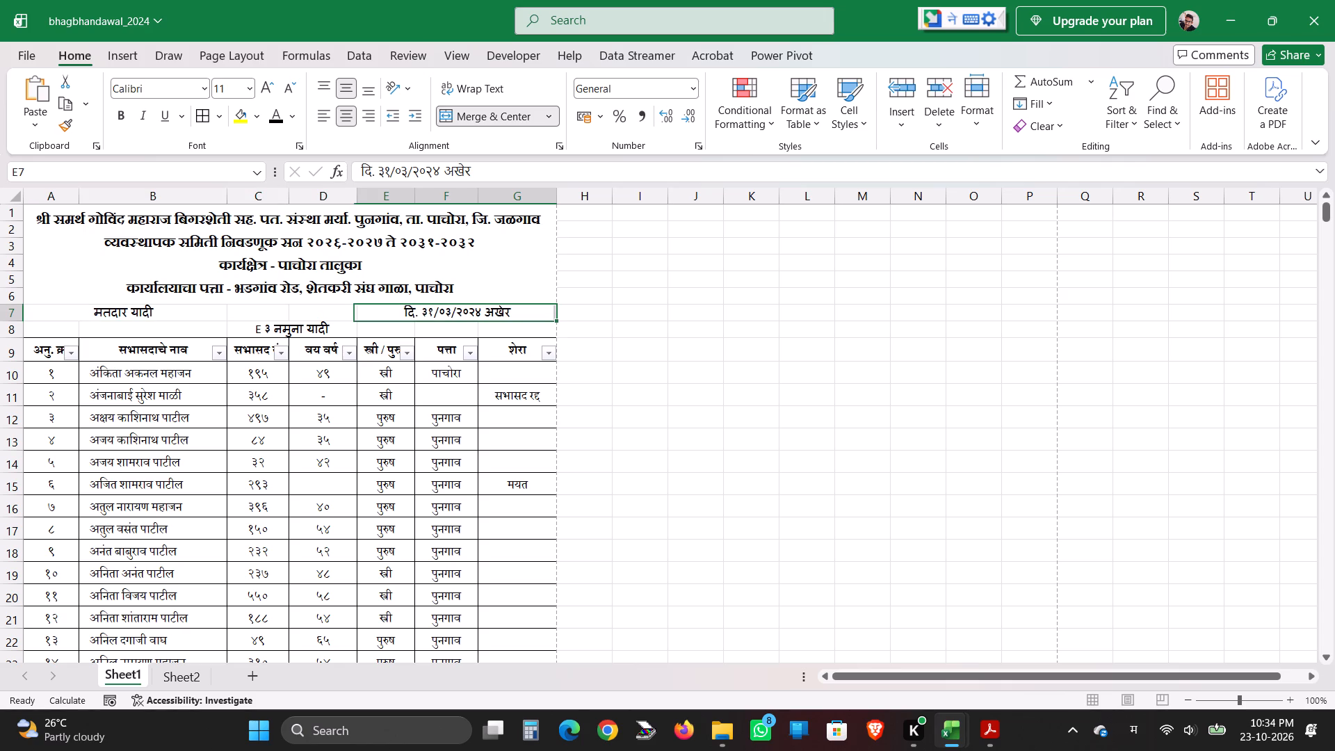
# Reduce the font size of the merged society heading in A1 to 12.
pyautogui.click(64, 245)
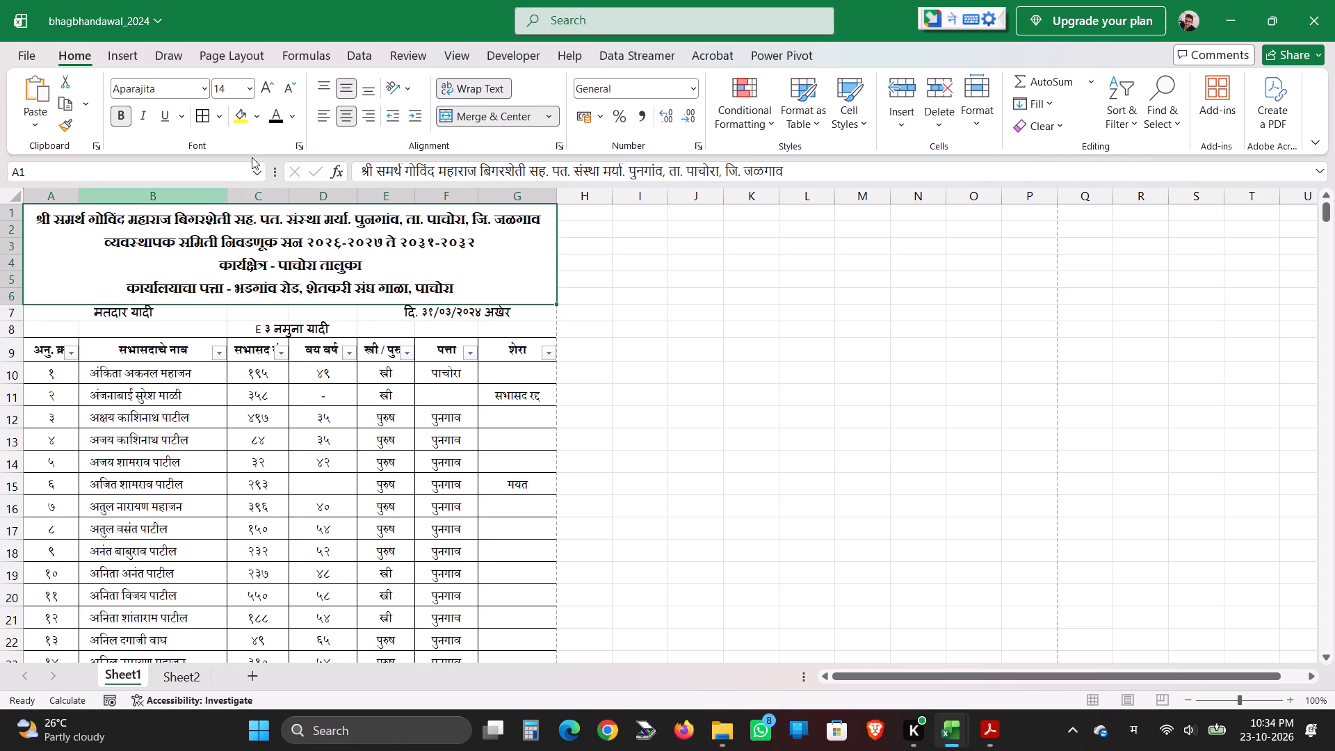
pyautogui.click(286, 97)
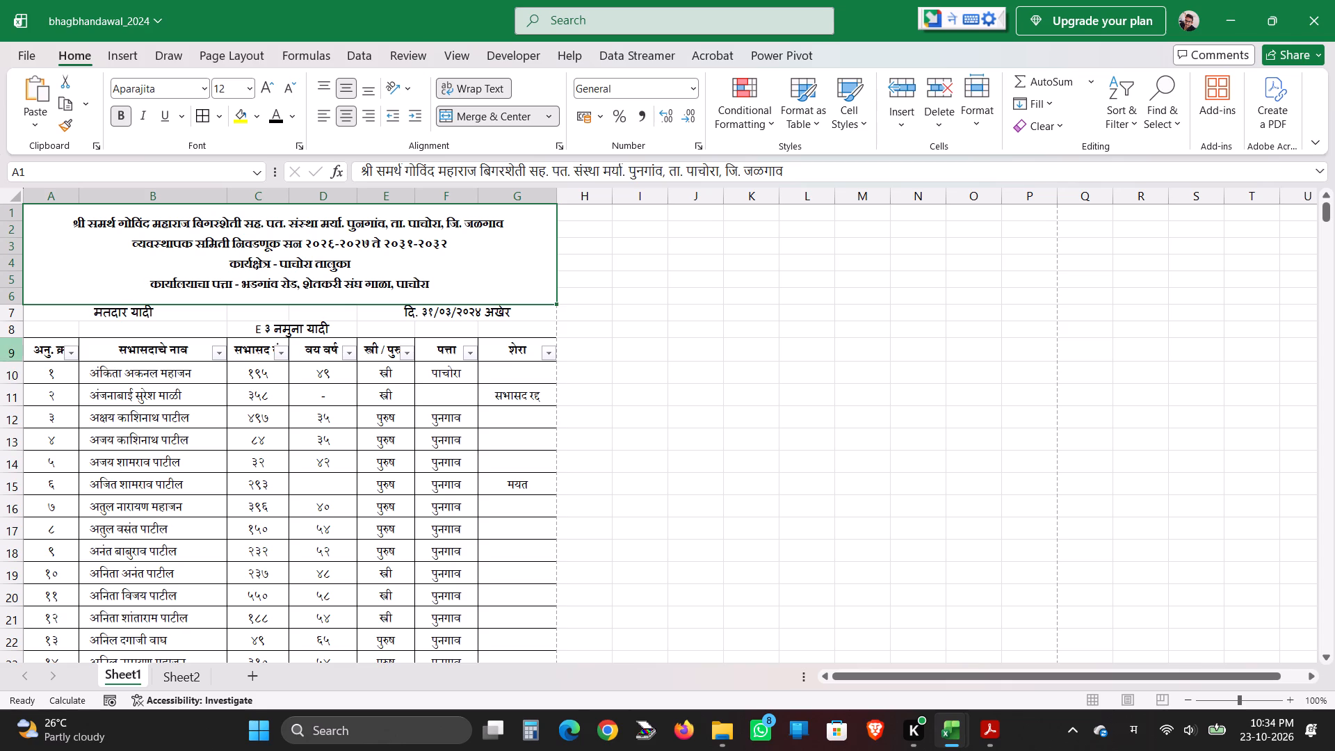
pyautogui.click(175, 351)
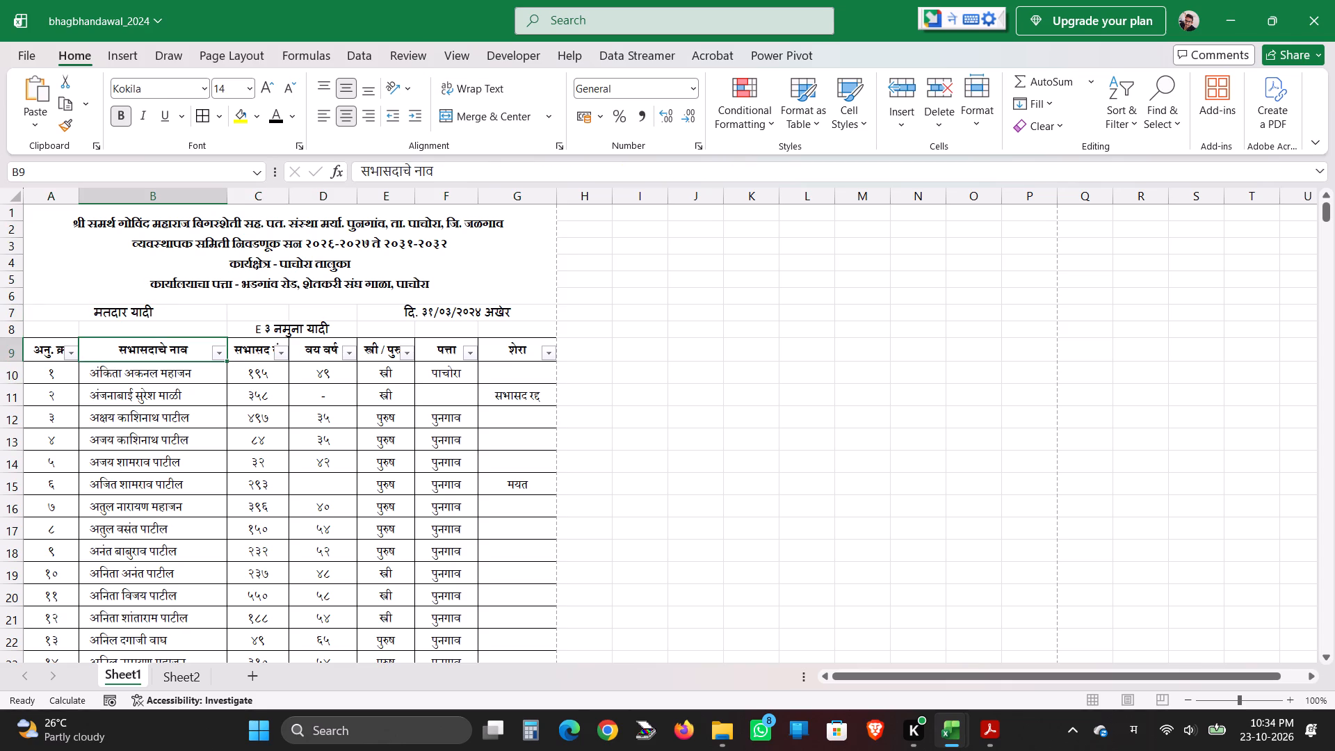
# Shrink the height of row 6 under the heading until it is almost fully collapsed.
pyautogui.doubleClick(5, 305)
pyautogui.moveTo(15, 303); pyautogui.dragTo(10, 295)
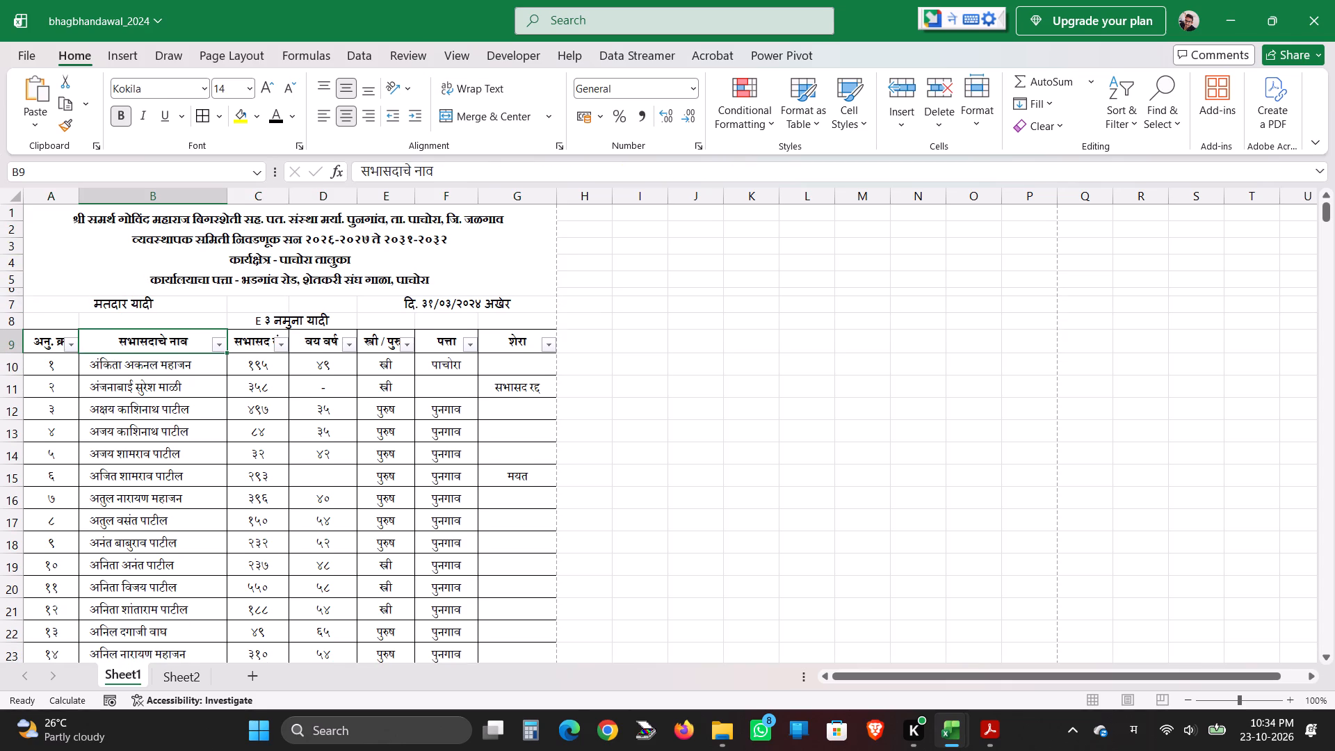
pyautogui.click(9, 294)
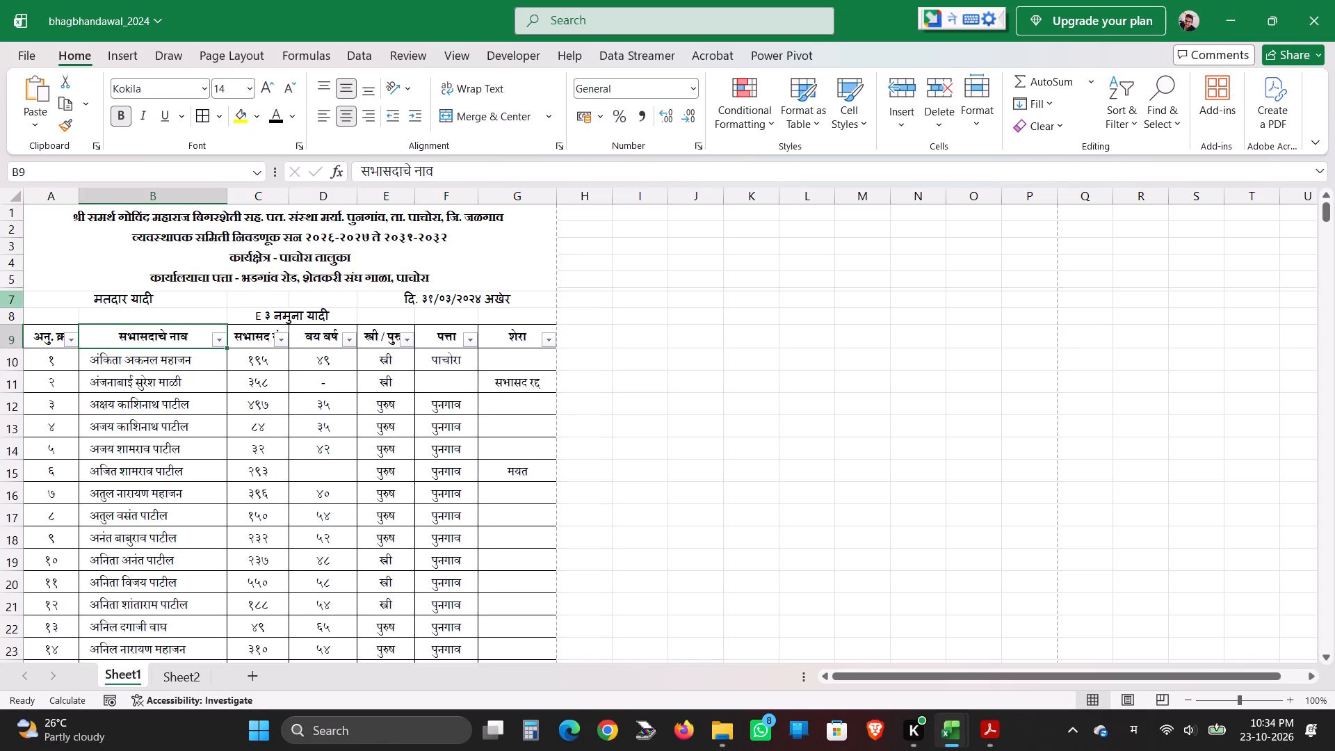
# Format the voter list, date and E ३ नमुना यादी cells in rows 7 and 8 as bold Aparajita, size 12.
pyautogui.click(93, 307)
pyautogui.moveTo(79, 300); pyautogui.dragTo(387, 309)
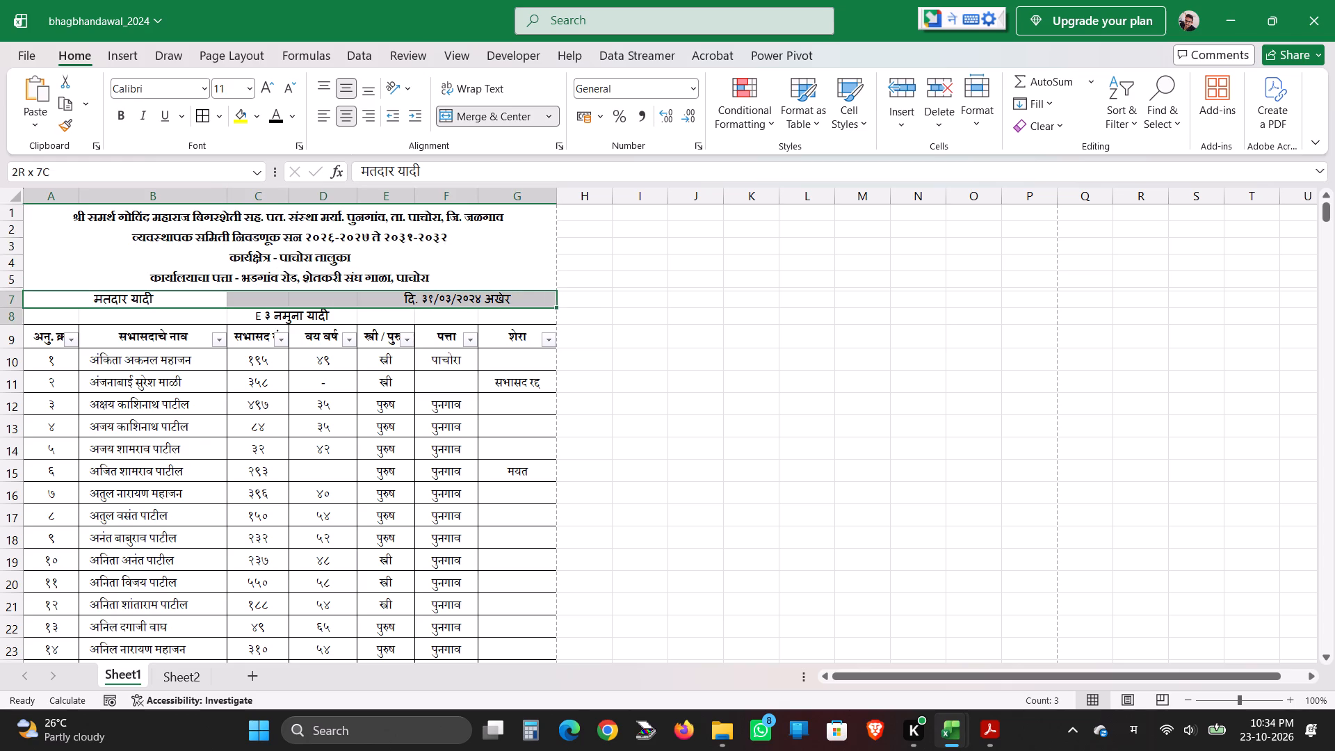
pyautogui.moveTo(387, 309); pyautogui.dragTo(387, 312)
pyautogui.click(205, 88)
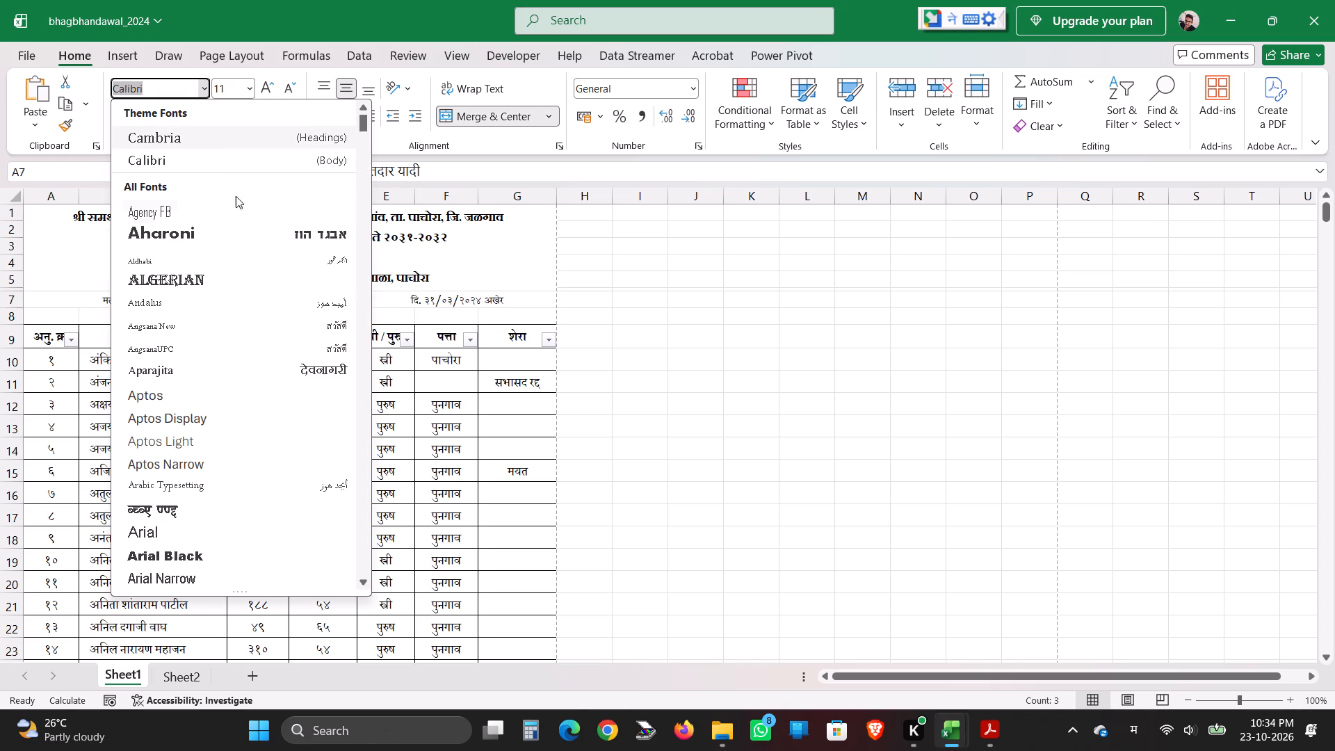
pyautogui.click(293, 370)
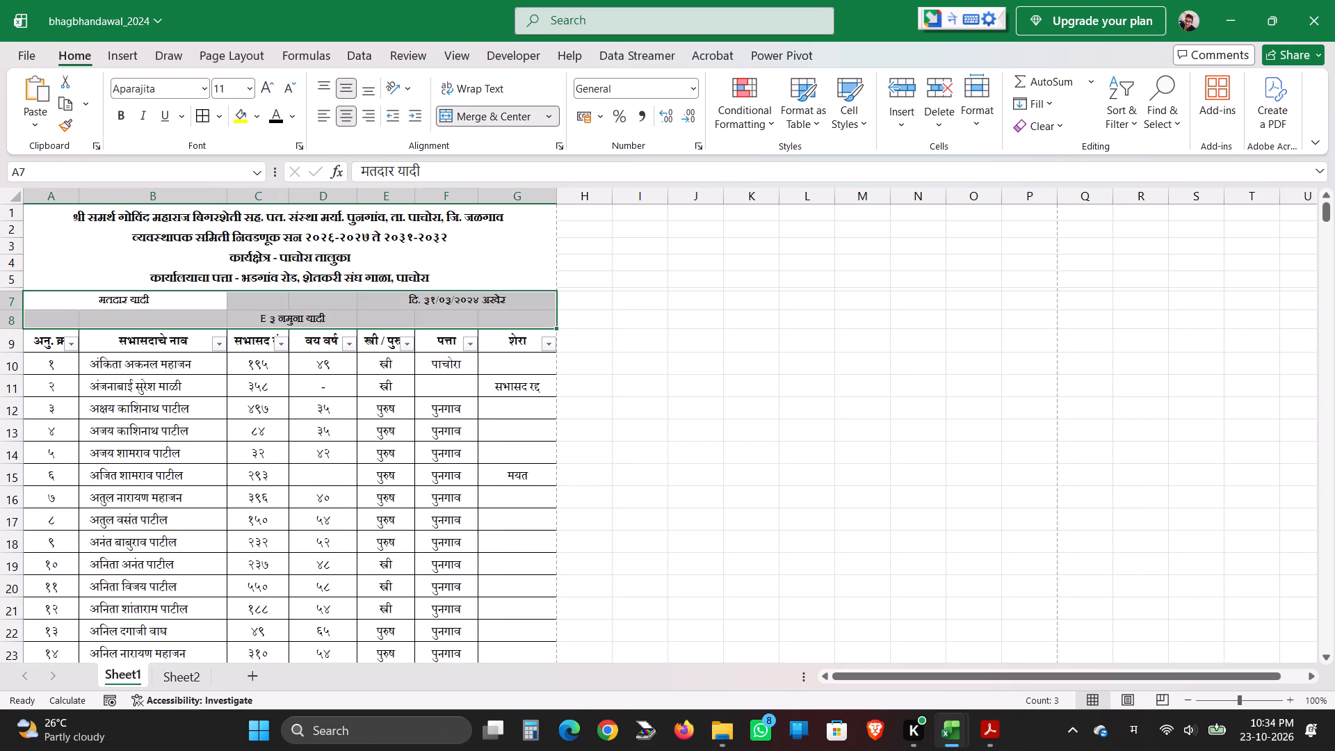
pyautogui.click(118, 115)
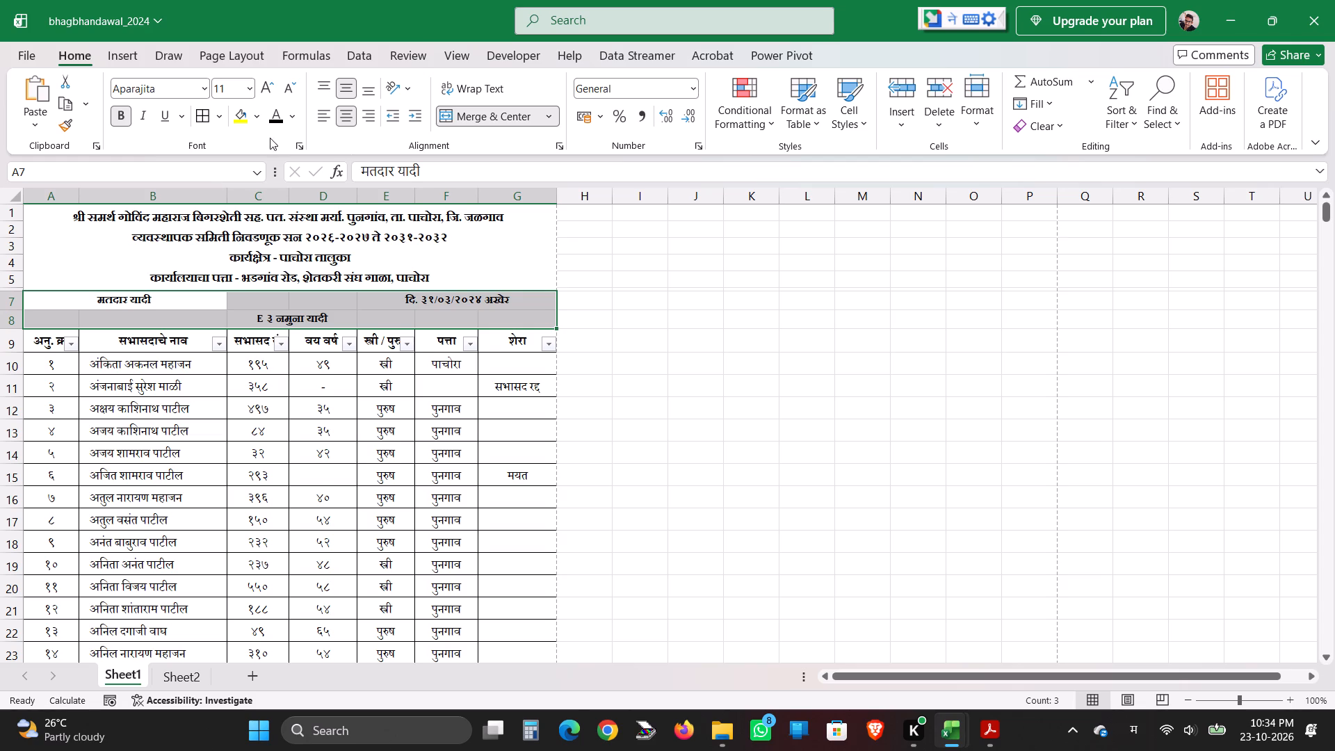
pyautogui.click(271, 90)
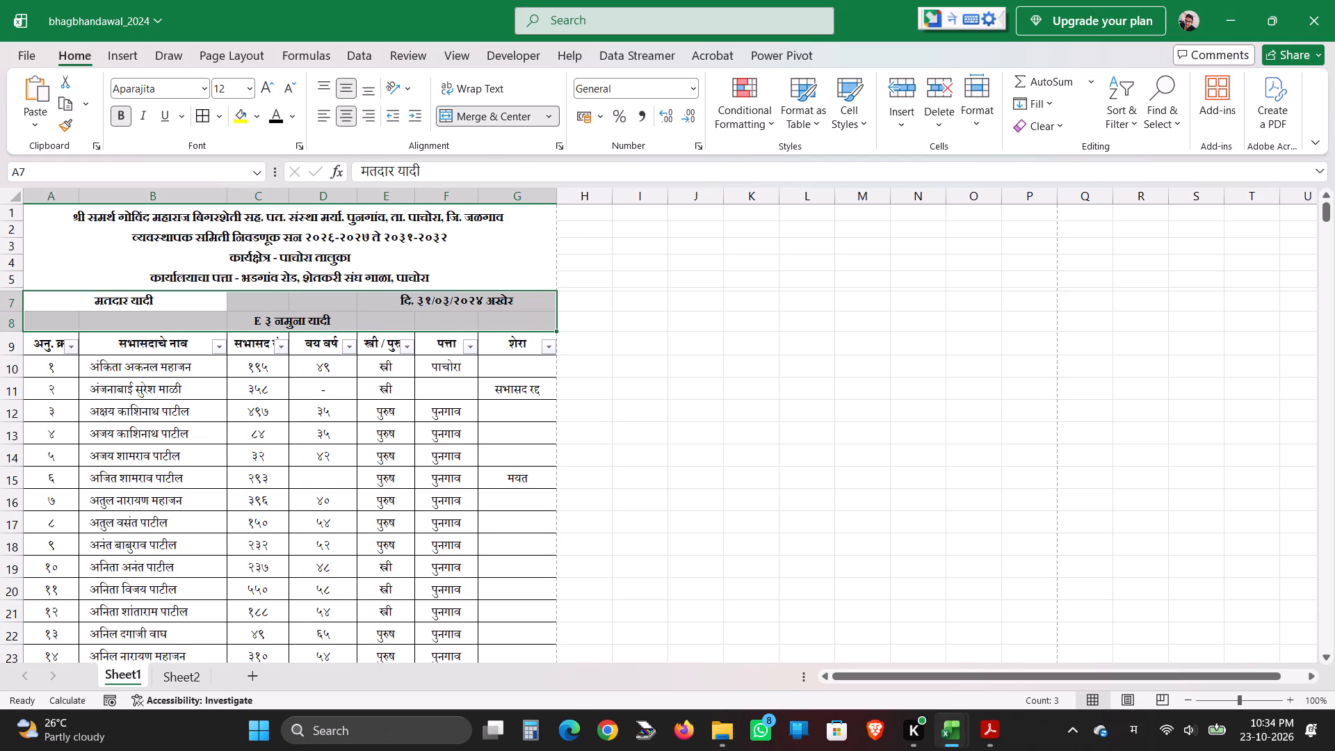
pyautogui.click(298, 258)
pyautogui.click(311, 328)
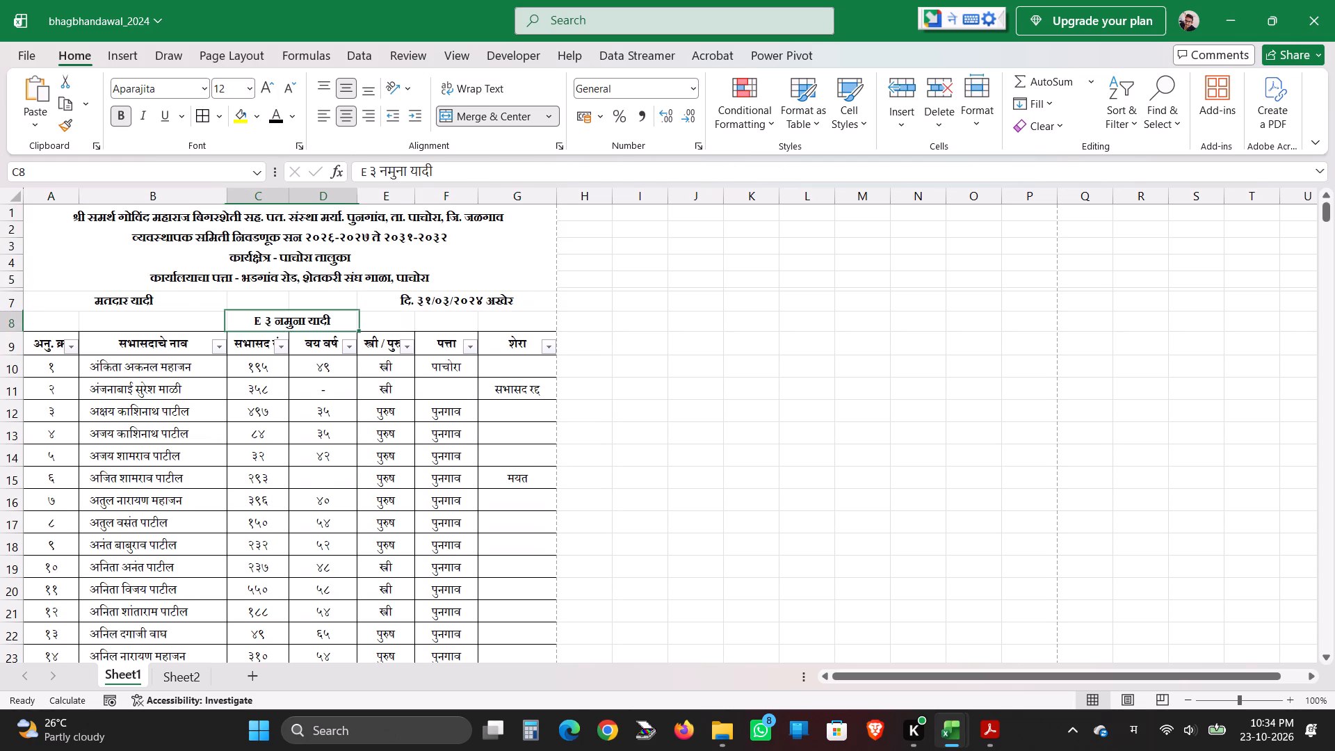
pyautogui.click(240, 291)
pyautogui.click(106, 341)
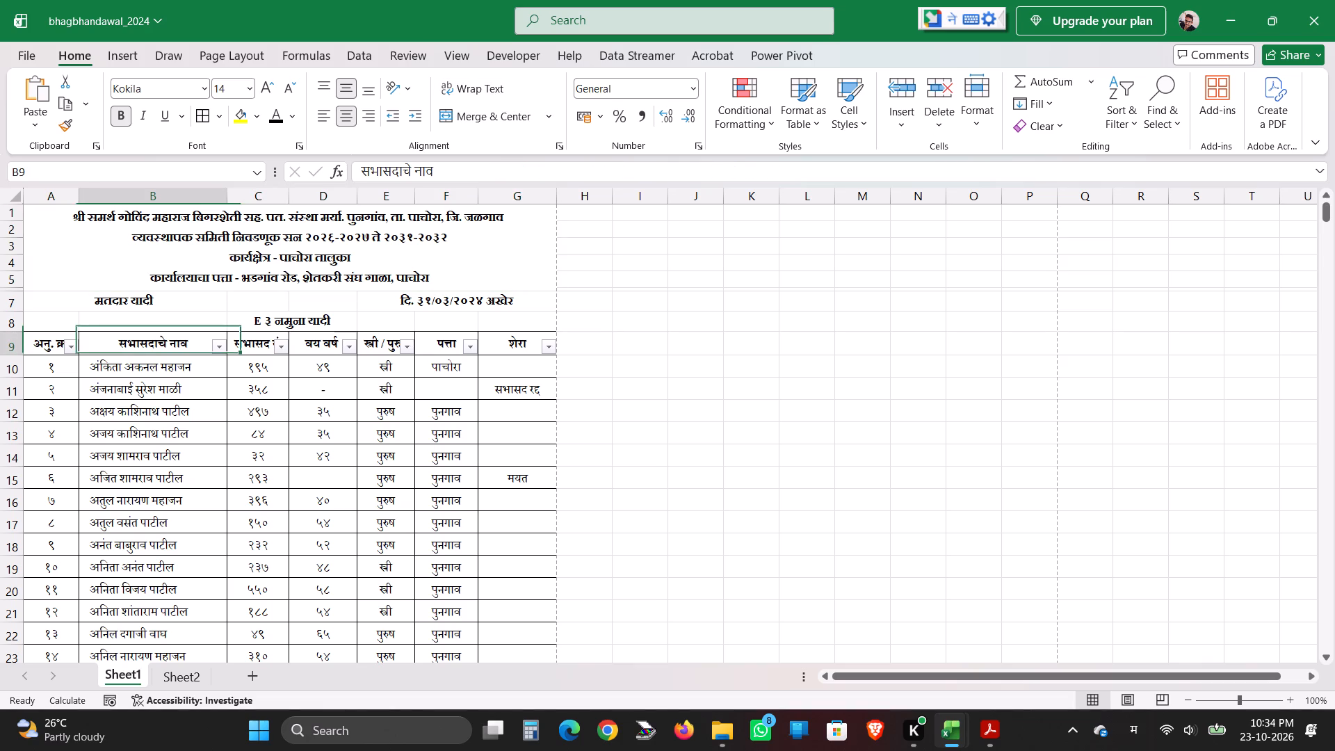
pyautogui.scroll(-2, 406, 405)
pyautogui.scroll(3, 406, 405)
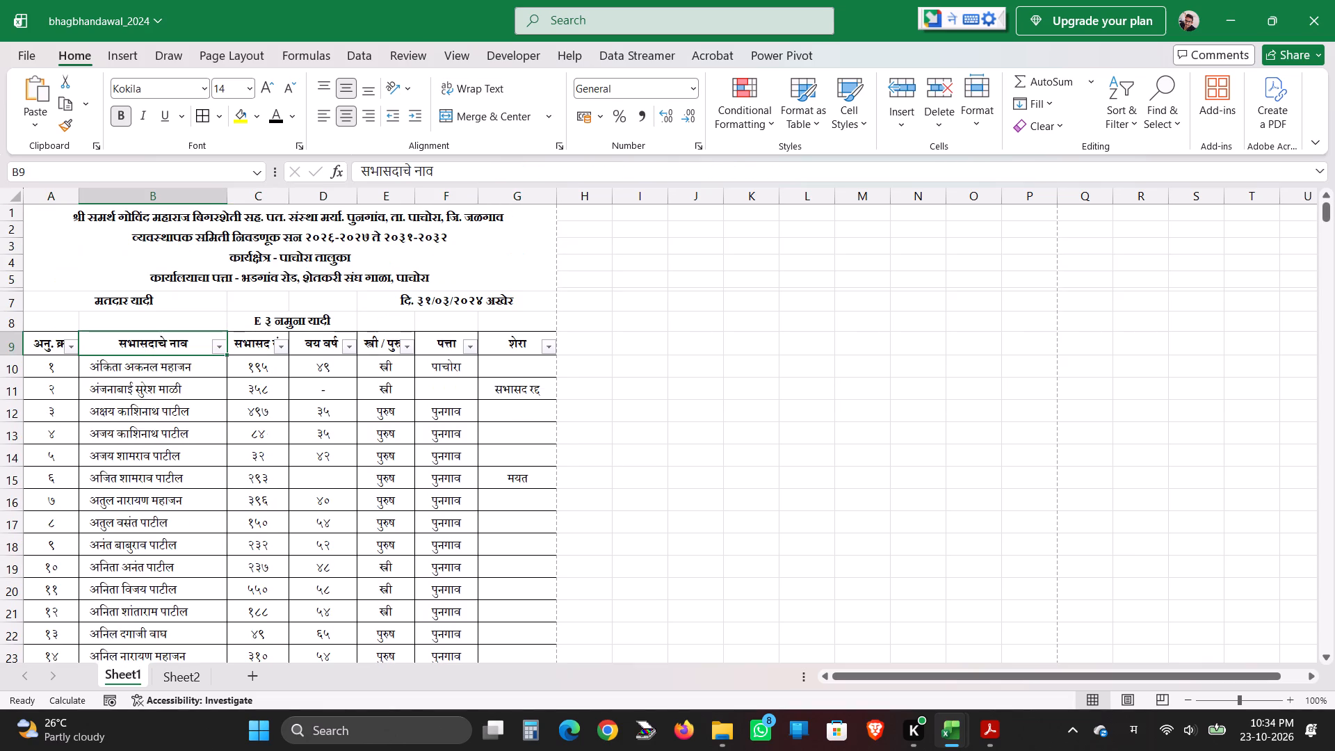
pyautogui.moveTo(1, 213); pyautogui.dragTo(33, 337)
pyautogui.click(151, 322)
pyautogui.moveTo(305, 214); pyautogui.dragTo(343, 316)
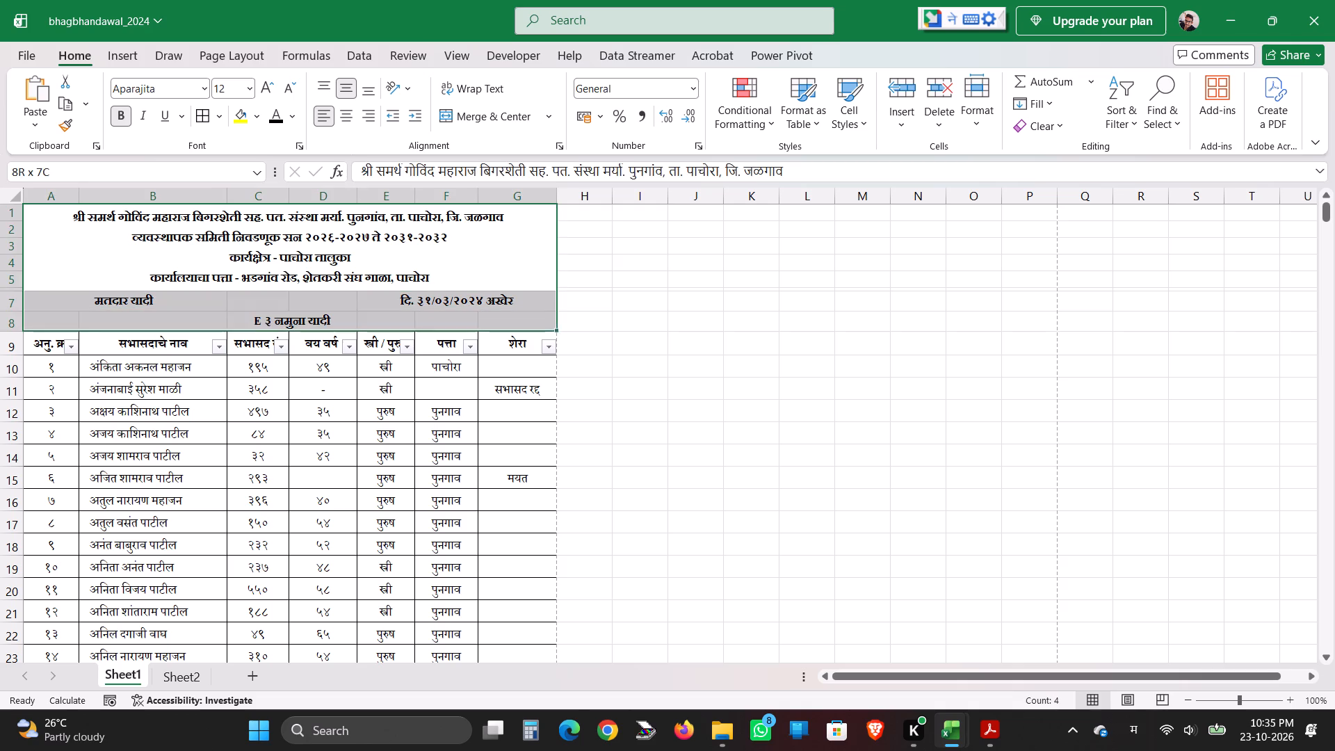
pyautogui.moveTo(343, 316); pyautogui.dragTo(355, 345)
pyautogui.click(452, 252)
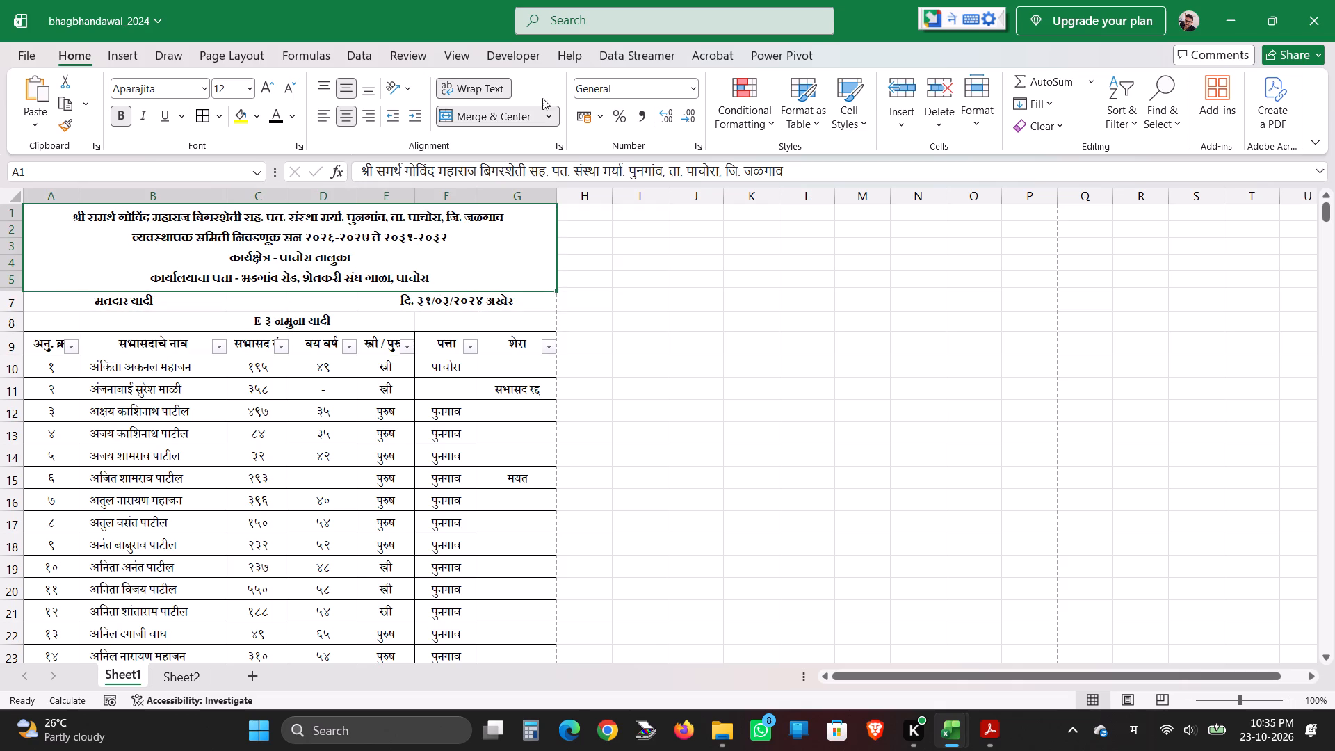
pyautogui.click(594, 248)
# Set rows 1 to 9, the full heading and the column titles, as print titles repeating at the top of every page.
pyautogui.click(448, 62)
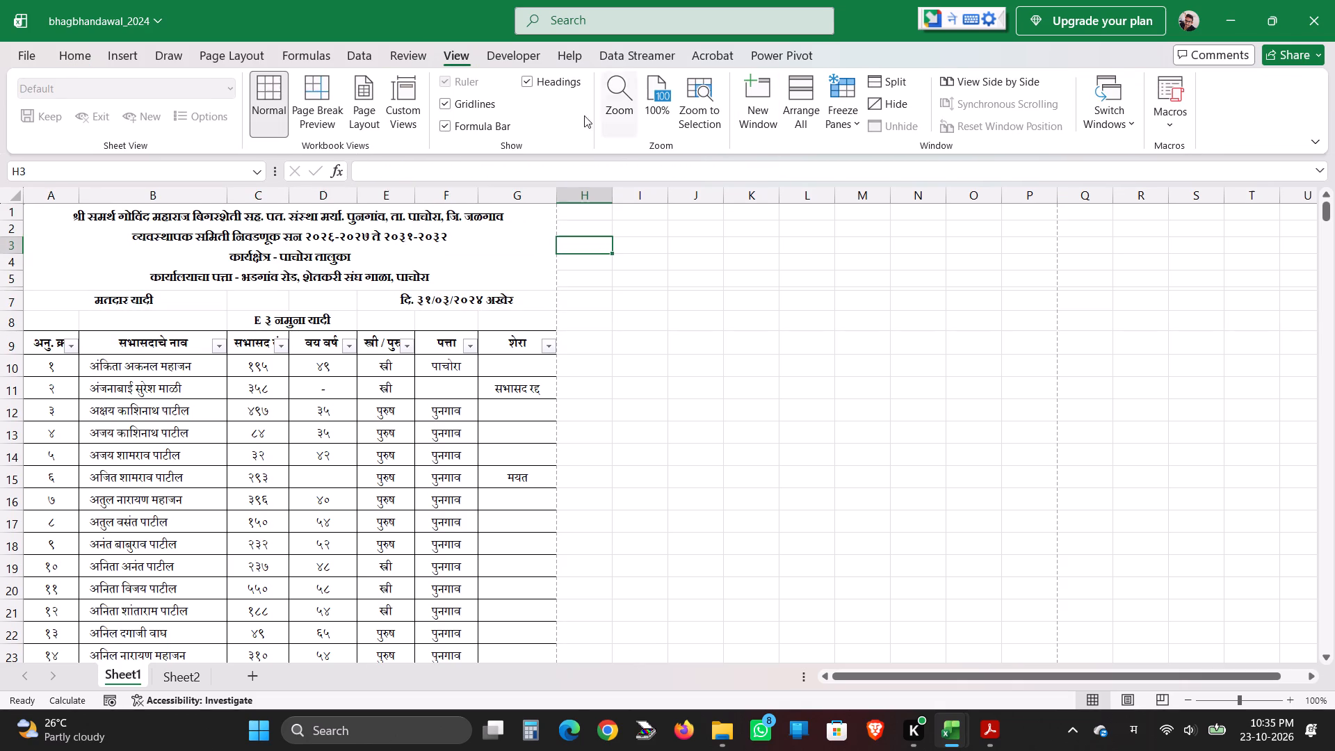
pyautogui.click(227, 56)
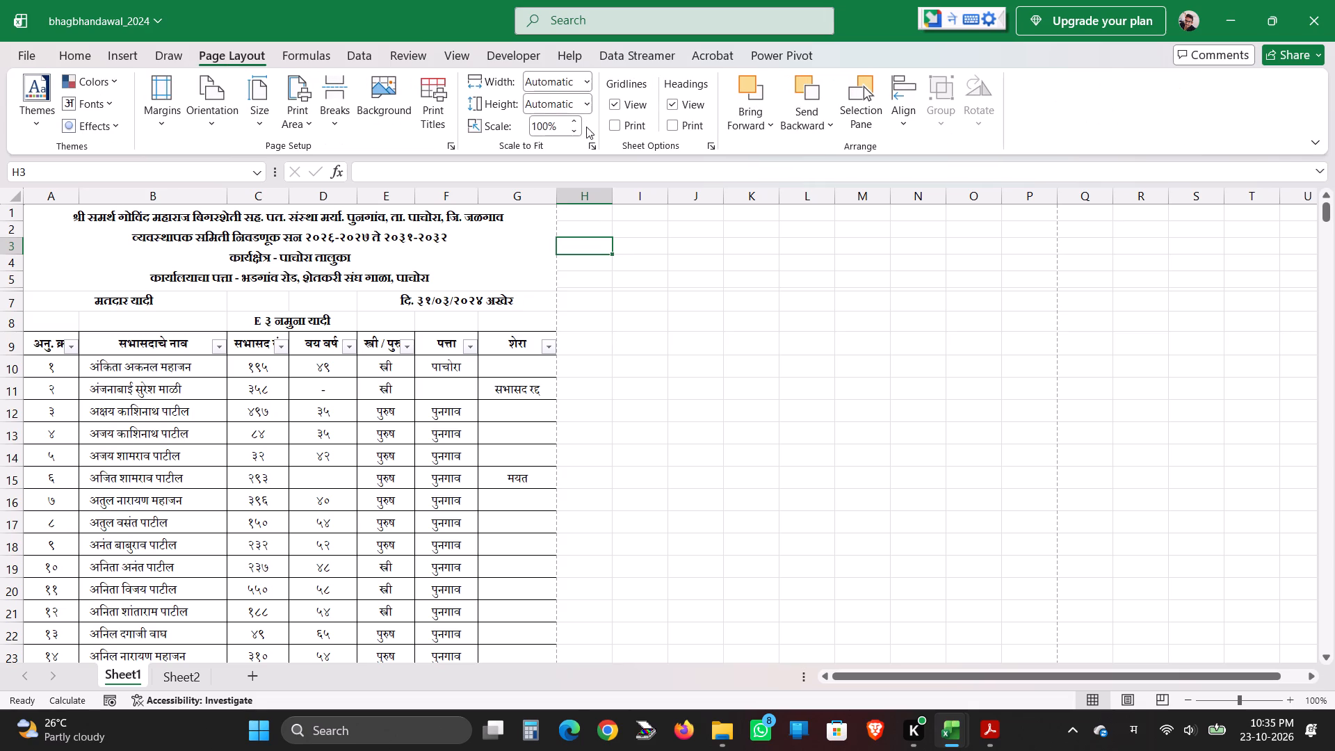
pyautogui.click(434, 102)
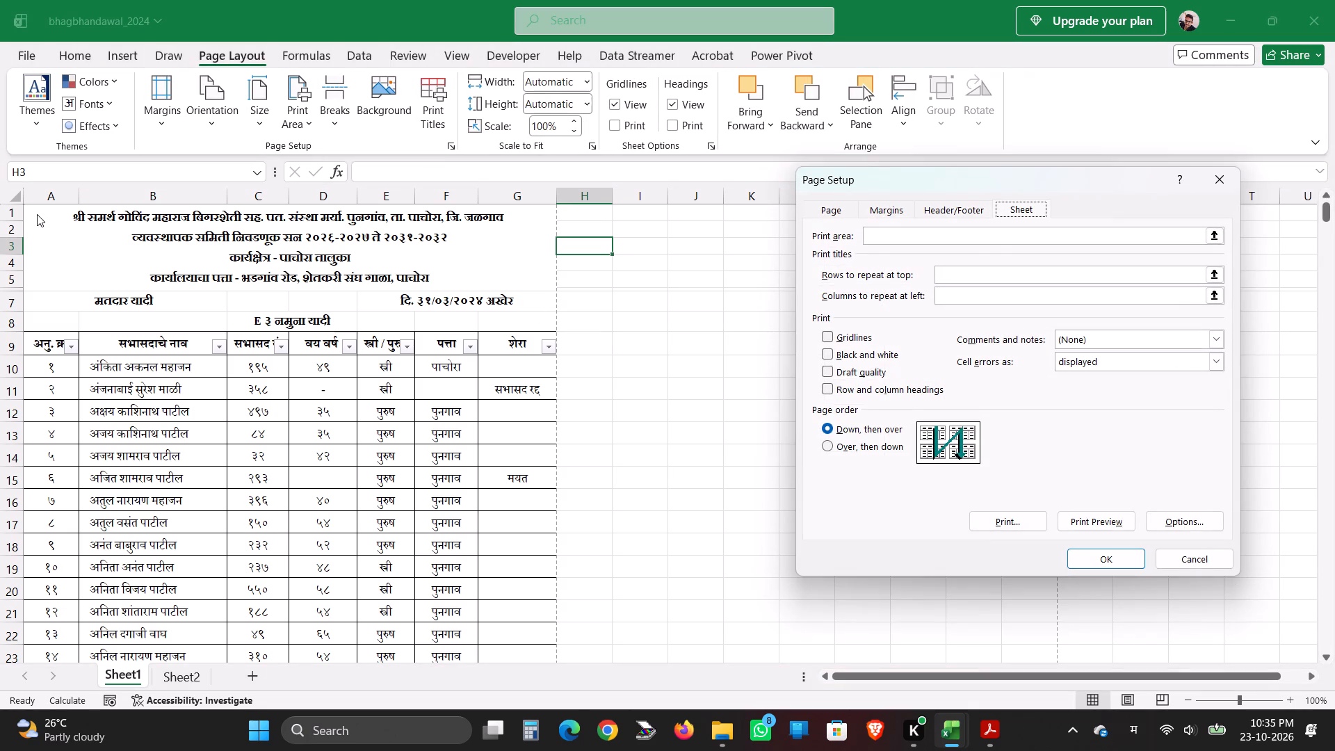
pyautogui.click(995, 273)
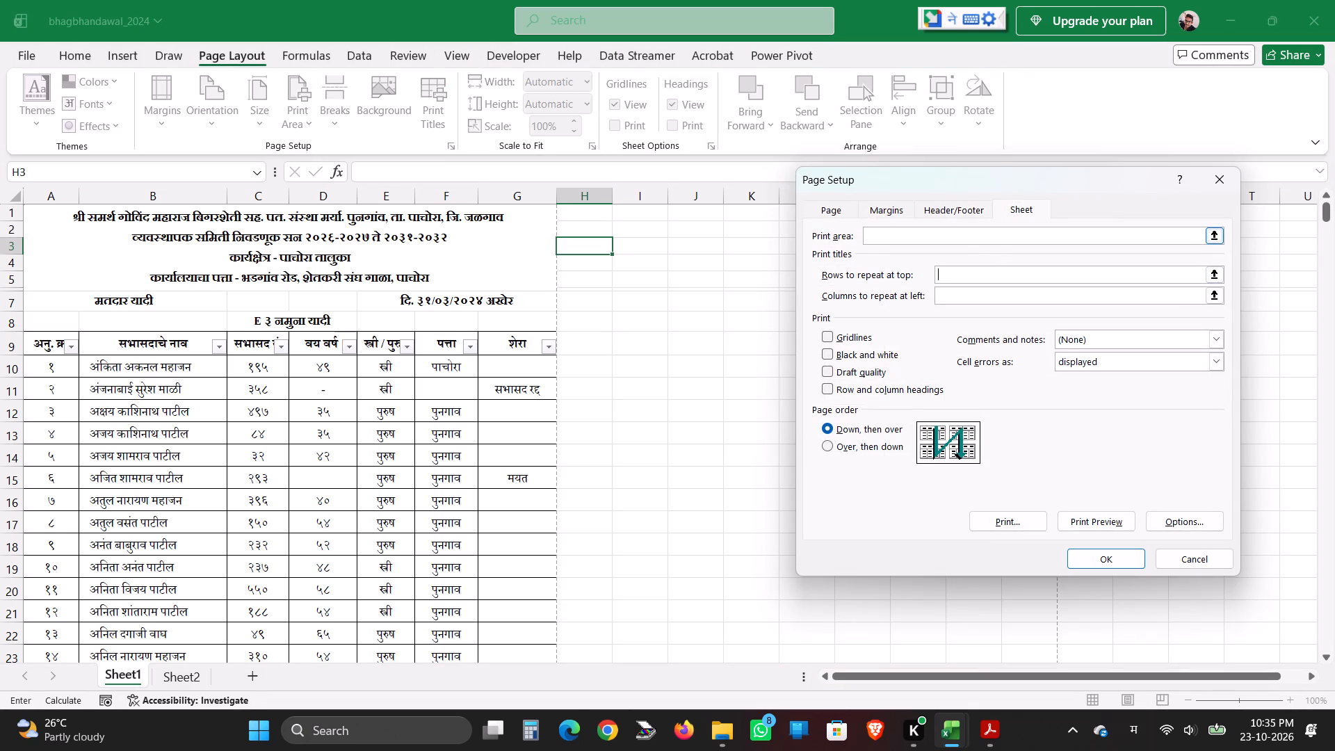
pyautogui.click(964, 236)
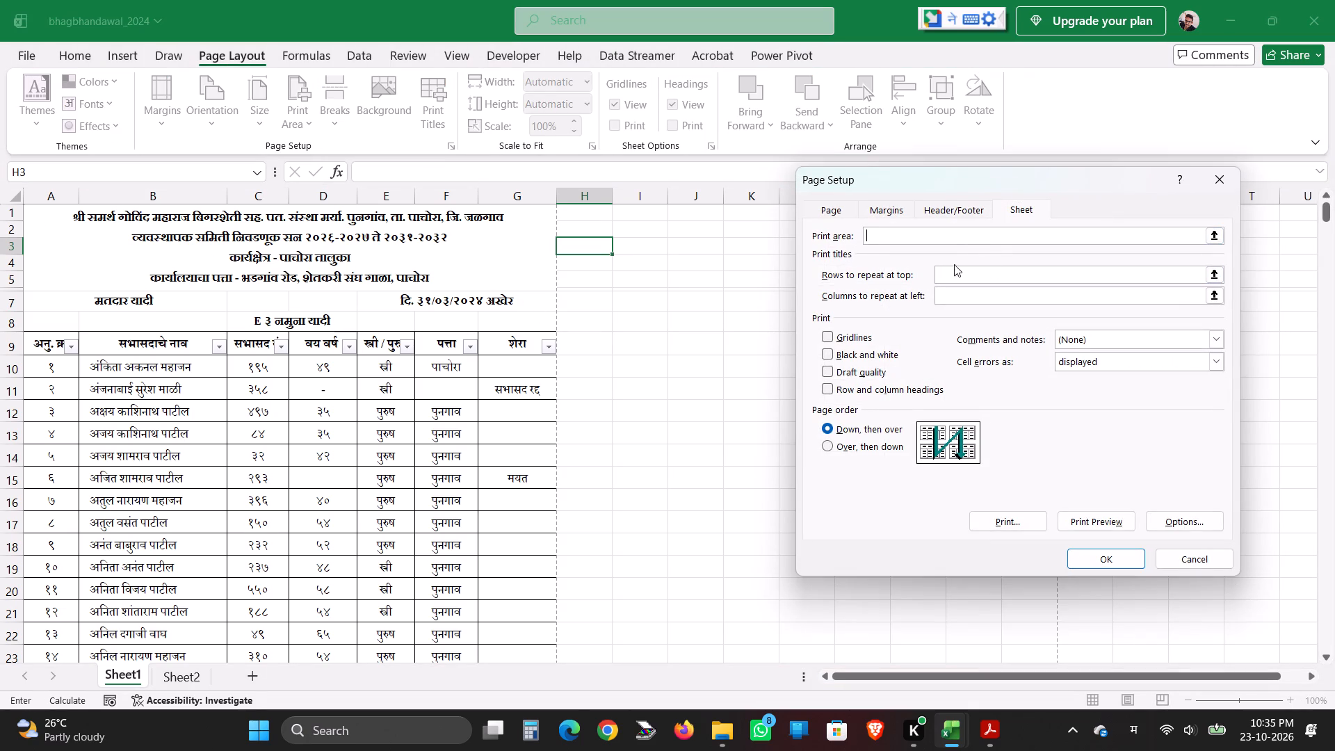
pyautogui.click(975, 274)
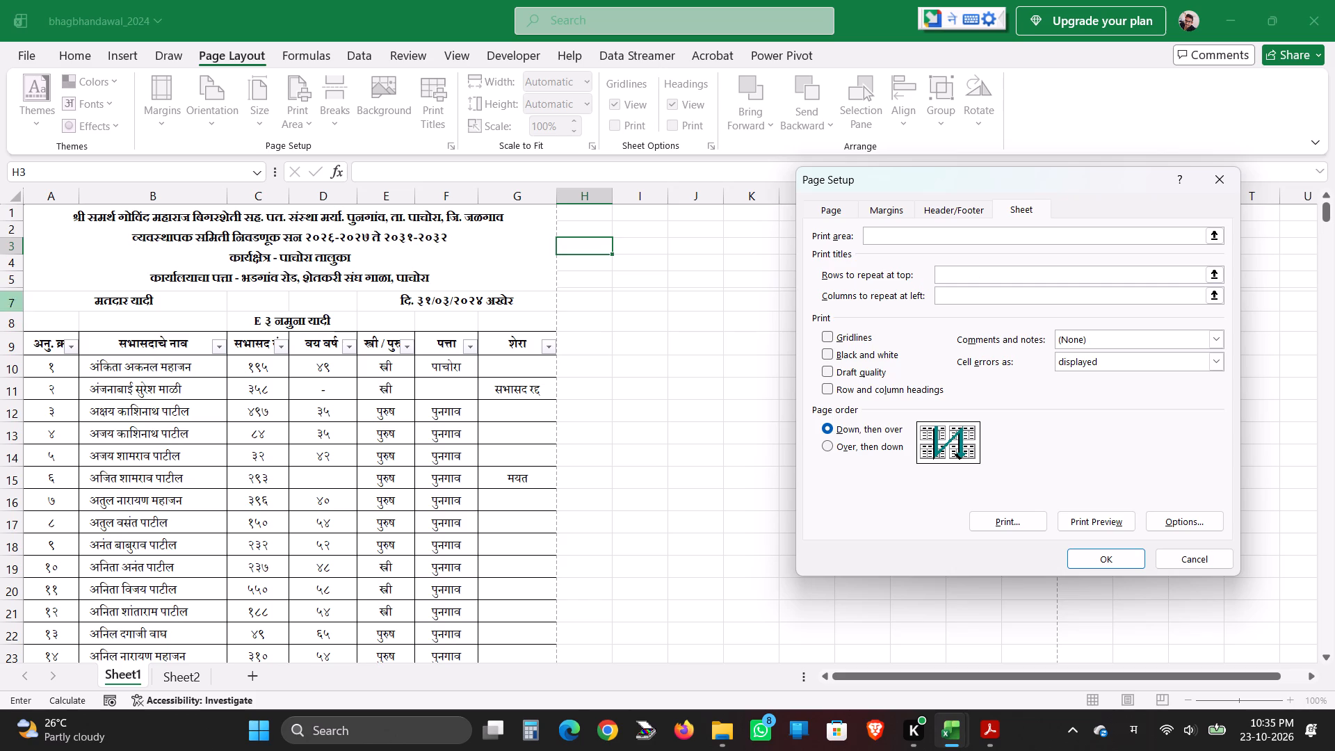
pyautogui.click(16, 213)
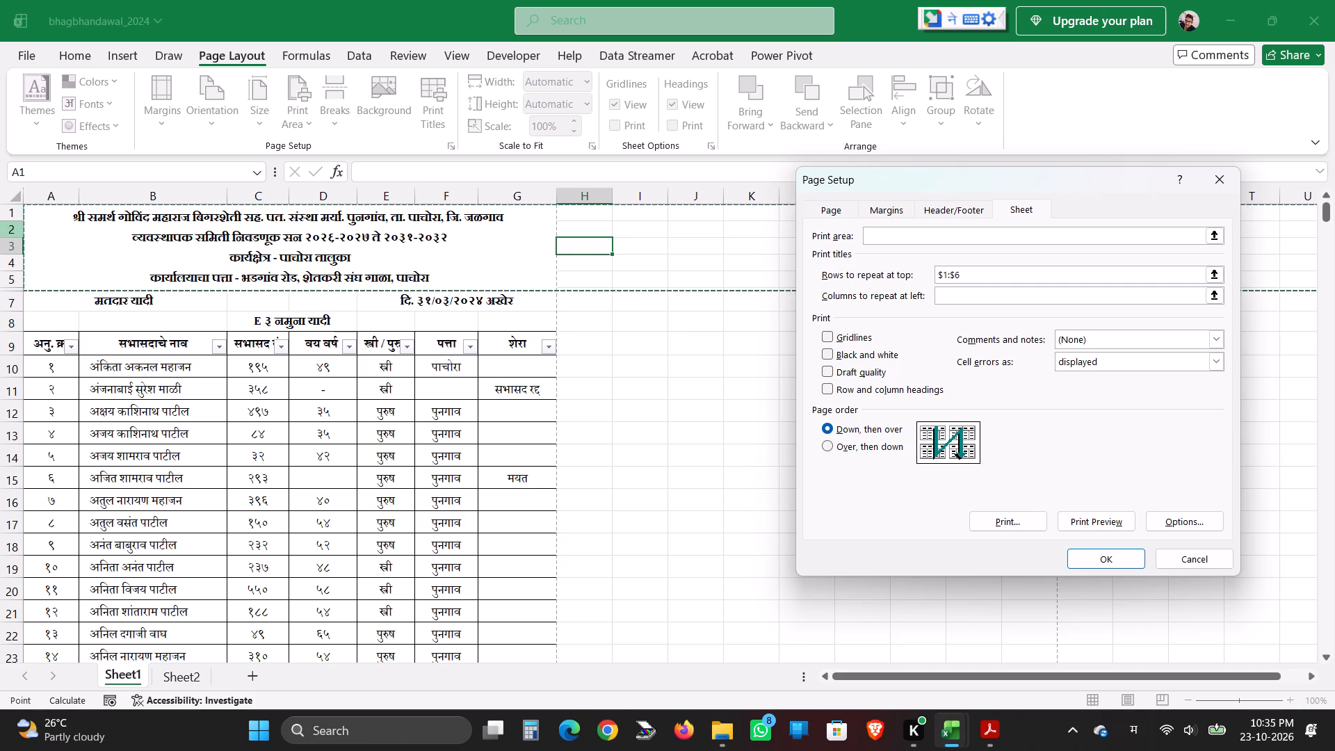
pyautogui.moveTo(122, 229); pyautogui.dragTo(175, 279)
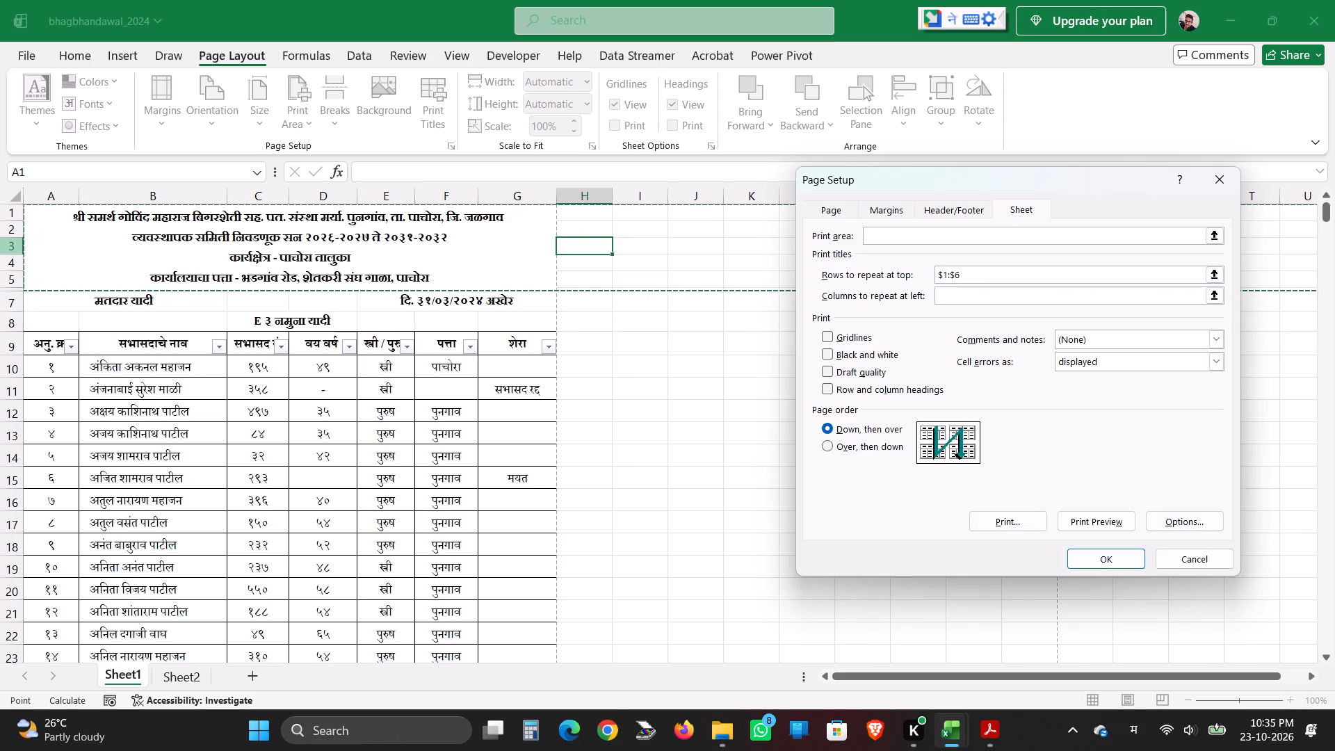
pyautogui.moveTo(9, 210); pyautogui.dragTo(12, 321)
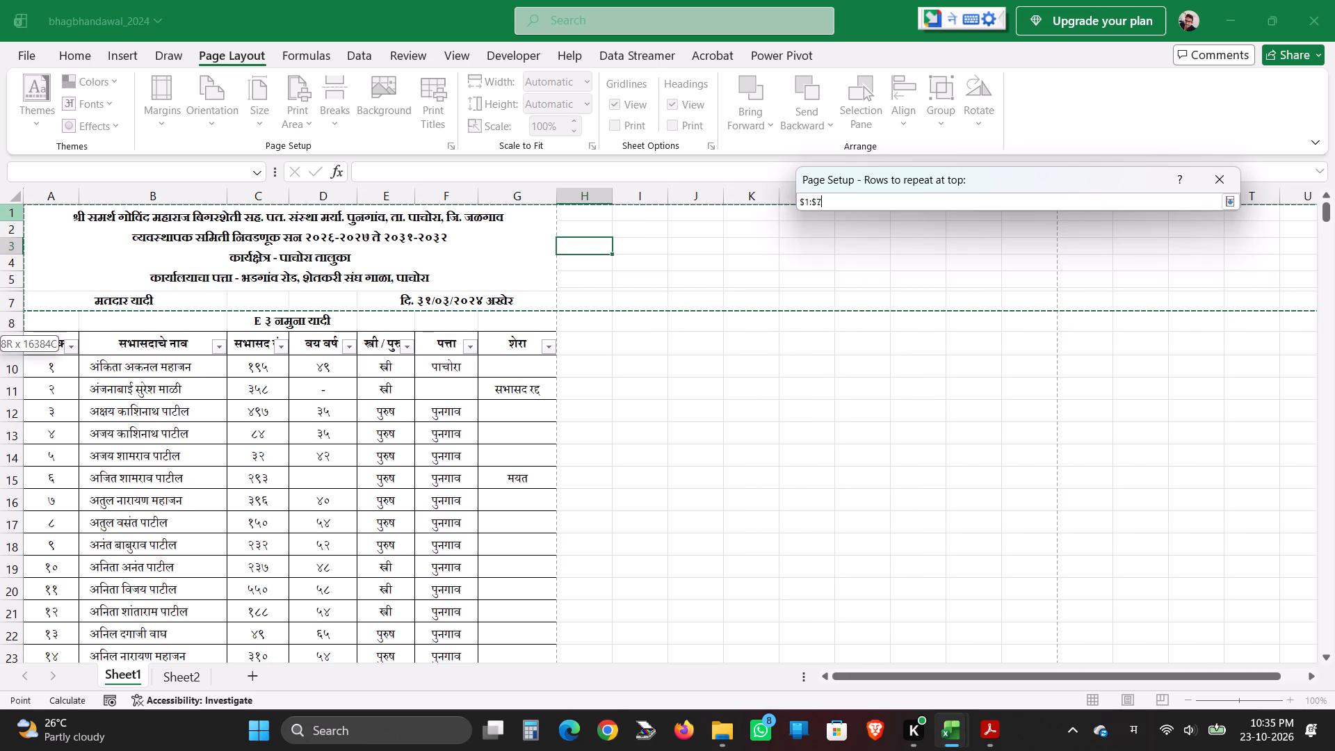
pyautogui.moveTo(12, 321); pyautogui.dragTo(15, 336)
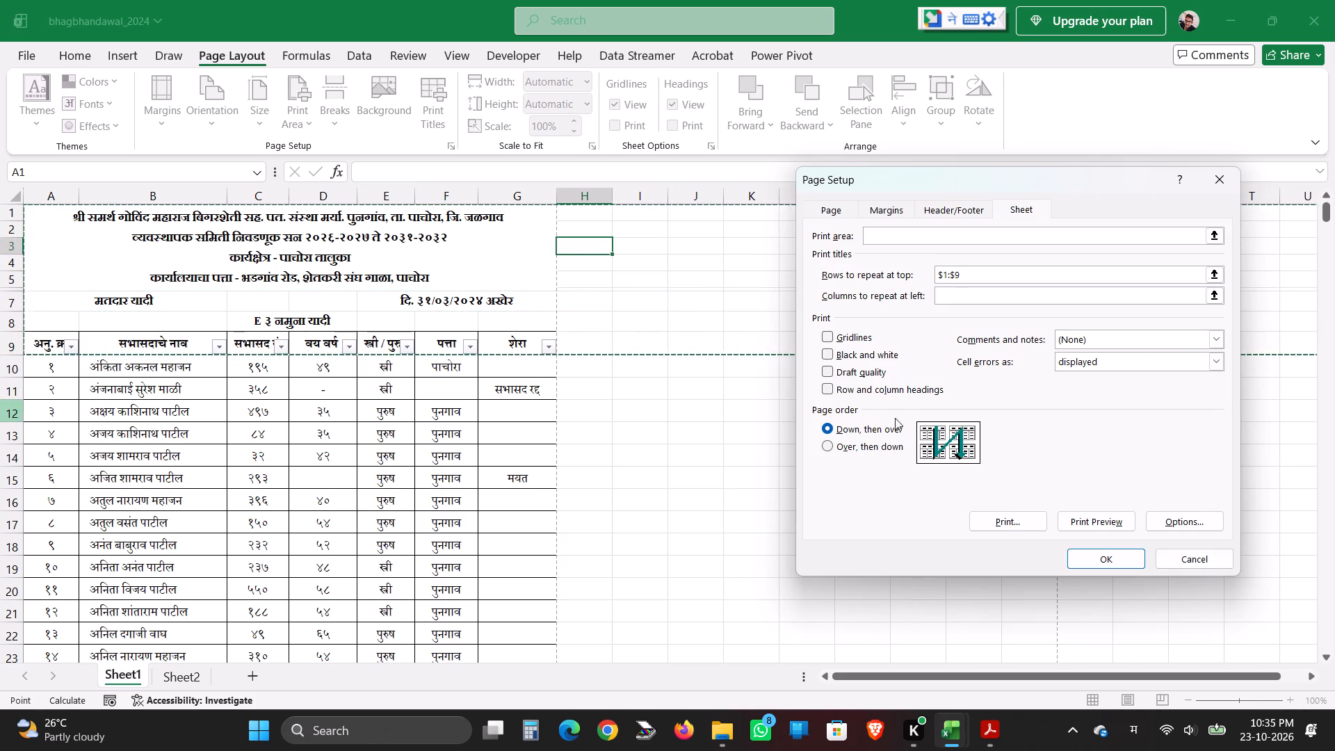
pyautogui.click(1115, 557)
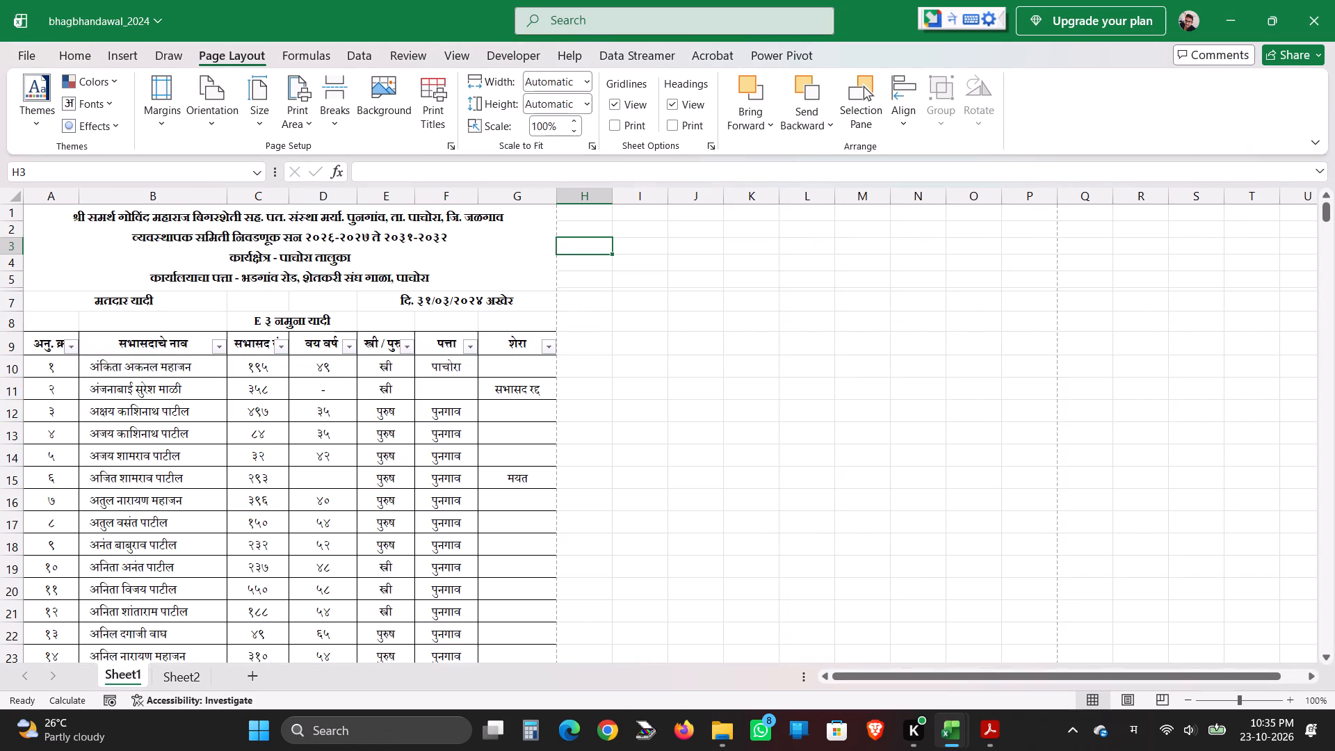
# Examine the print preview from the first to the last page to check the repeated heading and page layout.
pyautogui.click(384, 342)
pyautogui.hotkey('ctrl', 'p')
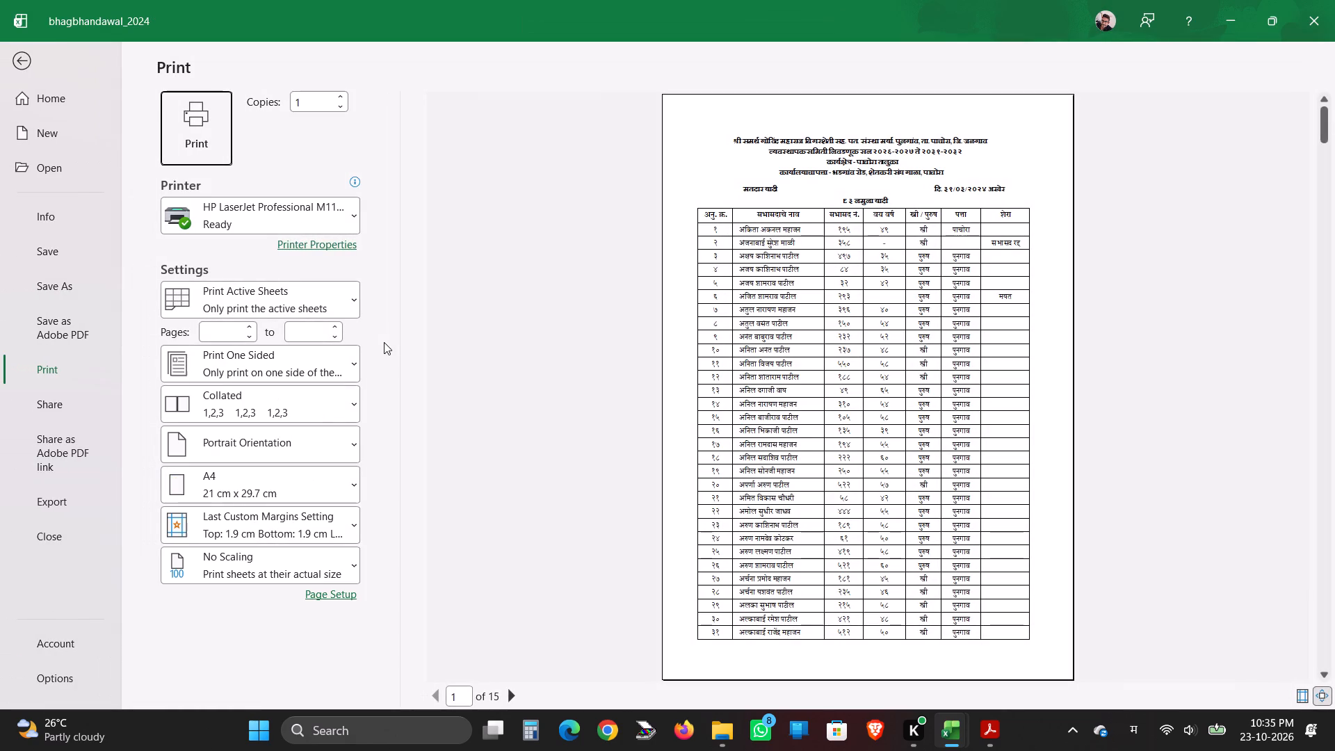
pyautogui.scroll(-3, 823, 337)
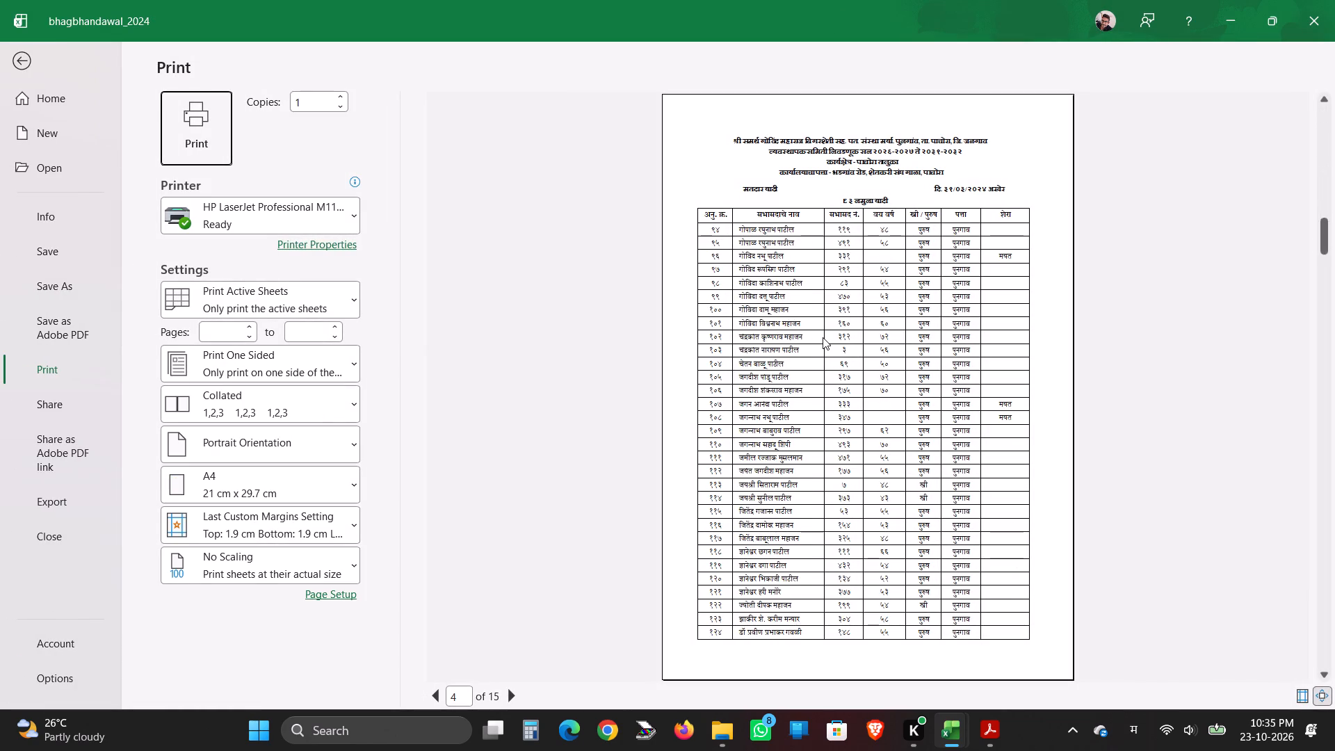
pyautogui.scroll(-18, 823, 337)
pyautogui.scroll(-7, 823, 337)
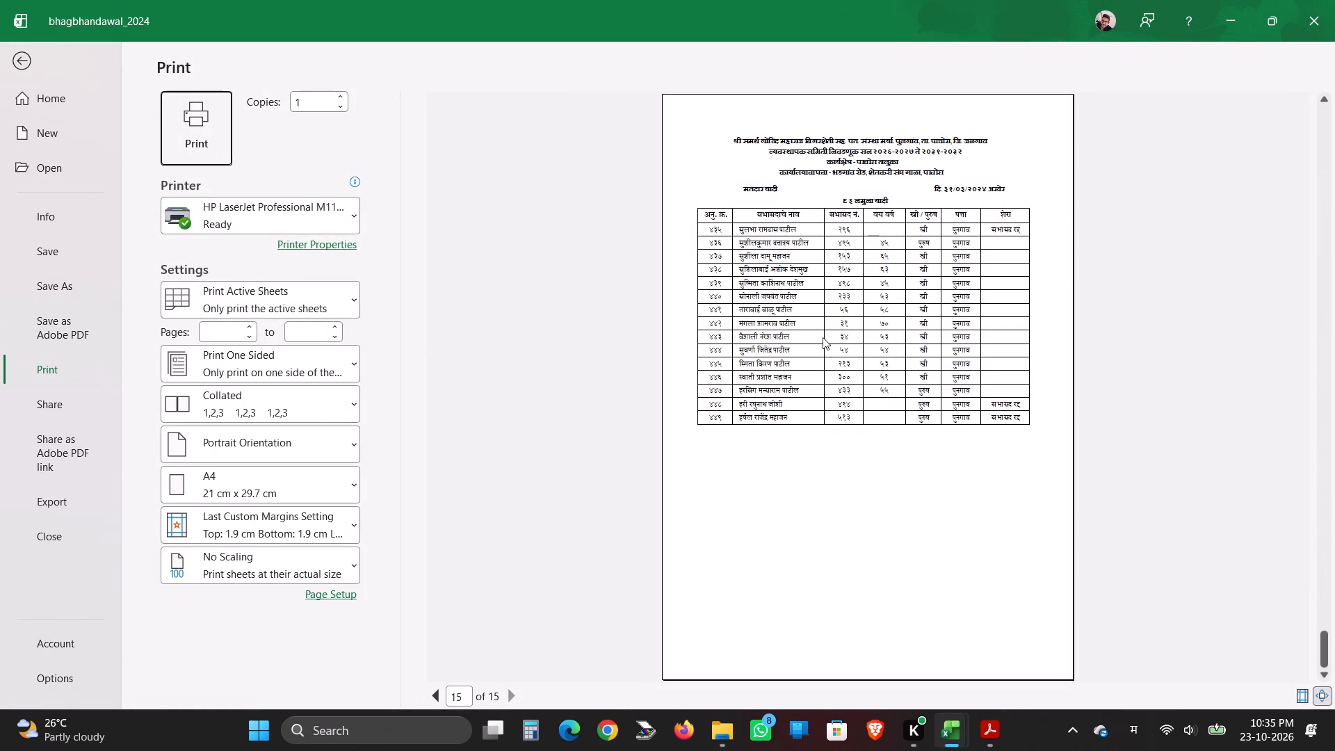
pyautogui.scroll(18, 823, 337)
pyautogui.scroll(13, 830, 339)
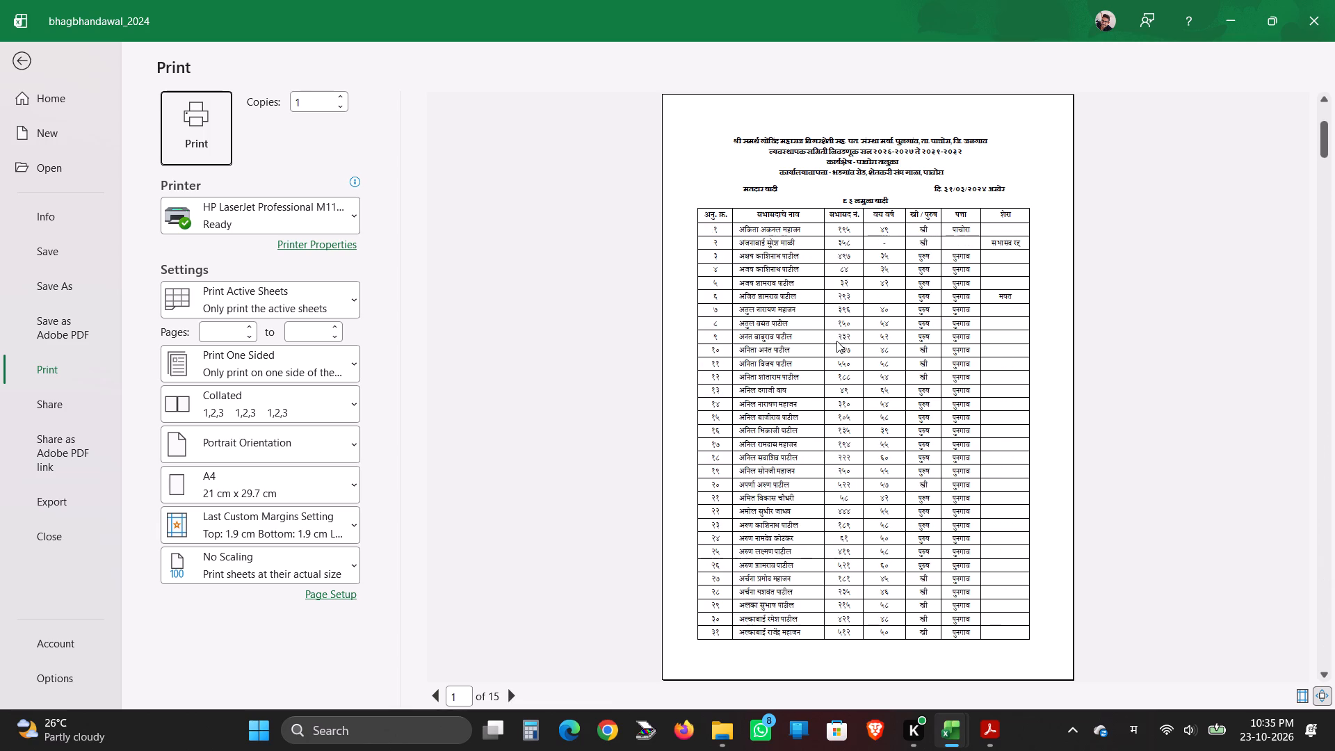
pyautogui.click(20, 48)
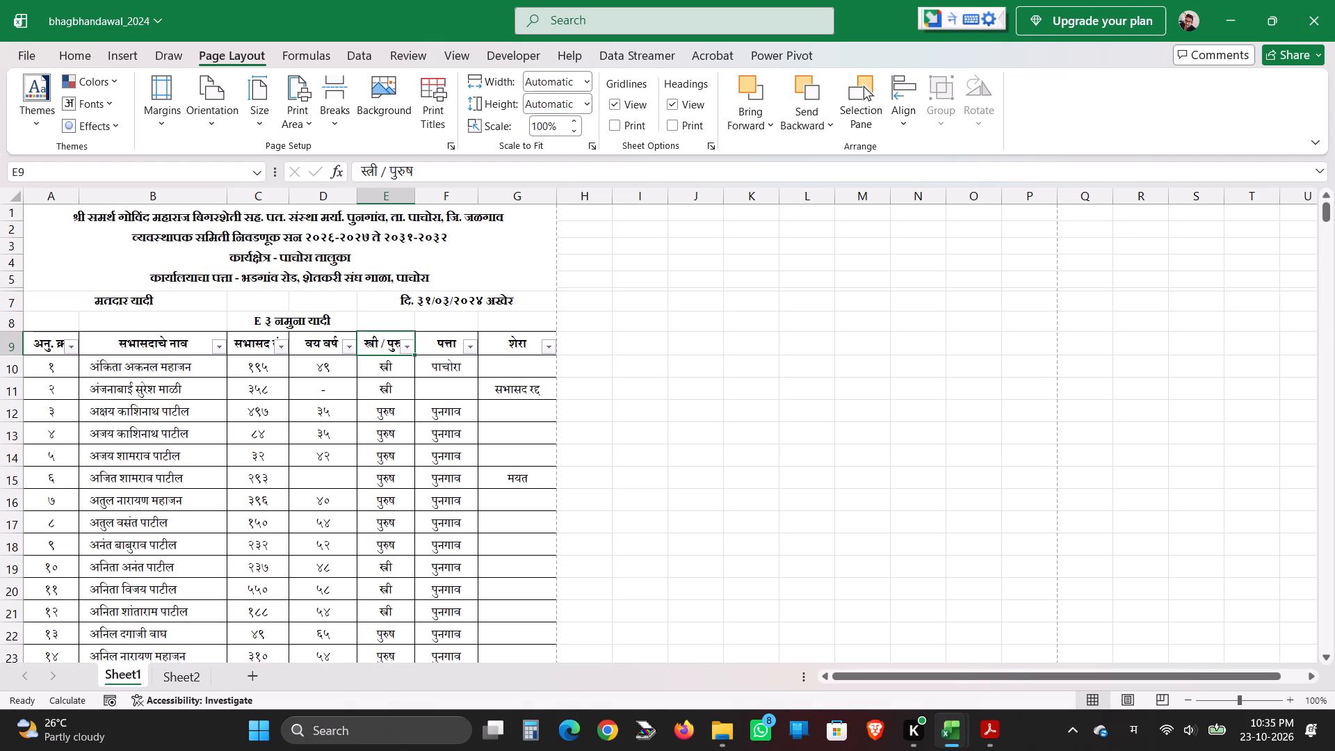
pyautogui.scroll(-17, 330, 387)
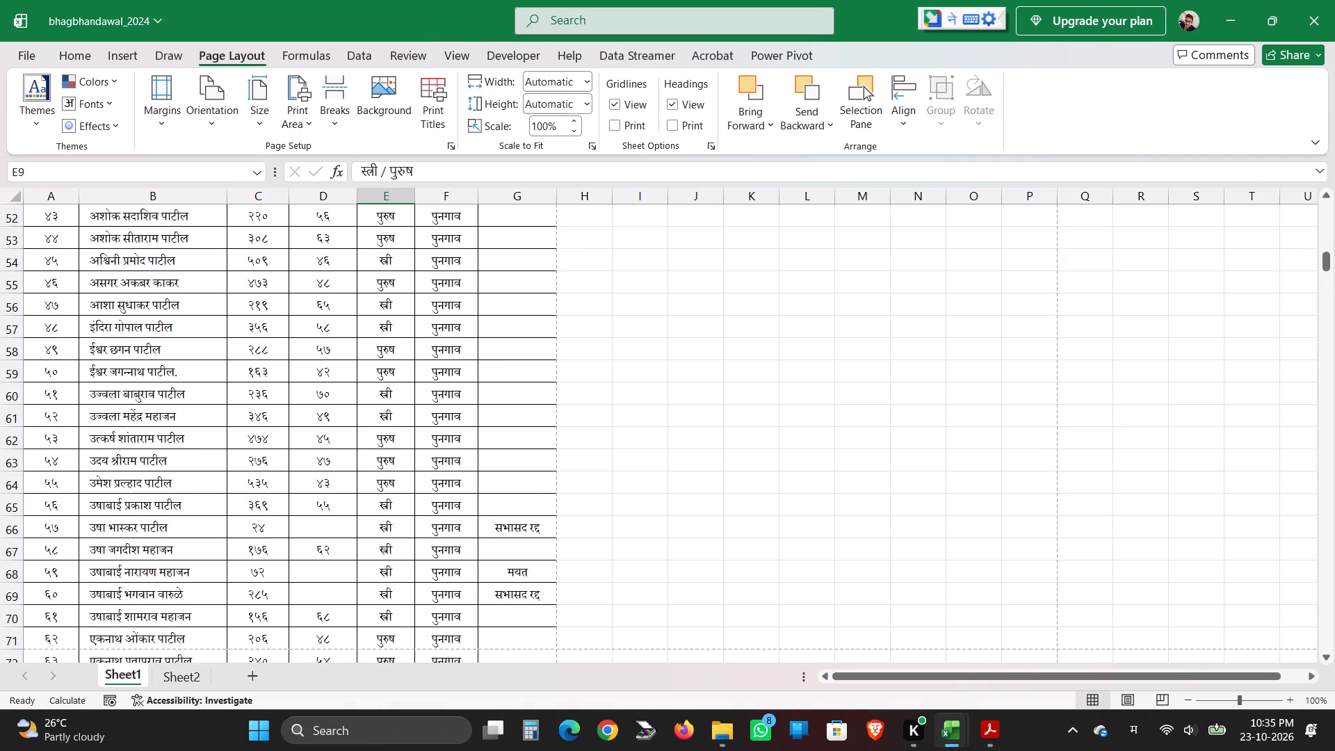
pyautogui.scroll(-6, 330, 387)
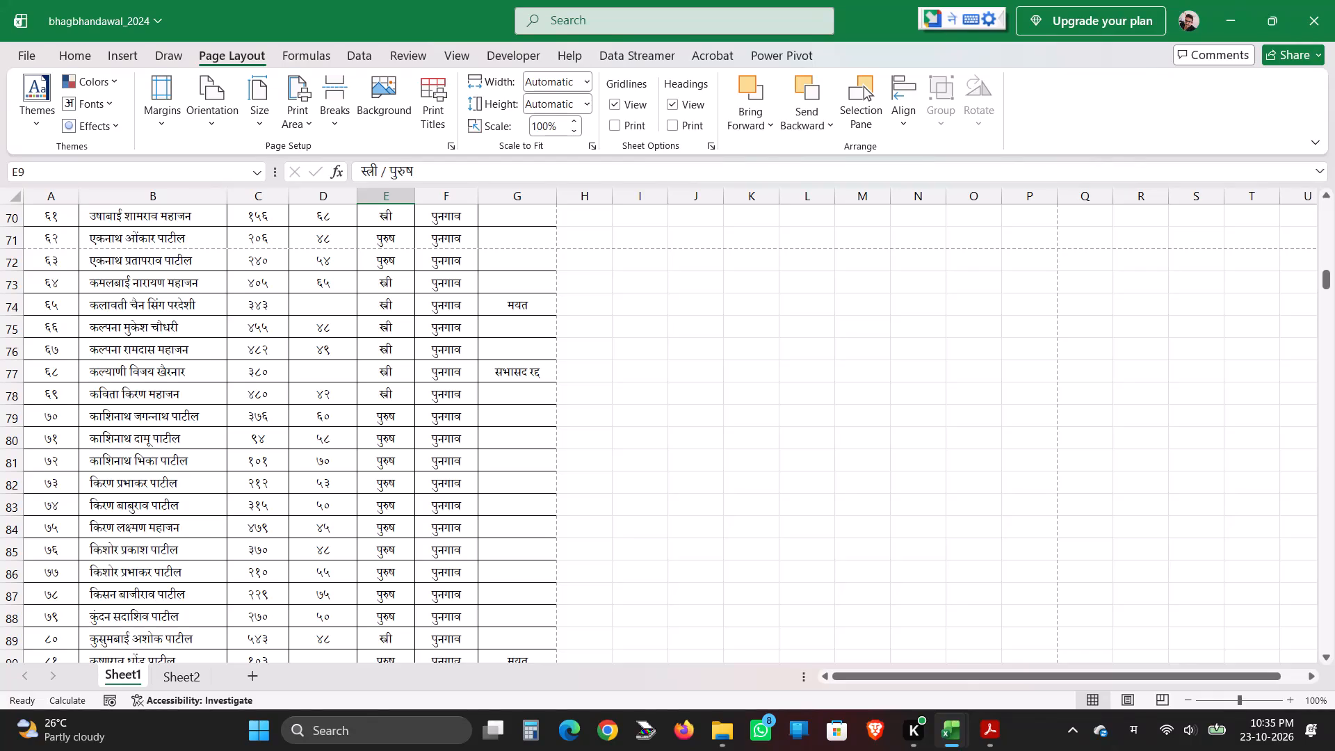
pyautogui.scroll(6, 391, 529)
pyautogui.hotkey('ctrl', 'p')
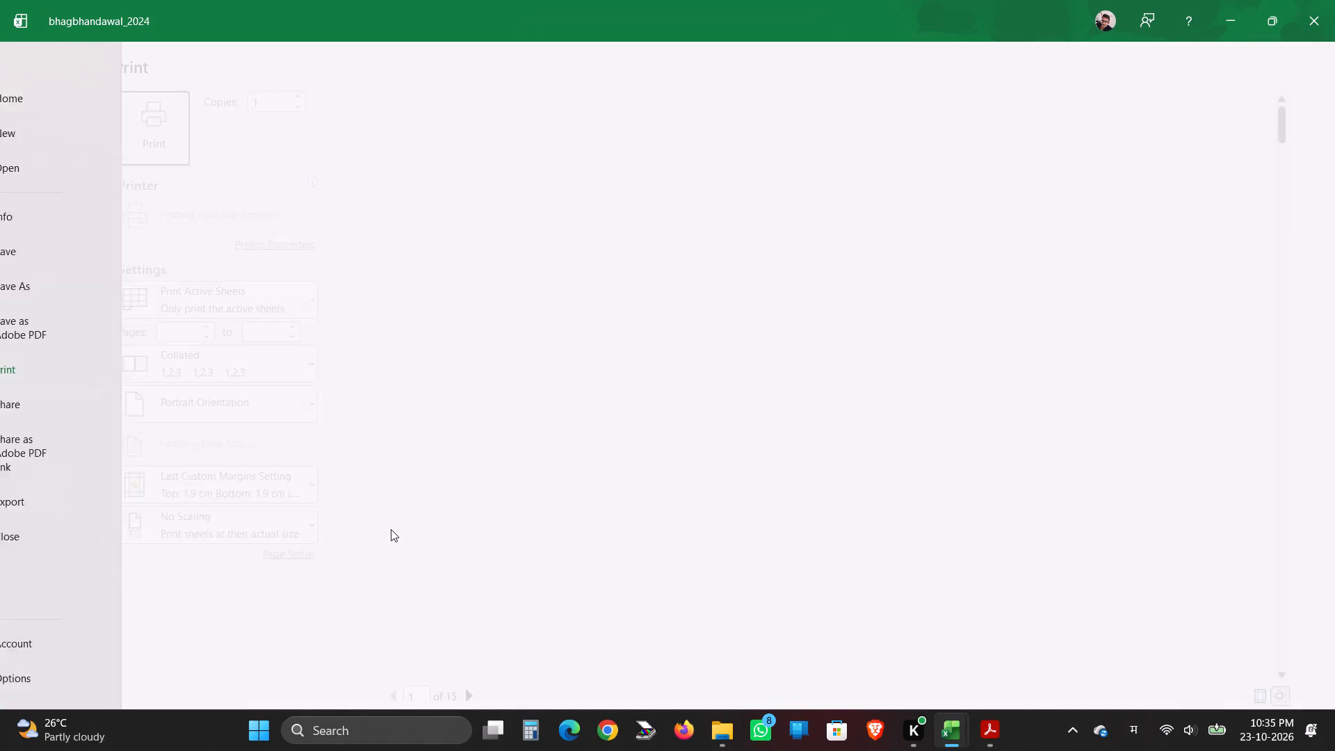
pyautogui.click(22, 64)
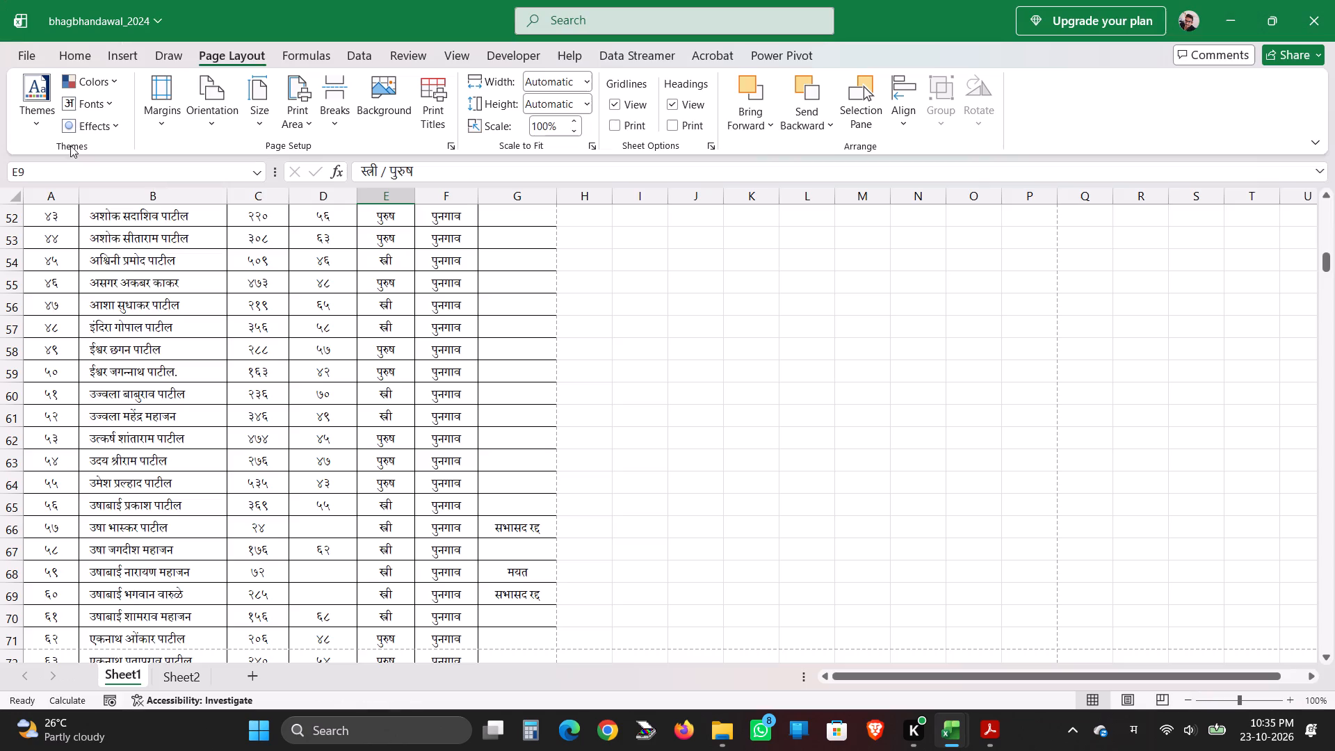
# Set the page margins to 1 cm top and bottom and 1.5 cm left and right, and check the print preview.
pyautogui.click(449, 153)
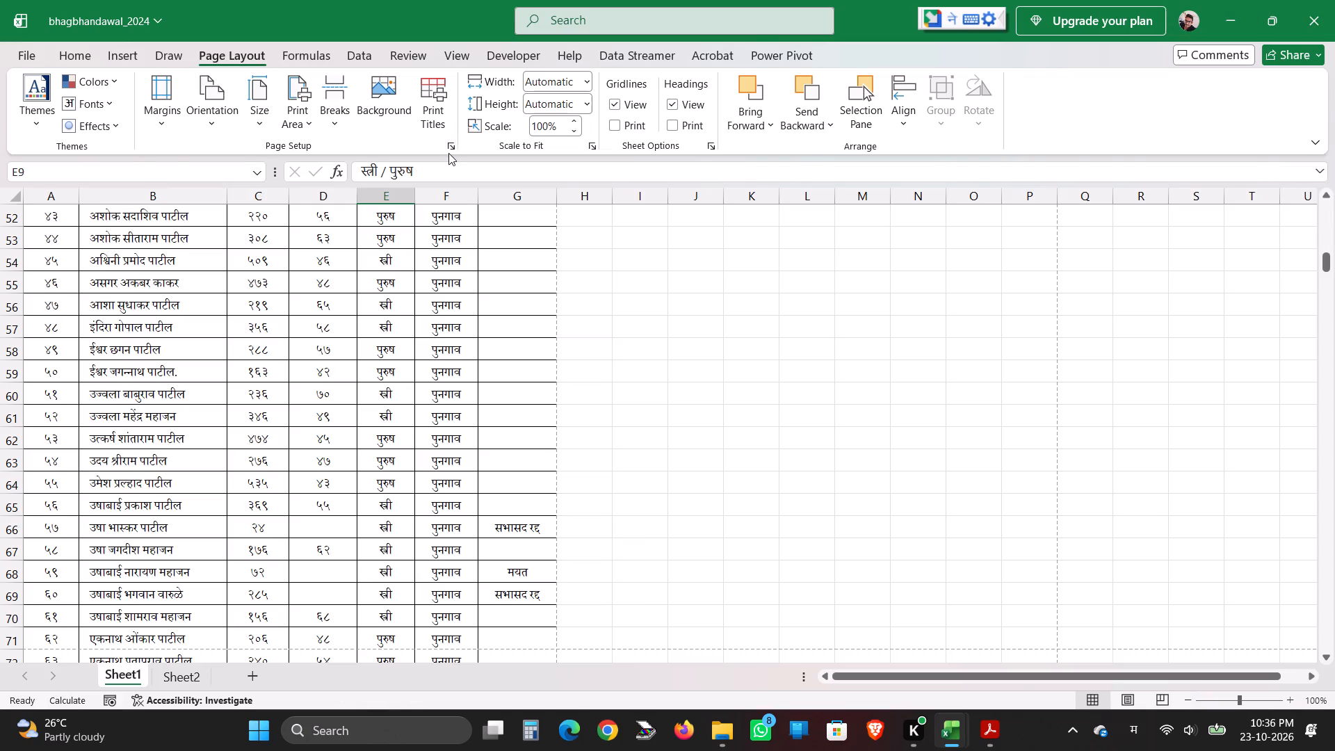
pyautogui.click(446, 147)
pyautogui.click(862, 208)
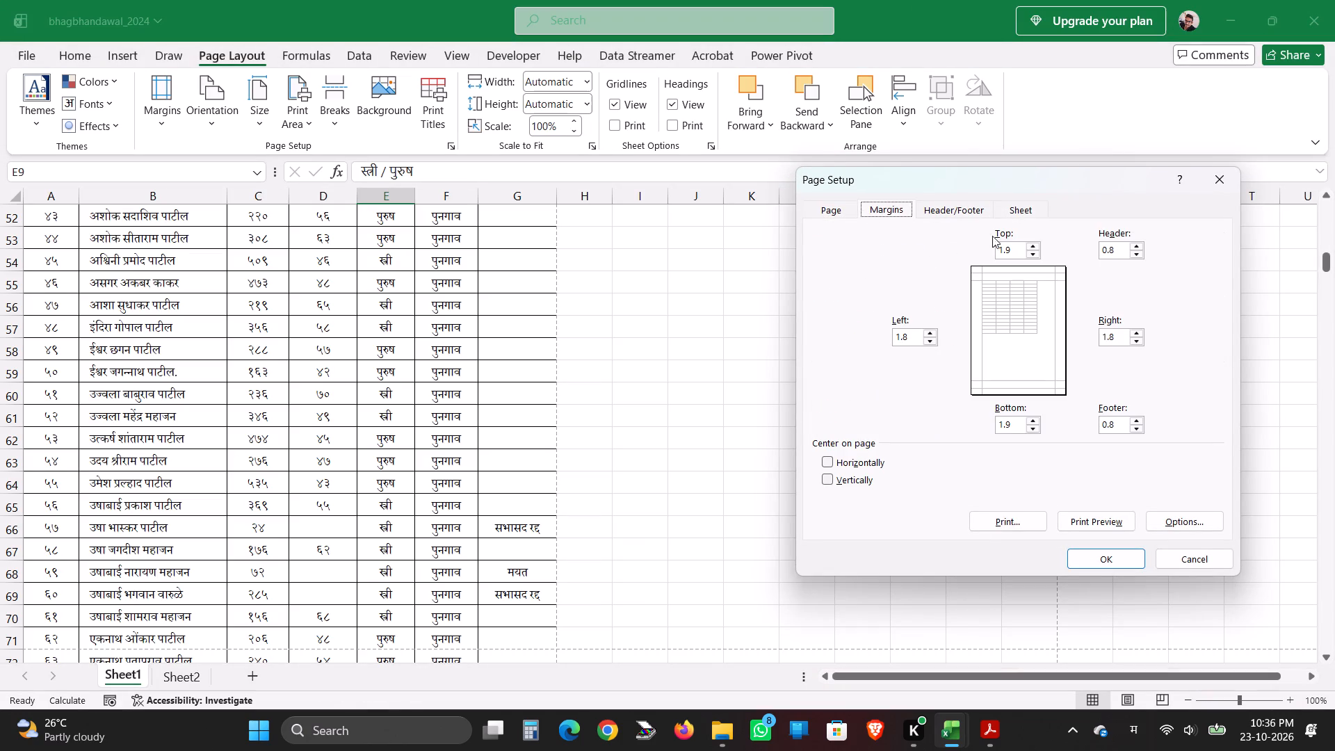
pyautogui.click(1012, 246)
pyautogui.press('BackSpace')
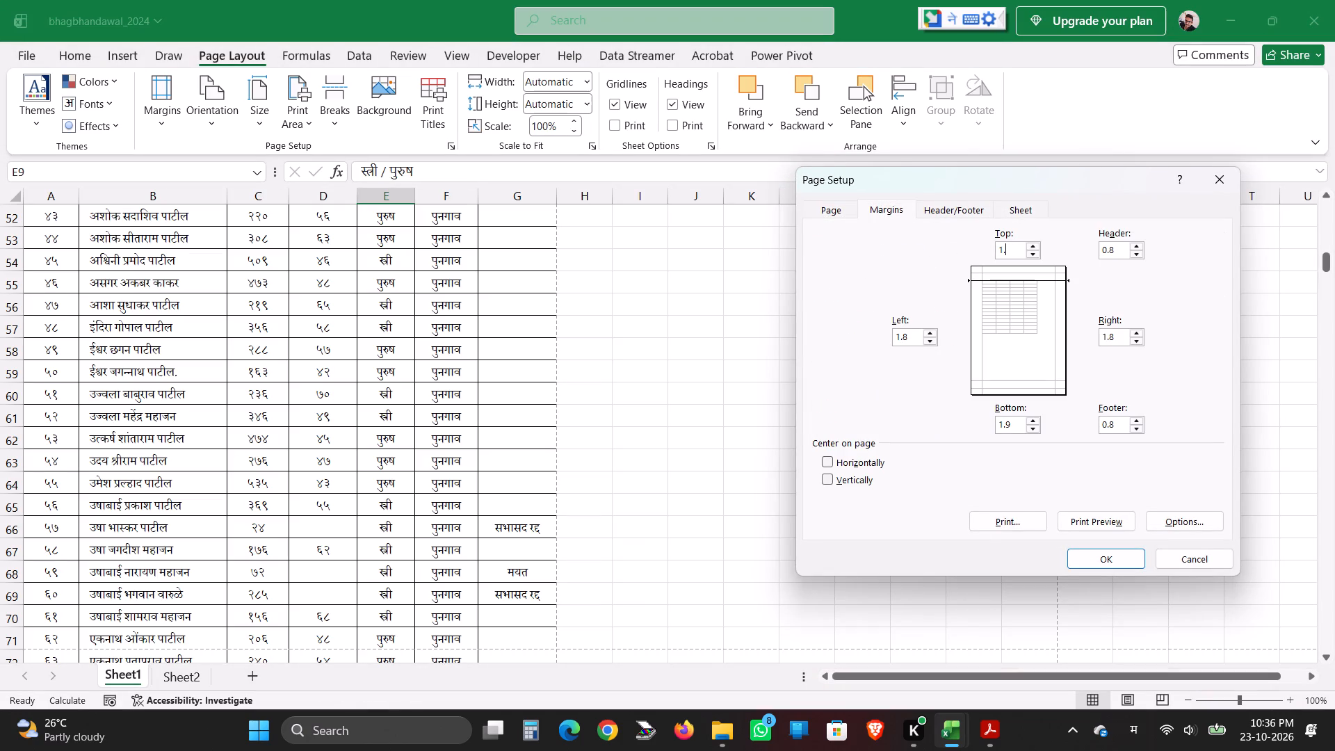
pyautogui.press('BackSpace')
pyautogui.press('Tab')
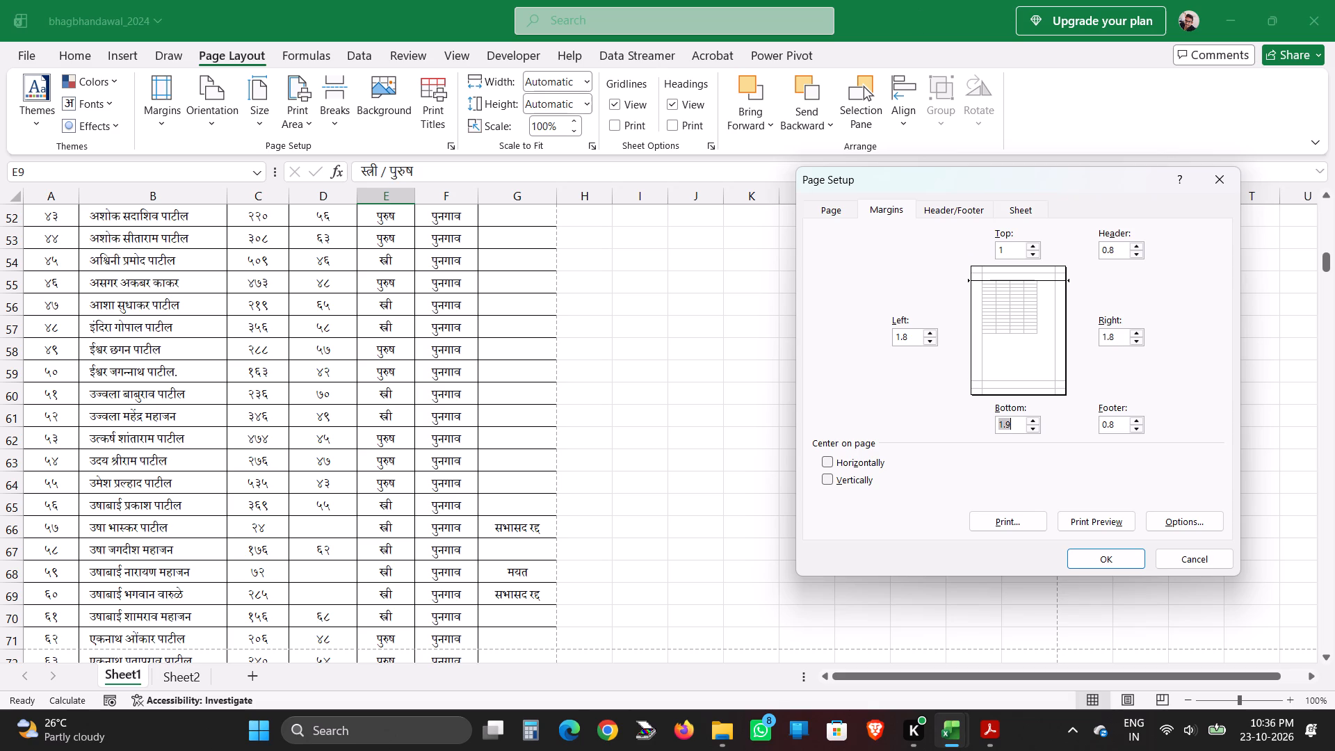
pyautogui.press('1')
pyautogui.press('Tab')
pyautogui.write('1.5')
pyautogui.press('Tab')
pyautogui.write('1.5')
pyautogui.press('Tab')
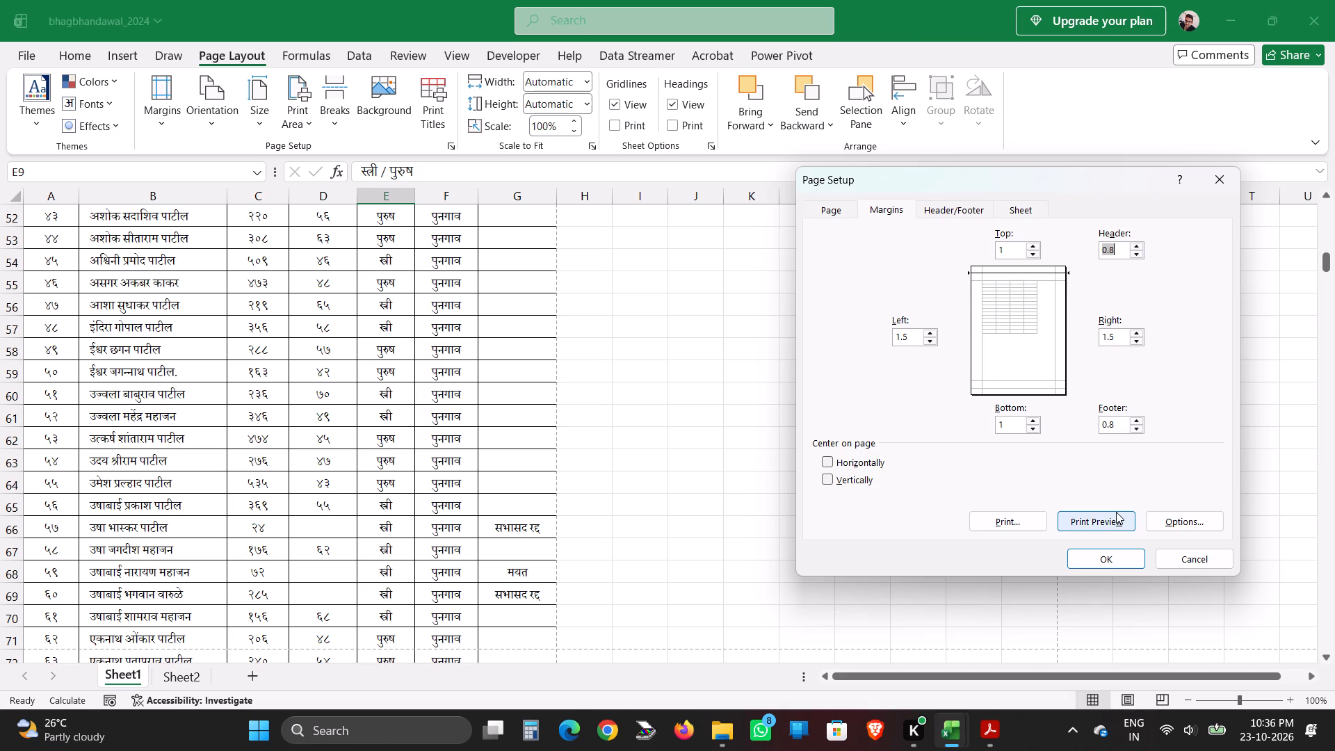
pyautogui.click(1114, 563)
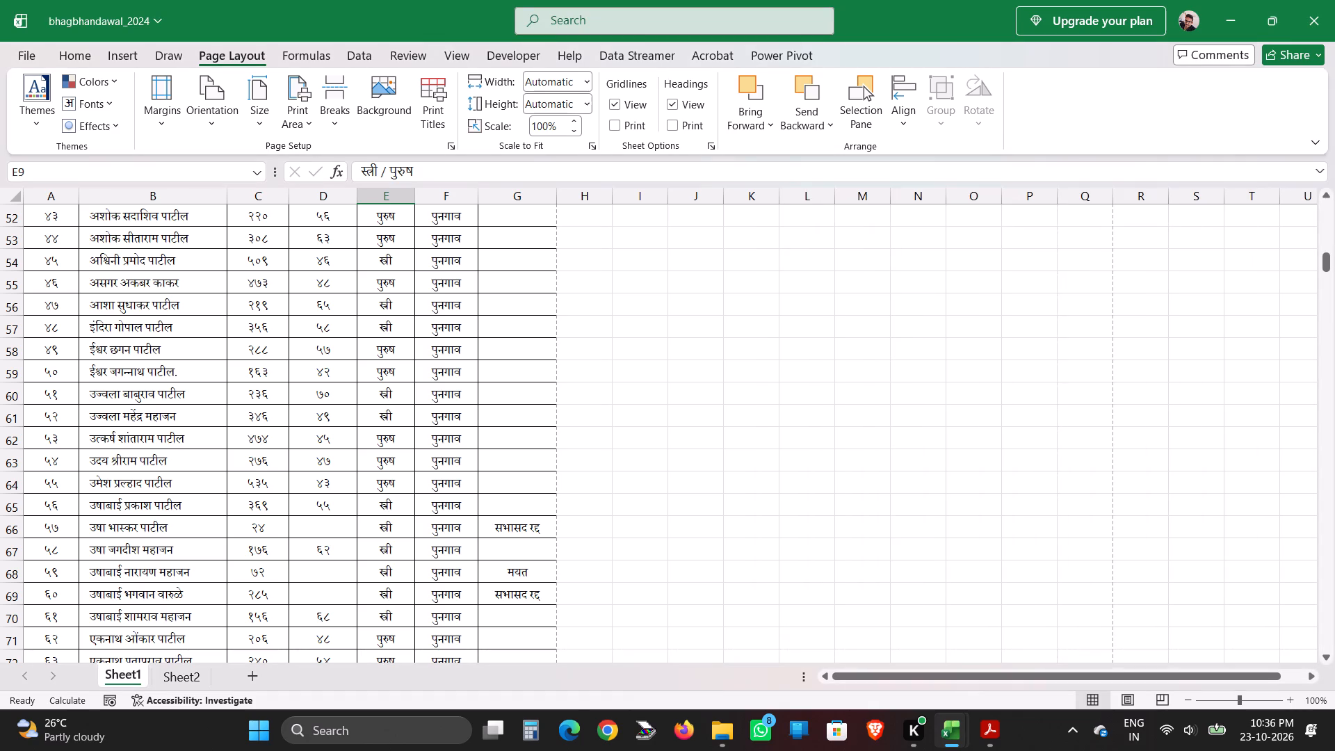
pyautogui.hotkey('ctrl', 'p')
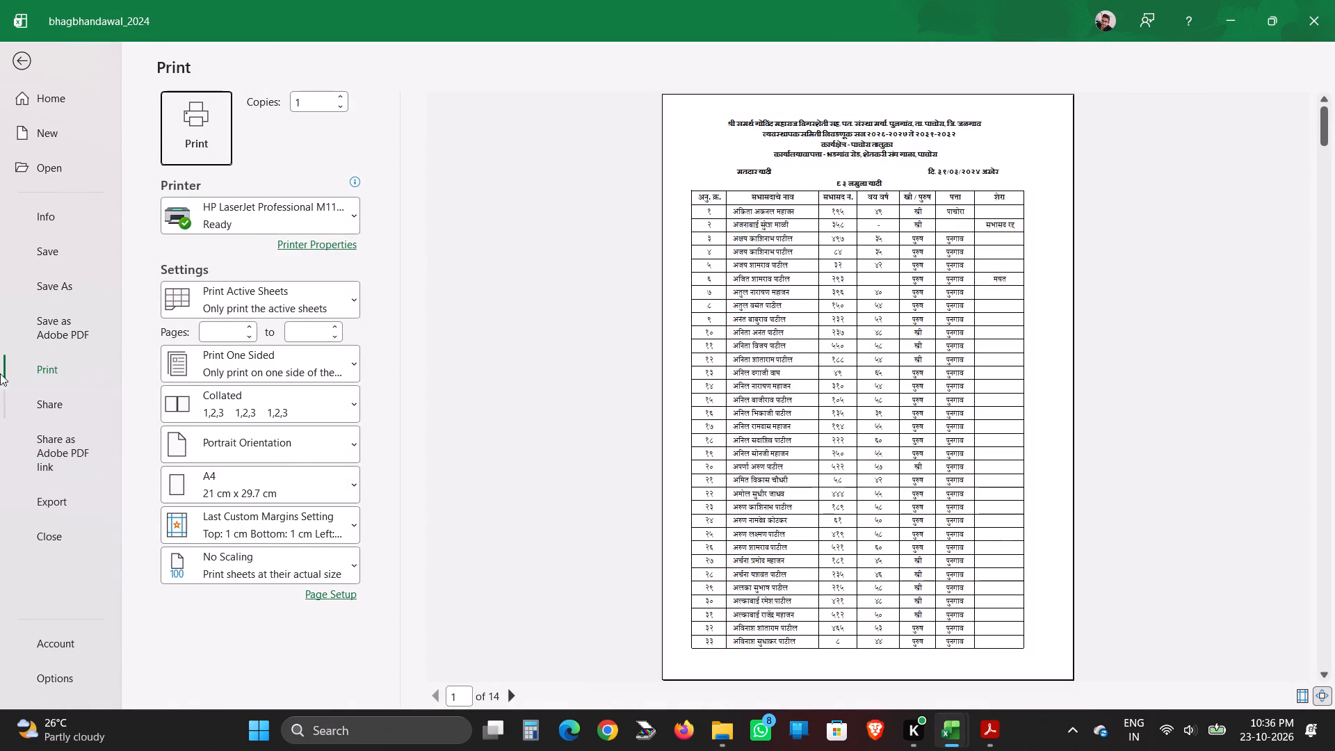
pyautogui.click(24, 58)
# Set the height of all member rows, 10 to 458, to 18.
pyautogui.scroll(12, 184, 462)
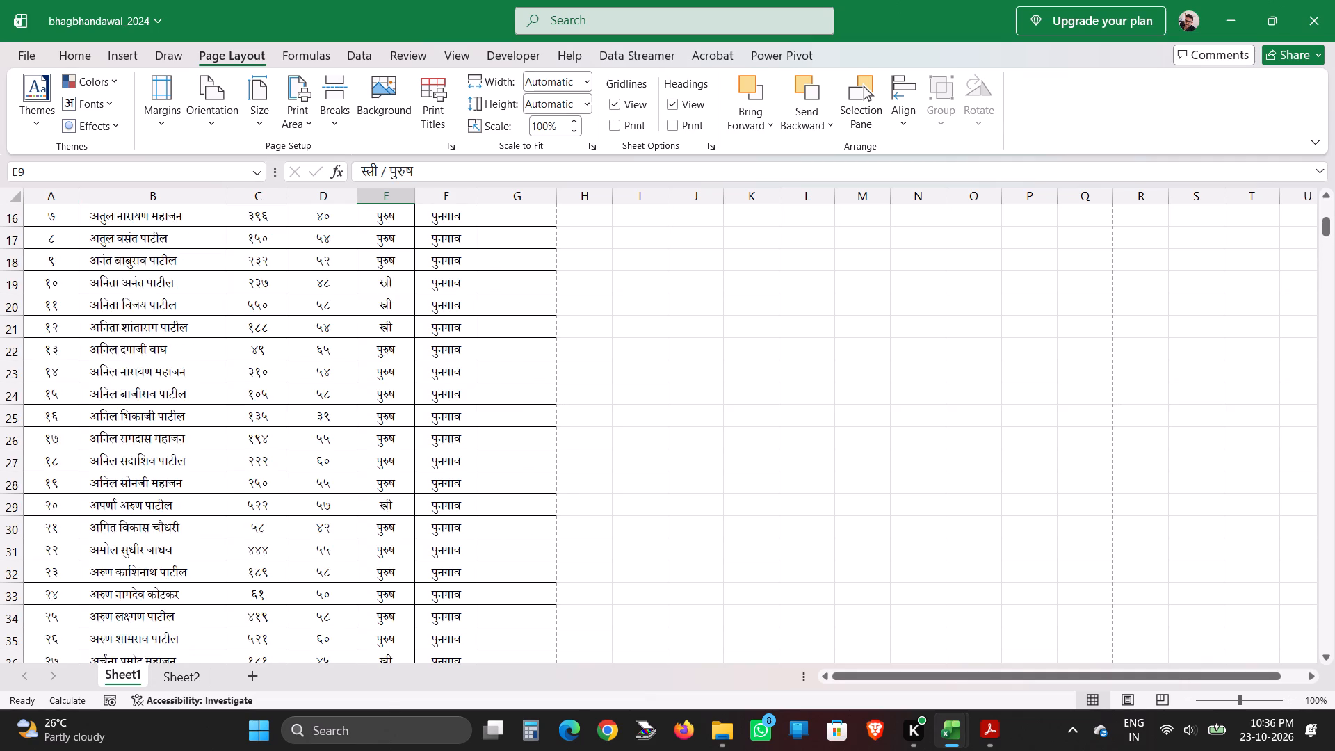
pyautogui.scroll(13, 184, 462)
pyautogui.click(149, 306)
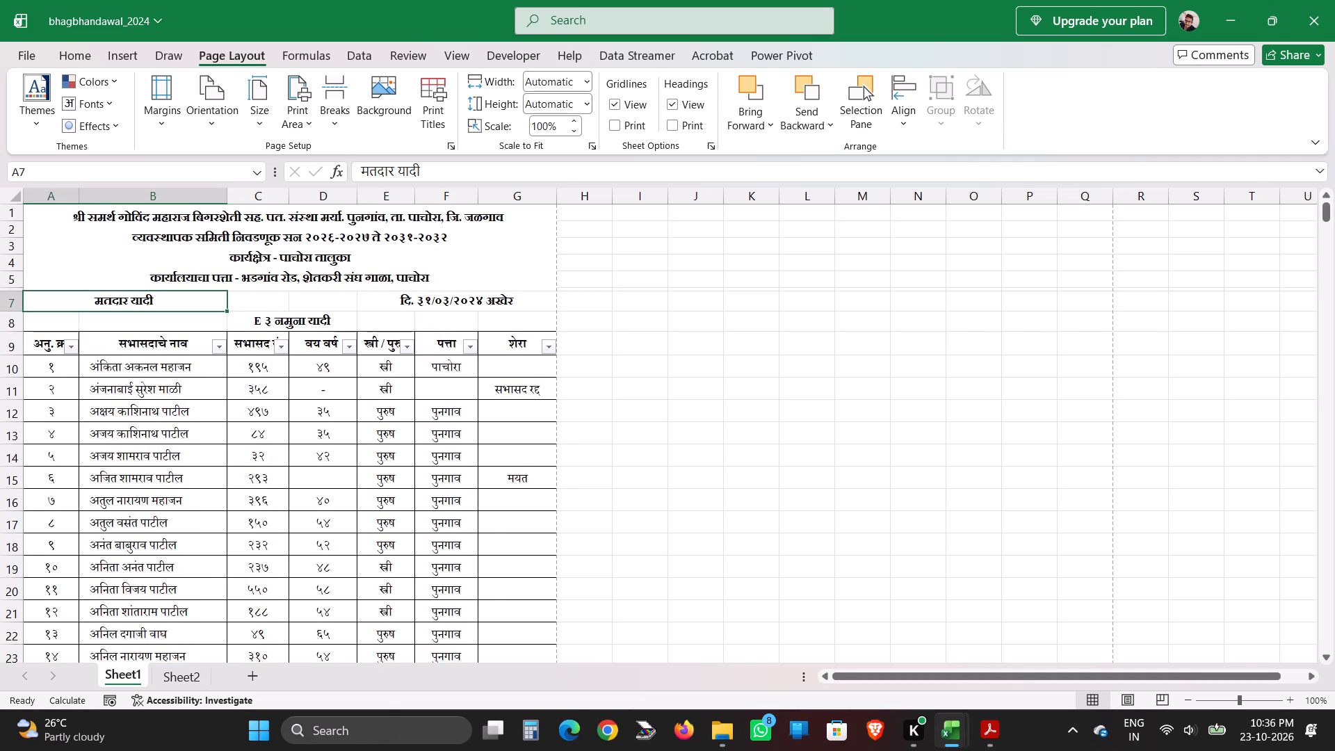
pyautogui.doubleClick(3, 310)
pyautogui.doubleClick(13, 353)
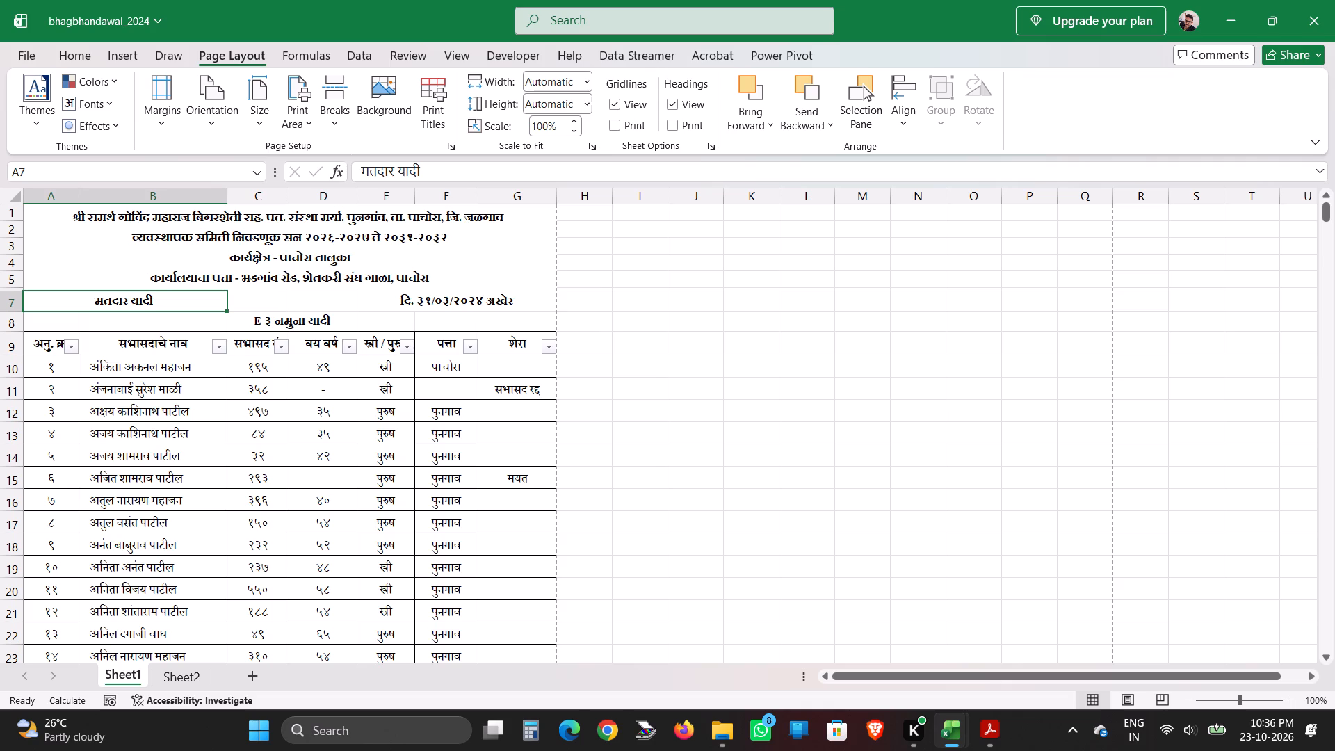
pyautogui.click(19, 377)
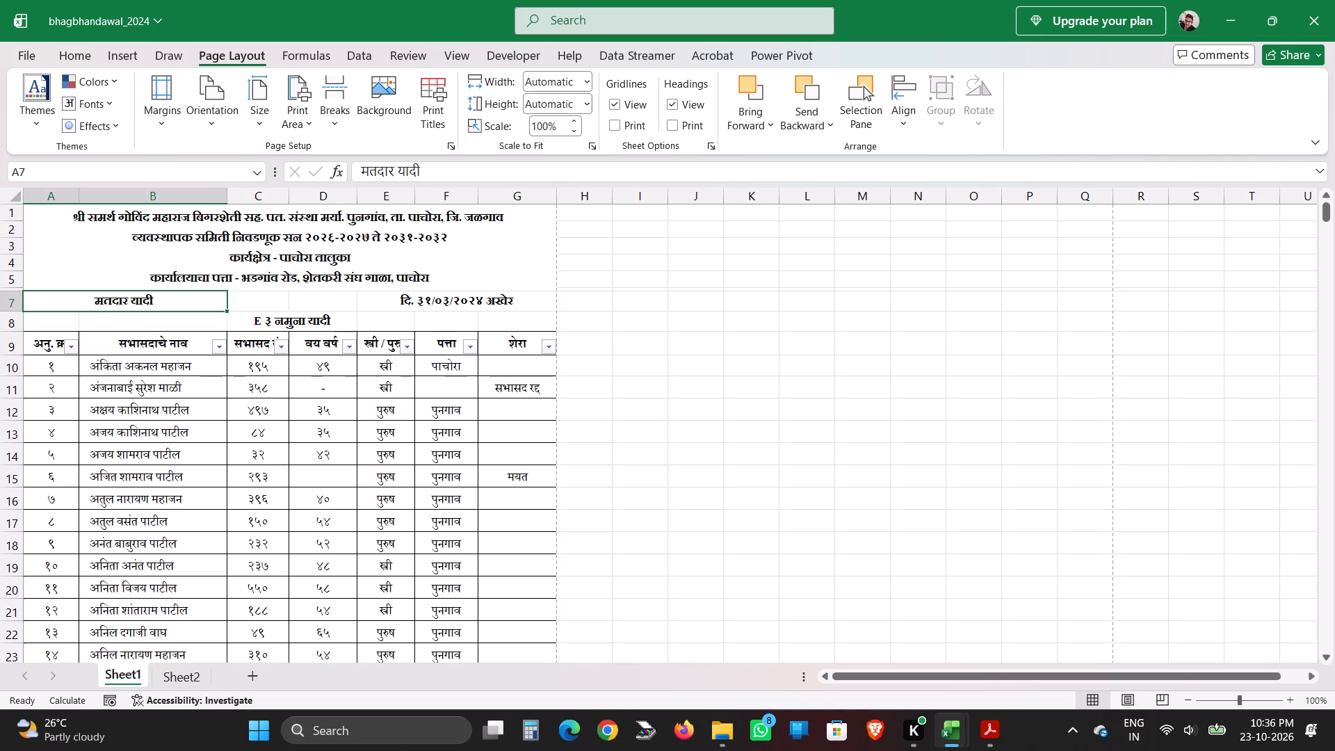
pyautogui.click(17, 375)
pyautogui.moveTo(13, 370); pyautogui.dragTo(19, 750)
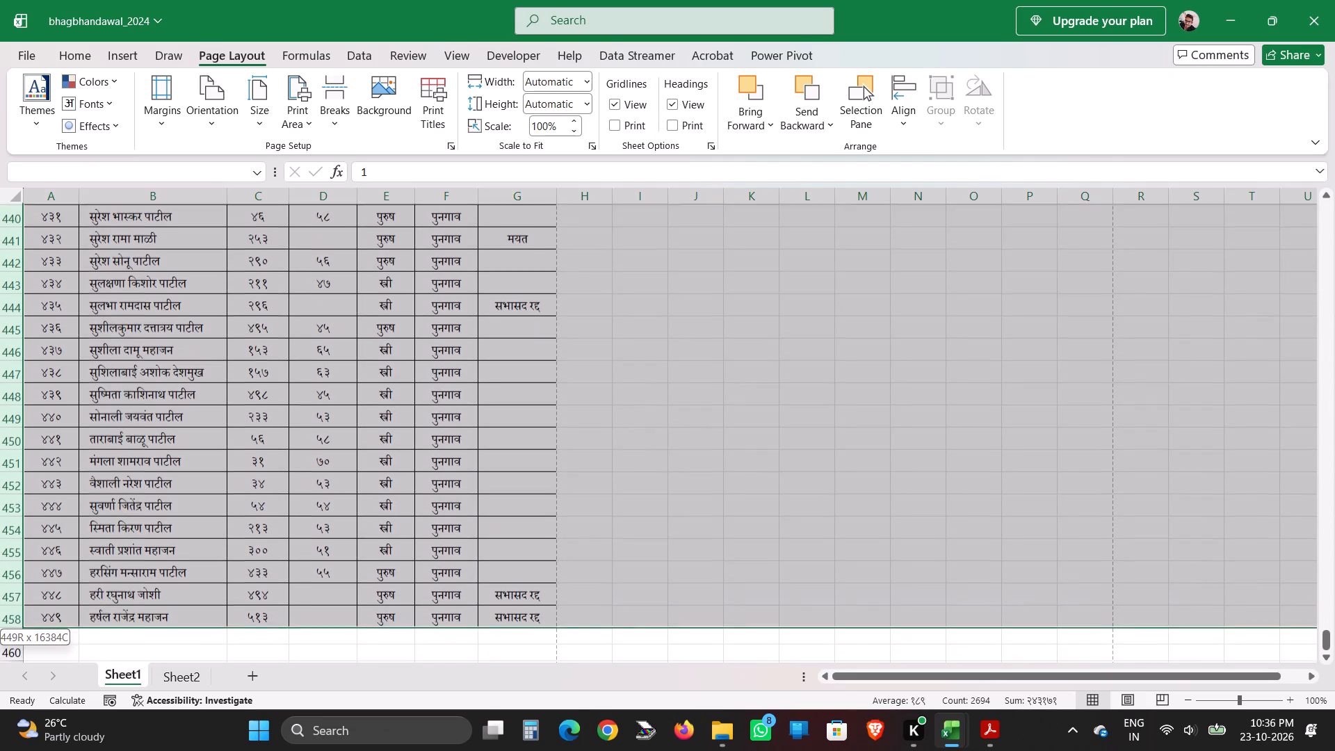
pyautogui.moveTo(19, 750); pyautogui.dragTo(25, 594)
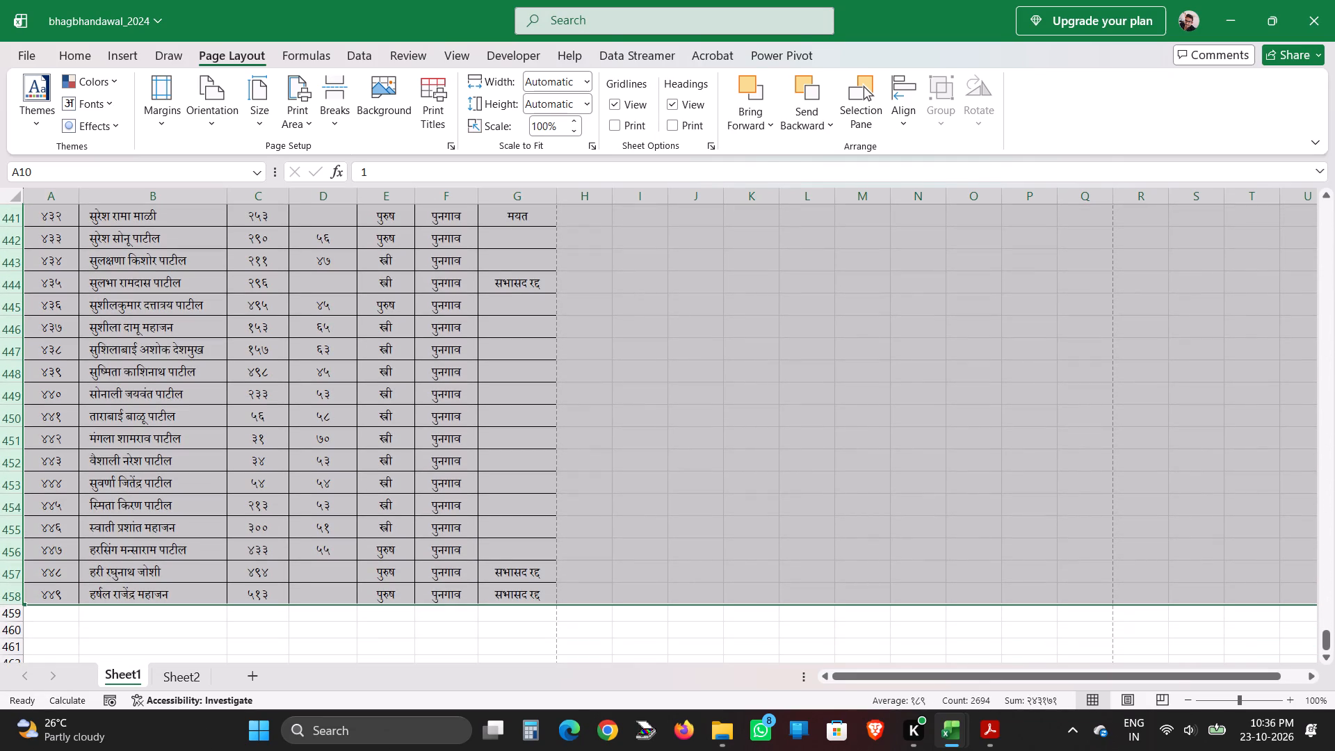
pyautogui.click(78, 47)
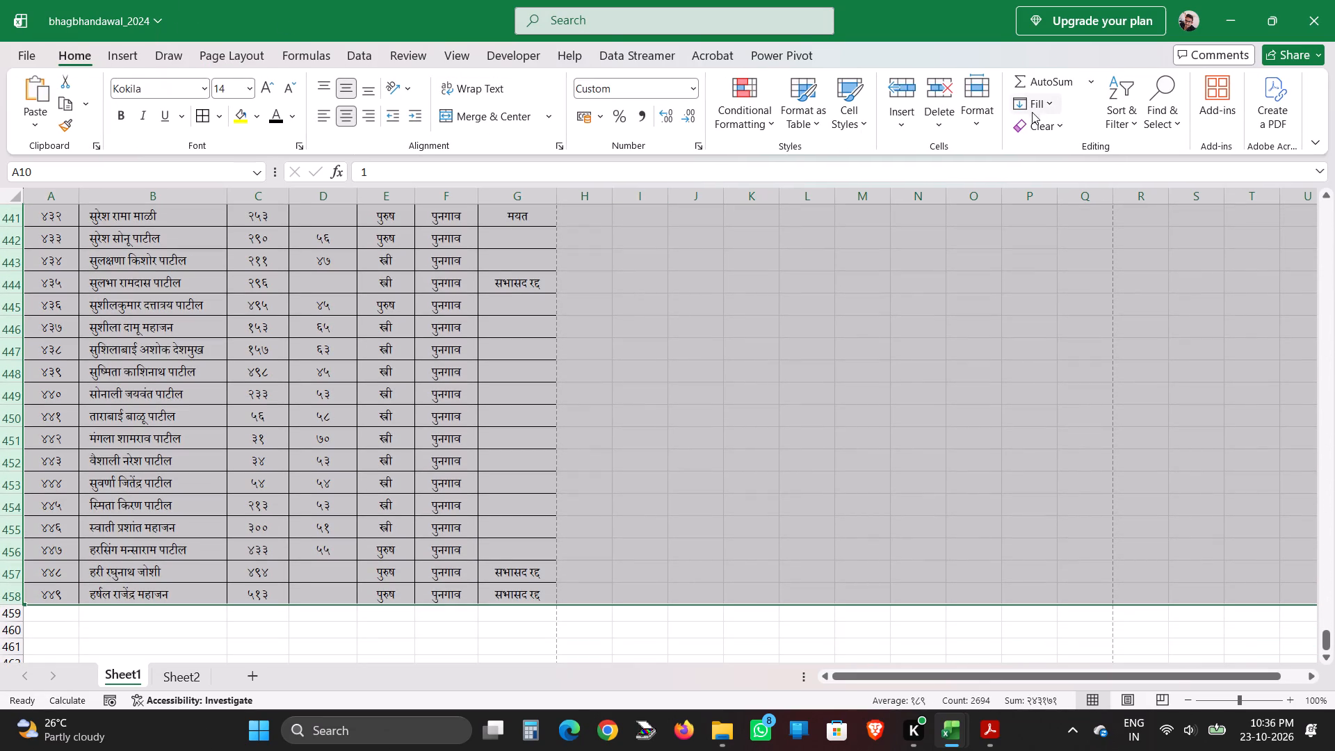
pyautogui.click(983, 122)
pyautogui.click(1001, 183)
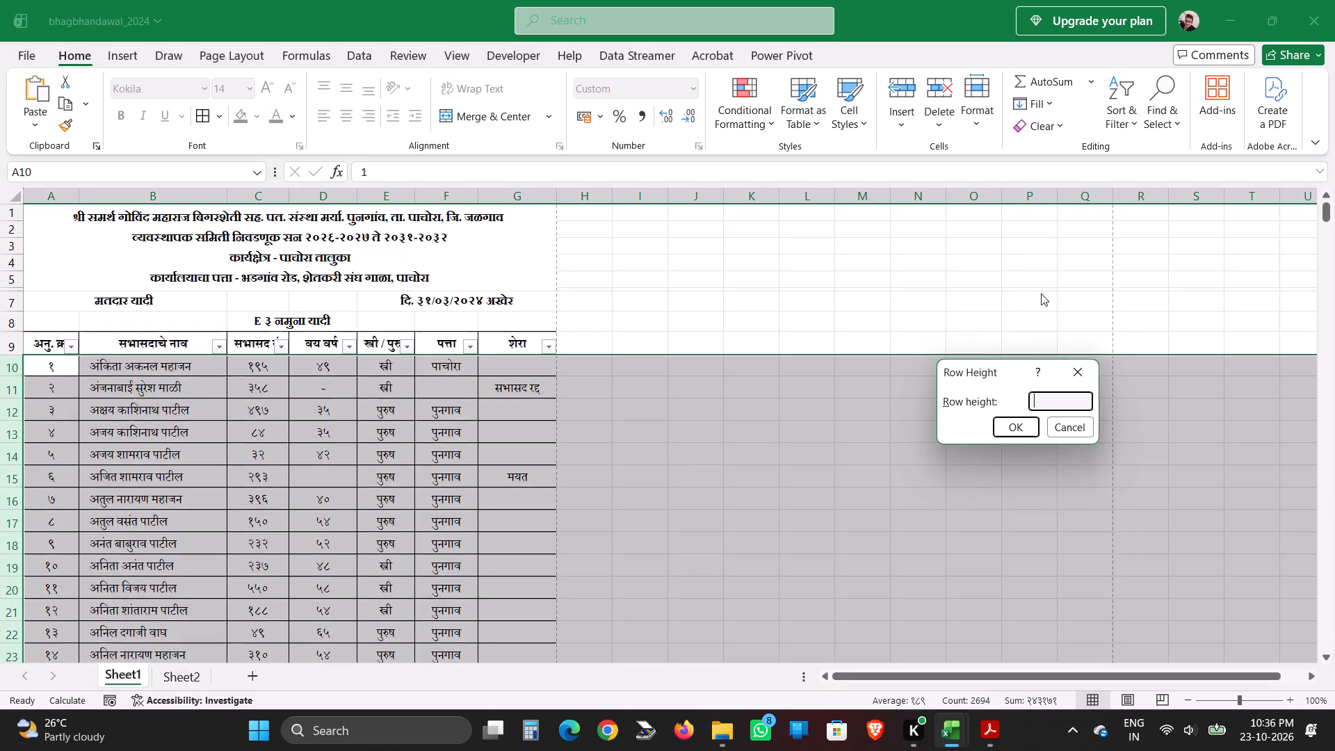
pyautogui.write('18')
pyautogui.press('Return')
pyautogui.press('Return')
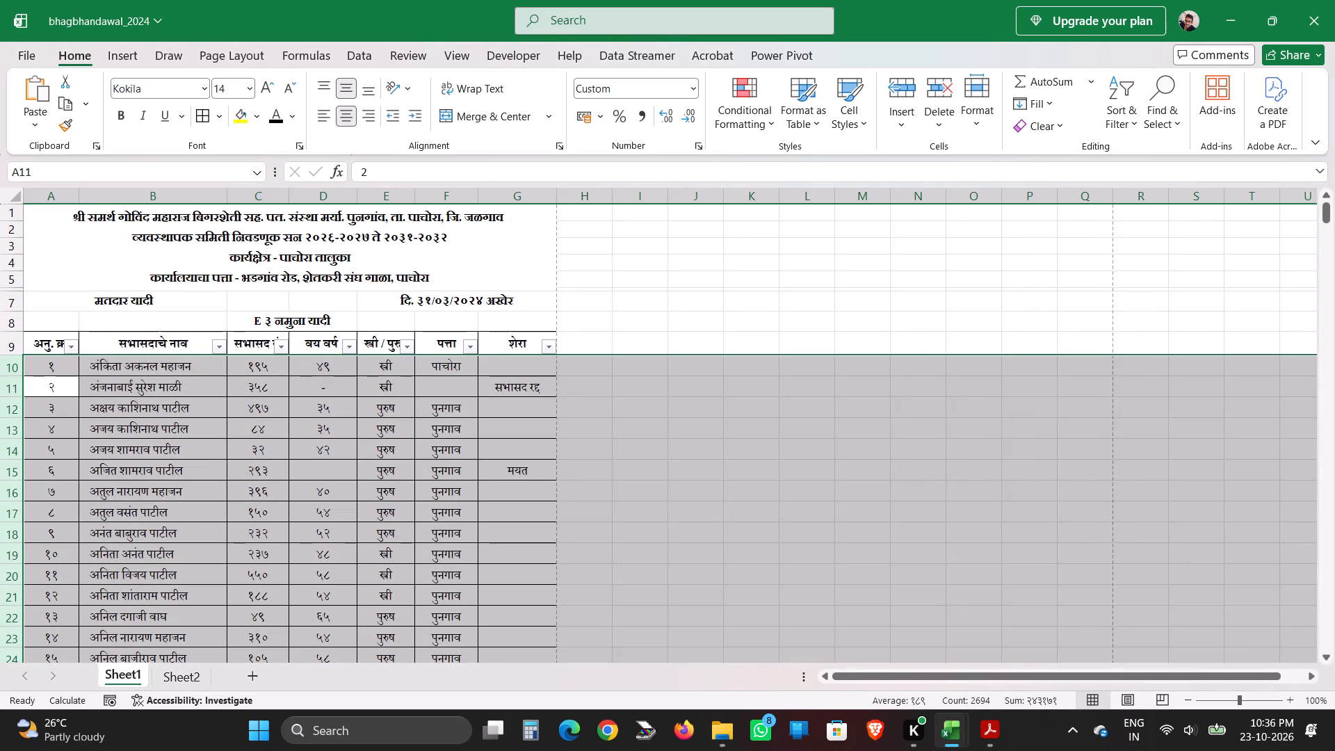
pyautogui.click(389, 419)
# Examine the print preview through to the last page to check how the member rows fit.
pyautogui.hotkey('ctrl', 'p')
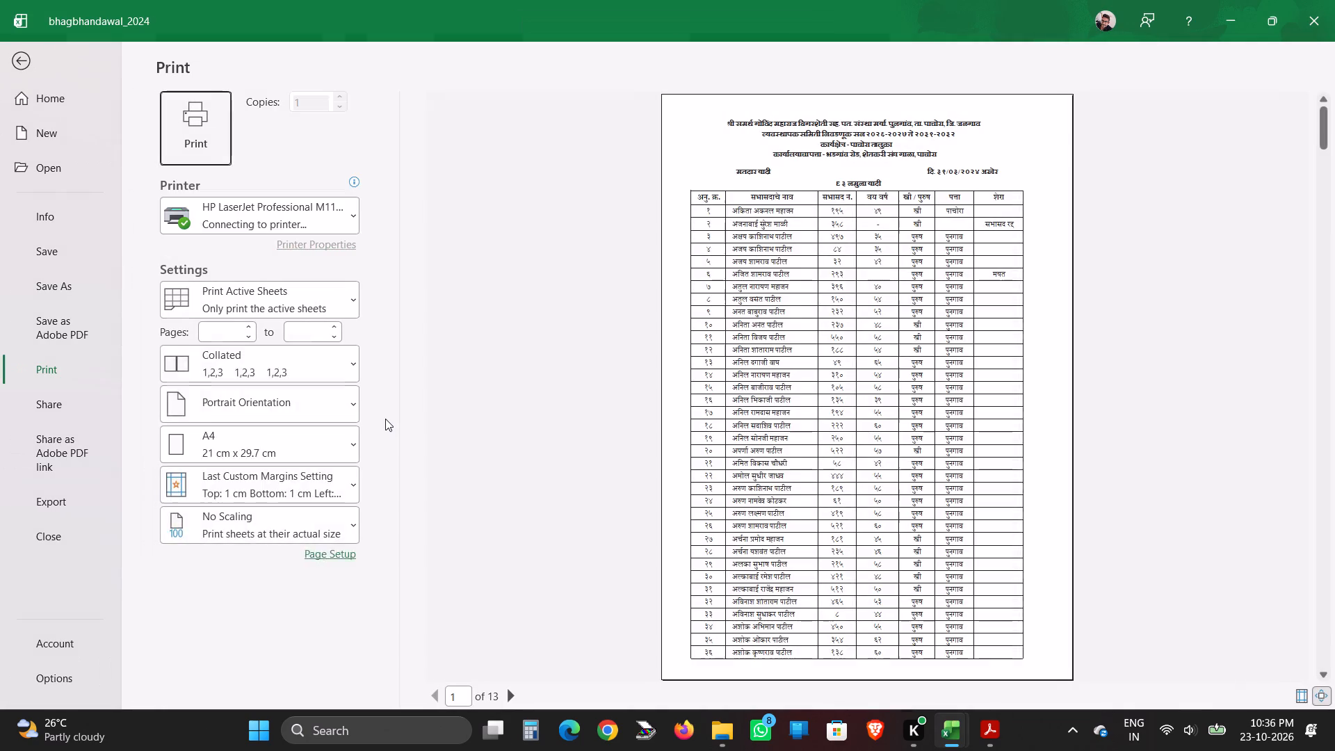
pyautogui.scroll(-9, 903, 485)
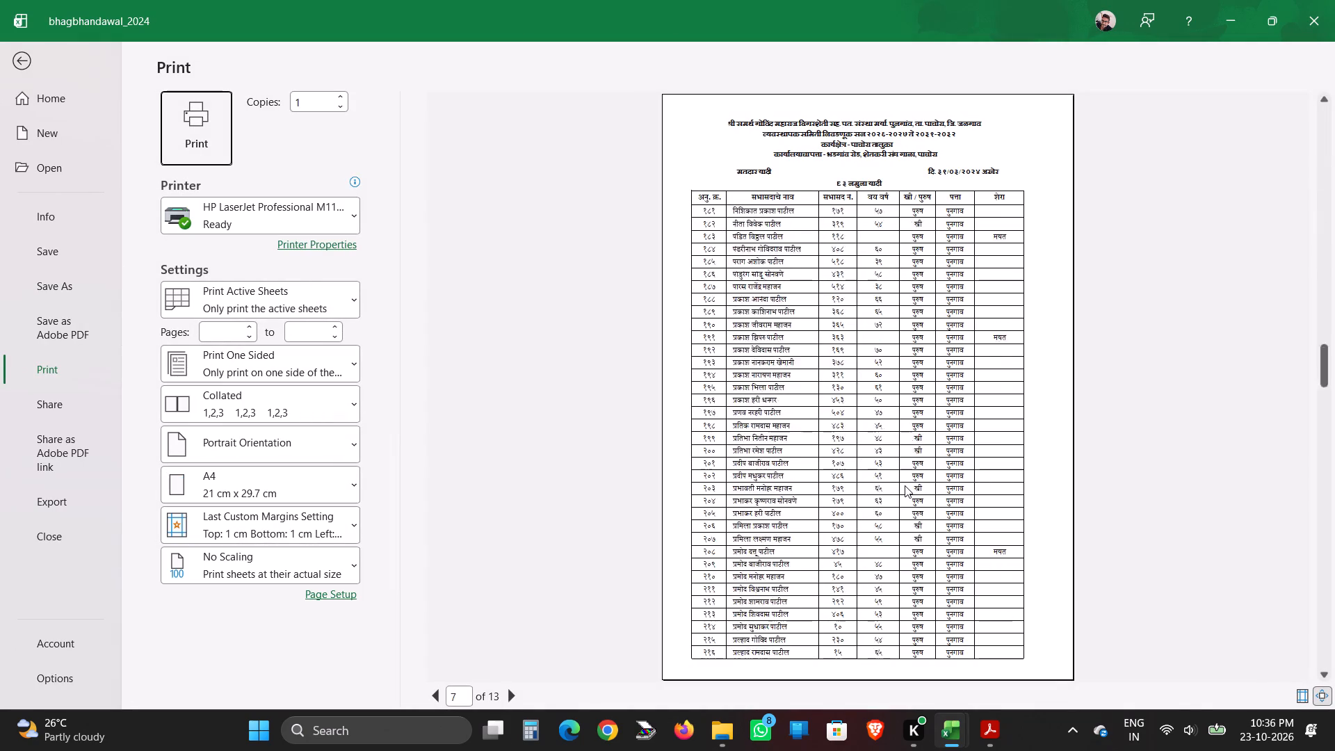
pyautogui.scroll(-20, 905, 485)
pyautogui.scroll(-4, 905, 485)
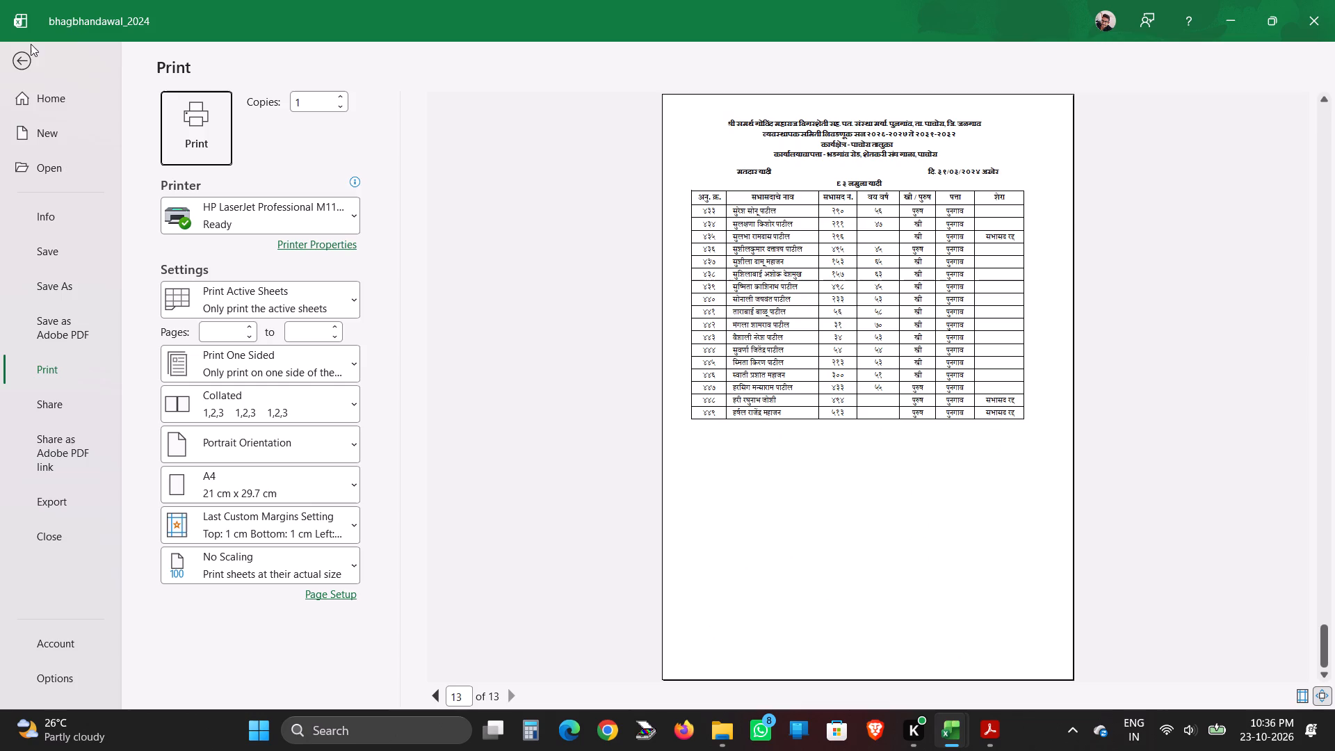
pyautogui.click(22, 58)
pyautogui.click(417, 421)
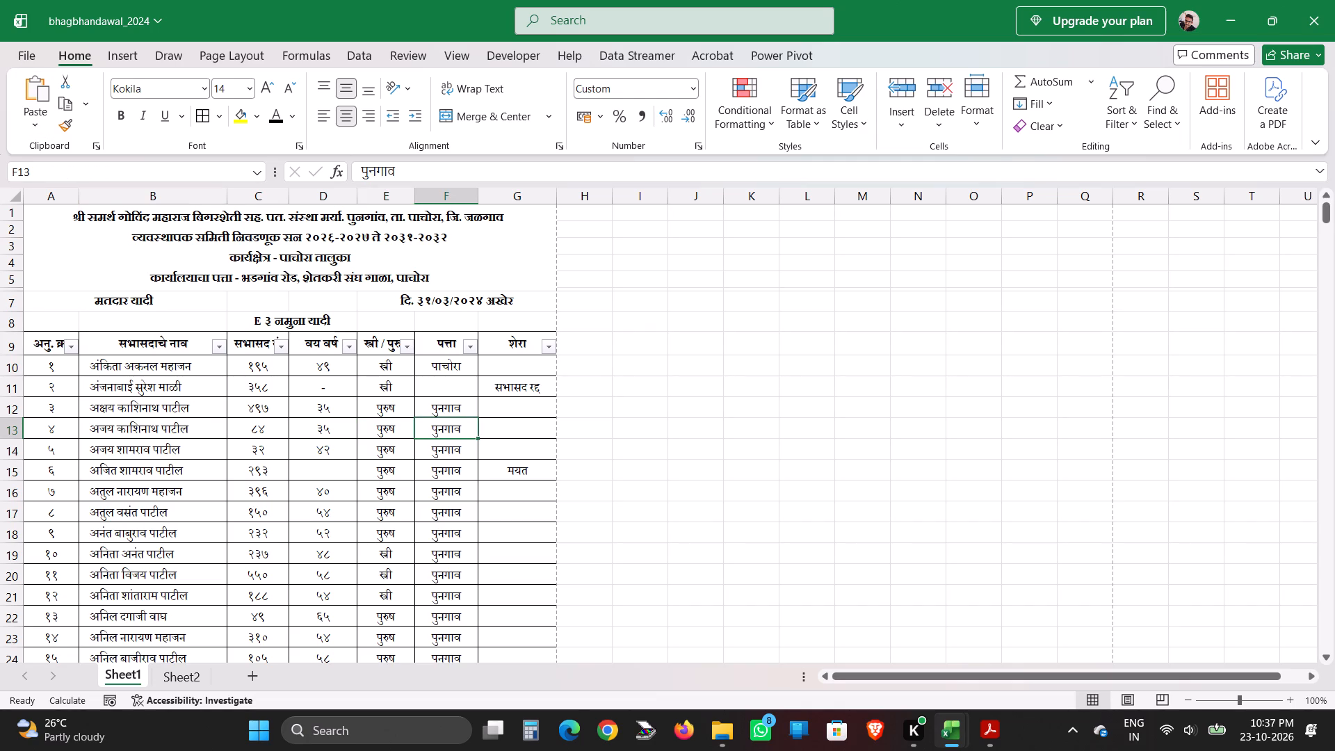
# Slightly widen columns A, B, C and G, with B at 23.44 and G at 11.78, and check the print preview.
pyautogui.click(558, 197)
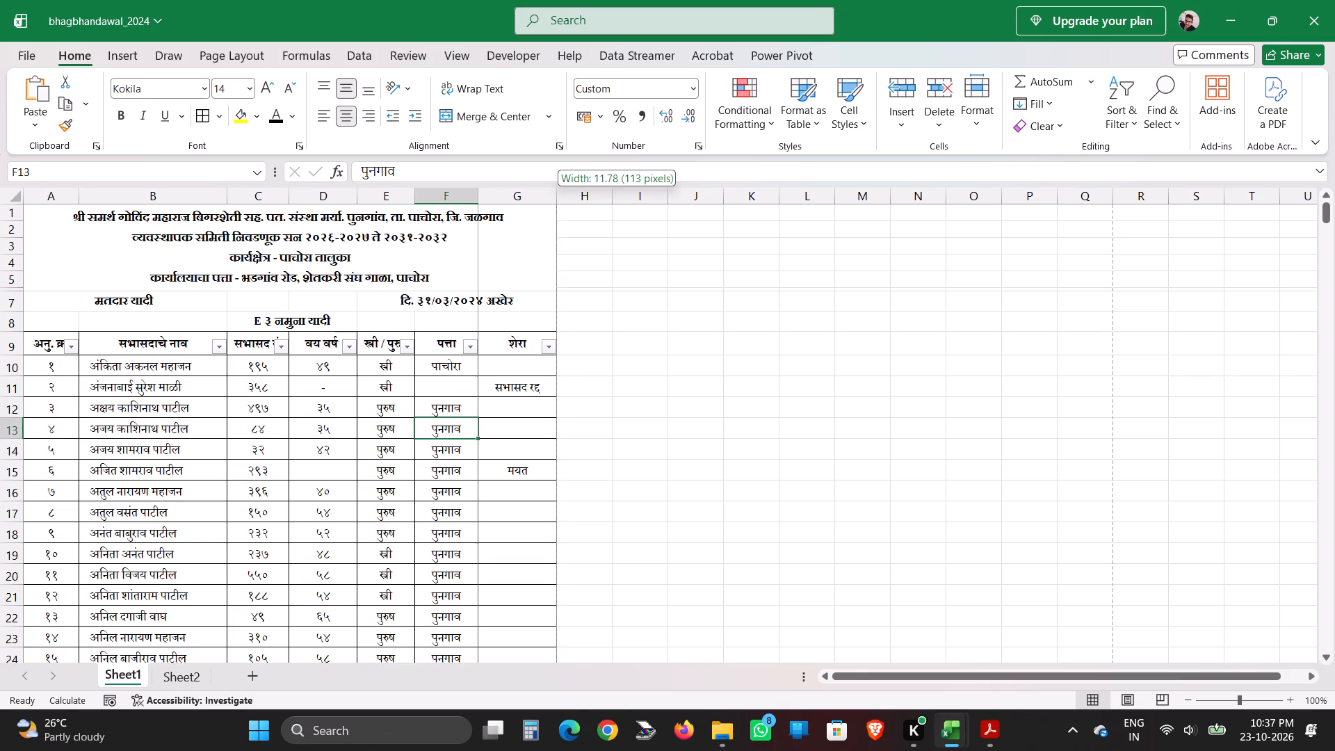
pyautogui.click(478, 191)
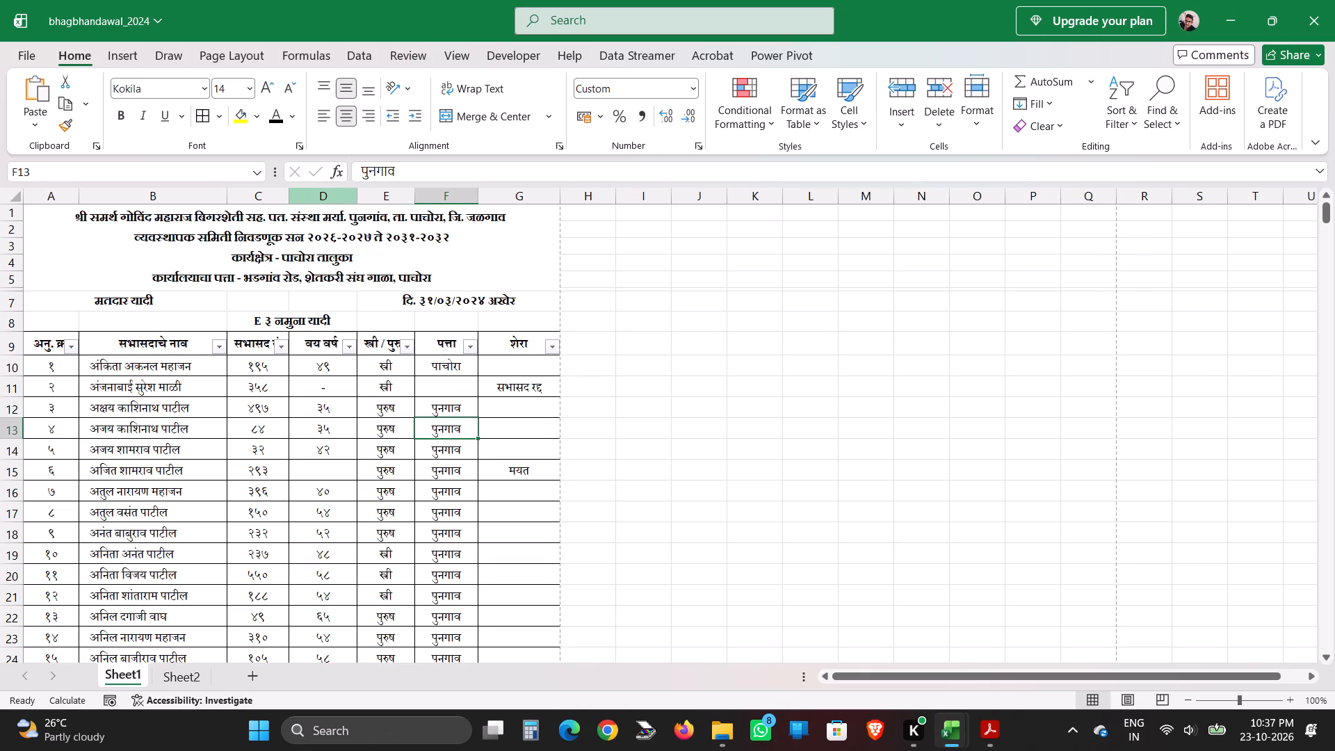
pyautogui.click(282, 192)
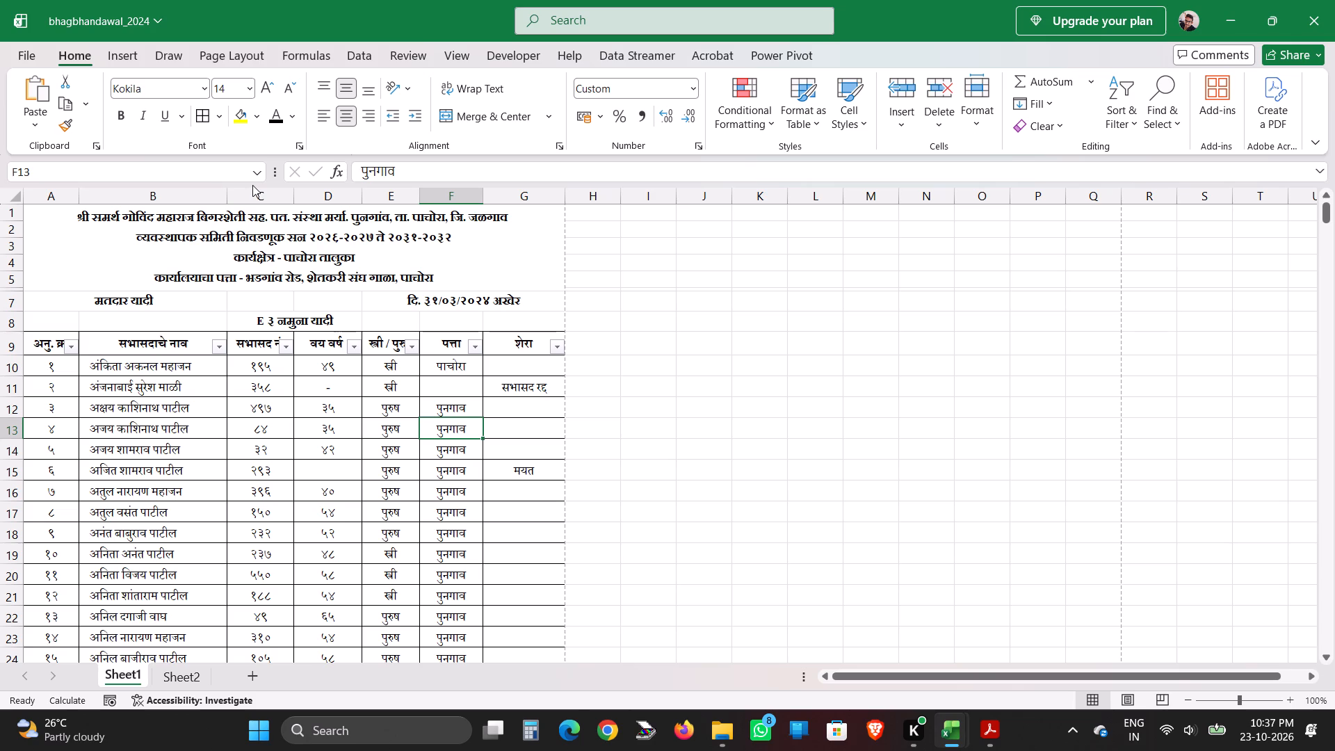
pyautogui.click(79, 196)
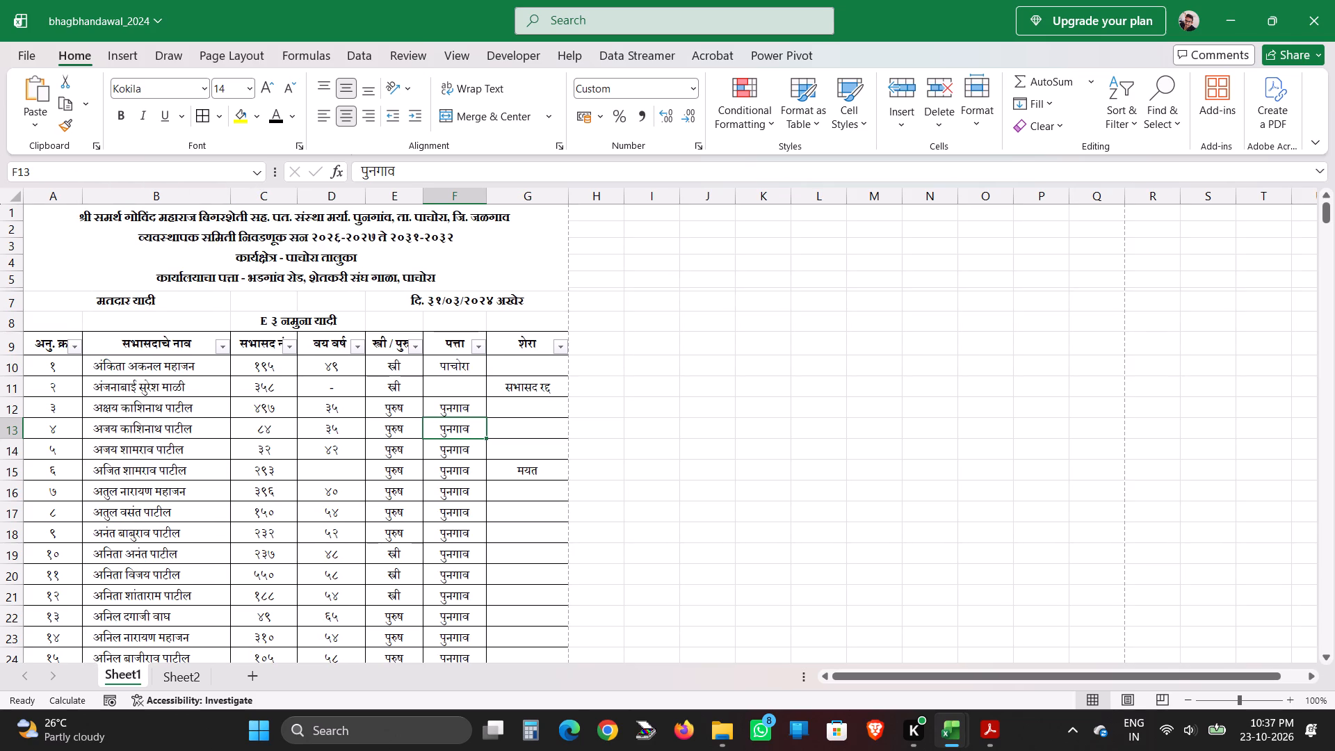
pyautogui.click(228, 196)
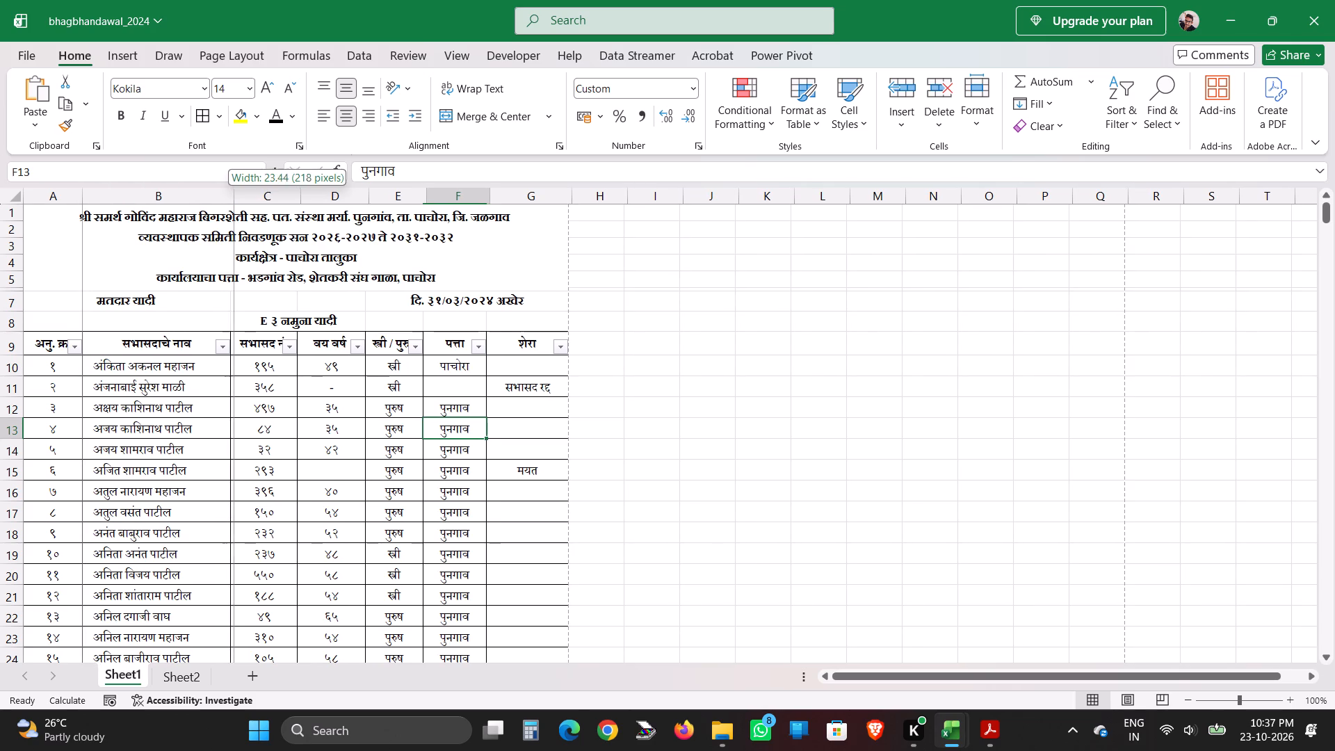
pyautogui.hotkey('ctrl', 'p')
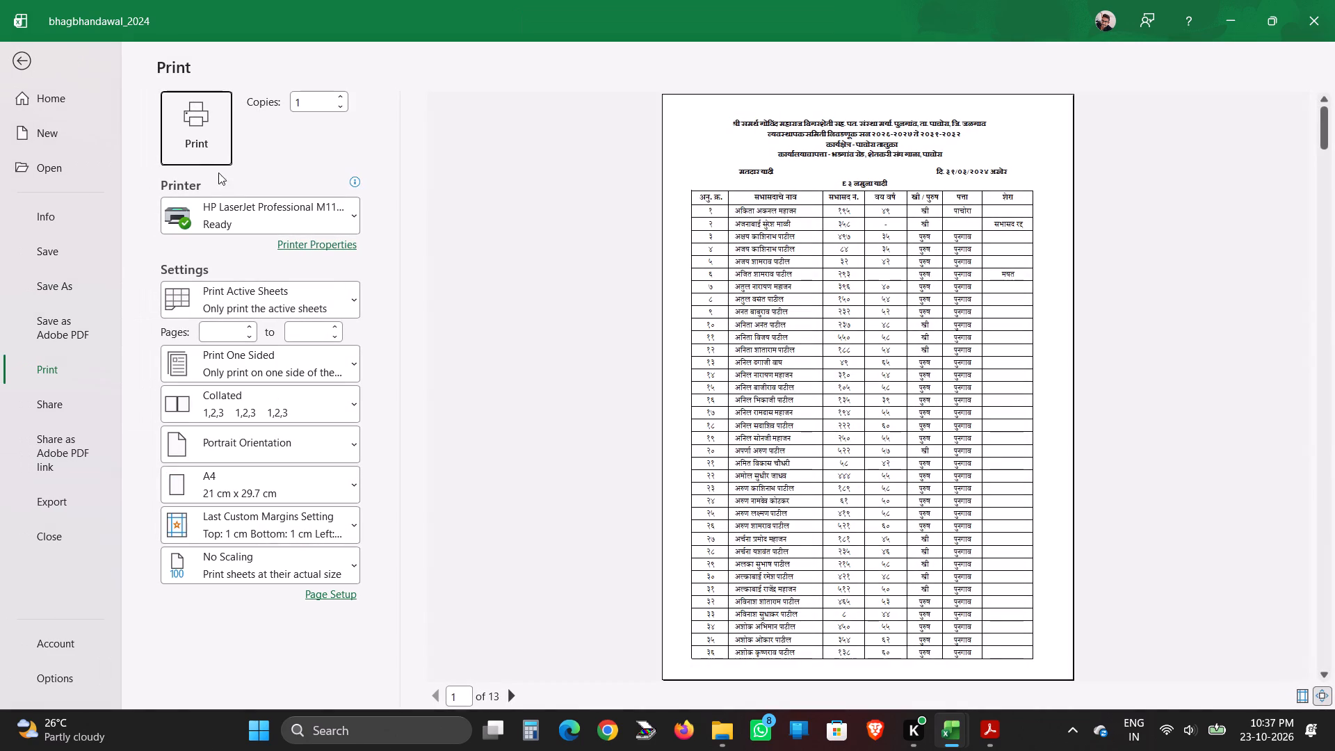
pyautogui.click(13, 57)
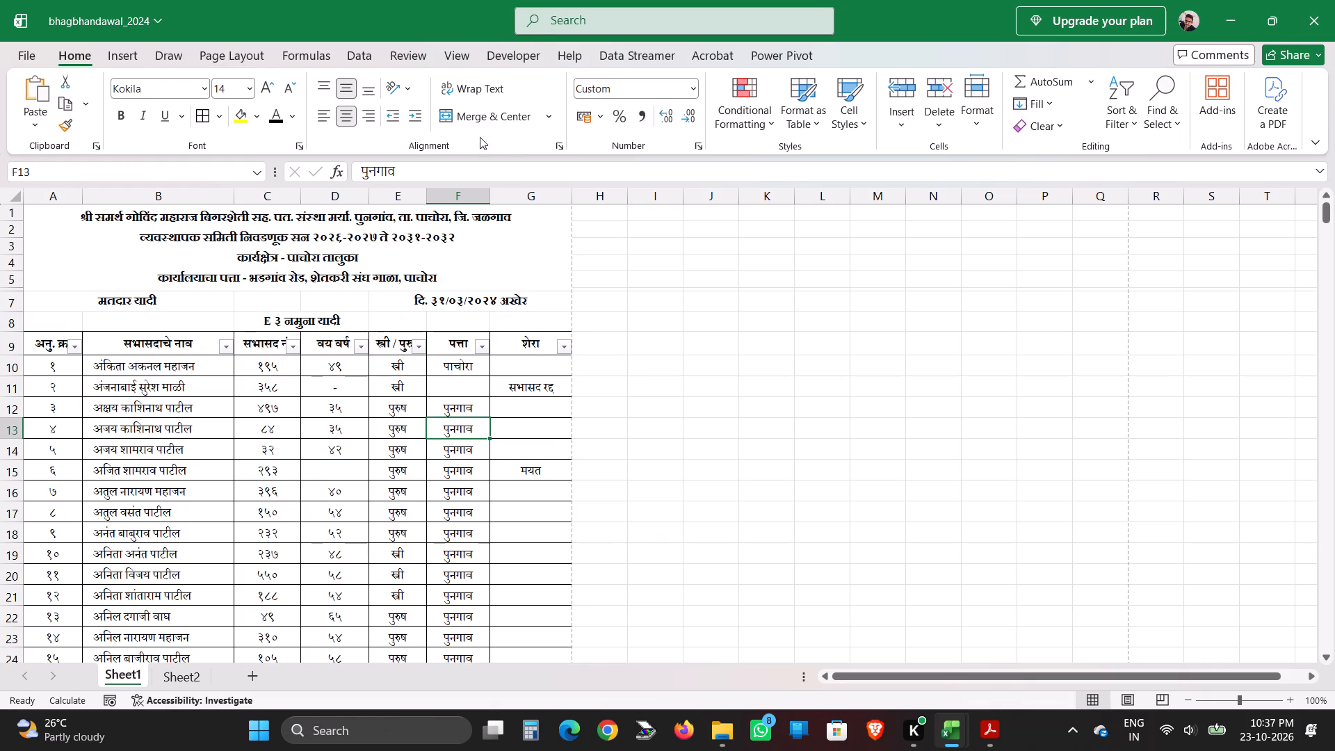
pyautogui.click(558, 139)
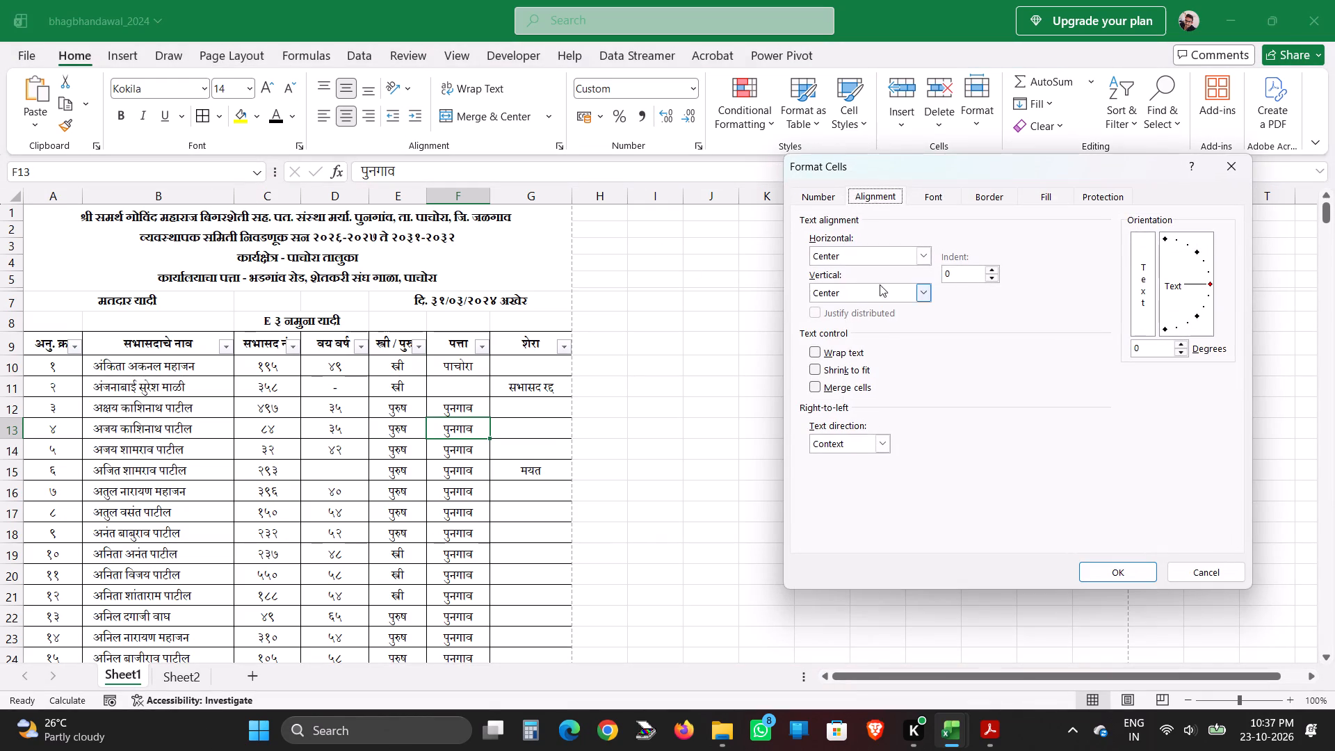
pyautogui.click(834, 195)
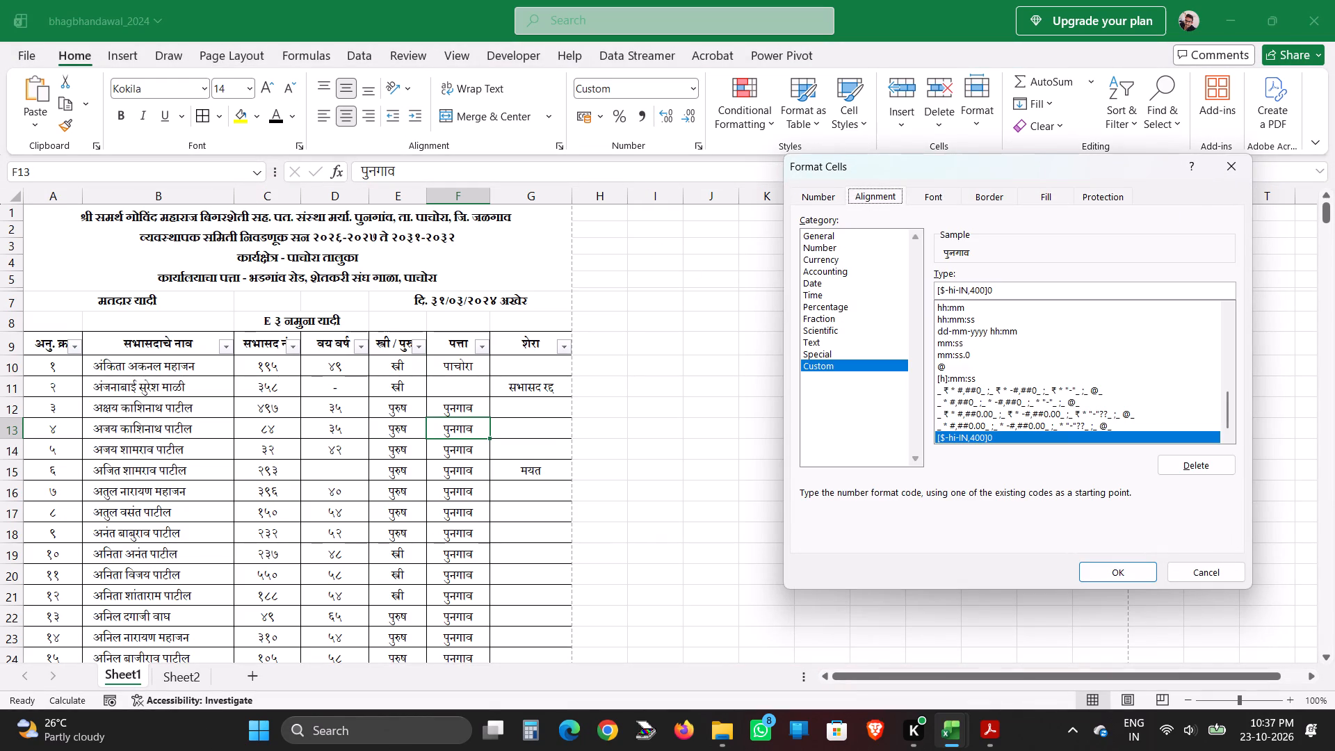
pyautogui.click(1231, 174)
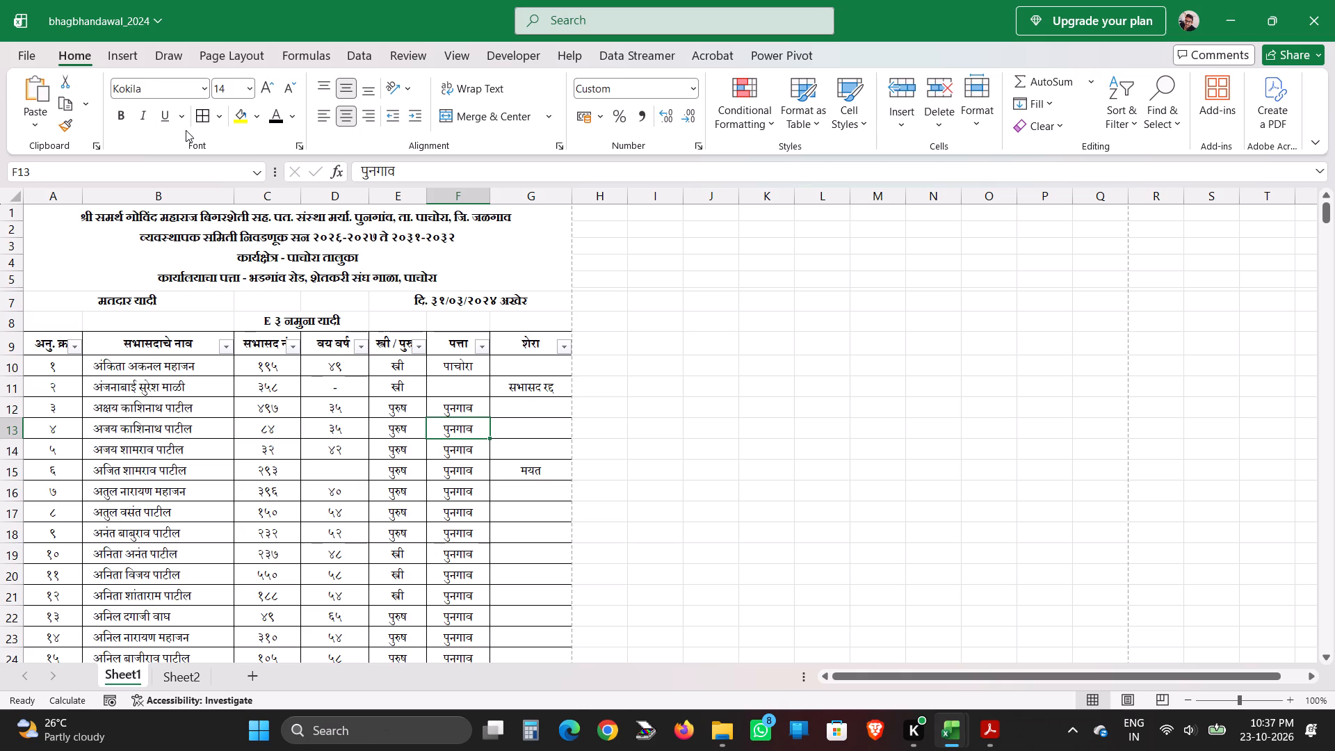
# Set the left and right page margins to 1.8 cm.
pyautogui.click(234, 57)
pyautogui.click(453, 145)
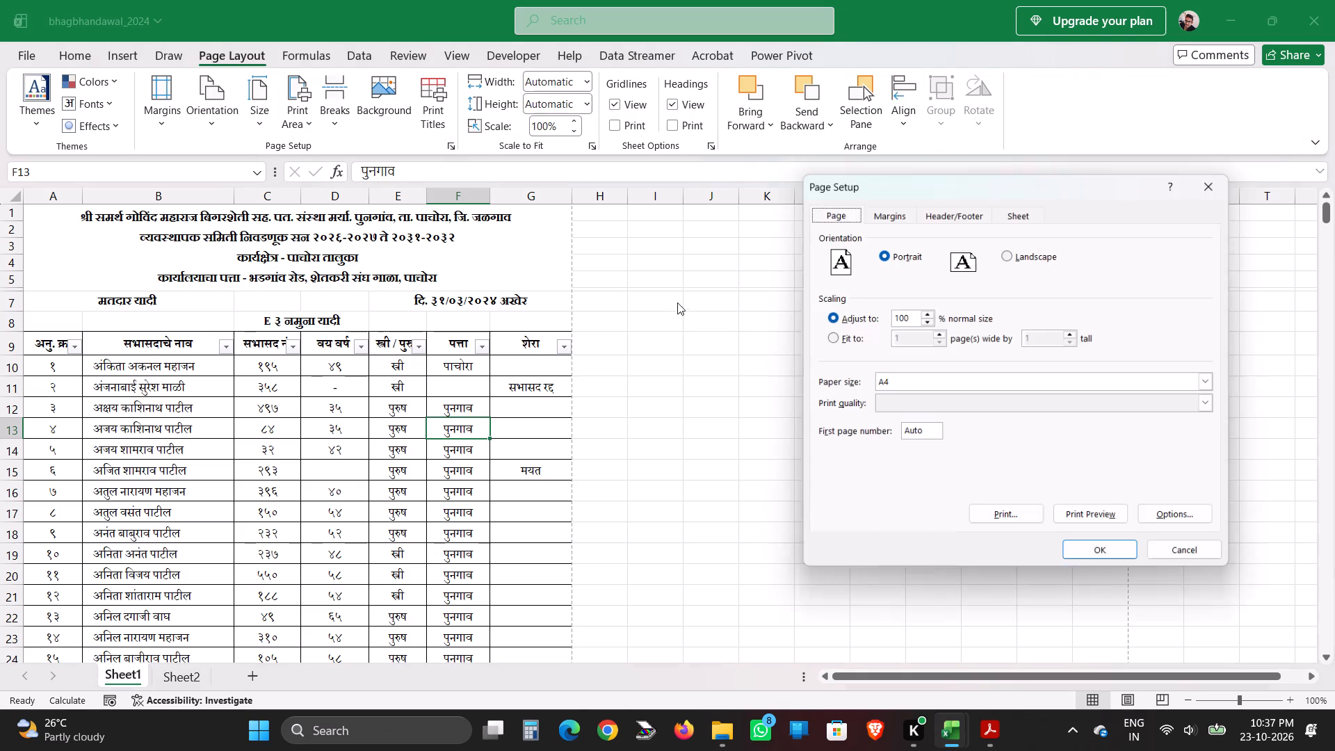
pyautogui.click(878, 207)
pyautogui.click(915, 344)
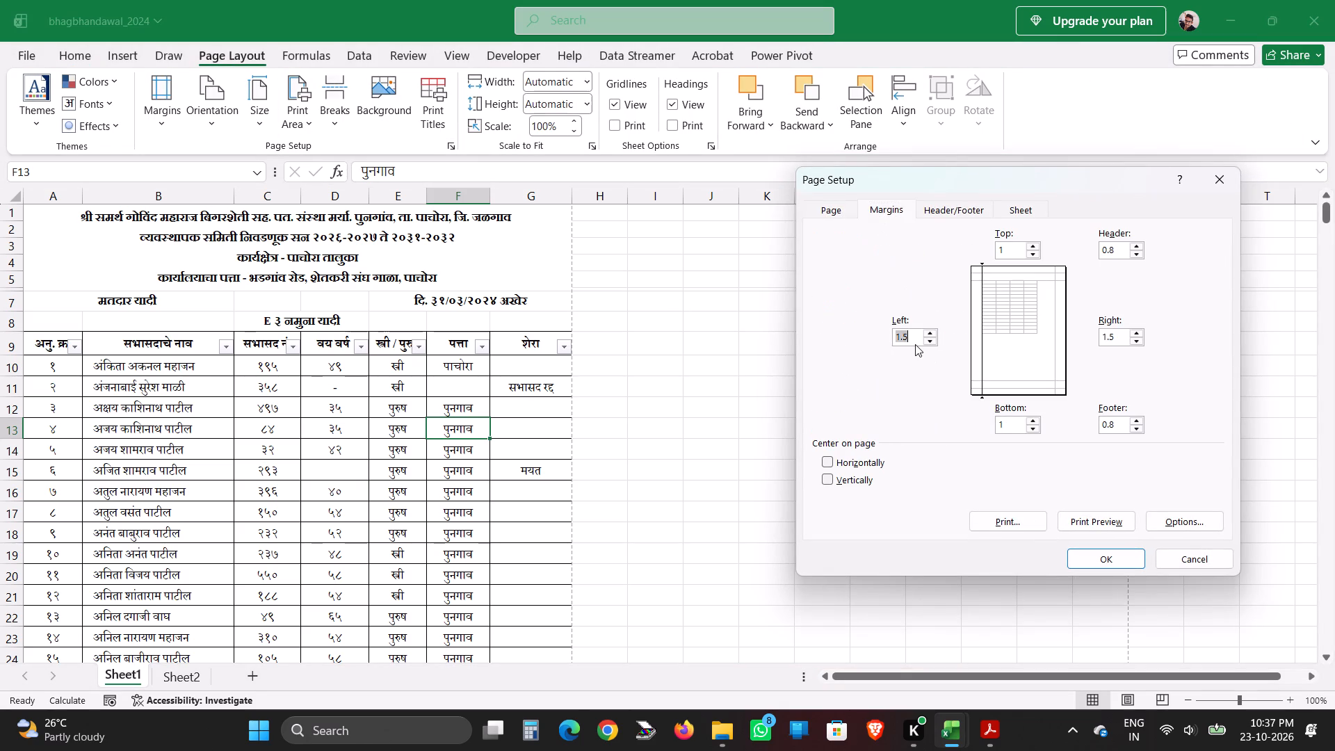
pyautogui.write('1.8')
pyautogui.write('1.8')
pyautogui.press('Return')
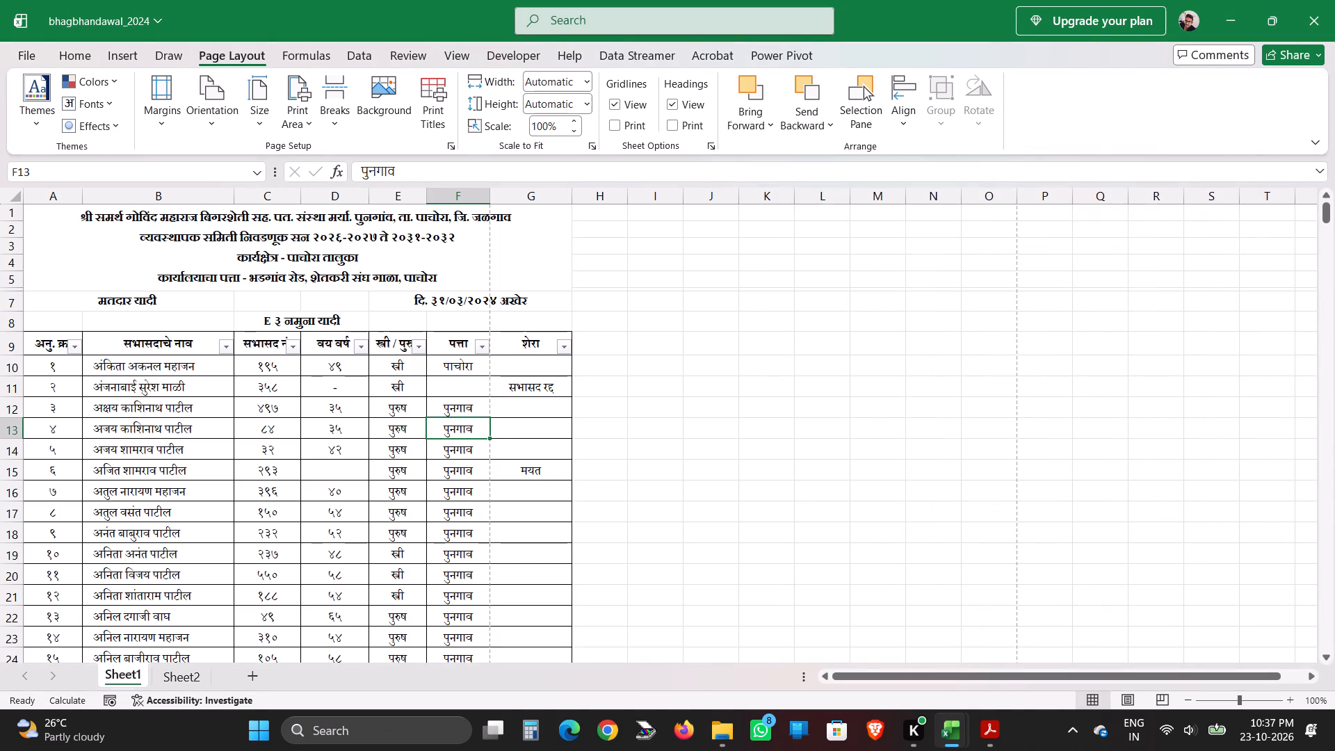
# Slightly narrow columns C, A and D and widen column F, keeping column G within the printed page width.
pyautogui.click(567, 198)
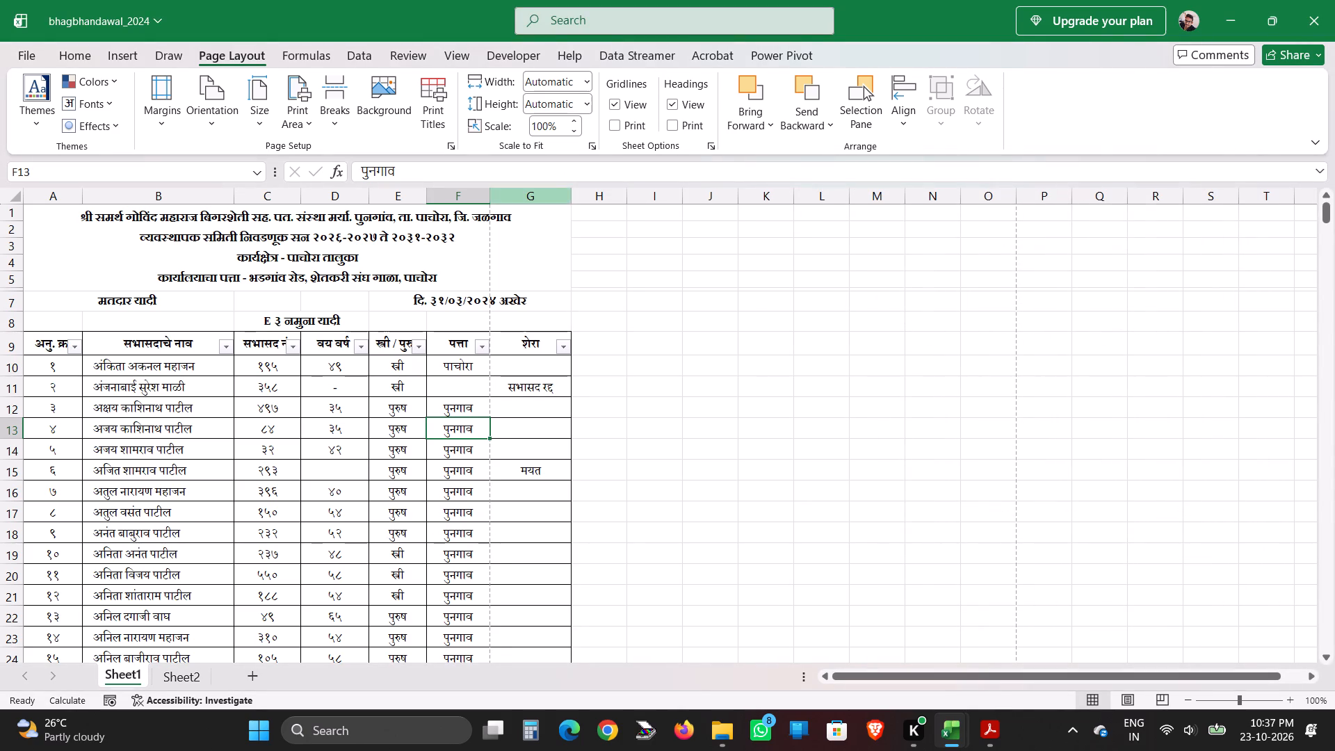
pyautogui.click(300, 195)
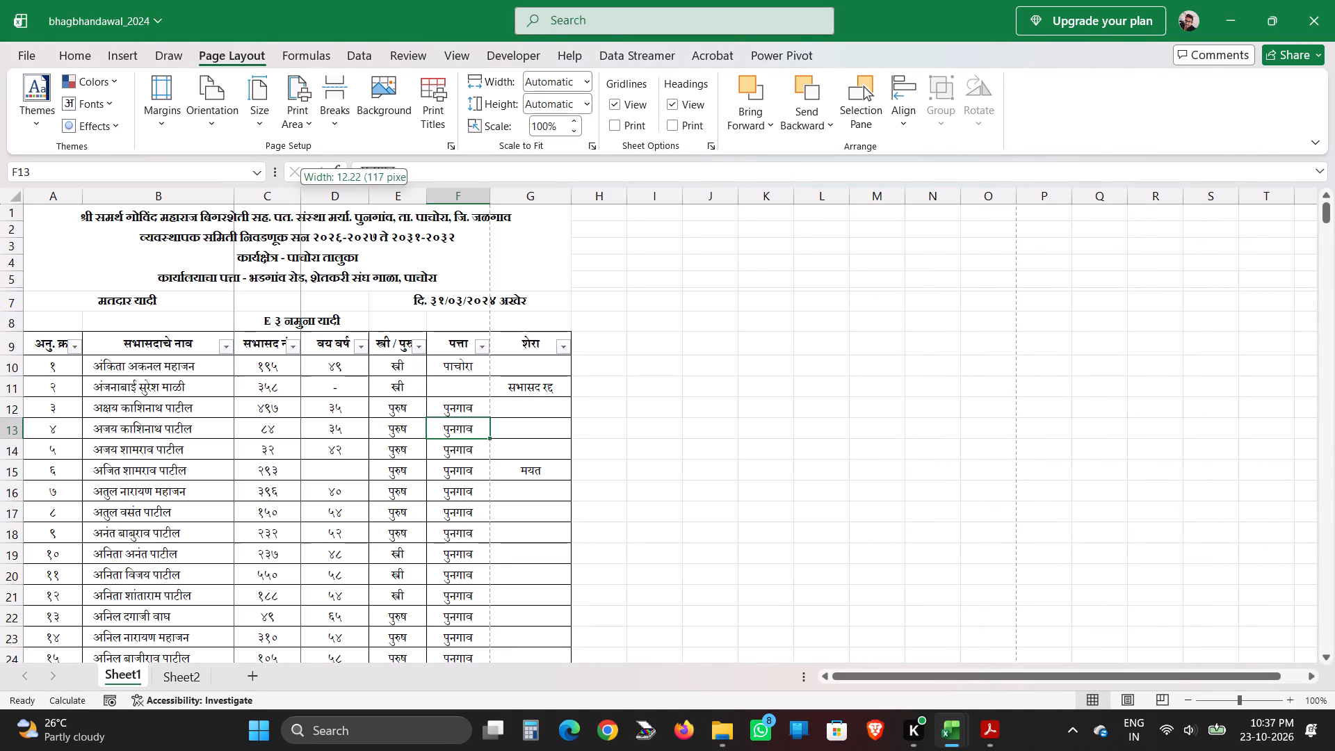
pyautogui.click(295, 195)
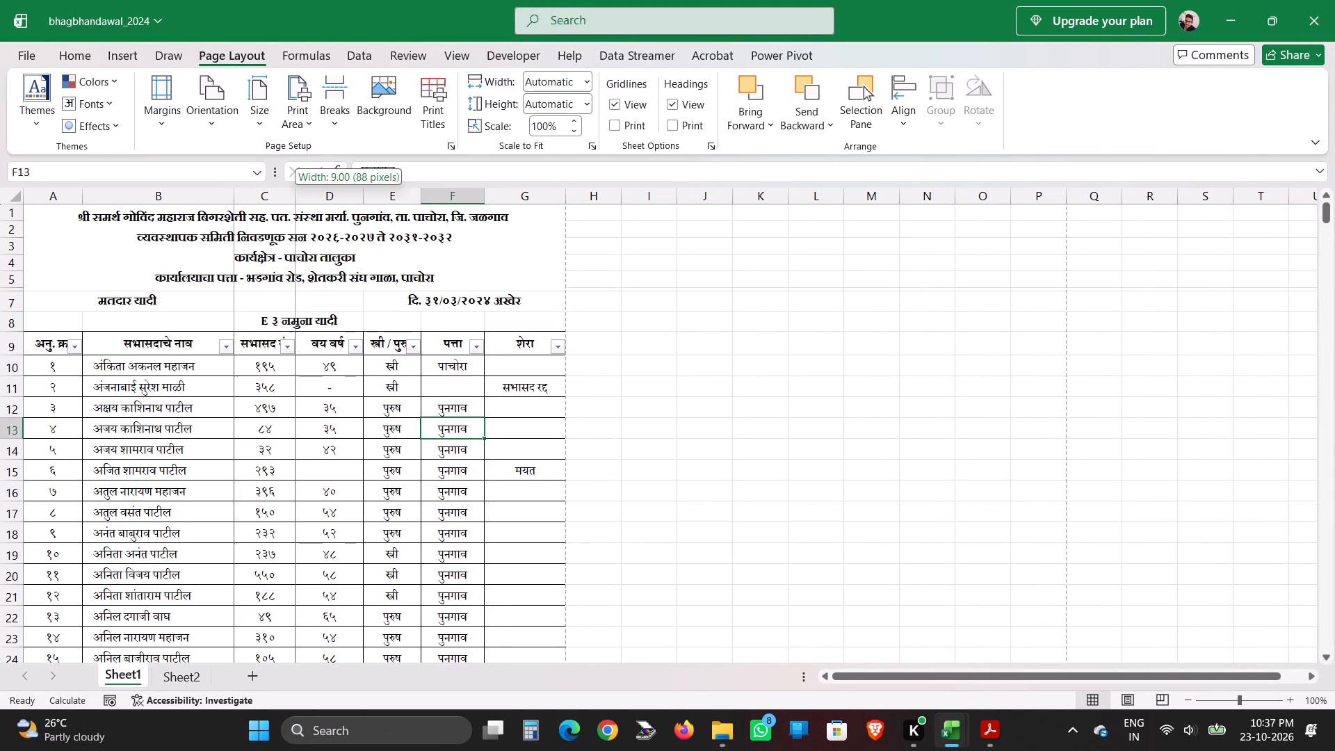
pyautogui.click(79, 196)
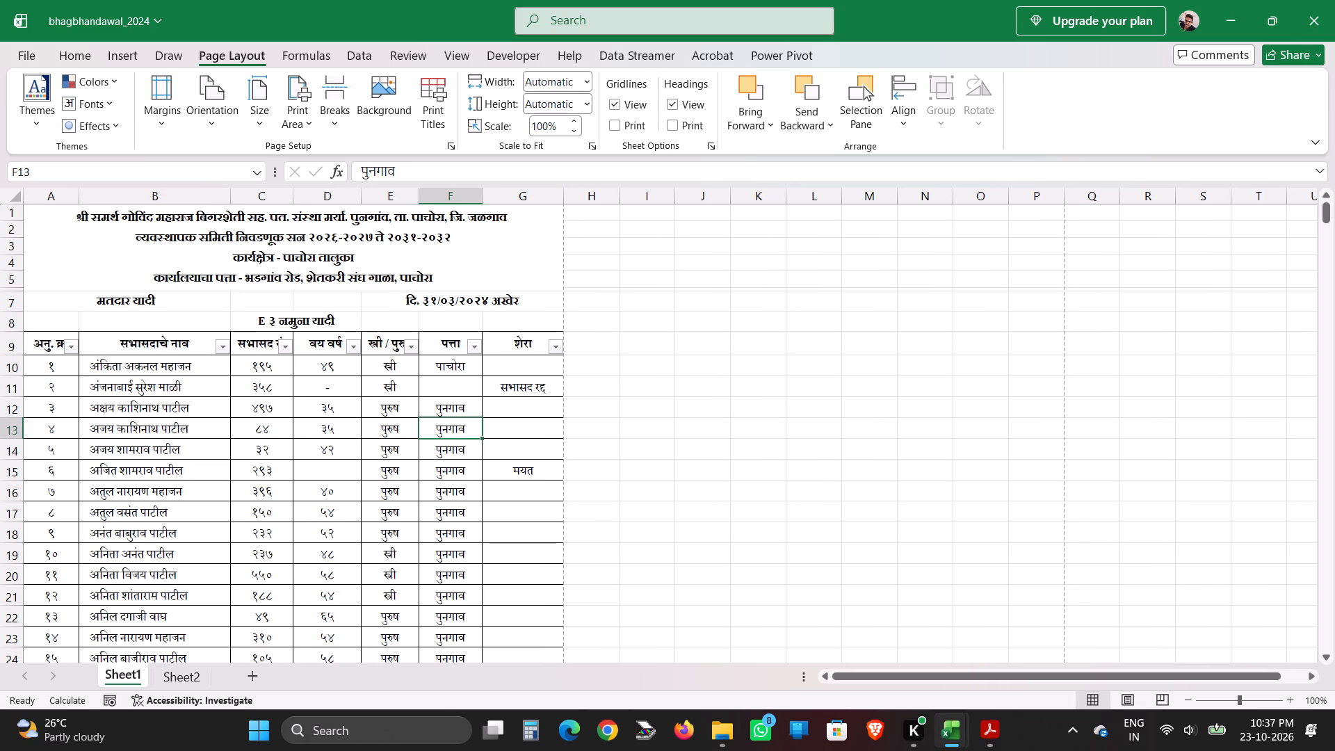
pyautogui.moveTo(475, 193); pyautogui.dragTo(481, 193)
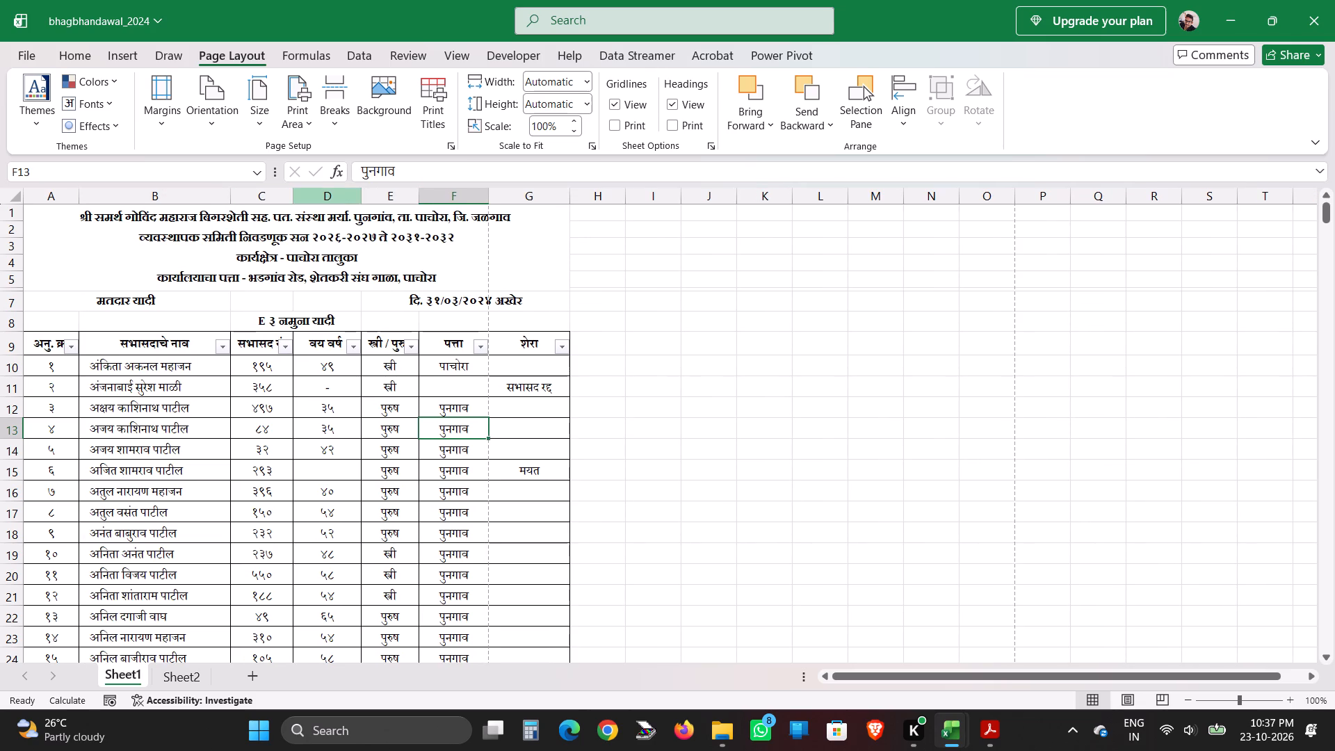
pyautogui.click(359, 194)
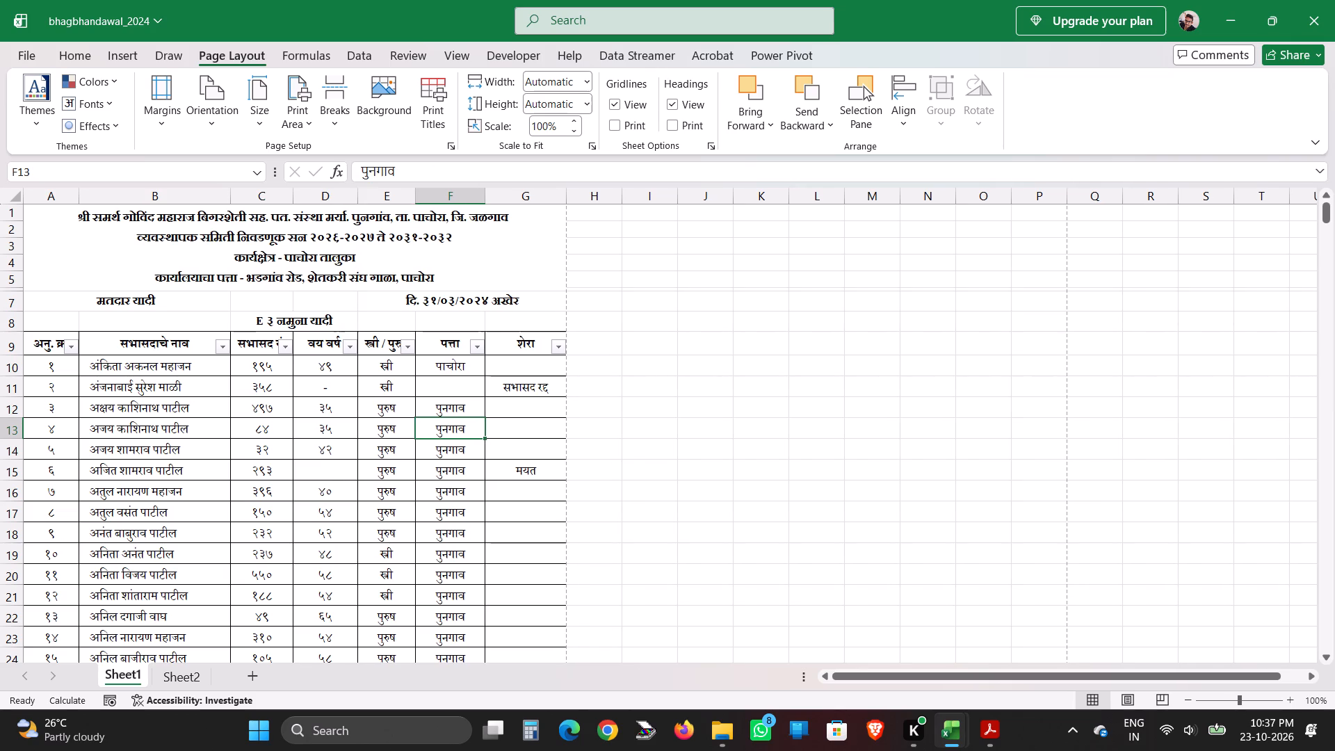
# Examine the print preview through to the last page and back to check the adjusted margins and column widths.
pyautogui.hotkey('ctrl', 'p')
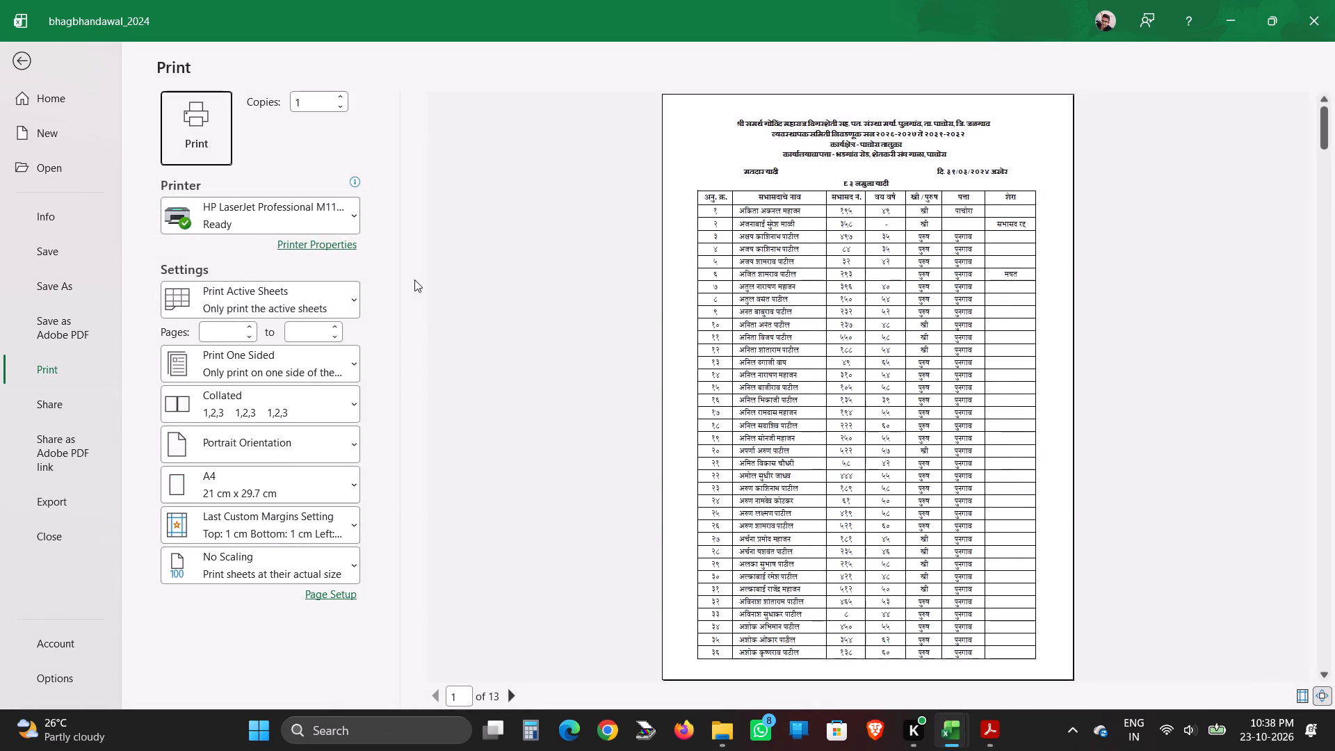
pyautogui.scroll(-19, 963, 510)
pyautogui.scroll(-7, 959, 509)
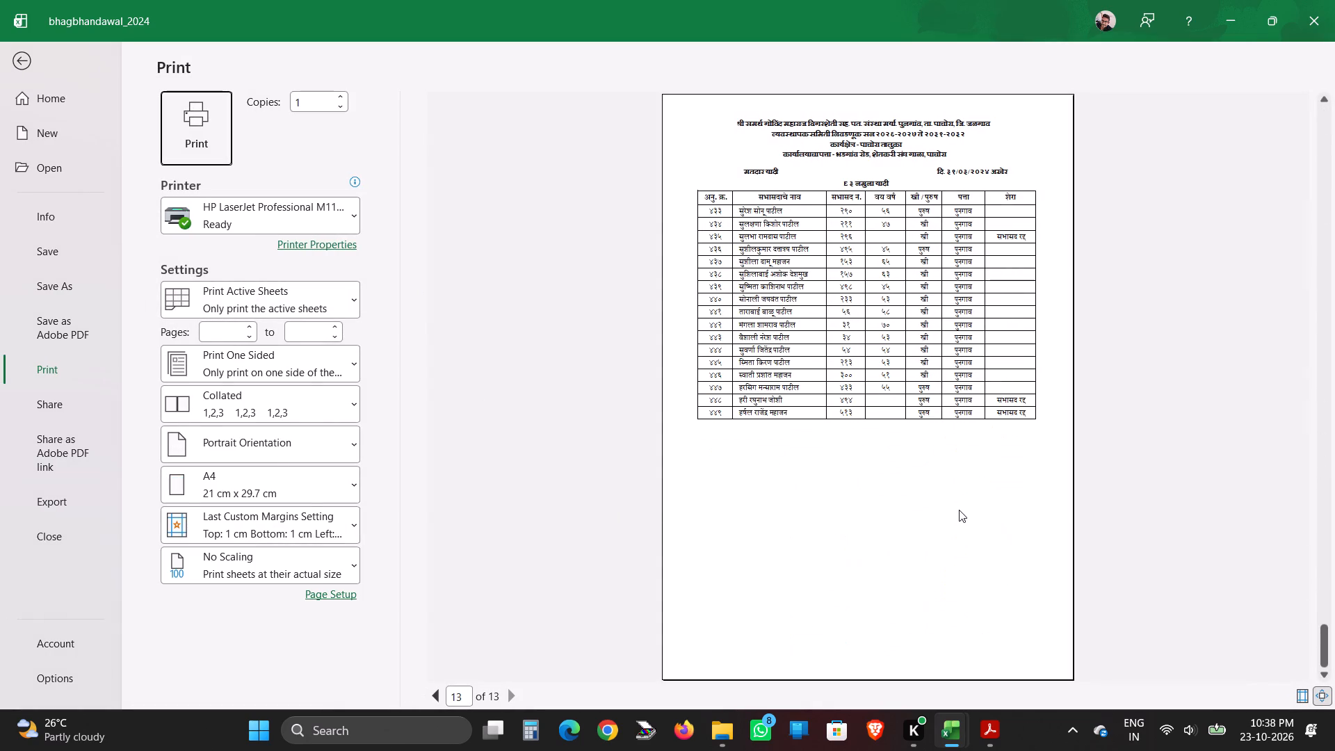
pyautogui.scroll(-7, 959, 510)
pyautogui.scroll(16, 959, 510)
pyautogui.scroll(-12, 957, 508)
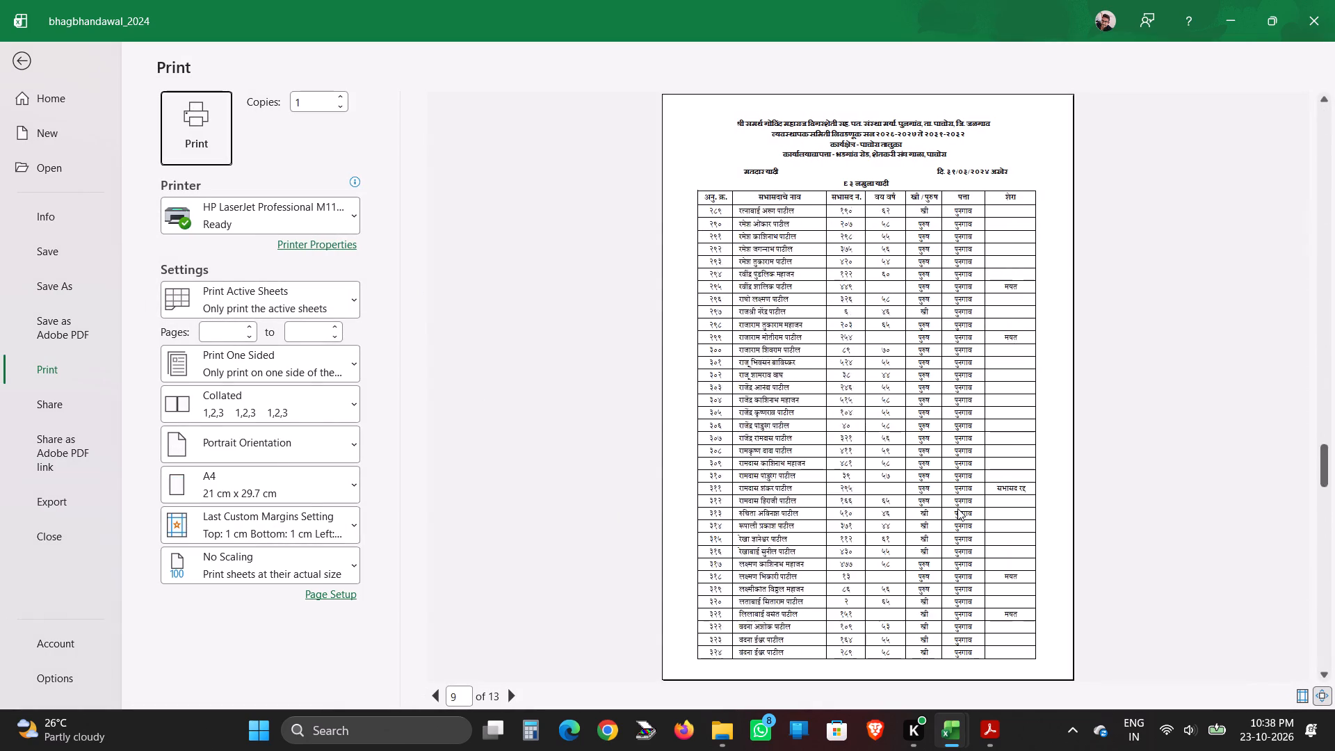
pyautogui.scroll(-18, 957, 508)
pyautogui.scroll(18, 957, 508)
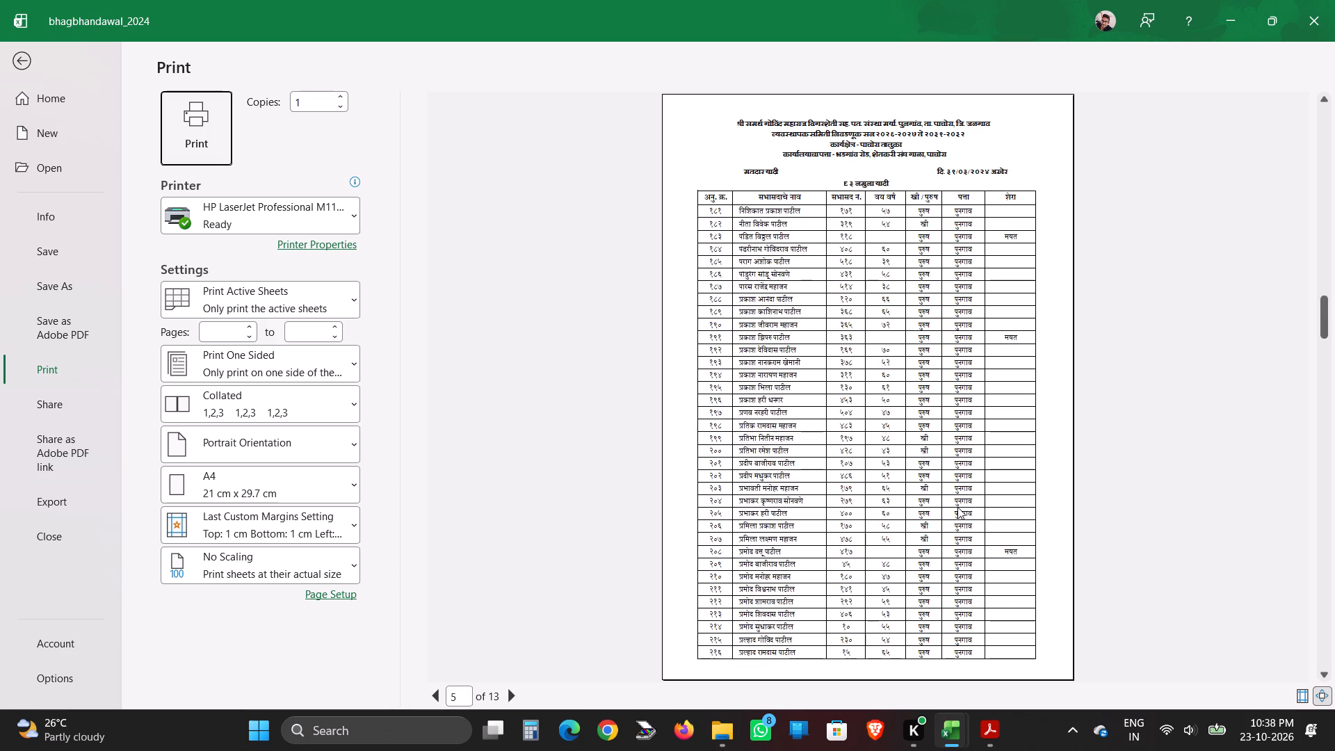
pyautogui.scroll(16, 957, 507)
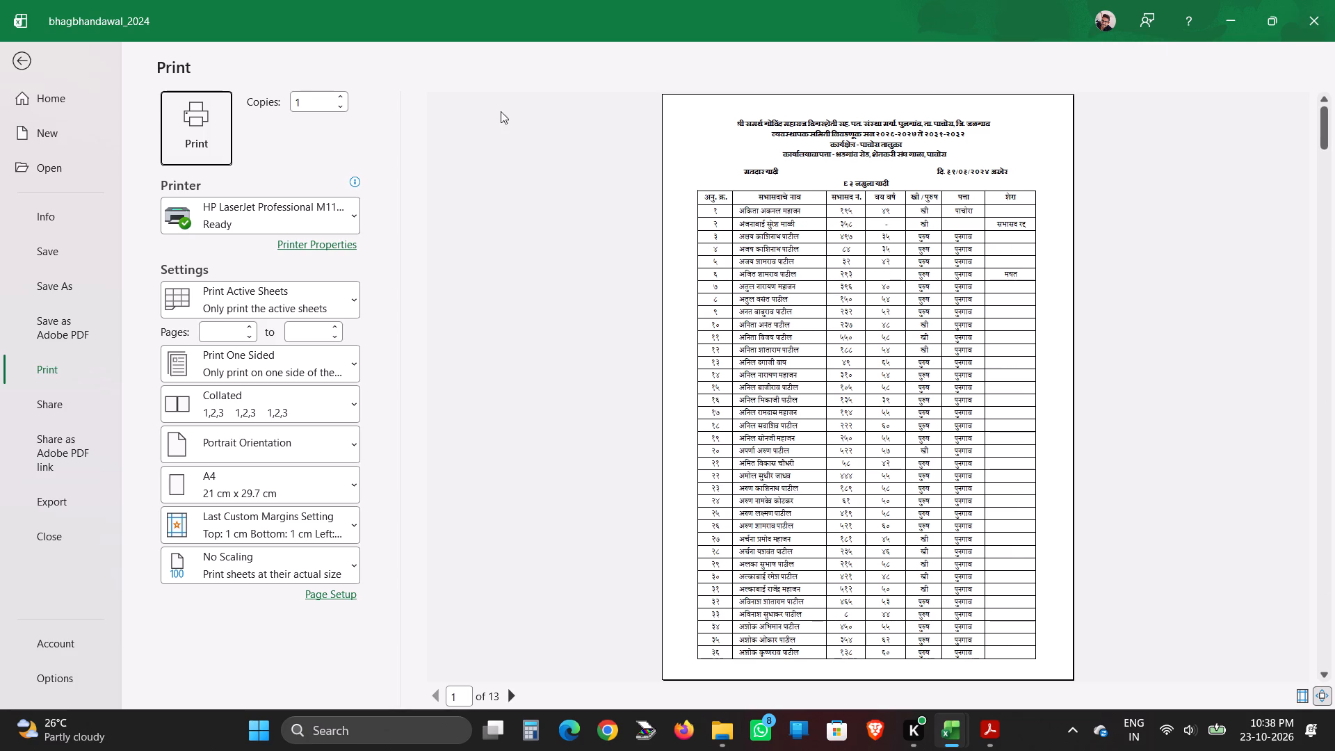
pyautogui.click(20, 63)
# Save the bhagbhandawal_2024 workbook and close it.
pyautogui.hotkey('ctrl', 's')
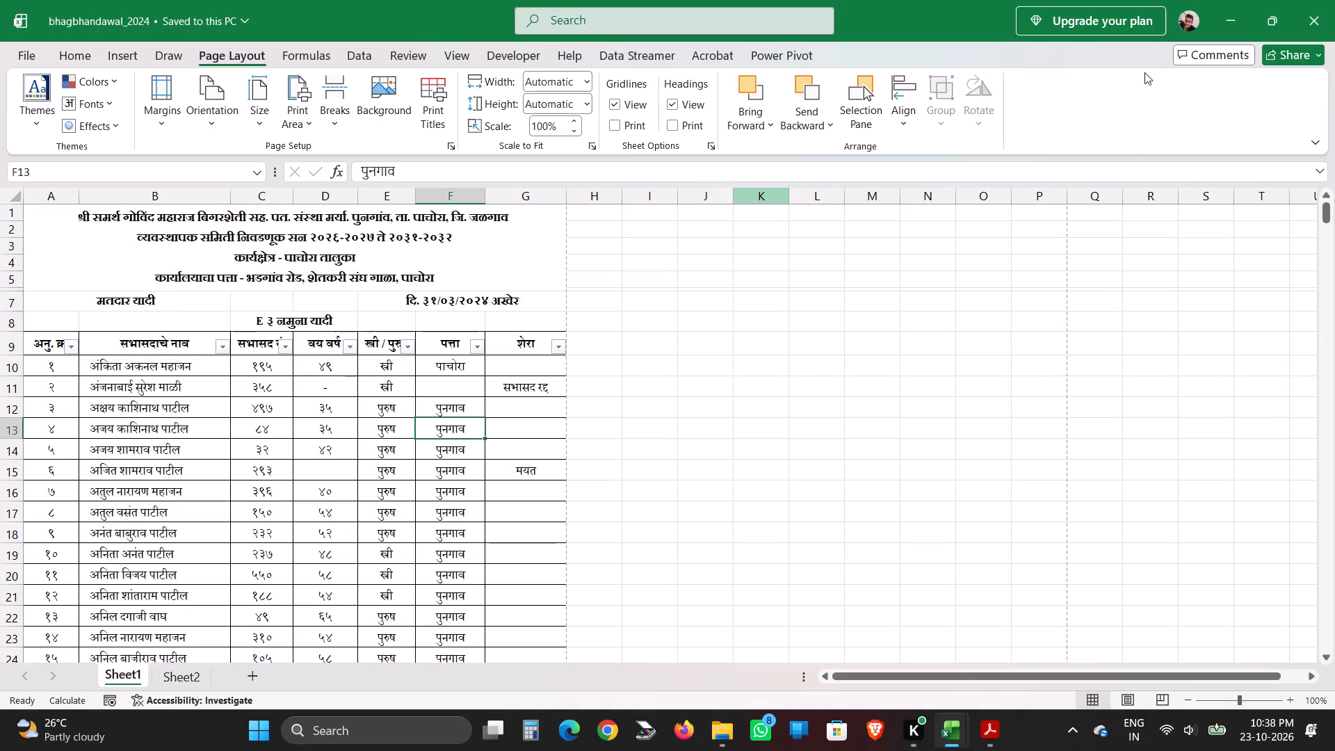
pyautogui.click(1311, 21)
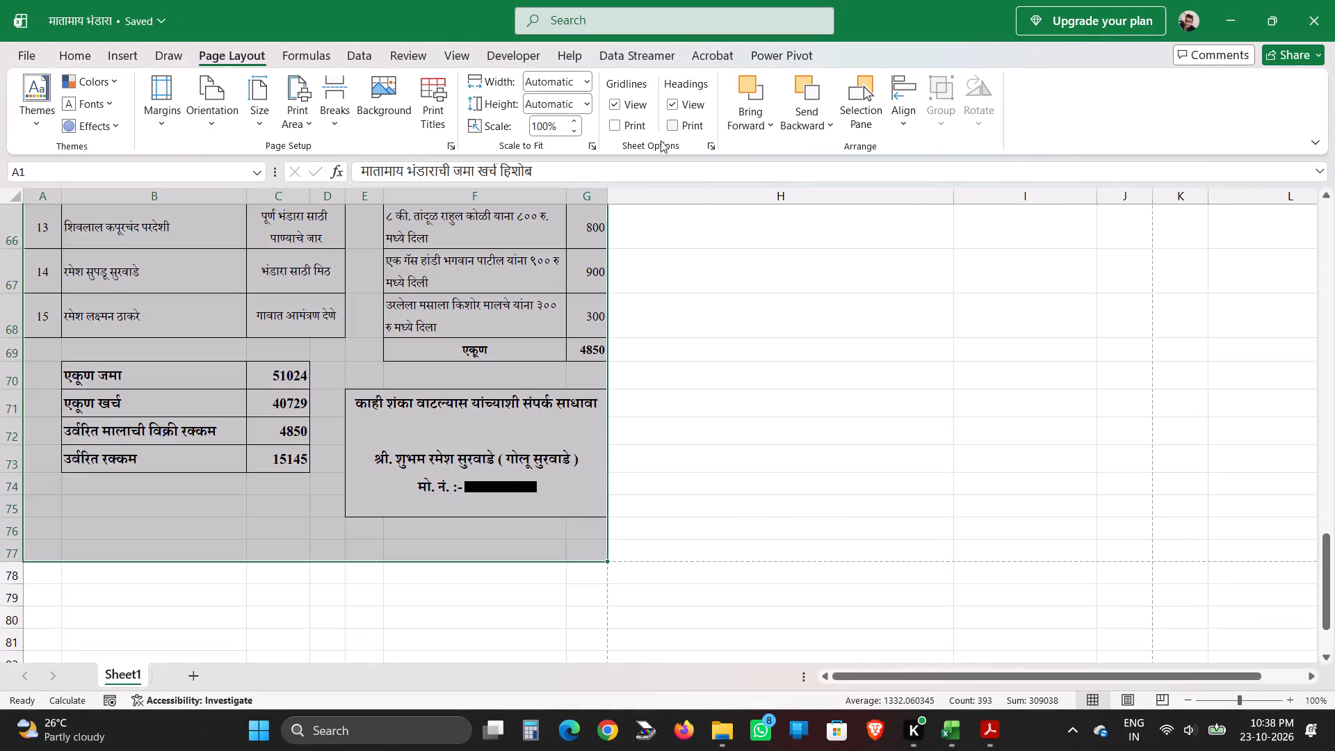
# Close the मातामाय भंडारा workbook and the bhagbhandawal 2024 PDF.
pyautogui.click(1292, 10)
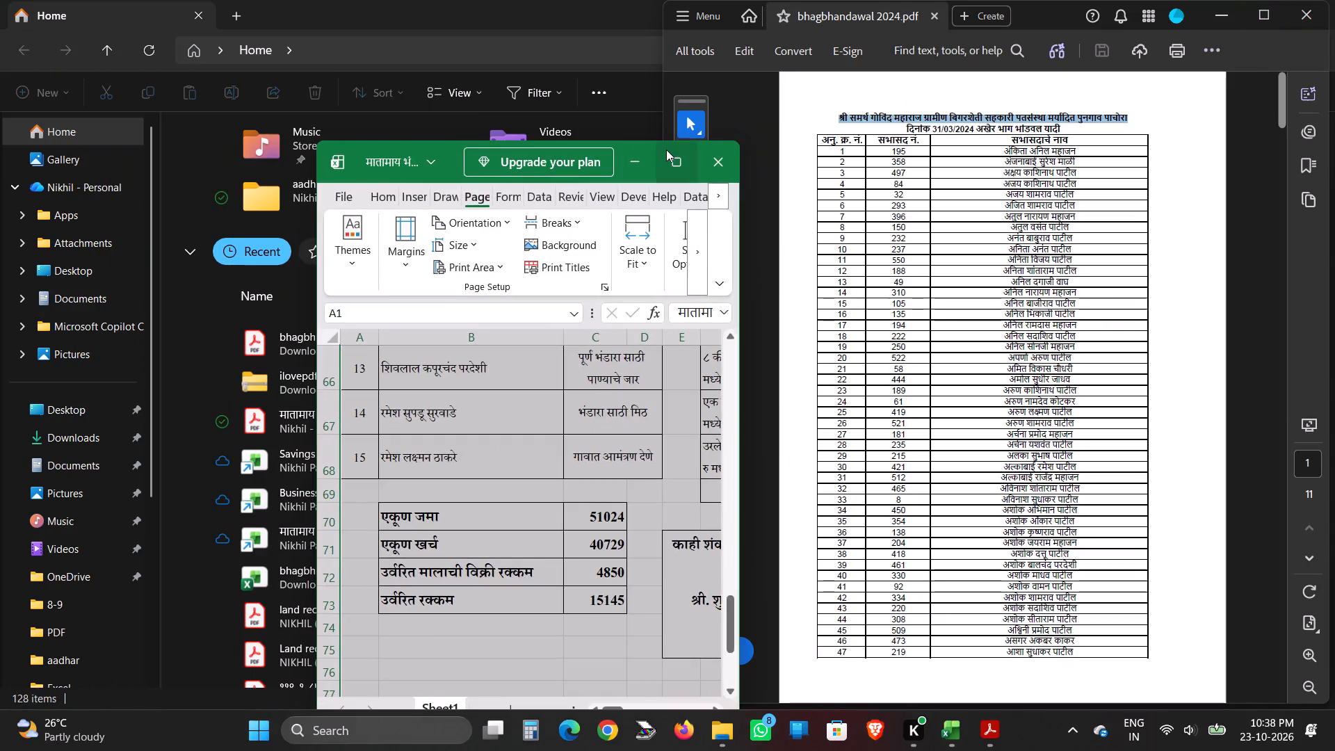
pyautogui.click(666, 150)
pyautogui.click(1304, 16)
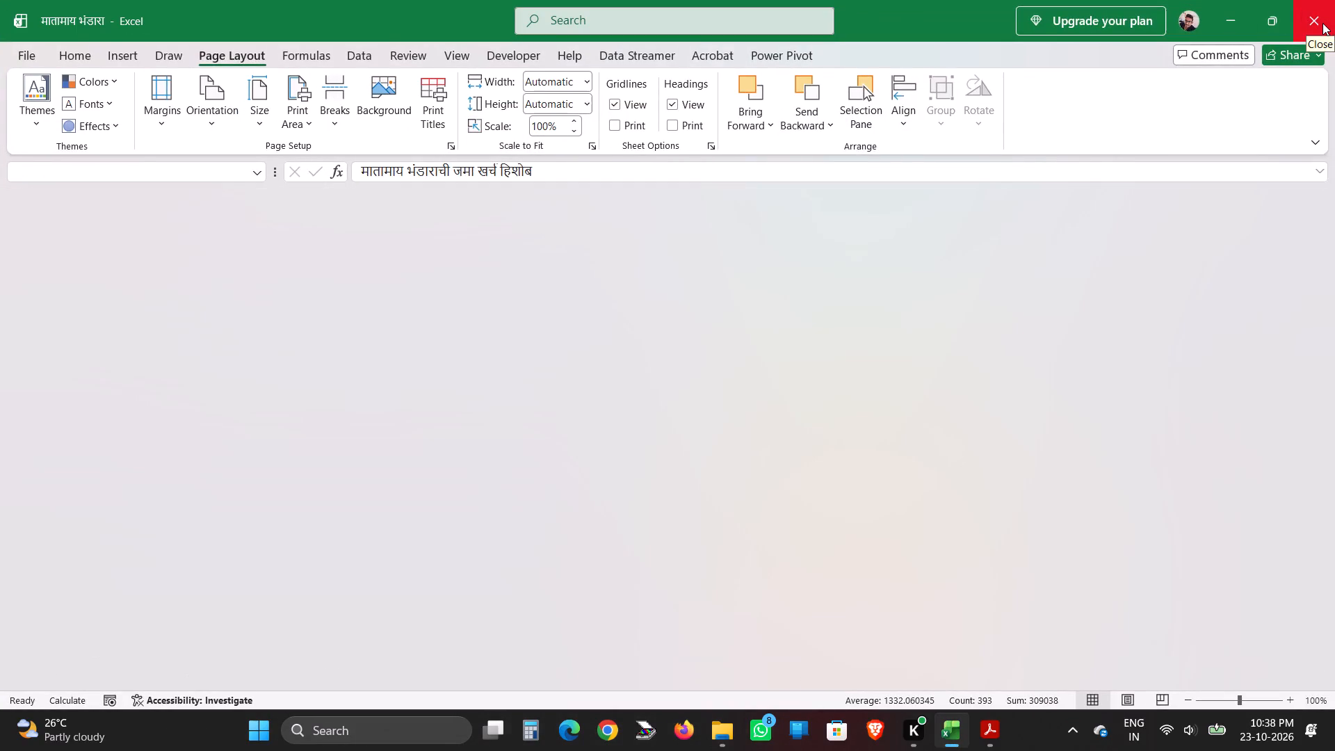
pyautogui.click(1320, 23)
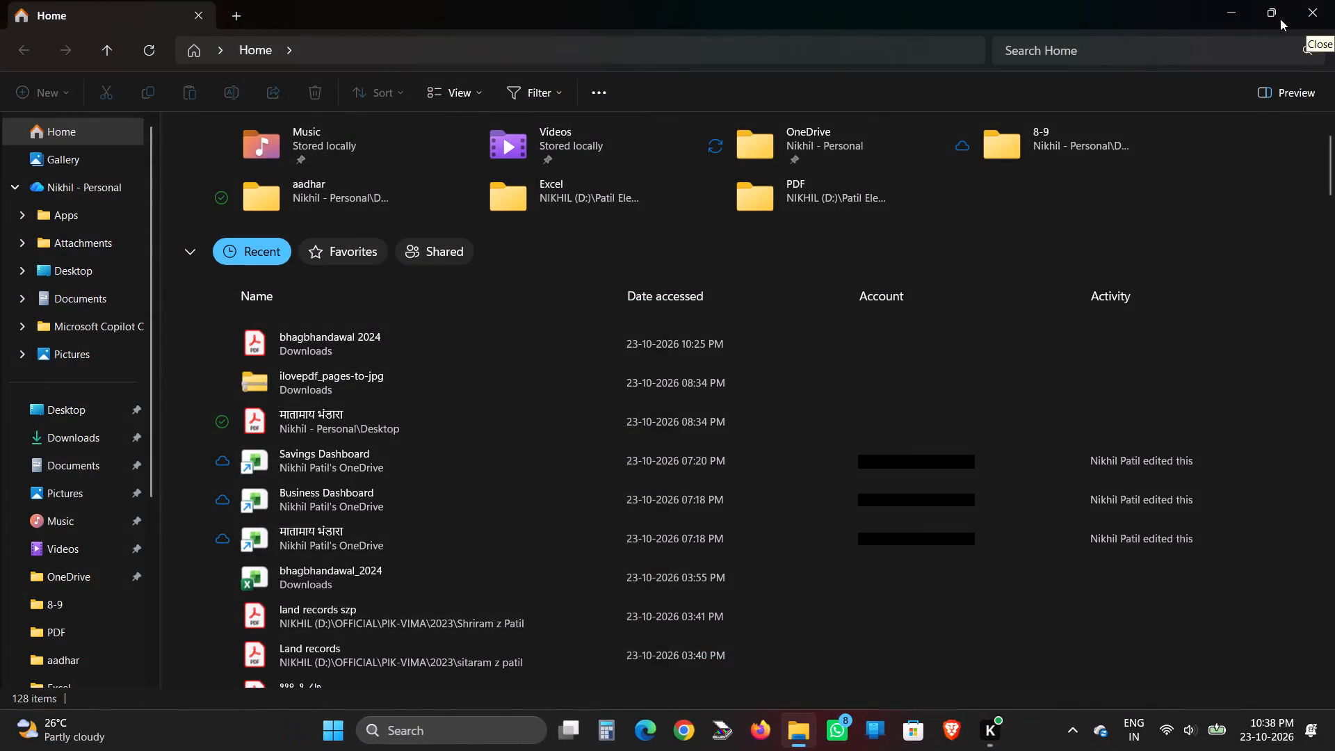